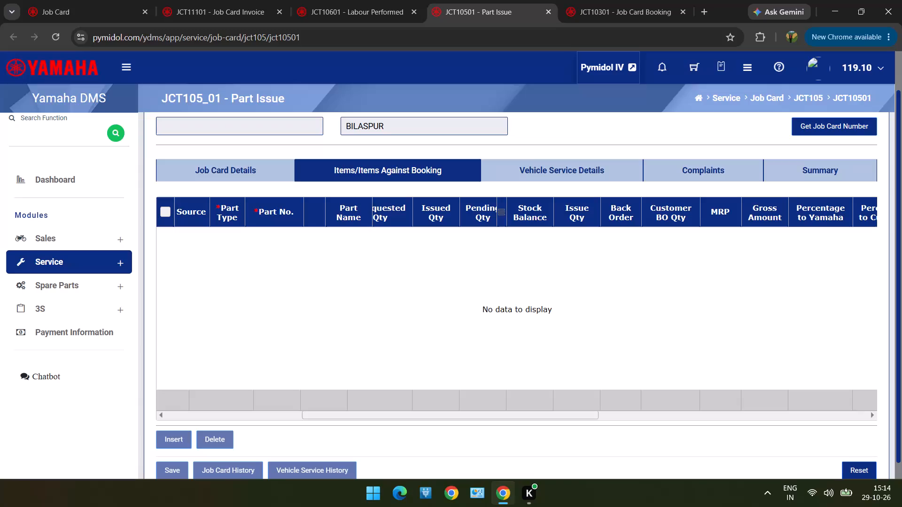
Close the Job Card Booking, Part Issue, Labour Performed and Job Card Invoice browser tabs, keeping the Job Card tab.
{"action": "left_click", "coordinate": [685, 15]}
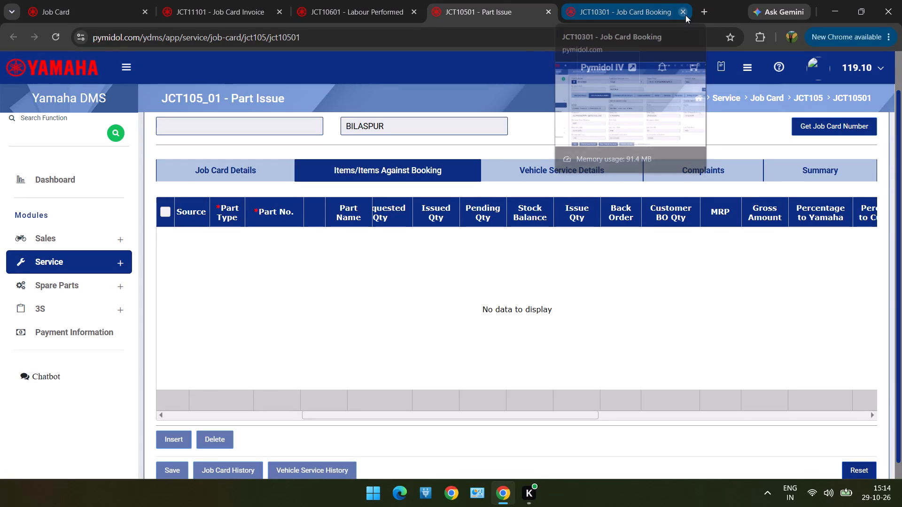
{"action": "left_click", "coordinate": [570, 14]}
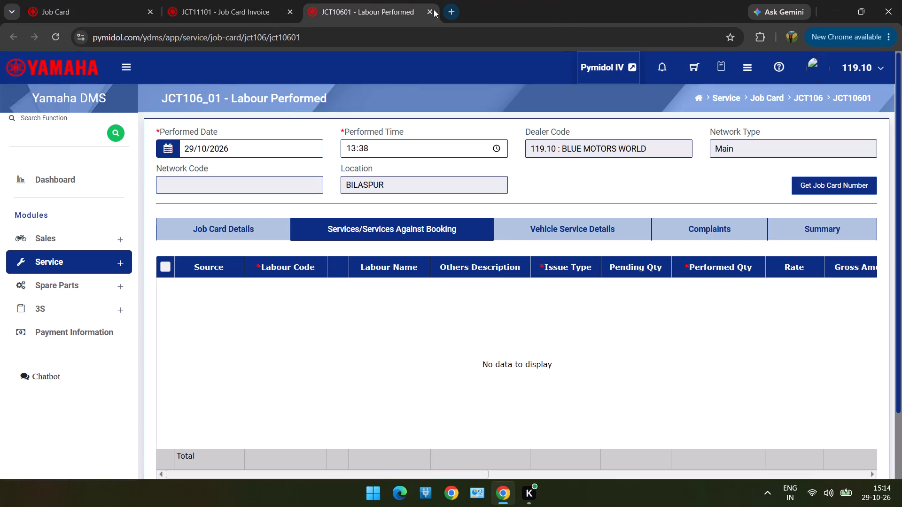
{"action": "left_click", "coordinate": [428, 10]}
{"action": "left_click", "coordinate": [291, 12]}
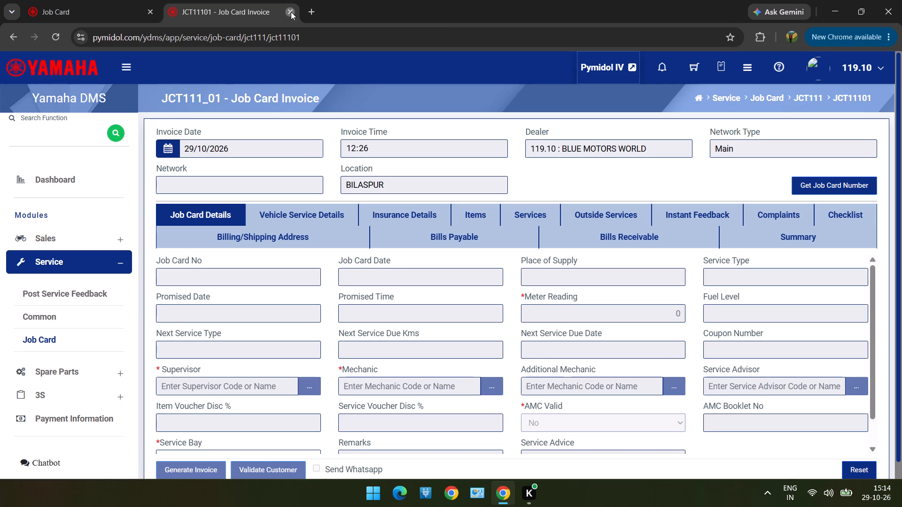
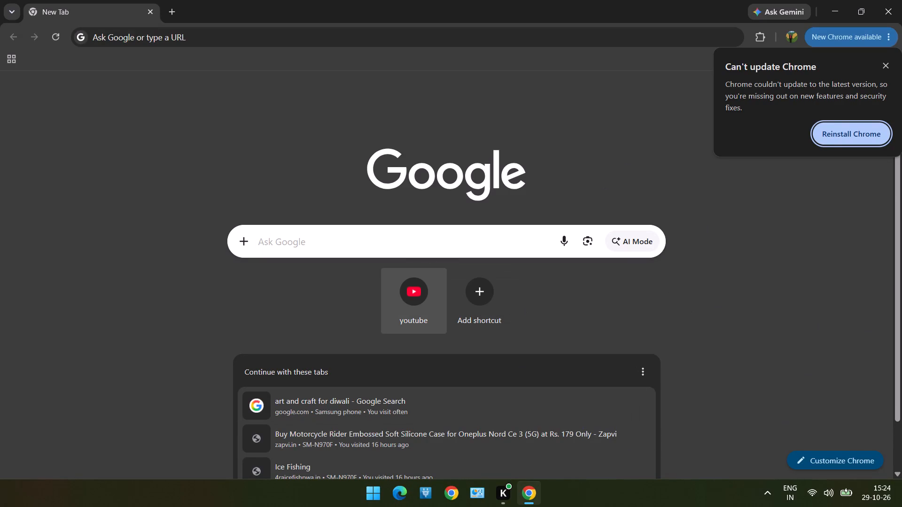
Search Google for pymidol using the earlier search suggestion.
{"action": "left_click", "coordinate": [241, 33]}
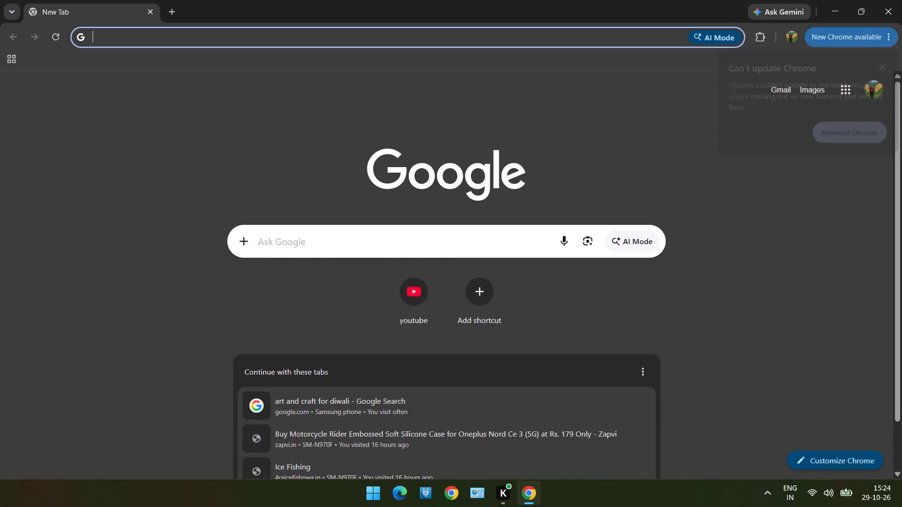
{"action": "left_click", "coordinate": [245, 64]}
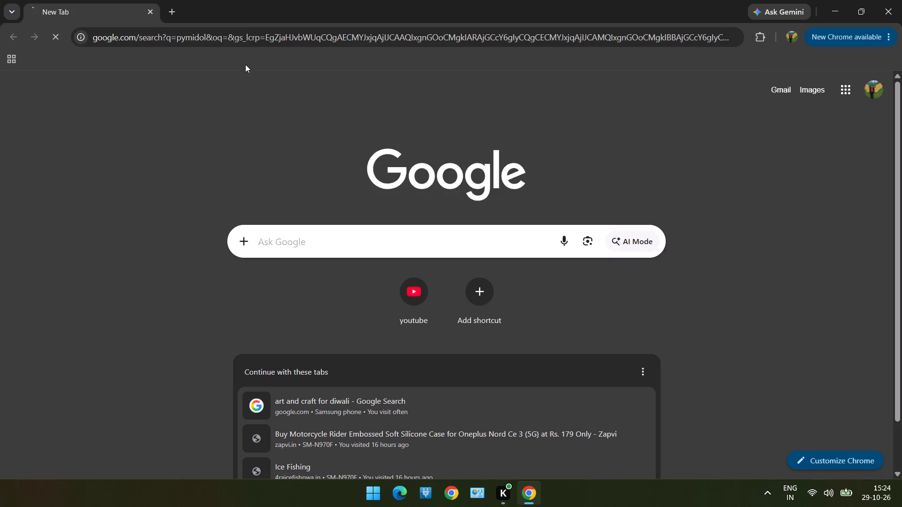
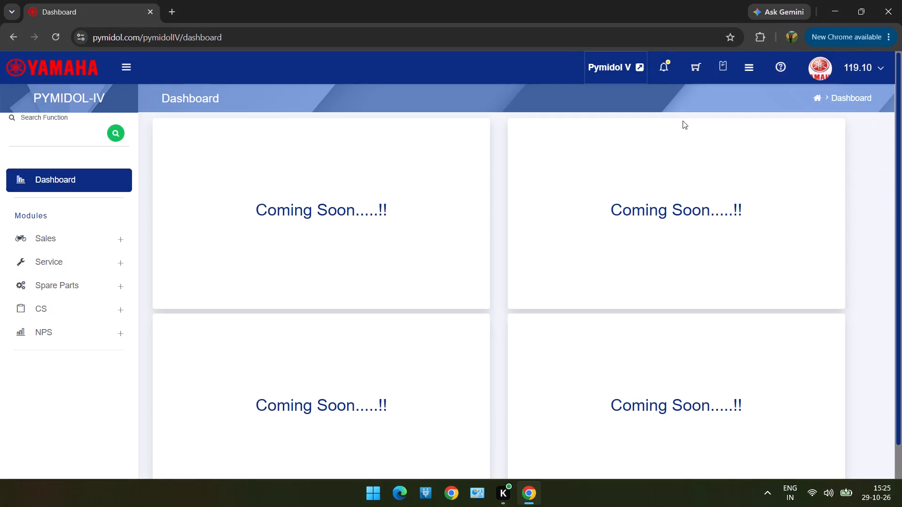
Switch from Pymidol IV to the Pymidol V dashboard, dismissing the 3S Grand Prix announcement on the way.
{"action": "left_click", "coordinate": [624, 76]}
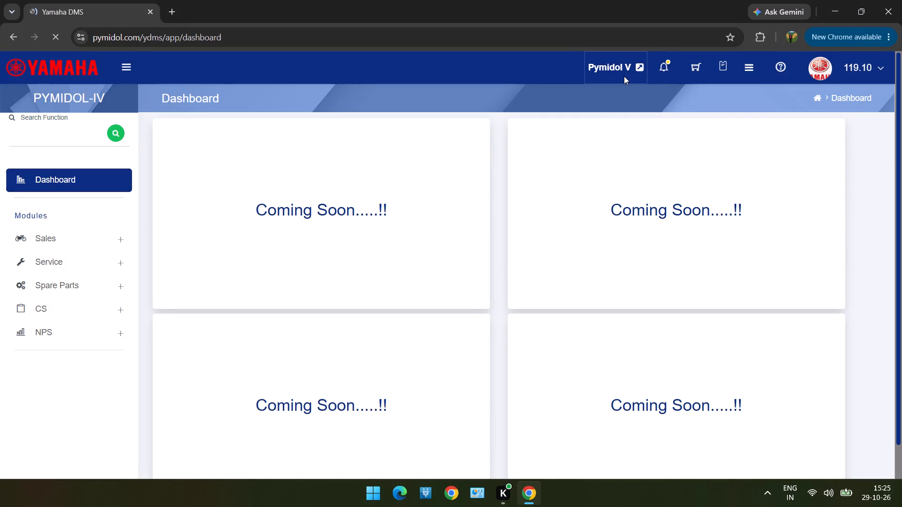
{"action": "left_click", "coordinate": [624, 76]}
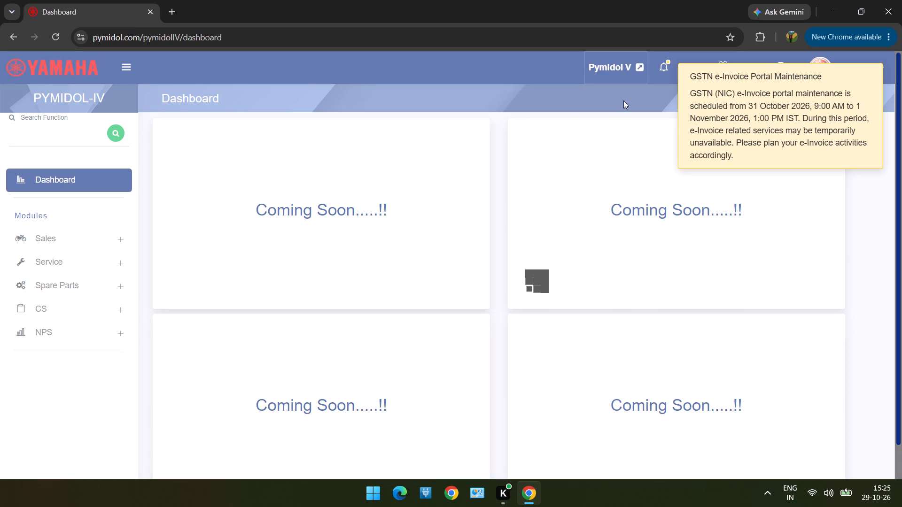
{"action": "left_click", "coordinate": [622, 92]}
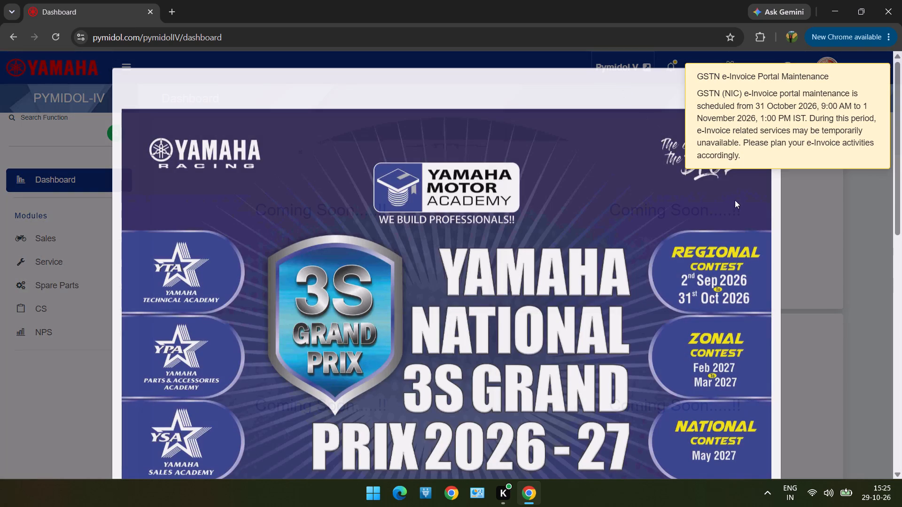
{"action": "left_click", "coordinate": [731, 191]}
{"action": "left_click", "coordinate": [813, 212]}
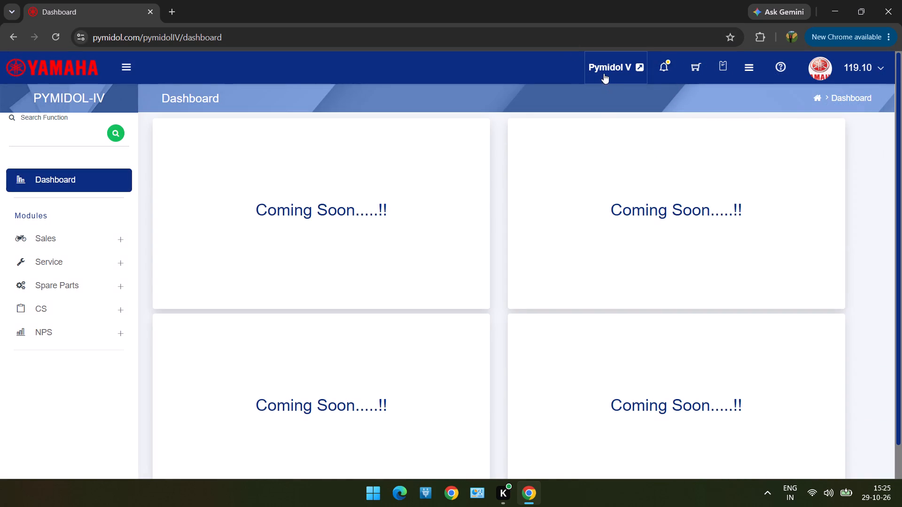
{"action": "left_click", "coordinate": [601, 69]}
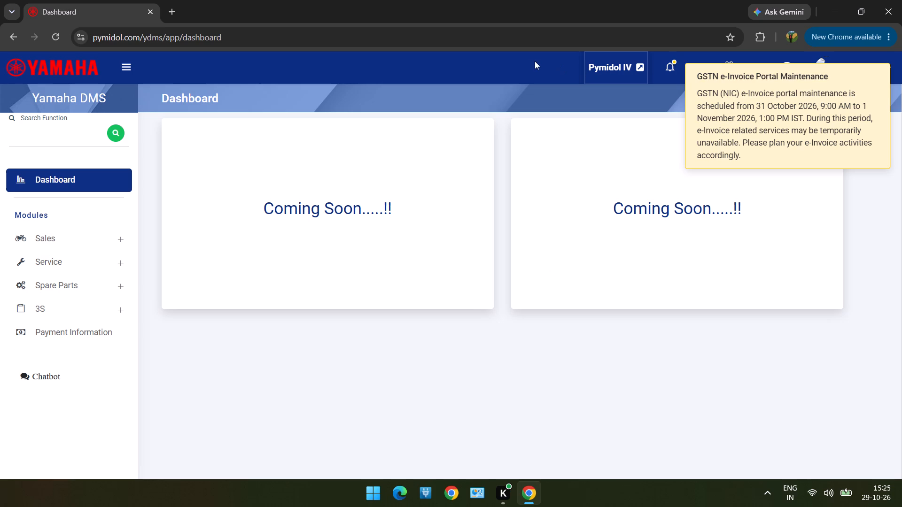
Open the JCT103 Job Card Booking transaction from the Service module's Job Card page.
{"action": "left_click", "coordinate": [77, 262]}
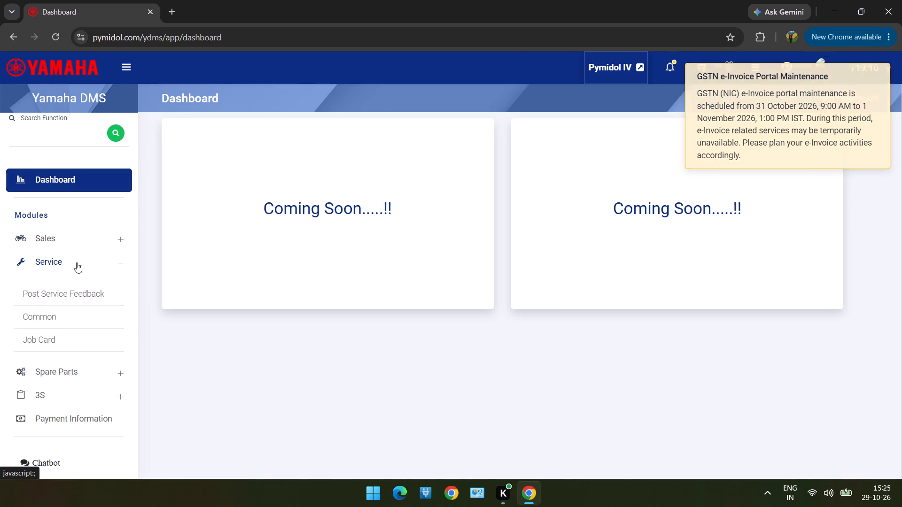
{"action": "left_click", "coordinate": [47, 341]}
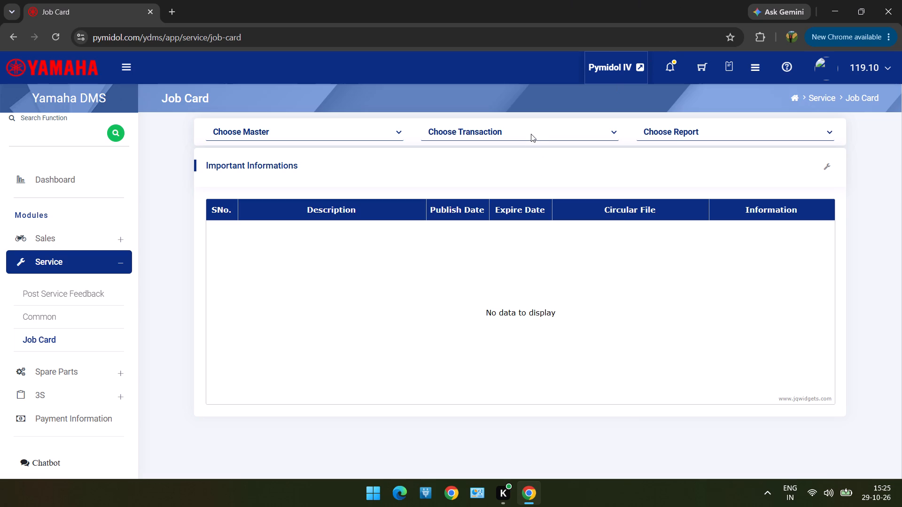
{"action": "left_click", "coordinate": [531, 134]}
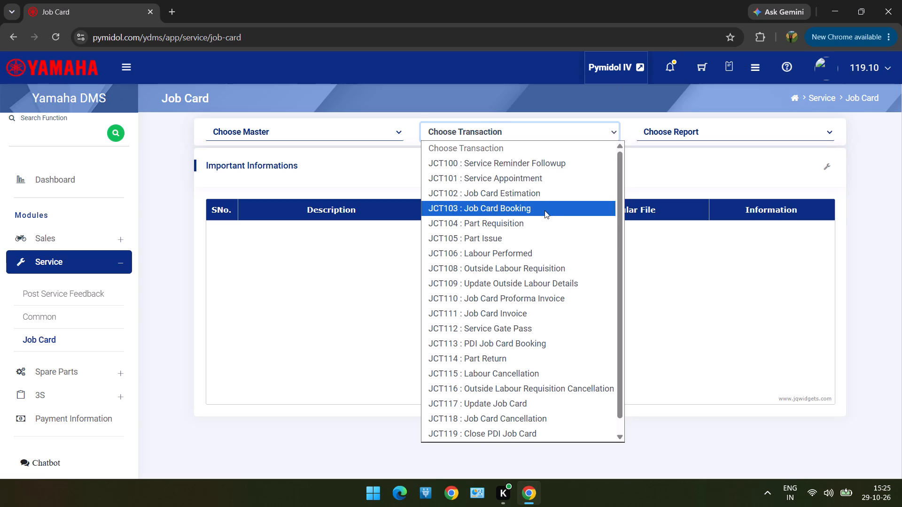
{"action": "left_click", "coordinate": [544, 210]}
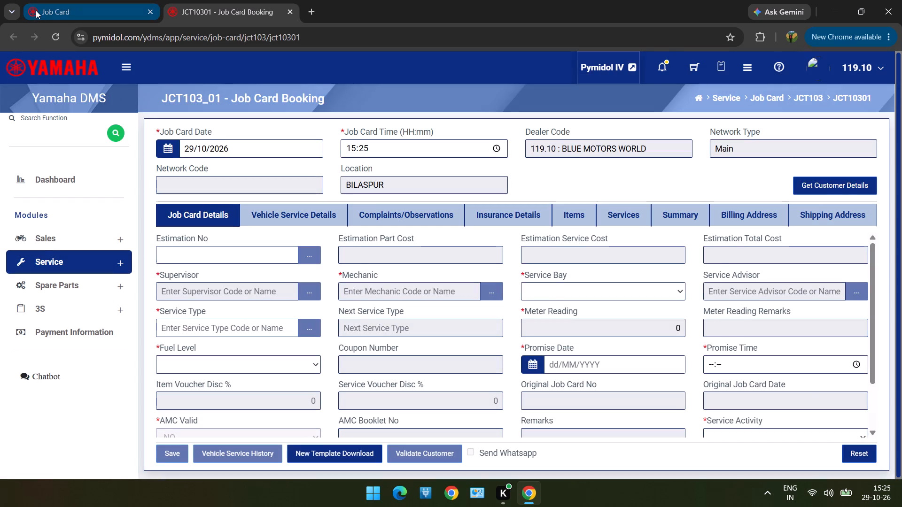
Return to the Job Card page and open the JCT105 Part Issue transaction.
{"action": "left_click", "coordinate": [36, 10]}
{"action": "left_click", "coordinate": [493, 109]}
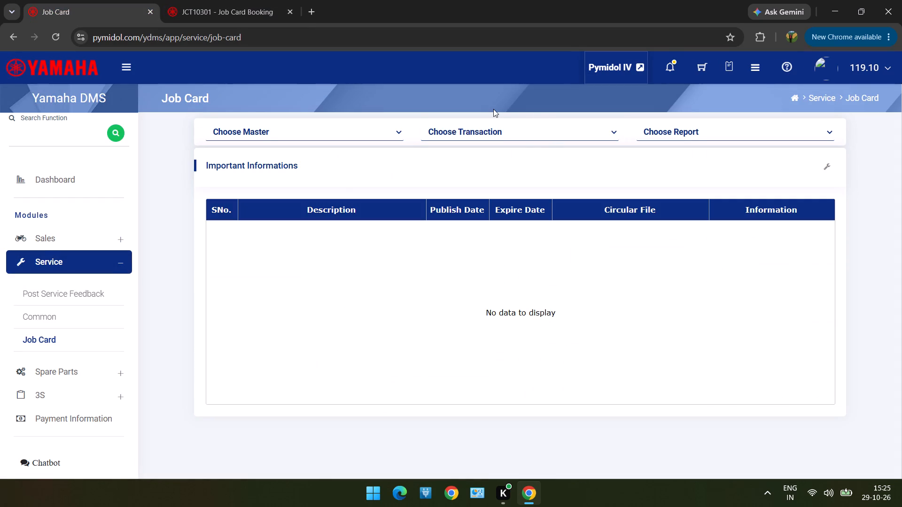
{"action": "left_click_drag", "start_coordinate": [493, 109], "coordinate": [514, 155]}
{"action": "left_click_drag", "start_coordinate": [514, 155], "coordinate": [513, 141]}
{"action": "left_click", "coordinate": [513, 141]}
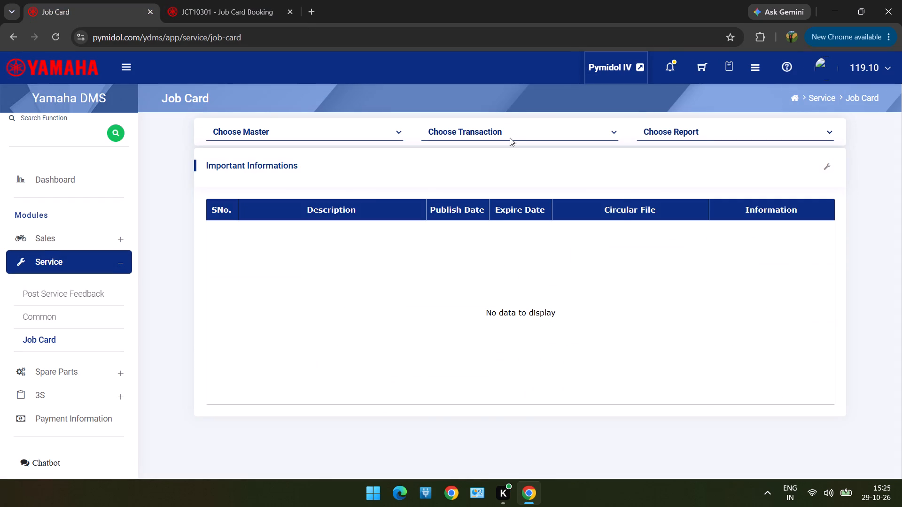
{"action": "left_click", "coordinate": [507, 134]}
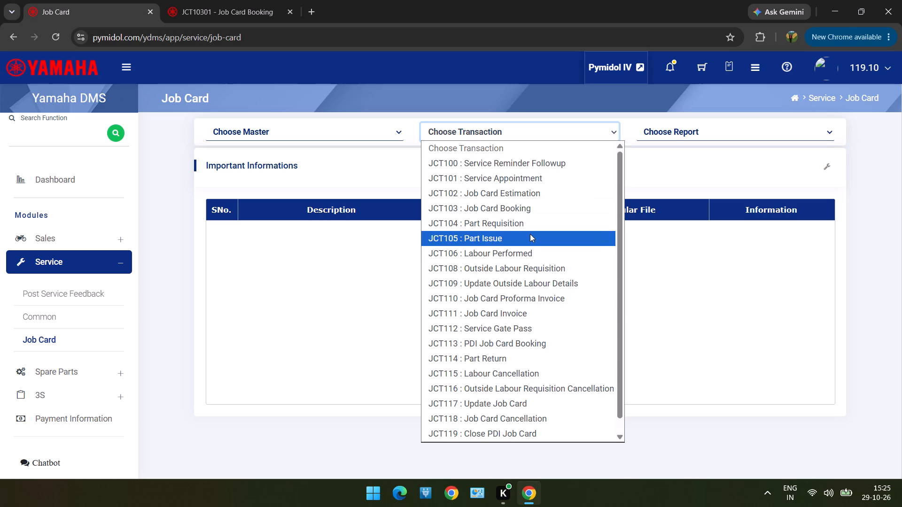
{"action": "left_click", "coordinate": [530, 234]}
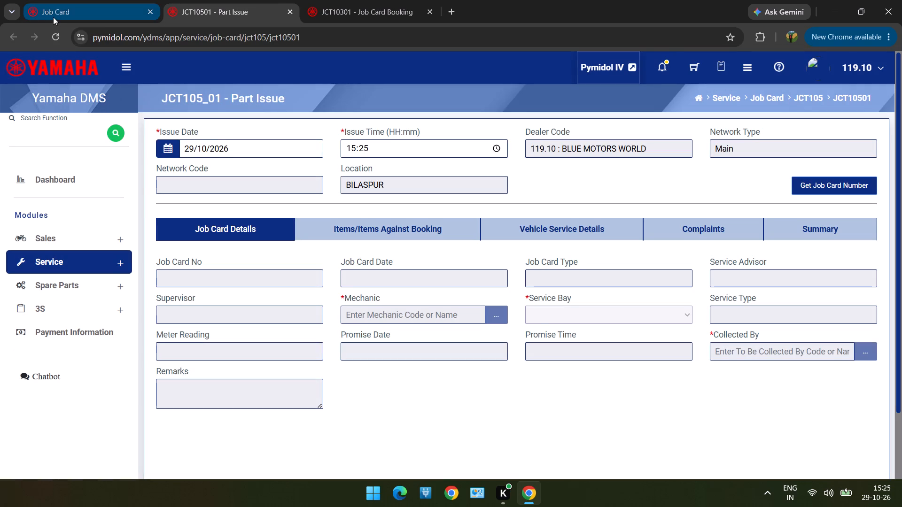
Go back to the Job Card page and open the JCT106 Labour Performed transaction.
{"action": "left_click", "coordinate": [53, 17]}
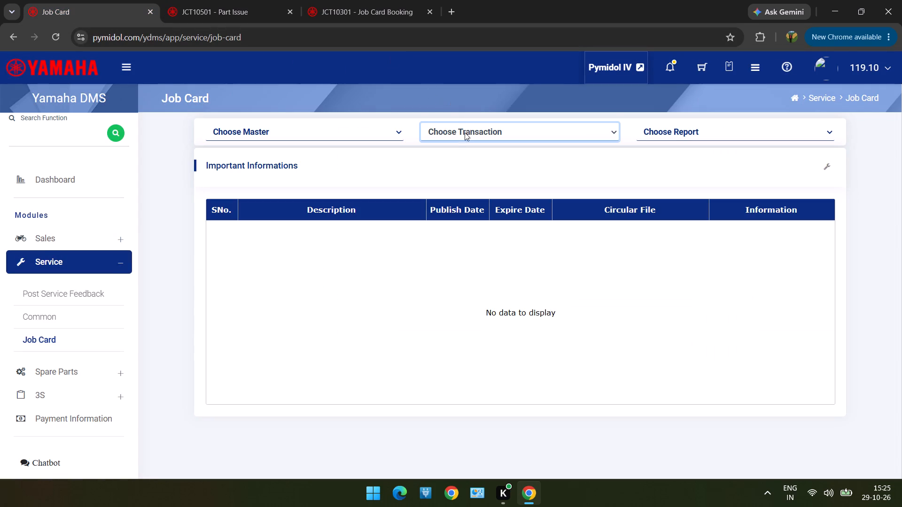
{"action": "left_click", "coordinate": [465, 135]}
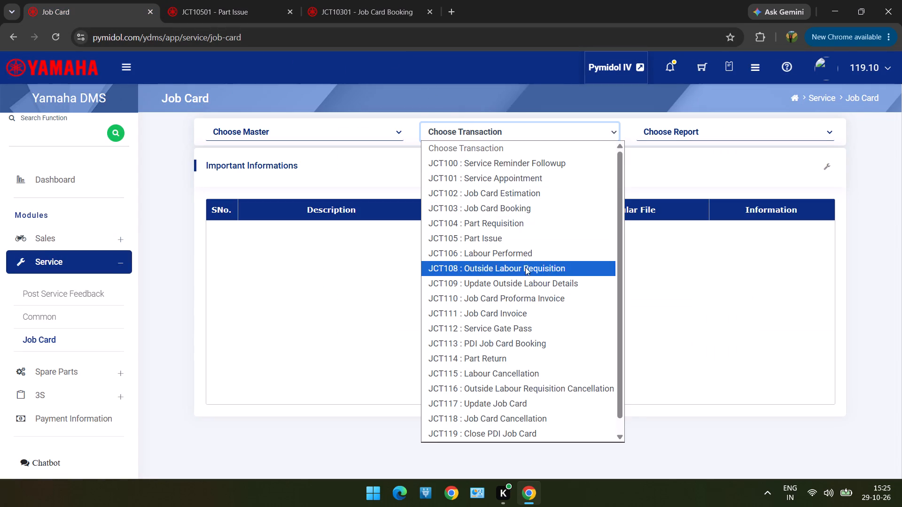
{"action": "left_click", "coordinate": [520, 255]}
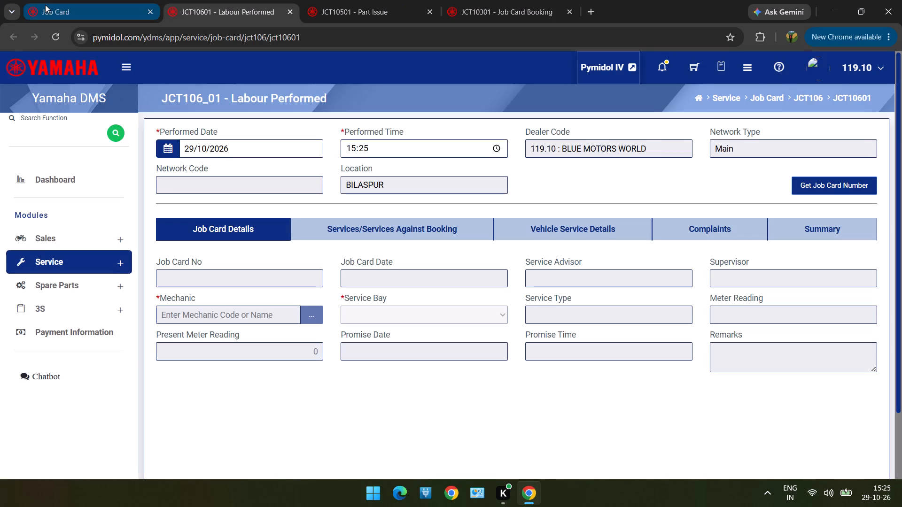
Bring the Job Card page back into view in the main browser window and open the JCT111 Job Card Invoice transaction.
{"action": "left_click_drag", "start_coordinate": [46, 5], "coordinate": [407, 75]}
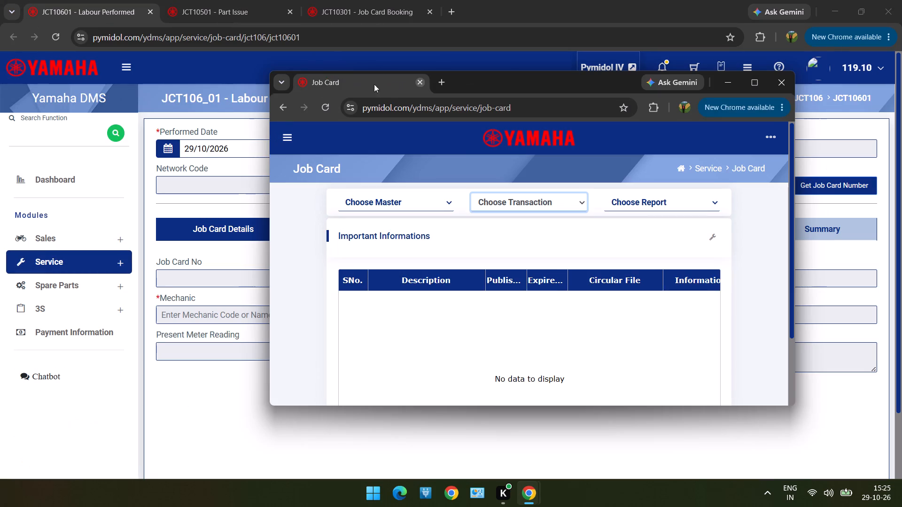
{"action": "left_click_drag", "start_coordinate": [309, 78], "coordinate": [140, 69]}
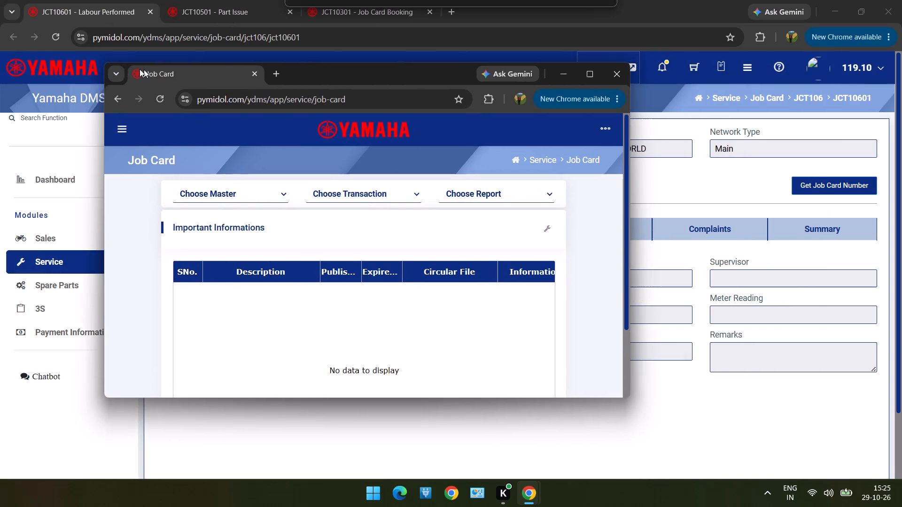
{"action": "left_click_drag", "start_coordinate": [140, 69], "coordinate": [50, 18]}
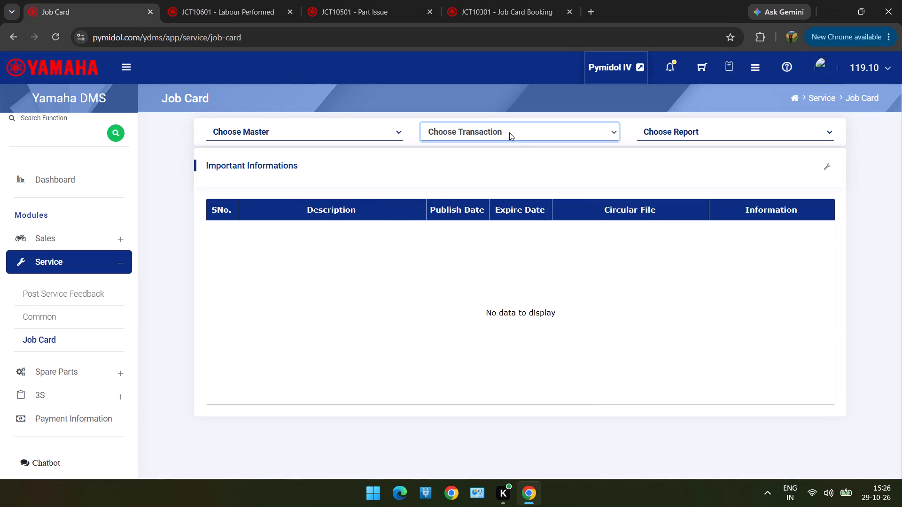
{"action": "left_click", "coordinate": [494, 129]}
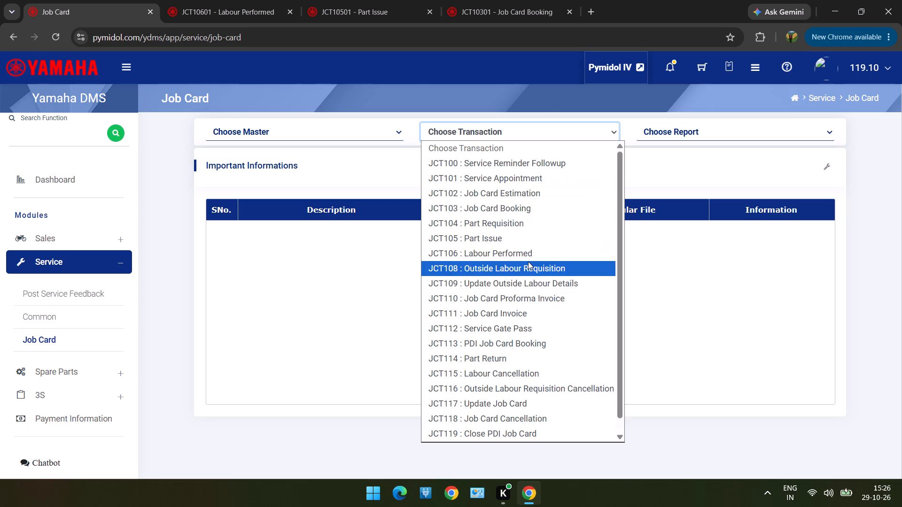
{"action": "left_click", "coordinate": [531, 312]}
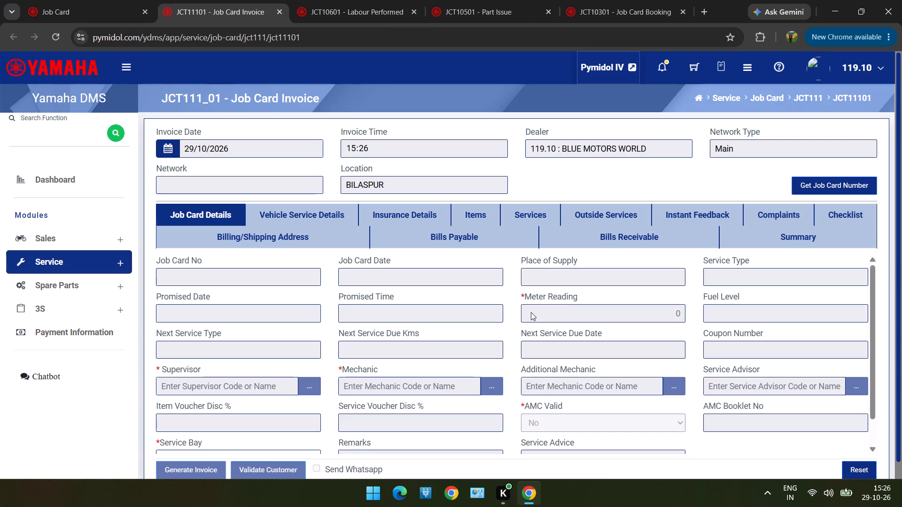
Switch to the already open JCT103 Job Card Booking form.
{"action": "left_click", "coordinate": [584, 21]}
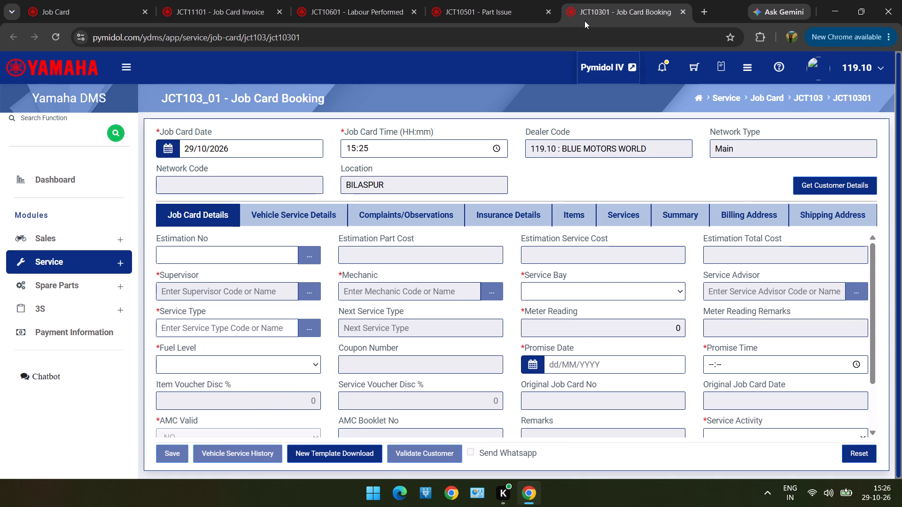
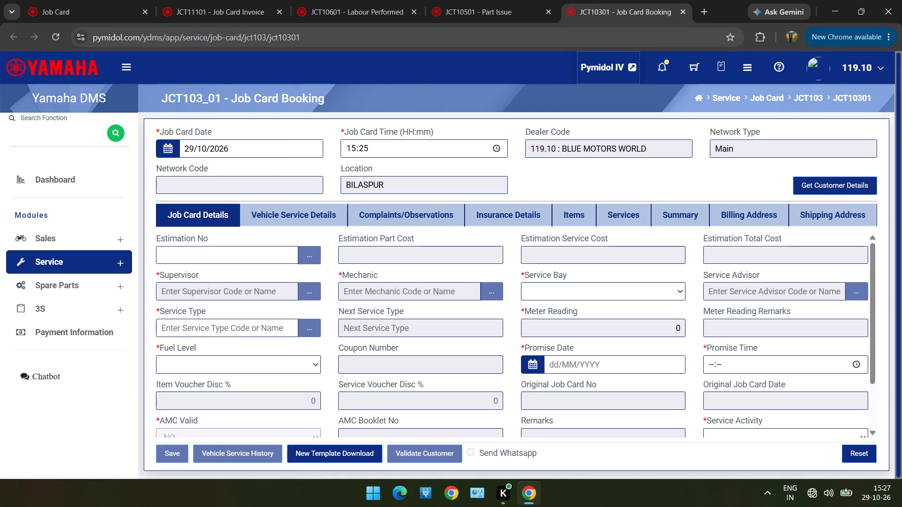
Look over the Job Card Details fields of the booking form, from the estimation and staff fields to AMC and service activity.
{"action": "scroll", "coordinate": [360, 151], "scroll_direction": "right", "scroll_amount": 1}
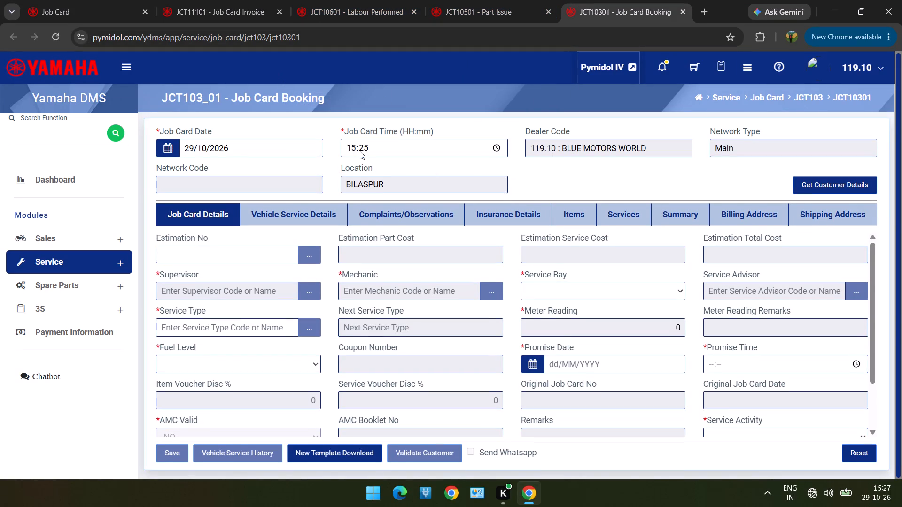
{"action": "scroll", "coordinate": [360, 151], "scroll_direction": "right", "scroll_amount": 1}
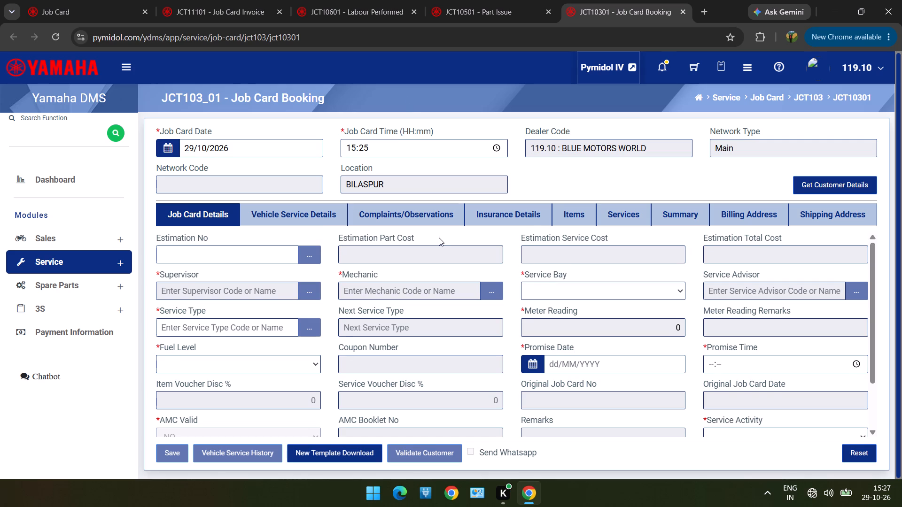
{"action": "scroll", "coordinate": [431, 249], "scroll_direction": "down", "scroll_amount": 1}
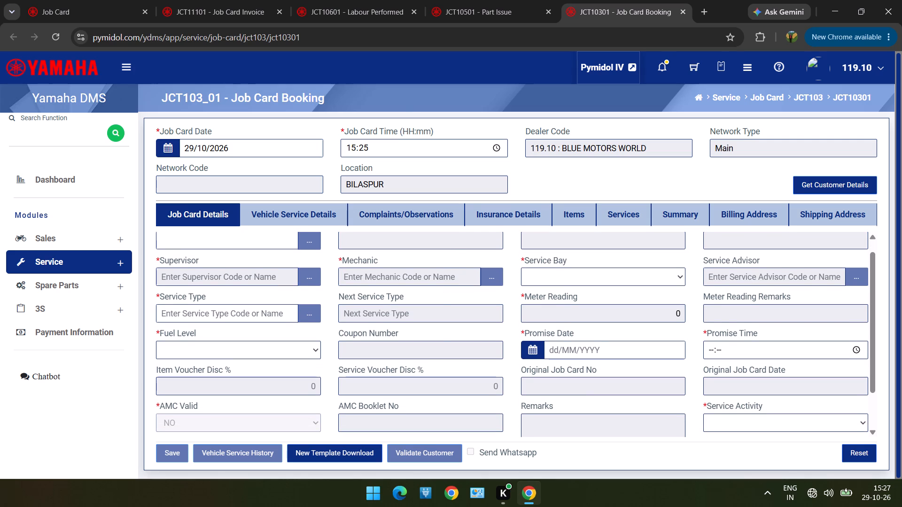
{"action": "left_click", "coordinate": [484, 333]}
{"action": "scroll", "coordinate": [483, 328], "scroll_direction": "up", "scroll_amount": 1}
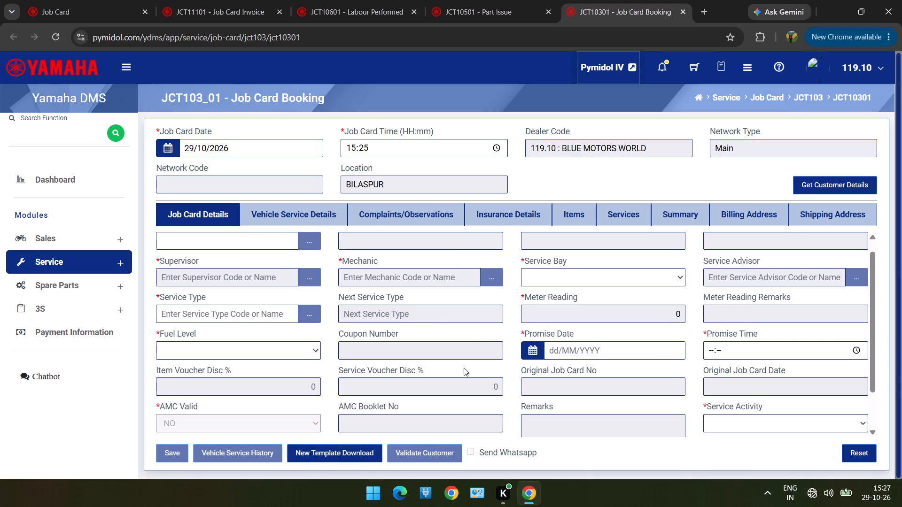
{"action": "scroll", "coordinate": [464, 368], "scroll_direction": "up", "scroll_amount": 1}
{"action": "scroll", "coordinate": [466, 356], "scroll_direction": "down", "scroll_amount": 1}
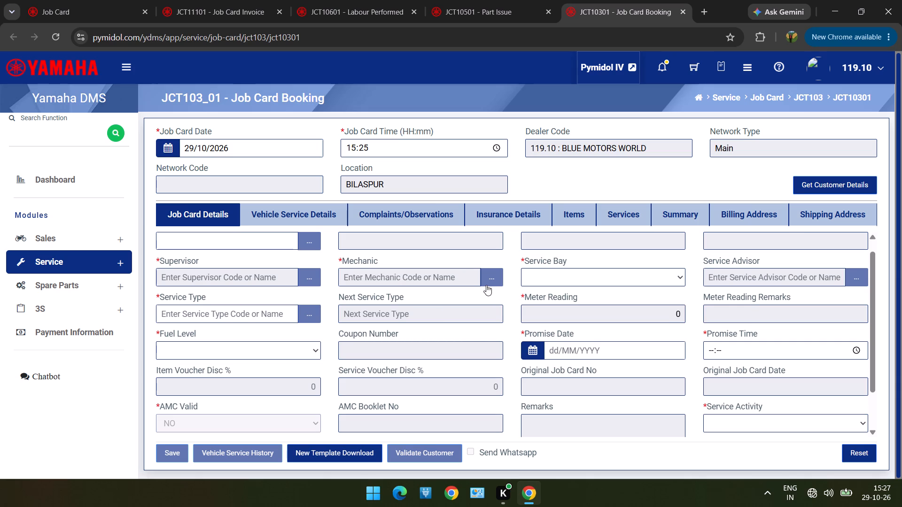
{"action": "left_click", "coordinate": [486, 285]}
{"action": "scroll", "coordinate": [479, 295], "scroll_direction": "up", "scroll_amount": 1}
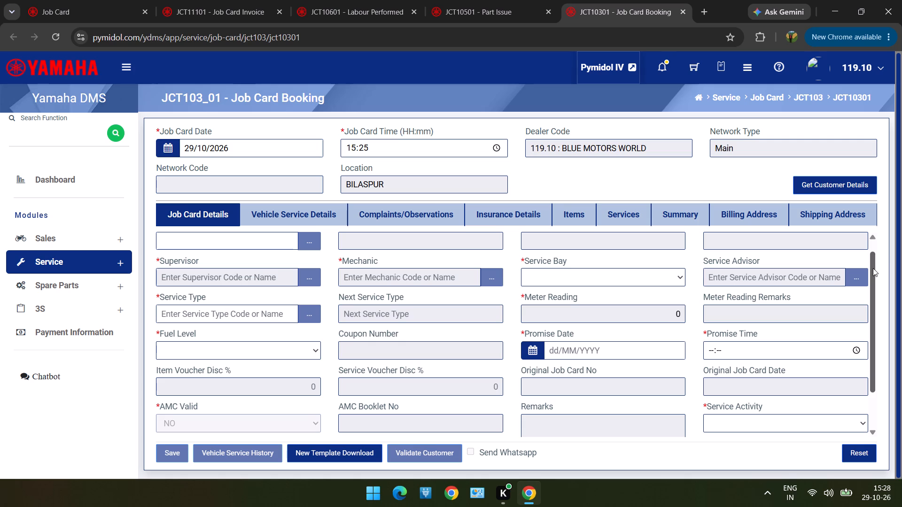
{"action": "left_click", "coordinate": [863, 292]}
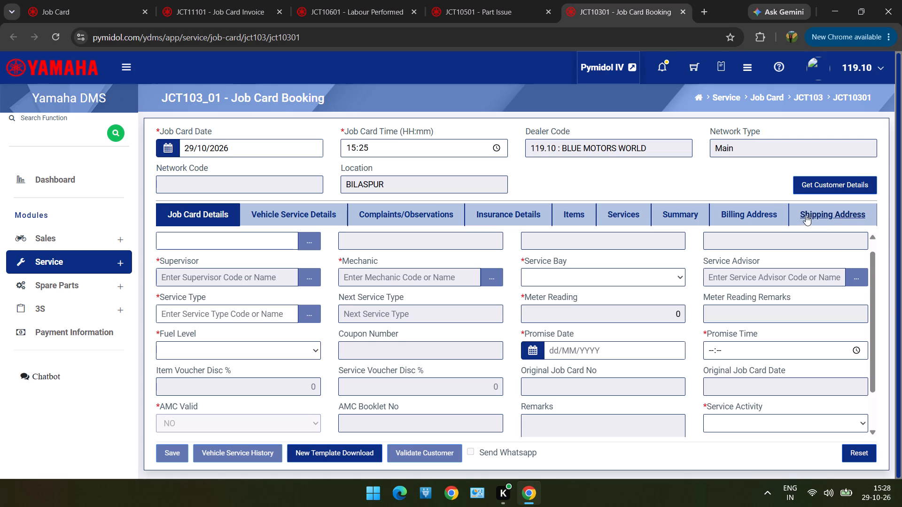
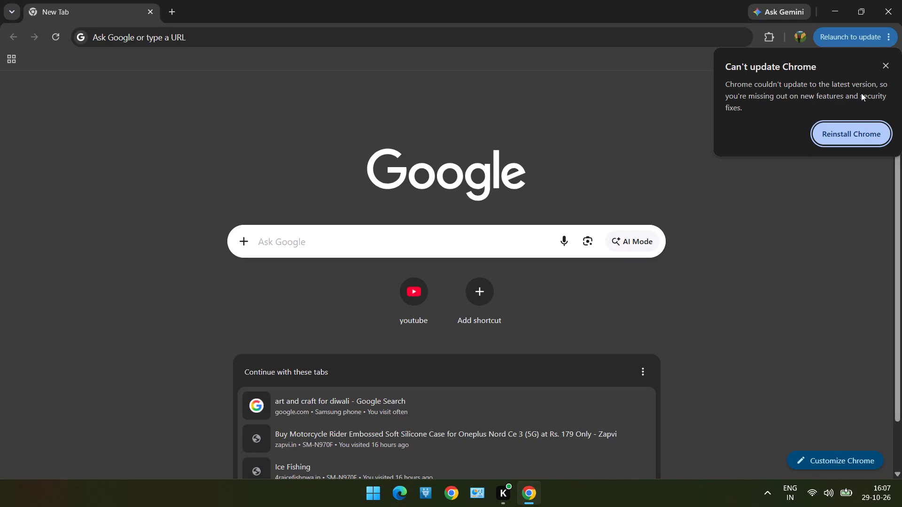
Dismiss the browser update notice, search the web for pymidol and open the pymidol.com Yamaha DMS result.
{"action": "left_click", "coordinate": [887, 66]}
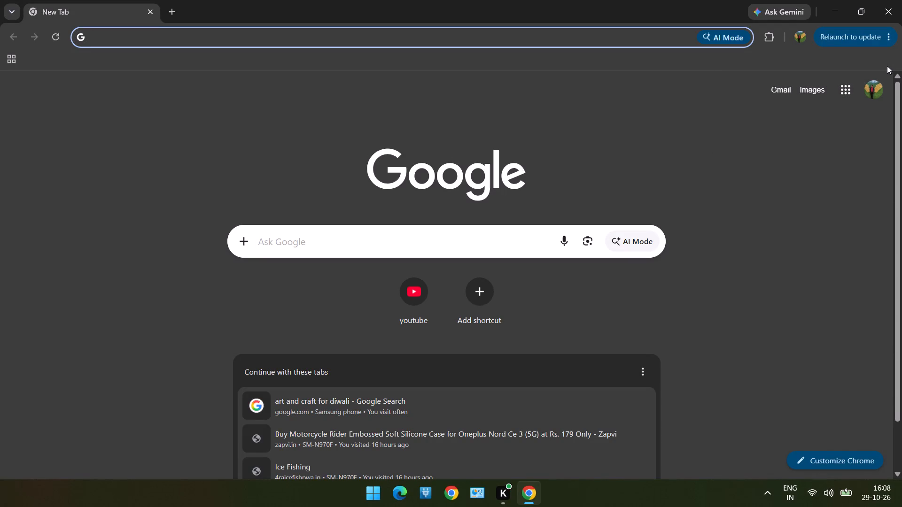
{"action": "left_click", "coordinate": [887, 66]}
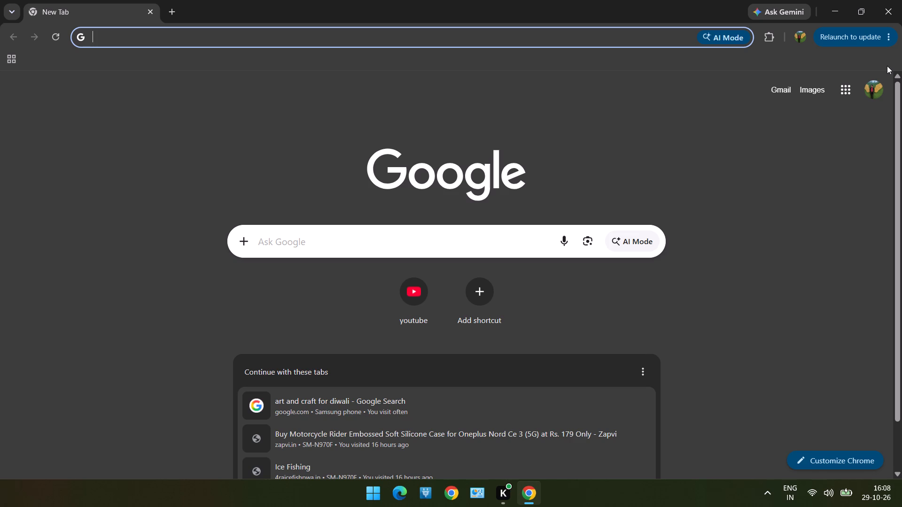
{"action": "left_click", "coordinate": [887, 66]}
{"action": "type", "text": "py"}
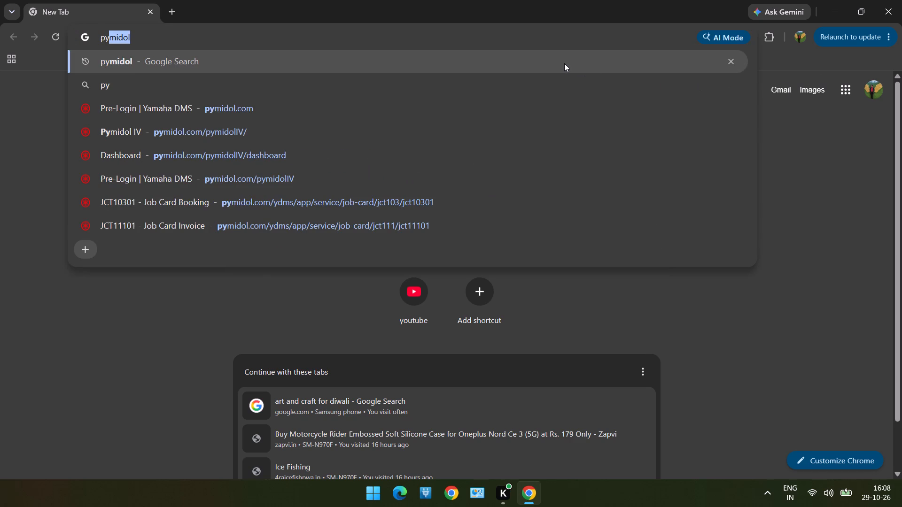
{"action": "double_click", "coordinate": [564, 63]}
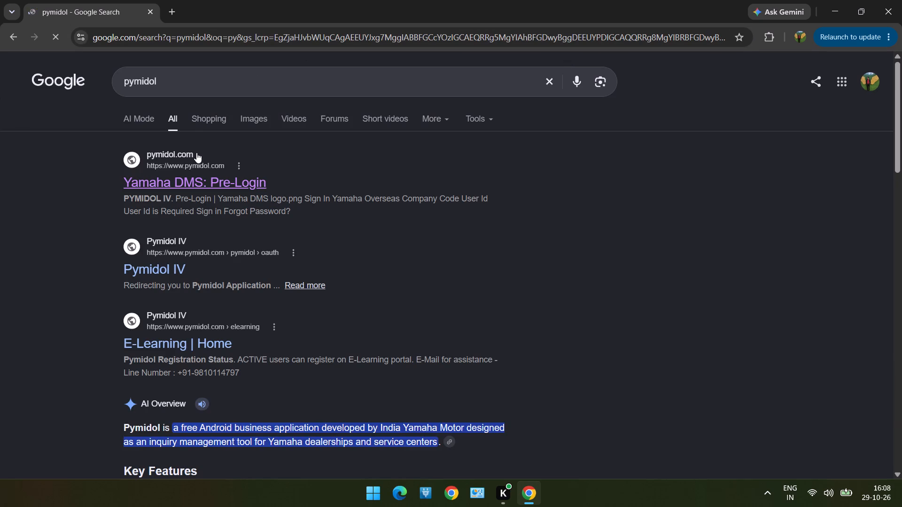
{"action": "left_click", "coordinate": [203, 162]}
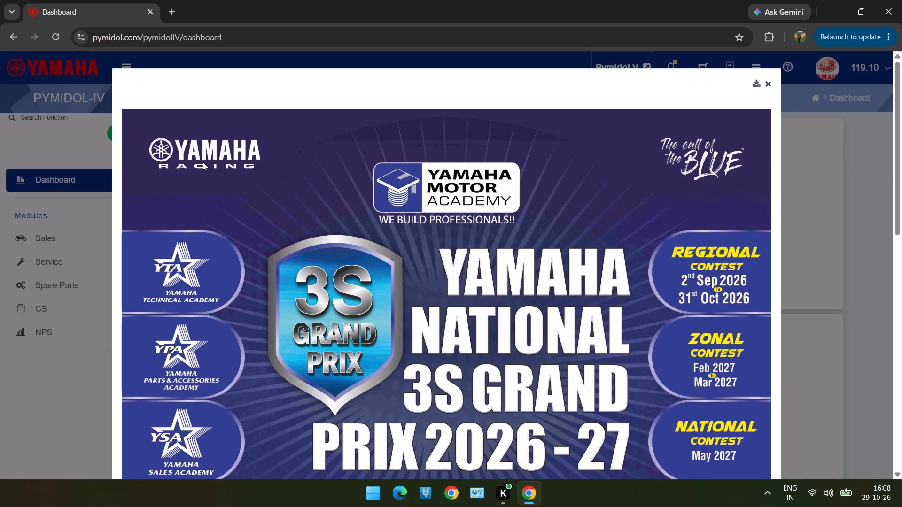
Close the 3S Grand Prix announcement on the Pymidol IV dashboard and switch to Pymidol V.
{"action": "left_click", "coordinate": [766, 80]}
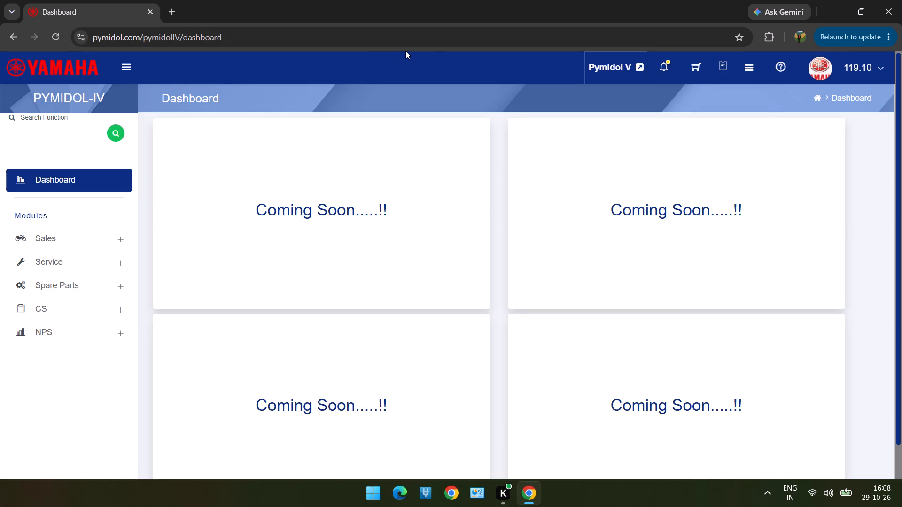
{"action": "left_click", "coordinate": [610, 70]}
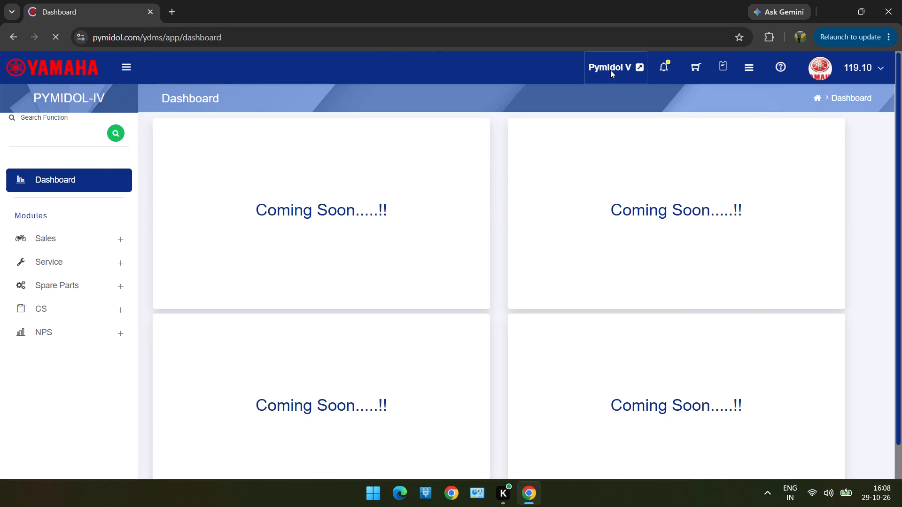
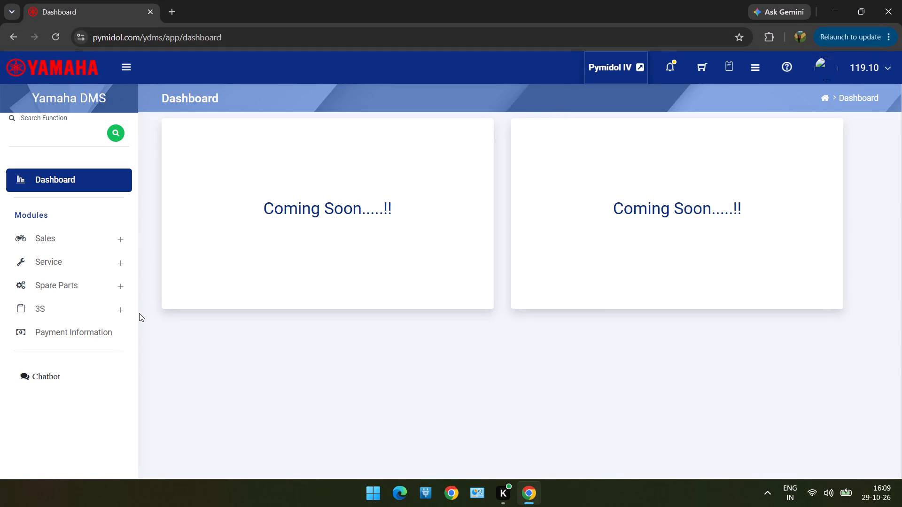
Expand the Service module in the Yamaha DMS to reach its job card functions.
{"action": "left_click", "coordinate": [75, 264]}
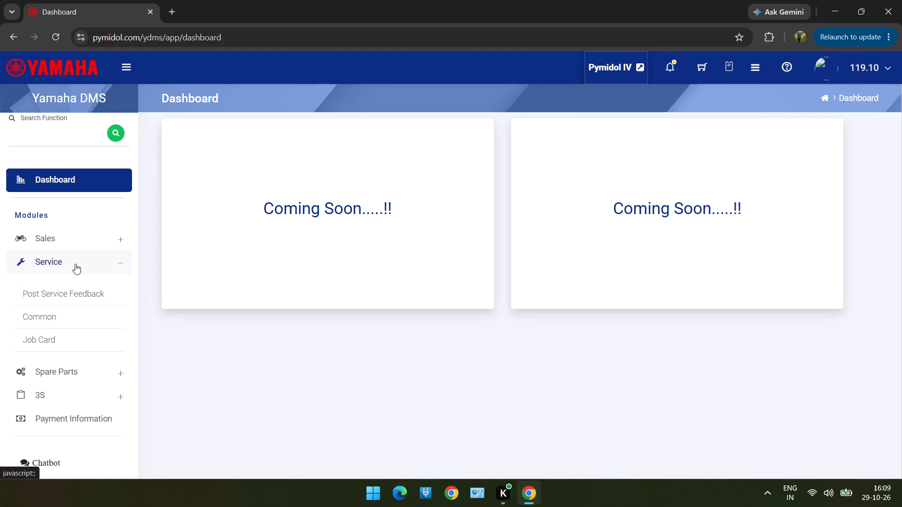
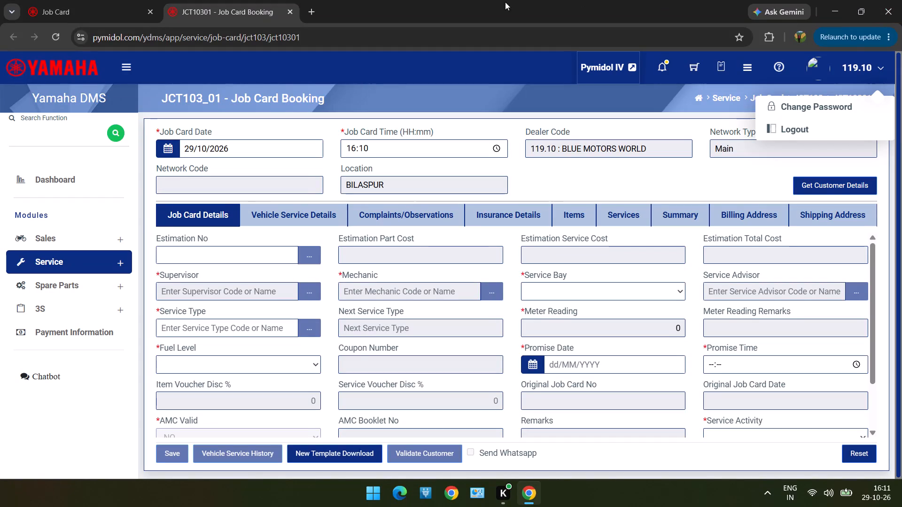
Open a new browser tab and begin a Google search with the letter w.
{"action": "left_click", "coordinate": [314, 11]}
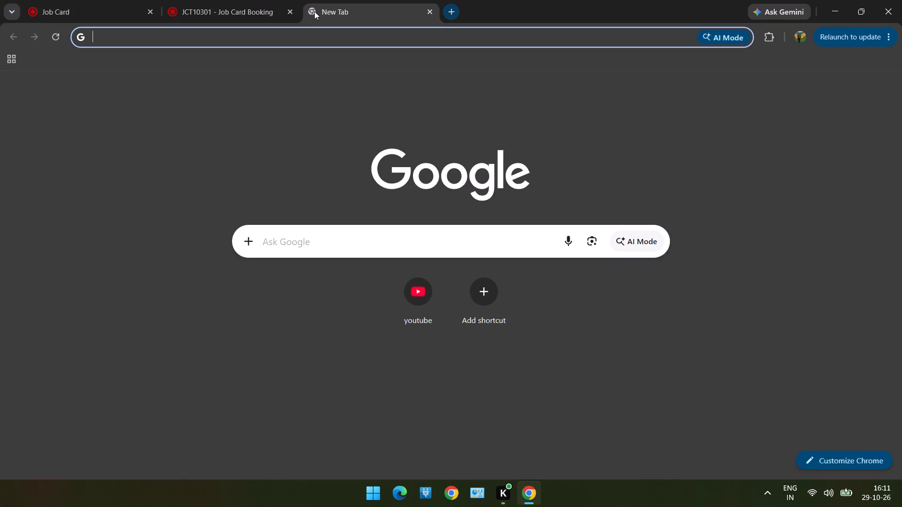
{"action": "left_click", "coordinate": [291, 234]}
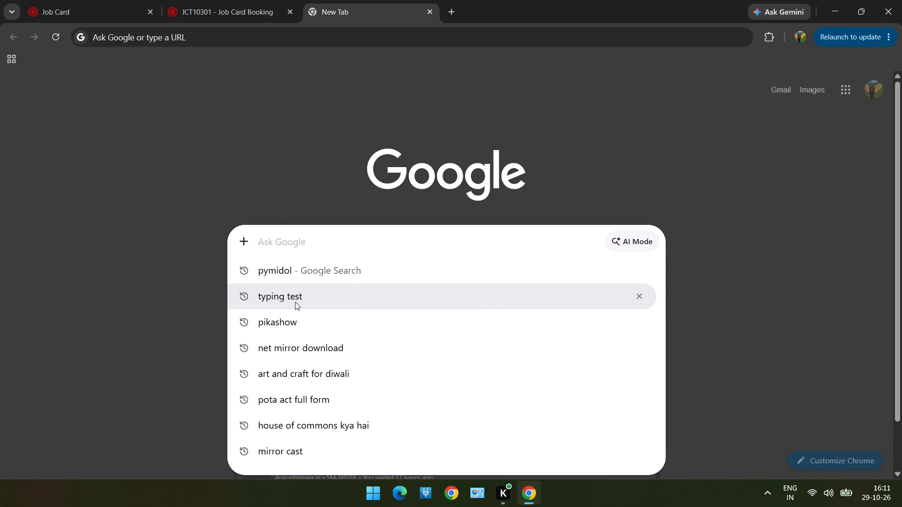
{"action": "left_click", "coordinate": [295, 243]}
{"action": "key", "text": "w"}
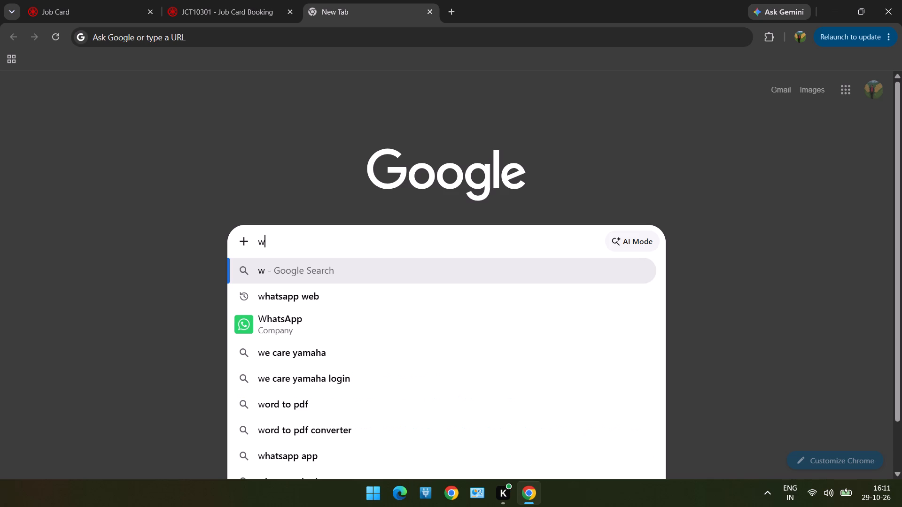
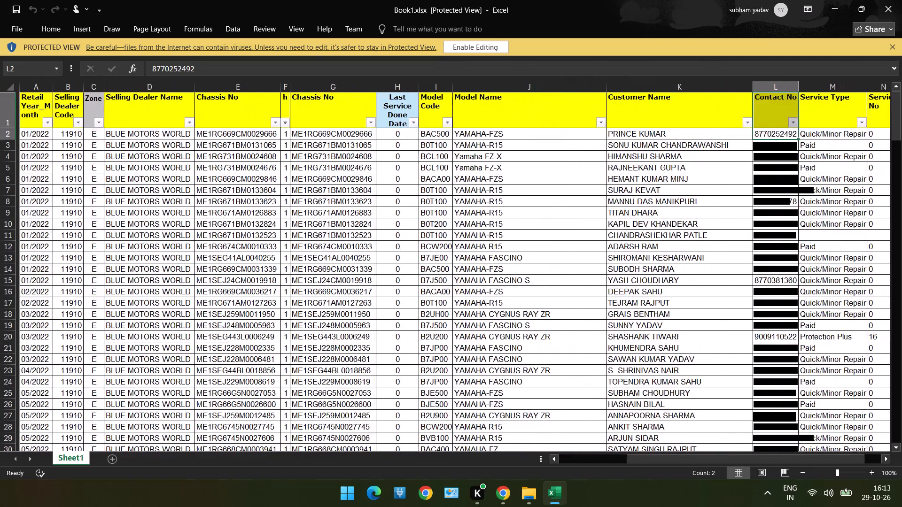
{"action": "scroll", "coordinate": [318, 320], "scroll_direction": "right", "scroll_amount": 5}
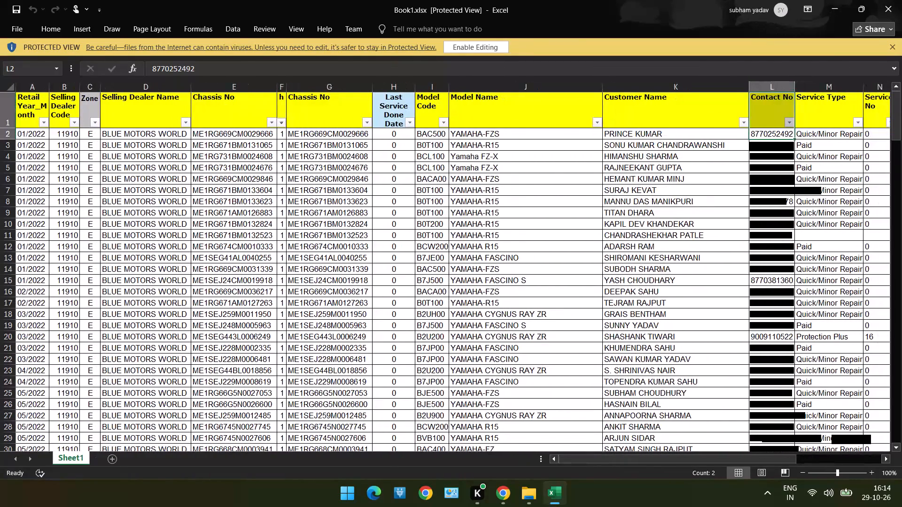
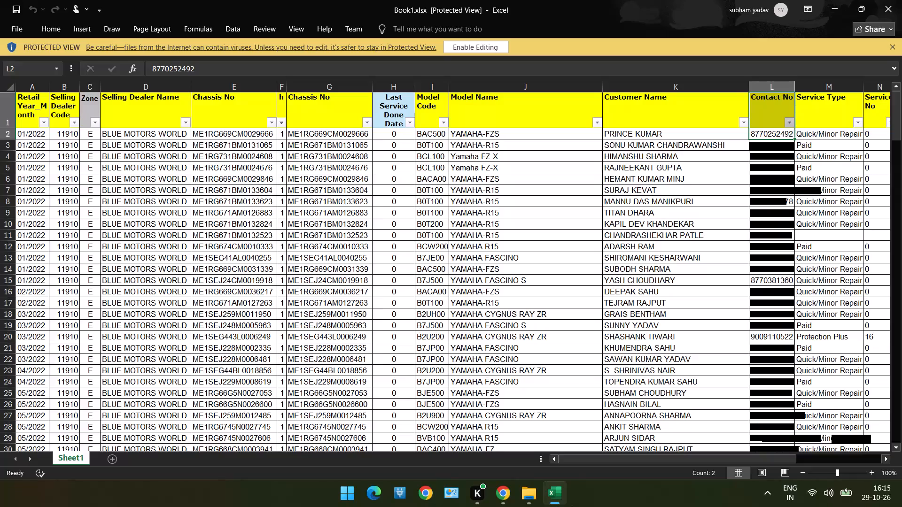
Look through the customer service list in Book1, examining its chassis, model, customer, contact and service type columns.
{"action": "scroll", "coordinate": [572, 506], "scroll_direction": "left", "scroll_amount": 5}
{"action": "scroll", "coordinate": [572, 506], "scroll_direction": "right", "scroll_amount": 4}
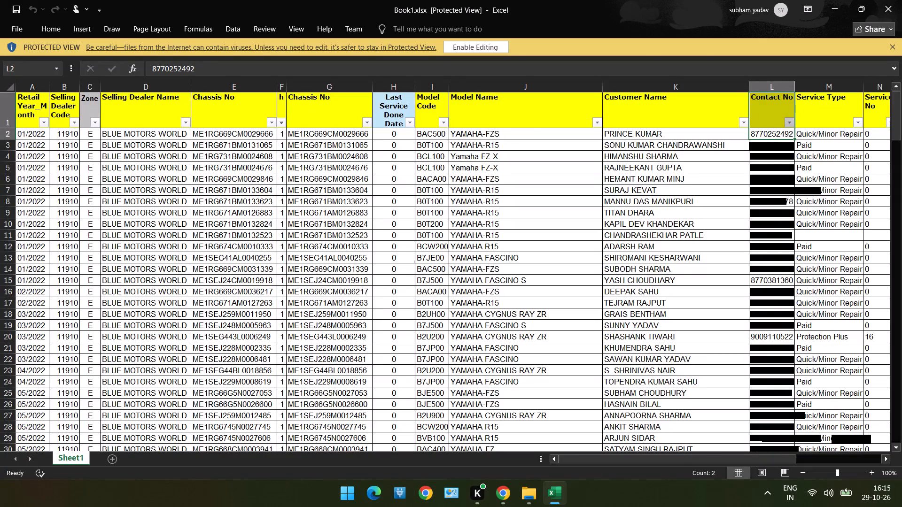
{"action": "left_click", "coordinate": [443, 365]}
{"action": "scroll", "coordinate": [443, 365], "scroll_direction": "left", "scroll_amount": 6}
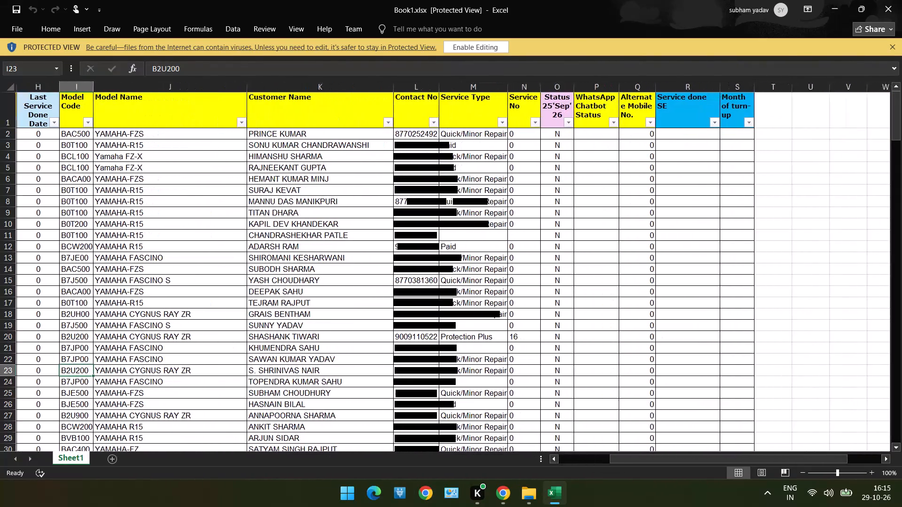
{"action": "scroll", "coordinate": [443, 365], "scroll_direction": "left", "scroll_amount": 1}
{"action": "scroll", "coordinate": [443, 365], "scroll_direction": "right", "scroll_amount": 3}
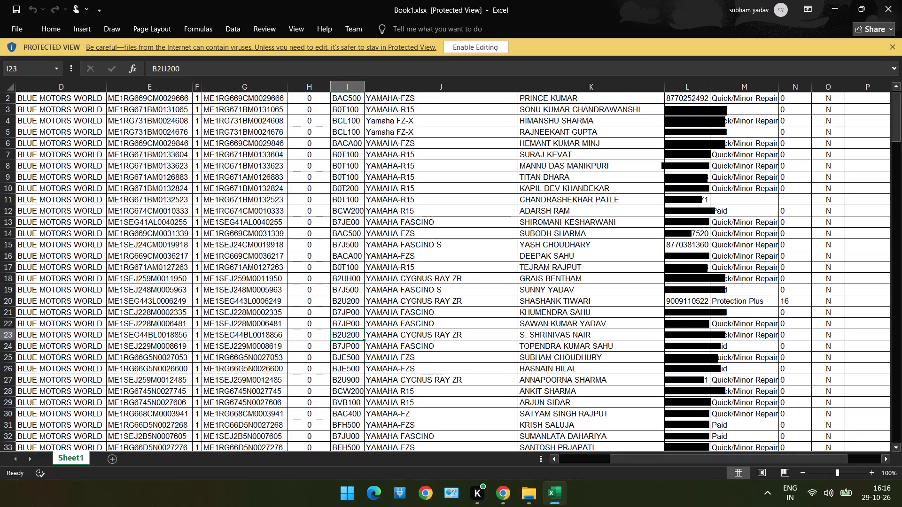
{"action": "scroll", "coordinate": [443, 365], "scroll_direction": "down", "scroll_amount": 3}
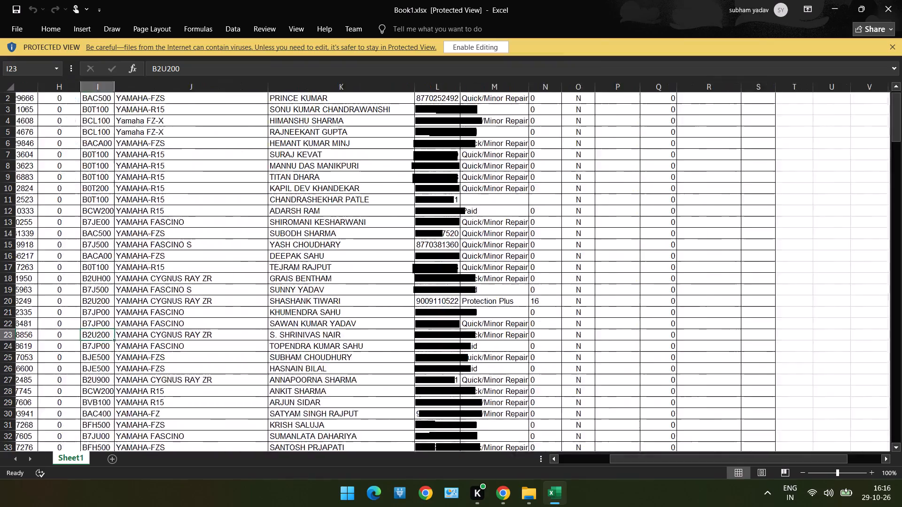
{"action": "scroll", "coordinate": [443, 365], "scroll_direction": "down", "scroll_amount": 5}
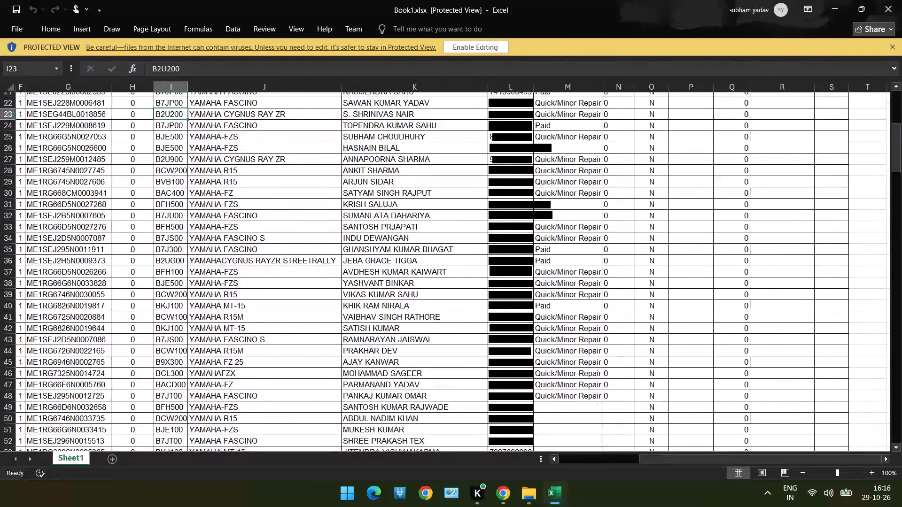
{"action": "scroll", "coordinate": [443, 365], "scroll_direction": "down", "scroll_amount": 1}
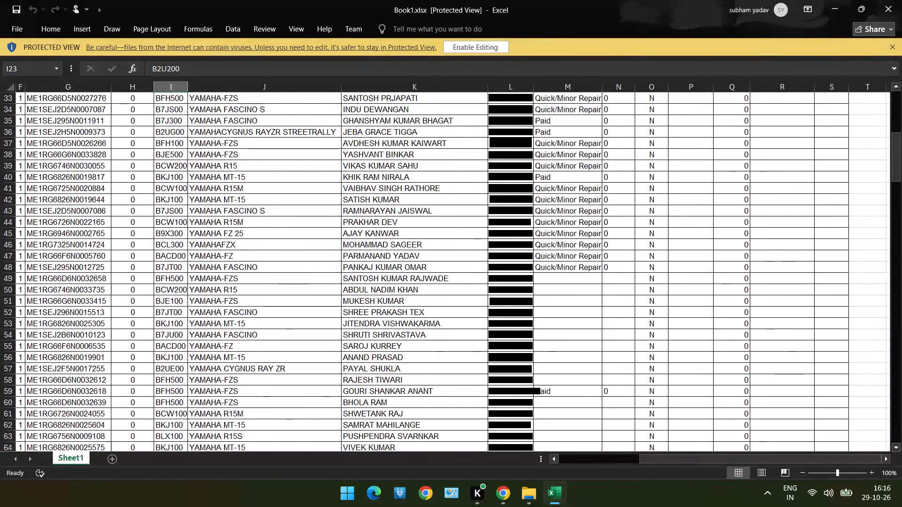
Search the sheet for the Yamaha Cygnus Ray ZR customer in row 57 by full name.
{"action": "key", "text": "ctrl+f"}
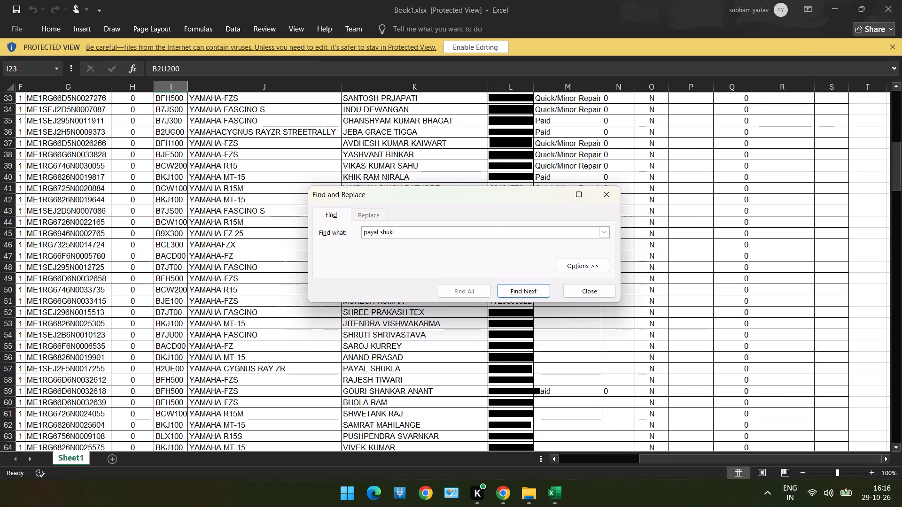
{"action": "key", "text": "backslash"}
{"action": "key", "text": "BackSpace"}
{"action": "key", "text": "BackSpace"}
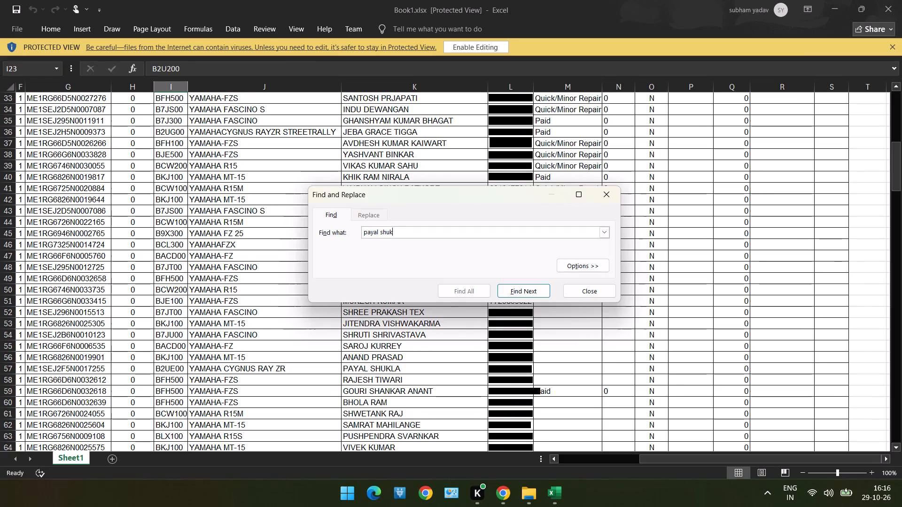
{"action": "key", "text": "l"}
{"action": "key", "text": "a"}
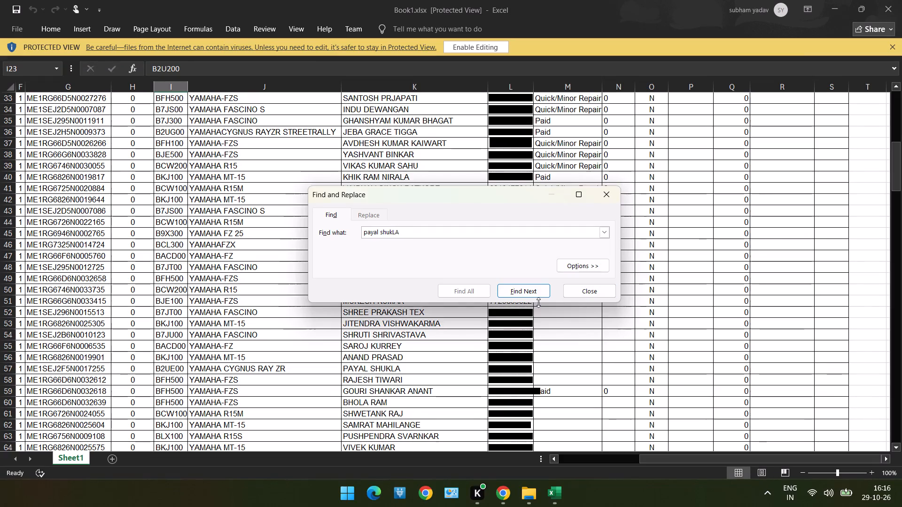
{"action": "left_click", "coordinate": [539, 297]}
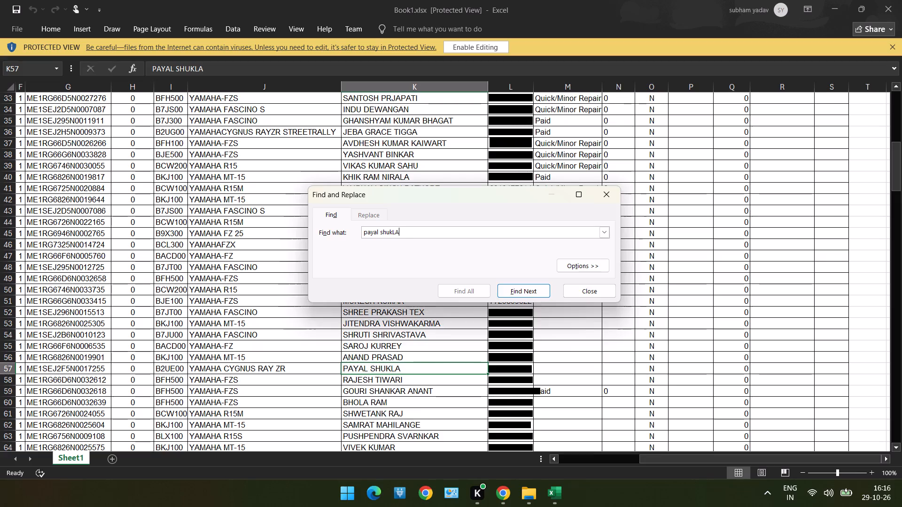
{"action": "scroll", "coordinate": [370, 386], "scroll_direction": "down", "scroll_amount": 1}
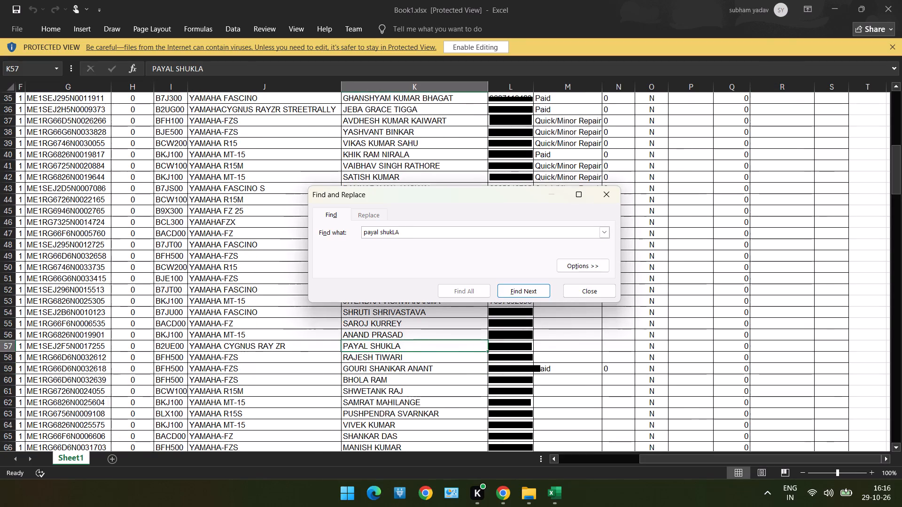
{"action": "left_click", "coordinate": [604, 202]}
Go to the chassis number of the Yamaha MT-15 record in row 56, in column G.
{"action": "scroll", "coordinate": [604, 202], "scroll_direction": "down", "scroll_amount": 2}
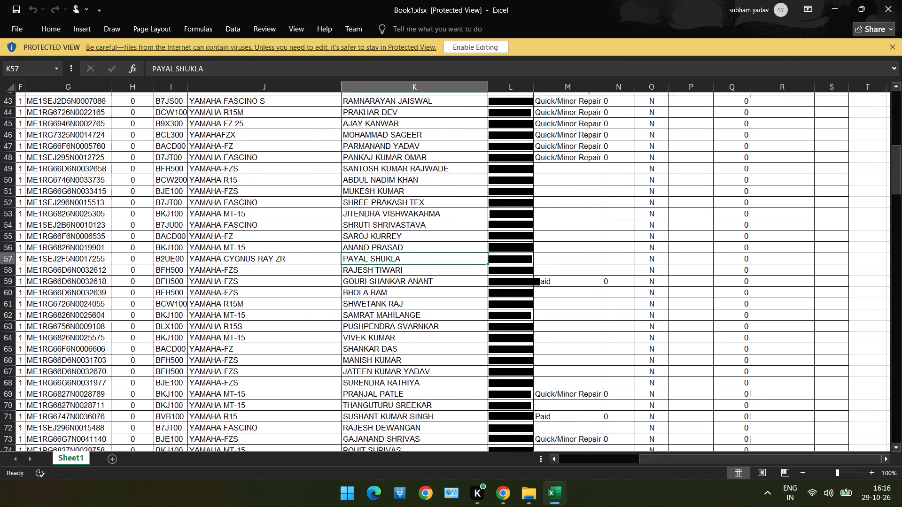
{"action": "scroll", "coordinate": [604, 202], "scroll_direction": "down", "scroll_amount": 2}
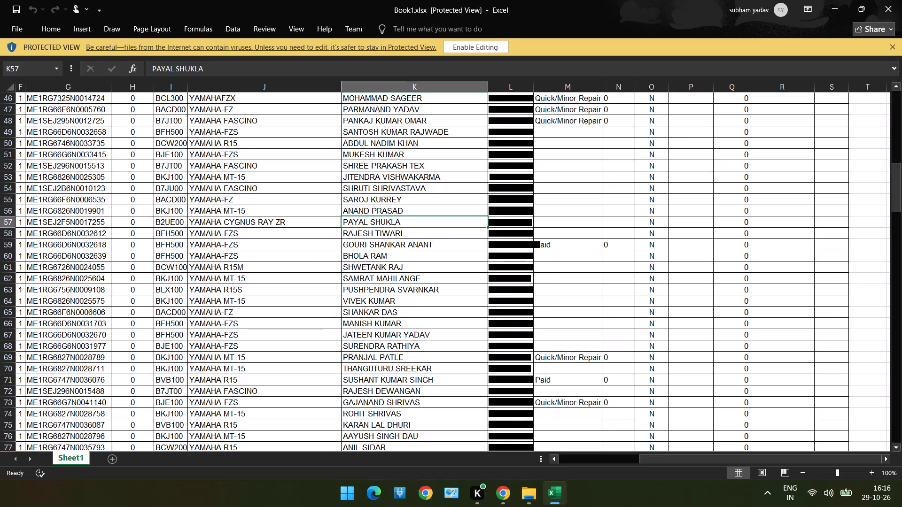
{"action": "key", "text": "Up"}
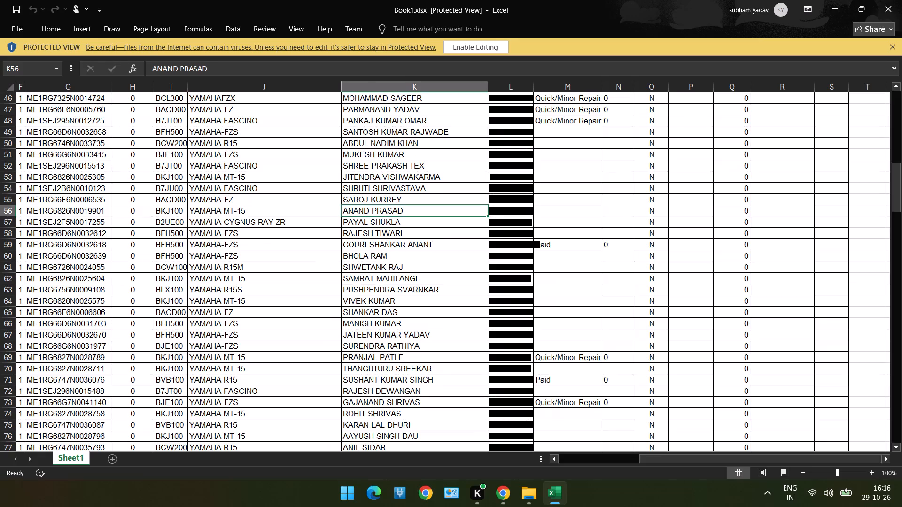
{"action": "key", "text": "Left"}
{"action": "key", "text": "Left"}
{"action": "key", "text": "Left"}
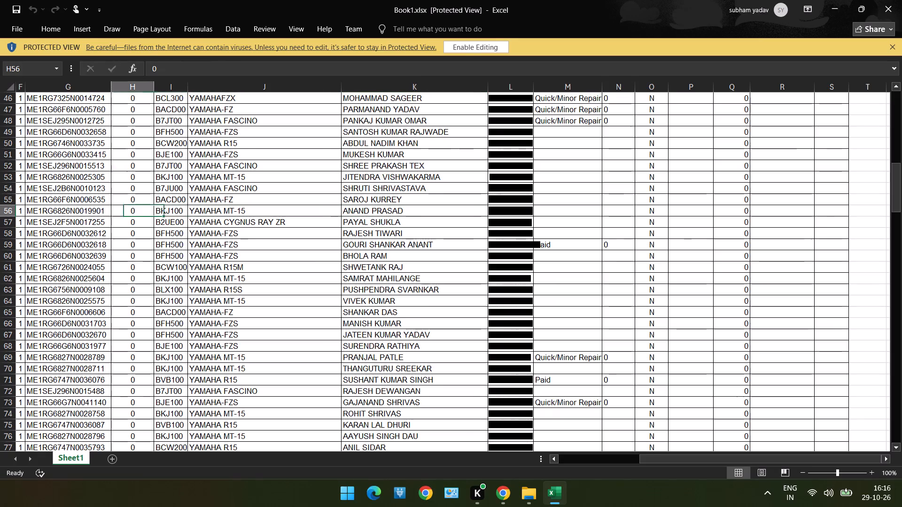
{"action": "key", "text": "Left"}
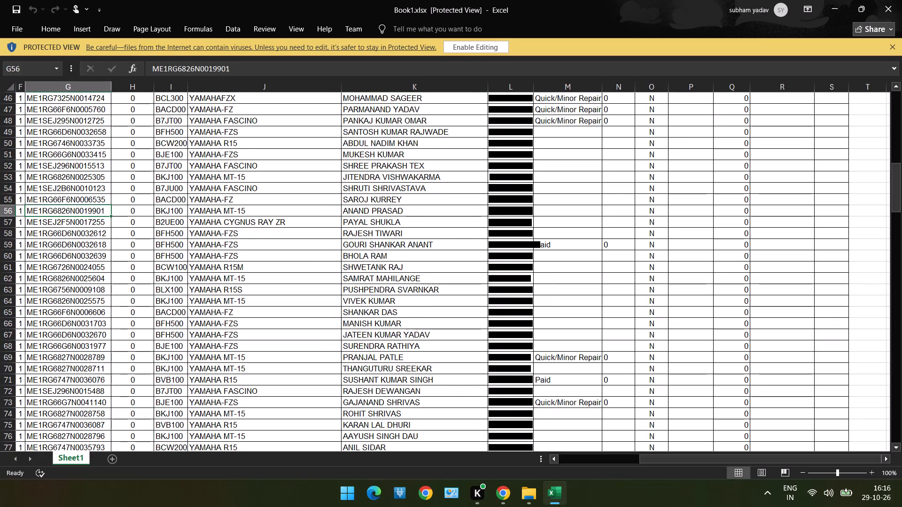
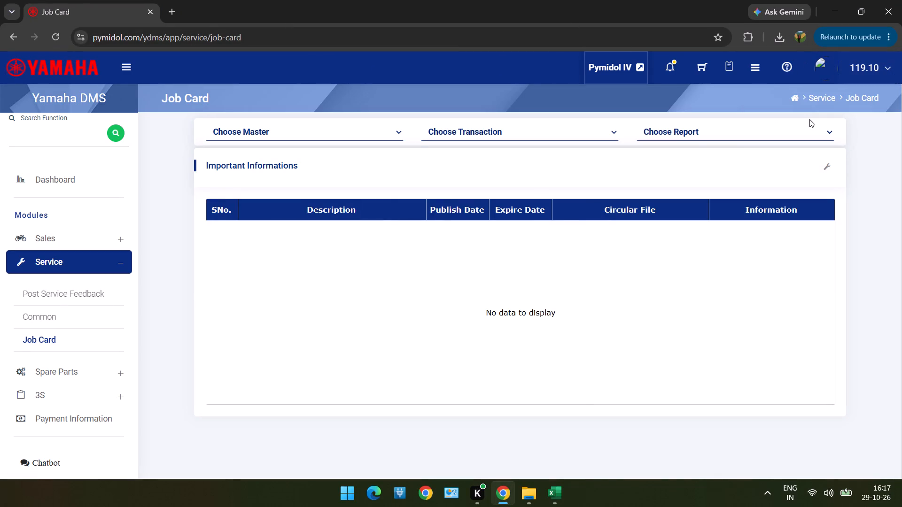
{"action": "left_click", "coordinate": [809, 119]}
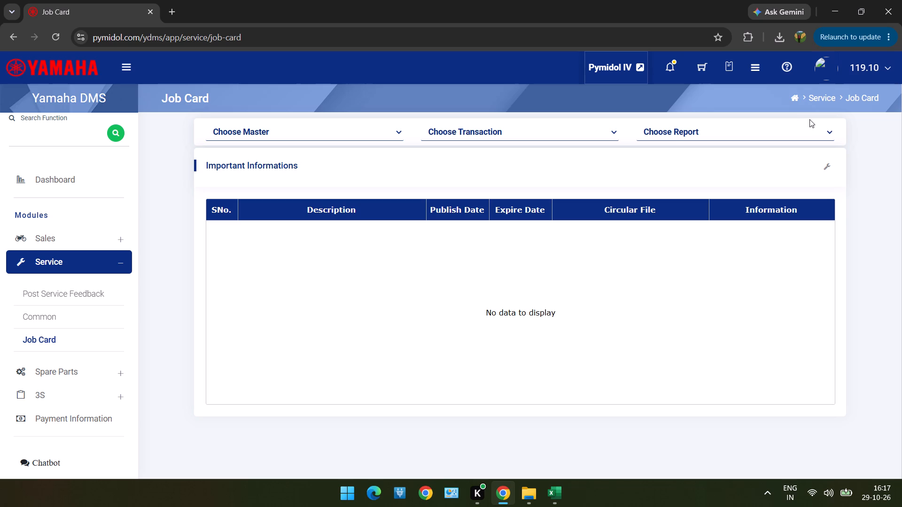
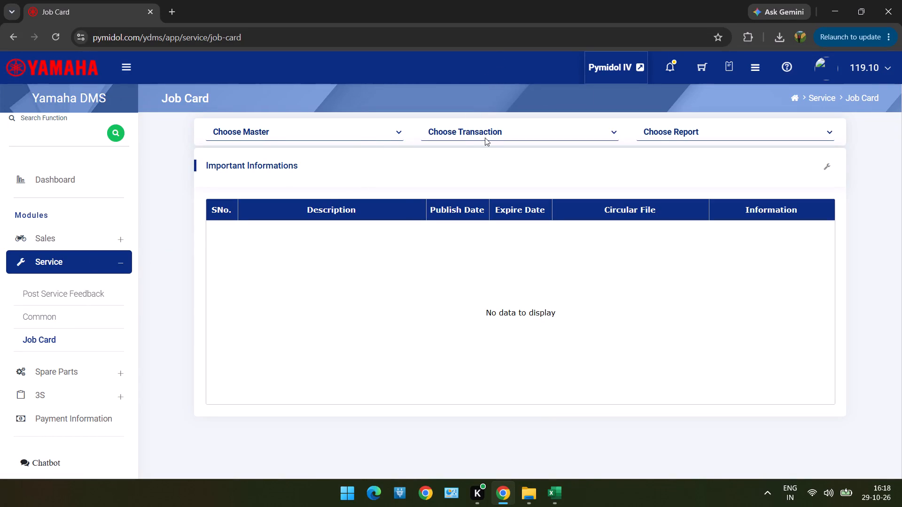
Open the signed-in user's account options in the DMS.
{"action": "left_click", "coordinate": [889, 65]}
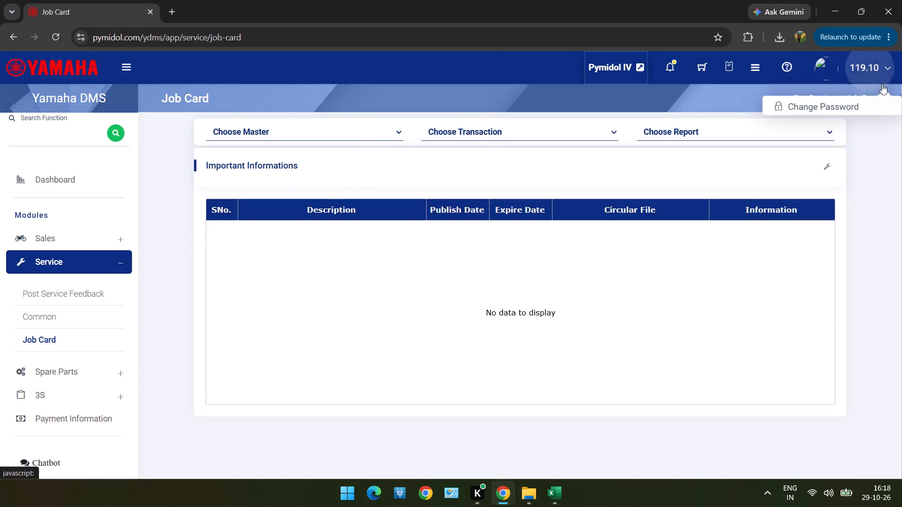
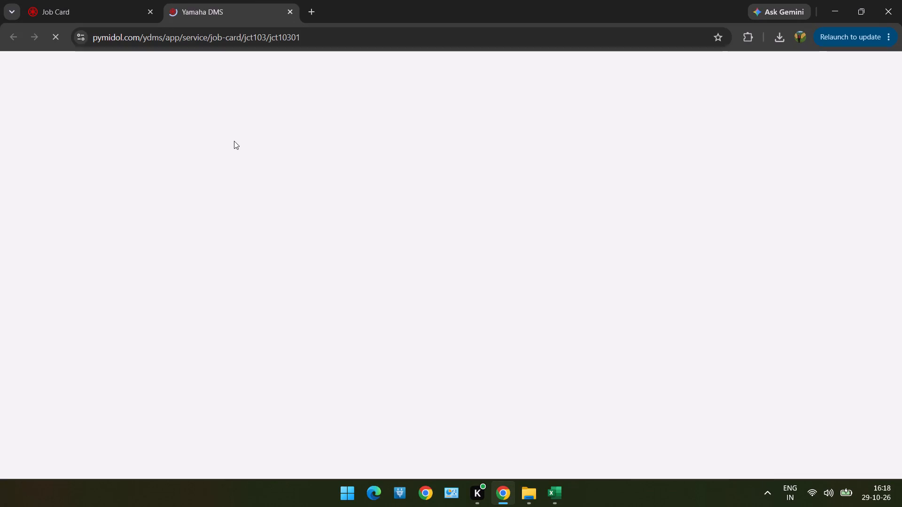
Open the JCT105 Part Issue transaction from the Job Card page, alongside the open Job Card Booking form.
{"action": "left_click", "coordinate": [84, 13]}
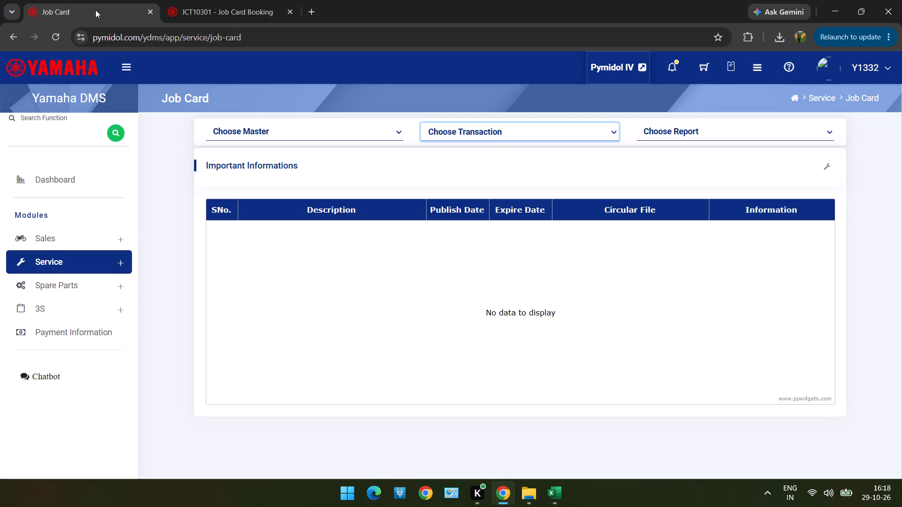
{"action": "left_click", "coordinate": [208, 14]}
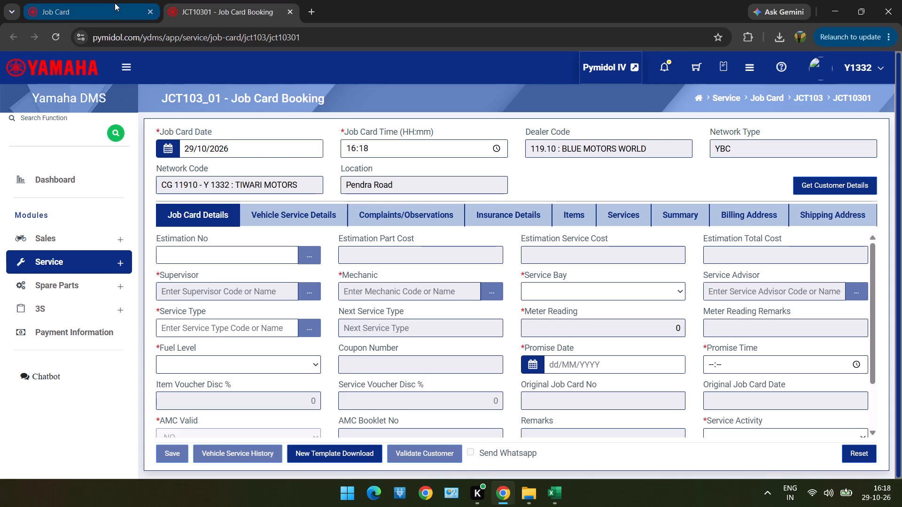
{"action": "left_click", "coordinate": [115, 3]}
{"action": "left_click", "coordinate": [465, 123]}
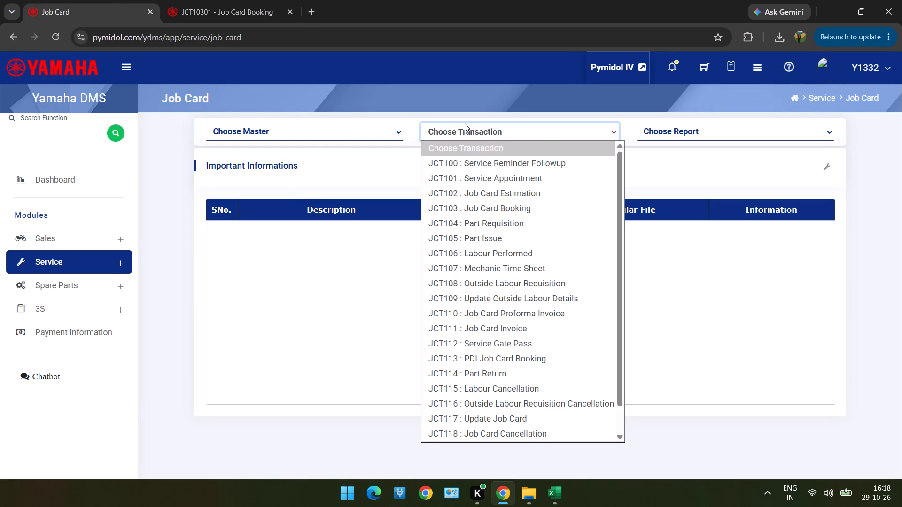
{"action": "left_click", "coordinate": [464, 240]}
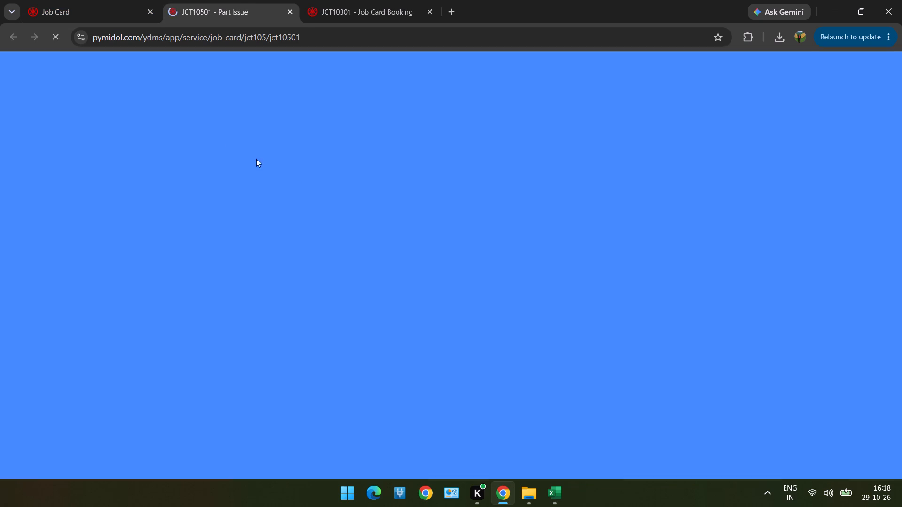
Return to the Job Card page and open the JCT106 Labour Performed transaction.
{"action": "left_click", "coordinate": [85, 10]}
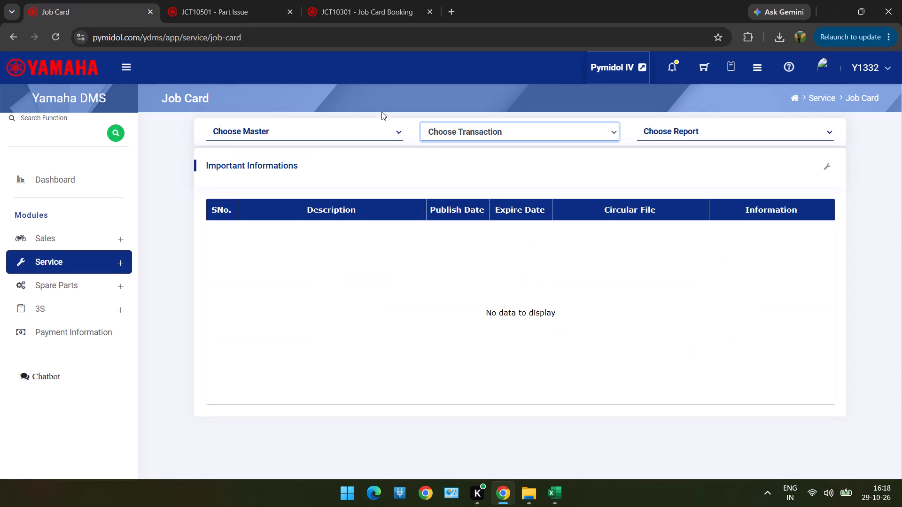
{"action": "left_click", "coordinate": [444, 143]}
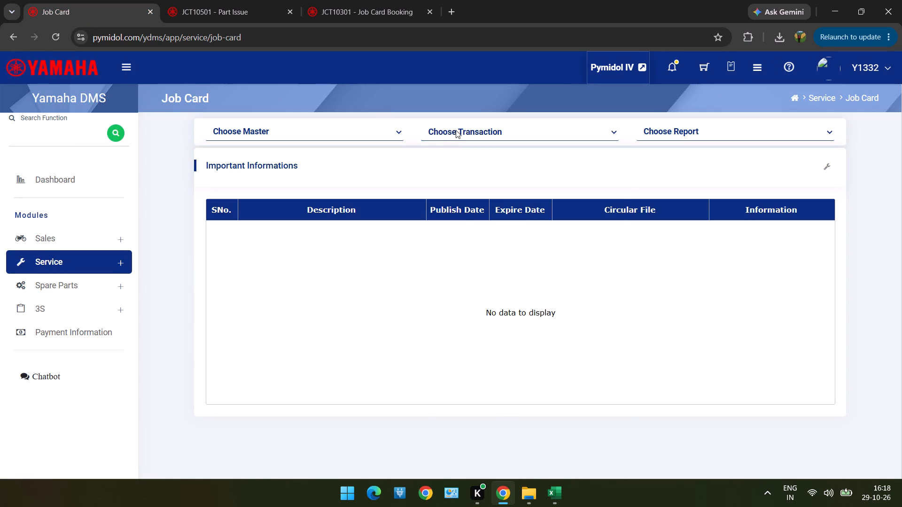
{"action": "left_click", "coordinate": [456, 130]}
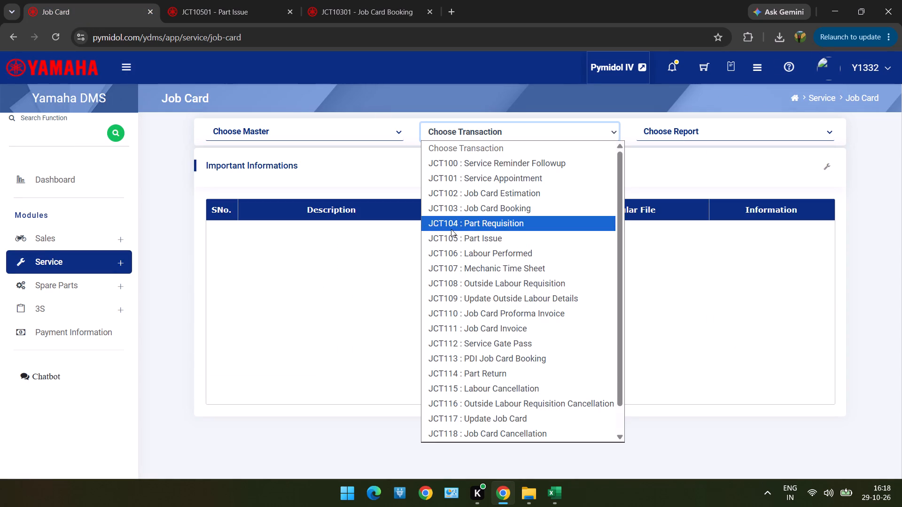
{"action": "left_click", "coordinate": [473, 250]}
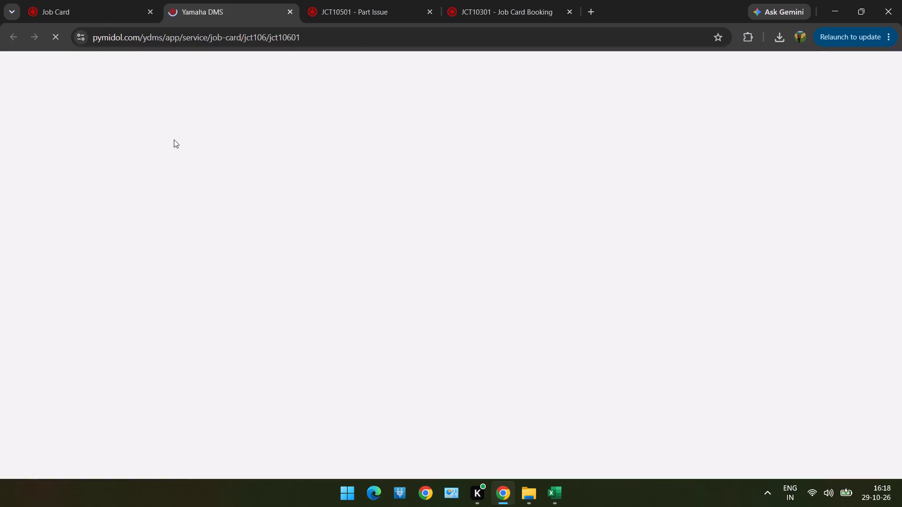
Return to the Job Card page and open the JCT111 Job Card Invoice transaction.
{"action": "left_click", "coordinate": [51, 10]}
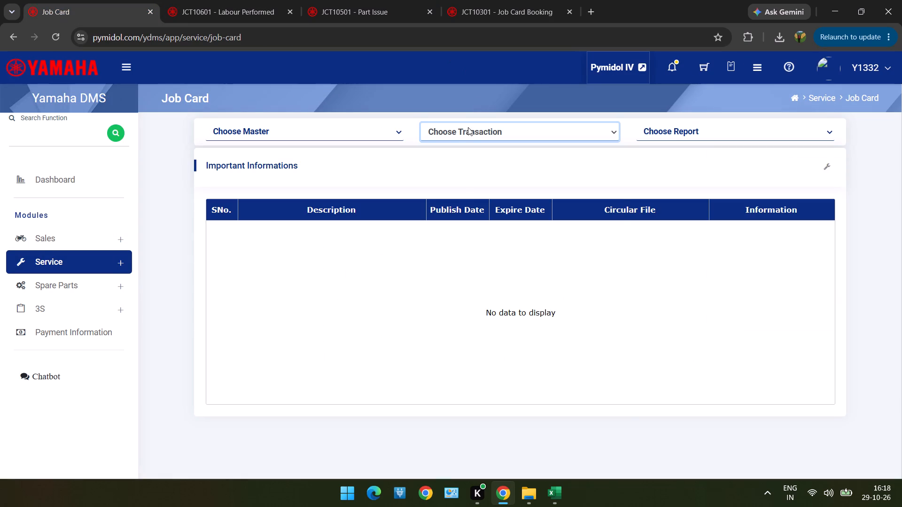
{"action": "left_click", "coordinate": [461, 127]}
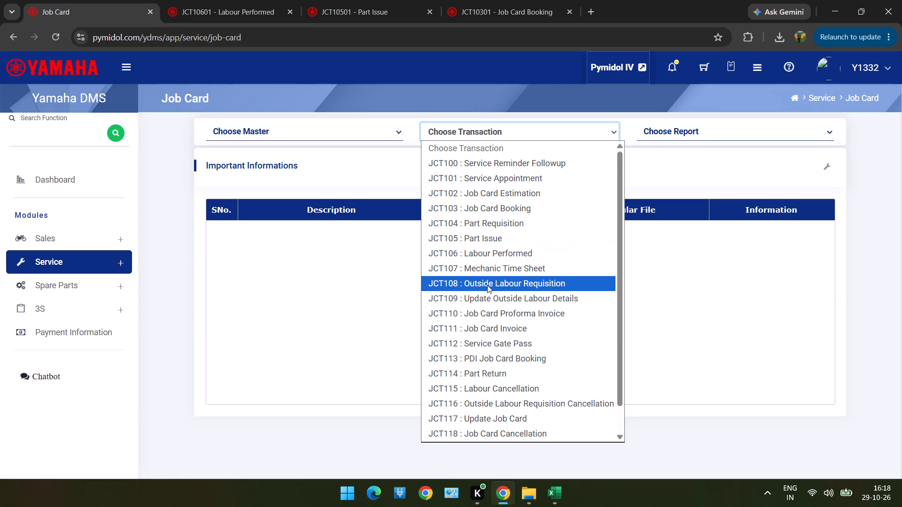
{"action": "left_click", "coordinate": [492, 329]}
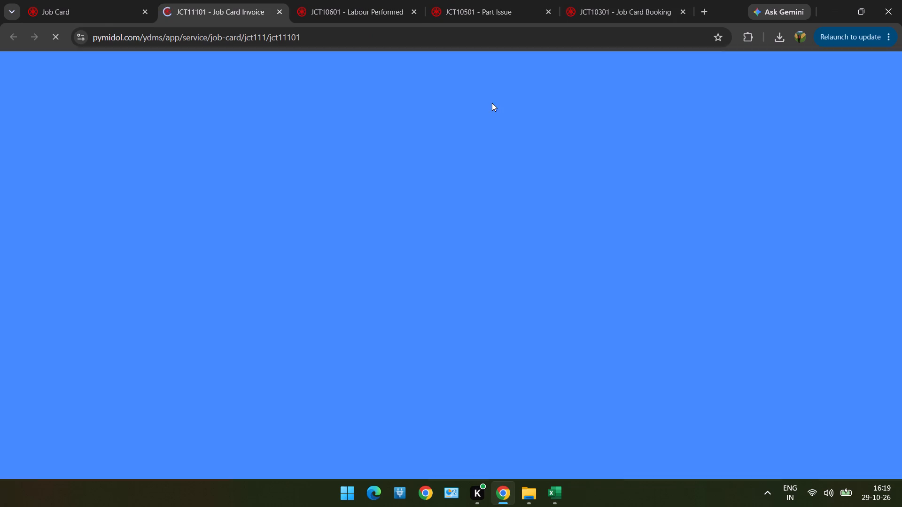
Switch back to the open JCT103 Job Card Booking form.
{"action": "left_click", "coordinate": [598, 28]}
{"action": "left_click", "coordinate": [597, 8]}
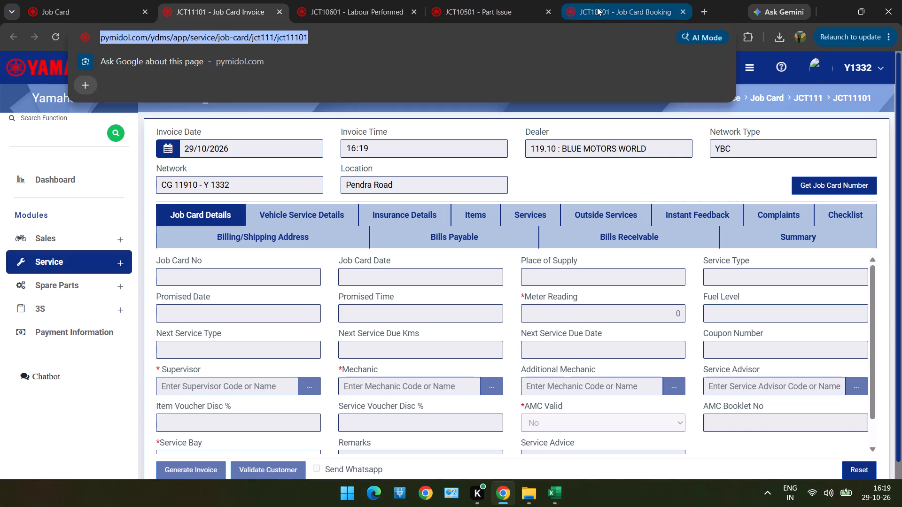
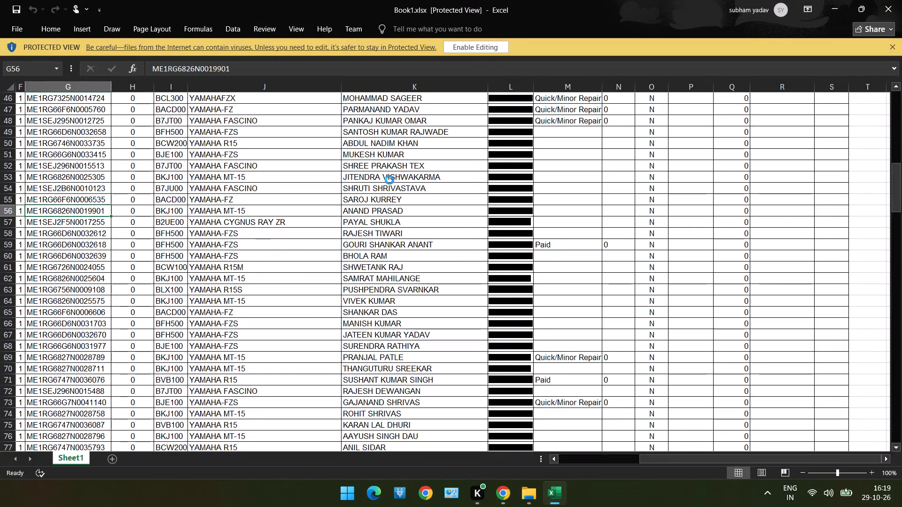
Look up the customer by the chassis number copied from cell G56 of Book1 and load the matching record into the Job Card Booking form.
{"action": "key", "text": "ctrl+c"}
{"action": "key", "text": "alt+Tab"}
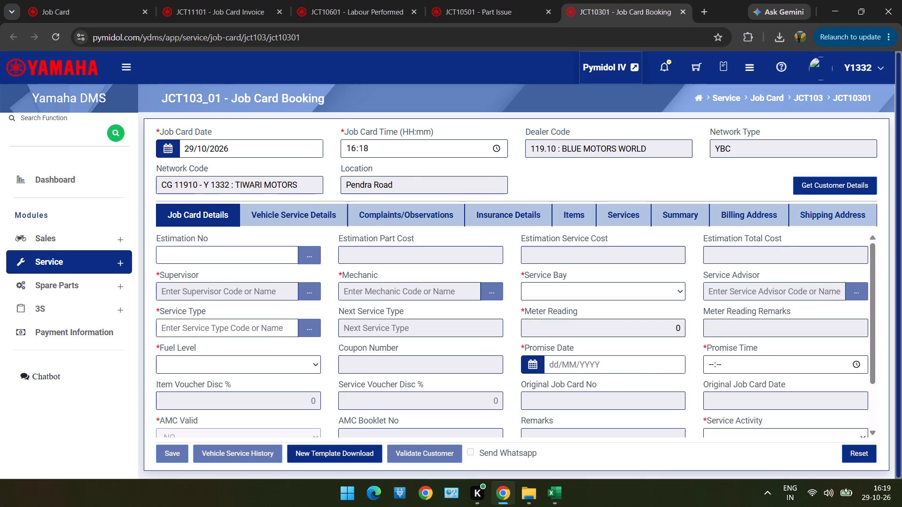
{"action": "left_click", "coordinate": [796, 189]}
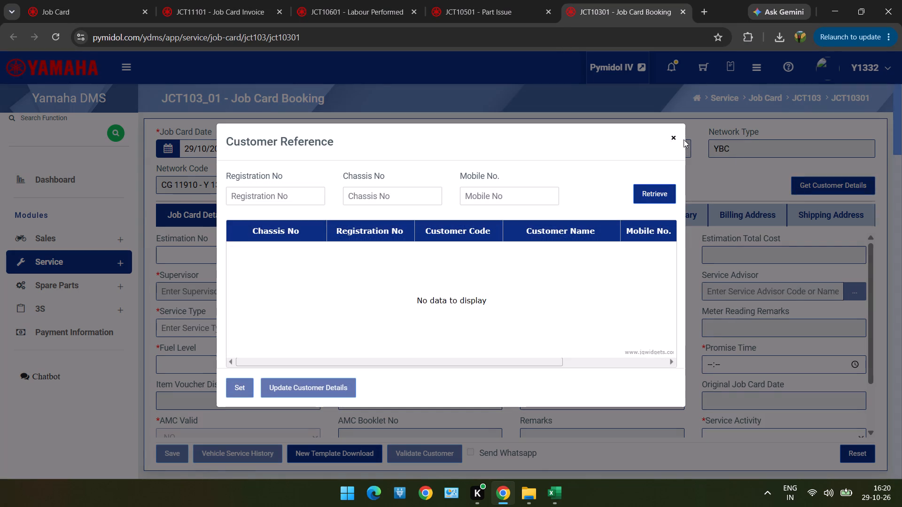
{"action": "left_click", "coordinate": [427, 201]}
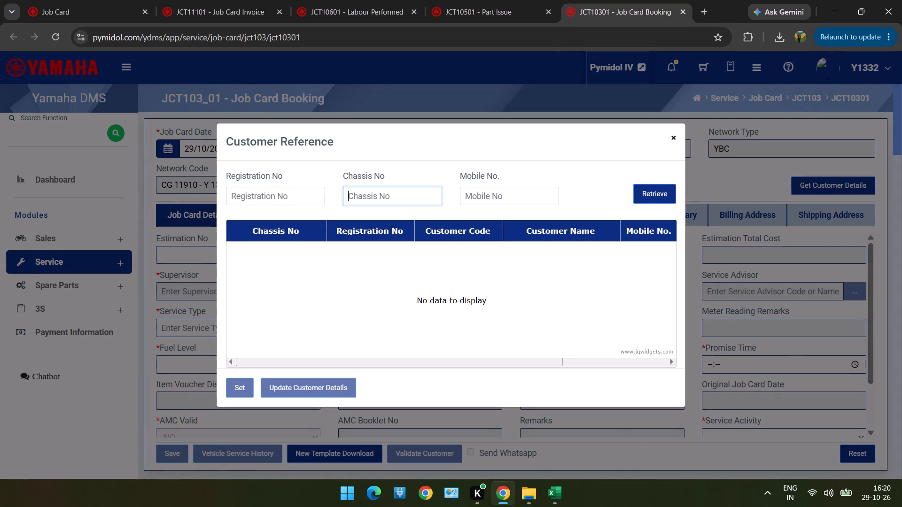
{"action": "key", "text": "ctrl+v"}
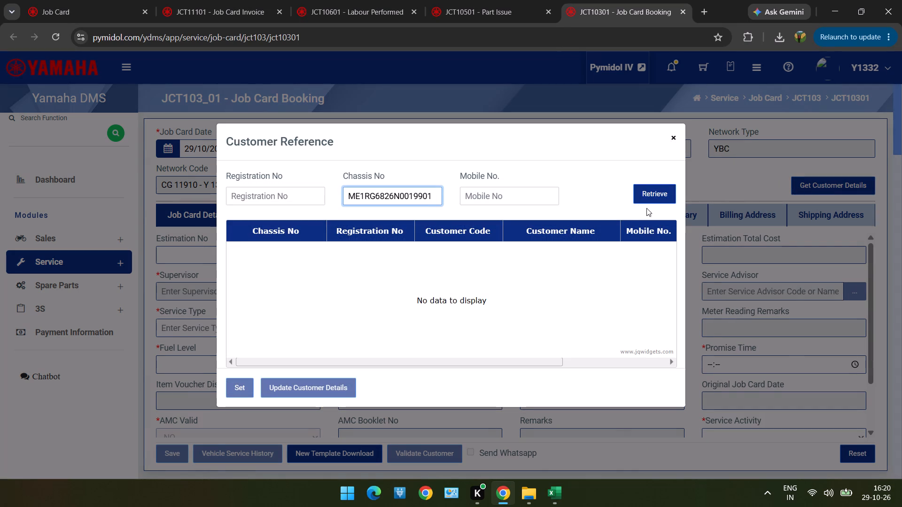
{"action": "left_click", "coordinate": [644, 195]}
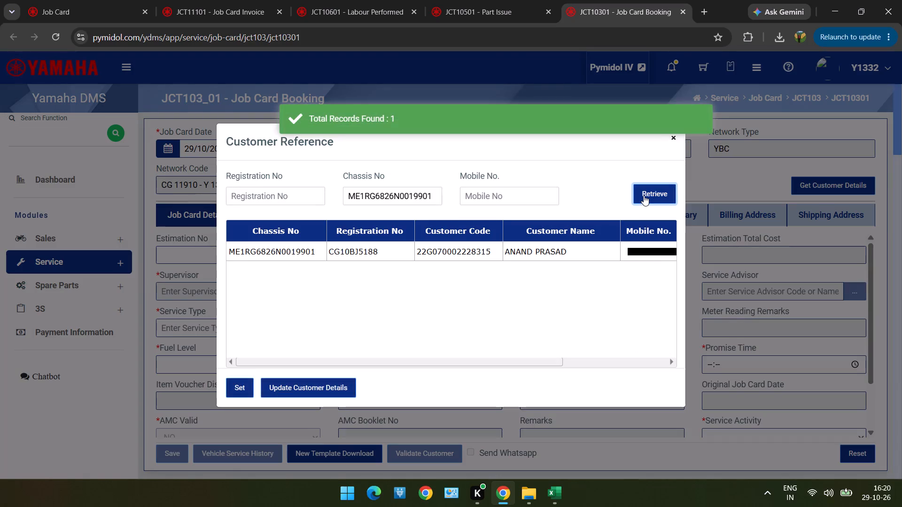
{"action": "double_click", "coordinate": [532, 251]}
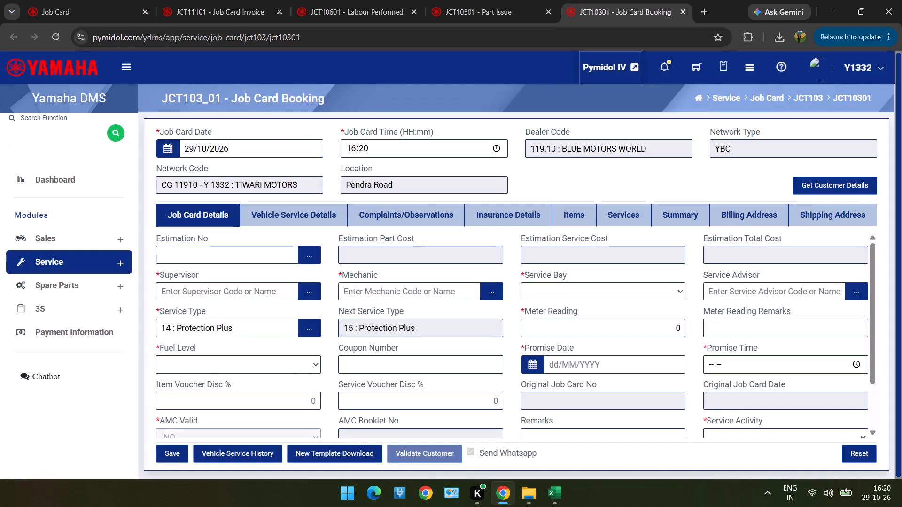
{"action": "left_click", "coordinate": [308, 290]}
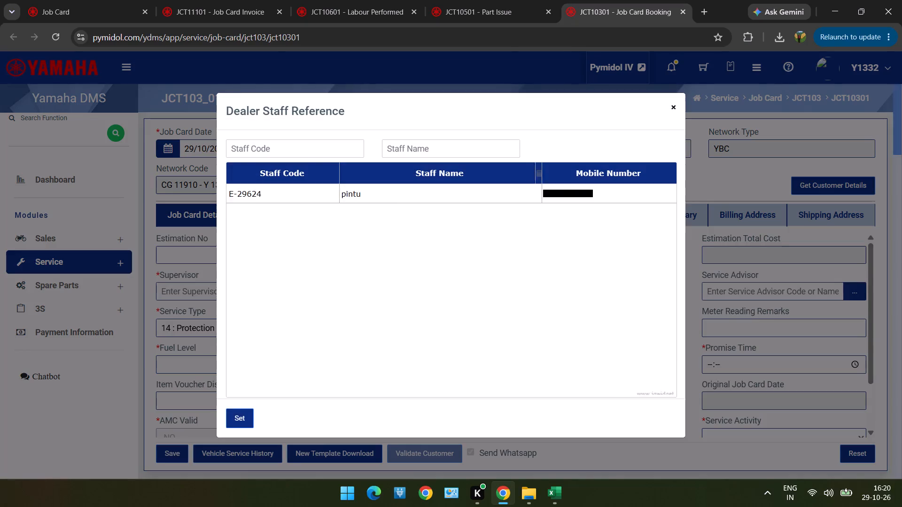
{"action": "left_click_drag", "start_coordinate": [389, 207], "coordinate": [391, 195]}
{"action": "double_click", "coordinate": [391, 195]}
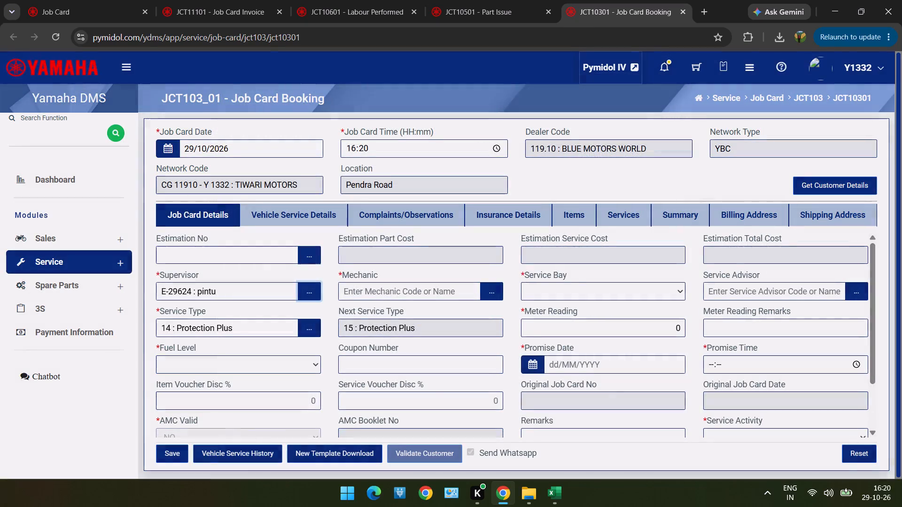
{"action": "left_click", "coordinate": [495, 283]}
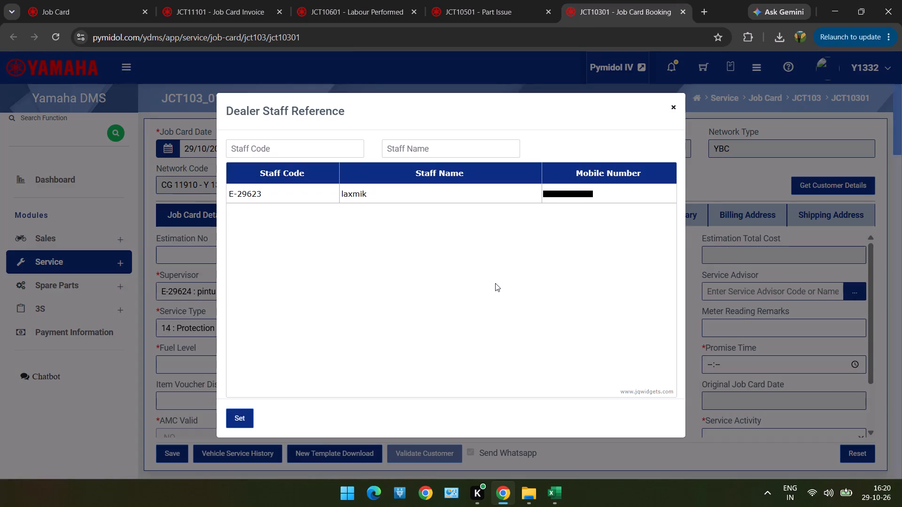
{"action": "double_click", "coordinate": [416, 198]}
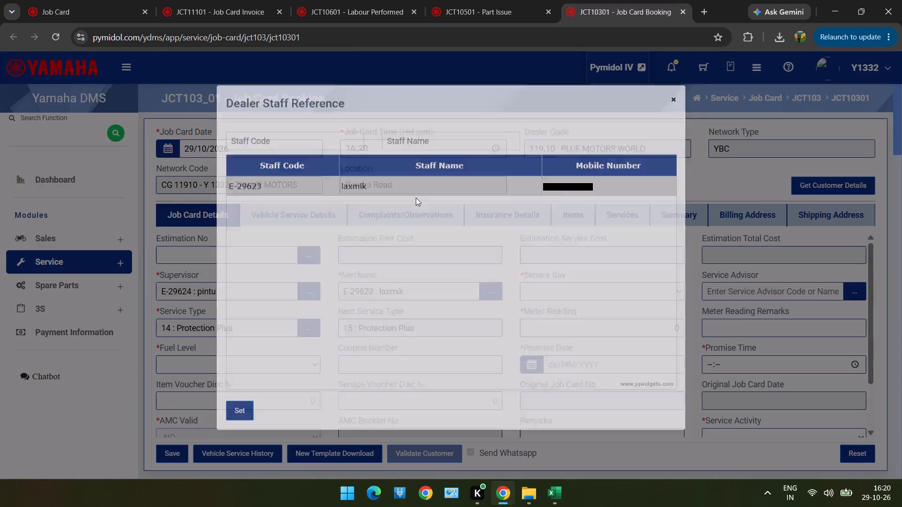
{"action": "left_click", "coordinate": [579, 292]}
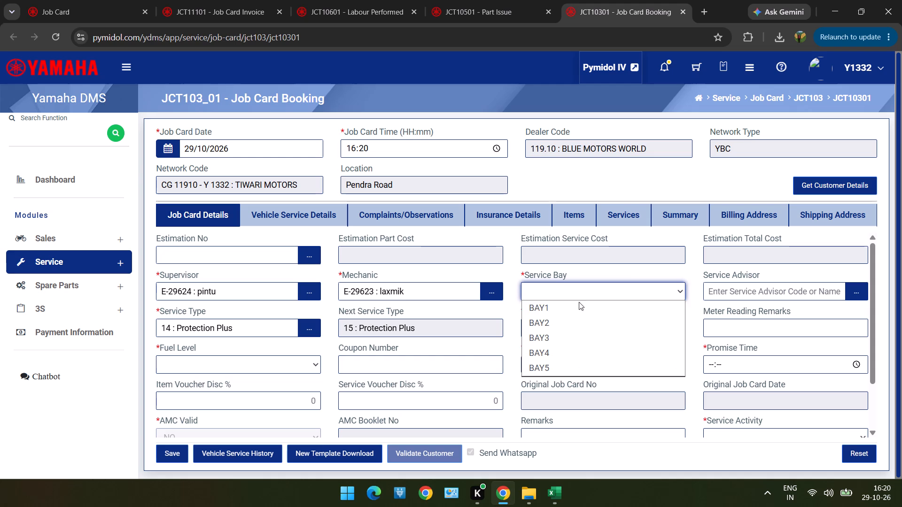
{"action": "left_click", "coordinate": [579, 302]}
Examine the vehicle's service history for its earlier service types and meter readings.
{"action": "scroll", "coordinate": [579, 302], "scroll_direction": "down", "scroll_amount": 1}
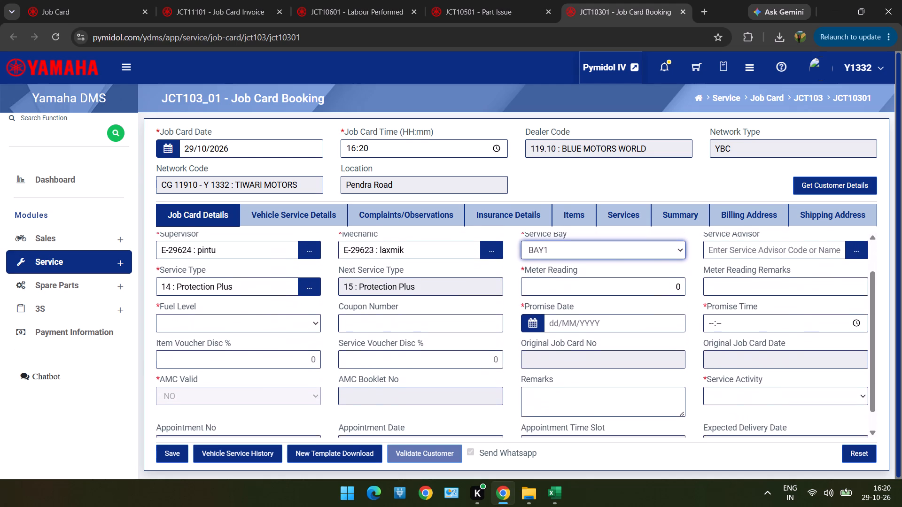
{"action": "left_click", "coordinate": [655, 269]}
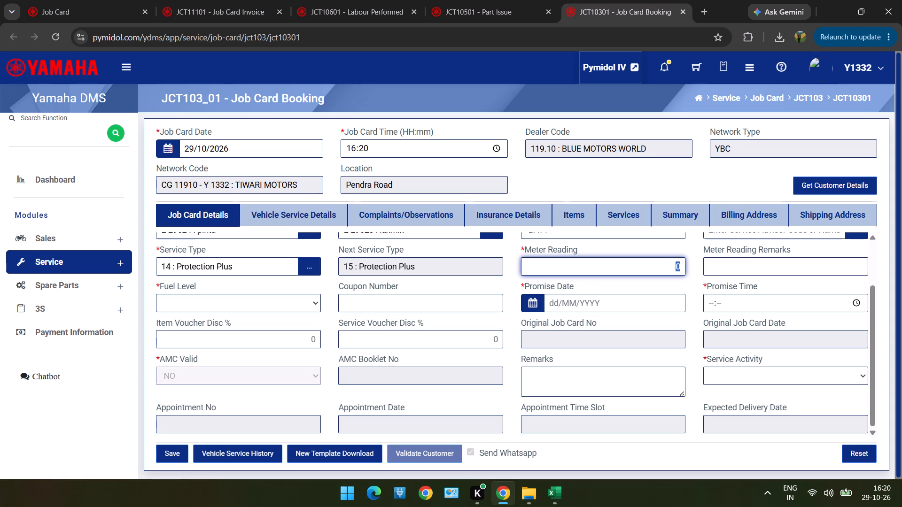
{"action": "left_click", "coordinate": [233, 461]}
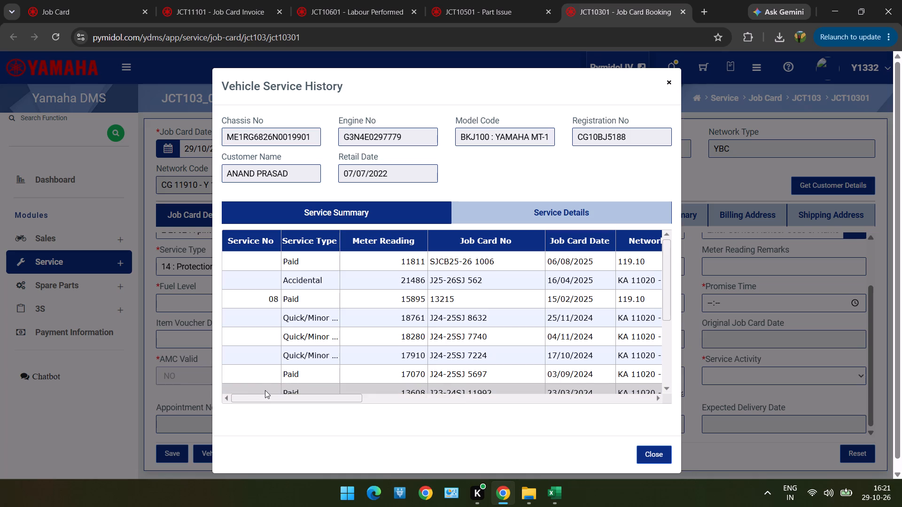
{"action": "left_click", "coordinate": [667, 79]}
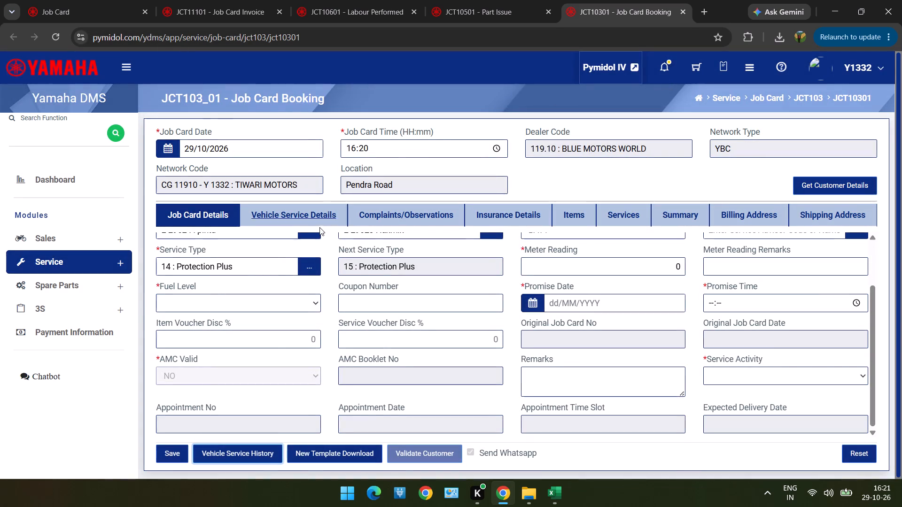
Set the job card's service type to Quick/Minor Repair.
{"action": "left_click", "coordinate": [313, 274]}
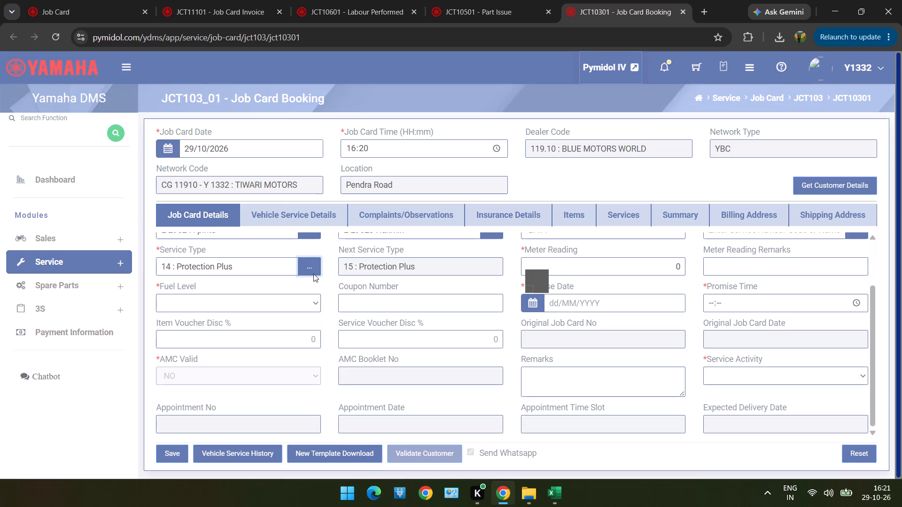
{"action": "left_click", "coordinate": [418, 188]}
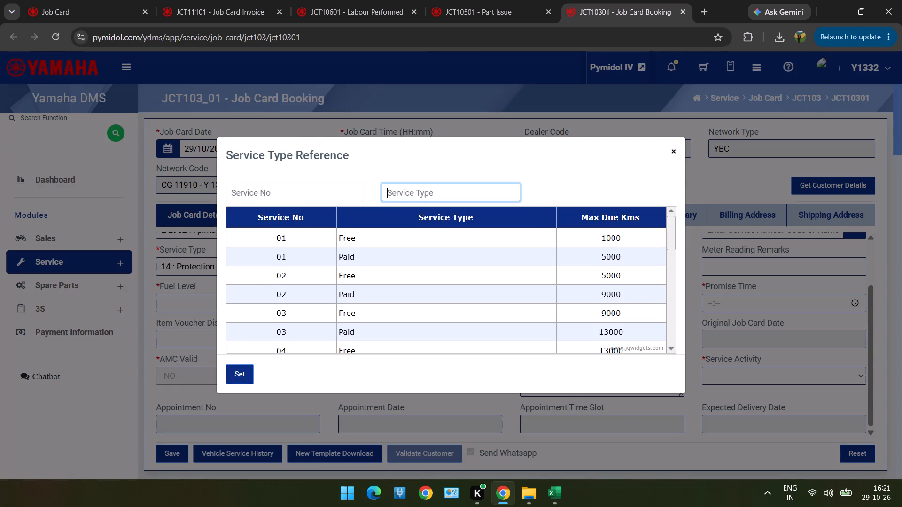
{"action": "key", "text": "q"}
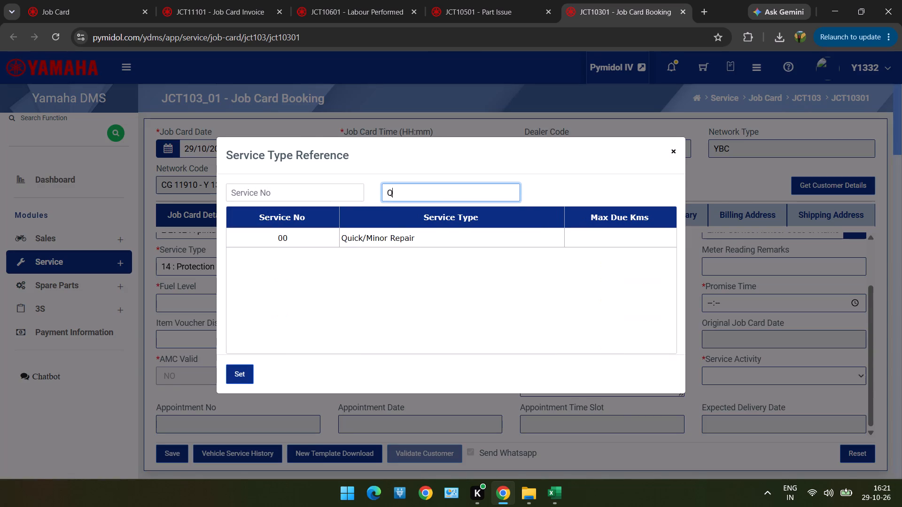
{"action": "double_click", "coordinate": [397, 238]}
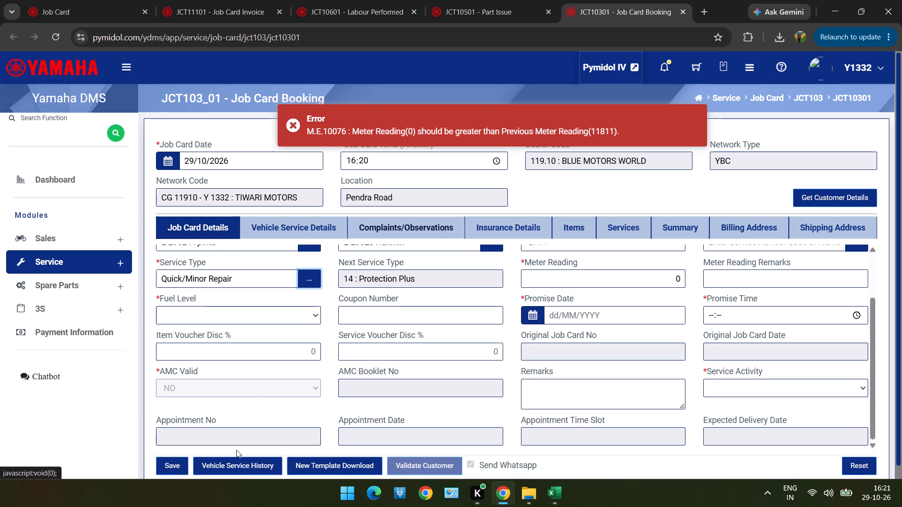
Recheck the vehicle's service history and enter 12300 as the job card's meter reading.
{"action": "left_click", "coordinate": [244, 465]}
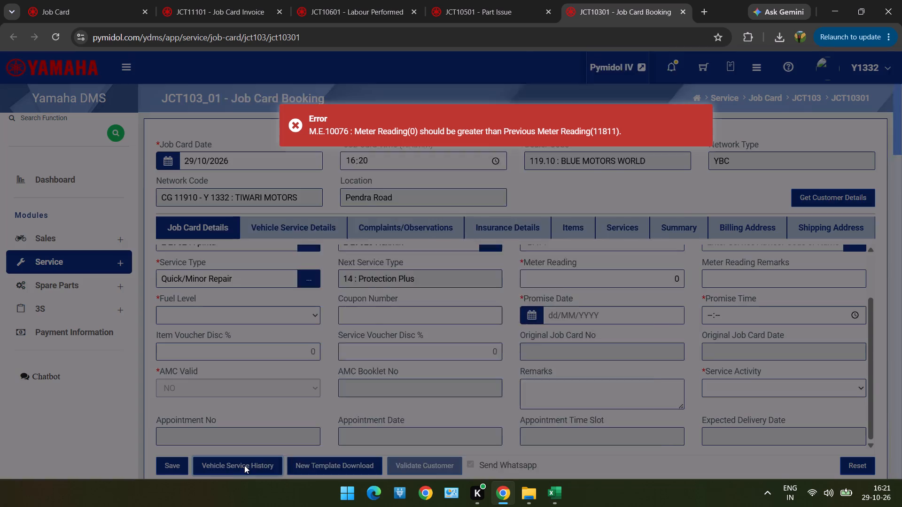
{"action": "scroll", "coordinate": [532, 171], "scroll_direction": "right", "scroll_amount": 1}
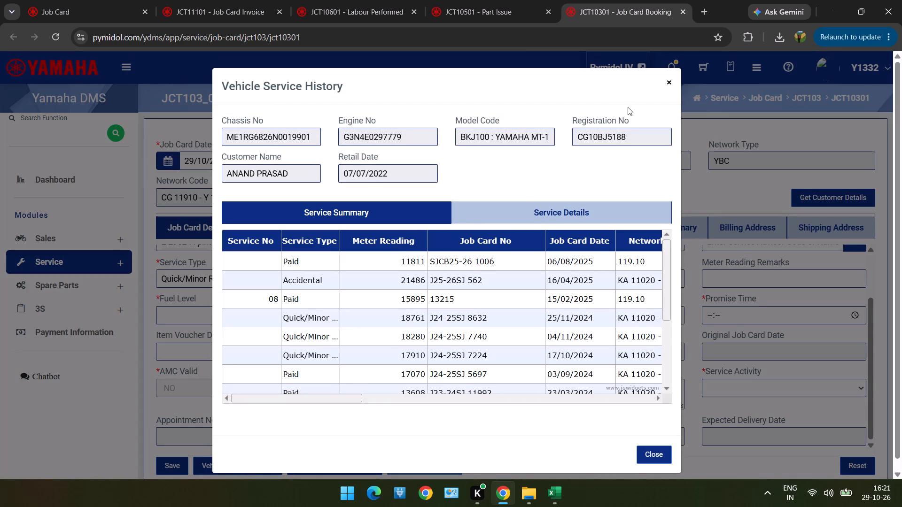
{"action": "left_click", "coordinate": [668, 75]}
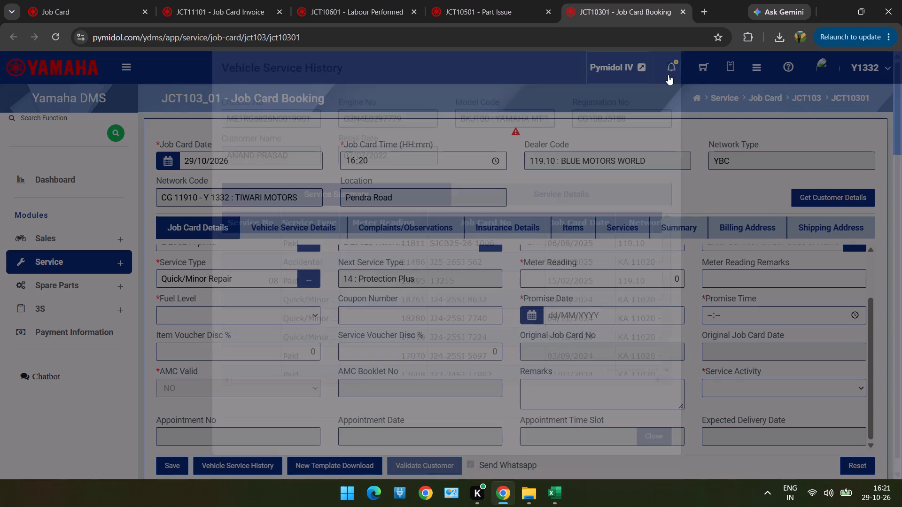
{"action": "left_click", "coordinate": [612, 284]}
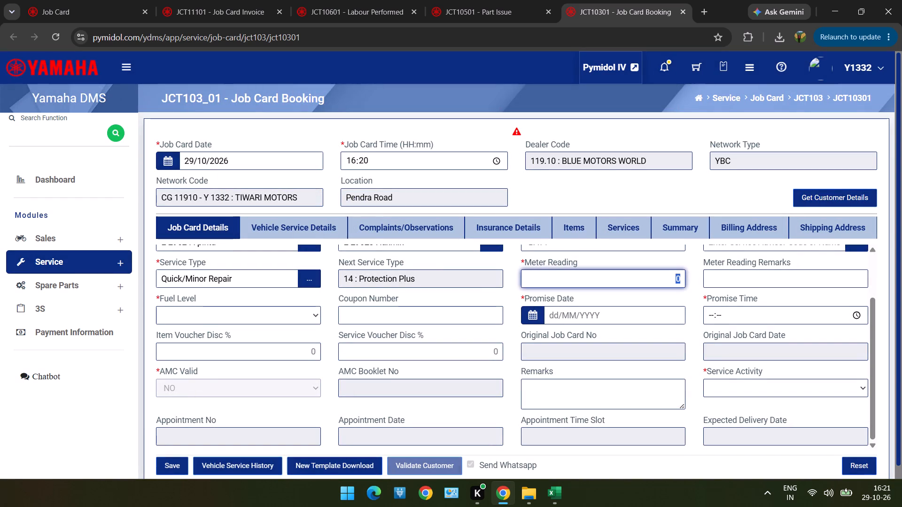
{"action": "type", "text": "12300"}
{"action": "left_click", "coordinate": [607, 319]}
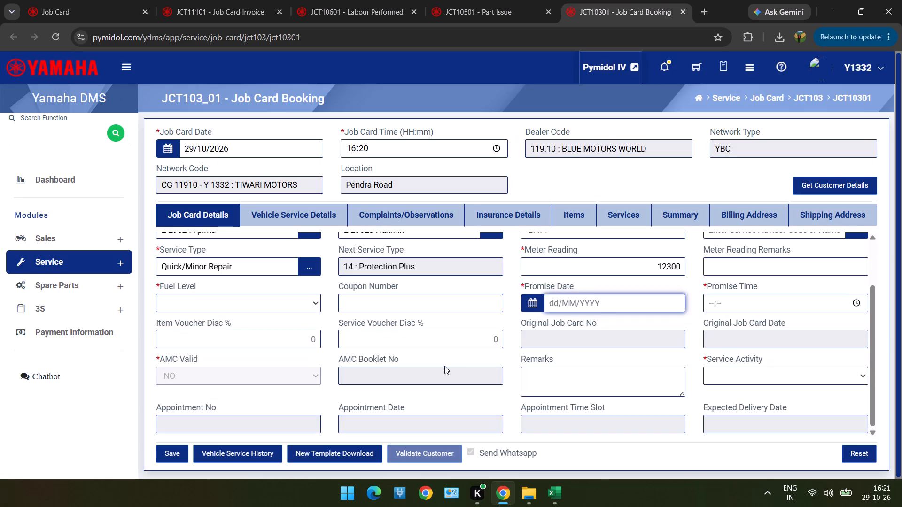
Set the job card's fuel level to 1-Points.
{"action": "left_click", "coordinate": [214, 304]}
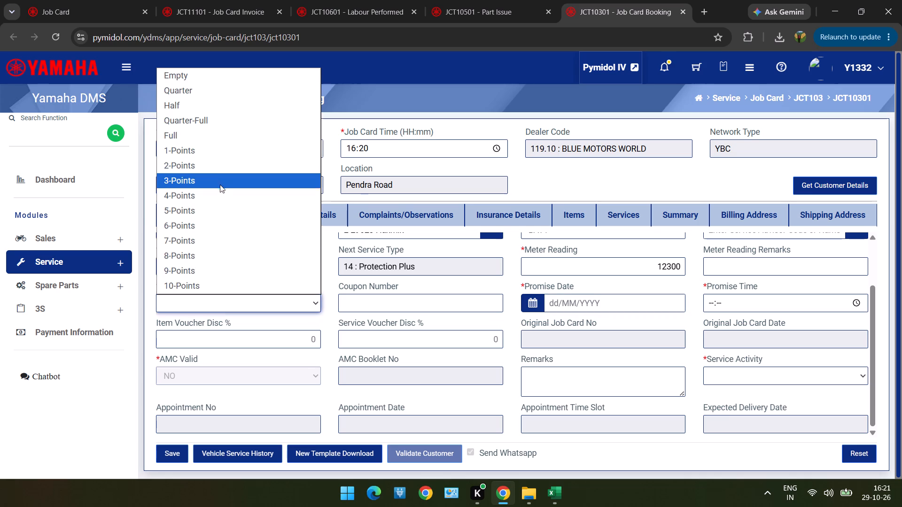
{"action": "left_click", "coordinate": [212, 155]}
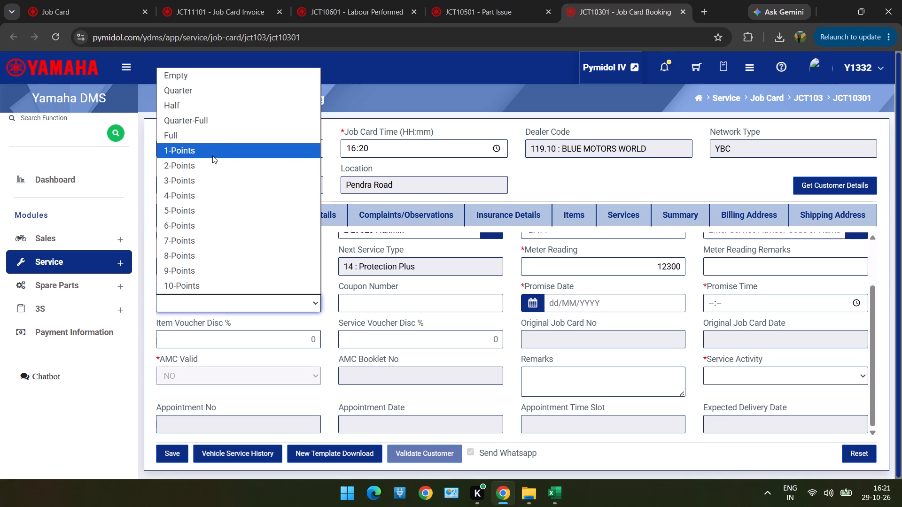
Set the promise date to 29/10/2026 and the promise time to 16:22.
{"action": "left_click", "coordinate": [557, 302]}
{"action": "left_click", "coordinate": [476, 351]}
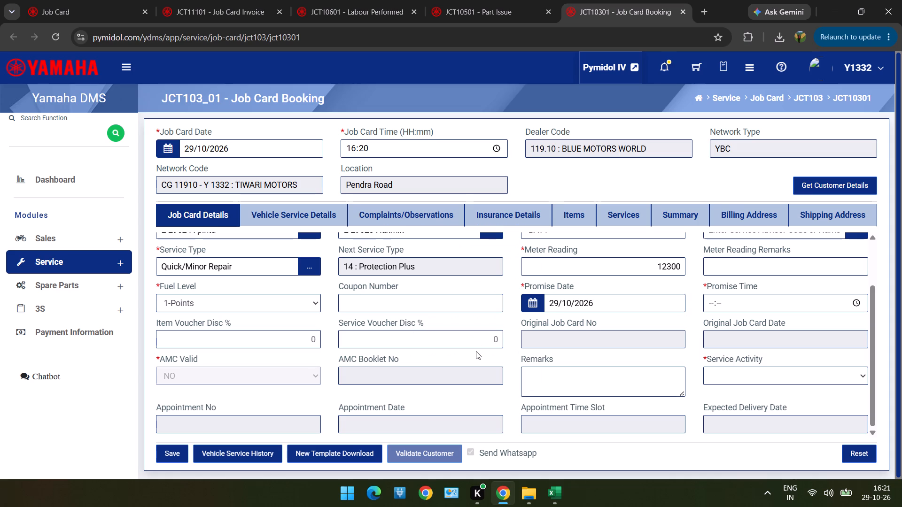
{"action": "left_click", "coordinate": [716, 302]}
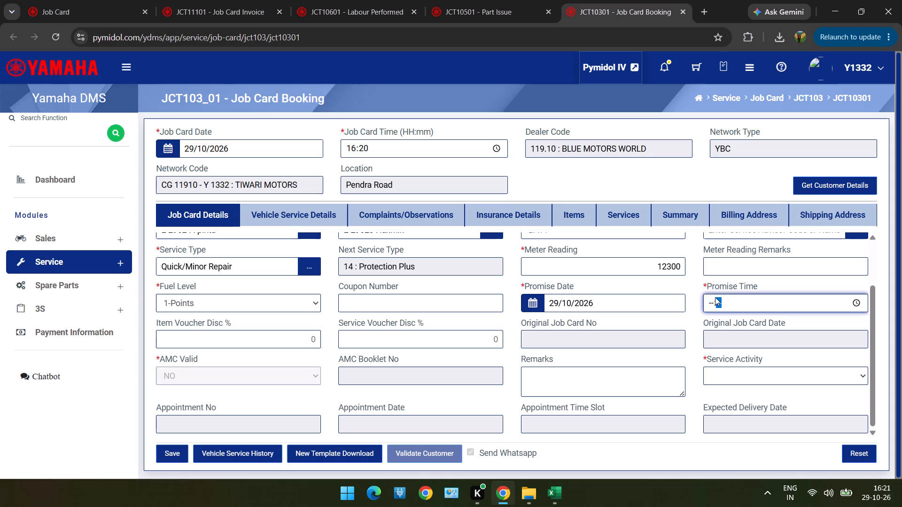
{"action": "left_click", "coordinate": [712, 306]}
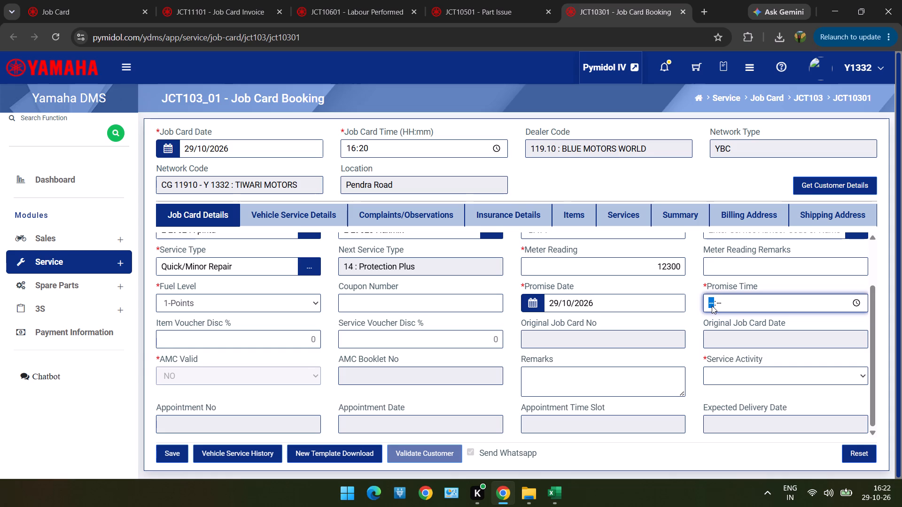
{"action": "key", "text": "1"}
{"action": "key", "text": "6"}
{"action": "type", "text": "22"}
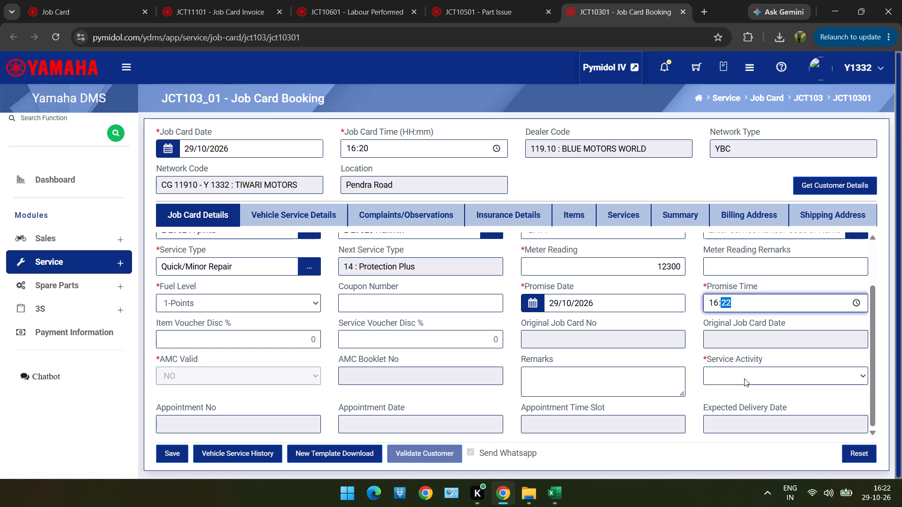
Set the job card's service activity to Normal Scheme.
{"action": "left_click", "coordinate": [744, 378]}
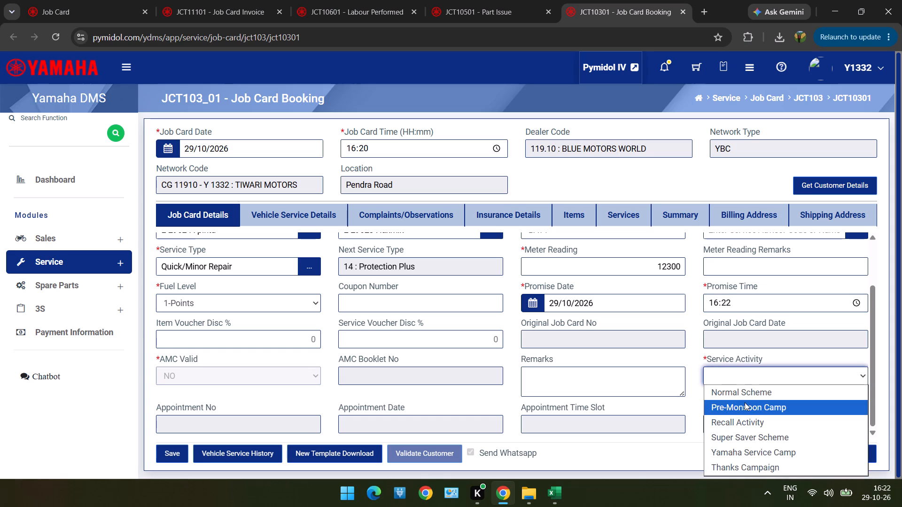
{"action": "left_click", "coordinate": [743, 390]}
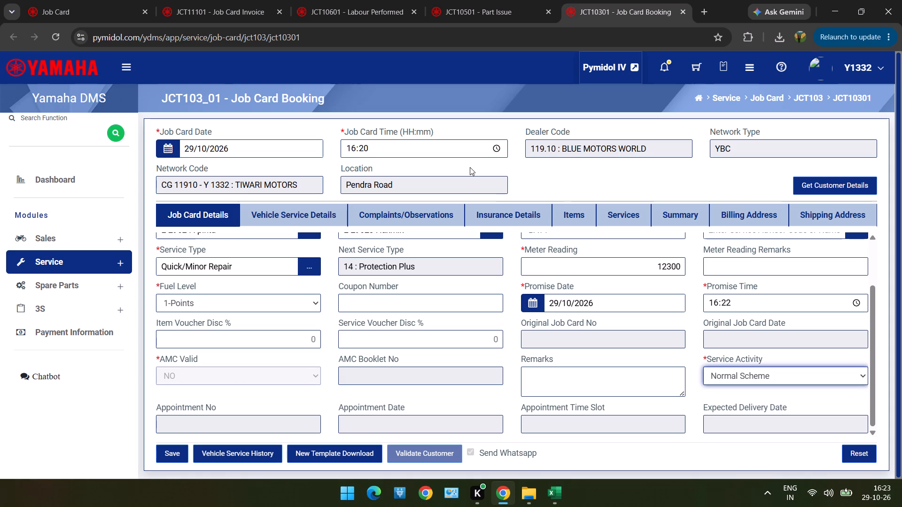
Insert a new row in the job card's complaints/observations and open its complaint code reference.
{"action": "left_click", "coordinate": [424, 212]}
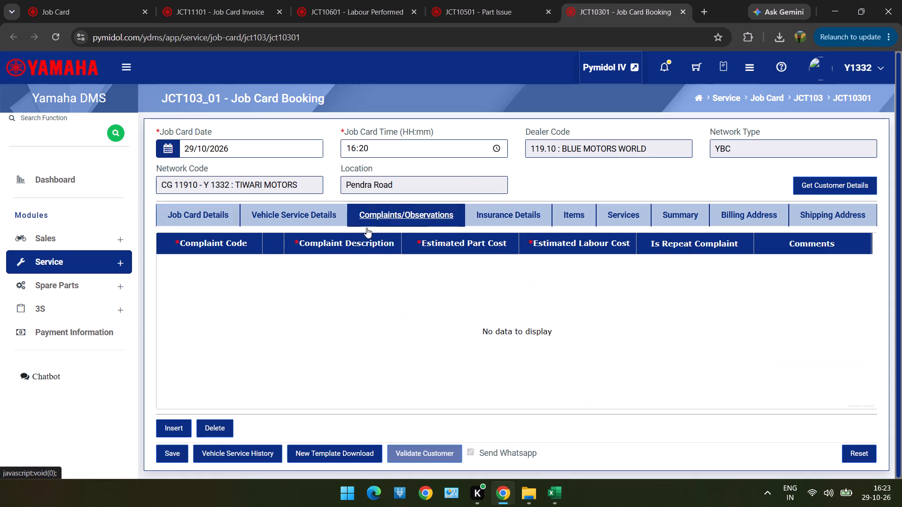
{"action": "left_click", "coordinate": [169, 422]}
{"action": "left_click", "coordinate": [277, 267]}
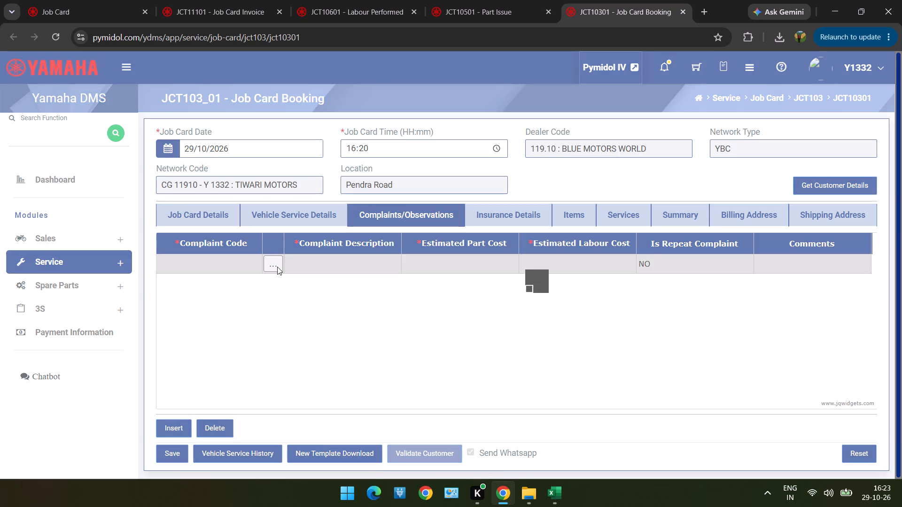
Search the complaint reference by description for OTHER and for CHA, clearing the filter after each search.
{"action": "left_click", "coordinate": [441, 196]}
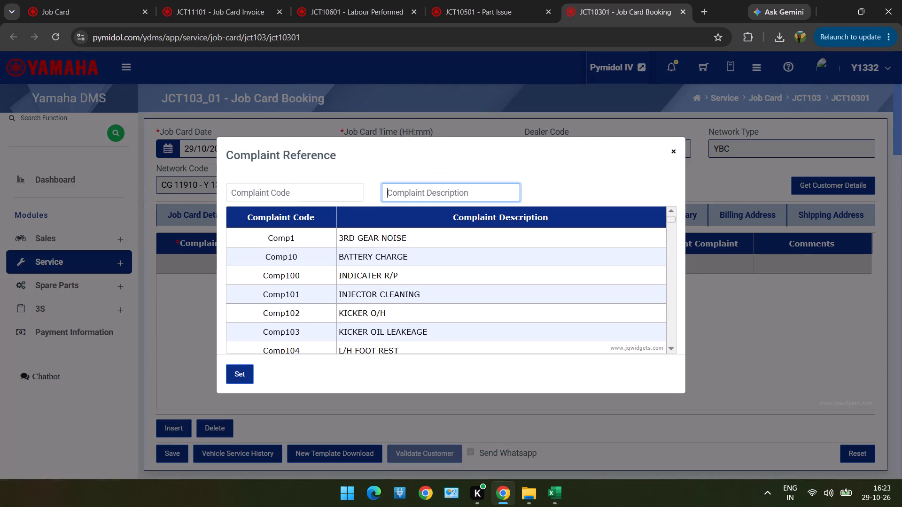
{"action": "key", "text": "g"}
{"action": "key", "text": "BackSpace"}
{"action": "type", "text": "OTHER"}
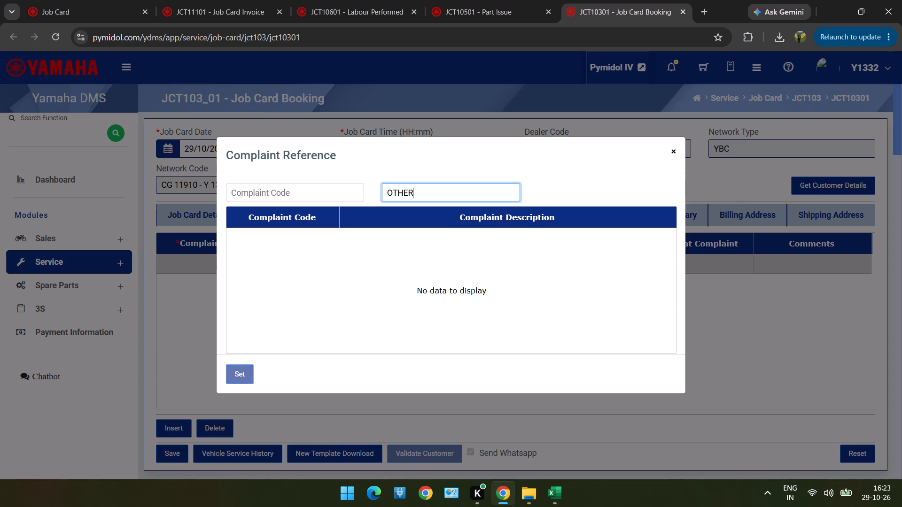
{"action": "key", "text": "BackSpace"}
{"action": "key", "text": "BackSpace"}
{"action": "key", "text": "BackSpace"}
{"action": "key", "text": "BackSpace"}
{"action": "key", "text": "BackSpace"}
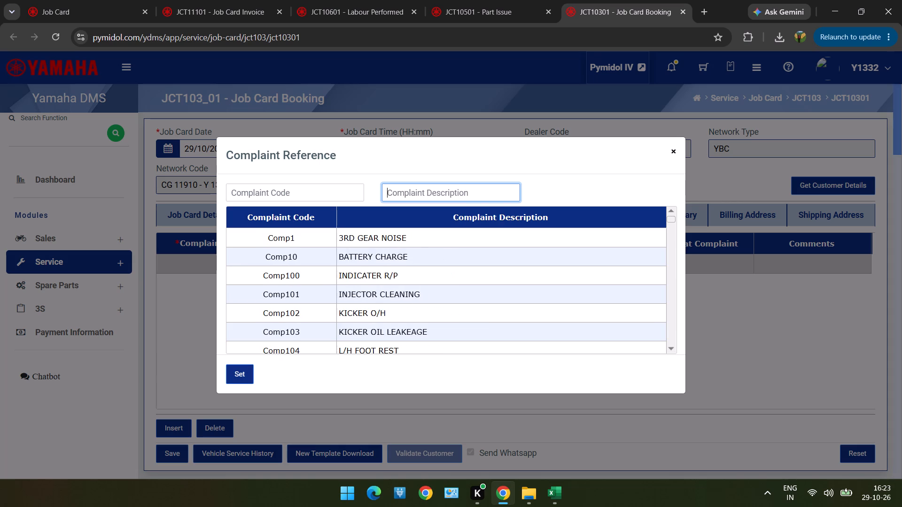
{"action": "type", "text": "CHA"}
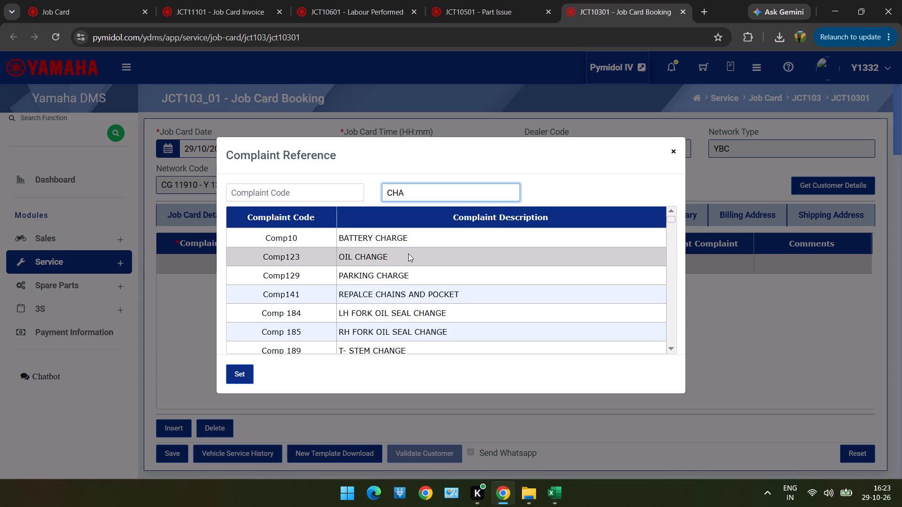
{"action": "key", "text": "BackSpace"}
{"action": "key", "text": "BackSpace"}
{"action": "key", "text": "BackSpace"}
{"action": "key", "text": "BackSpace"}
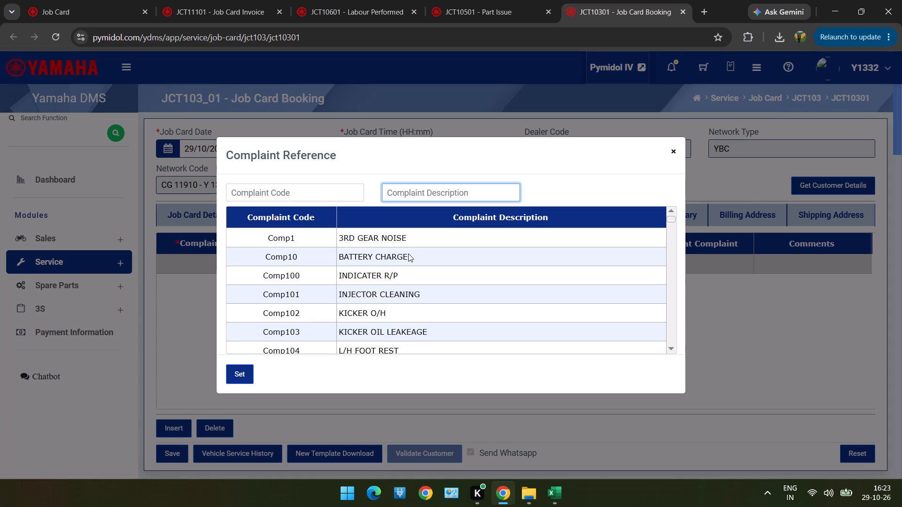
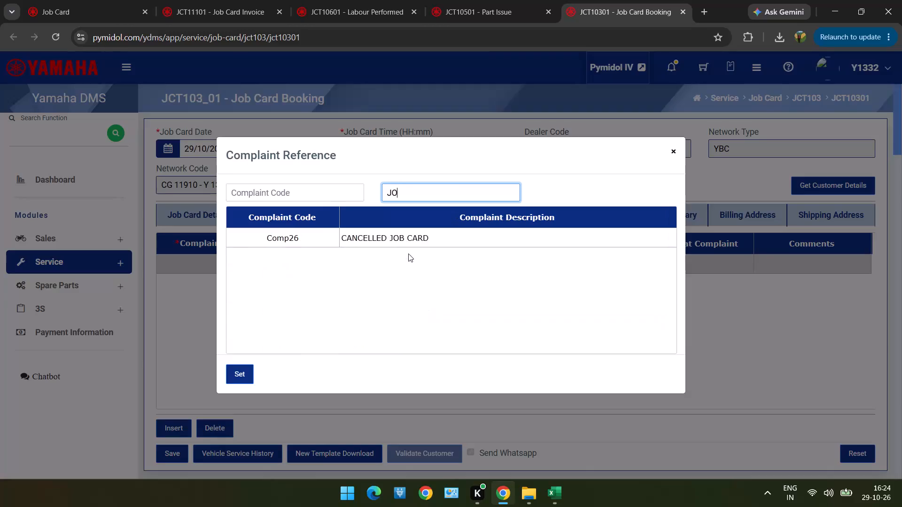
Search the complaint reference by description for BRA and set the complaint to Comp17 BRAKE NOICE.
{"action": "key", "text": "BackSpace"}
{"action": "key", "text": "BackSpace"}
{"action": "key", "text": "BackSpace"}
{"action": "type", "text": "BRA"}
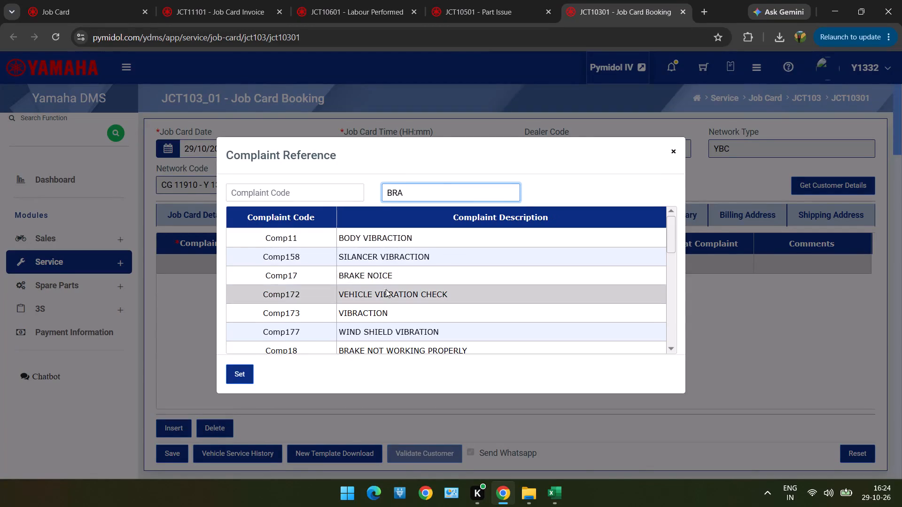
{"action": "double_click", "coordinate": [387, 270]}
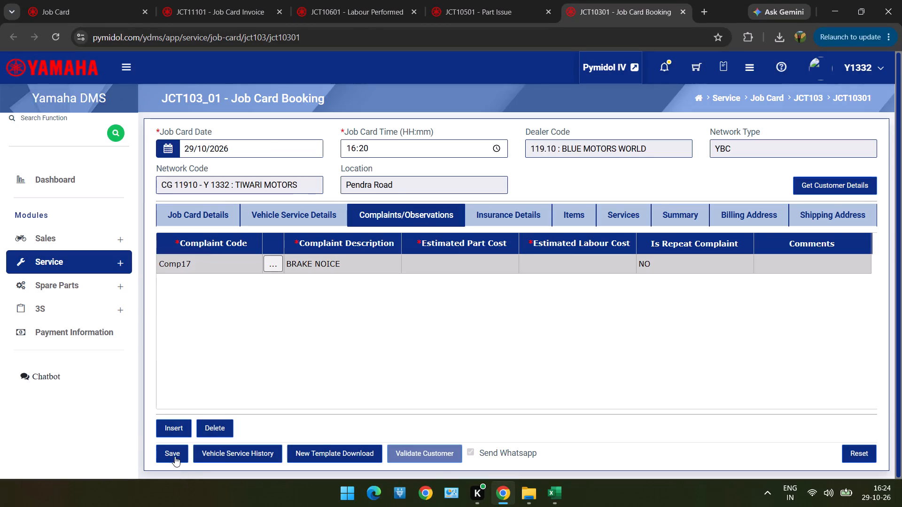
Save the job card booking and confirm the submission with the customer's registered contact number.
{"action": "left_click", "coordinate": [172, 451]}
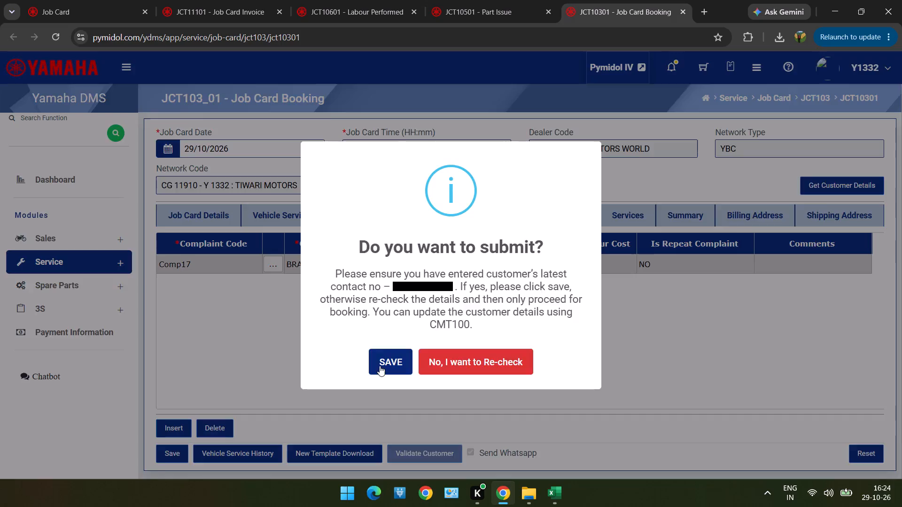
{"action": "left_click", "coordinate": [380, 366]}
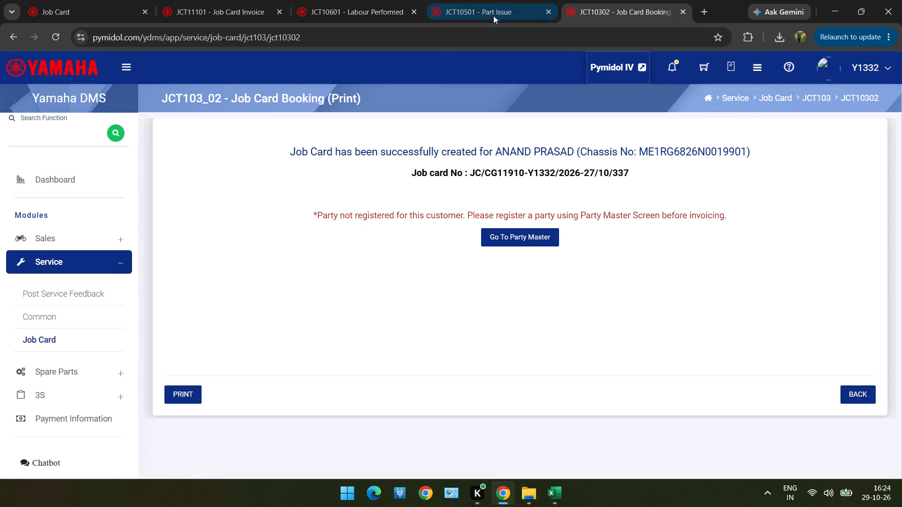
Close the JCT10501 Part Issue page.
{"action": "left_click", "coordinate": [493, 13]}
{"action": "left_click", "coordinate": [545, 8]}
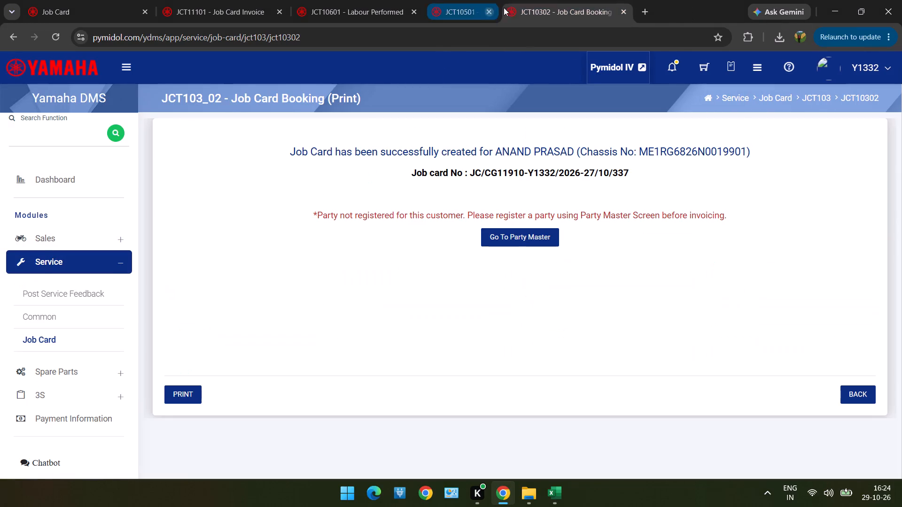
{"action": "left_click_drag", "start_coordinate": [374, 17], "coordinate": [462, 75]}
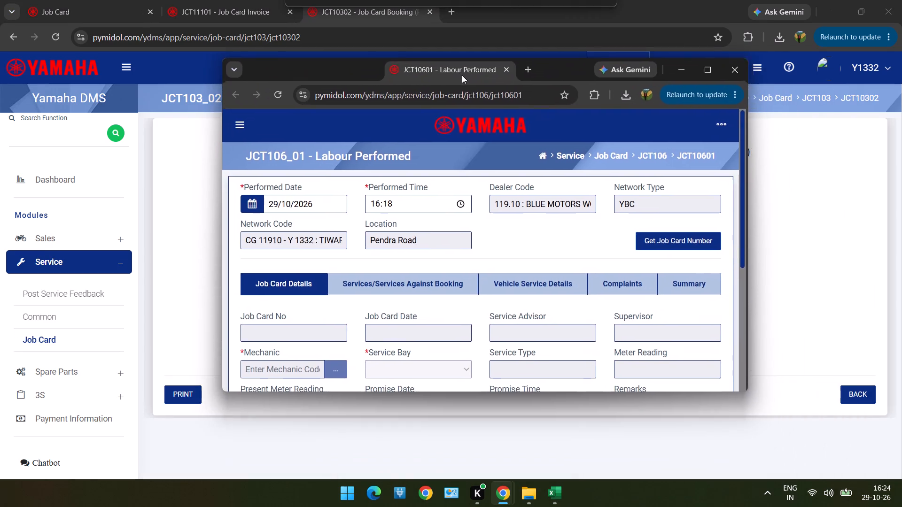
{"action": "left_click_drag", "start_coordinate": [462, 75], "coordinate": [384, 29]}
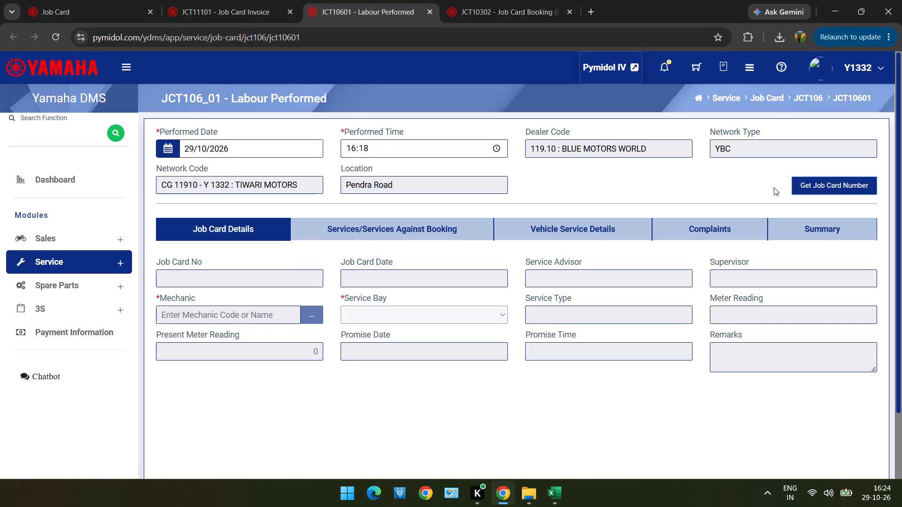
{"action": "left_click", "coordinate": [827, 185]}
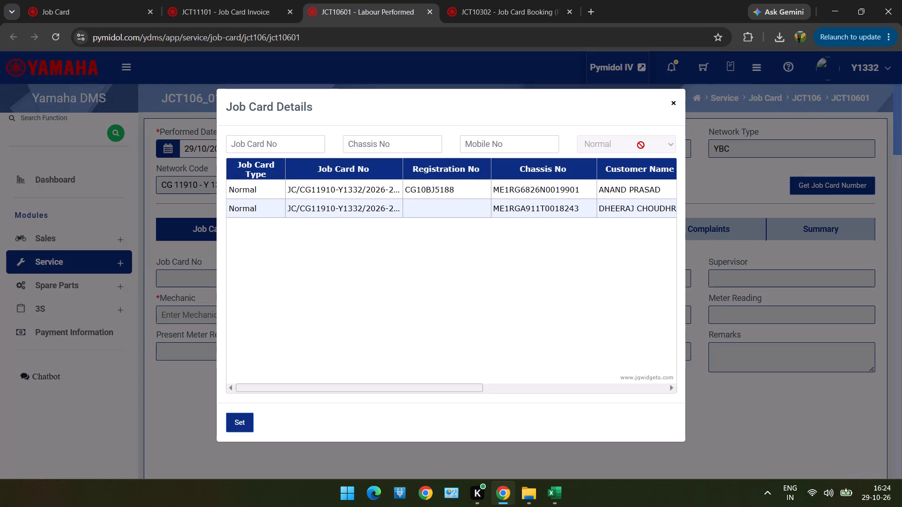
{"action": "double_click", "coordinate": [609, 180]}
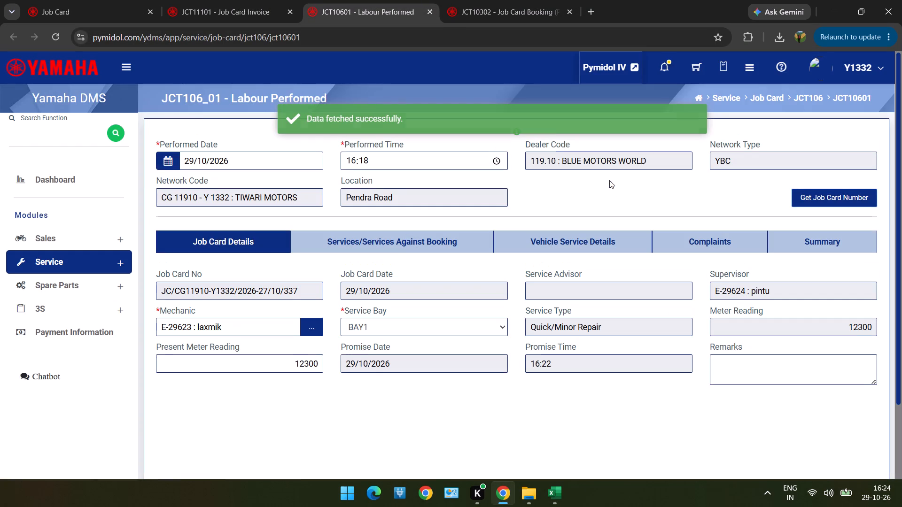
Insert a service row in Labour Performed, search service names for BRA, and assign labour 046 Front Brake switch replacement.
{"action": "left_click", "coordinate": [458, 248]}
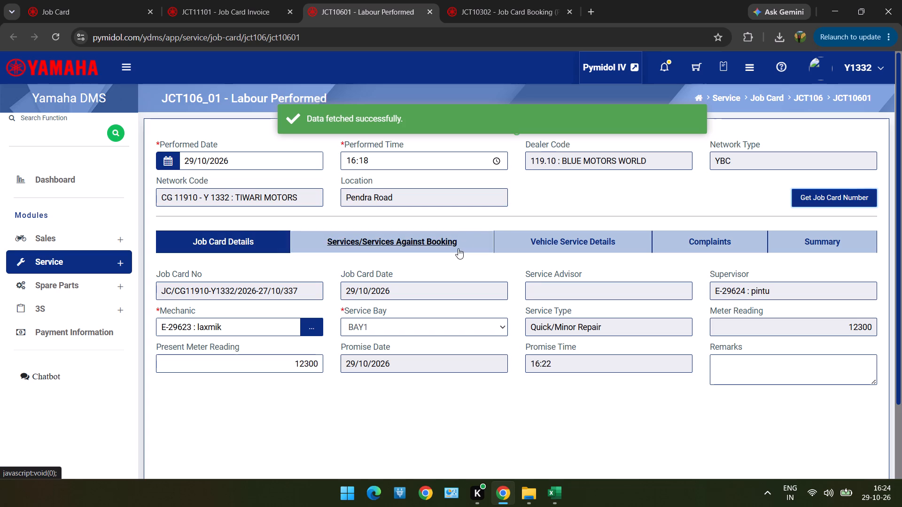
{"action": "scroll", "coordinate": [265, 323], "scroll_direction": "down", "scroll_amount": 2}
{"action": "scroll", "coordinate": [265, 323], "scroll_direction": "up", "scroll_amount": 5}
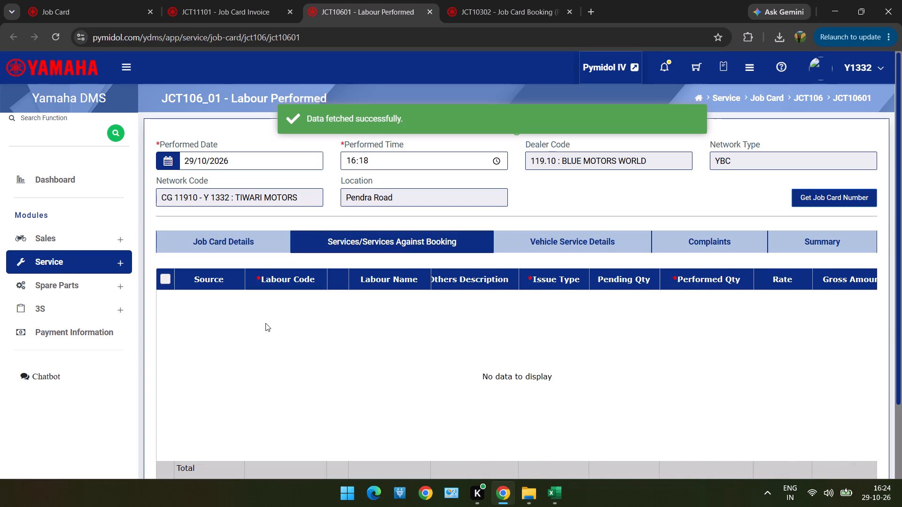
{"action": "scroll", "coordinate": [265, 323], "scroll_direction": "up", "scroll_amount": 7}
{"action": "scroll", "coordinate": [255, 216], "scroll_direction": "down", "scroll_amount": 3}
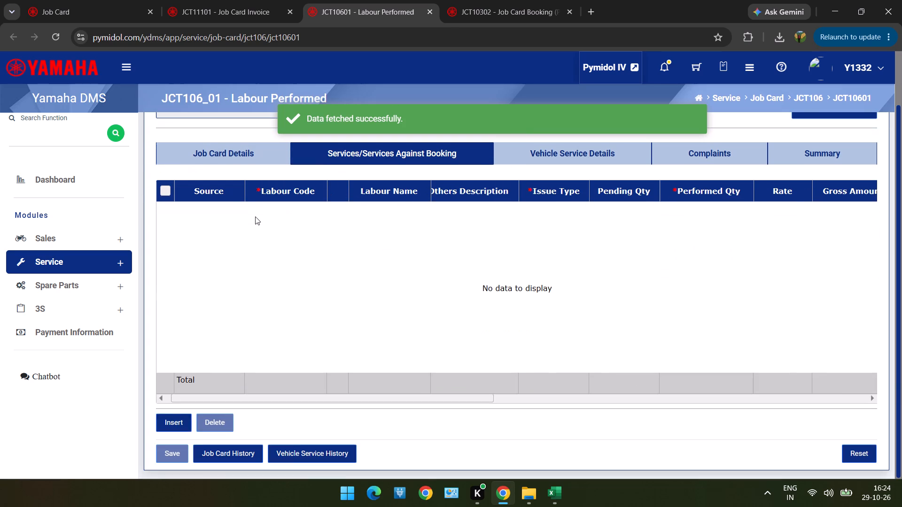
{"action": "left_click", "coordinate": [172, 426]}
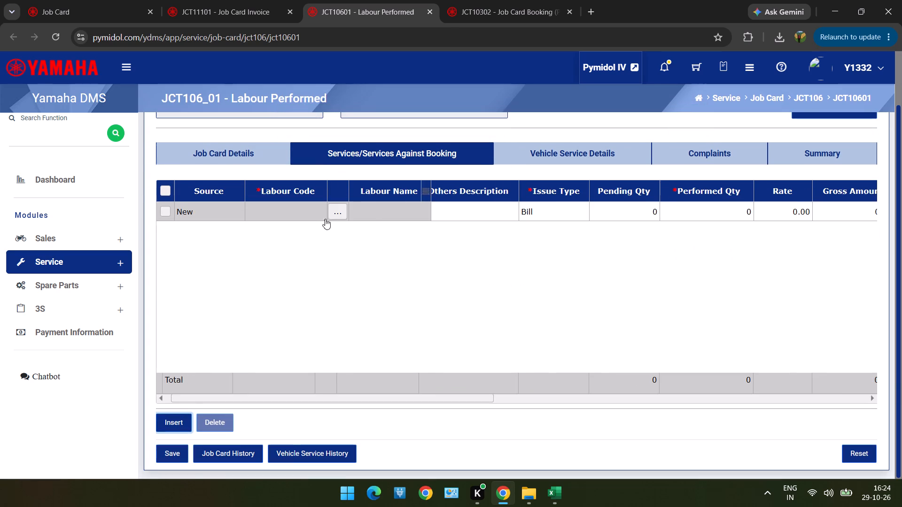
{"action": "left_click", "coordinate": [337, 217]}
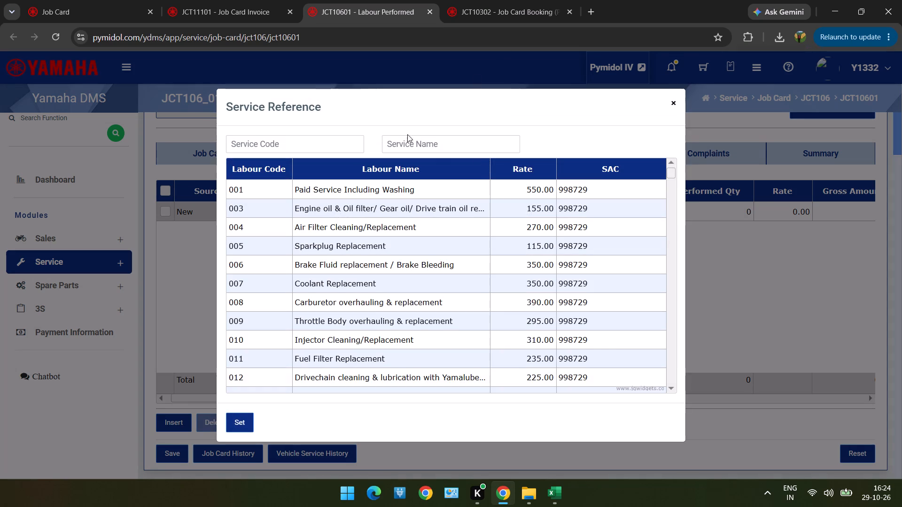
{"action": "left_click", "coordinate": [443, 146]}
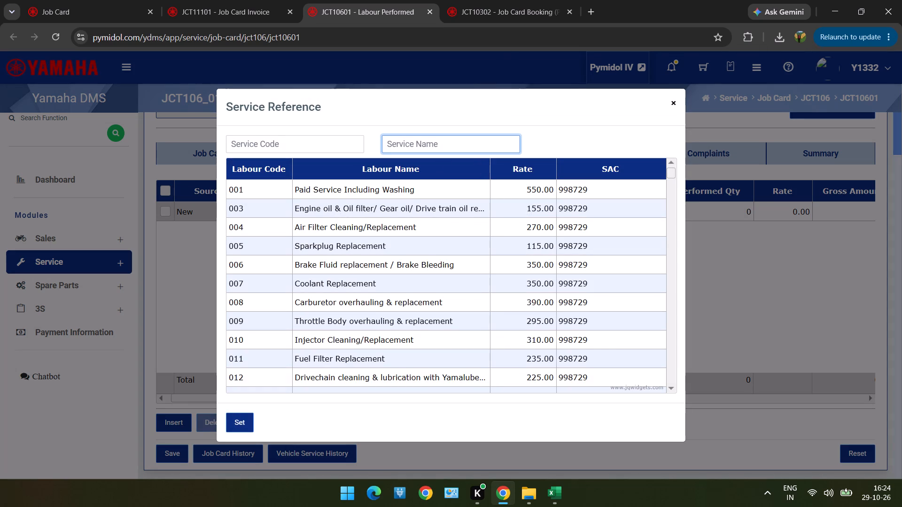
{"action": "type", "text": "BRA"}
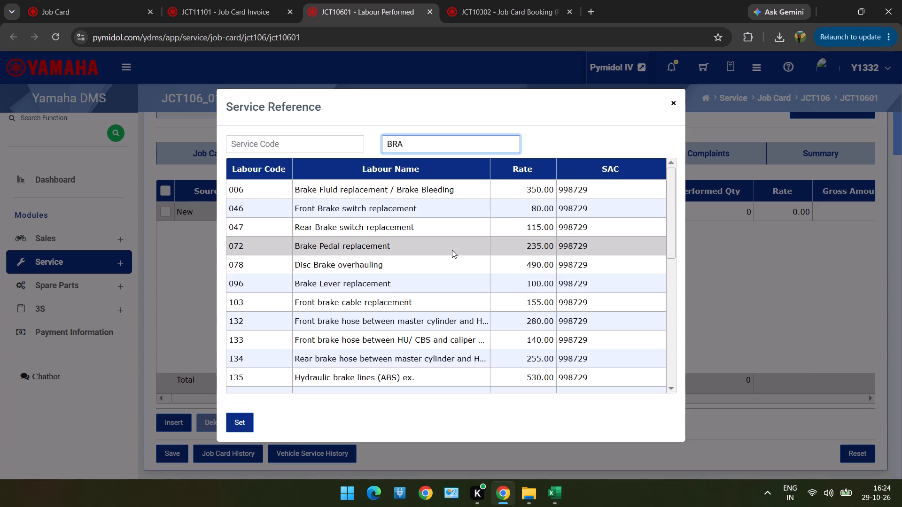
{"action": "double_click", "coordinate": [446, 210]}
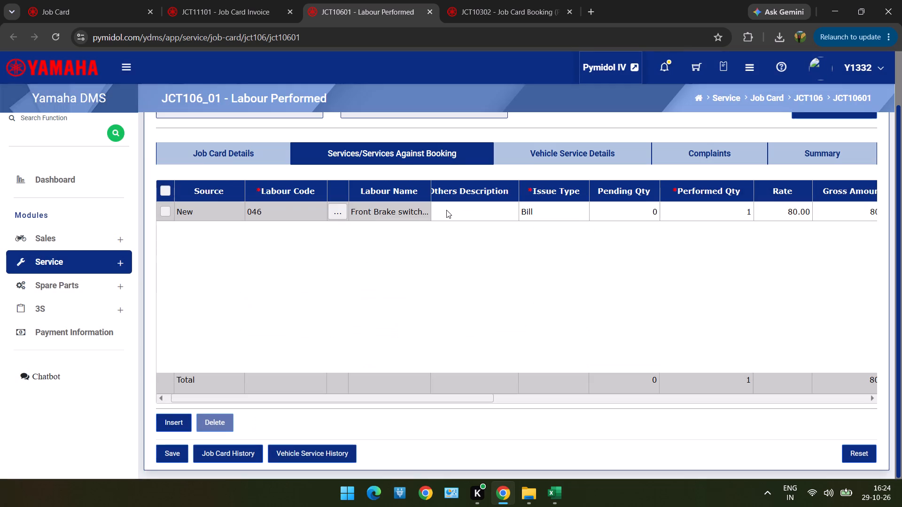
Set the labour row's issue type to FOC, mark the row as selected, and try to save the labour entry.
{"action": "double_click", "coordinate": [549, 202]}
{"action": "left_click", "coordinate": [548, 236]}
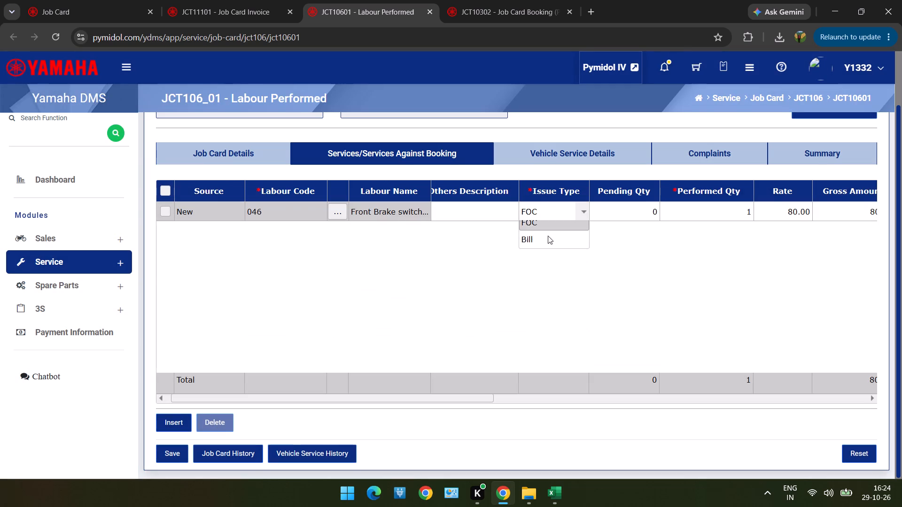
{"action": "left_click", "coordinate": [165, 189]}
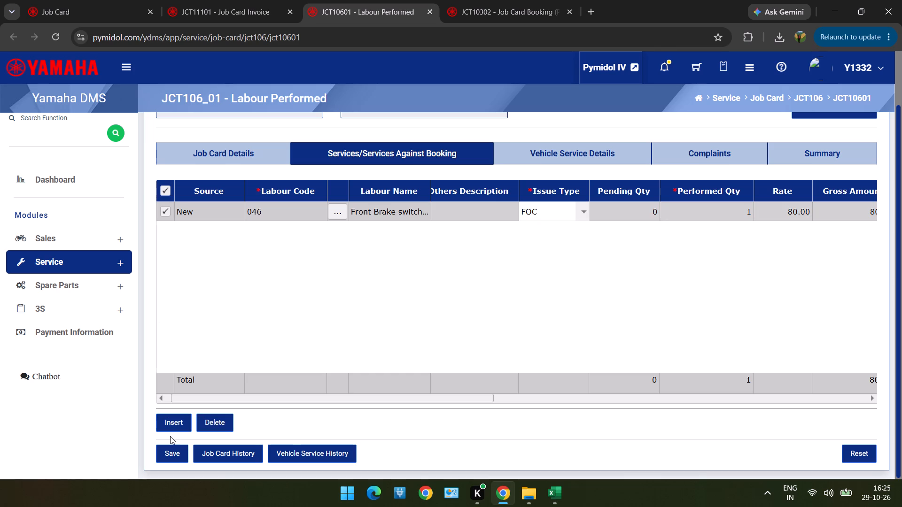
{"action": "left_click", "coordinate": [174, 457]}
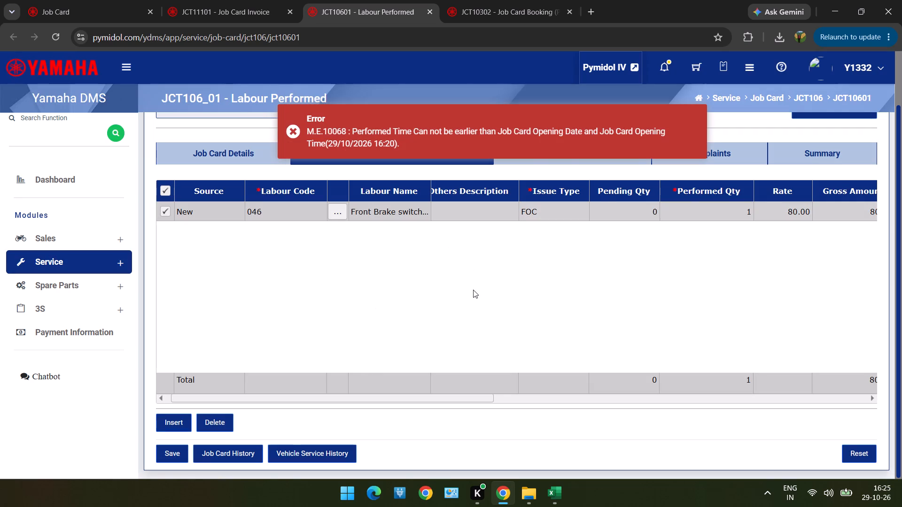
Set the performed time to 16:25 and save the labour entry.
{"action": "scroll", "coordinate": [473, 290], "scroll_direction": "up", "scroll_amount": 5}
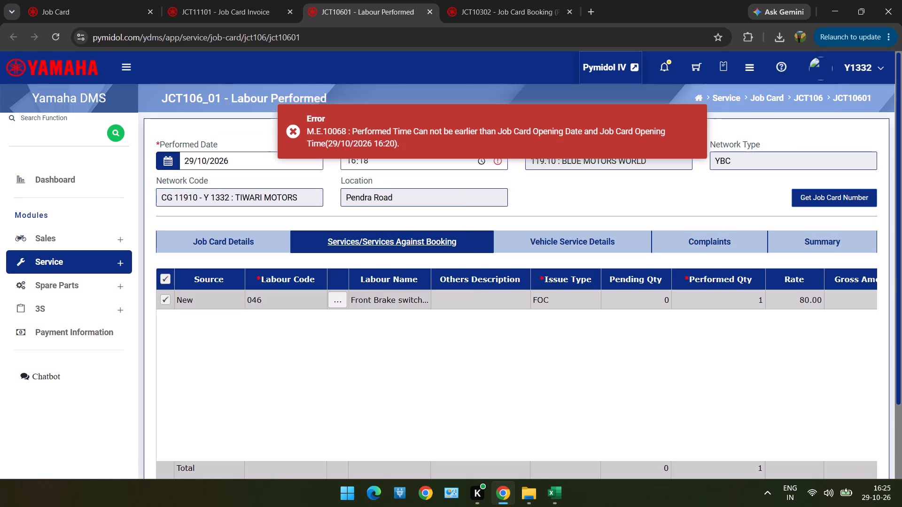
{"action": "left_click", "coordinate": [357, 155]}
{"action": "left_click", "coordinate": [354, 155]}
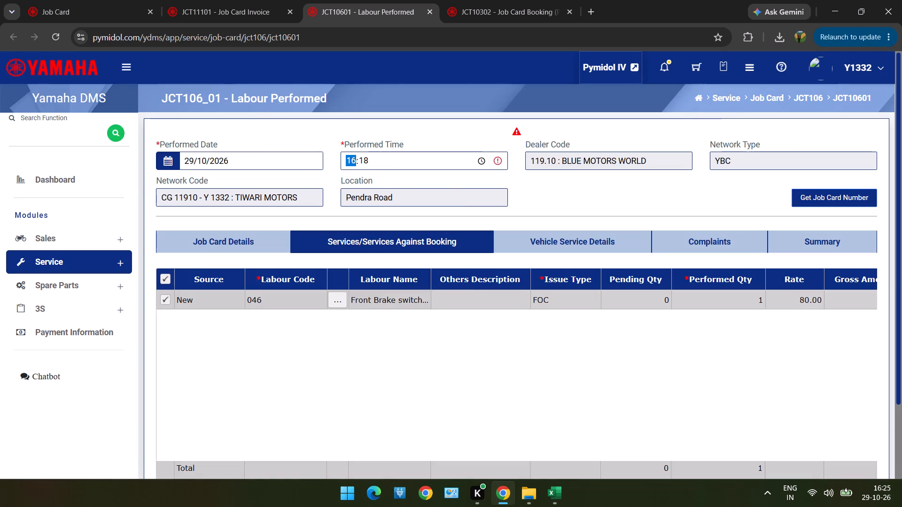
{"action": "key", "text": "1"}
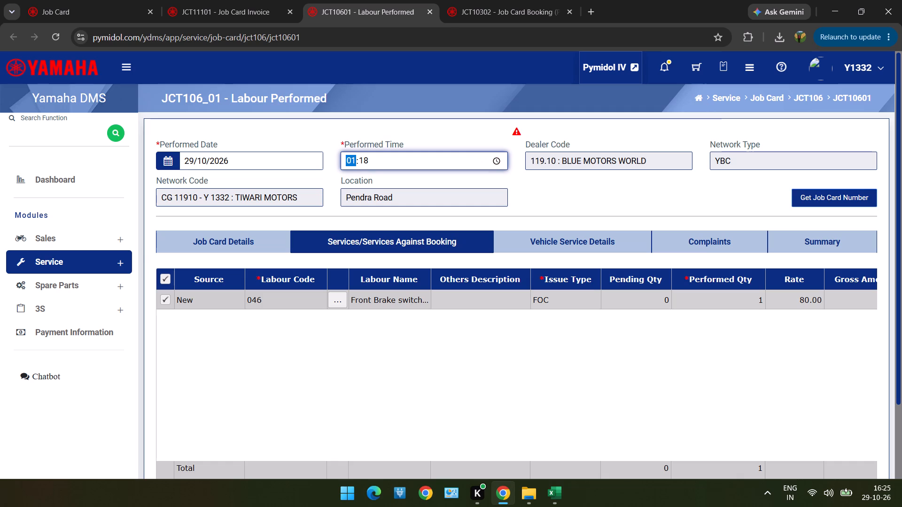
{"action": "type", "text": "625"}
{"action": "scroll", "coordinate": [354, 155], "scroll_direction": "down", "scroll_amount": 5}
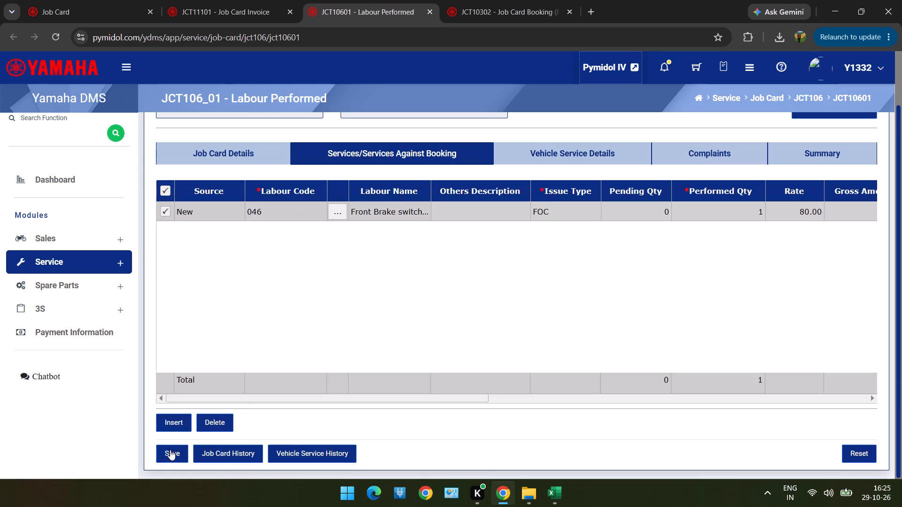
{"action": "left_click", "coordinate": [170, 450]}
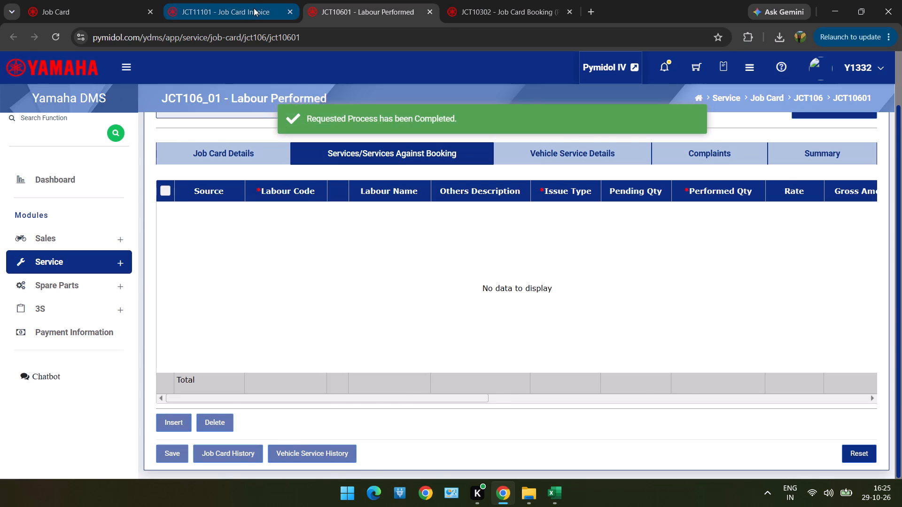
Retrieve the job card with the saved front brake switch labour in the Job Card Invoice page.
{"action": "left_click", "coordinate": [254, 8]}
{"action": "left_click", "coordinate": [863, 182]}
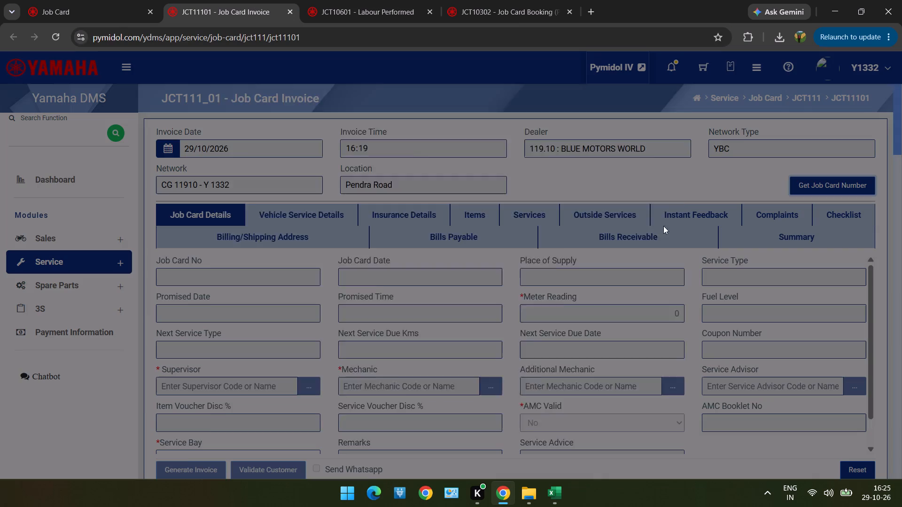
{"action": "double_click", "coordinate": [617, 185]}
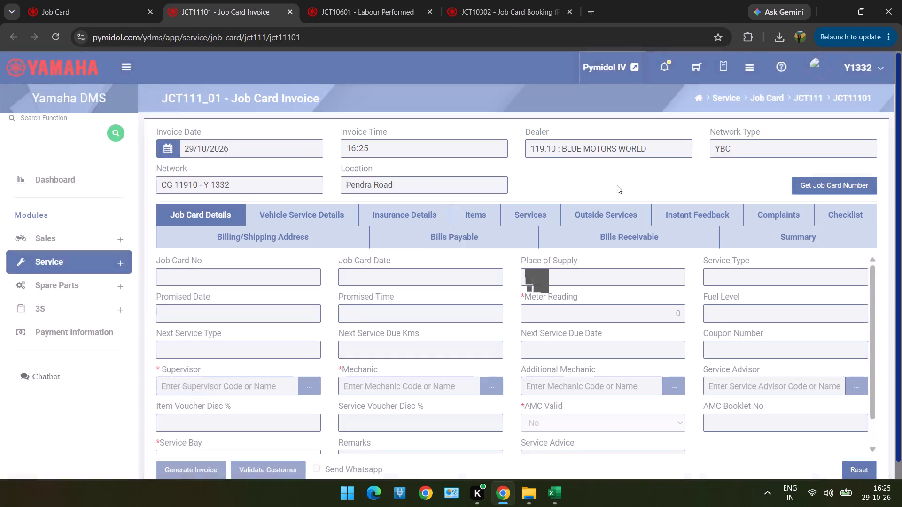
Go to Party Master from the invoice and start a new party record.
{"action": "left_click", "coordinate": [454, 315]}
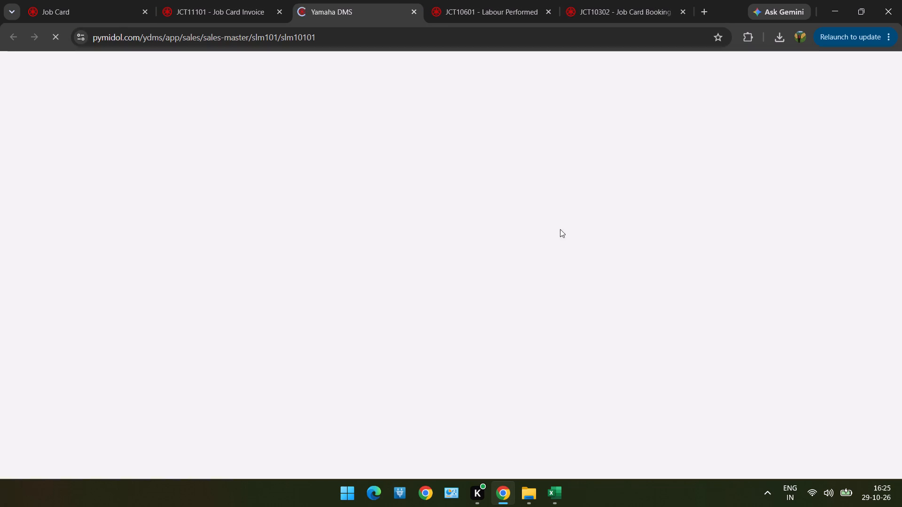
{"action": "left_click", "coordinate": [240, 430]}
{"action": "left_click", "coordinate": [240, 430]}
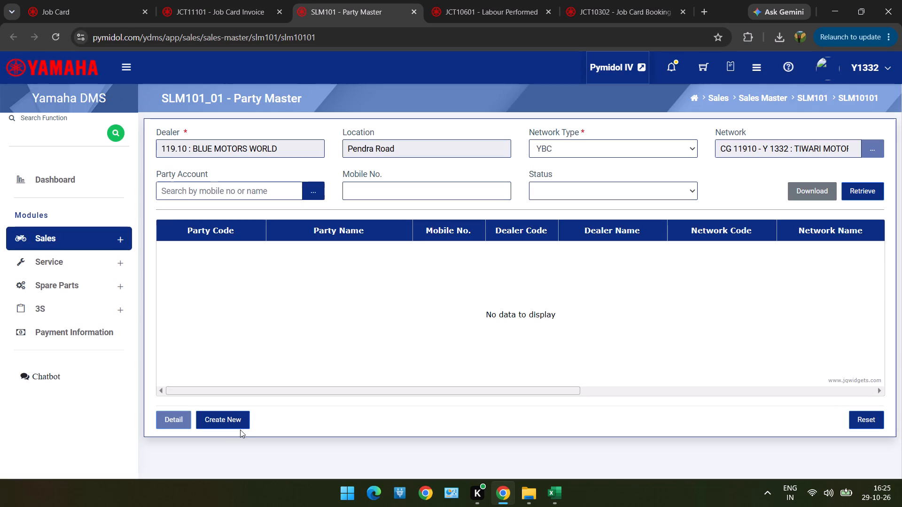
{"action": "left_click", "coordinate": [239, 425]}
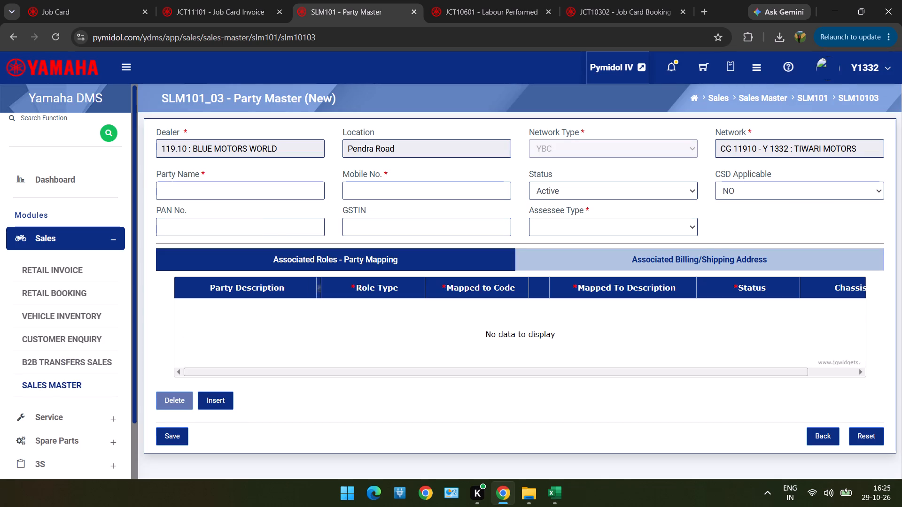
Switch to Book1 in Excel and find the job card customer's name for the new party's Party Name field.
{"action": "left_click", "coordinate": [288, 195]}
{"action": "key", "text": "alt+Tab"}
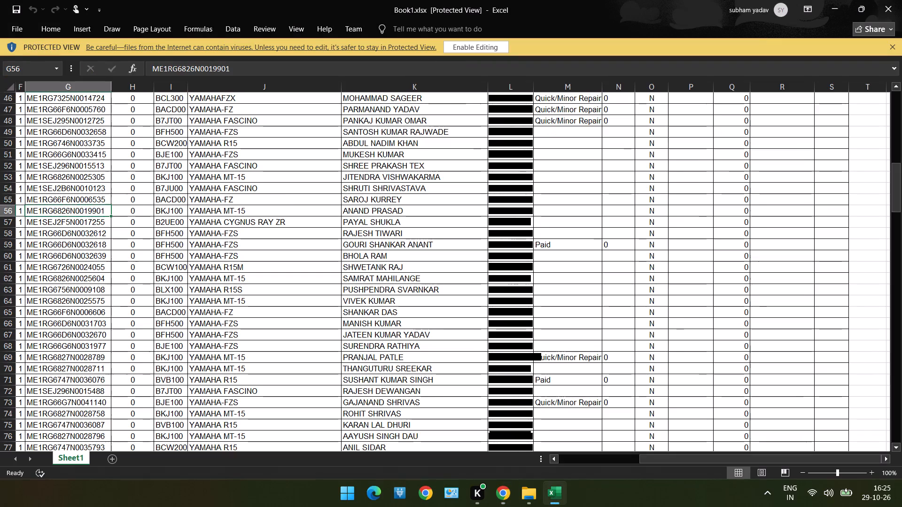
{"action": "left_click", "coordinate": [288, 195]}
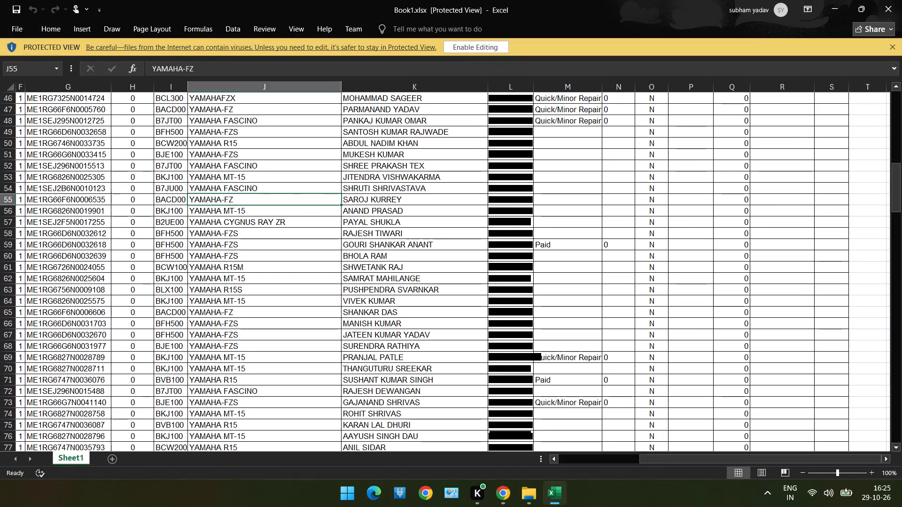
{"action": "key", "text": "Tab"}
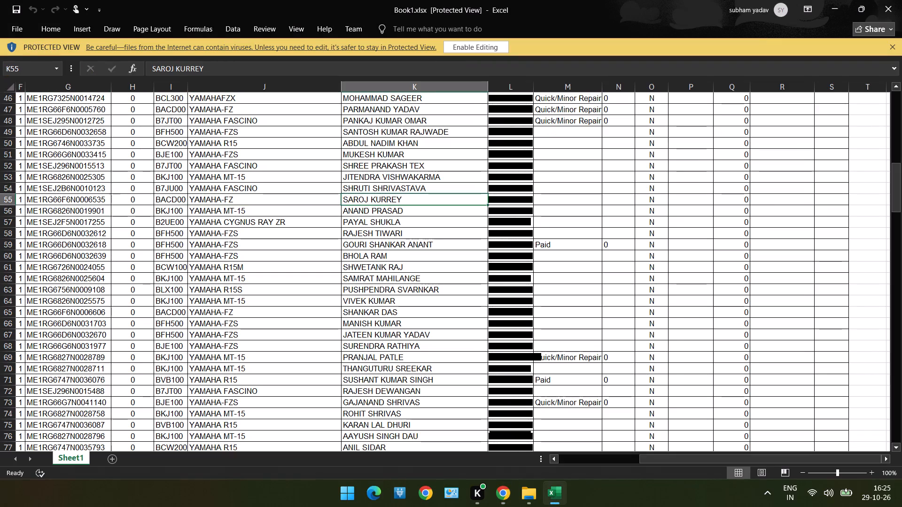
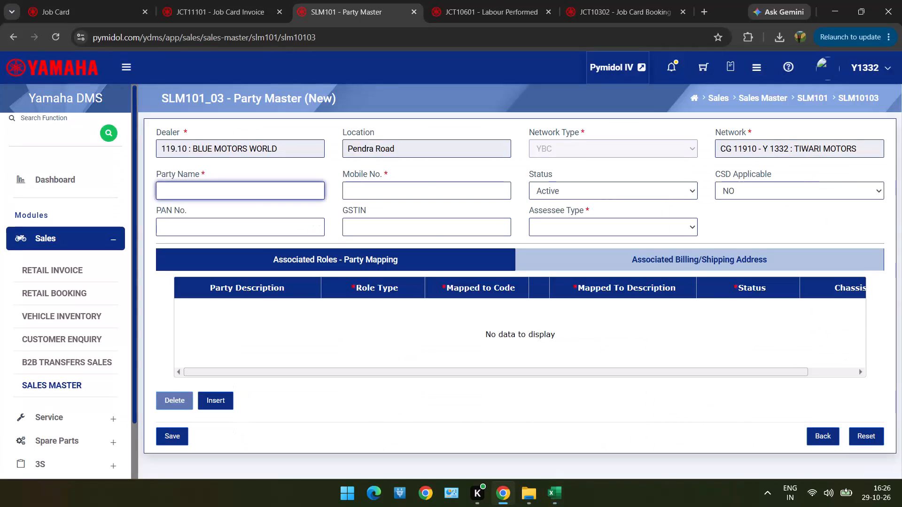
Check the job card customer in the invoice's job card list and copy that customer's name from Book1 into Party Name.
{"action": "left_click", "coordinate": [186, 4]}
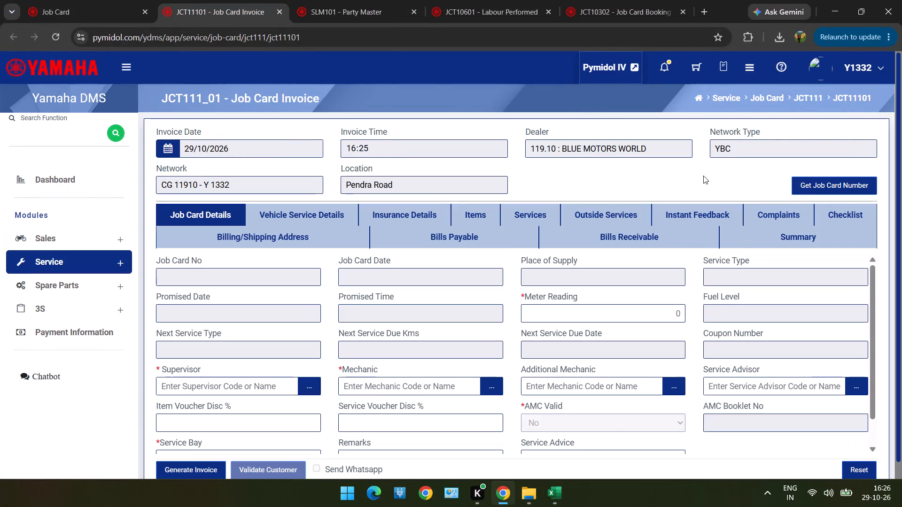
{"action": "left_click", "coordinate": [800, 194]}
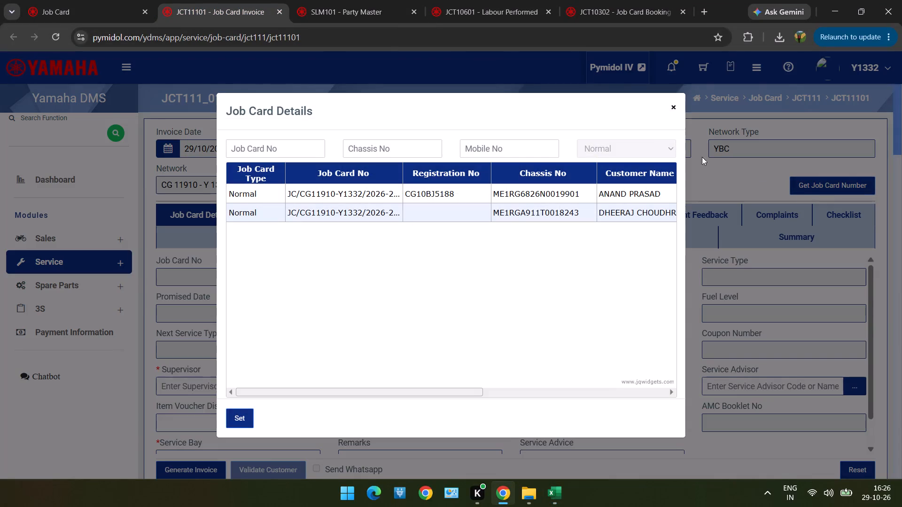
{"action": "left_click", "coordinate": [670, 108]}
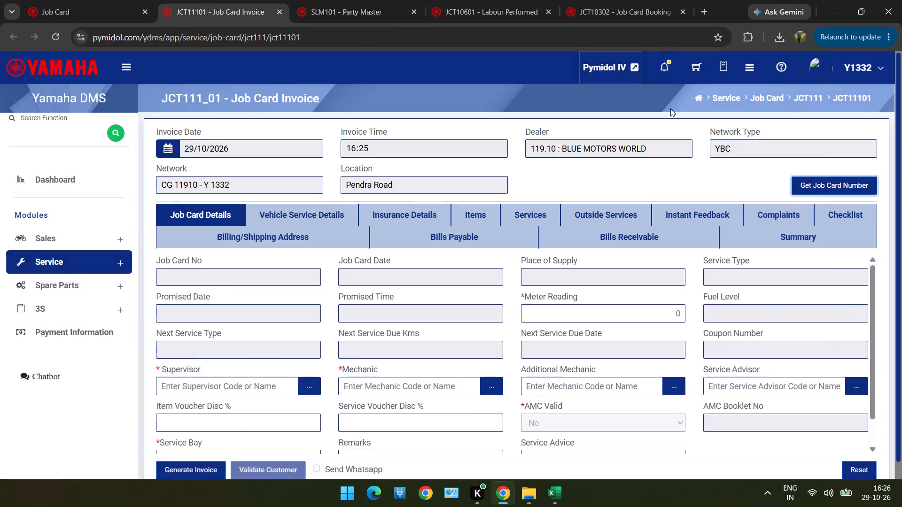
{"action": "key", "text": "alt+Tab"}
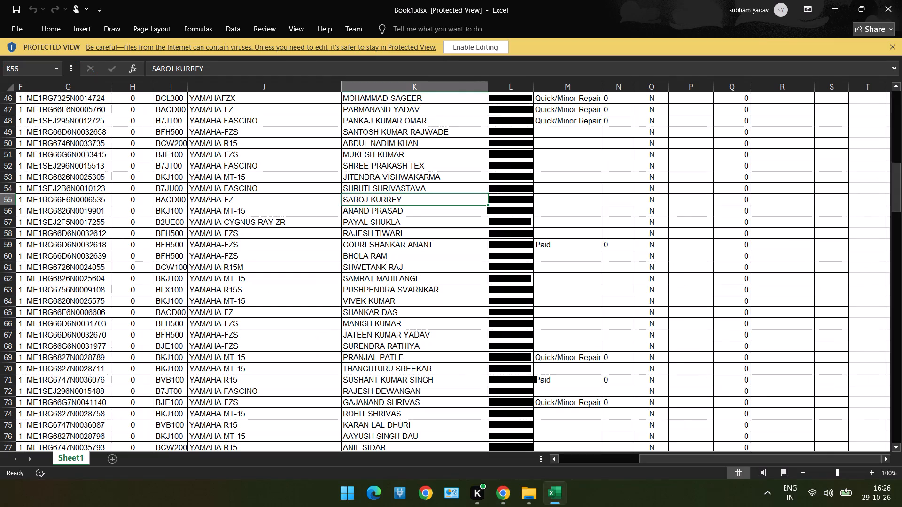
{"action": "key", "text": "Down"}
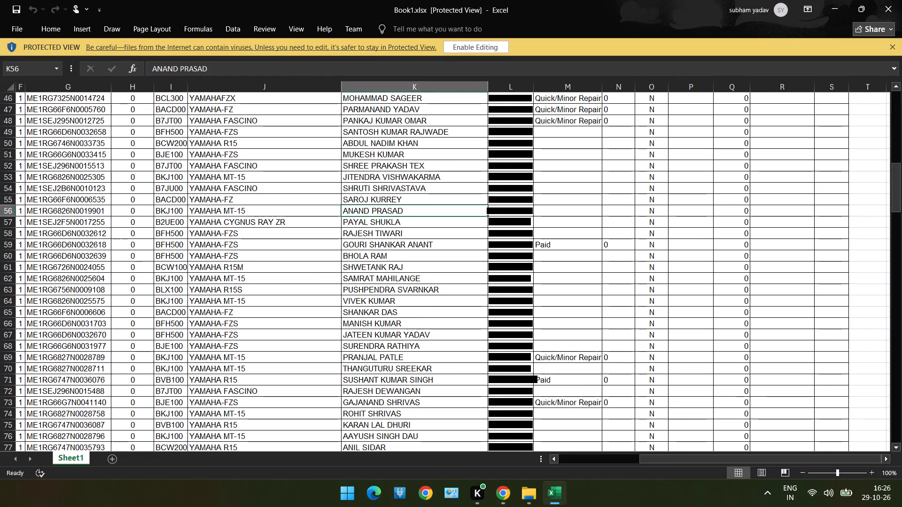
{"action": "key", "text": "ctrl+c"}
{"action": "key", "text": "alt+Tab"}
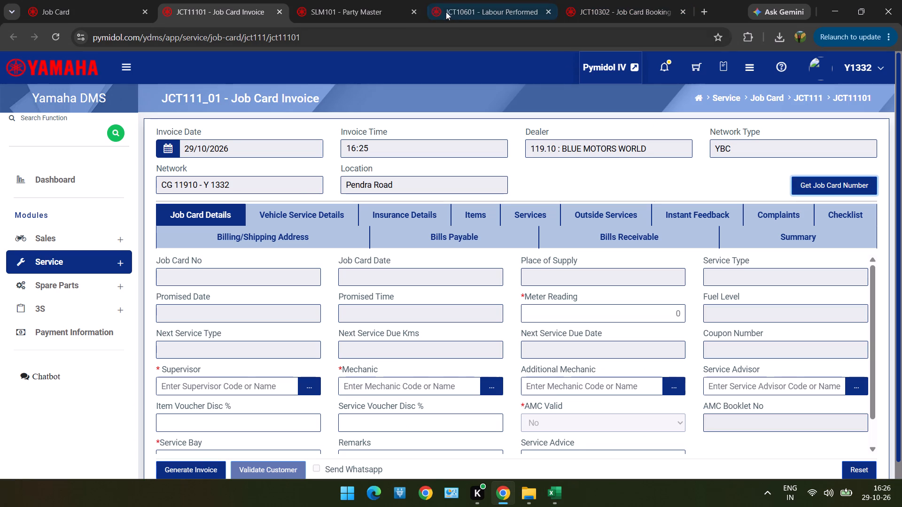
{"action": "left_click", "coordinate": [388, 0]}
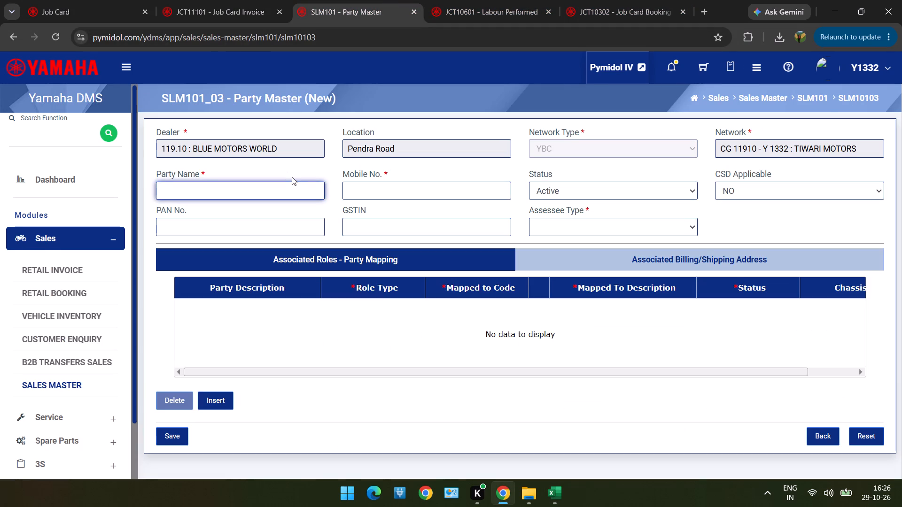
{"action": "key", "text": "ctrl+v"}
Copy the customer's mobile number from Book1 into the party's Mobile No. field and set Assessee Type to Unregistered.
{"action": "left_click", "coordinate": [412, 182]}
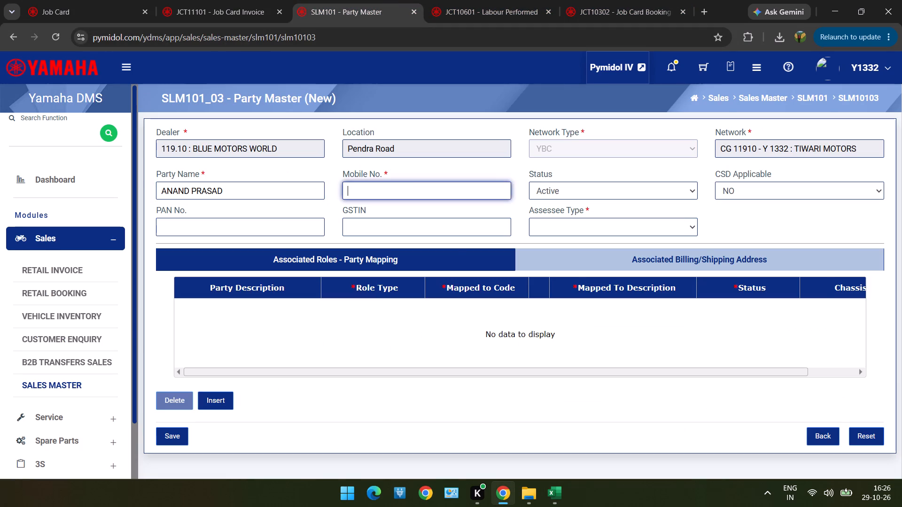
{"action": "key", "text": "alt+Tab"}
{"action": "key", "text": "Tab"}
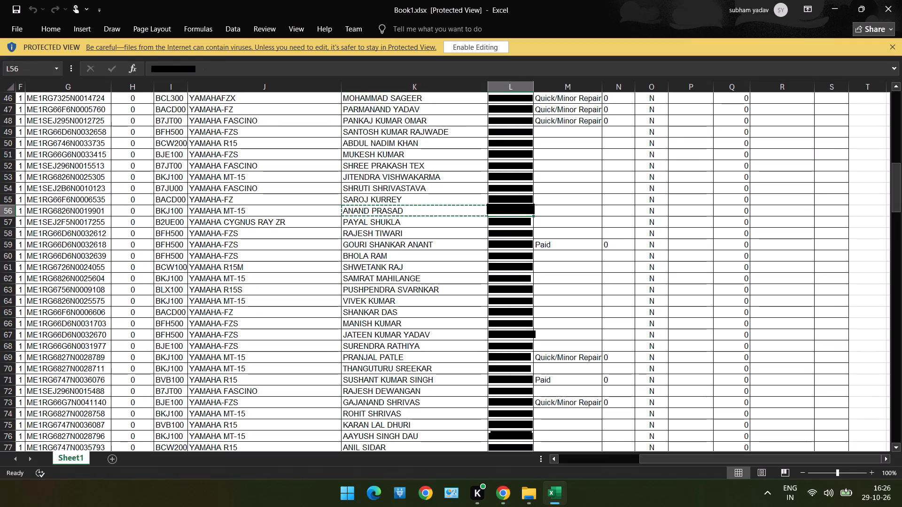
{"action": "key", "text": "ctrl+c"}
{"action": "key", "text": "alt+Tab"}
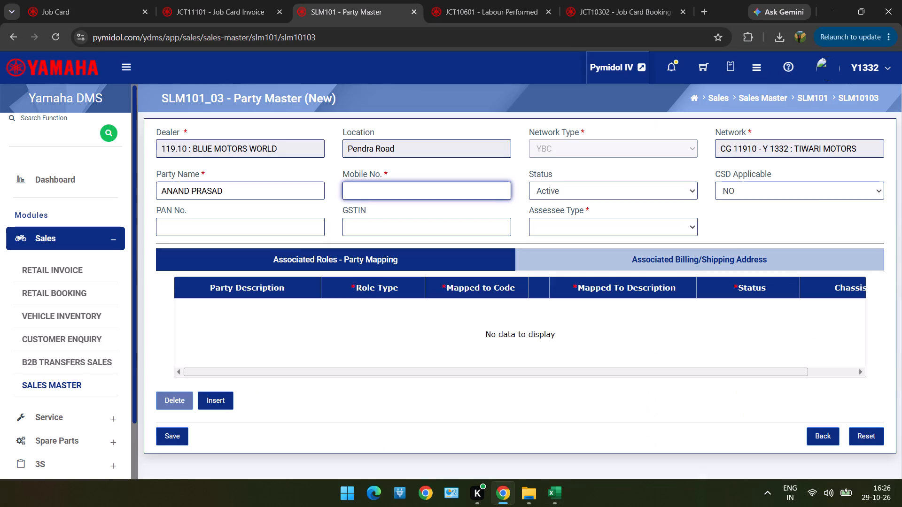
{"action": "key", "text": "ctrl+v"}
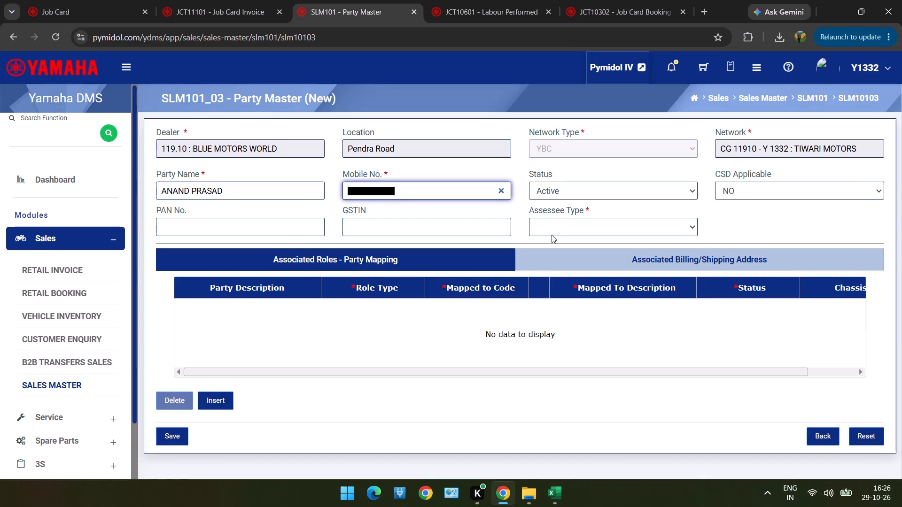
{"action": "left_click", "coordinate": [552, 235]}
{"action": "left_click", "coordinate": [565, 274]}
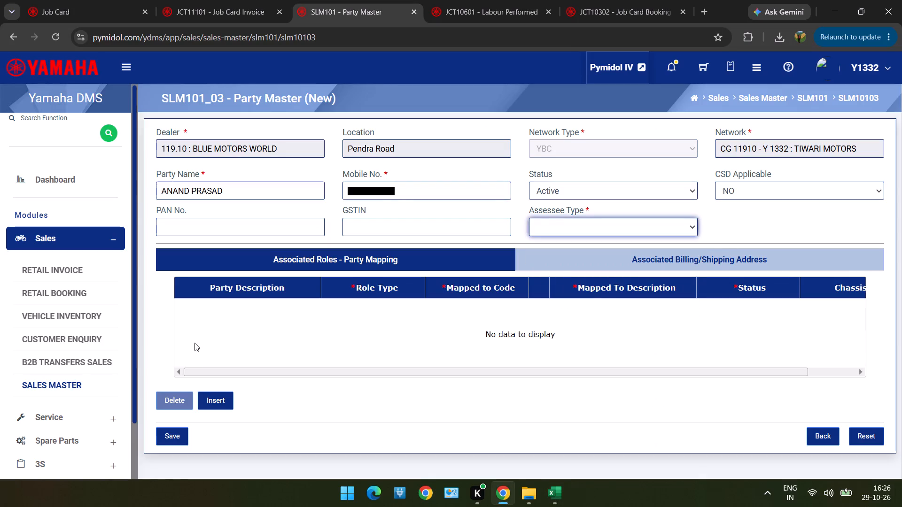
Insert a party mapping row under Associated Roles with Role Type Vehicle Retail Customer.
{"action": "left_click", "coordinate": [222, 407]}
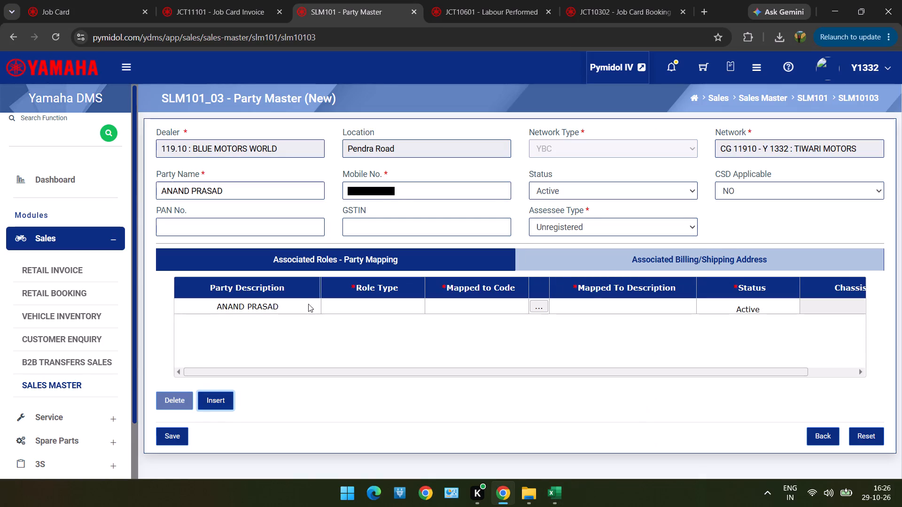
{"action": "left_click_drag", "start_coordinate": [333, 292], "coordinate": [333, 303]}
{"action": "double_click", "coordinate": [333, 303]}
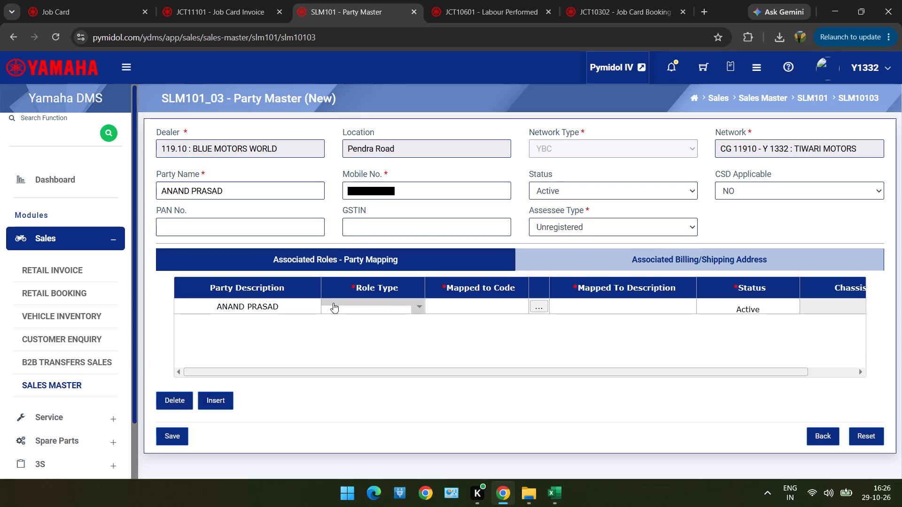
{"action": "left_click", "coordinate": [333, 303]}
{"action": "left_click", "coordinate": [367, 109]}
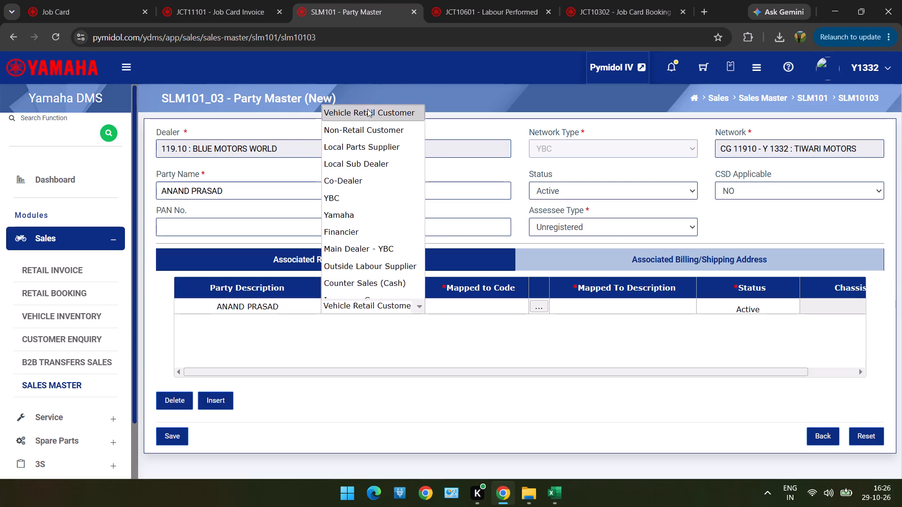
Find the retail customer by the copied mobile number and assign that record as the row's Mapped to Code.
{"action": "left_click", "coordinate": [539, 309]}
{"action": "left_click", "coordinate": [398, 144]}
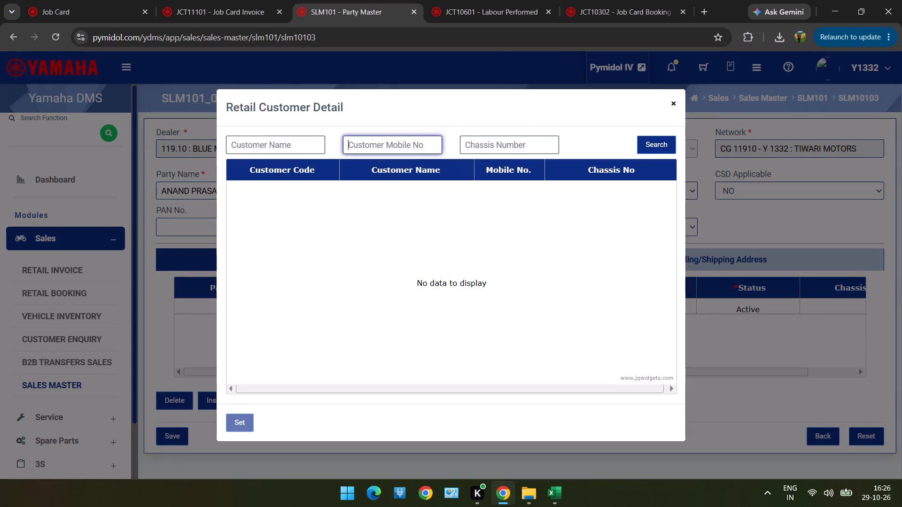
{"action": "key", "text": "ctrl+v"}
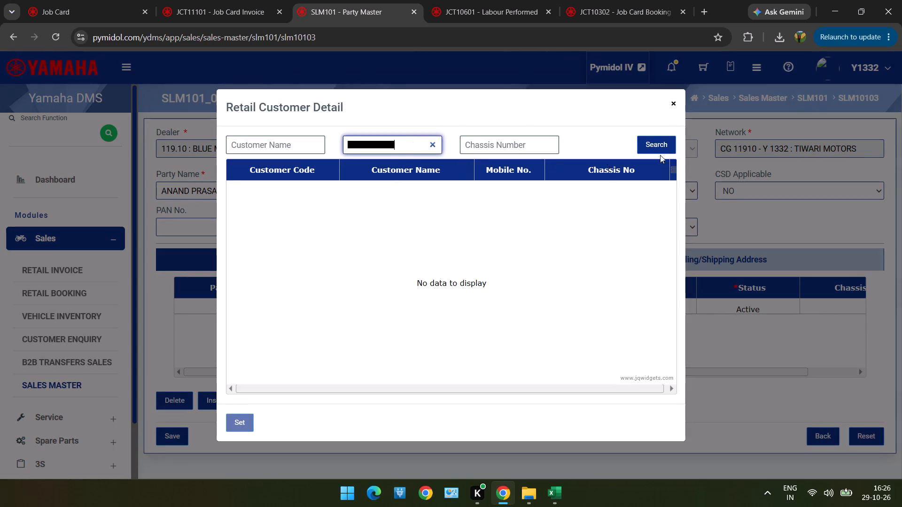
{"action": "left_click", "coordinate": [660, 144]}
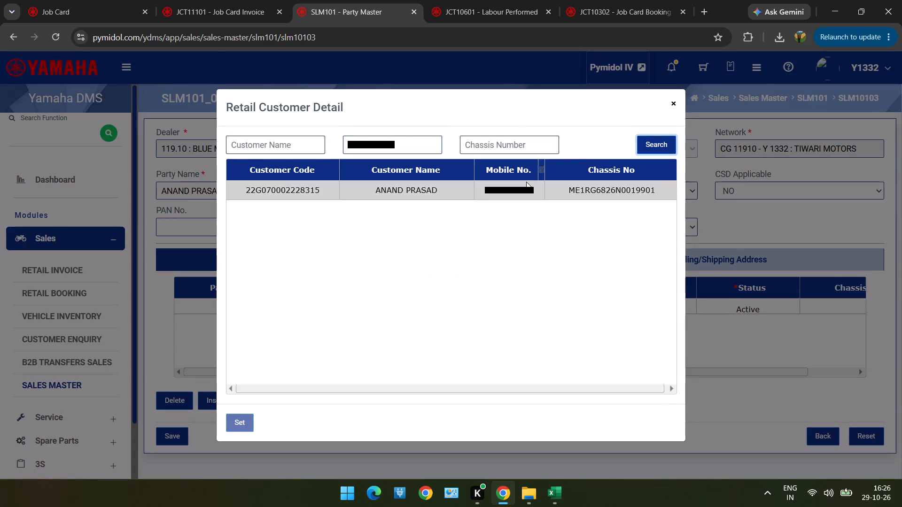
{"action": "double_click", "coordinate": [526, 182]}
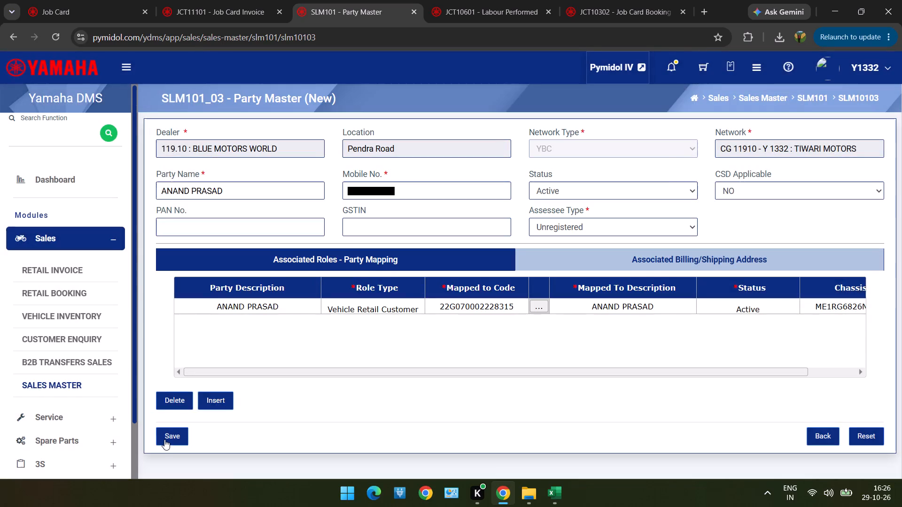
Save the new party record and close the party generation message.
{"action": "left_click", "coordinate": [164, 439]}
{"action": "left_click", "coordinate": [422, 315]}
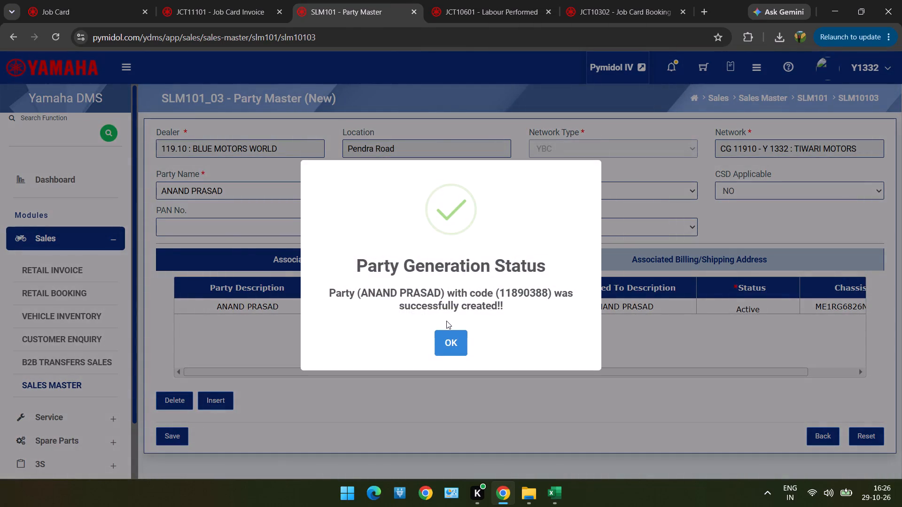
{"action": "double_click", "coordinate": [454, 334]}
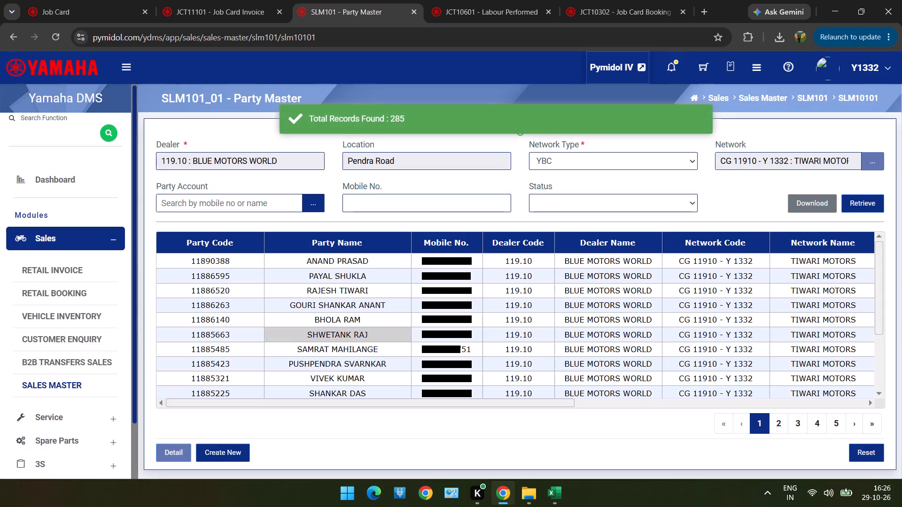
Go back to Job Card Invoice and load the job card of the newly registered party.
{"action": "left_click", "coordinate": [239, 15]}
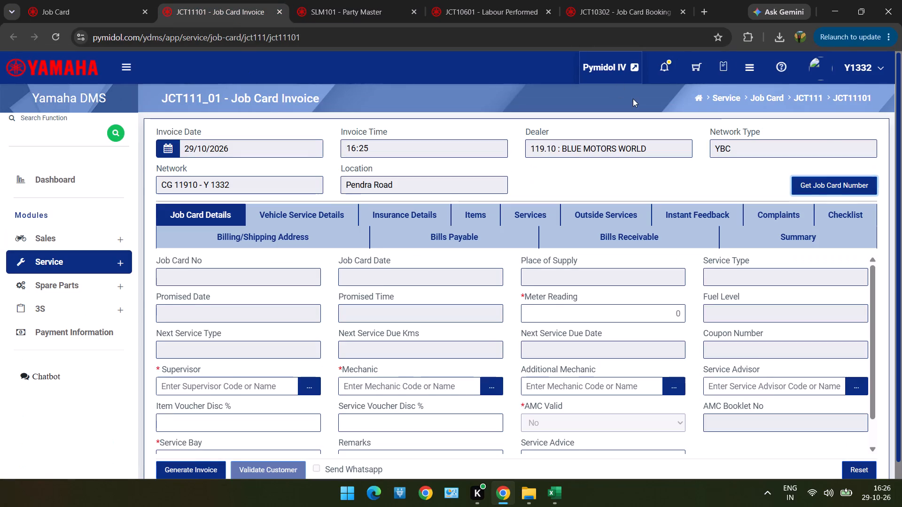
{"action": "left_click", "coordinate": [839, 183]}
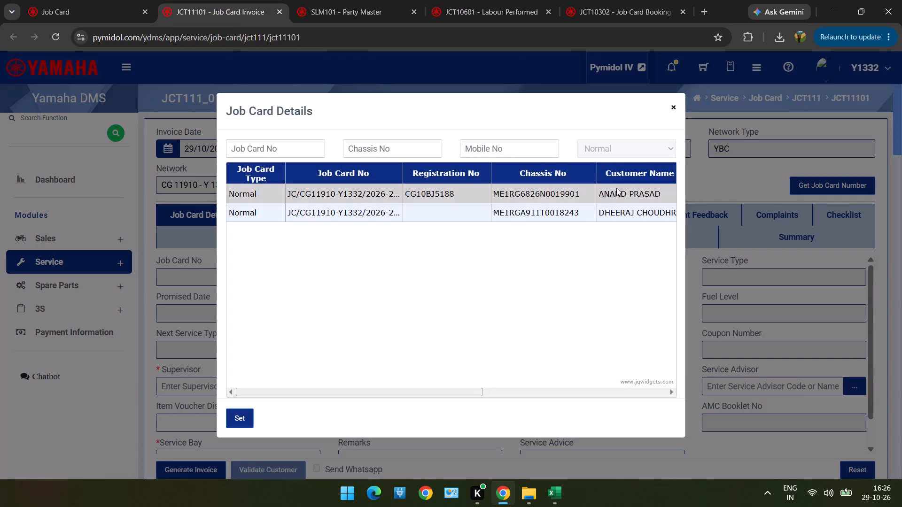
{"action": "double_click", "coordinate": [618, 192]}
Set Additional Mechanic to the same staff member already assigned as Mechanic on the job card.
{"action": "scroll", "coordinate": [535, 286], "scroll_direction": "down", "scroll_amount": 1}
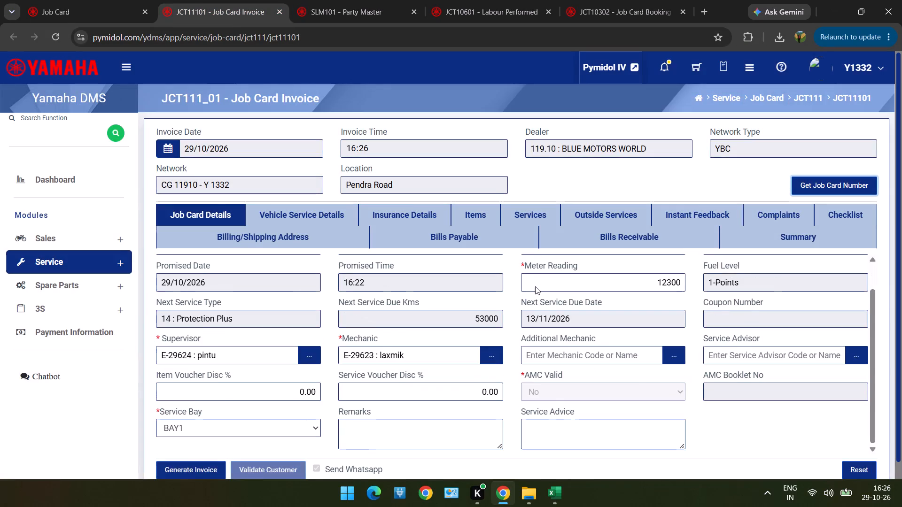
{"action": "scroll", "coordinate": [535, 286], "scroll_direction": "down", "scroll_amount": 1}
{"action": "left_click", "coordinate": [670, 358]}
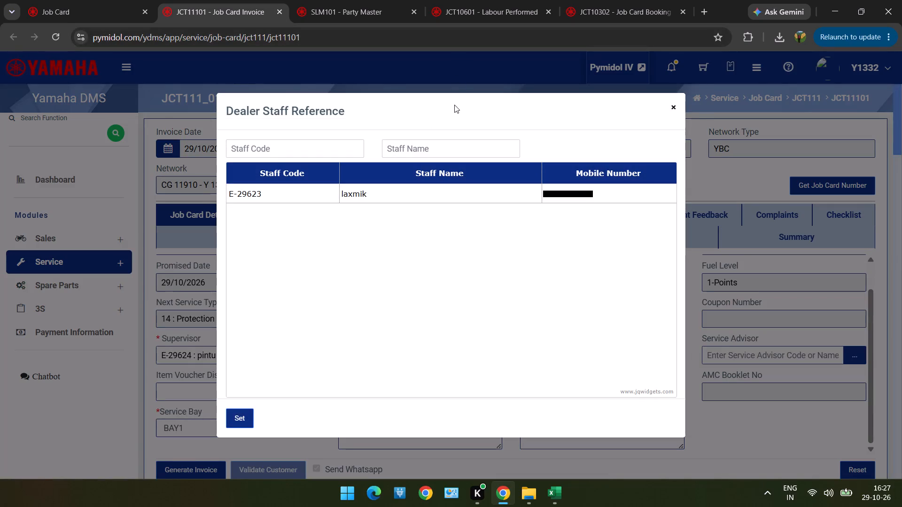
{"action": "triple_click", "coordinate": [459, 195]}
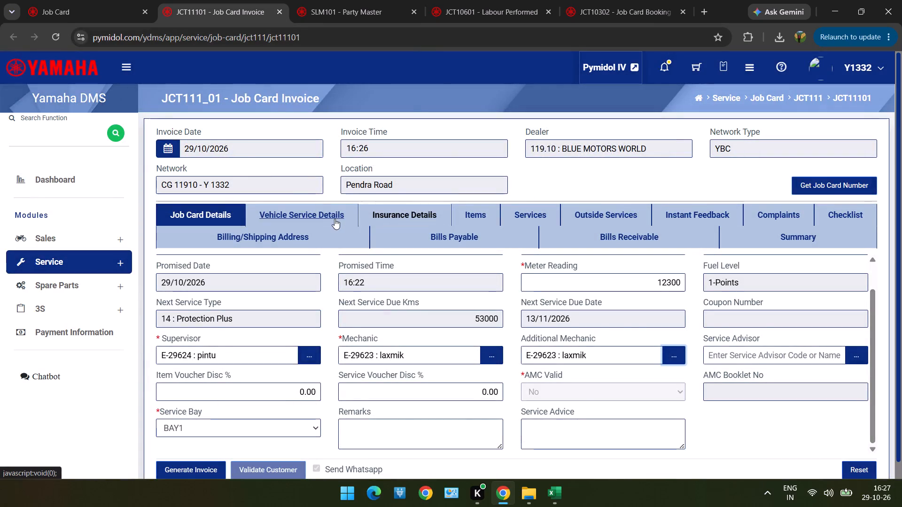
Fill in Instant Feedback: Yes for Delivery on time and Replaced Parts handover, Ok for washing, staff behavior, repair quality and fairness of charges.
{"action": "left_click", "coordinate": [332, 219]}
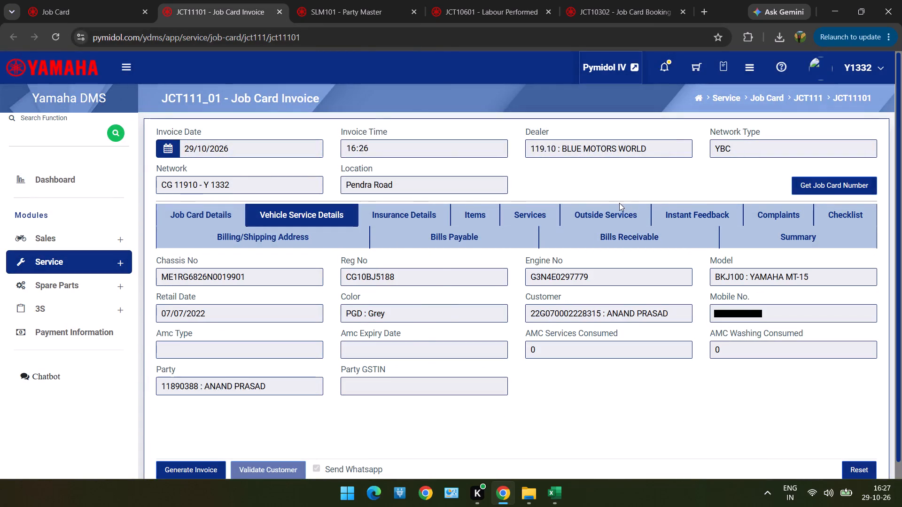
{"action": "left_click", "coordinate": [700, 226]}
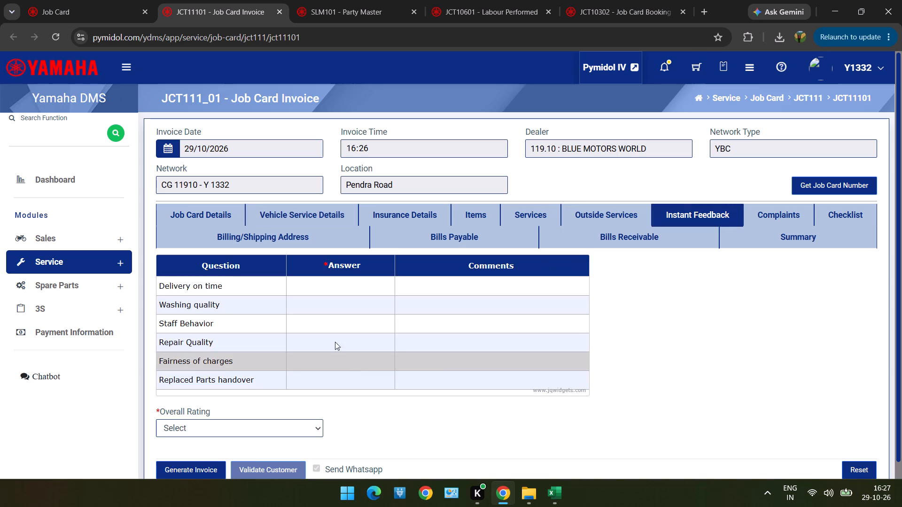
{"action": "double_click", "coordinate": [328, 287]}
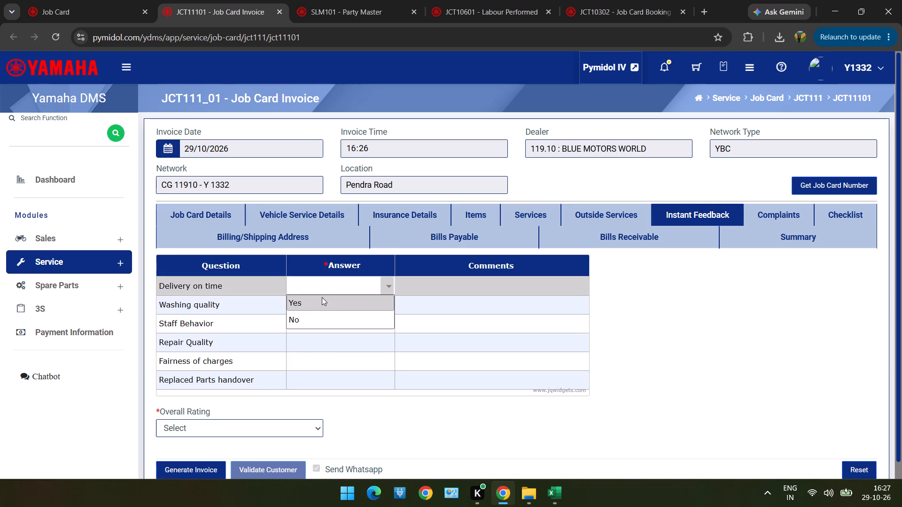
{"action": "left_click", "coordinate": [322, 297]}
{"action": "left_click", "coordinate": [322, 309]}
{"action": "left_click_drag", "start_coordinate": [322, 309], "coordinate": [322, 318]}
{"action": "left_click", "coordinate": [322, 318]}
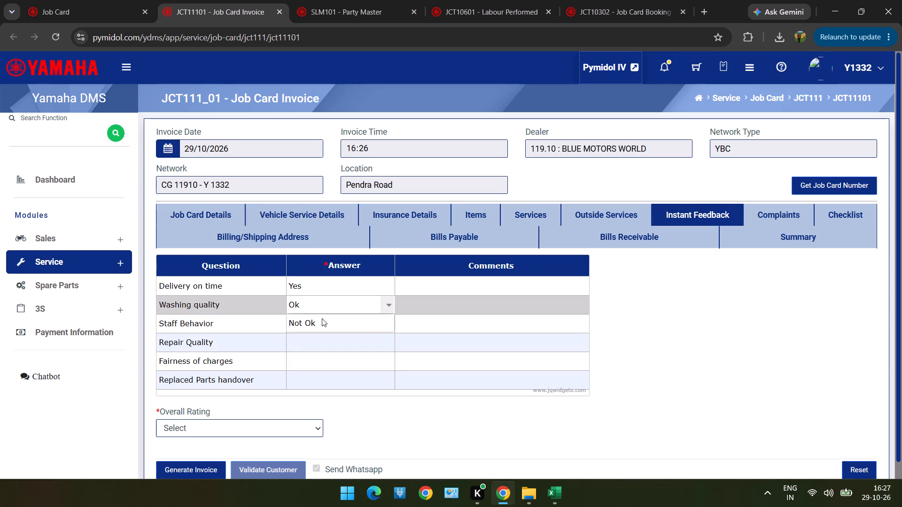
{"action": "double_click", "coordinate": [322, 322]}
{"action": "left_click", "coordinate": [317, 340]}
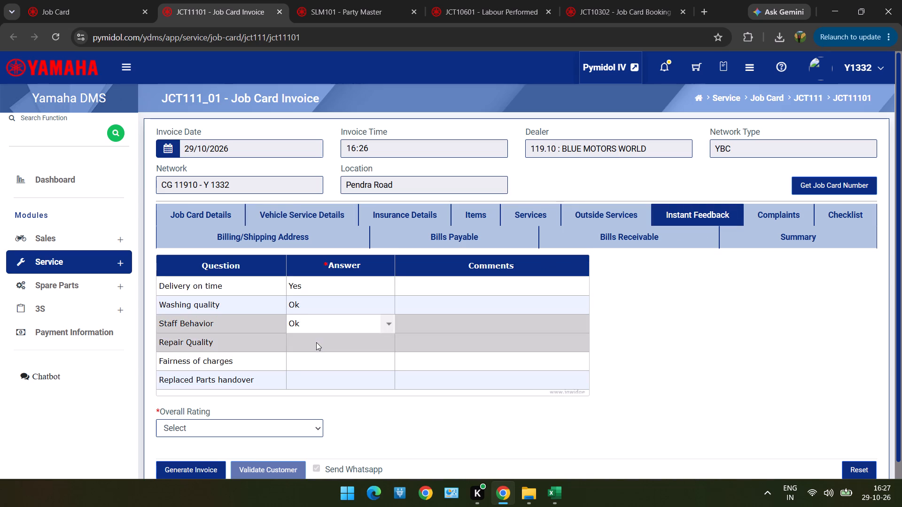
{"action": "double_click", "coordinate": [316, 342]}
{"action": "triple_click", "coordinate": [315, 361]}
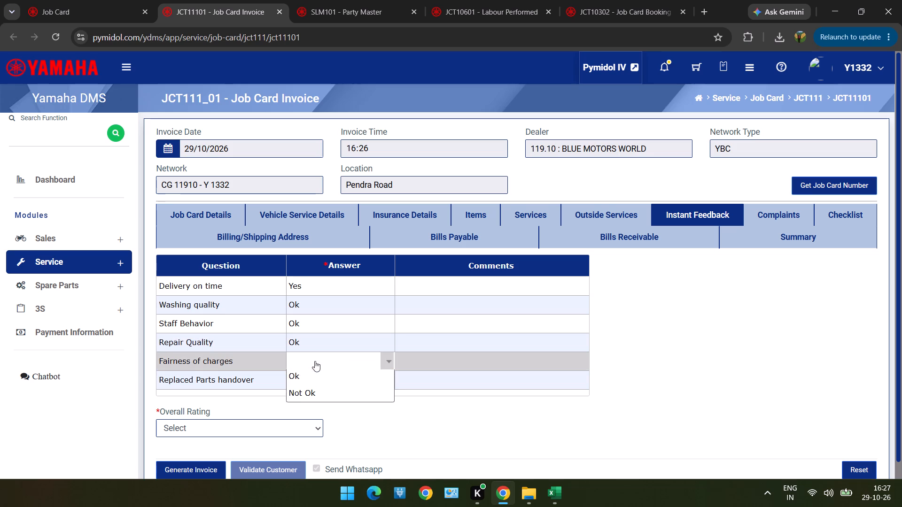
{"action": "triple_click", "coordinate": [313, 377]}
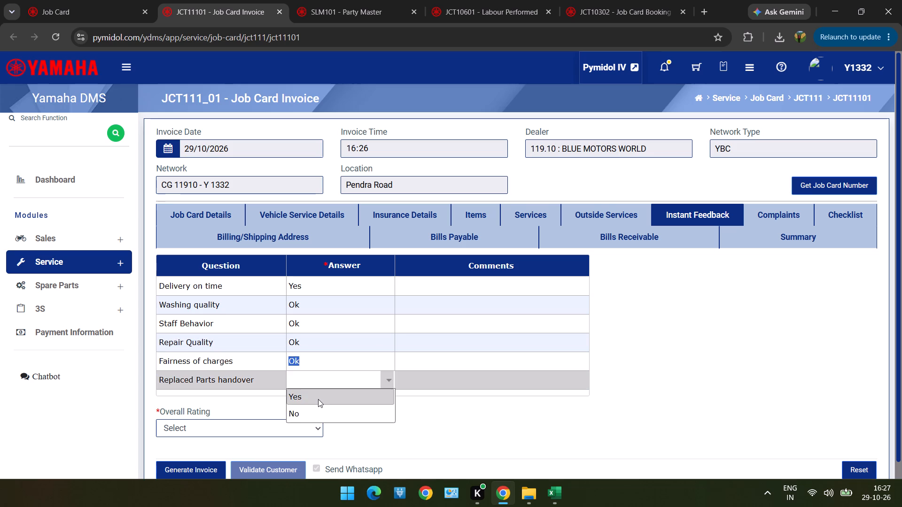
{"action": "left_click", "coordinate": [318, 399]}
Set Resolved to Yes for the BRAKE NOICE complaint on the job card invoice.
{"action": "left_click", "coordinate": [777, 224]}
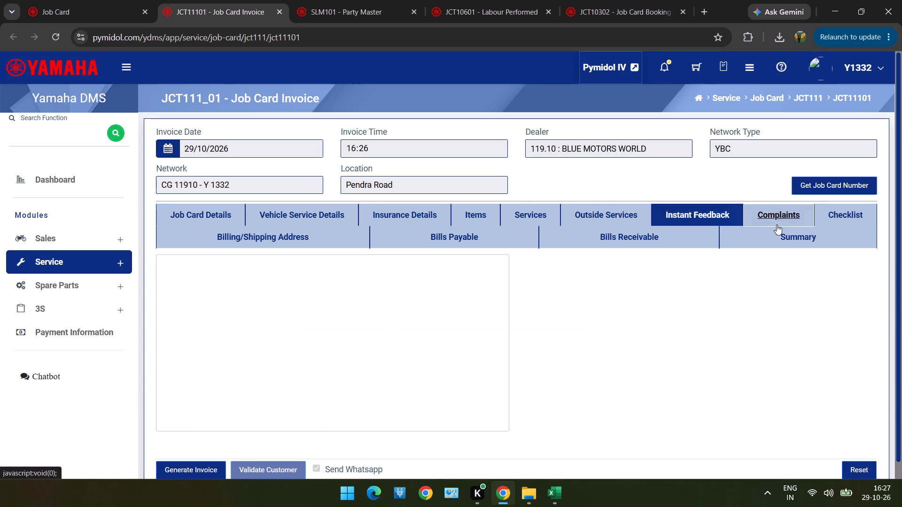
{"action": "double_click", "coordinate": [598, 284]}
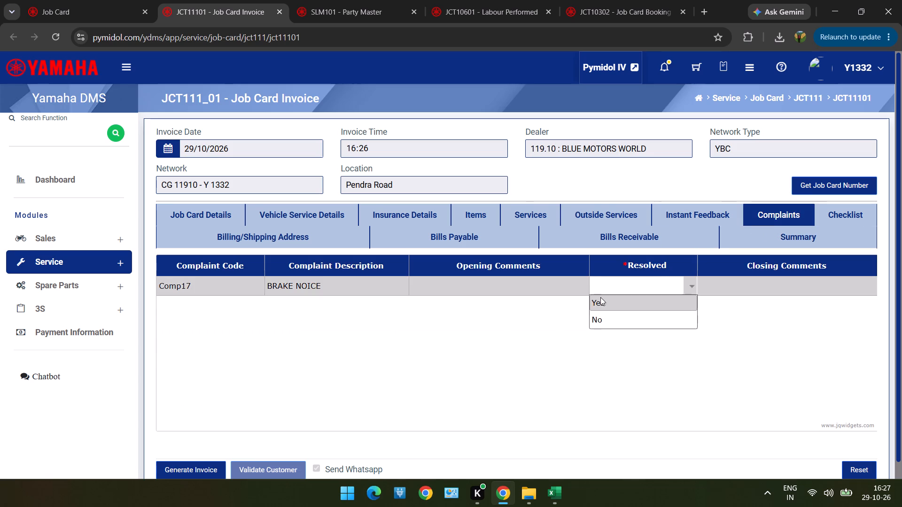
{"action": "left_click_drag", "start_coordinate": [600, 297], "coordinate": [747, 242]}
Set the Division Code in the invoice Summary to 2355 : SERVICE.
{"action": "left_click", "coordinate": [747, 242]}
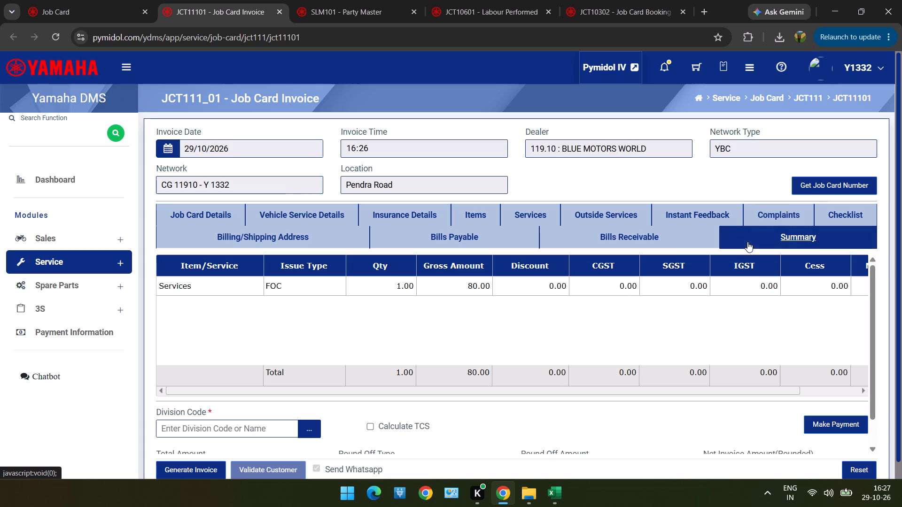
{"action": "left_click", "coordinate": [309, 430]}
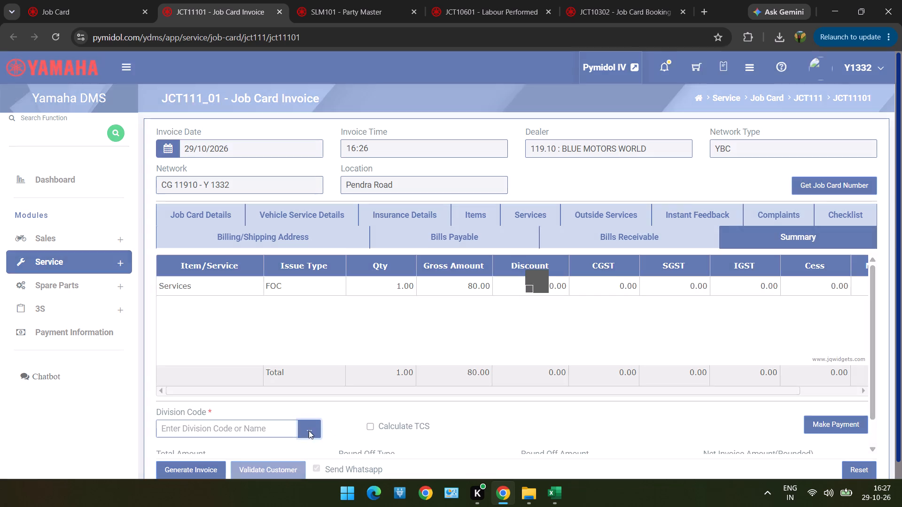
{"action": "double_click", "coordinate": [409, 217]}
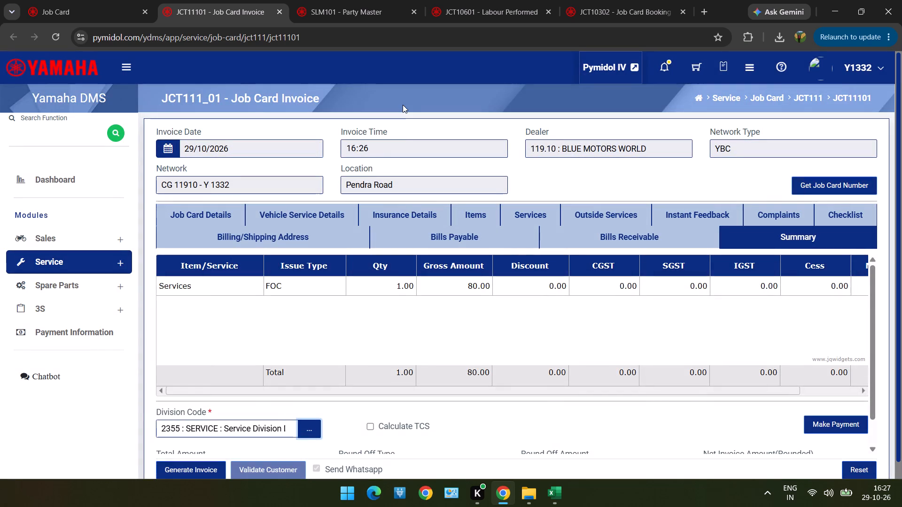
{"action": "scroll", "coordinate": [402, 300], "scroll_direction": "down", "scroll_amount": 4}
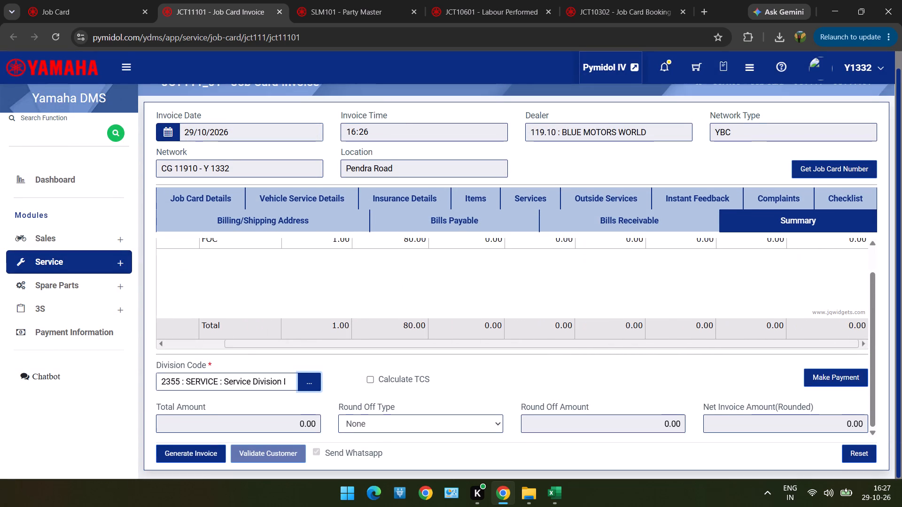
Try to generate the invoice, and set the Overall Rating in Instant Feedback to Excellent (5).
{"action": "left_click", "coordinate": [176, 453]}
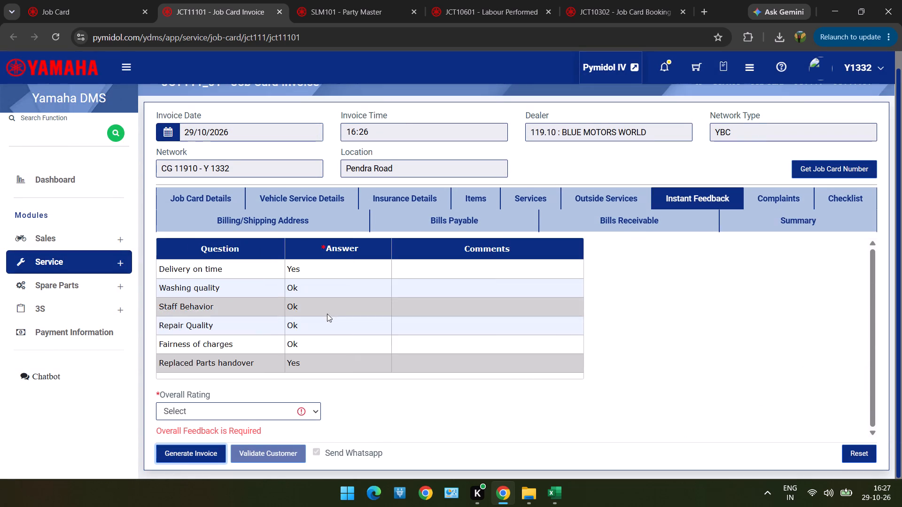
{"action": "double_click", "coordinate": [246, 409]}
{"action": "left_click", "coordinate": [247, 411]}
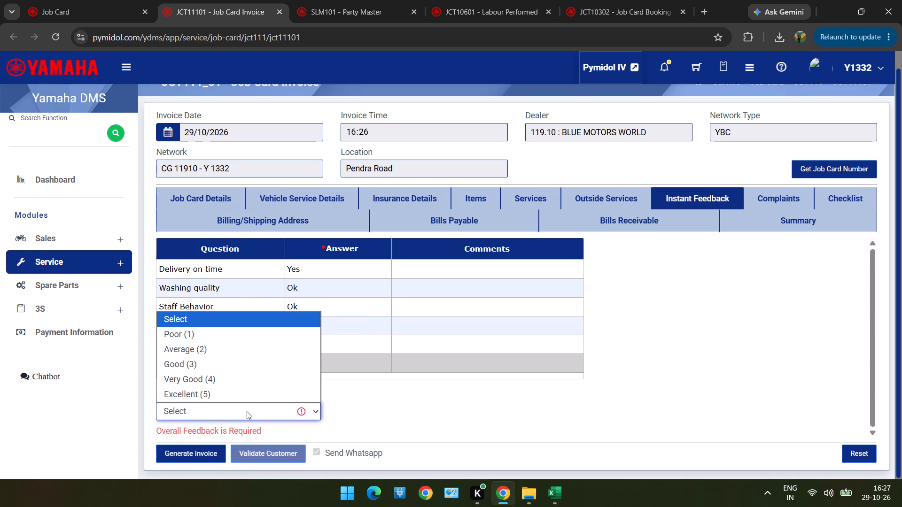
{"action": "left_click", "coordinate": [249, 392]}
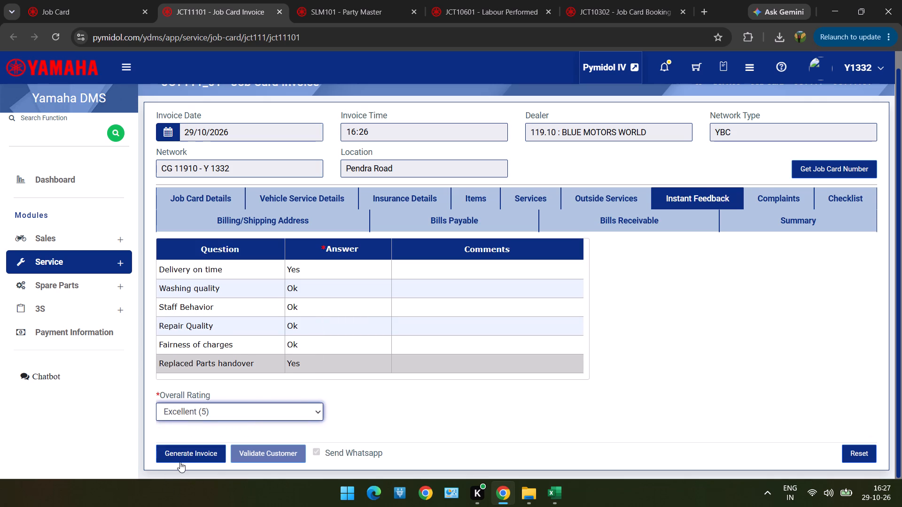
Generate the job card invoice, agree to proceed, and return to a blank Job Card Invoice form.
{"action": "left_click", "coordinate": [180, 462]}
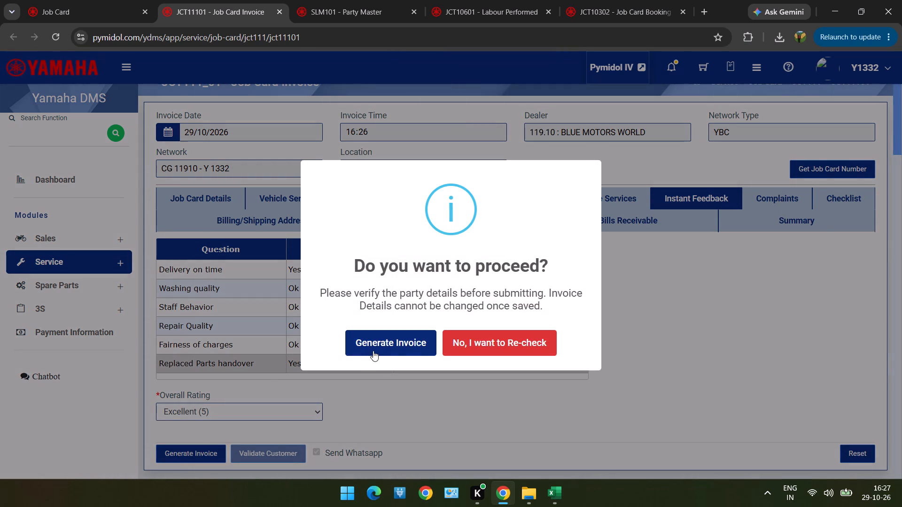
{"action": "left_click", "coordinate": [373, 351]}
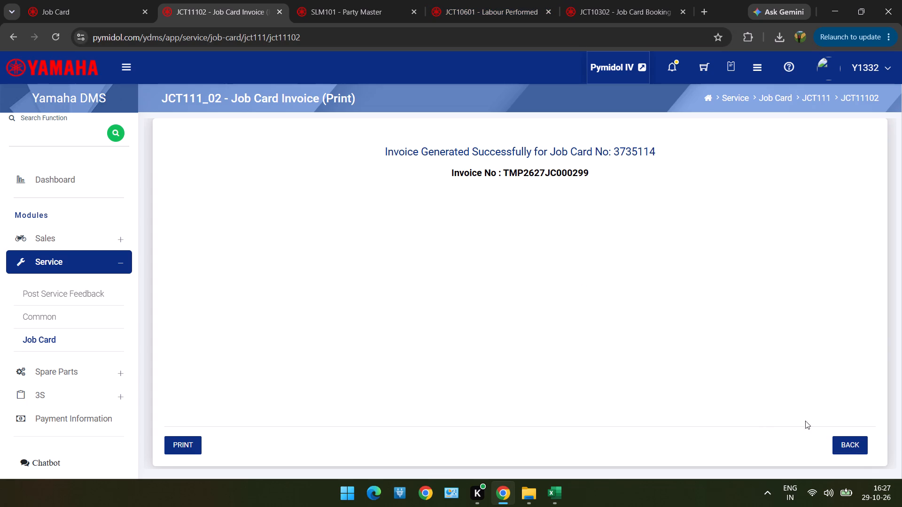
{"action": "left_click", "coordinate": [853, 451]}
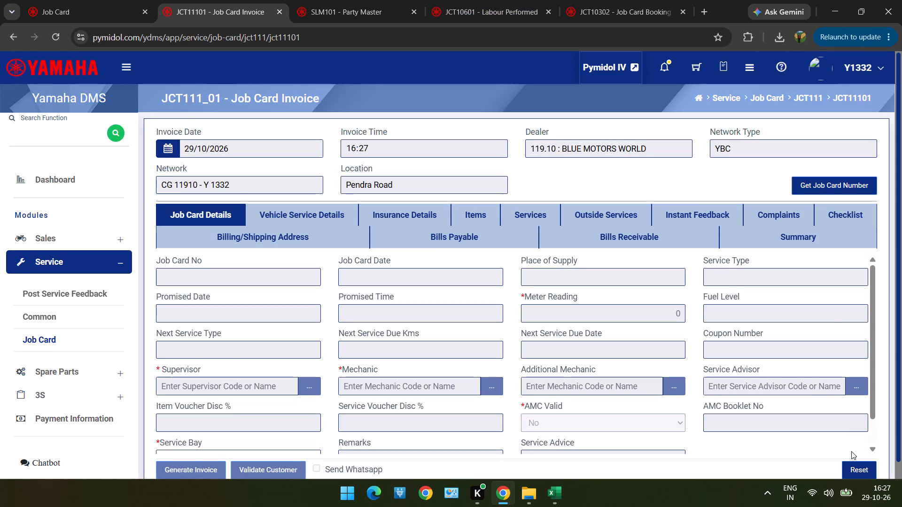
Switch to Book1 in Excel, copy the chassis number in row 55, and bring up the Job Card Booking page in Chrome.
{"action": "key", "text": "alt+Tab"}
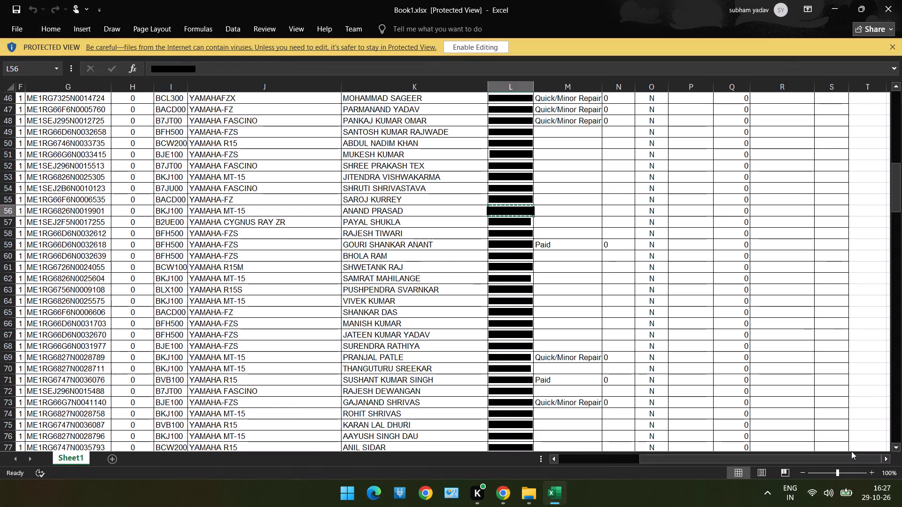
{"action": "key", "text": "Up"}
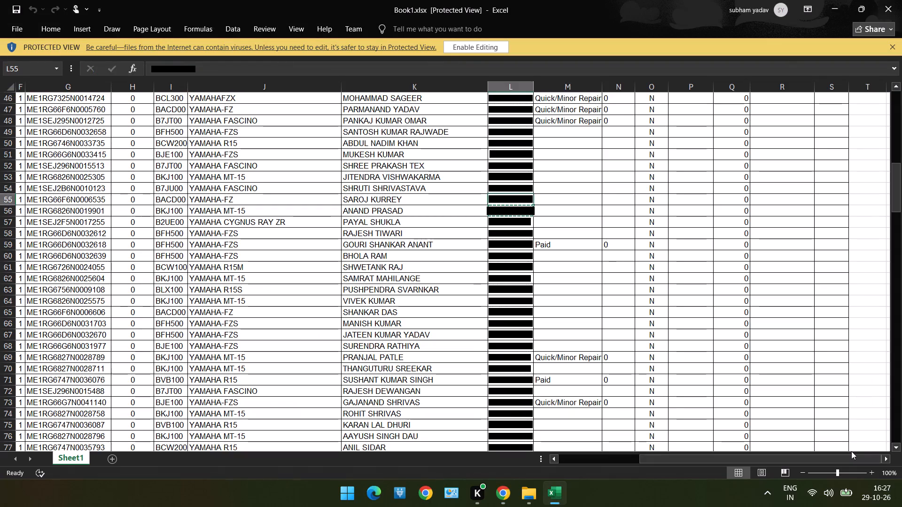
{"action": "key", "text": "Left"}
{"action": "key", "text": "Left"}
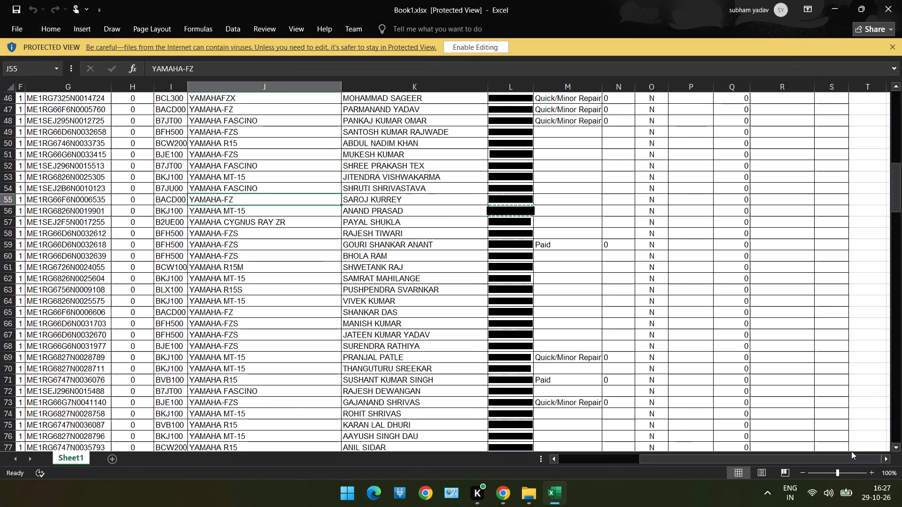
{"action": "key", "text": "Left"}
{"action": "key", "text": "Left"}
{"action": "key", "text": "Left"}
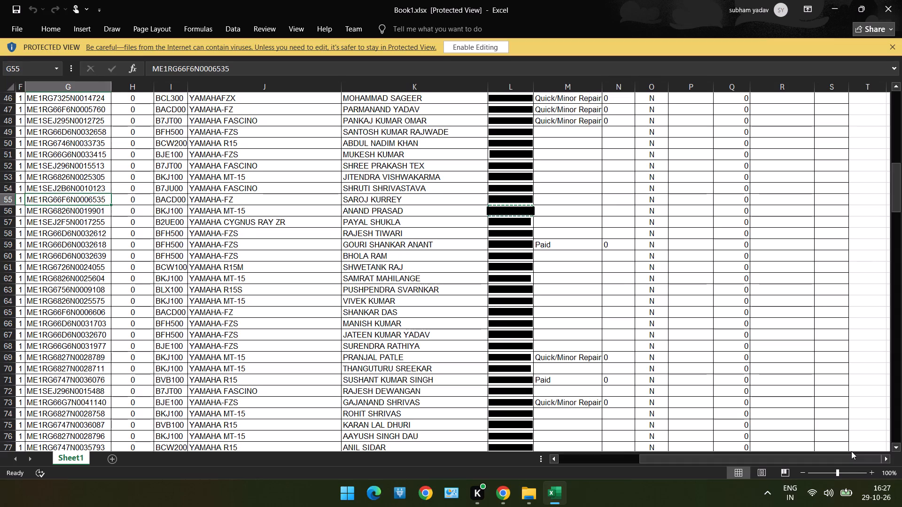
{"action": "key", "text": "ctrl+c"}
{"action": "key", "text": "alt+Tab"}
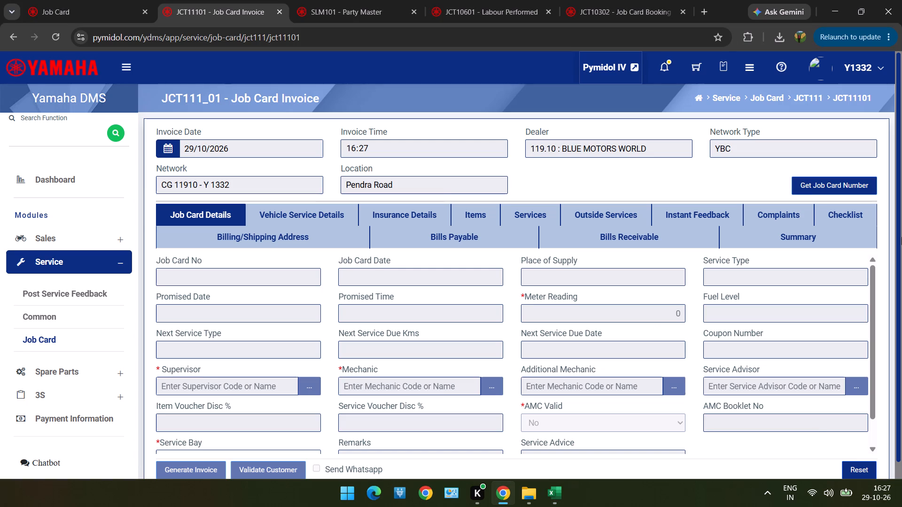
{"action": "left_click_drag", "start_coordinate": [637, 13], "coordinate": [791, 172]}
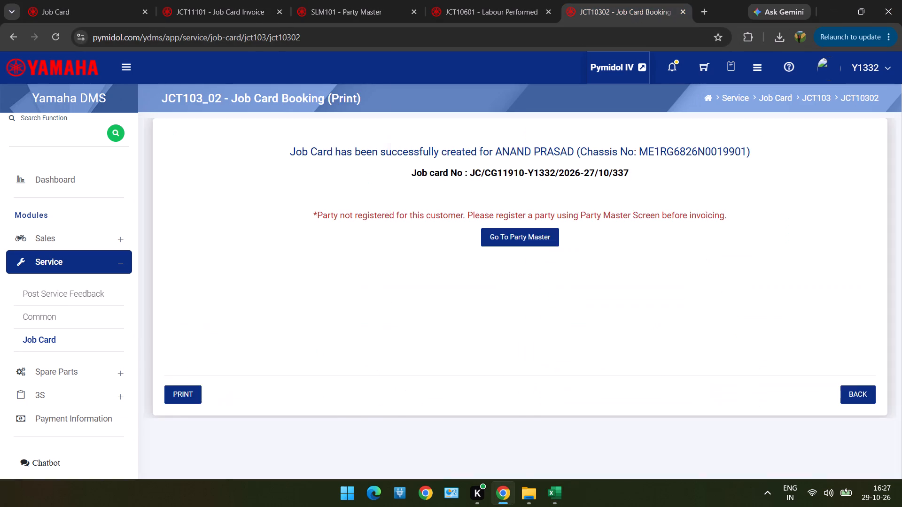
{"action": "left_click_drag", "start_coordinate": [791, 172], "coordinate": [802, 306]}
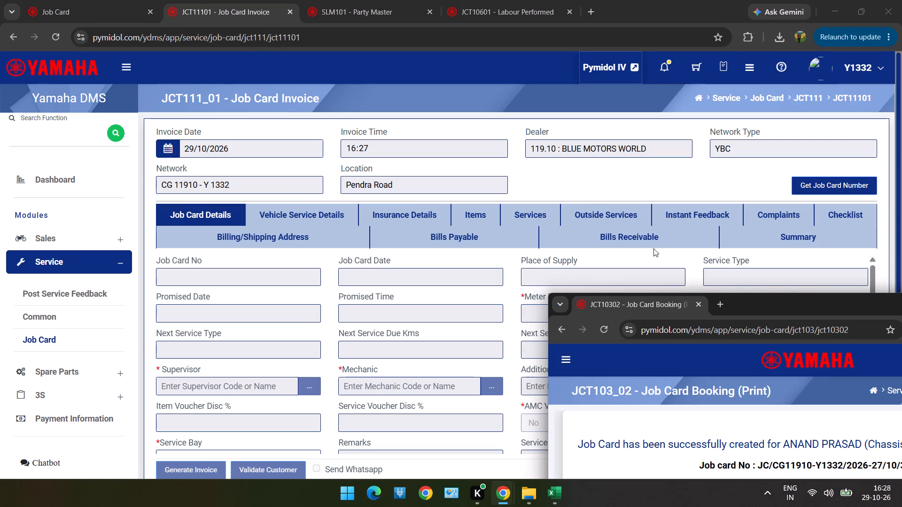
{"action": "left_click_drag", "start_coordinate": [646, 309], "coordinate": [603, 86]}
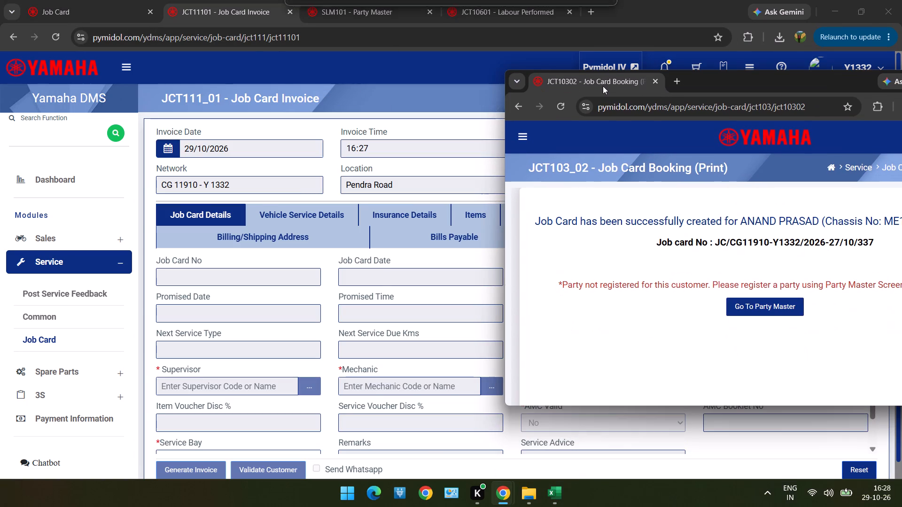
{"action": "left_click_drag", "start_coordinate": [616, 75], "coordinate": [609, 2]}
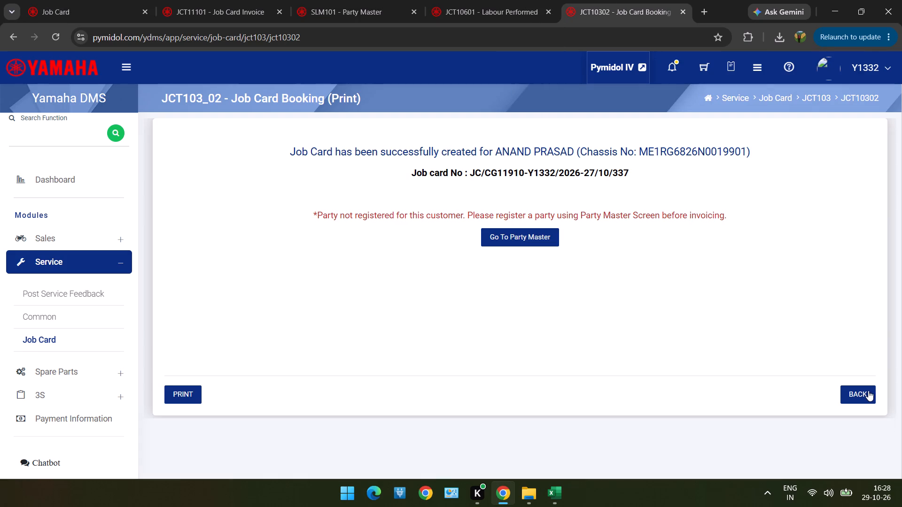
Start a new job card booking and load the customer found by the copied chassis number.
{"action": "left_click", "coordinate": [867, 390]}
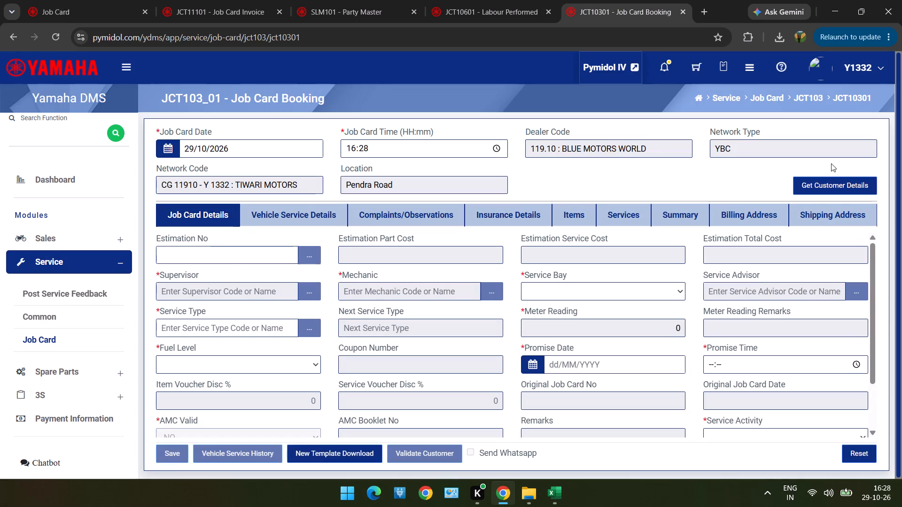
{"action": "left_click", "coordinate": [827, 184]}
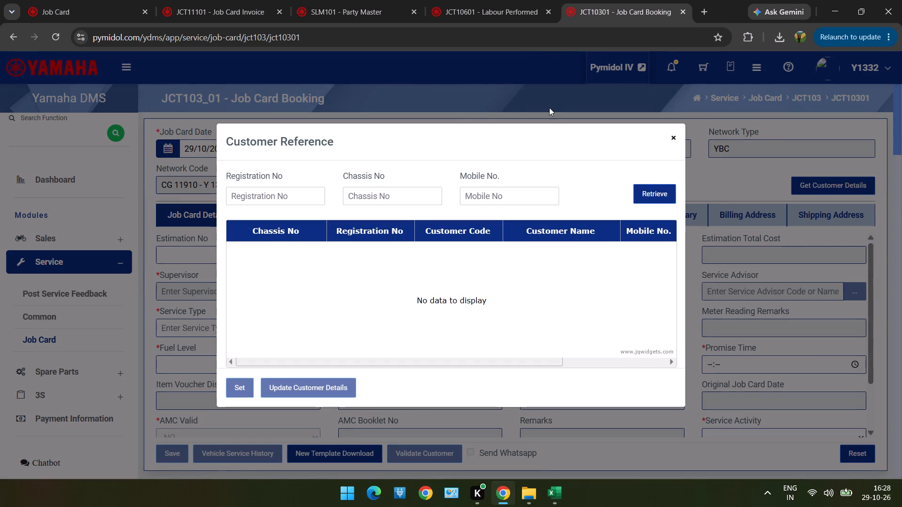
{"action": "left_click", "coordinate": [406, 198]}
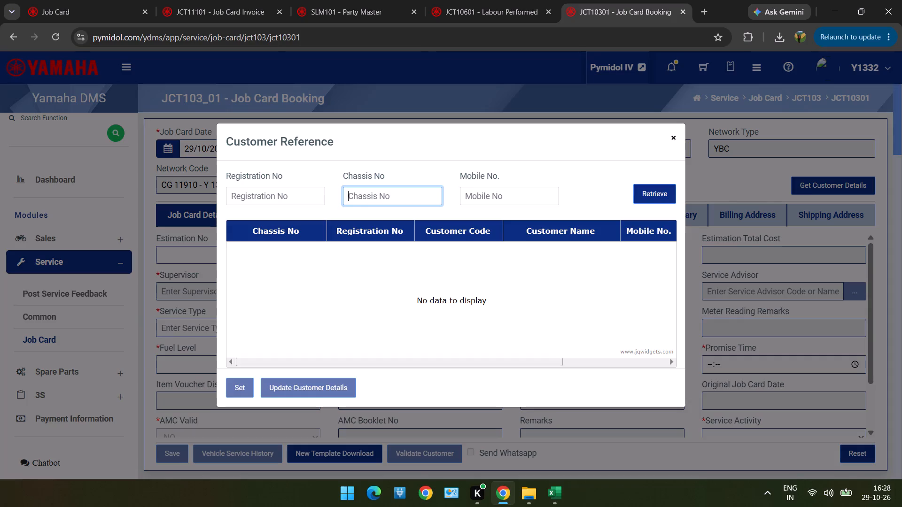
{"action": "key", "text": "ctrl+v"}
{"action": "left_click", "coordinate": [645, 189]}
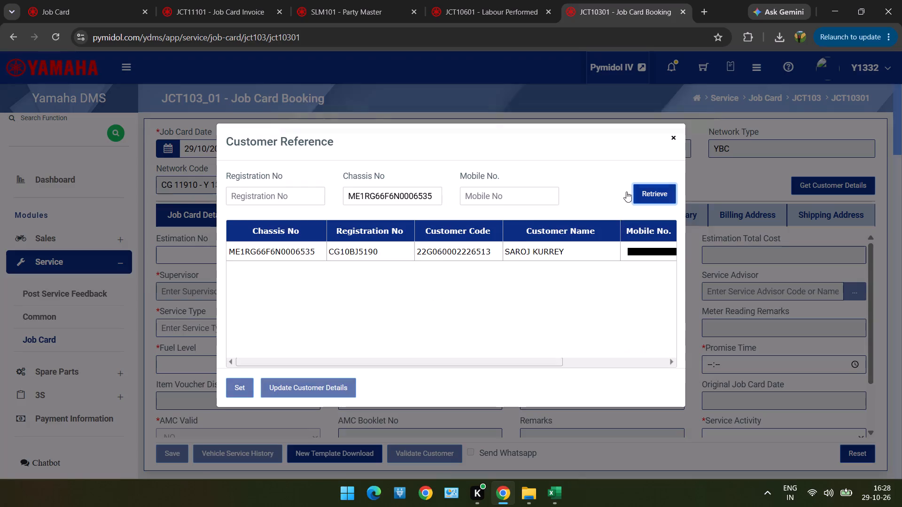
{"action": "double_click", "coordinate": [510, 249]}
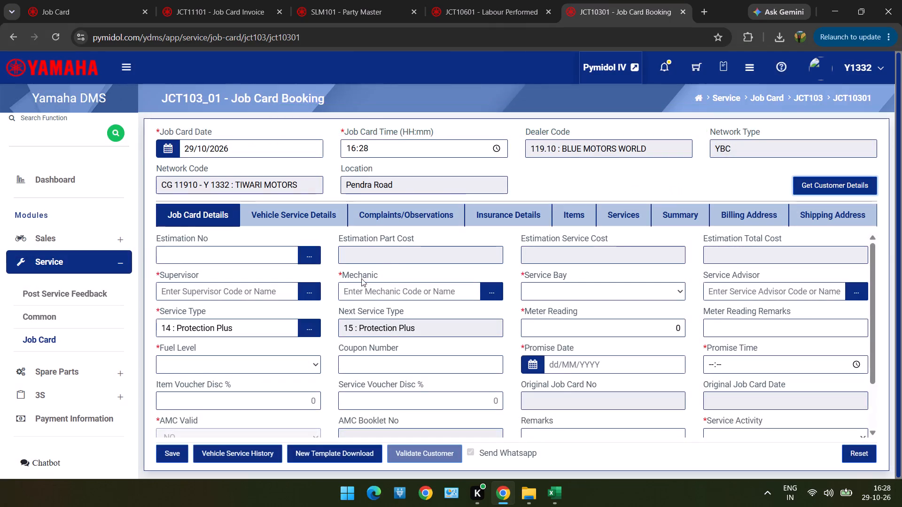
Open the Supervisor lookup for the new job card.
{"action": "left_click", "coordinate": [311, 293]}
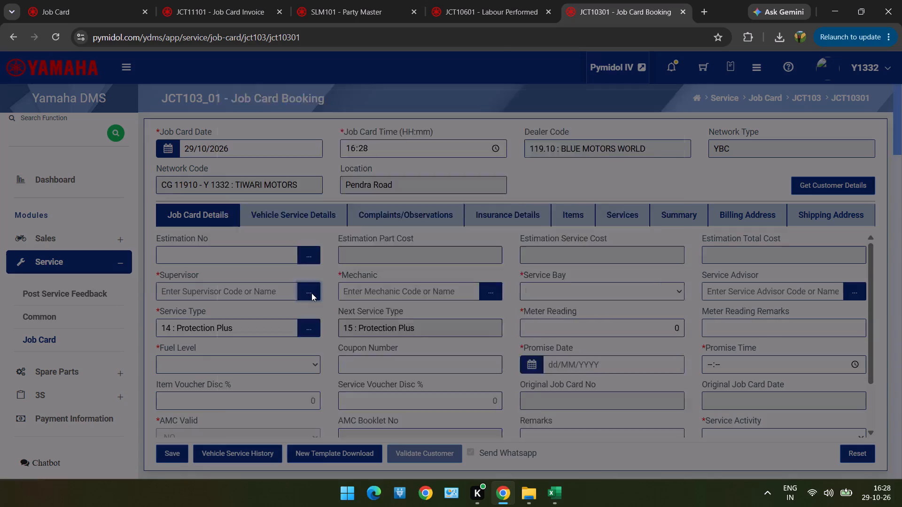
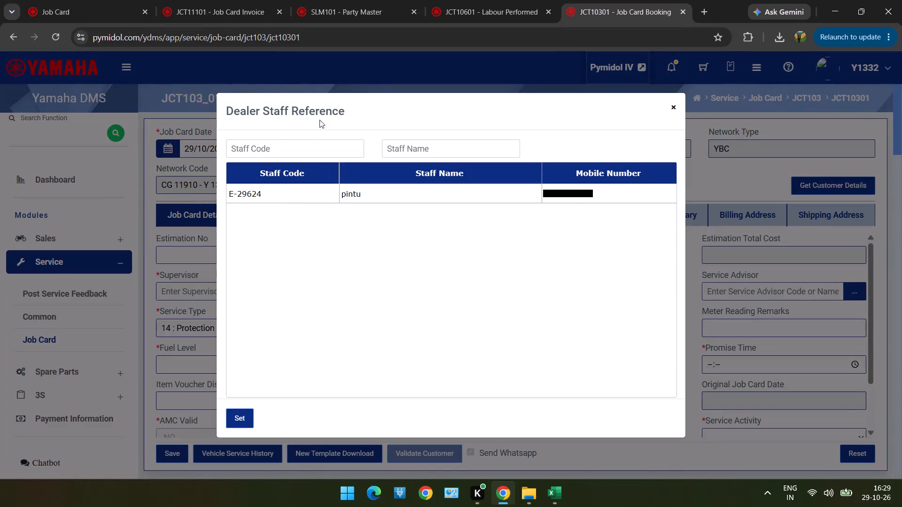
Set staff member pintu as the supervisor of the new job card.
{"action": "double_click", "coordinate": [332, 197]}
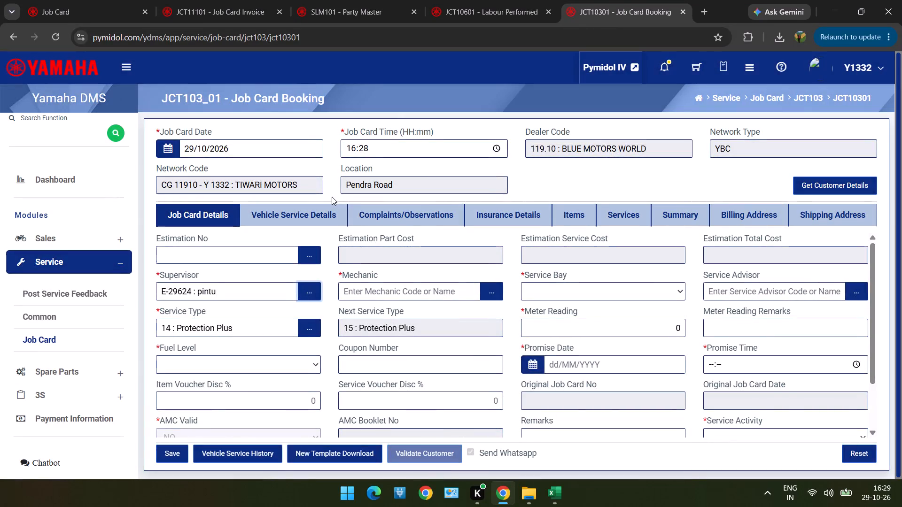
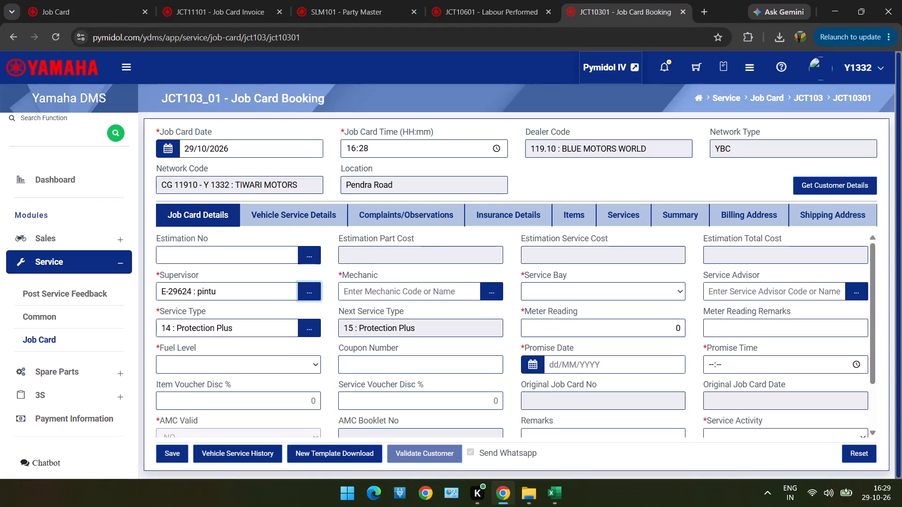
{"action": "left_click", "coordinate": [491, 296]}
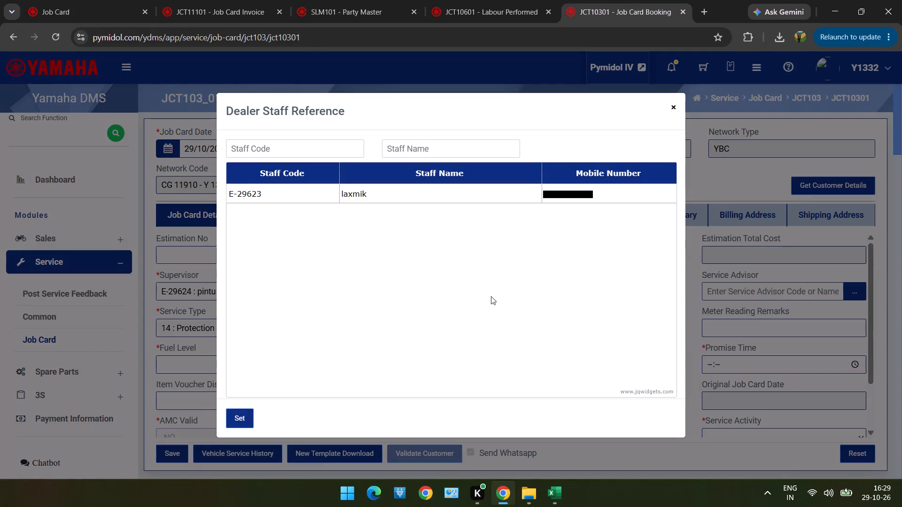
{"action": "double_click", "coordinate": [493, 191]}
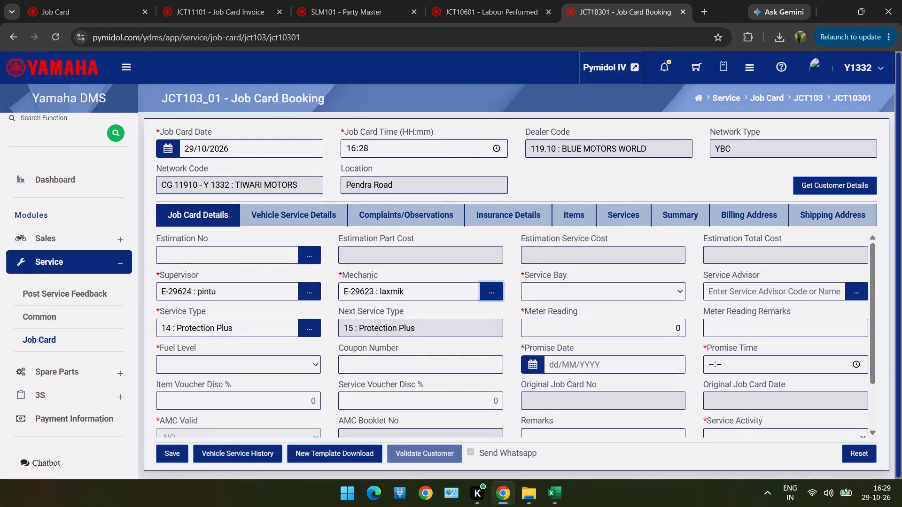
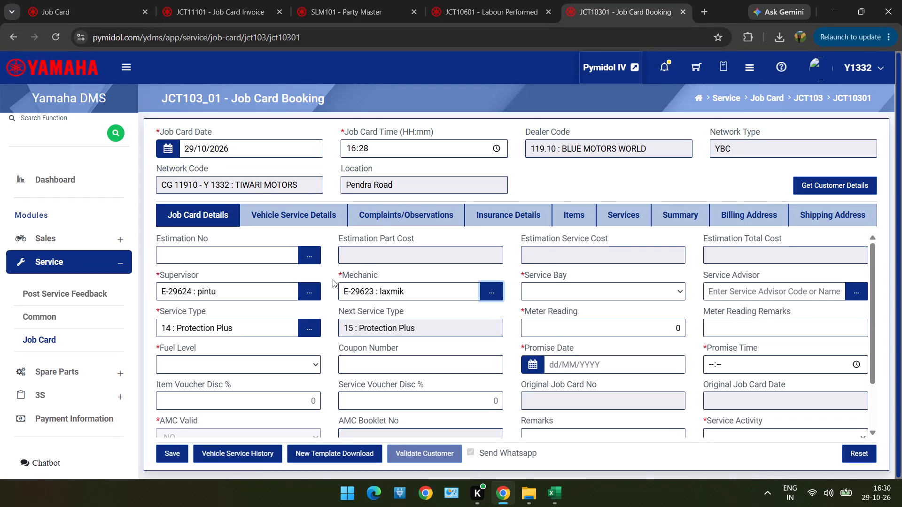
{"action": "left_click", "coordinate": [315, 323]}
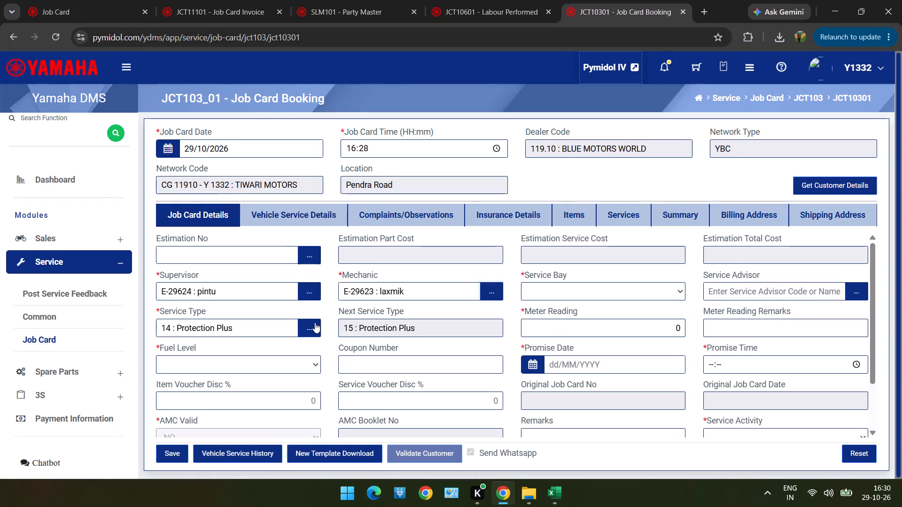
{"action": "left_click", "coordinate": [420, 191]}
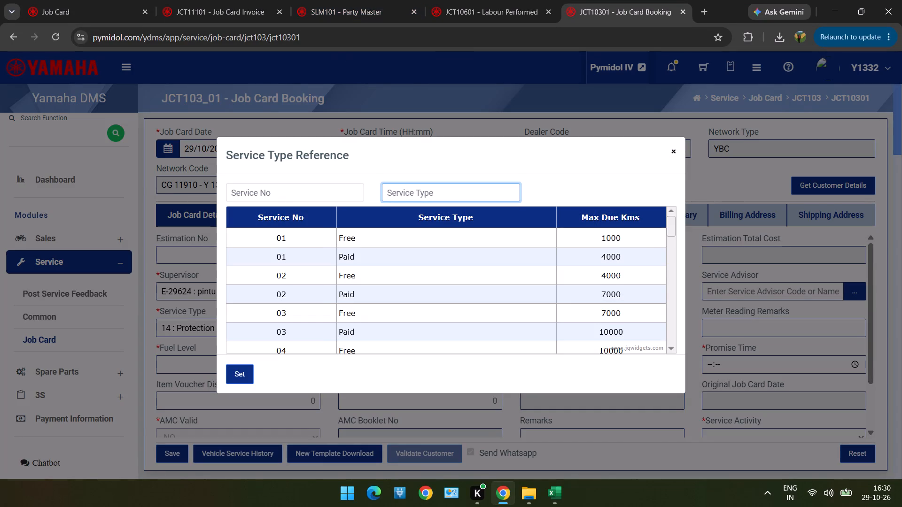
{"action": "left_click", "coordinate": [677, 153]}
Set the service bay of the job card to BAY1.
{"action": "left_click_drag", "start_coordinate": [585, 307], "coordinate": [585, 290]}
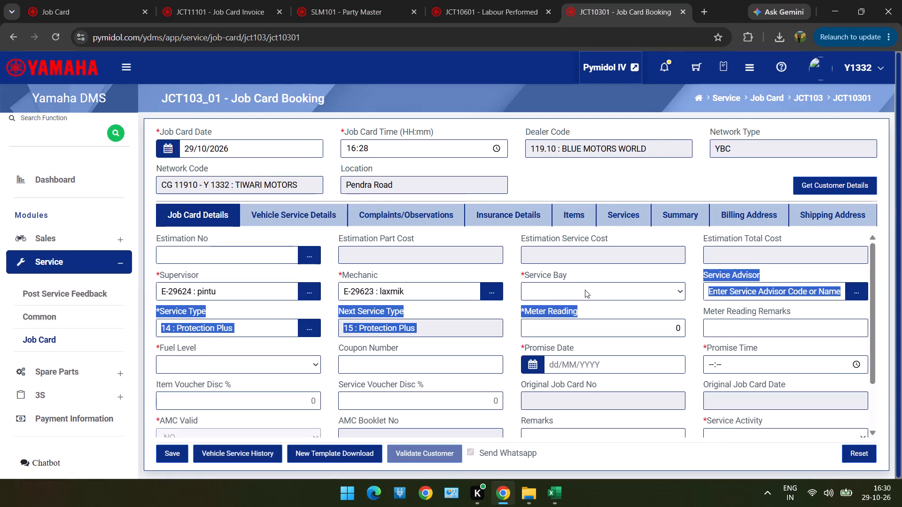
{"action": "left_click_drag", "start_coordinate": [585, 290], "coordinate": [585, 292]}
{"action": "double_click", "coordinate": [585, 292]}
{"action": "double_click", "coordinate": [583, 298]}
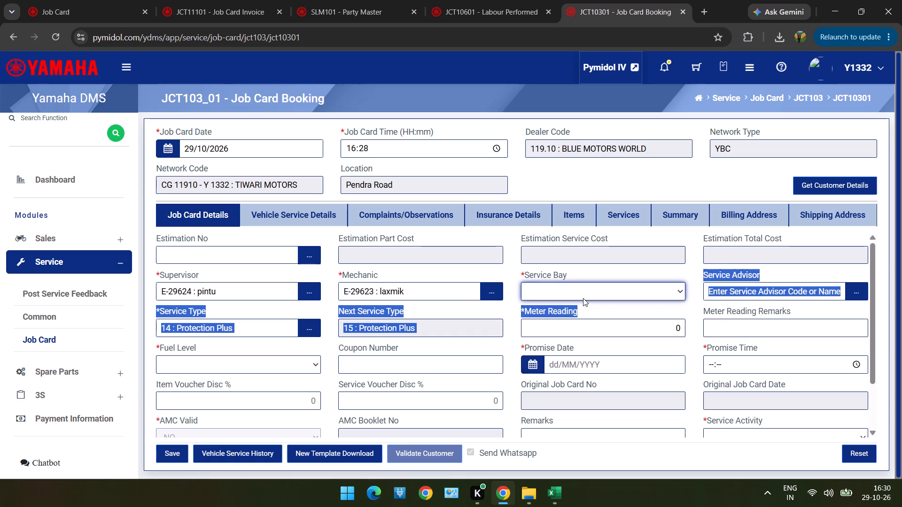
{"action": "left_click_drag", "start_coordinate": [583, 298], "coordinate": [583, 306]}
{"action": "left_click", "coordinate": [583, 306]}
Check the vehicle's service history for past meter readings and set the job card's meter reading to 19657.
{"action": "left_click", "coordinate": [257, 454]}
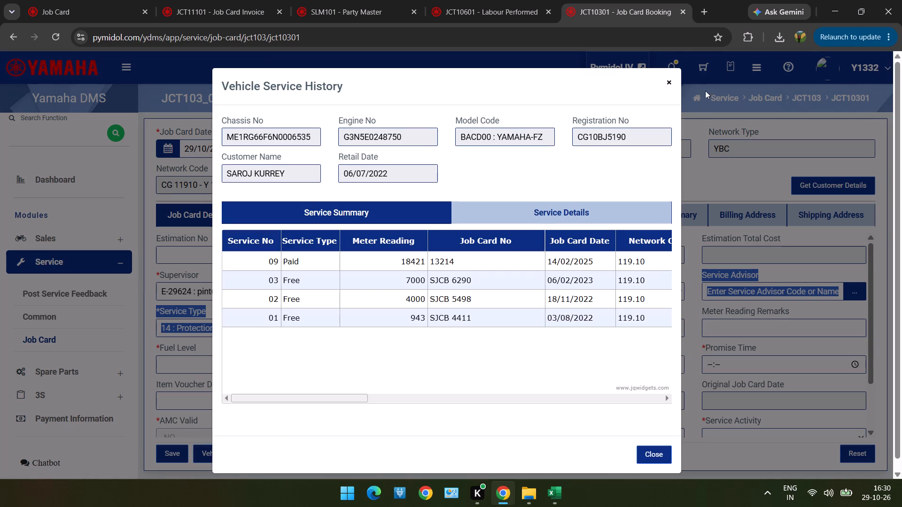
{"action": "left_click", "coordinate": [665, 86]}
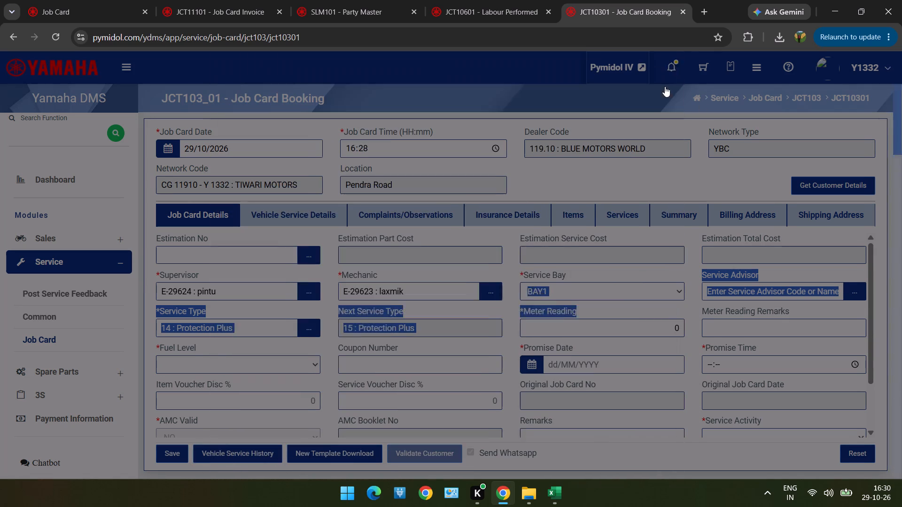
{"action": "left_click", "coordinate": [665, 86]}
{"action": "left_click", "coordinate": [594, 323]}
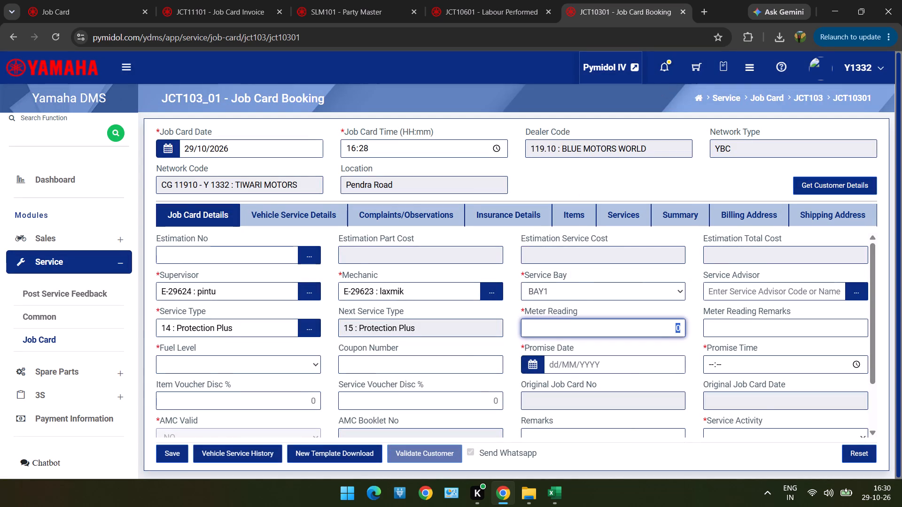
{"action": "key", "text": "1"}
{"action": "key", "text": "8"}
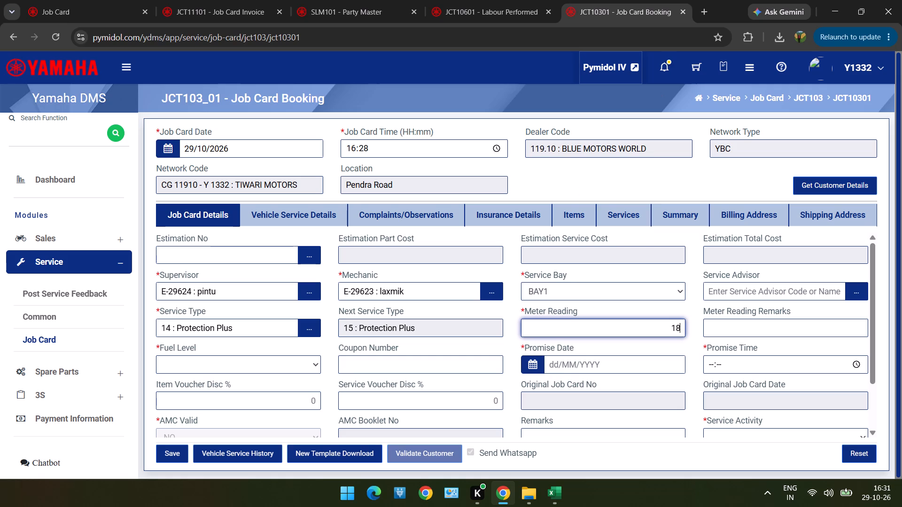
{"action": "key", "text": "BackSpace"}
{"action": "key", "text": "BackSpace"}
{"action": "type", "text": "1965"}
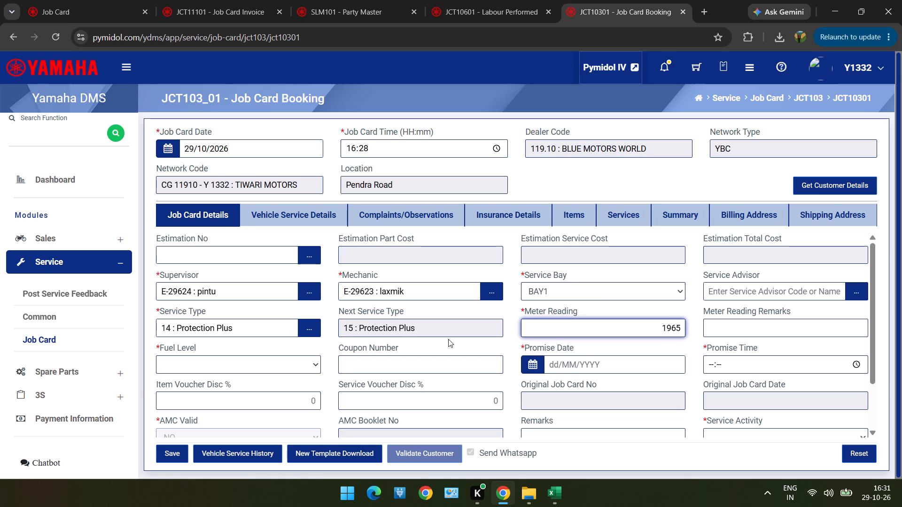
{"action": "key", "text": "7"}
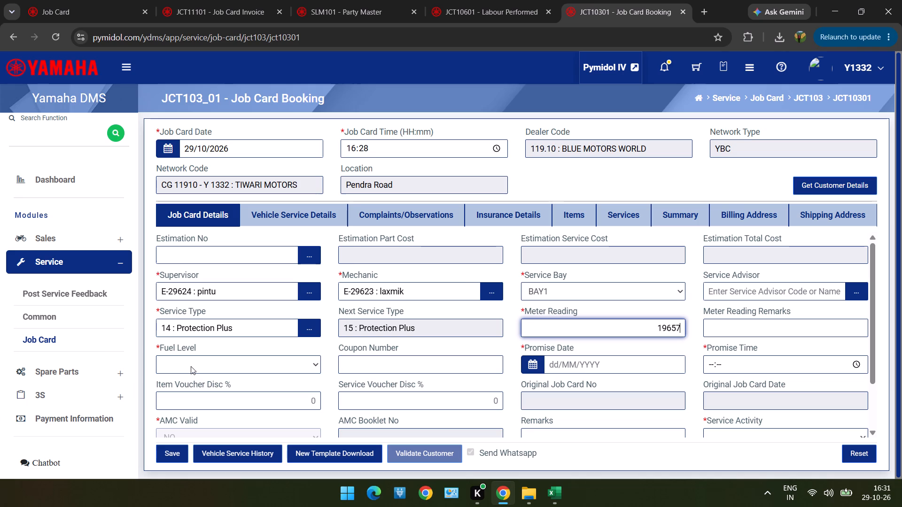
Set the fuel level to 1-Points and the promise date to 29/10/2026.
{"action": "left_click", "coordinate": [193, 365]}
{"action": "left_click", "coordinate": [199, 215]}
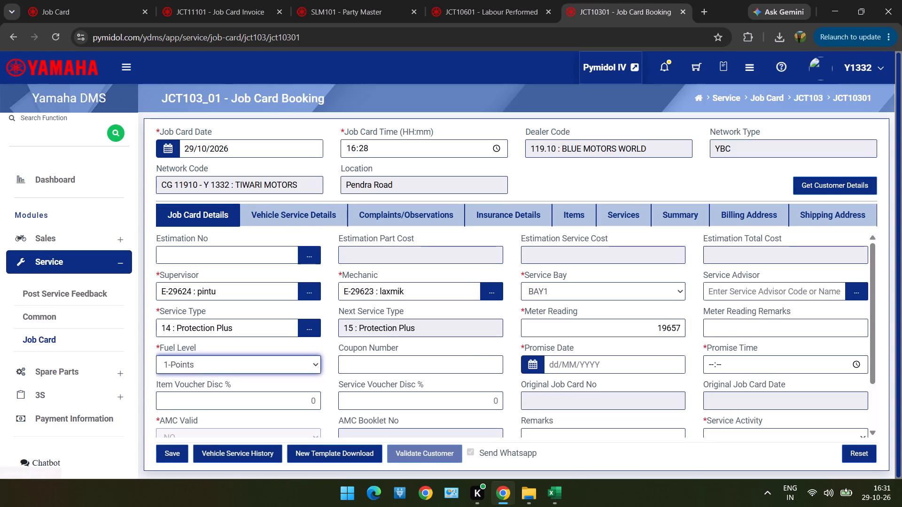
{"action": "left_click", "coordinate": [572, 368]}
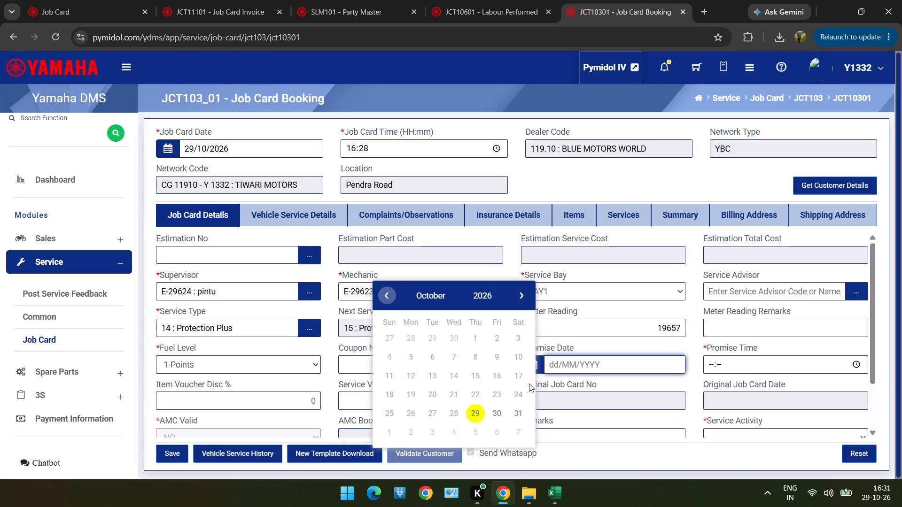
{"action": "left_click", "coordinate": [479, 415]}
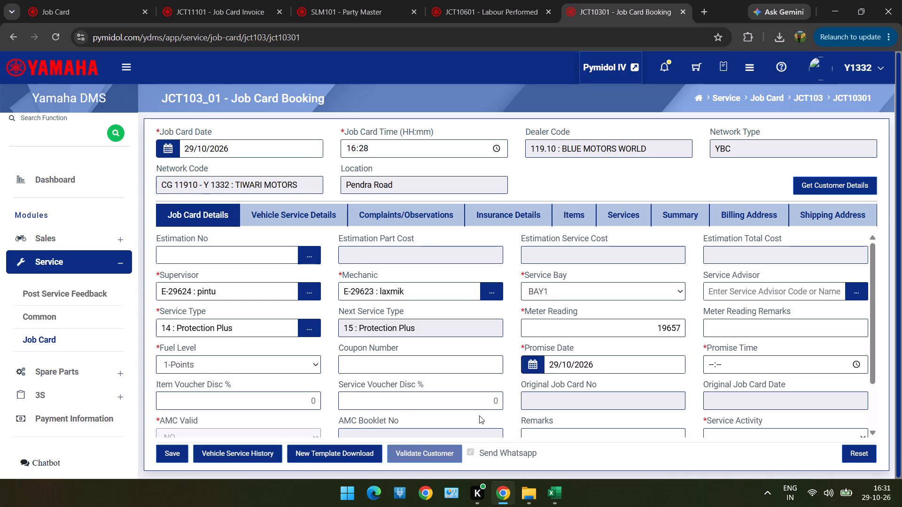
Enter the promise time of the job card, starting with the hour.
{"action": "left_click", "coordinate": [711, 369]}
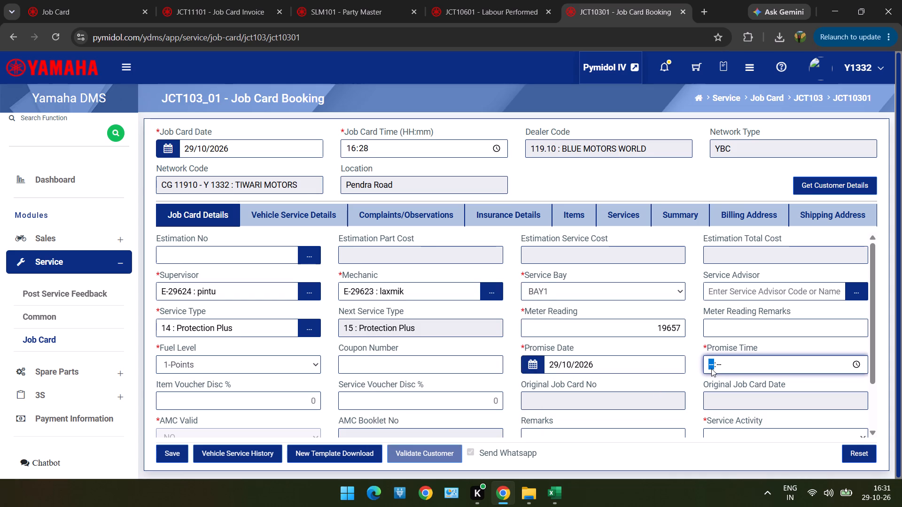
{"action": "key", "text": "1"}
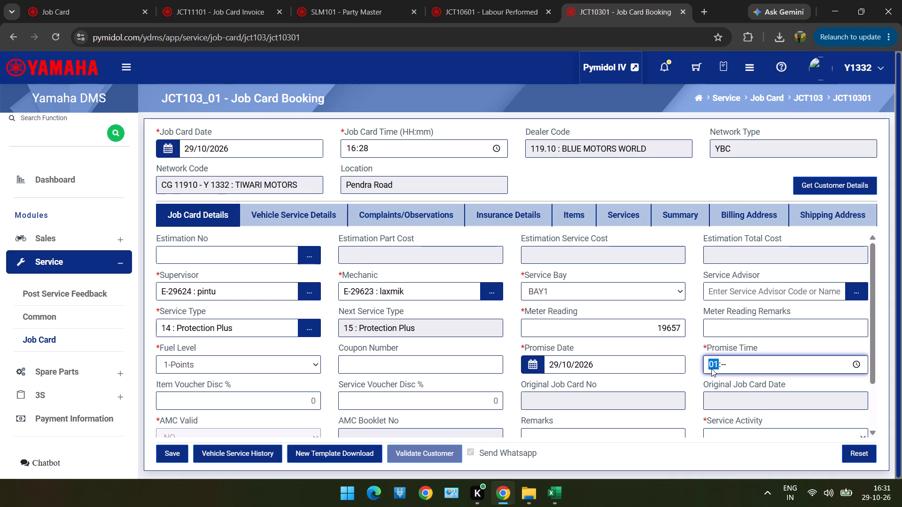
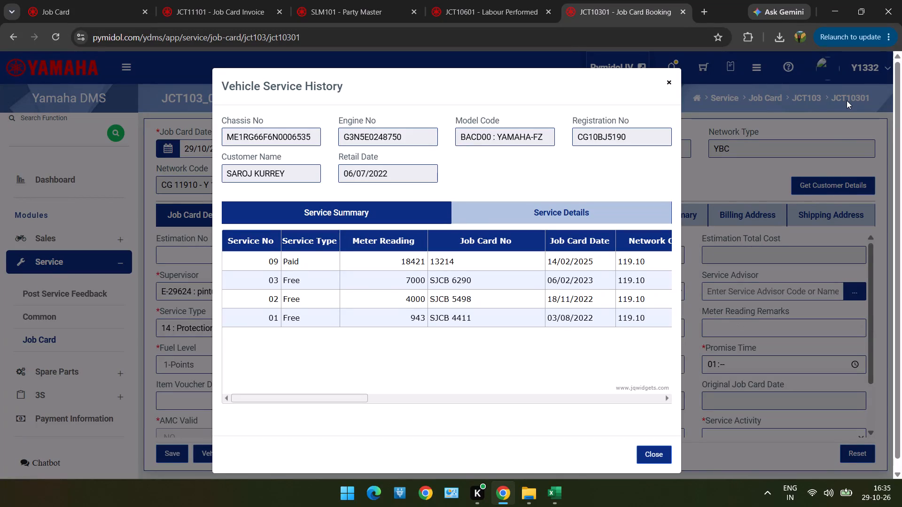
{"action": "left_click", "coordinate": [668, 83]}
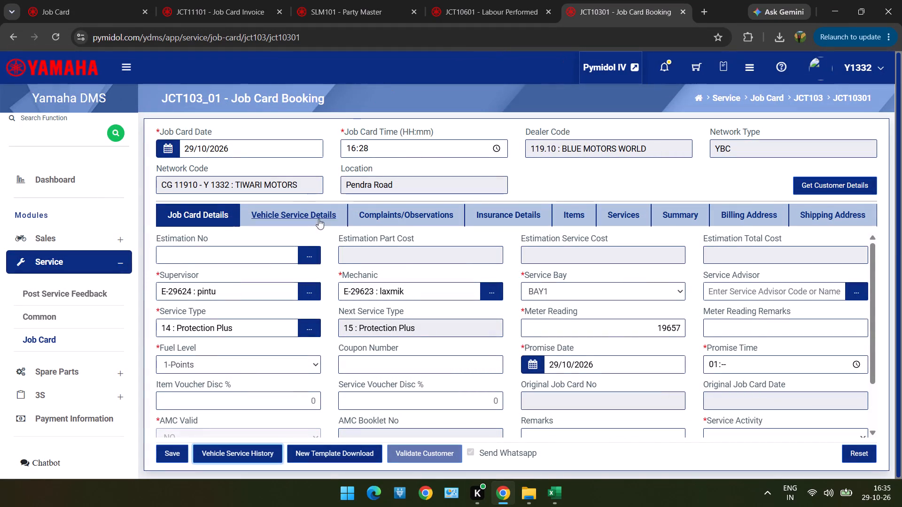
{"action": "left_click", "coordinate": [302, 293]}
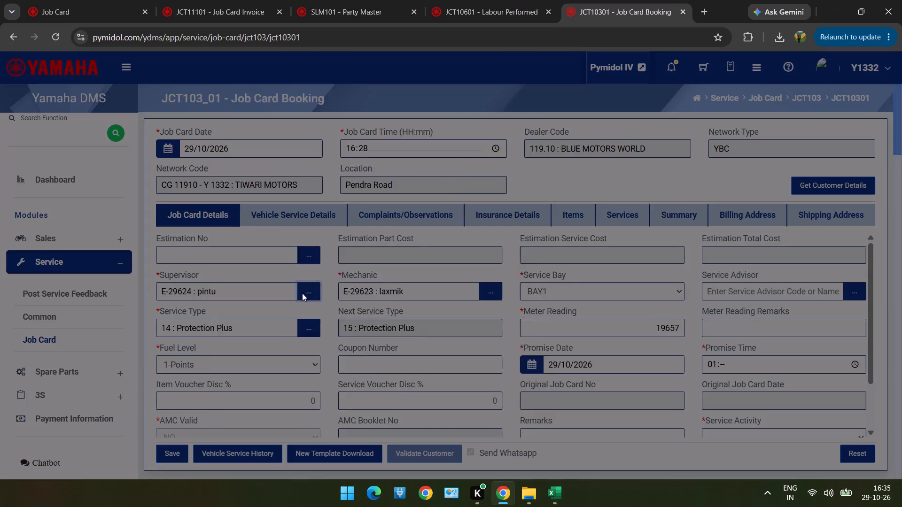
{"action": "left_click", "coordinate": [431, 209]}
{"action": "left_click_drag", "start_coordinate": [431, 209], "coordinate": [431, 199]}
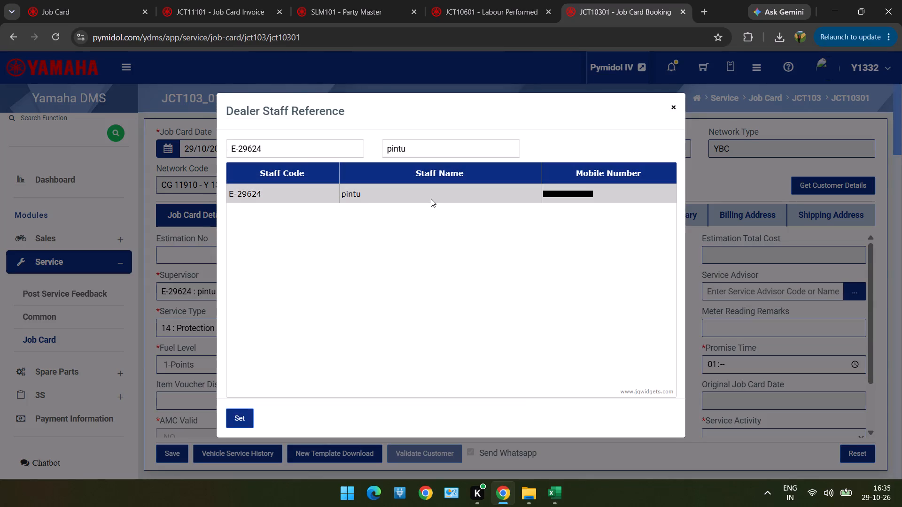
{"action": "double_click", "coordinate": [431, 199]}
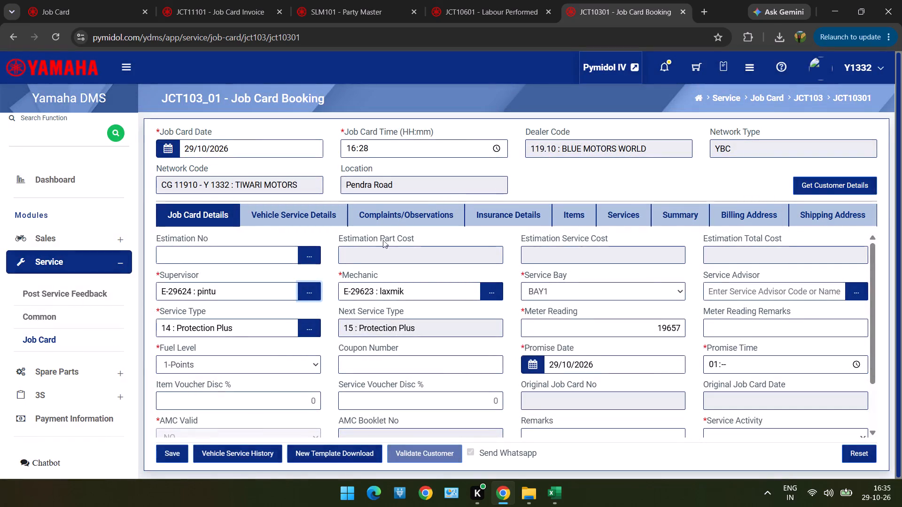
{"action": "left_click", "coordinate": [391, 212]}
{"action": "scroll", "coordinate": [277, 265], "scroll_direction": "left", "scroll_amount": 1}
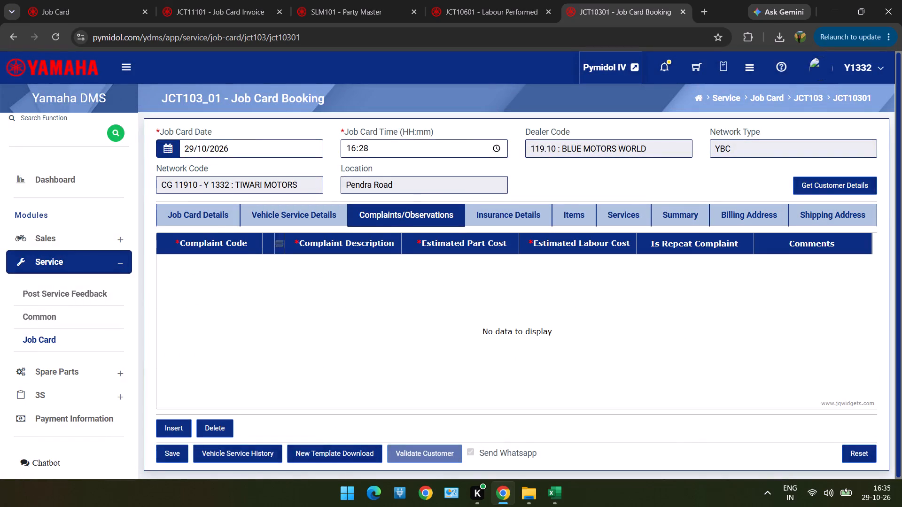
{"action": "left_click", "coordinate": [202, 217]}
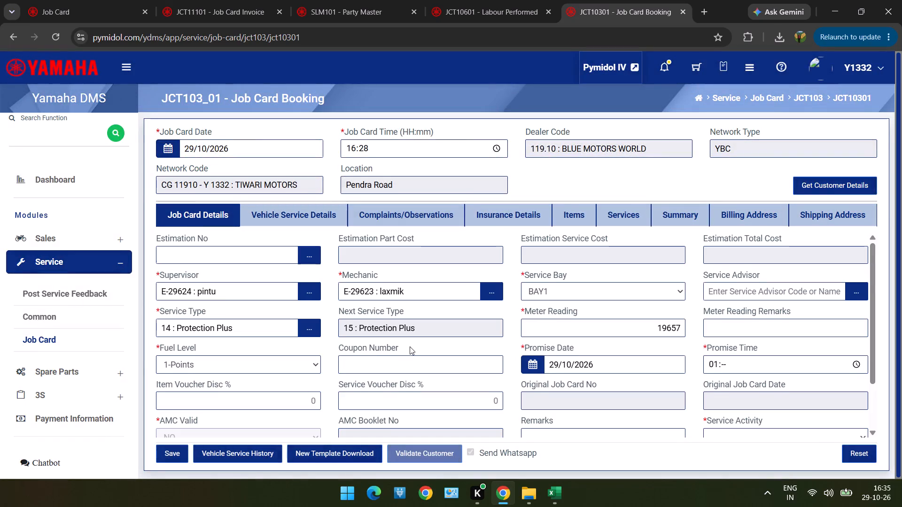
Set the job card's promise time to 16:36 and its service activity to Normal Scheme.
{"action": "scroll", "coordinate": [410, 346], "scroll_direction": "down", "scroll_amount": 2}
{"action": "left_click", "coordinate": [727, 309]}
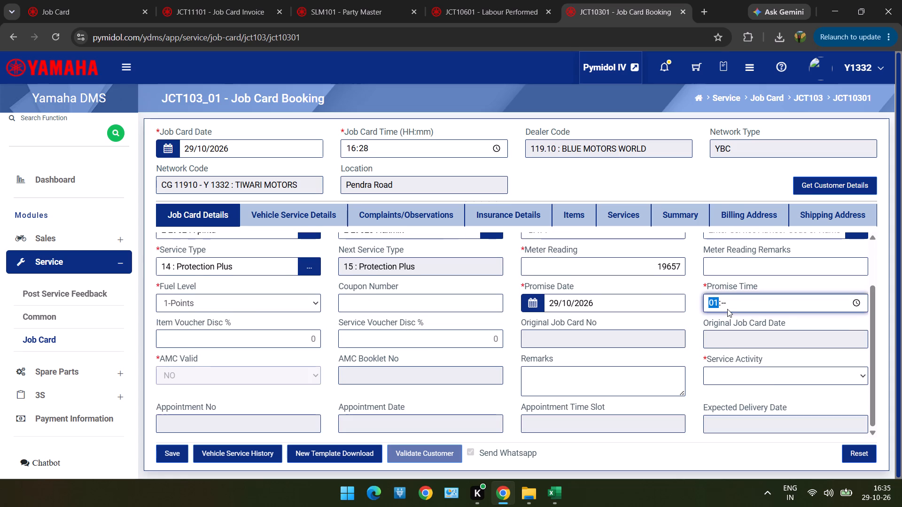
{"action": "type", "text": "16"}
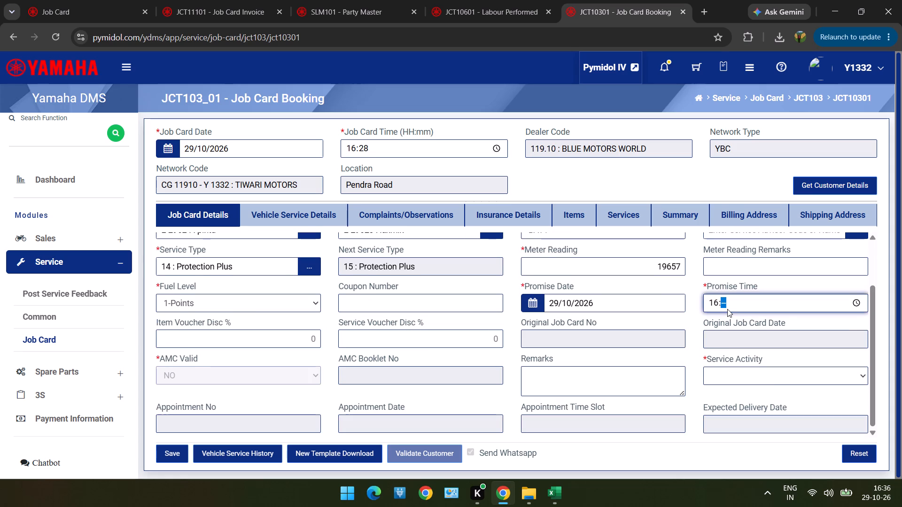
{"action": "type", "text": "36"}
{"action": "left_click", "coordinate": [733, 377]}
{"action": "left_click", "coordinate": [734, 388]}
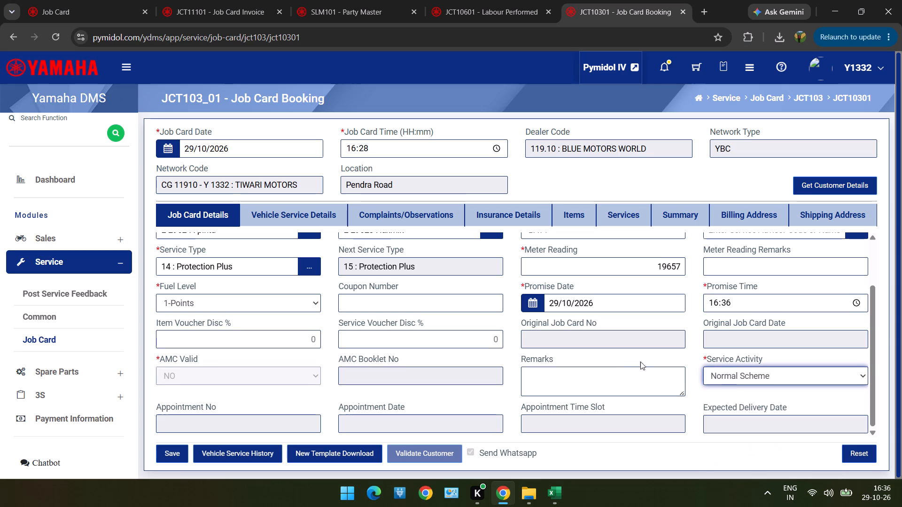
Add a new complaint row to the job card's complaints and observations.
{"action": "left_click", "coordinate": [398, 217]}
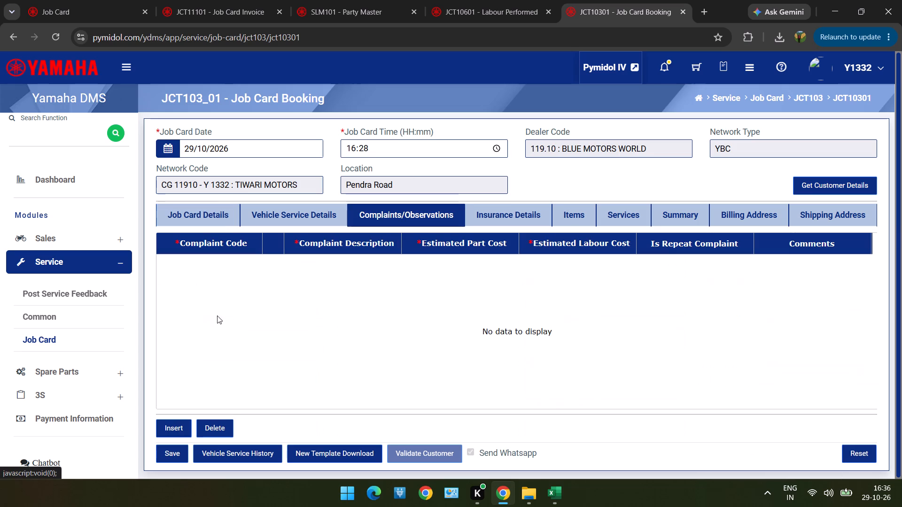
{"action": "left_click", "coordinate": [168, 423]}
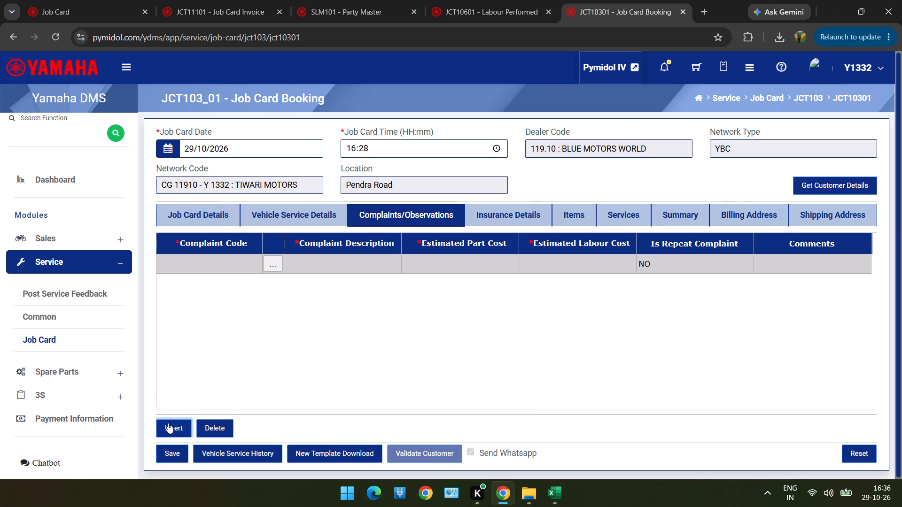
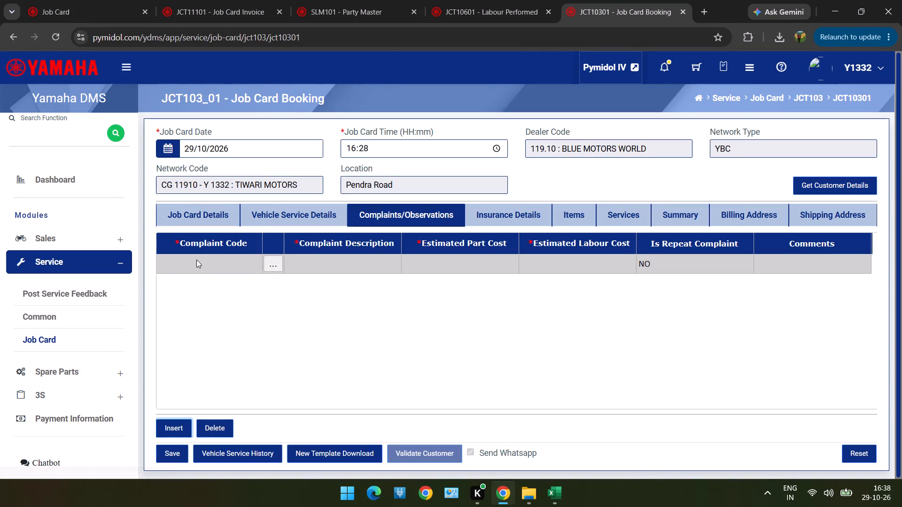
Search the complaint reference for GEN and assign the matching complaint to the new complaint row.
{"action": "left_click", "coordinate": [270, 266]}
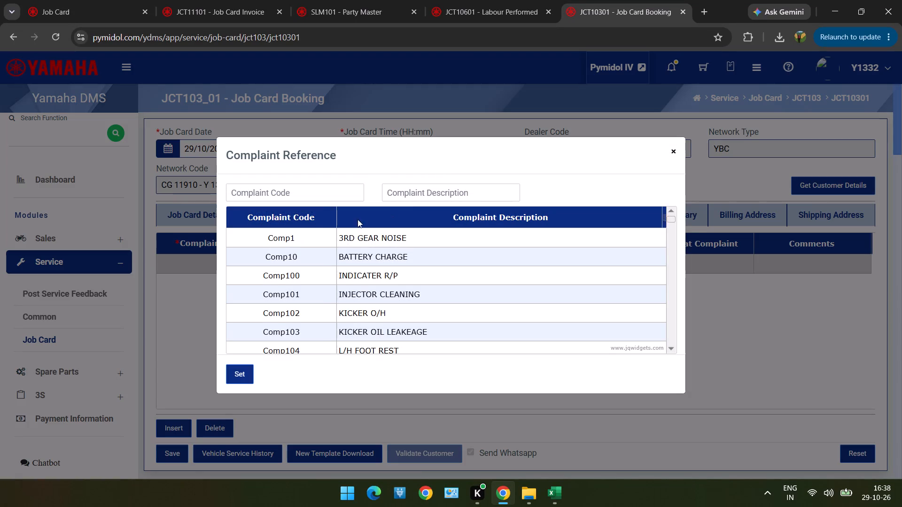
{"action": "left_click", "coordinate": [413, 198]}
{"action": "type", "text": "GEN"}
{"action": "left_click", "coordinate": [412, 235]}
{"action": "left_click_drag", "start_coordinate": [412, 235], "coordinate": [192, 189]}
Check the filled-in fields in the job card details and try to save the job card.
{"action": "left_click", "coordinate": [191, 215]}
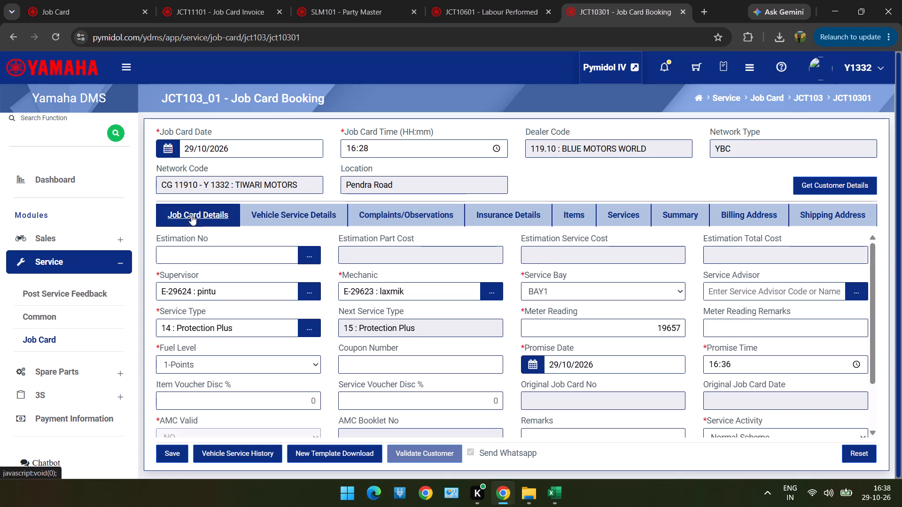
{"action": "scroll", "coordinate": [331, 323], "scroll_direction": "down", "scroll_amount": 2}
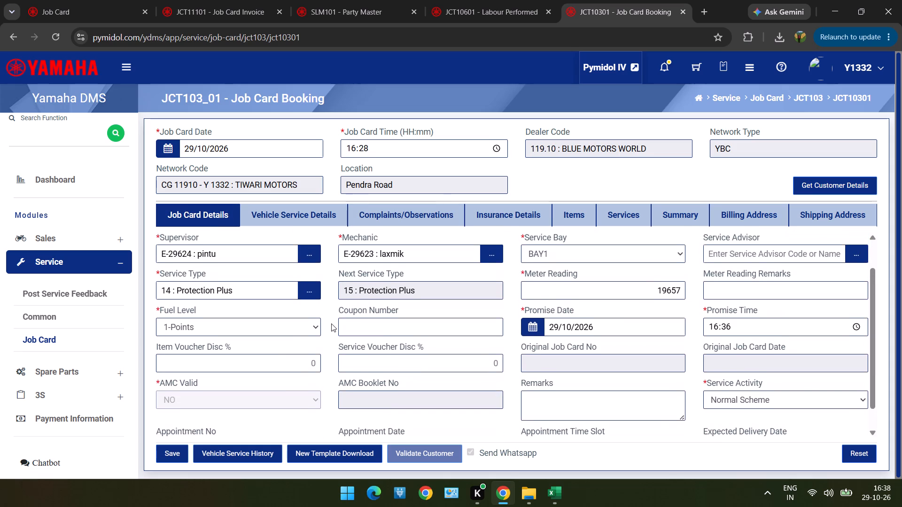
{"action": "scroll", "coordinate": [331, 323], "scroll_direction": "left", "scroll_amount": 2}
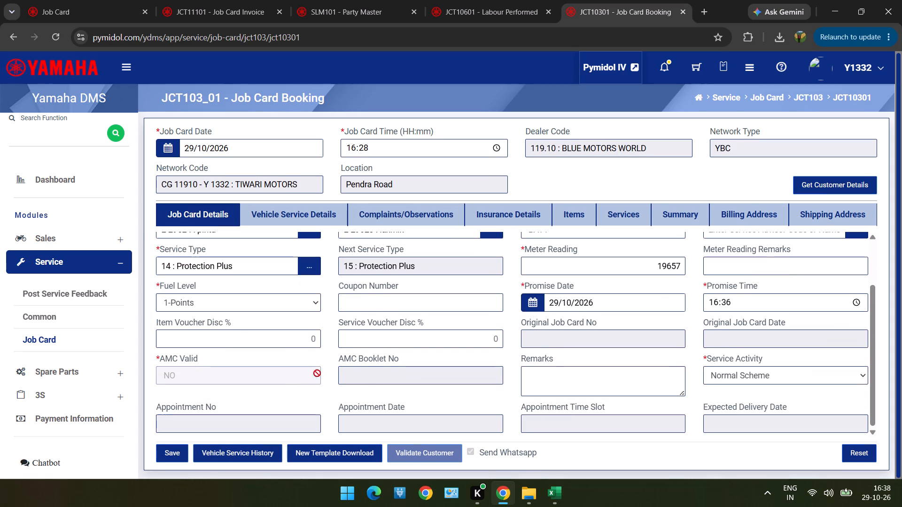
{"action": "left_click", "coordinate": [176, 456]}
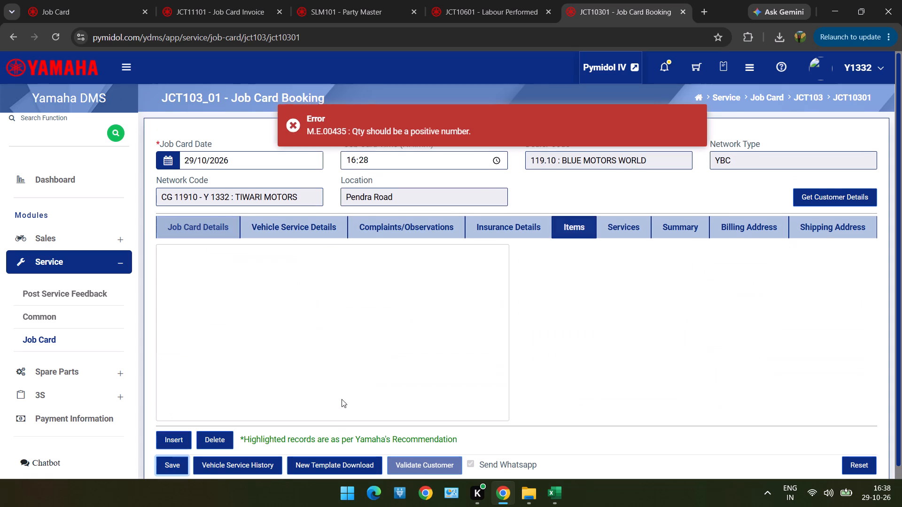
Delete the recommended parts 90793AD81000, 90793AD41000 and 21CE34400100 from the job card's items.
{"action": "left_click", "coordinate": [233, 315]}
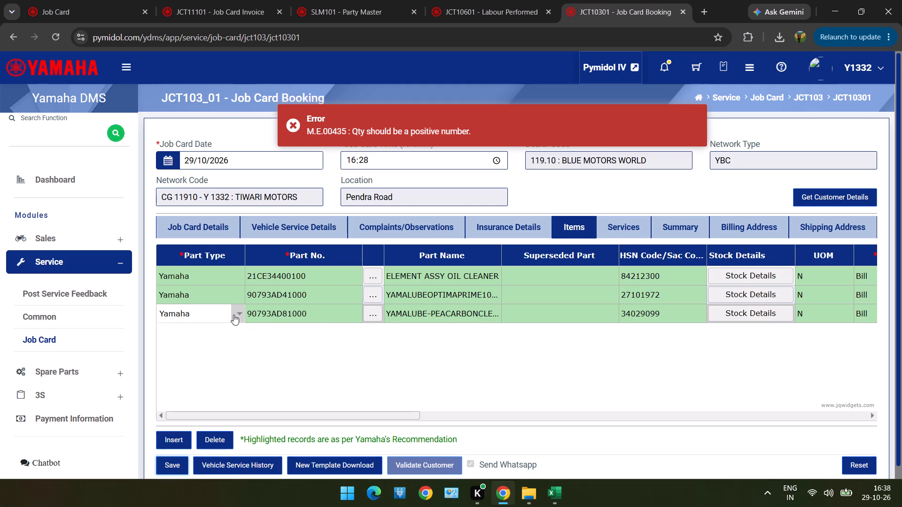
{"action": "left_click", "coordinate": [208, 446]}
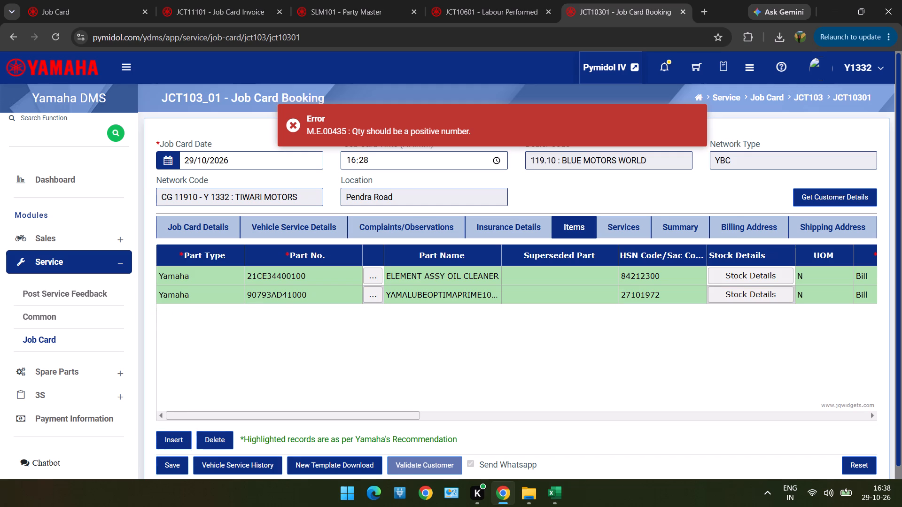
{"action": "left_click", "coordinate": [244, 300]}
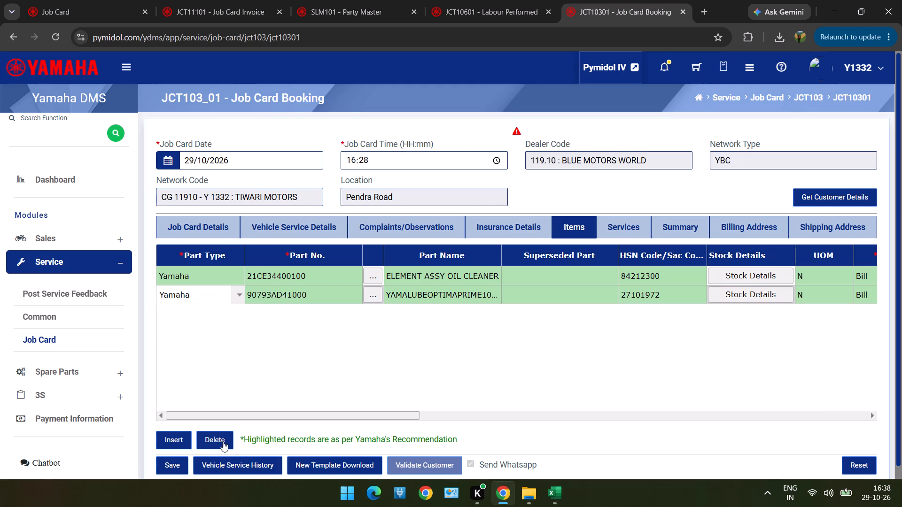
{"action": "left_click", "coordinate": [223, 441]}
{"action": "left_click", "coordinate": [198, 417]}
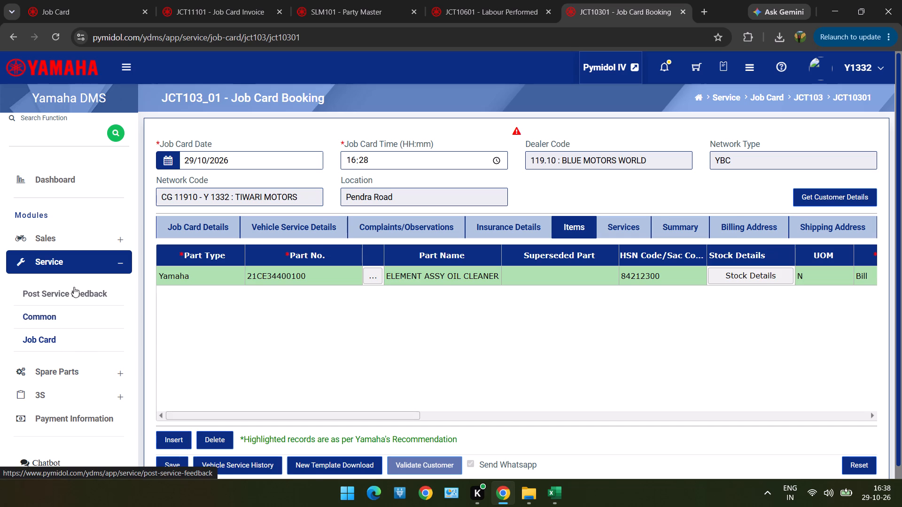
{"action": "left_click", "coordinate": [173, 275]}
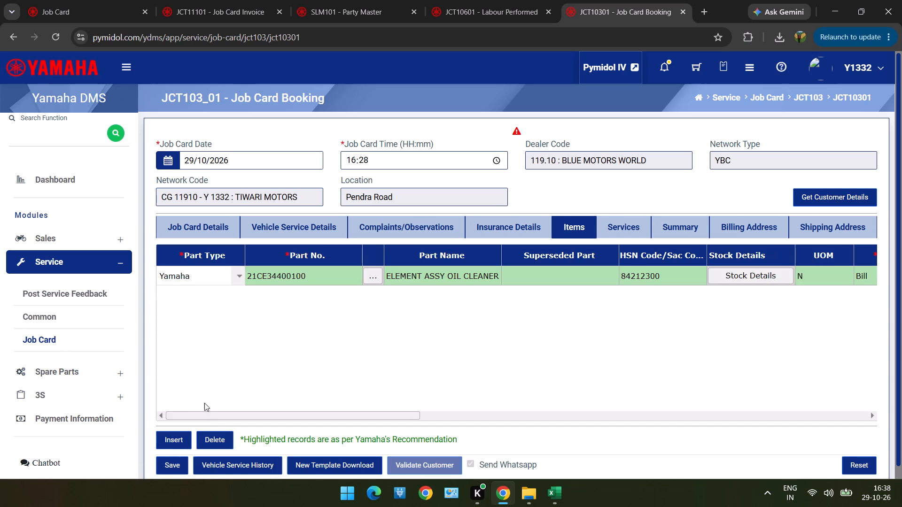
{"action": "left_click", "coordinate": [211, 436]}
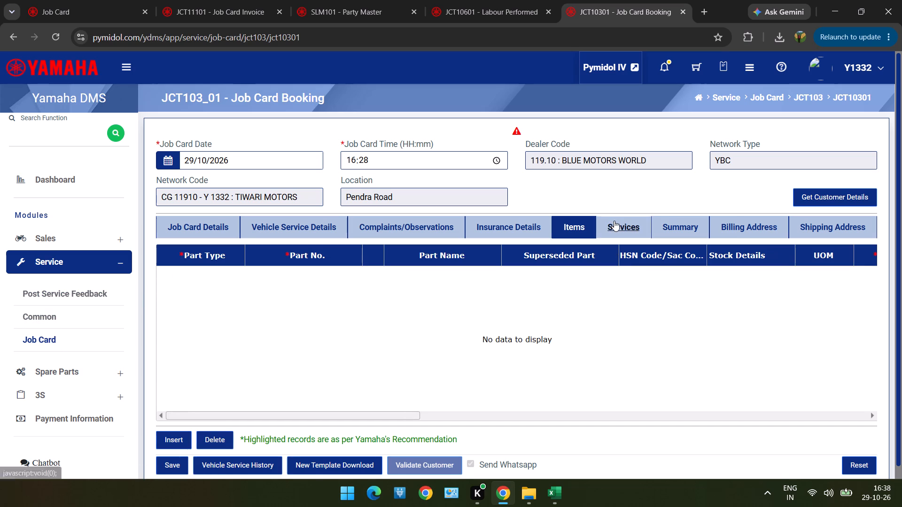
Delete the recommended labour 012, Drivechain cleaning, from the job card's services.
{"action": "left_click", "coordinate": [614, 221]}
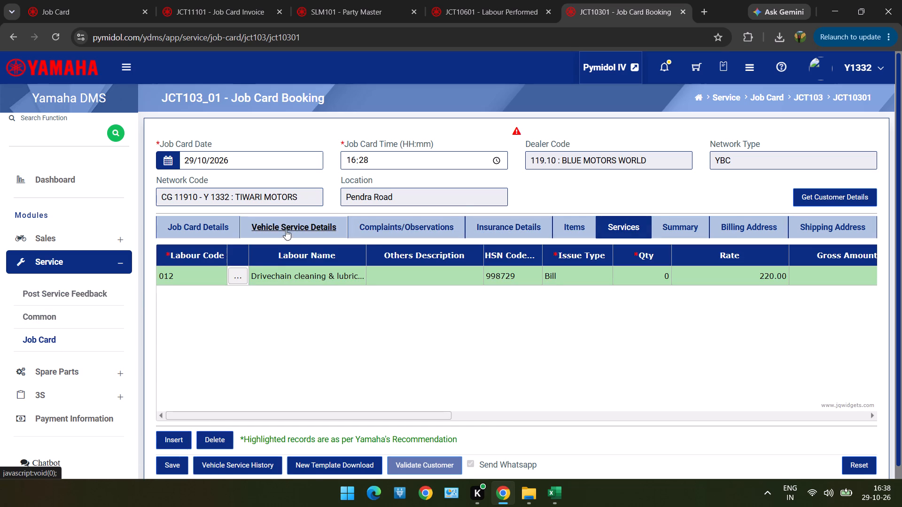
{"action": "left_click", "coordinate": [272, 276]}
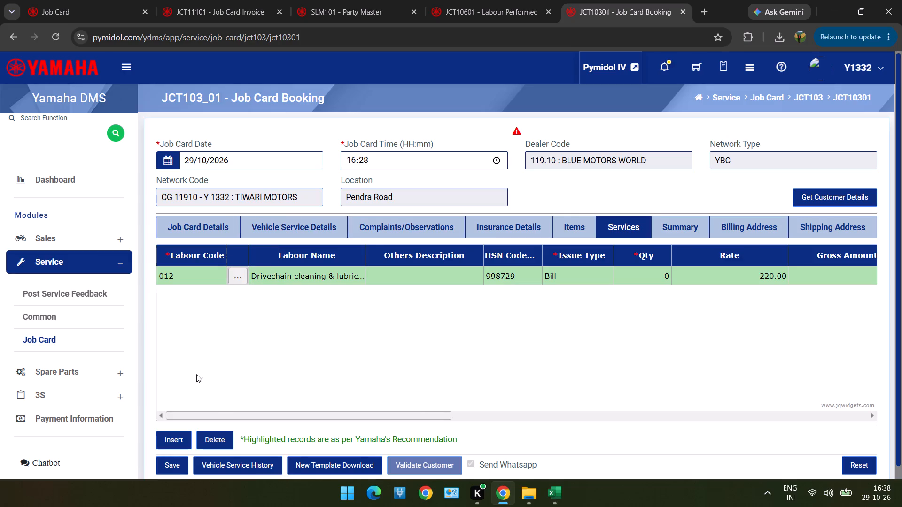
{"action": "left_click", "coordinate": [224, 442]}
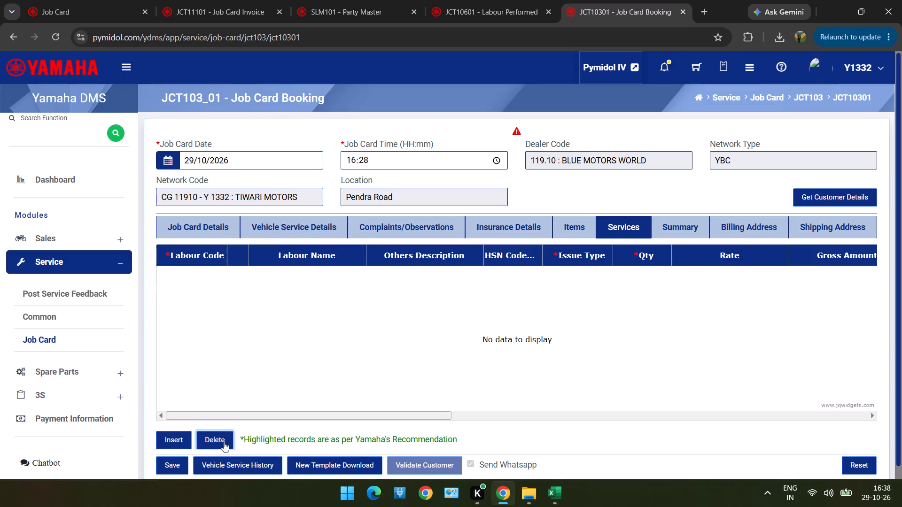
Save the job card, confirm the submission and return to a blank booking form.
{"action": "left_click", "coordinate": [175, 470]}
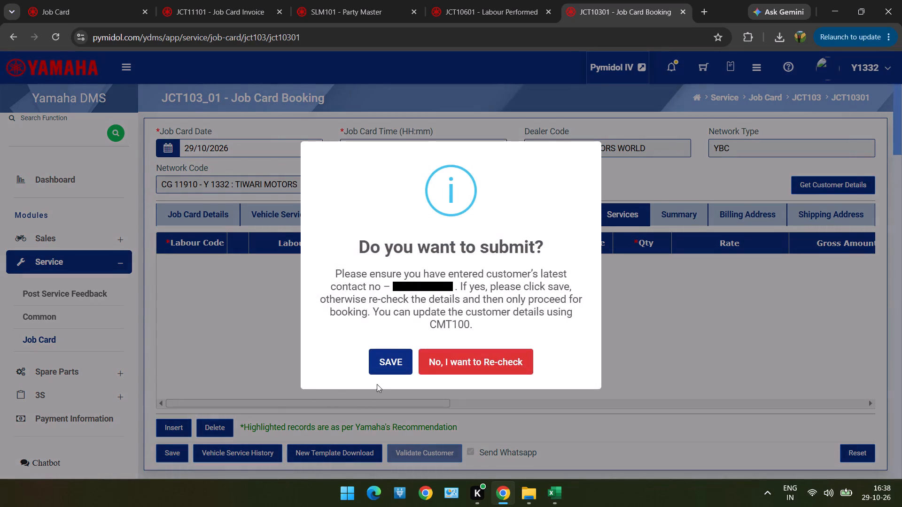
{"action": "left_click", "coordinate": [384, 372]}
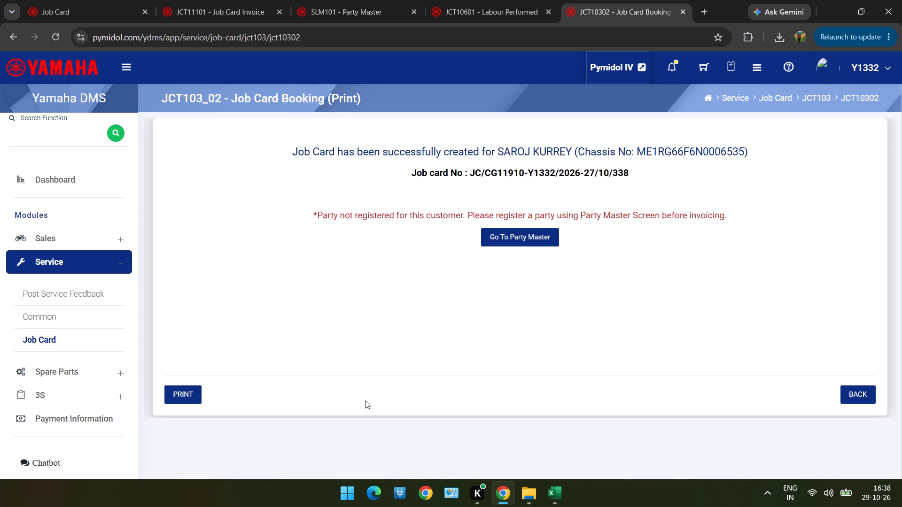
{"action": "left_click", "coordinate": [864, 398]}
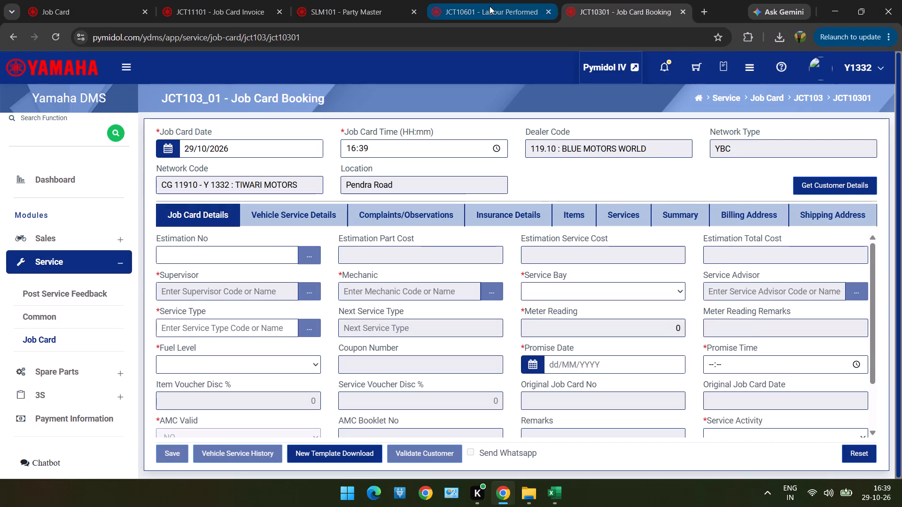
{"action": "left_click", "coordinate": [490, 6]}
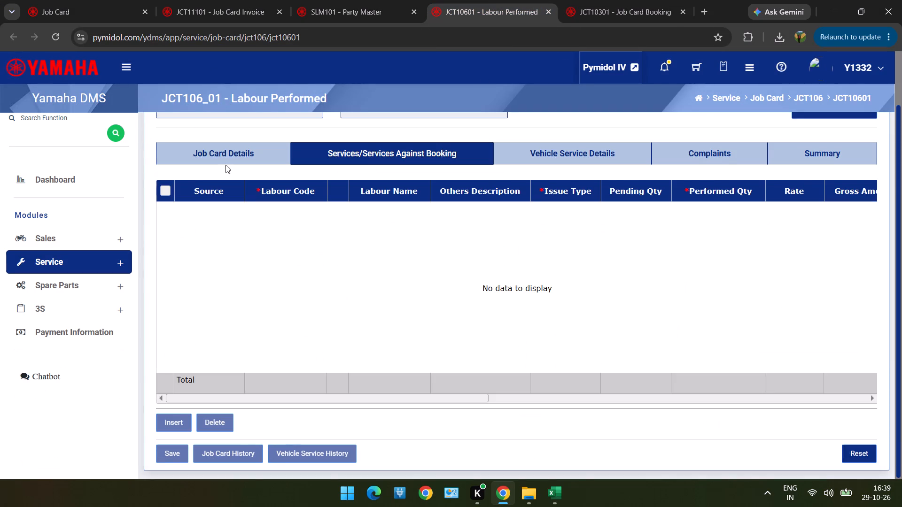
{"action": "left_click", "coordinate": [226, 160]}
{"action": "scroll", "coordinate": [226, 160], "scroll_direction": "up", "scroll_amount": 3}
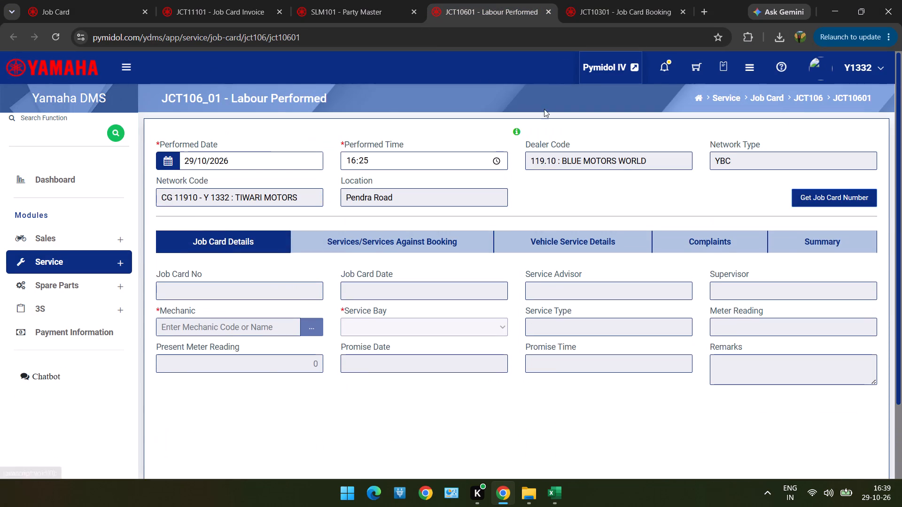
{"action": "left_click", "coordinate": [830, 203]}
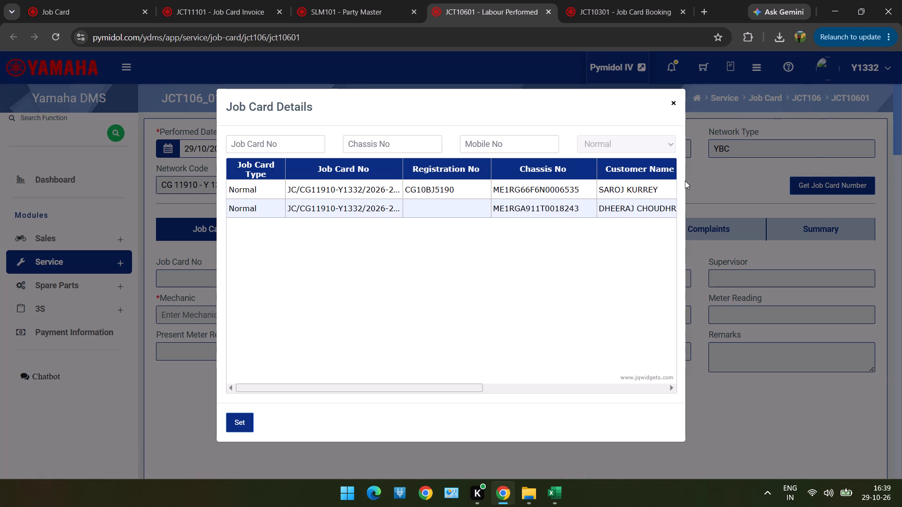
{"action": "double_click", "coordinate": [662, 189]}
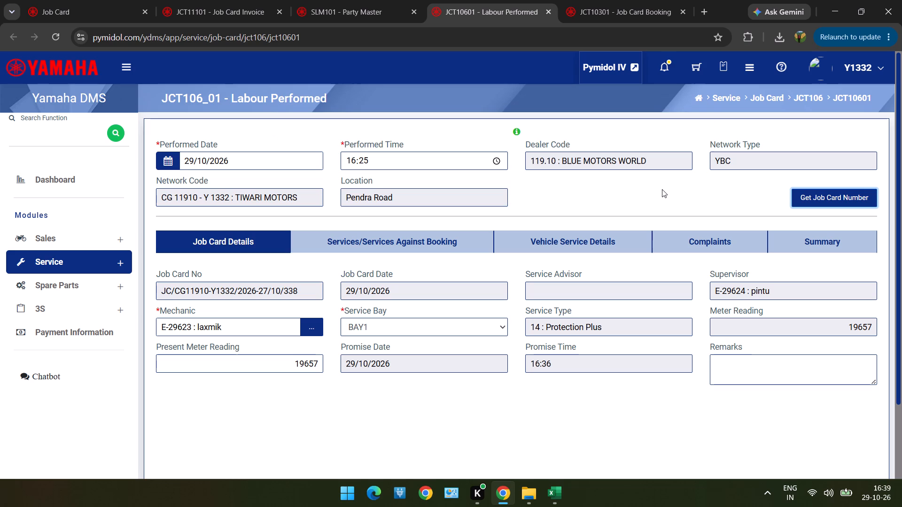
{"action": "left_click", "coordinate": [474, 292]}
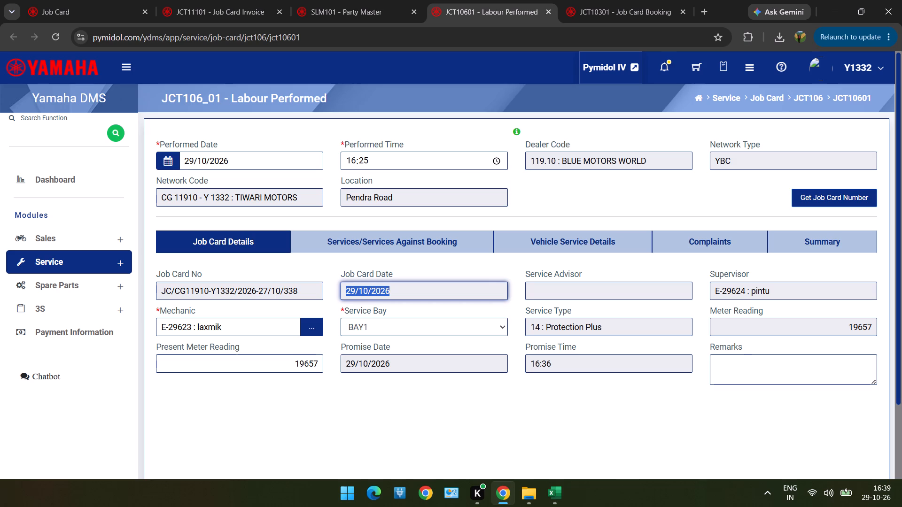
Add a new labour row to the job card's services and open its labour code lookup.
{"action": "left_click", "coordinate": [364, 250]}
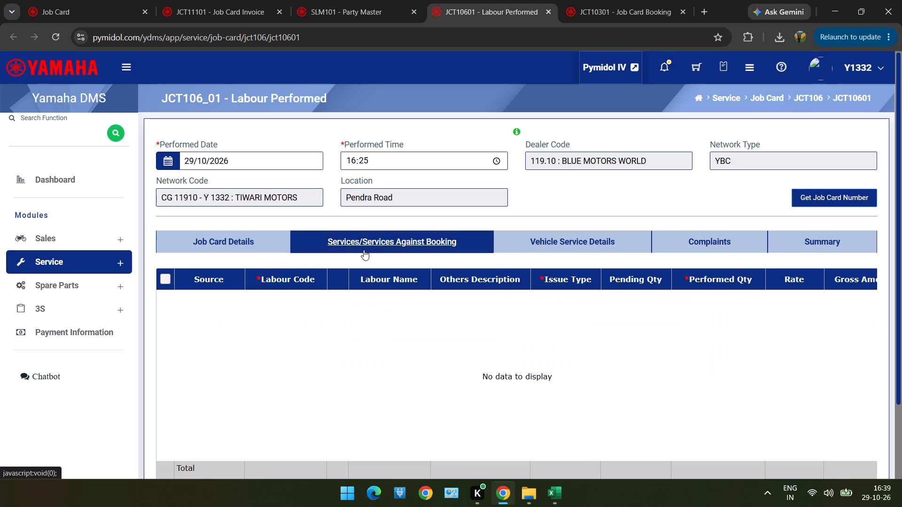
{"action": "scroll", "coordinate": [338, 246], "scroll_direction": "down", "scroll_amount": 2}
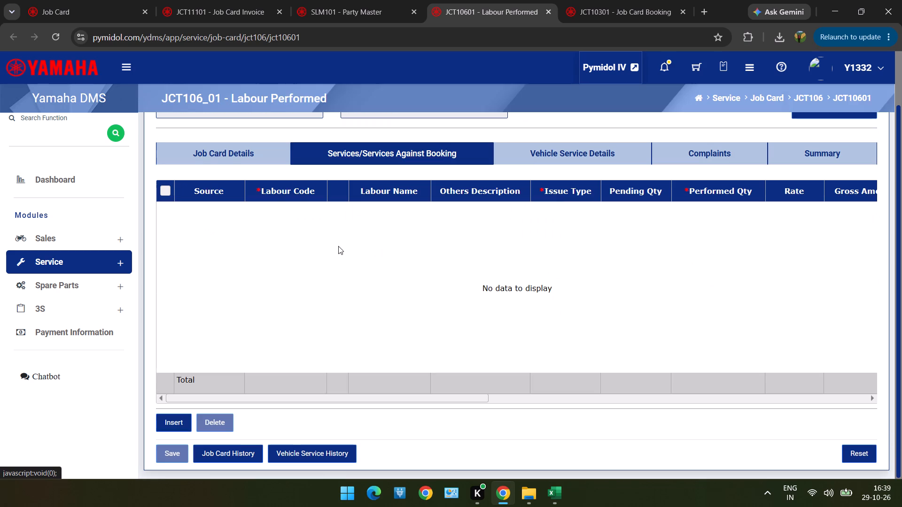
{"action": "left_click", "coordinate": [171, 423]}
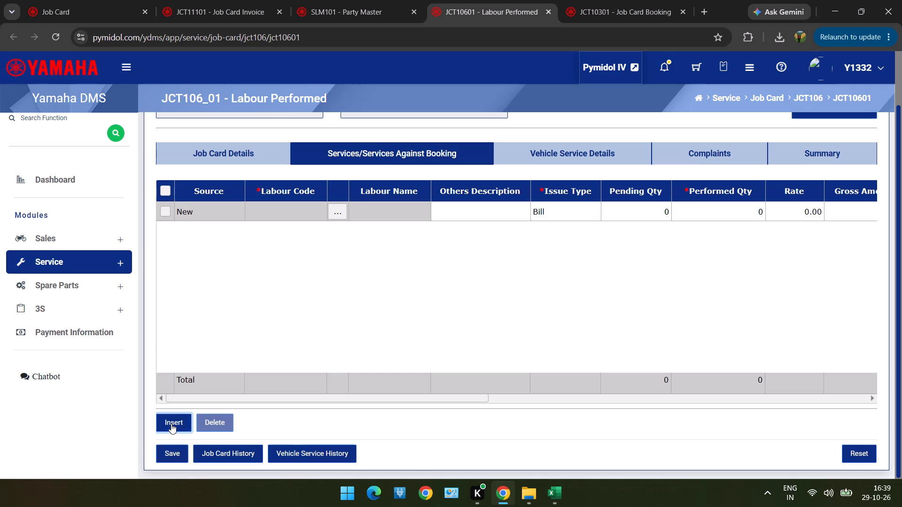
{"action": "scroll", "coordinate": [200, 329], "scroll_direction": "down", "scroll_amount": 1}
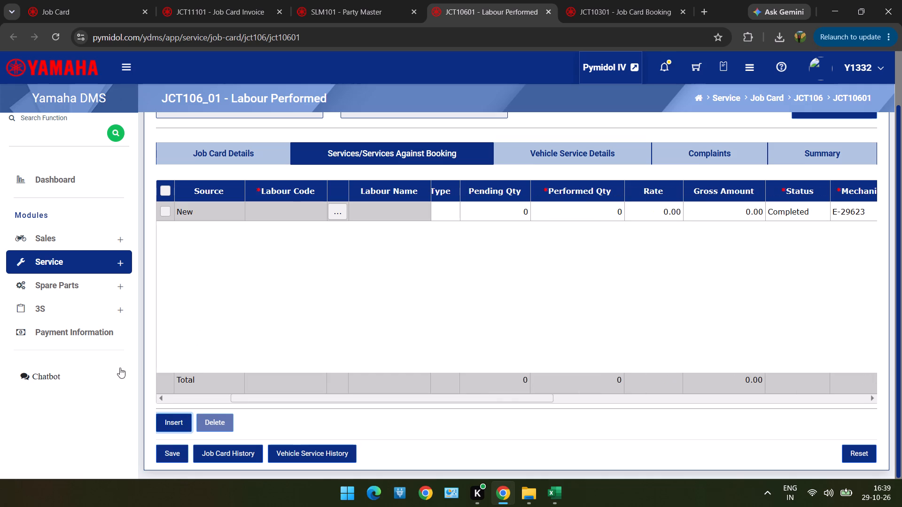
{"action": "scroll", "coordinate": [273, 330], "scroll_direction": "right", "scroll_amount": 9}
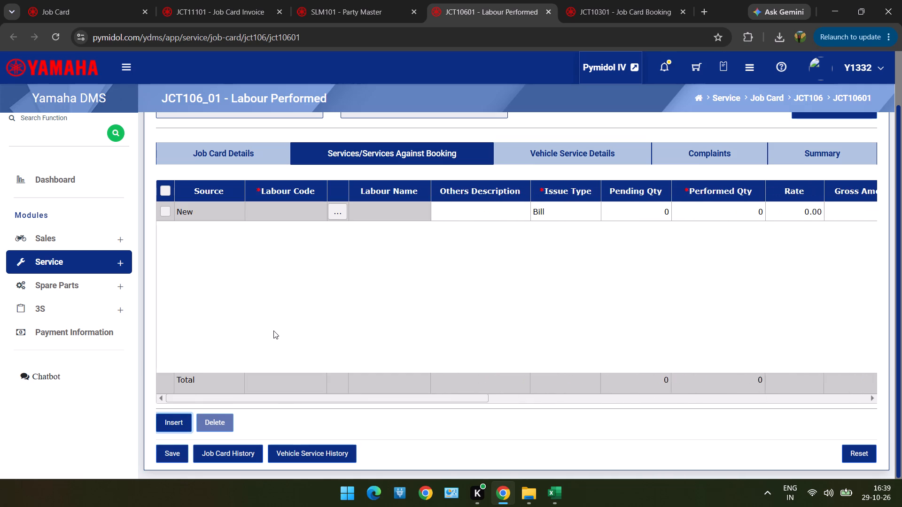
{"action": "scroll", "coordinate": [273, 330], "scroll_direction": "right", "scroll_amount": 5}
{"action": "left_click", "coordinate": [345, 211]}
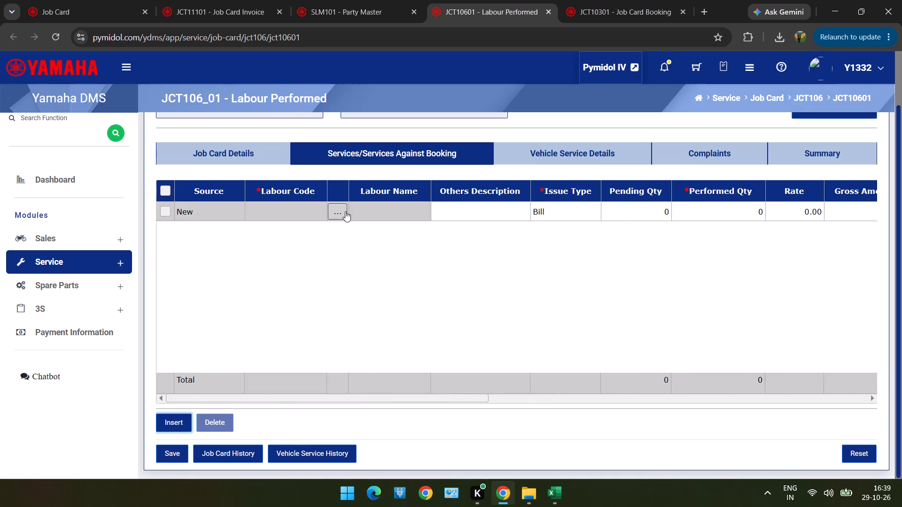
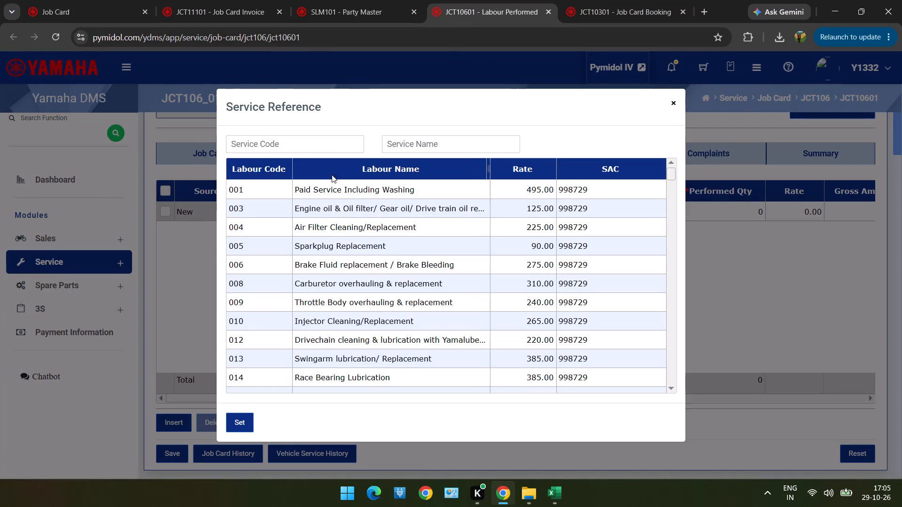
Choose labour 001, Paid Service Including Washing, for the new row and set its issue type to FOC.
{"action": "left_click_drag", "start_coordinate": [332, 176], "coordinate": [328, 194]}
{"action": "double_click", "coordinate": [328, 194]}
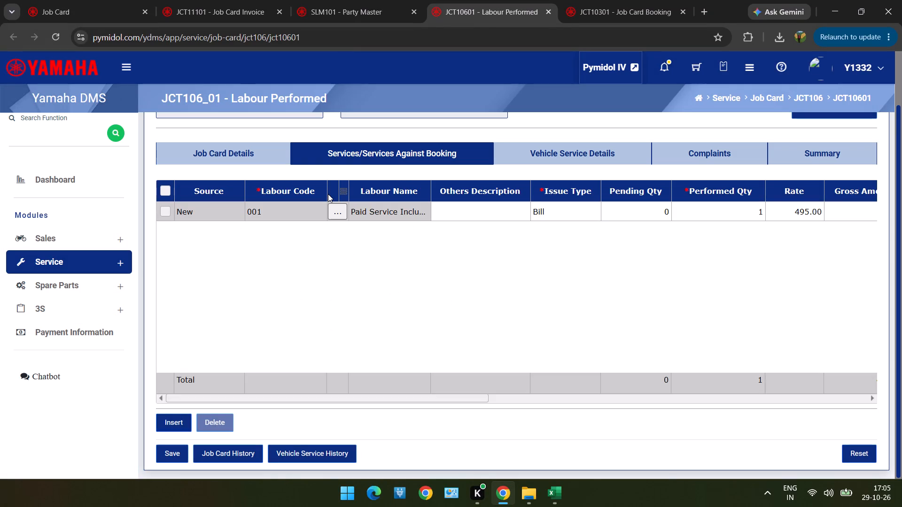
{"action": "double_click", "coordinate": [543, 216]}
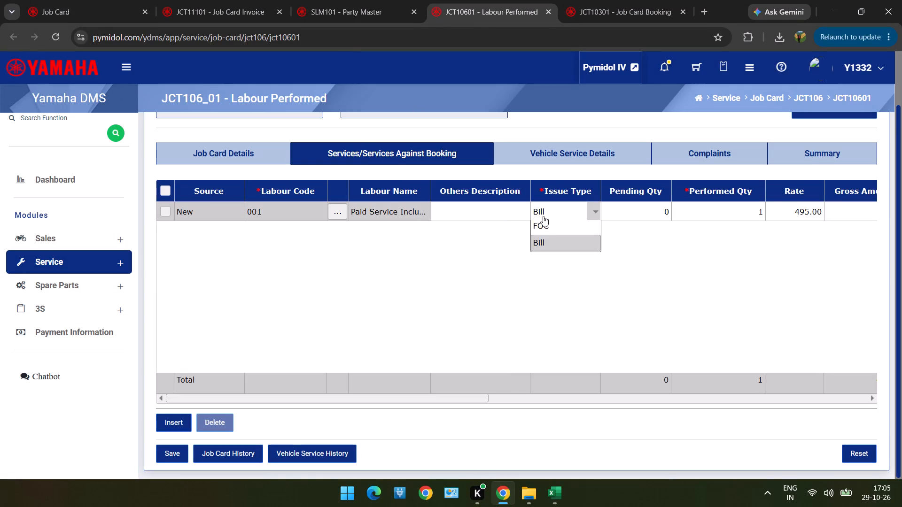
{"action": "left_click", "coordinate": [543, 222]}
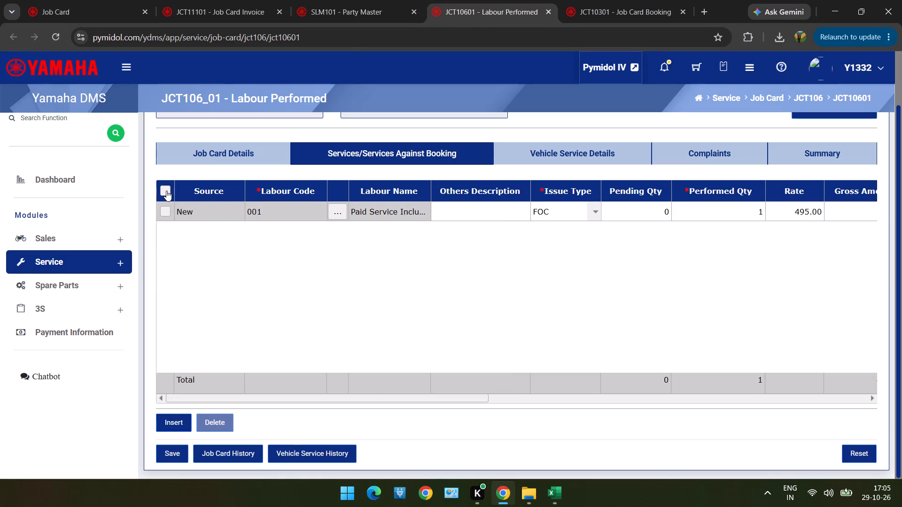
Mark all rows in the services table and try to save the labour performed entry.
{"action": "left_click_drag", "start_coordinate": [166, 191], "coordinate": [221, 428]}
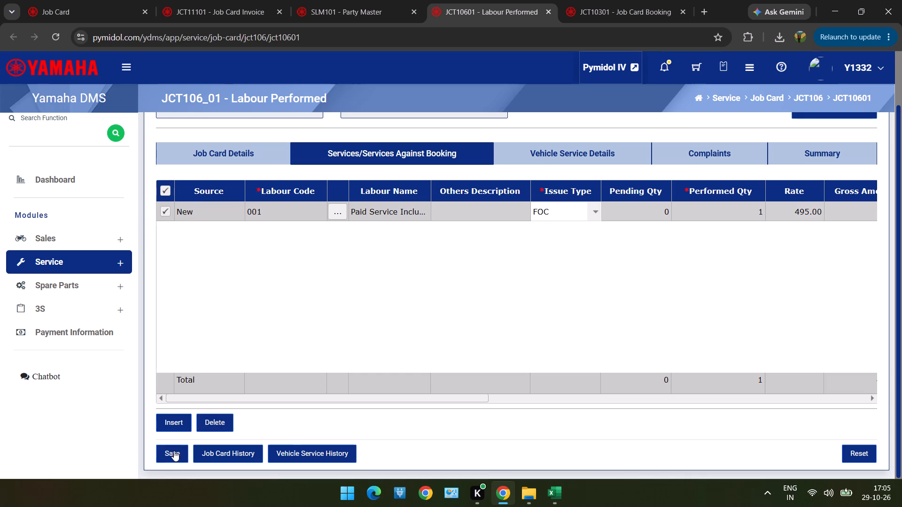
{"action": "left_click", "coordinate": [174, 451]}
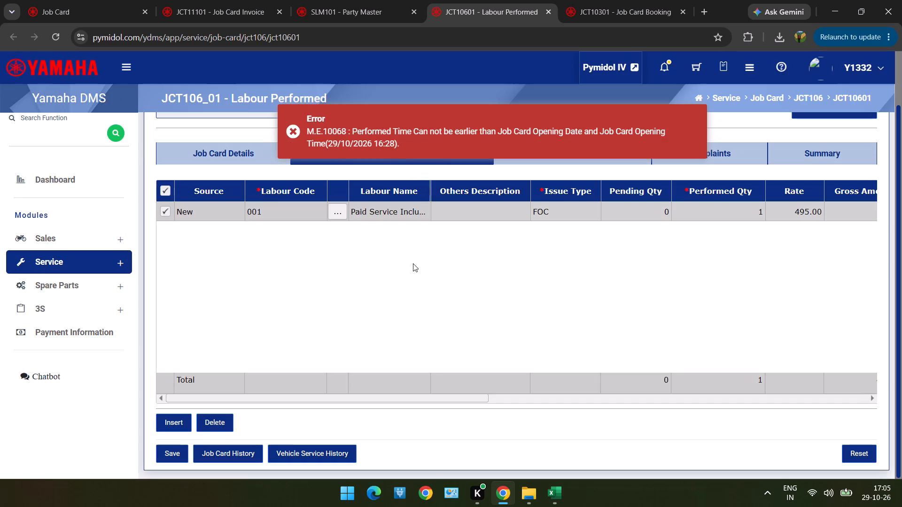
Set the performed time to 17:05 and save the labour performed entry.
{"action": "scroll", "coordinate": [413, 263], "scroll_direction": "down", "scroll_amount": 2}
{"action": "scroll", "coordinate": [413, 263], "scroll_direction": "up", "scroll_amount": 13}
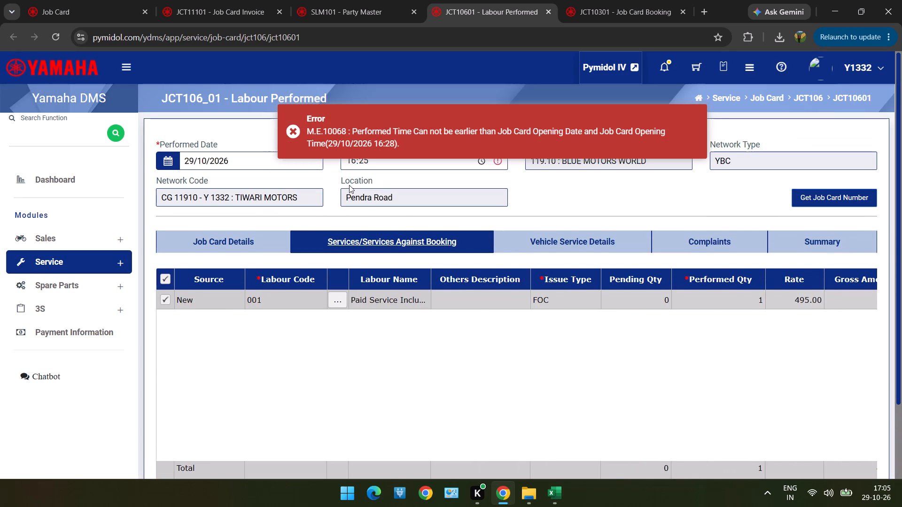
{"action": "left_click", "coordinate": [353, 162]}
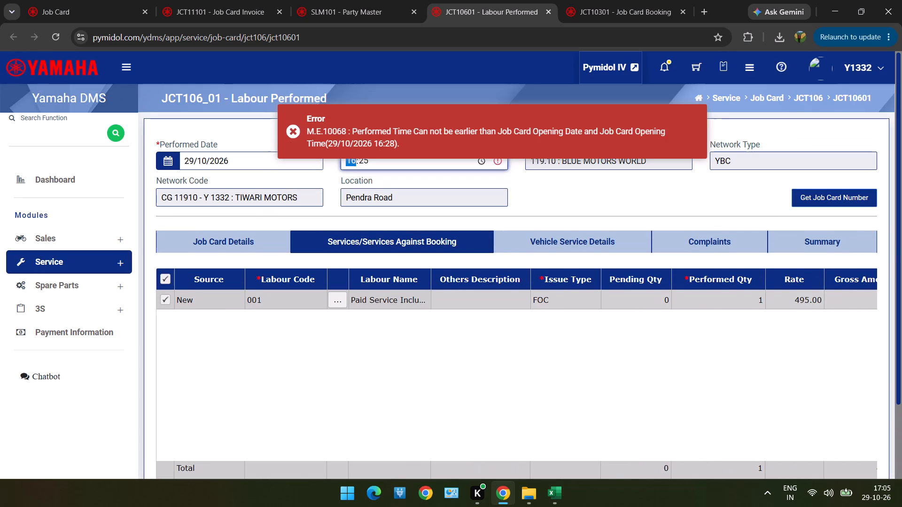
{"action": "key", "text": "1"}
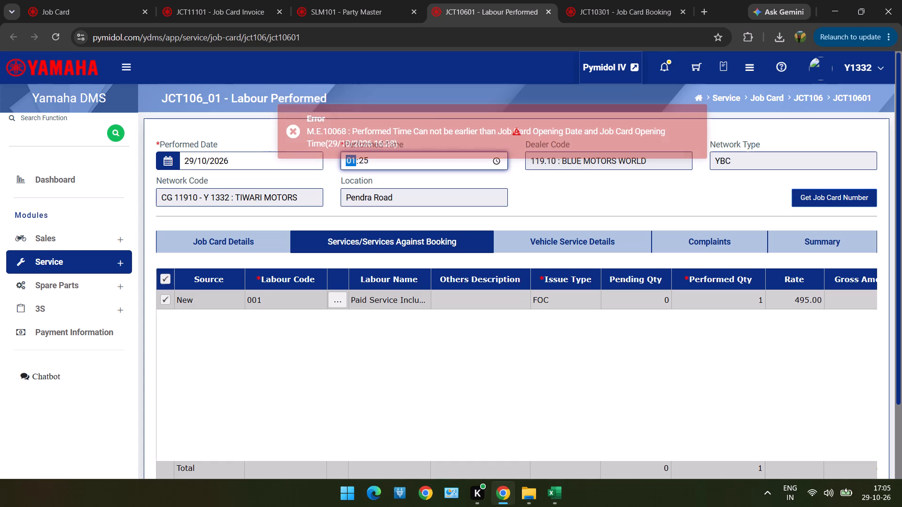
{"action": "key", "text": "7"}
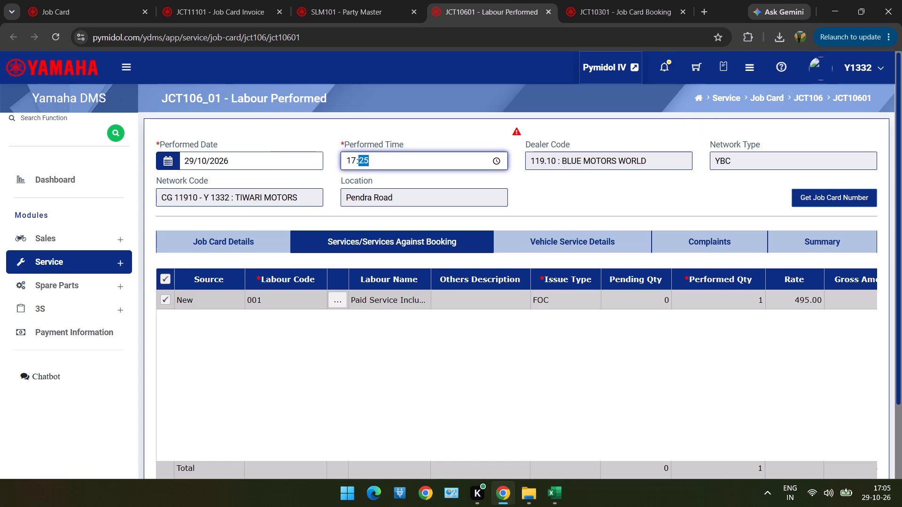
{"action": "type", "text": "05"}
{"action": "scroll", "coordinate": [353, 162], "scroll_direction": "down", "scroll_amount": 3}
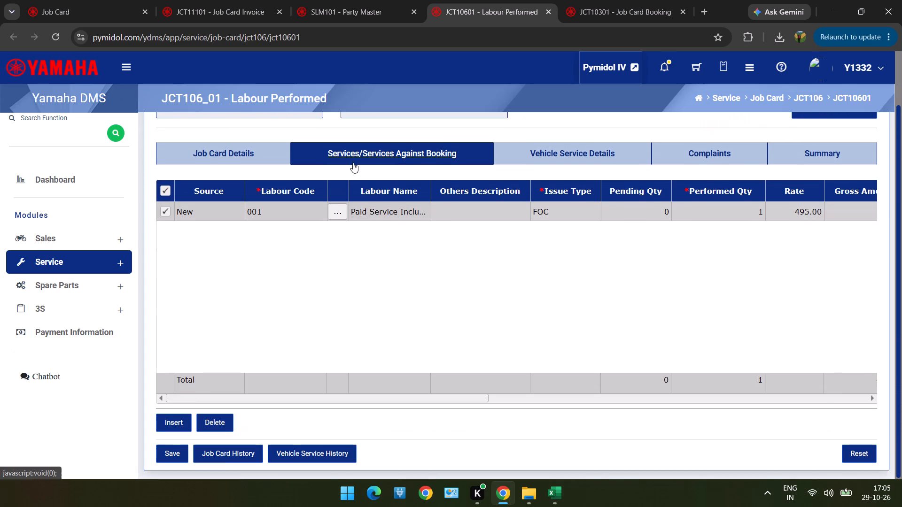
{"action": "scroll", "coordinate": [353, 162], "scroll_direction": "down", "scroll_amount": 1}
{"action": "left_click", "coordinate": [165, 453]}
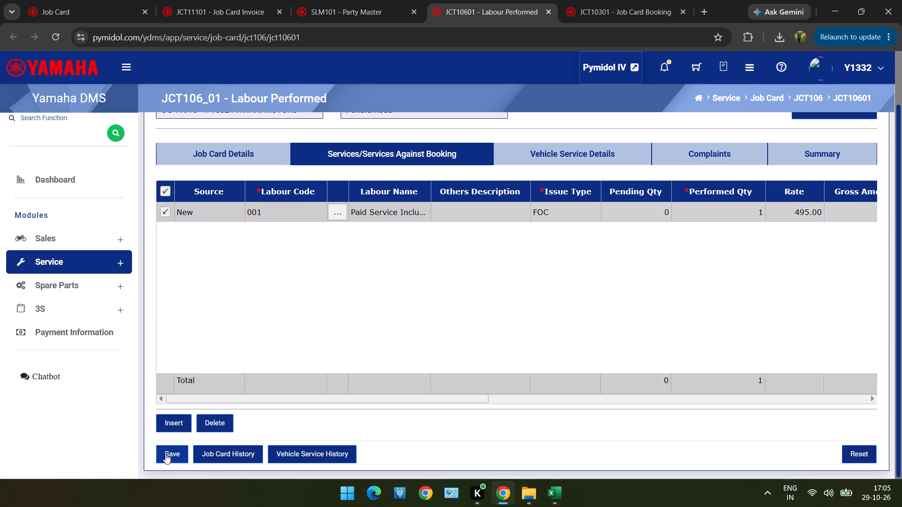
{"action": "scroll", "coordinate": [320, 357], "scroll_direction": "up", "scroll_amount": 4}
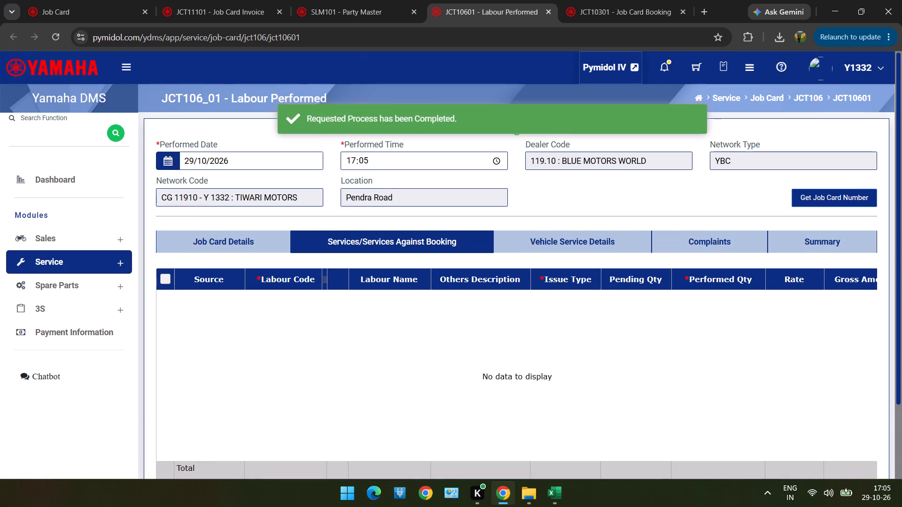
Start a new party record in the Party Master, ready at the party name.
{"action": "left_click", "coordinate": [378, 13]}
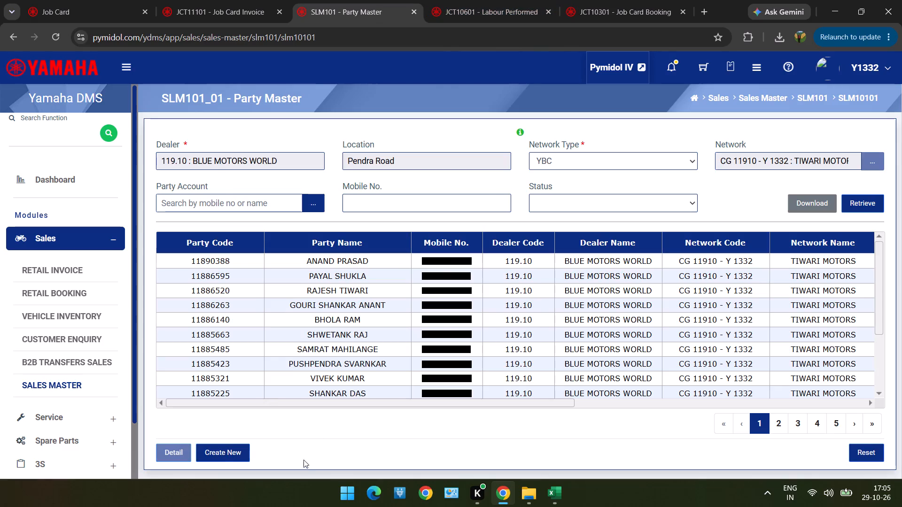
{"action": "left_click", "coordinate": [231, 459]}
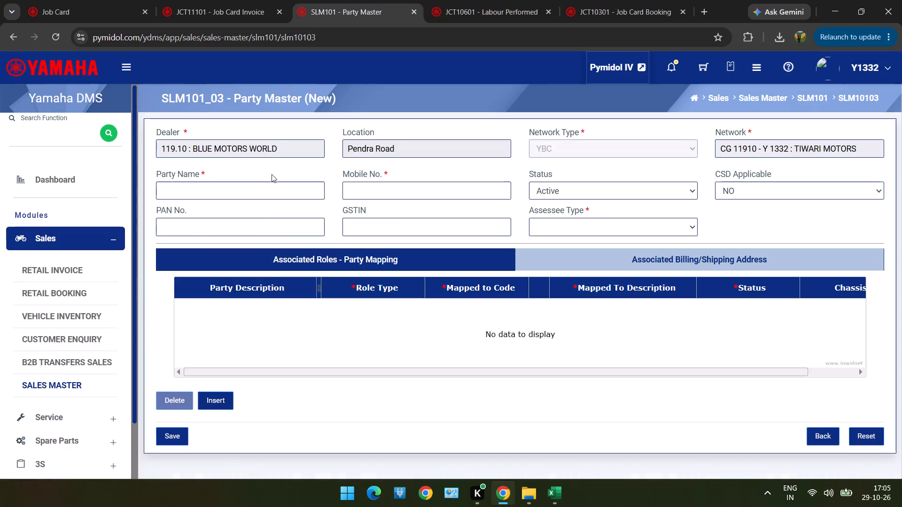
{"action": "left_click", "coordinate": [258, 192]}
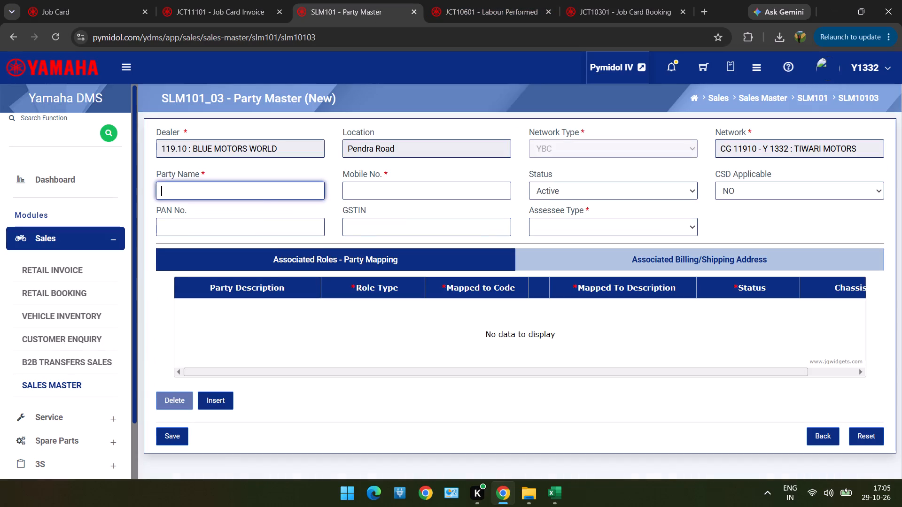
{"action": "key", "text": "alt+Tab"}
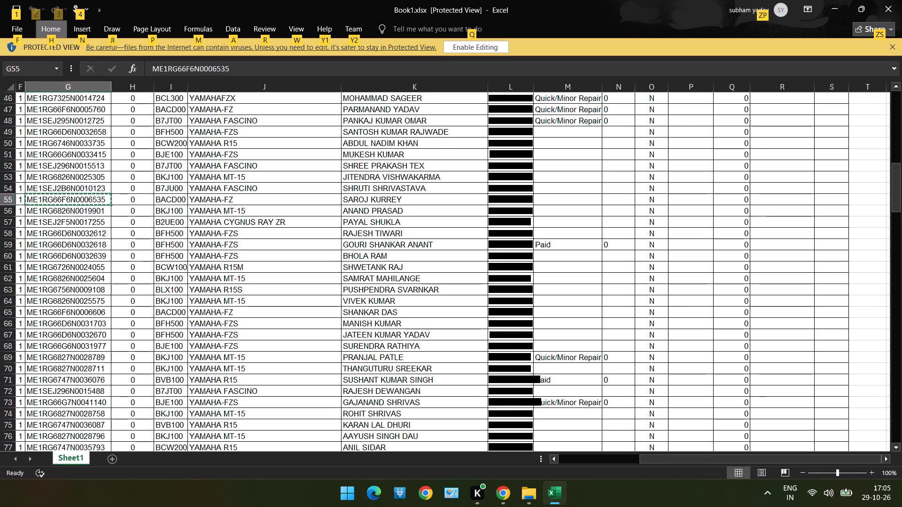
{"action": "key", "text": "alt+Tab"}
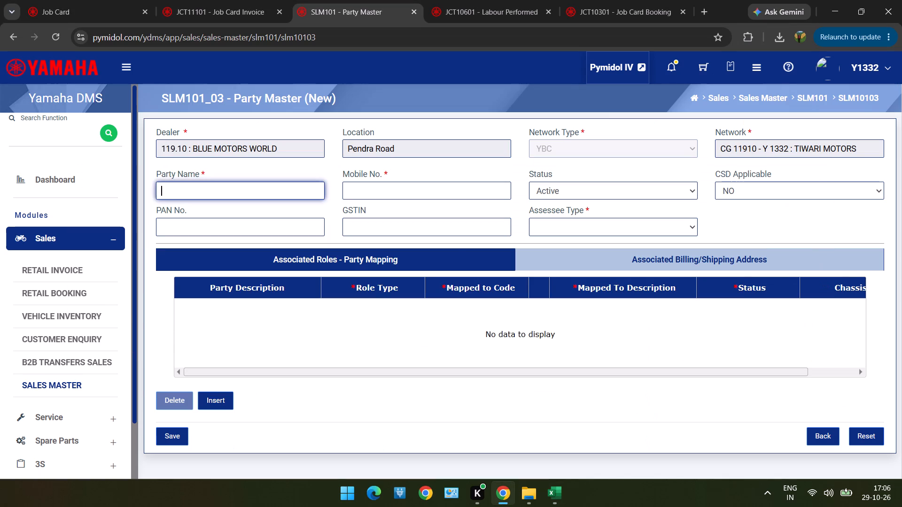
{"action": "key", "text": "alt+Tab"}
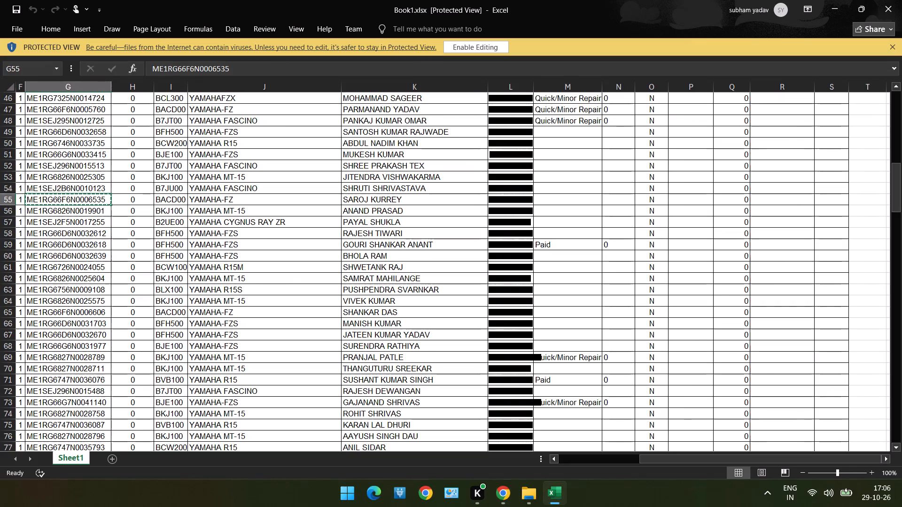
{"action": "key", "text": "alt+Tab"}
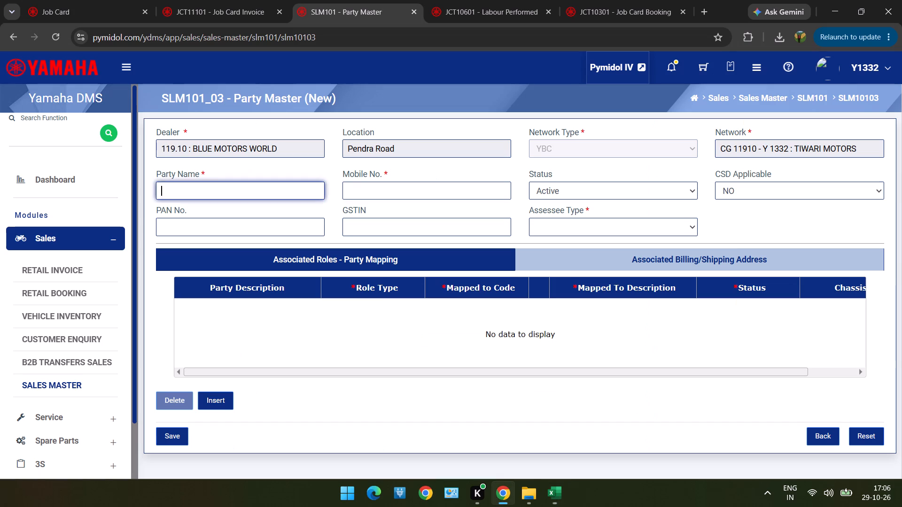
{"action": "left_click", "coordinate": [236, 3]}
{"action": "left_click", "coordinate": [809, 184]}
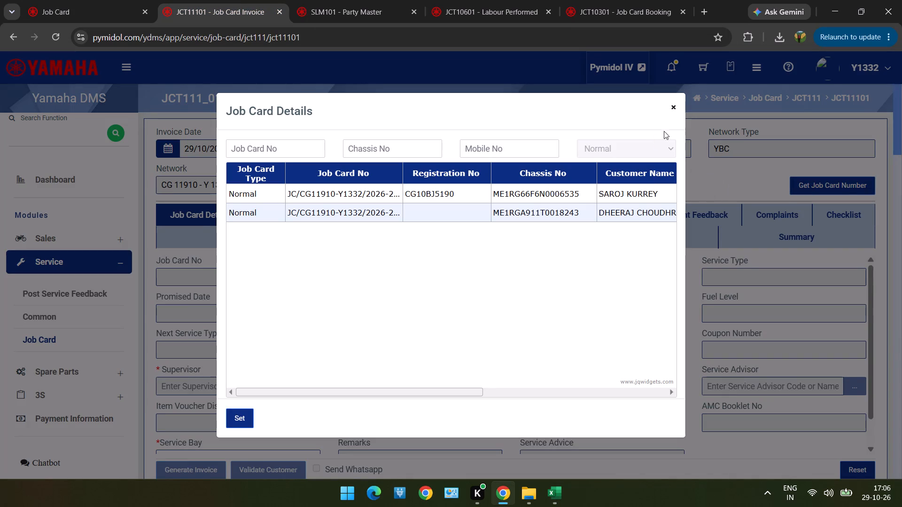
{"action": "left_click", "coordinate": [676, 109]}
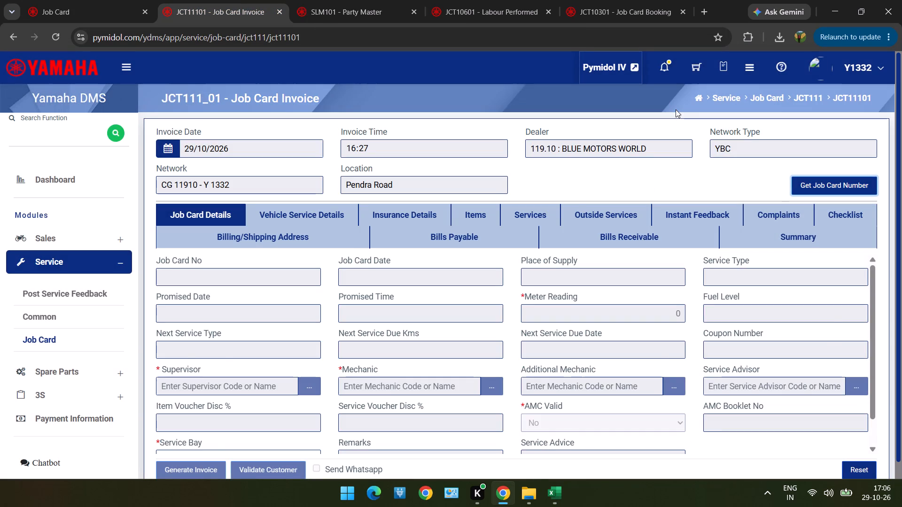
Switch to Book1 in Excel and select the customer name in cell K55.
{"action": "key", "text": "alt+Tab"}
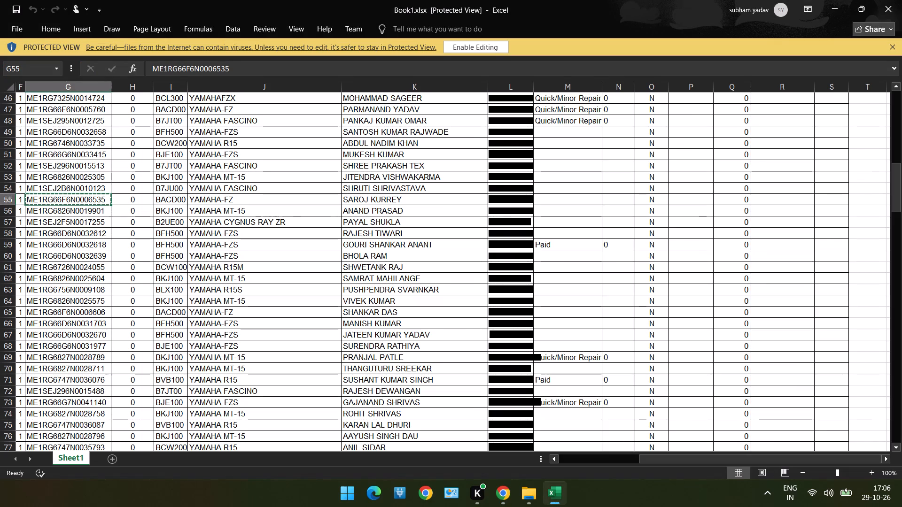
{"action": "left_click", "coordinate": [676, 109]}
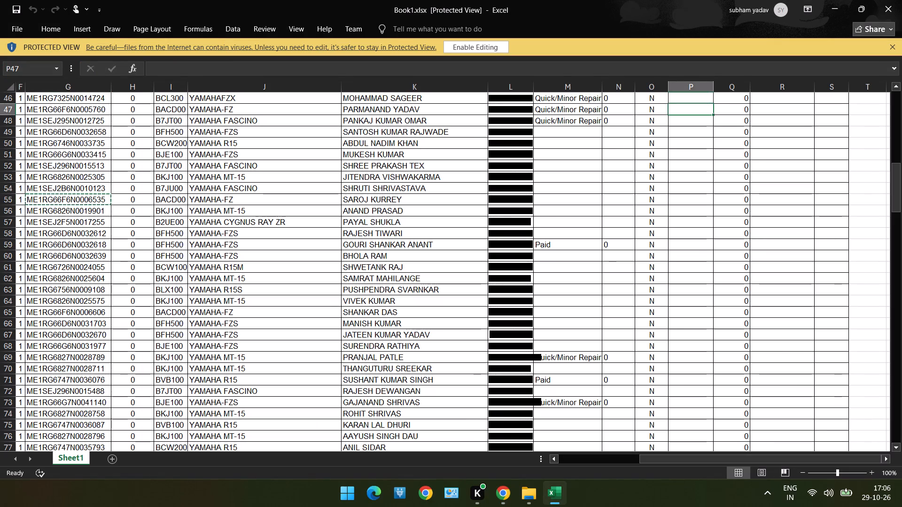
{"action": "left_click", "coordinate": [676, 109]}
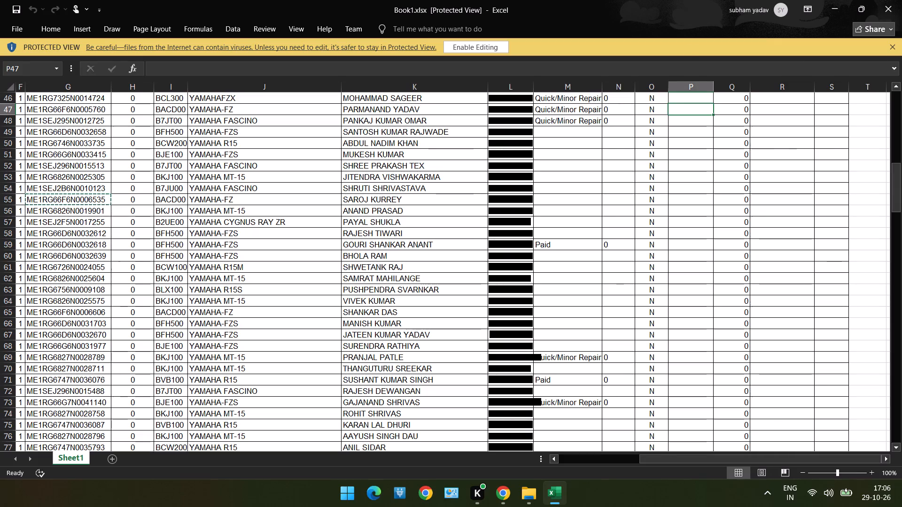
{"action": "left_click", "coordinate": [413, 204]}
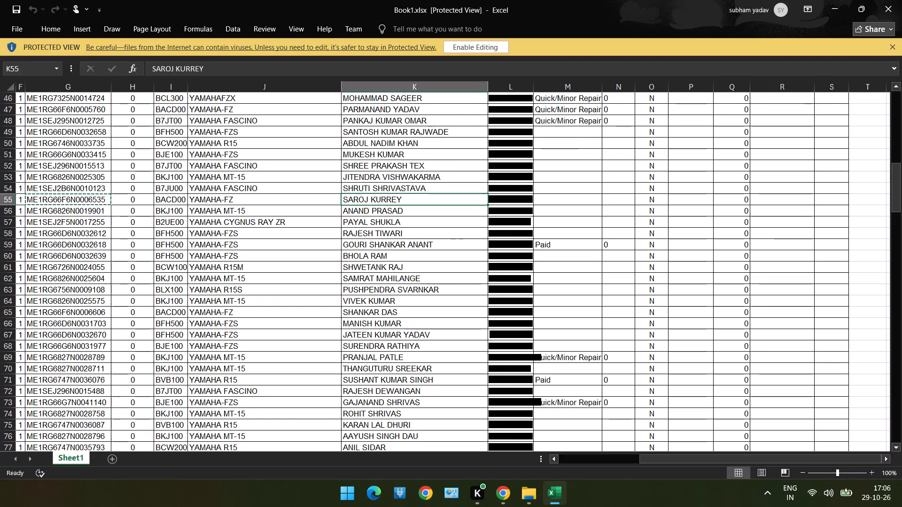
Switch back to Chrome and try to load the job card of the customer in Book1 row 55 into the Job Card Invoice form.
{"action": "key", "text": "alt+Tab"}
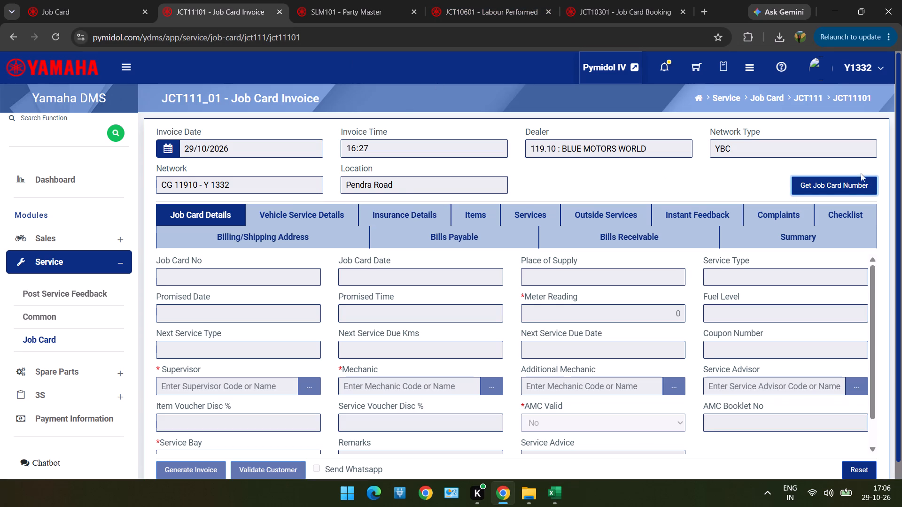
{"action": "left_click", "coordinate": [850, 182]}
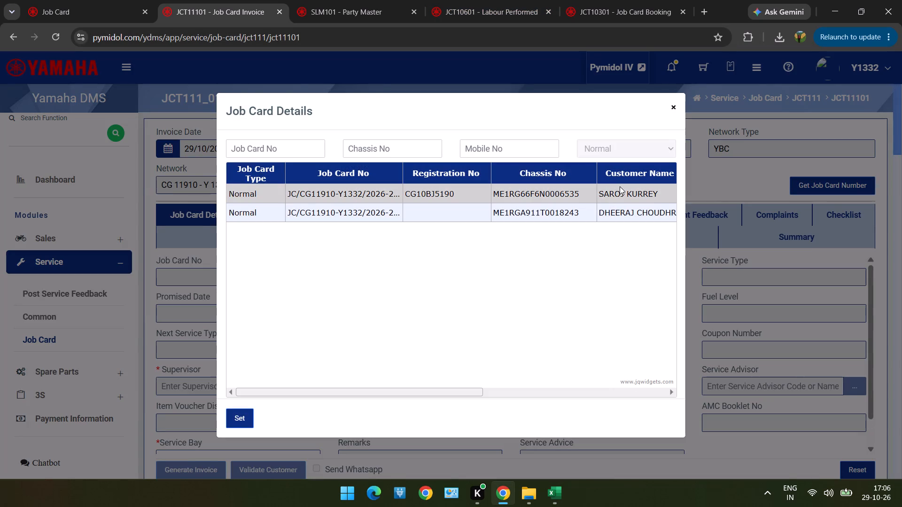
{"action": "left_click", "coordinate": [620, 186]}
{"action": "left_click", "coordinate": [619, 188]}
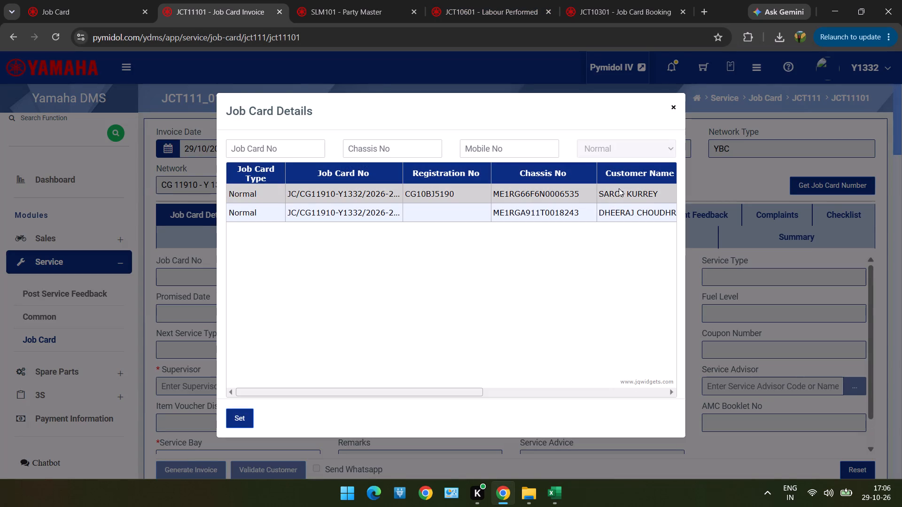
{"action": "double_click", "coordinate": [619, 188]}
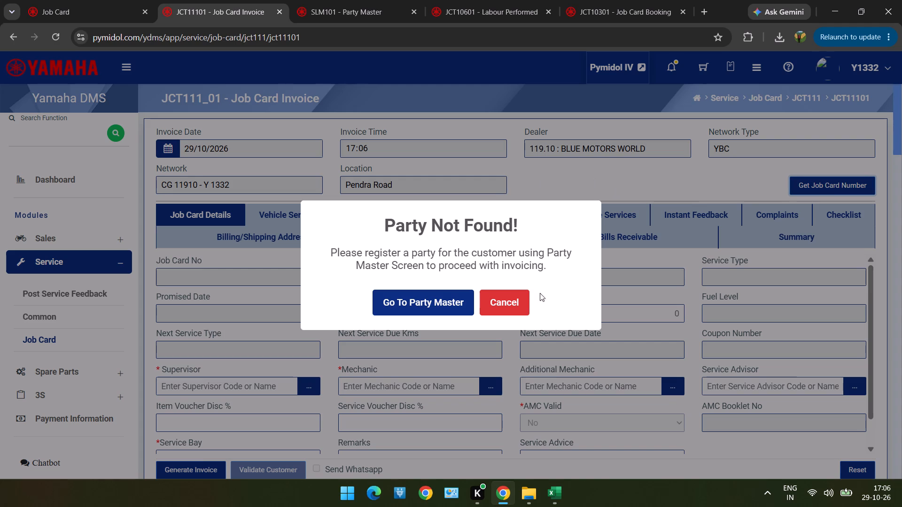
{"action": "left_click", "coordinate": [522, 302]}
Return to the new party record open in the Party Master.
{"action": "left_click", "coordinate": [340, 13]}
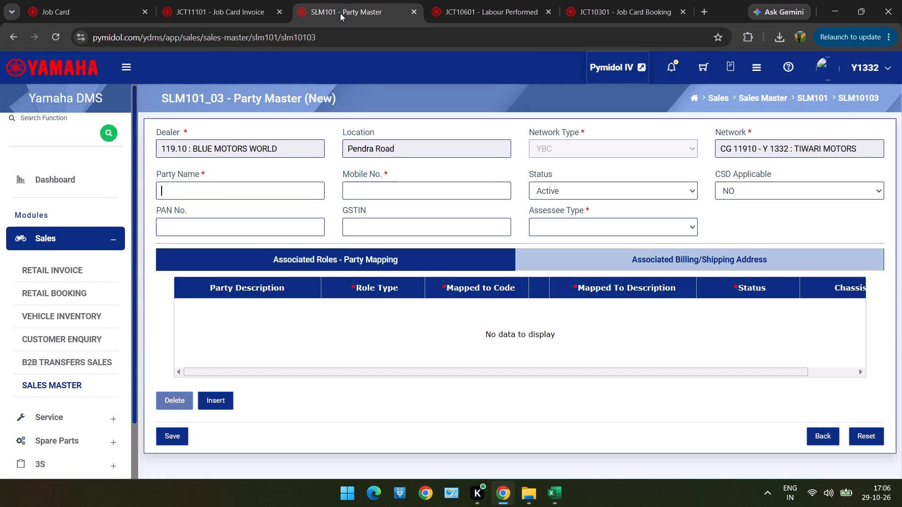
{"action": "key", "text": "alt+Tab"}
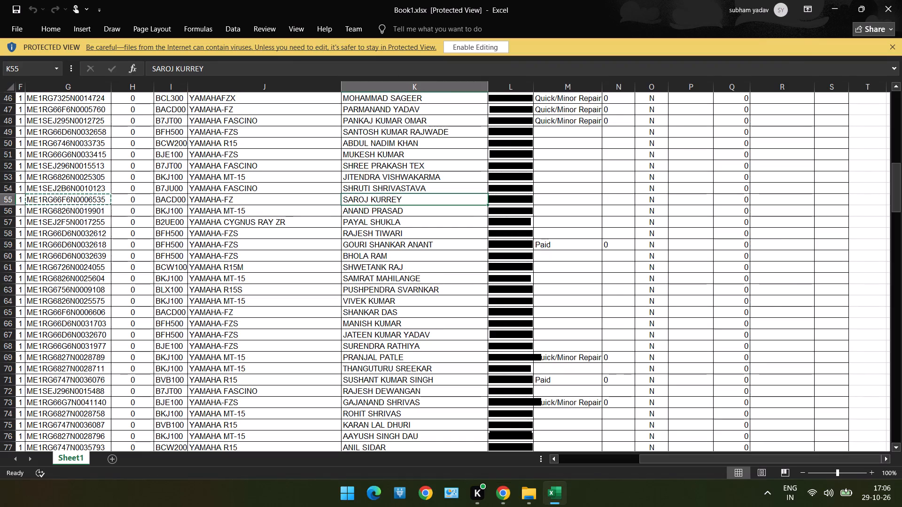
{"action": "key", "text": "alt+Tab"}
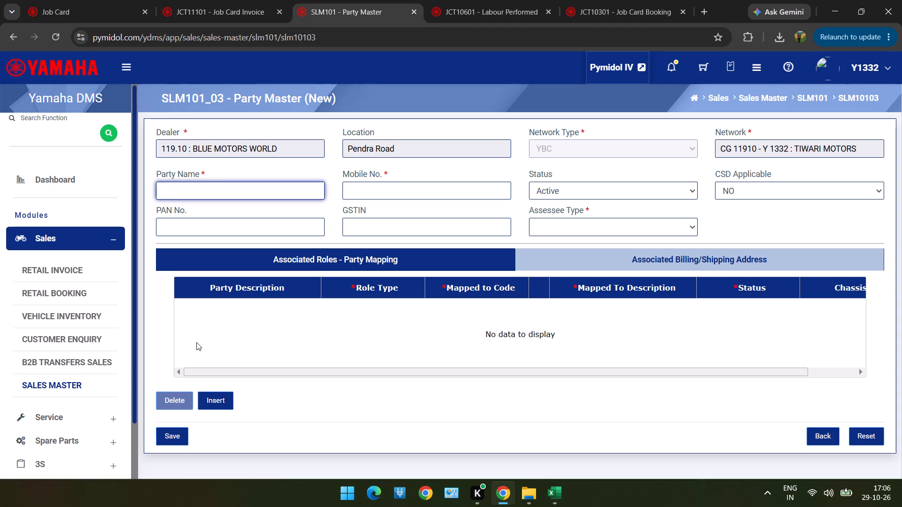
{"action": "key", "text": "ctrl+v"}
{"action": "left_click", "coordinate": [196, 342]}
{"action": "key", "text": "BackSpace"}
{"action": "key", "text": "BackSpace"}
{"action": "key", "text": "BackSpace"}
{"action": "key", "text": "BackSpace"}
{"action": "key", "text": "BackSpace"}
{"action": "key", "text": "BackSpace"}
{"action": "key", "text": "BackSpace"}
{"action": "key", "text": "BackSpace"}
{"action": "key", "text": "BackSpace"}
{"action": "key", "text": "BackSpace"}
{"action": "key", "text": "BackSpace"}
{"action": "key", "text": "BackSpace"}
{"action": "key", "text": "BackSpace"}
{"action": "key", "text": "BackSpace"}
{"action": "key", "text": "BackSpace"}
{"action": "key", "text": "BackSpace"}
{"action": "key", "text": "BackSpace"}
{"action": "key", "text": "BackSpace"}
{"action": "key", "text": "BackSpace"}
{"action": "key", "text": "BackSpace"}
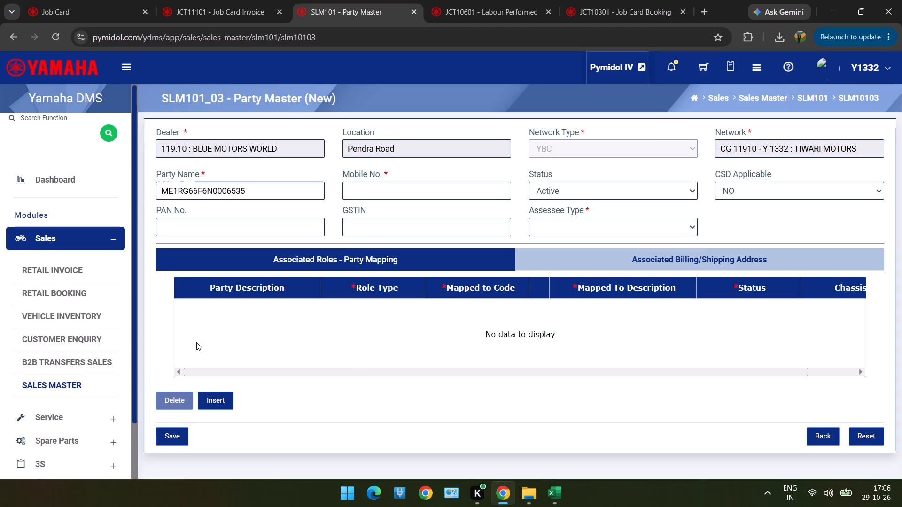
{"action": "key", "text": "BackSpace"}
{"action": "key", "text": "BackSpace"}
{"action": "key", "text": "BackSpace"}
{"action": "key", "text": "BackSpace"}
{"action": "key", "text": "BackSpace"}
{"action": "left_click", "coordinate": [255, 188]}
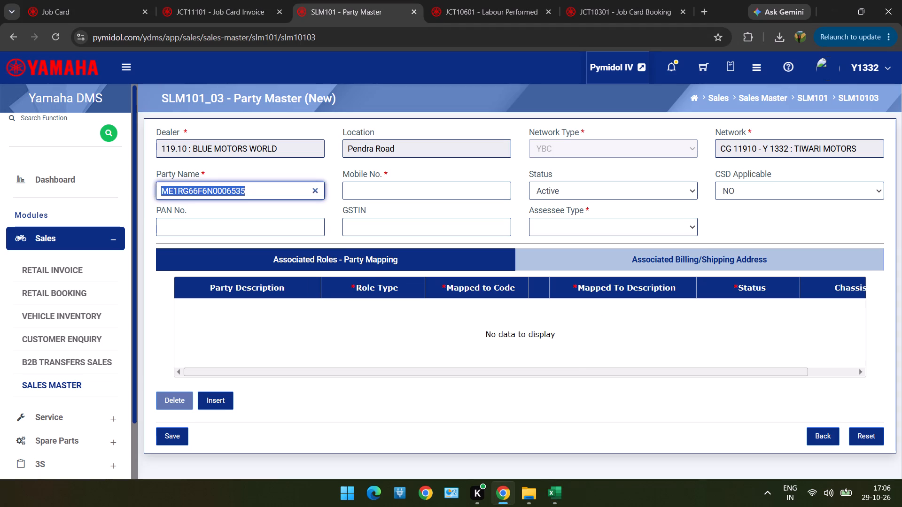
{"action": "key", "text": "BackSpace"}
Copy the customer name from cell K55 of Book1 in Excel into the new party's Party Name in Chrome.
{"action": "key", "text": "alt+Tab"}
{"action": "key", "text": "Tab"}
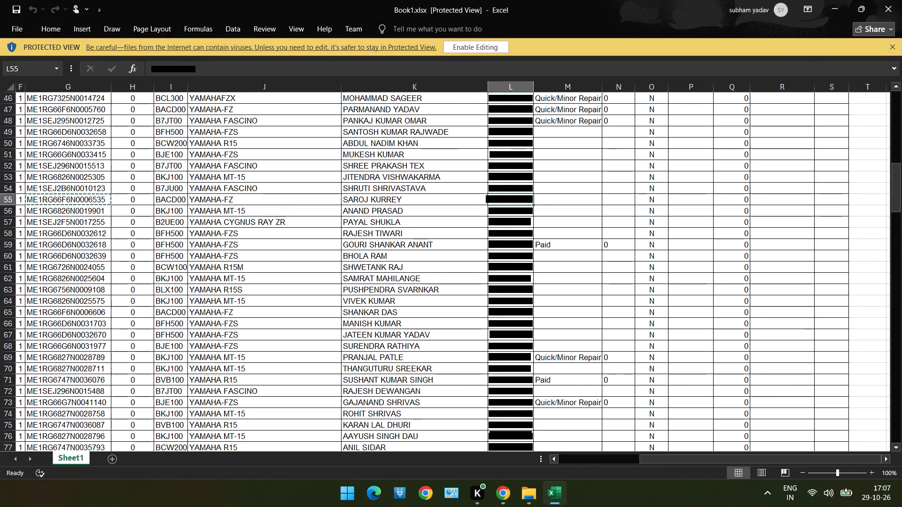
{"action": "key", "text": "Left"}
{"action": "key", "text": "ctrl+c"}
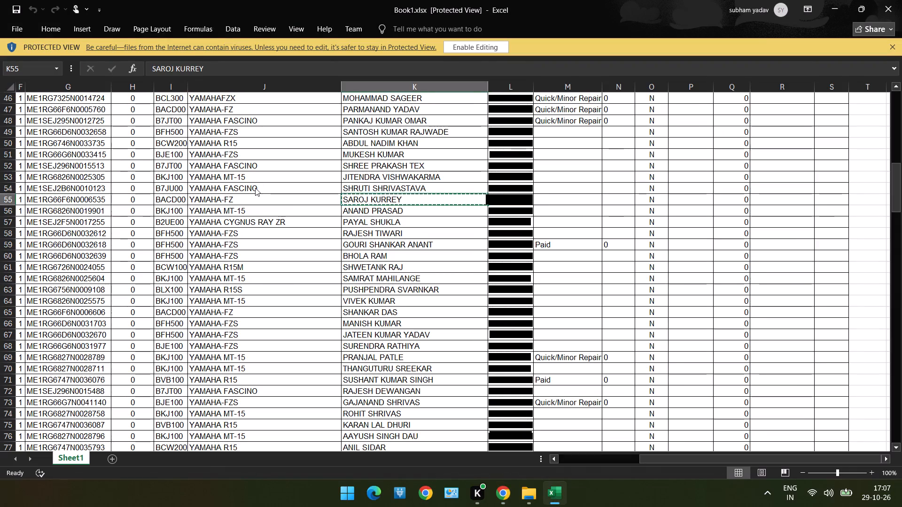
{"action": "key", "text": "alt+Tab"}
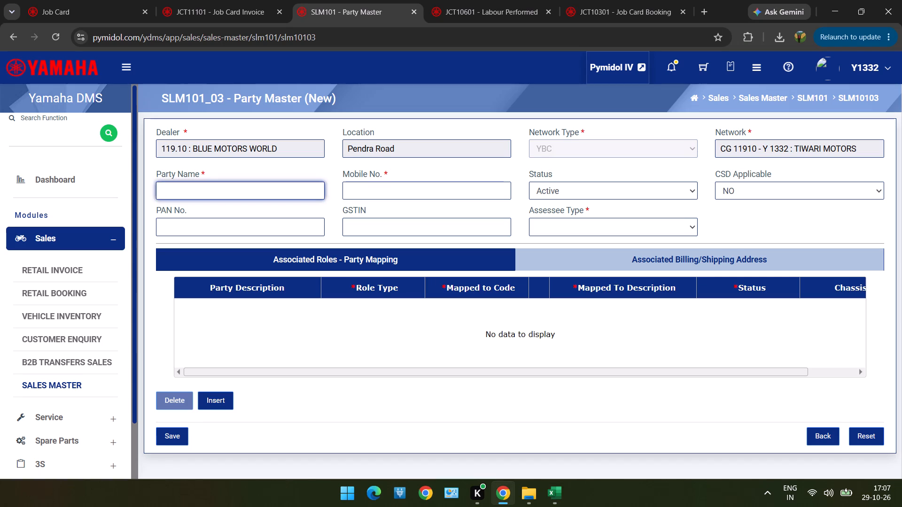
{"action": "key", "text": "ctrl+v"}
{"action": "key", "text": "Tab"}
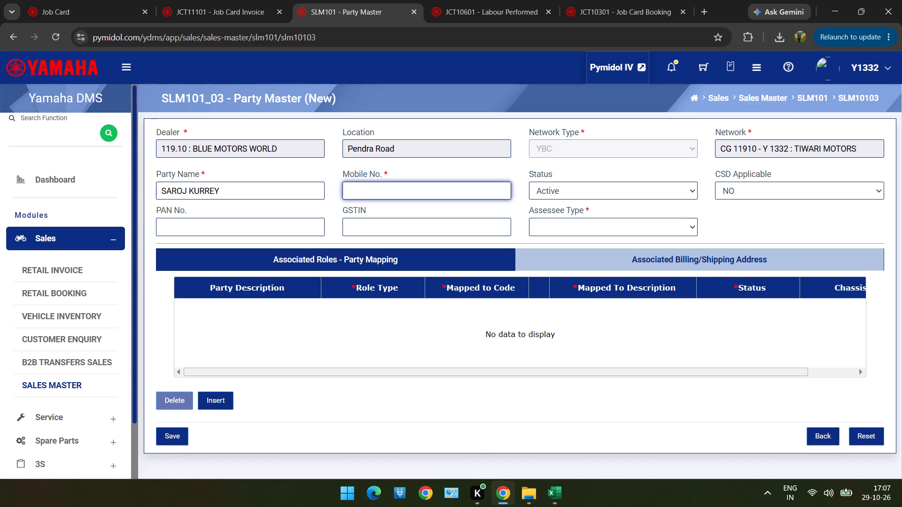
Copy the customer's mobile number from cell L55 of Book1 in Excel into the party's Mobile No. in Chrome.
{"action": "key", "text": "alt+Tab"}
{"action": "key", "text": "Tab"}
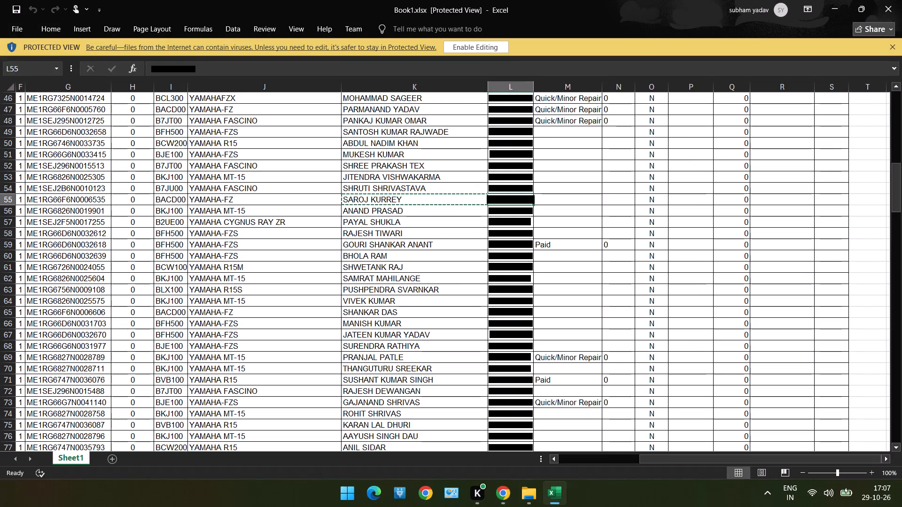
{"action": "key", "text": "ctrl+c"}
{"action": "key", "text": "alt+Tab"}
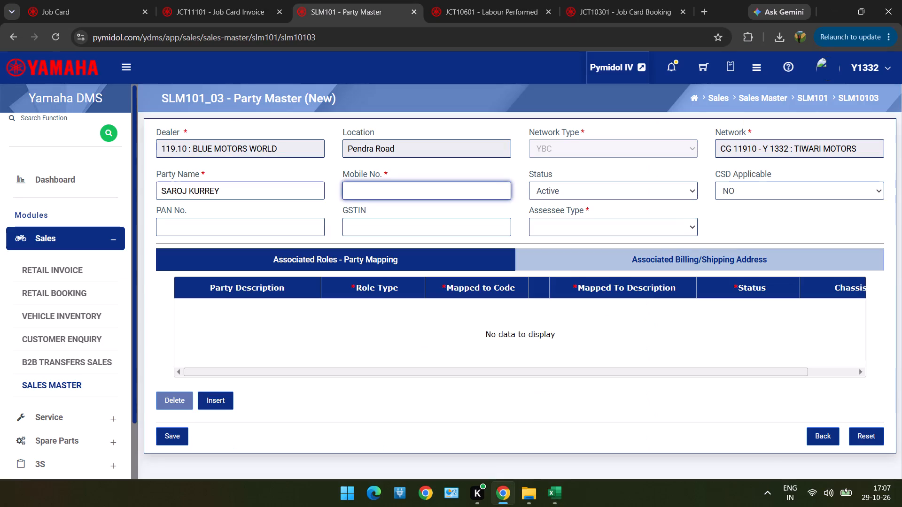
{"action": "key", "text": "ctrl+v"}
{"action": "key", "text": "Tab"}
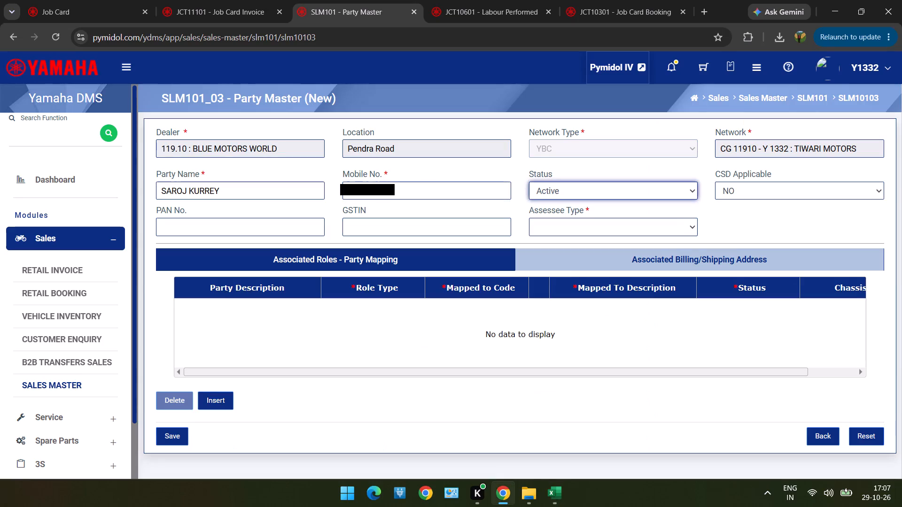
Set the party's assessee type to Unregistered.
{"action": "left_click", "coordinate": [557, 233]}
{"action": "left_click", "coordinate": [566, 275]}
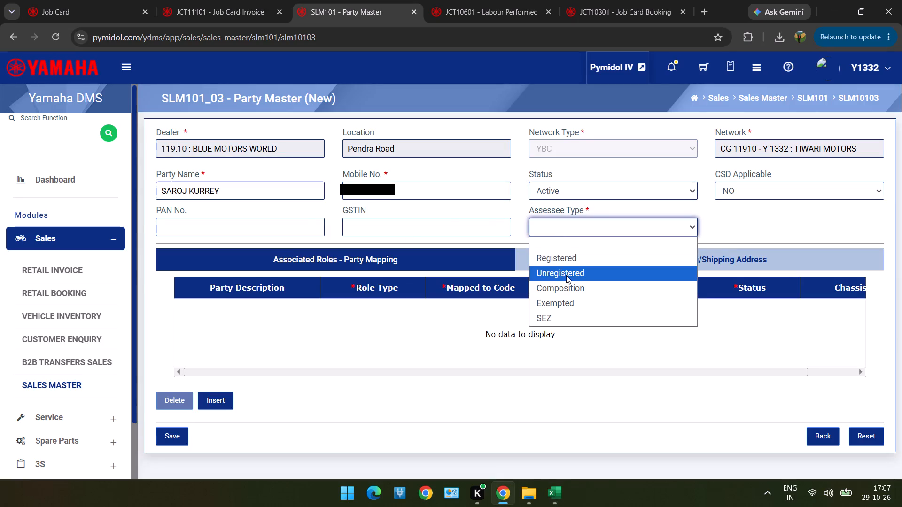
Try to insert a new row in the Associated Roles - Party Mapping table.
{"action": "left_click_drag", "start_coordinate": [210, 403], "coordinate": [457, 292]}
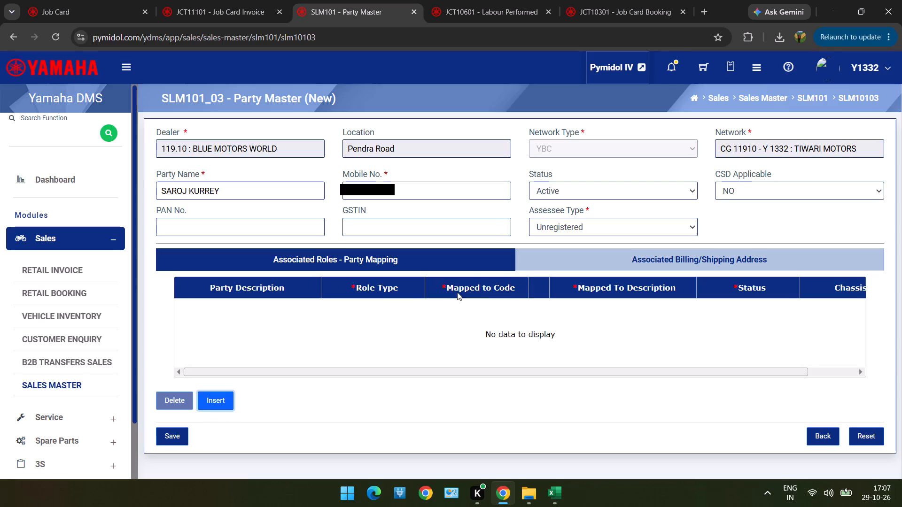
{"action": "left_click_drag", "start_coordinate": [457, 292], "coordinate": [459, 292]}
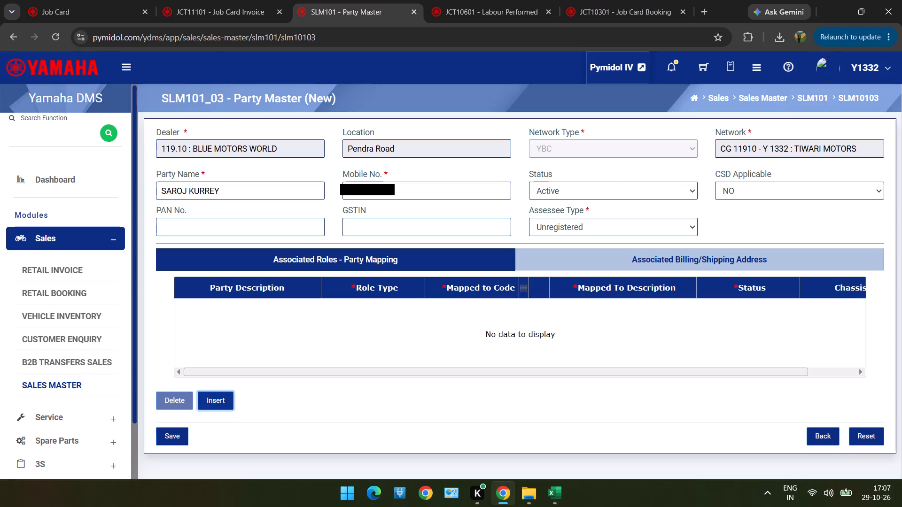
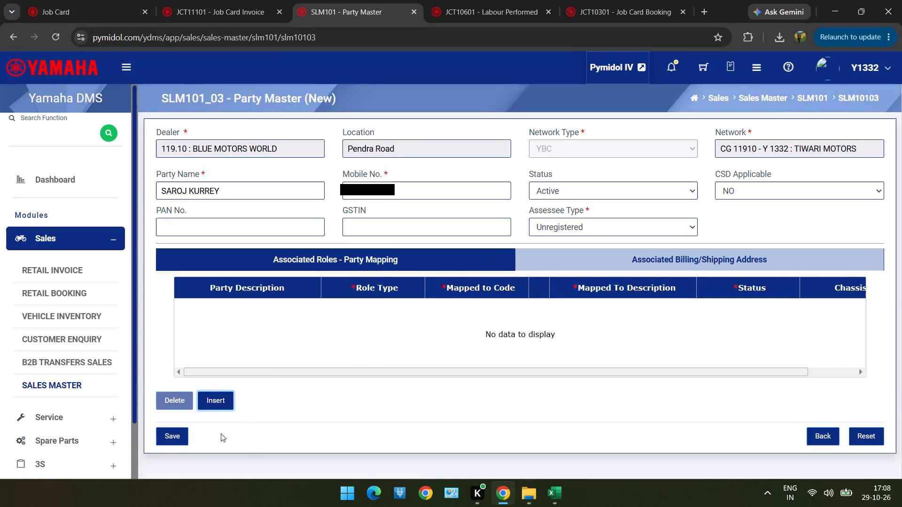
Insert a role row in the party mapping table and set its role type to Vehicle Retail Customer.
{"action": "left_click", "coordinate": [214, 407]}
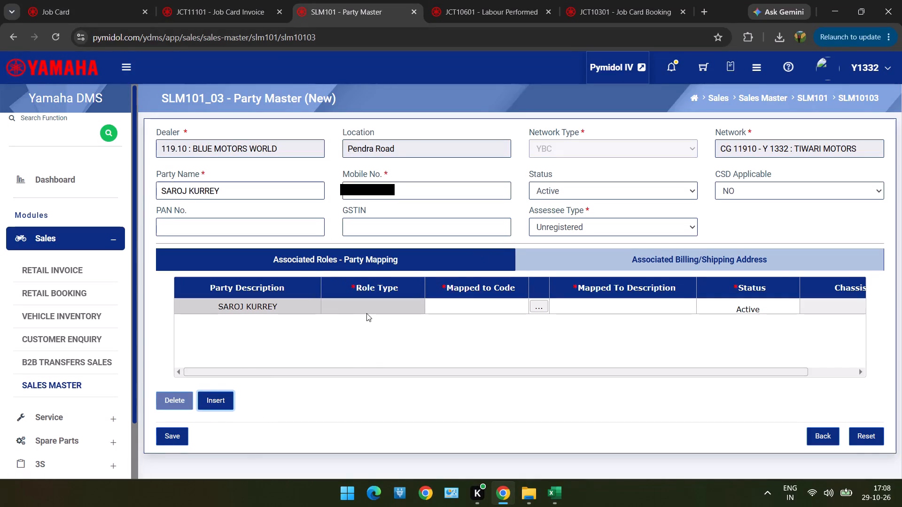
{"action": "double_click", "coordinate": [367, 313]}
{"action": "left_click", "coordinate": [367, 313]}
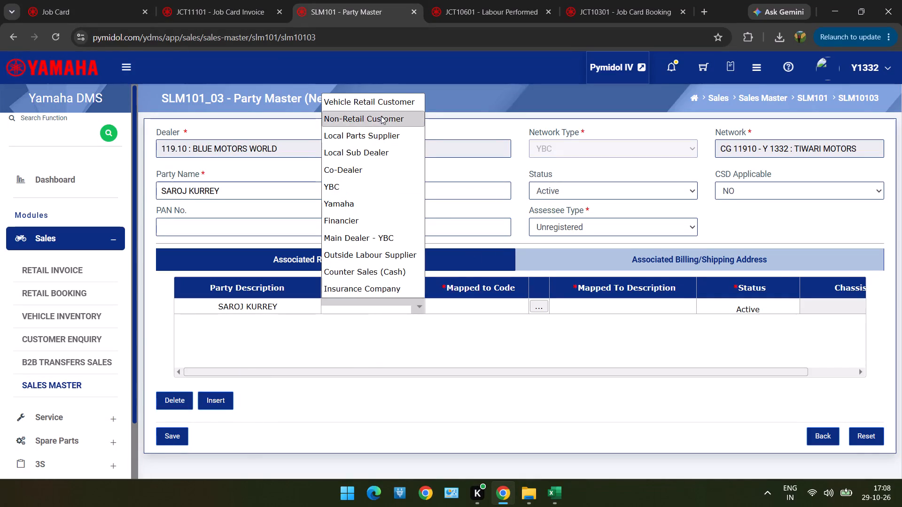
{"action": "left_click", "coordinate": [403, 96]}
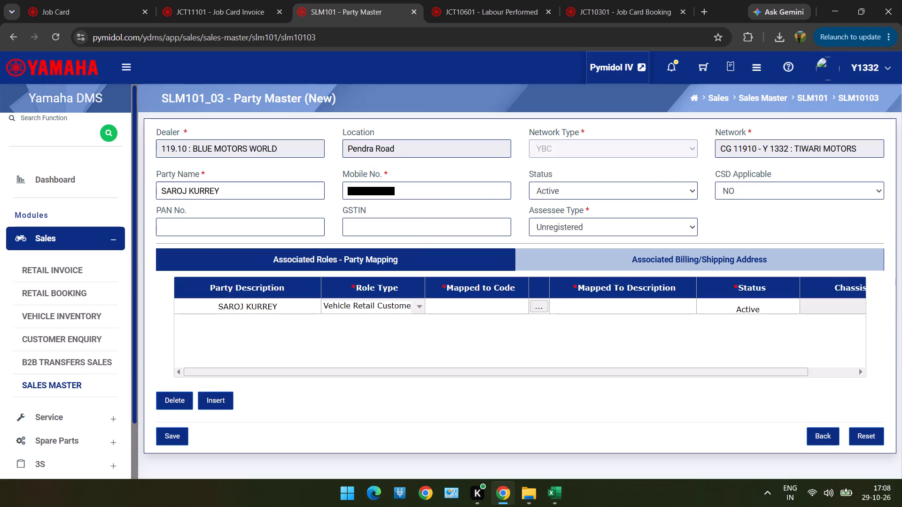
Map the role row to the customer's retail record, finding it by the copied mobile number.
{"action": "left_click", "coordinate": [539, 304]}
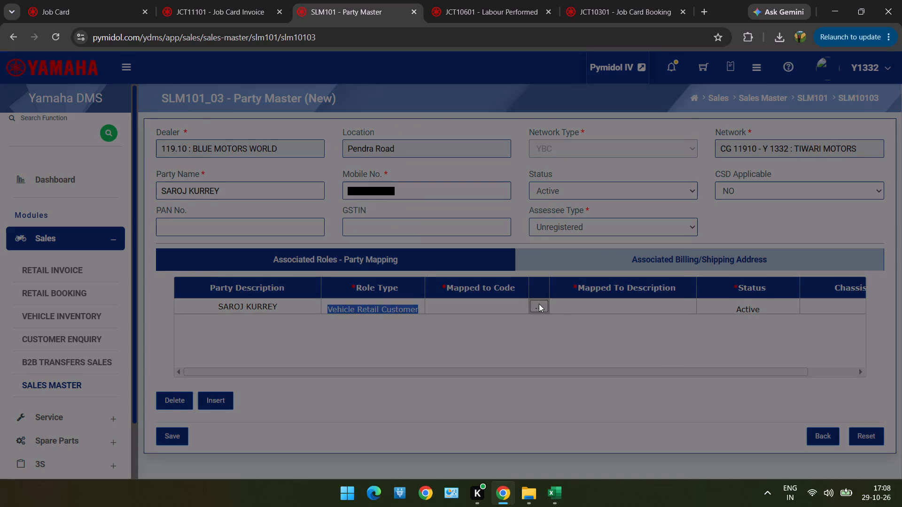
{"action": "left_click", "coordinate": [407, 149]}
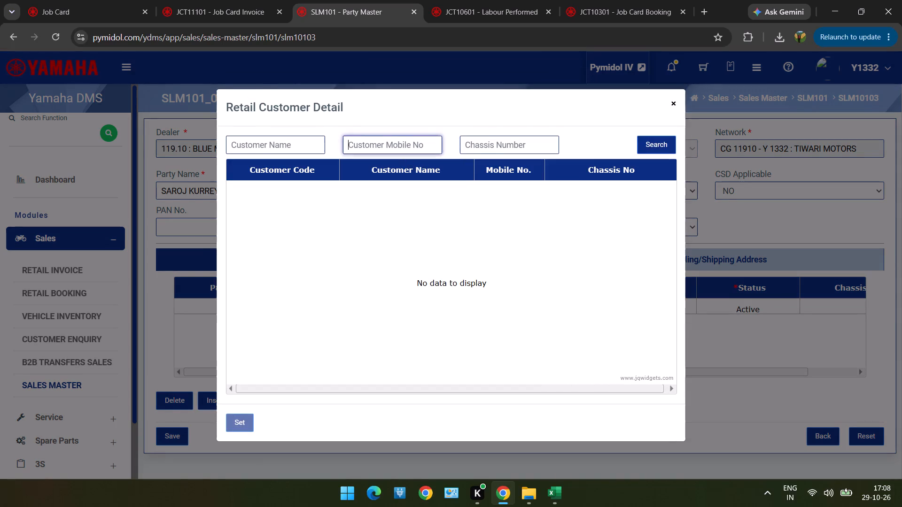
{"action": "key", "text": "ctrl+v"}
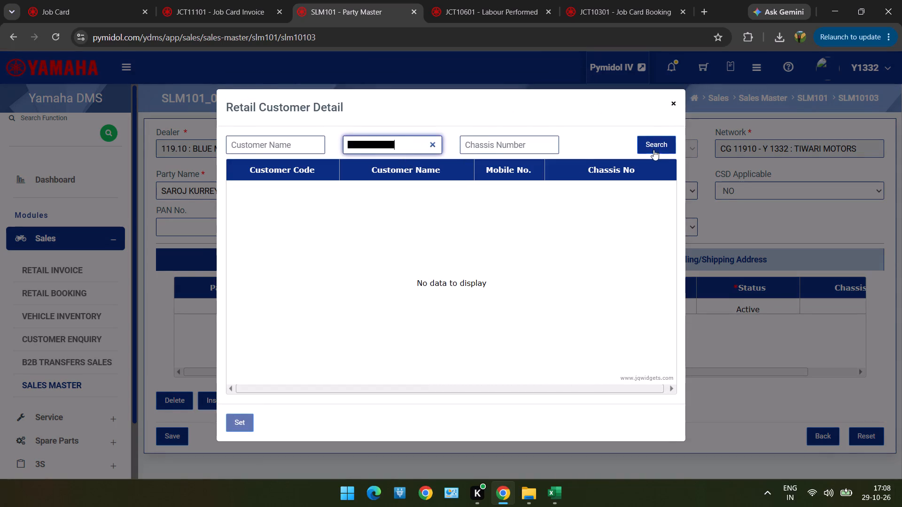
{"action": "left_click", "coordinate": [653, 150]}
{"action": "left_click", "coordinate": [542, 190]}
{"action": "right_click", "coordinate": [542, 190]}
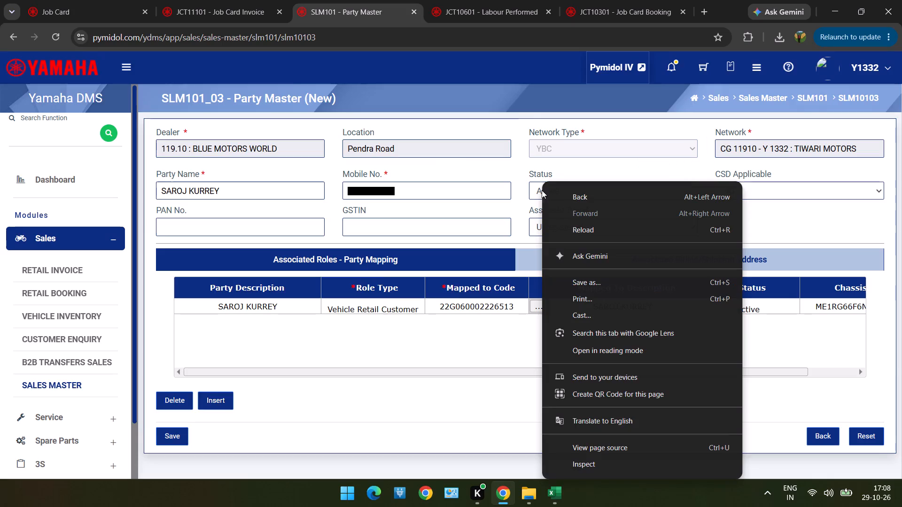
{"action": "left_click", "coordinate": [225, 361]}
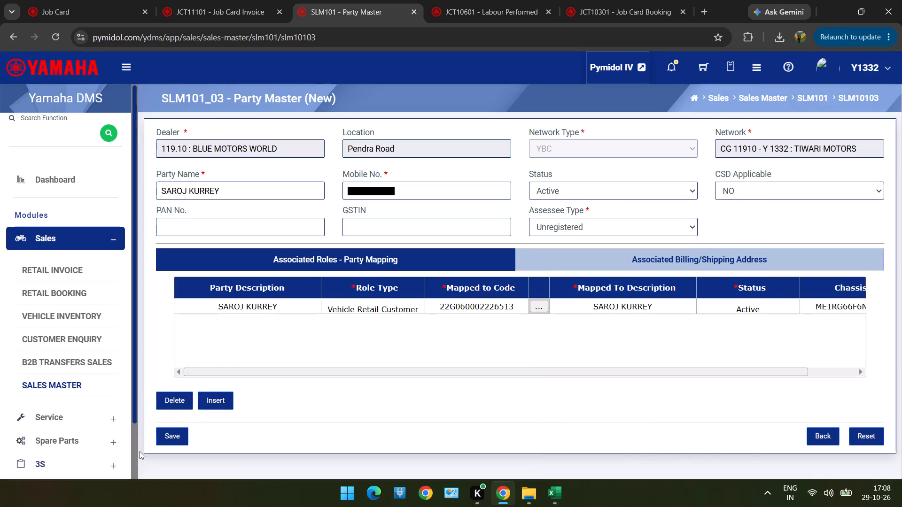
Save the new party and confirm its creation.
{"action": "left_click", "coordinate": [168, 436]}
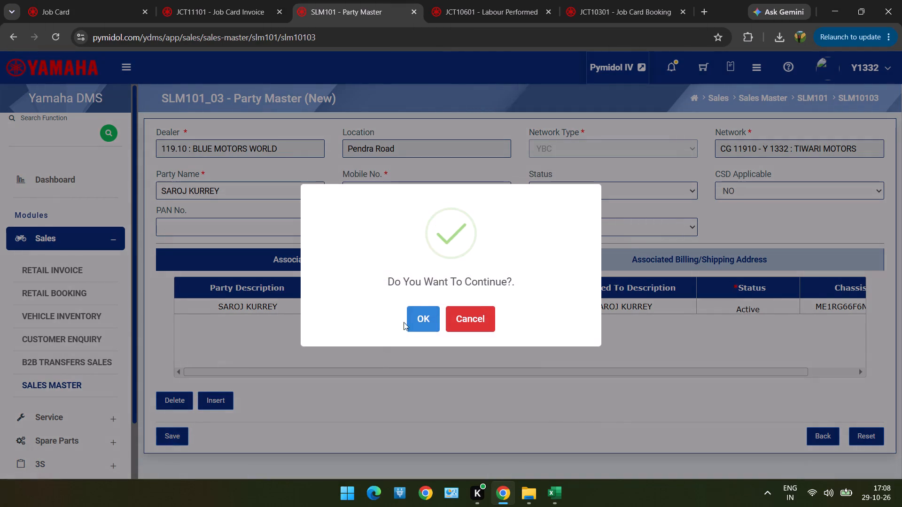
{"action": "left_click", "coordinate": [420, 313]}
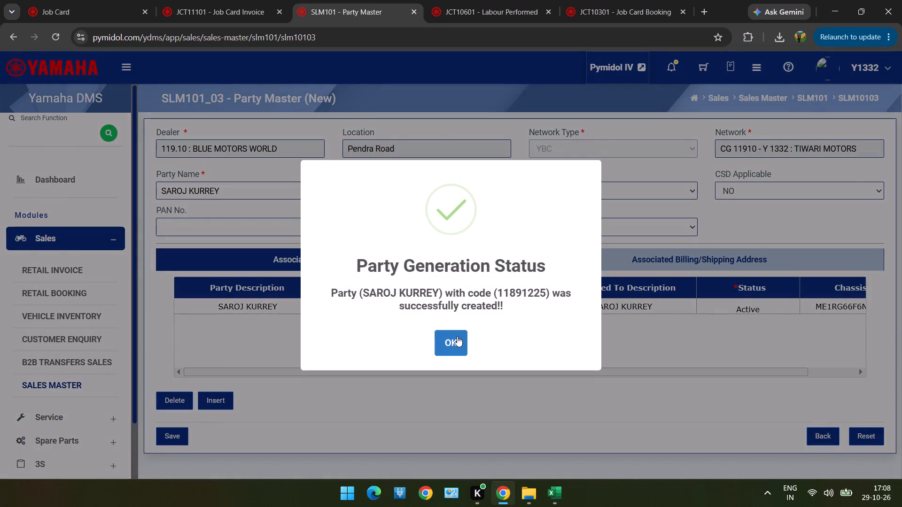
{"action": "left_click", "coordinate": [457, 336]}
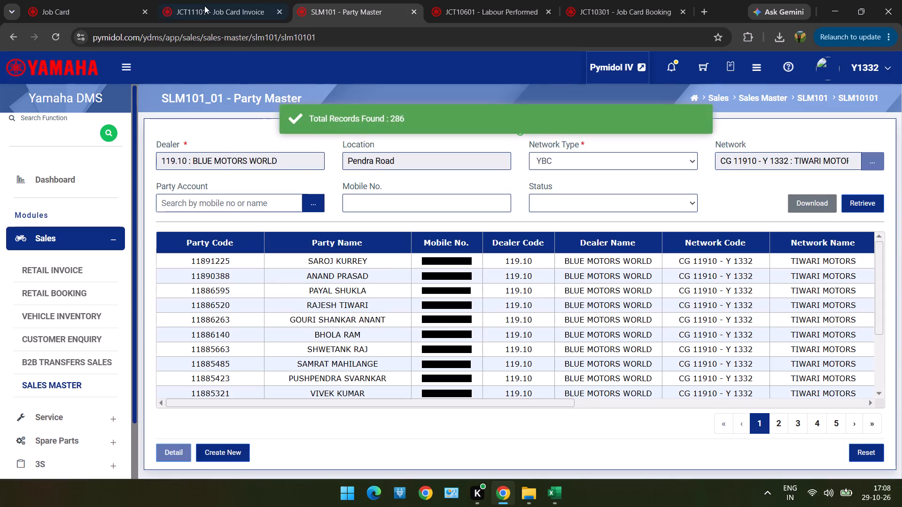
{"action": "left_click", "coordinate": [204, 4]}
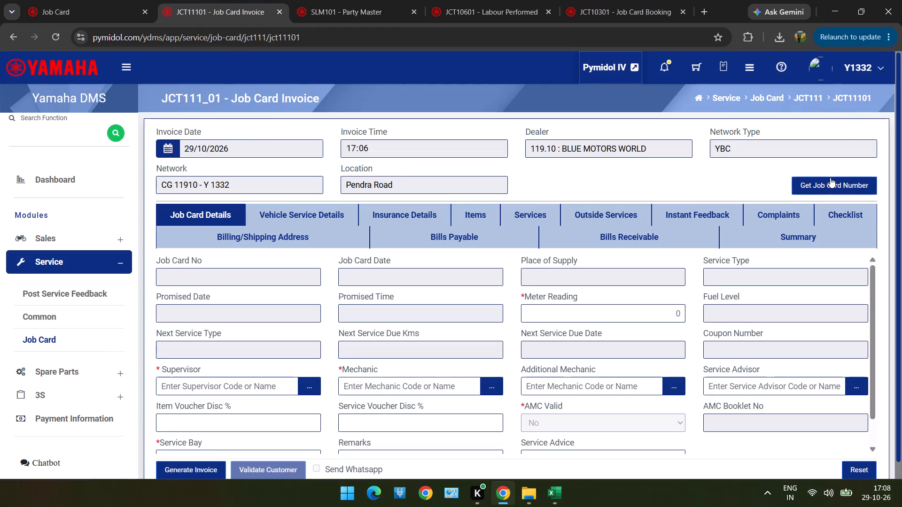
{"action": "left_click", "coordinate": [830, 181]}
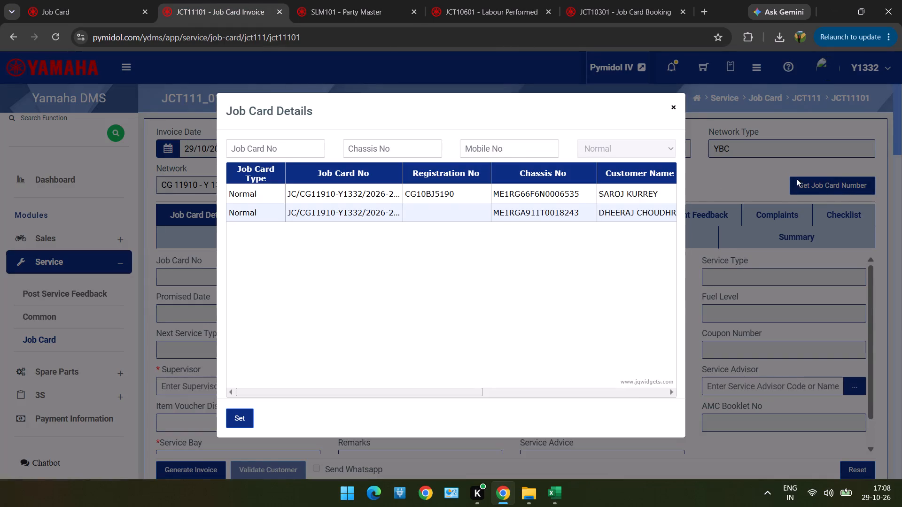
{"action": "left_click", "coordinate": [639, 193]}
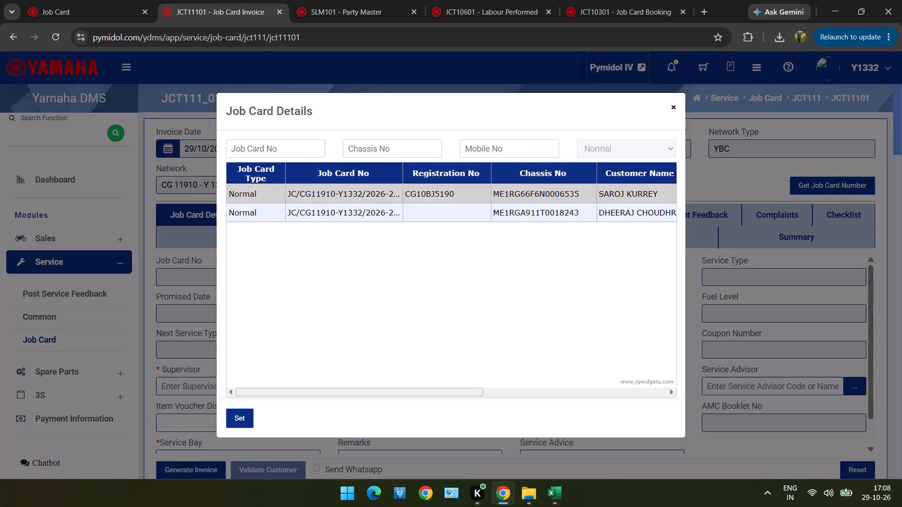
{"action": "double_click", "coordinate": [639, 193]}
{"action": "scroll", "coordinate": [636, 226], "scroll_direction": "down", "scroll_amount": 2}
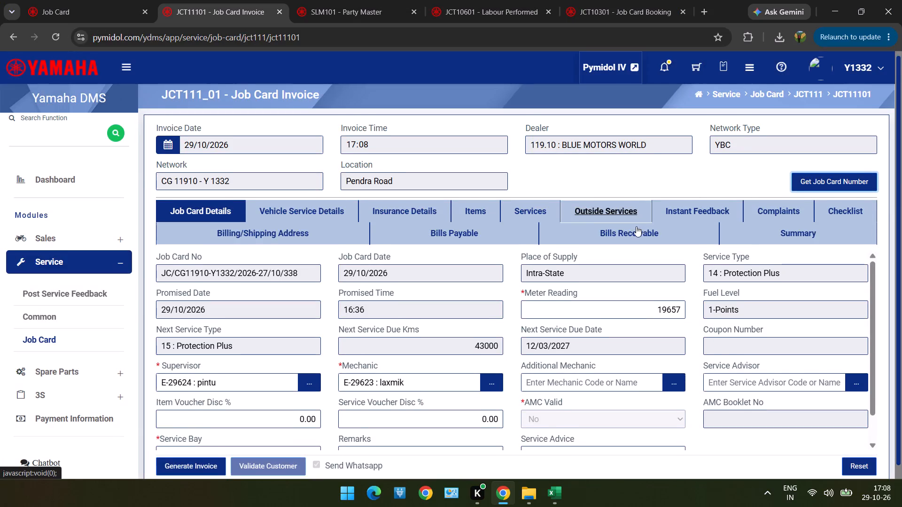
{"action": "scroll", "coordinate": [636, 226], "scroll_direction": "down", "scroll_amount": 1}
{"action": "left_click", "coordinate": [674, 370]}
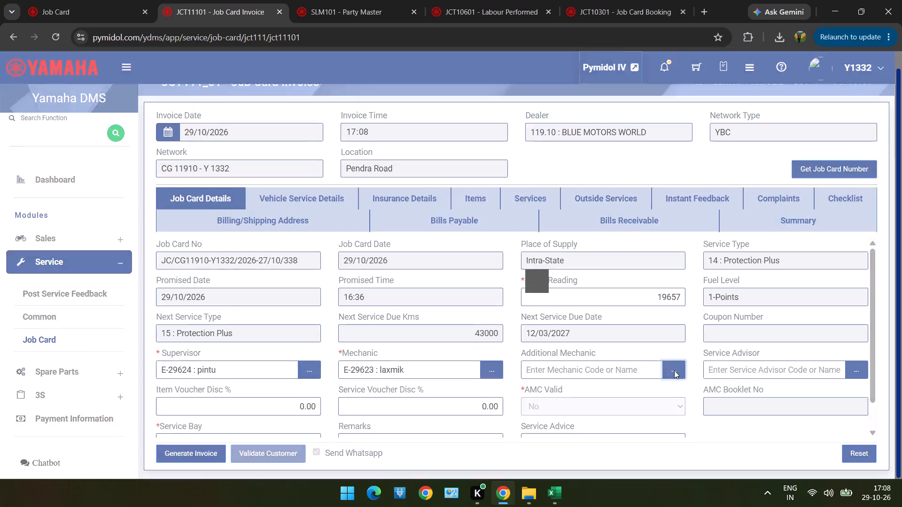
{"action": "double_click", "coordinate": [580, 189]}
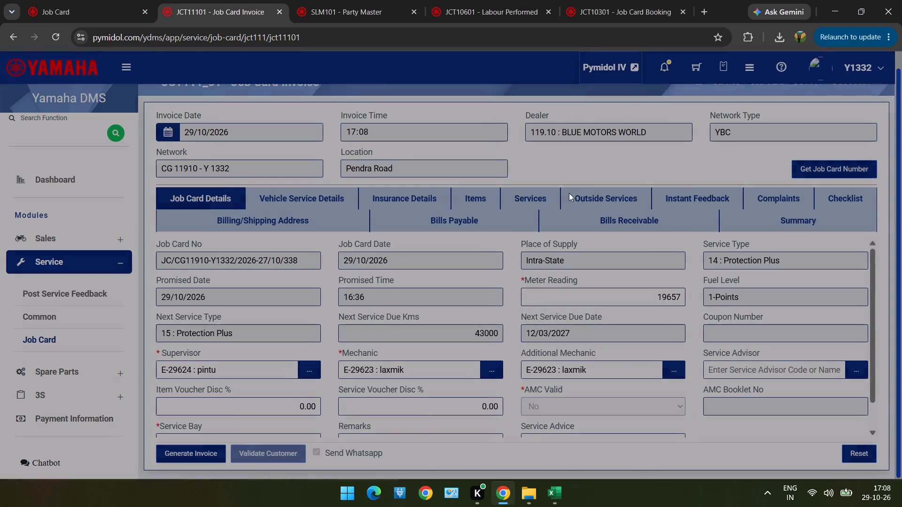
Answer the instant feedback: Yes for delivery on time and replaced parts handover, Ok for washing, staff behavior, repair quality and fairness of charges.
{"action": "left_click", "coordinate": [689, 201]}
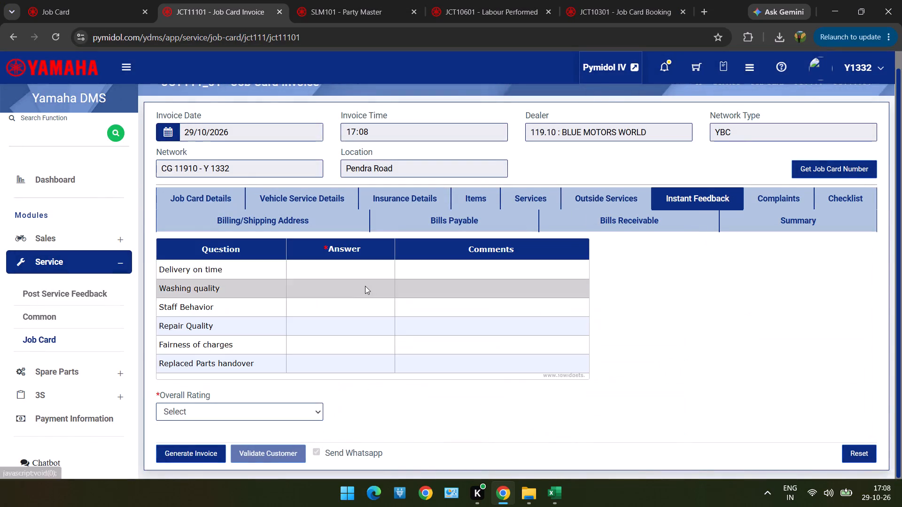
{"action": "double_click", "coordinate": [360, 273]}
{"action": "left_click", "coordinate": [359, 281]}
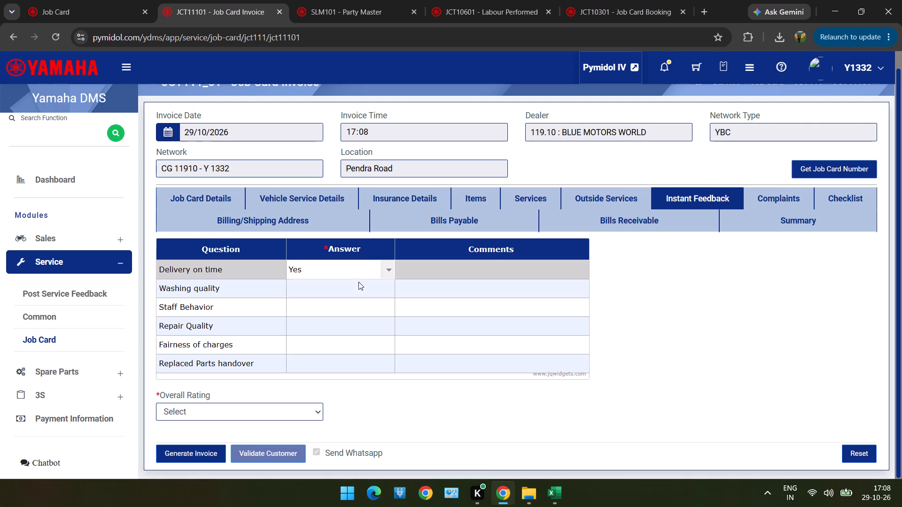
{"action": "double_click", "coordinate": [356, 287]}
{"action": "left_click", "coordinate": [352, 303]}
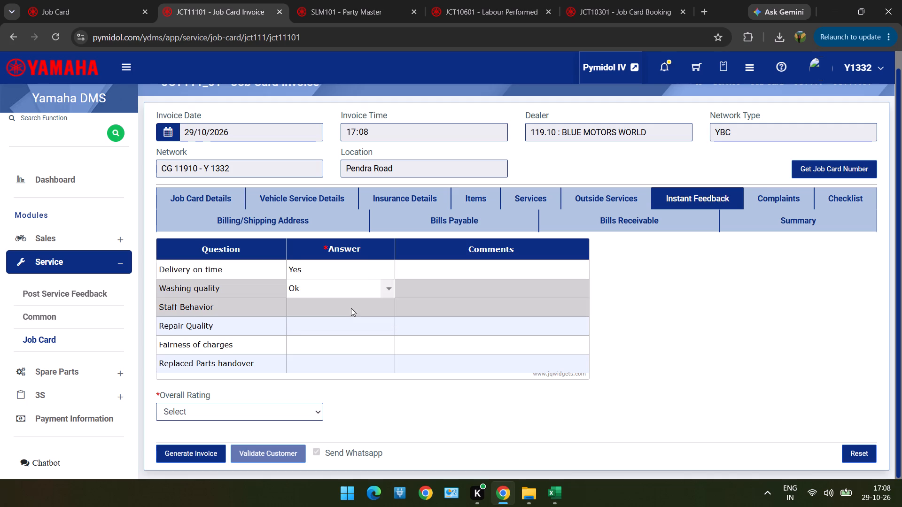
{"action": "left_click", "coordinate": [351, 308]}
{"action": "left_click_drag", "start_coordinate": [351, 308], "coordinate": [344, 337]}
{"action": "left_click", "coordinate": [344, 325]}
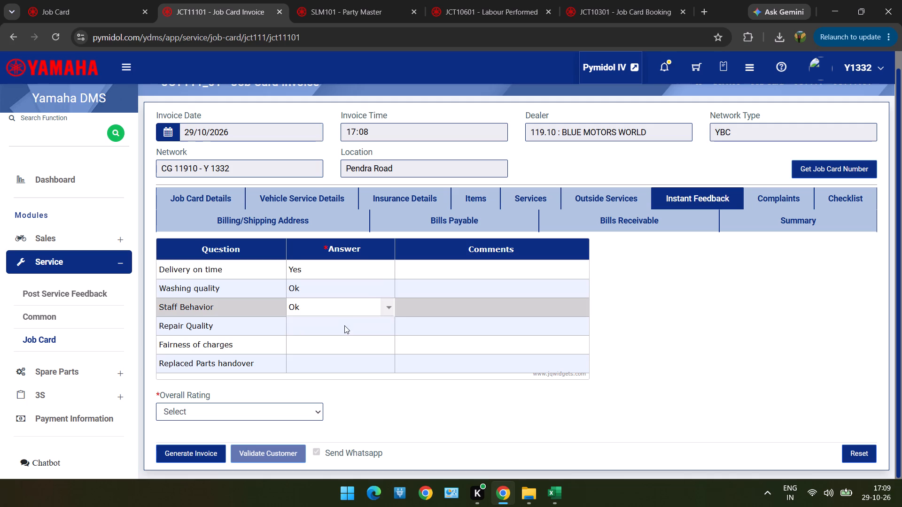
{"action": "double_click", "coordinate": [344, 325]}
{"action": "left_click", "coordinate": [341, 335]}
{"action": "left_click", "coordinate": [339, 345]}
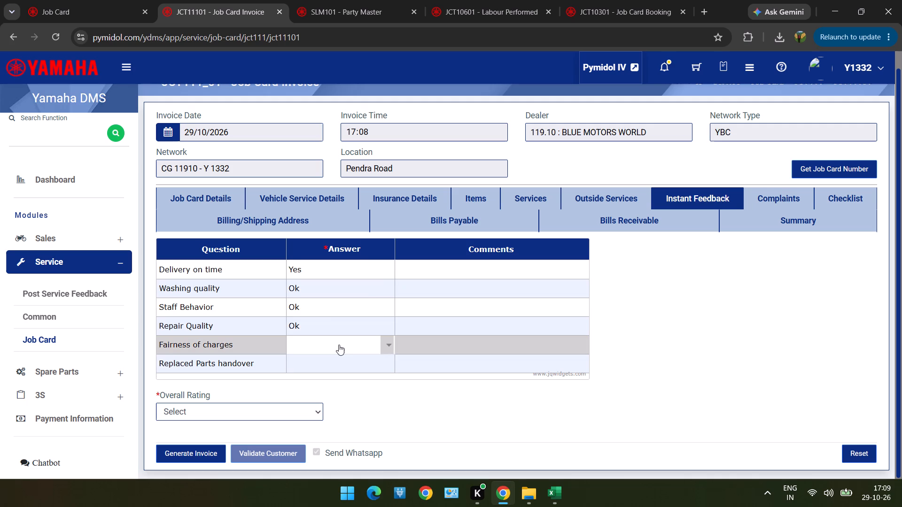
{"action": "left_click_drag", "start_coordinate": [339, 345], "coordinate": [338, 359]}
{"action": "left_click_drag", "start_coordinate": [338, 359], "coordinate": [337, 367]}
{"action": "left_click", "coordinate": [337, 367]}
{"action": "left_click_drag", "start_coordinate": [337, 367], "coordinate": [334, 376]}
{"action": "left_click", "coordinate": [334, 376]}
Set the overall feedback rating to Excellent (5).
{"action": "triple_click", "coordinate": [304, 411]}
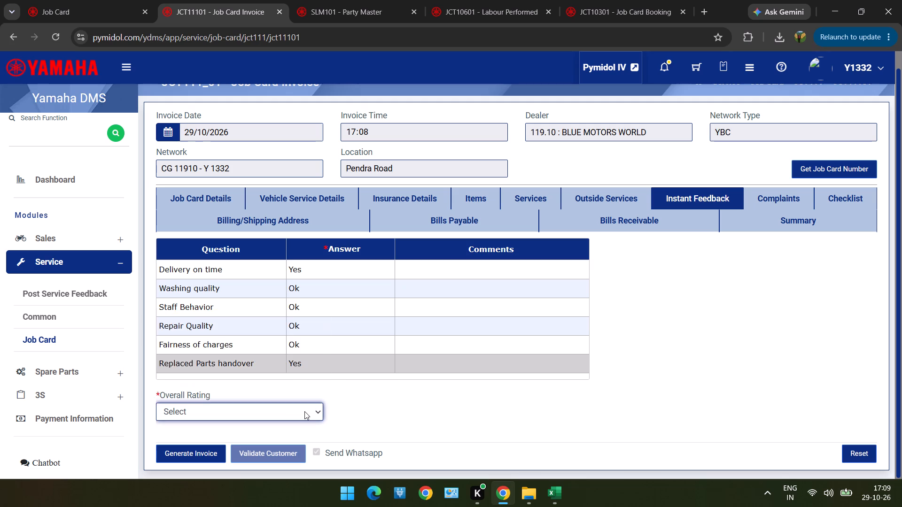
{"action": "left_click", "coordinate": [304, 411]}
{"action": "left_click", "coordinate": [304, 393]}
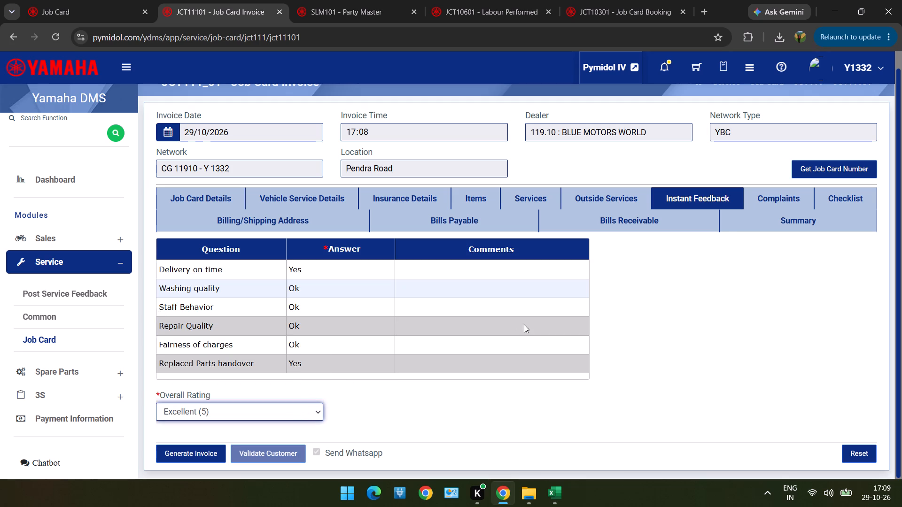
Set Resolved to Yes for the GENERAL SERVICE complaint.
{"action": "left_click", "coordinate": [799, 195]}
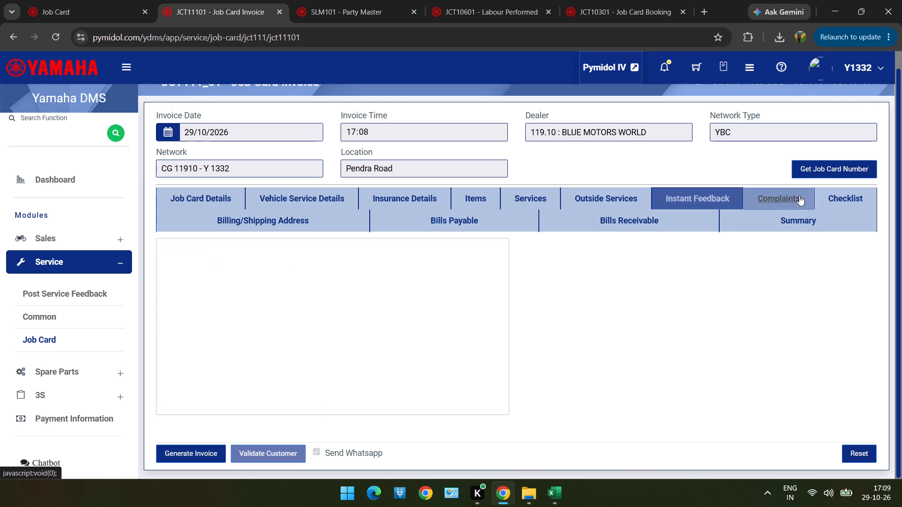
{"action": "left_click", "coordinate": [657, 273]}
{"action": "left_click_drag", "start_coordinate": [657, 273], "coordinate": [654, 286]}
{"action": "left_click", "coordinate": [654, 286]}
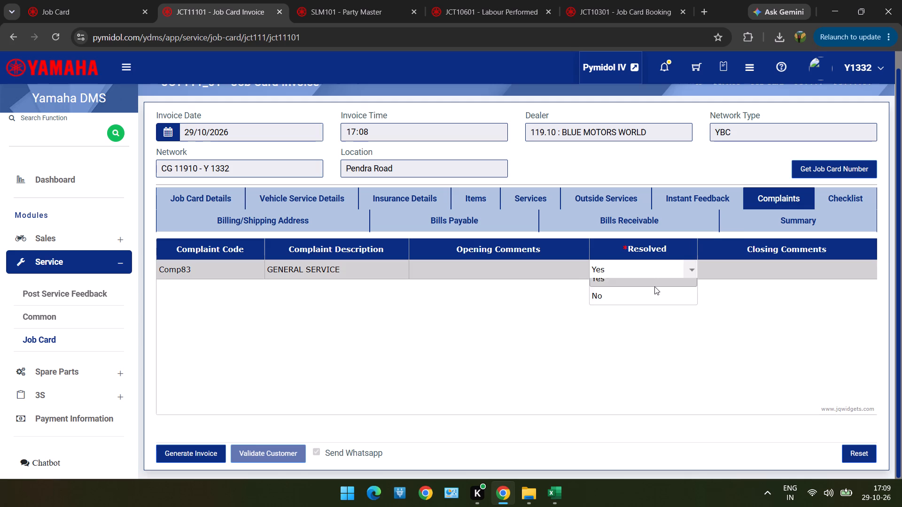
Set the division code in the invoice summary to 2355, SERVICE.
{"action": "left_click", "coordinate": [740, 229]}
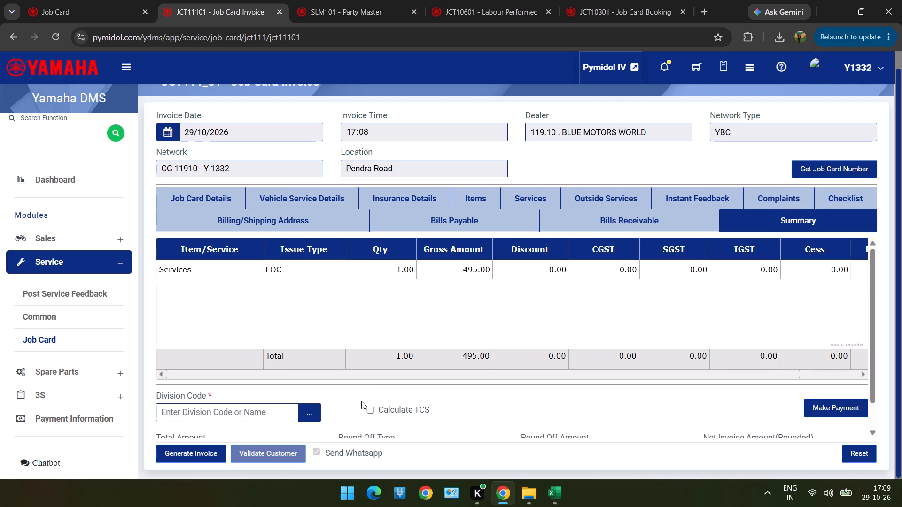
{"action": "left_click", "coordinate": [310, 412]}
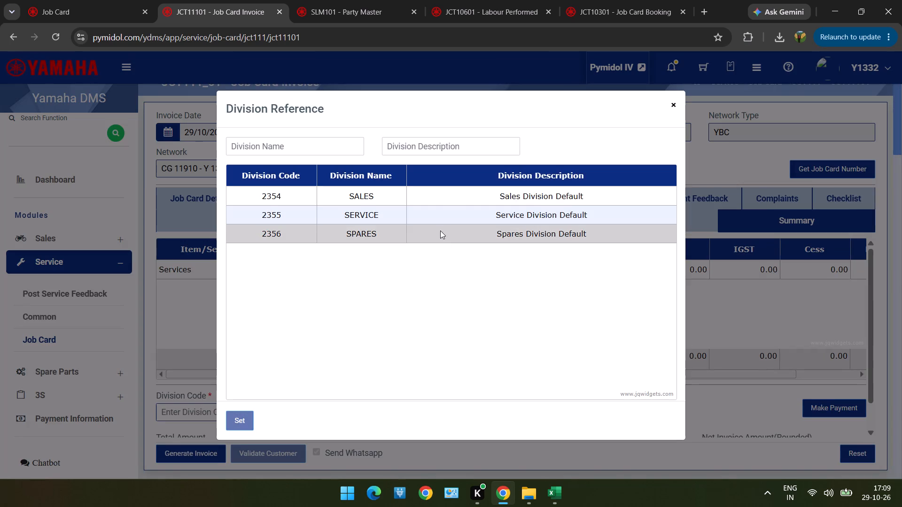
{"action": "double_click", "coordinate": [439, 221]}
Generate the job card invoice, confirm it, and return to the blank Job Card Invoice form without printing.
{"action": "scroll", "coordinate": [439, 221], "scroll_direction": "down", "scroll_amount": 2}
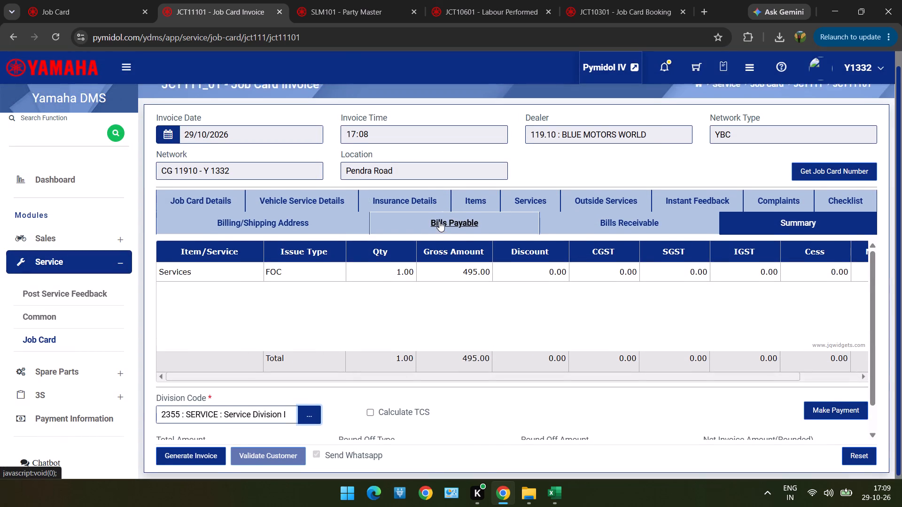
{"action": "scroll", "coordinate": [439, 221], "scroll_direction": "down", "scroll_amount": 2}
{"action": "scroll", "coordinate": [453, 399], "scroll_direction": "down", "scroll_amount": 2}
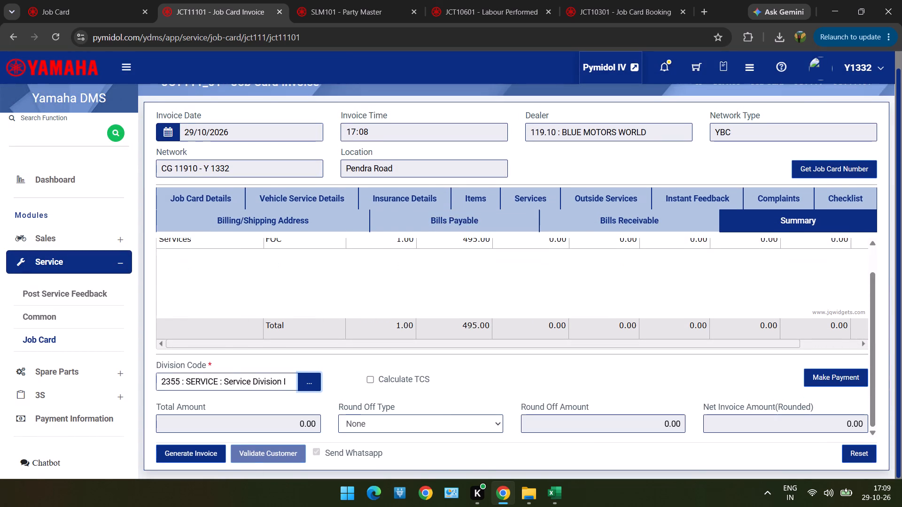
{"action": "double_click", "coordinate": [205, 465]}
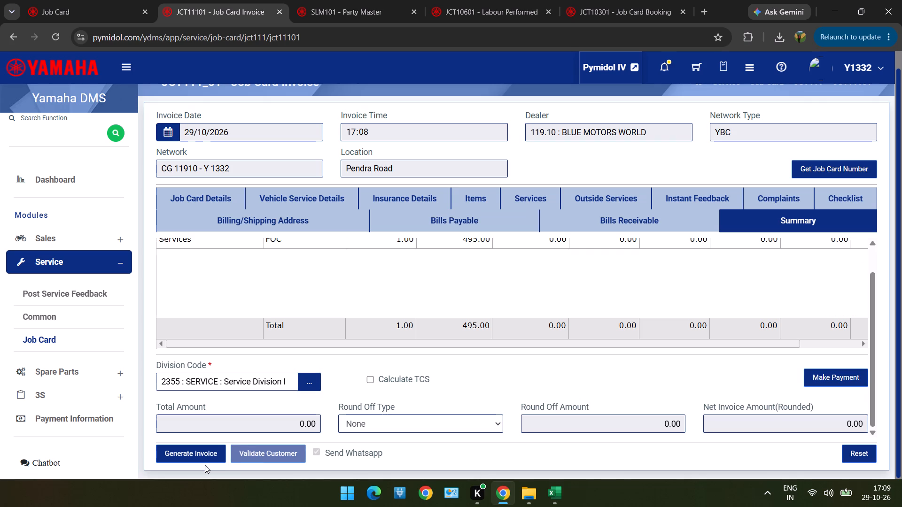
{"action": "left_click", "coordinate": [205, 459]}
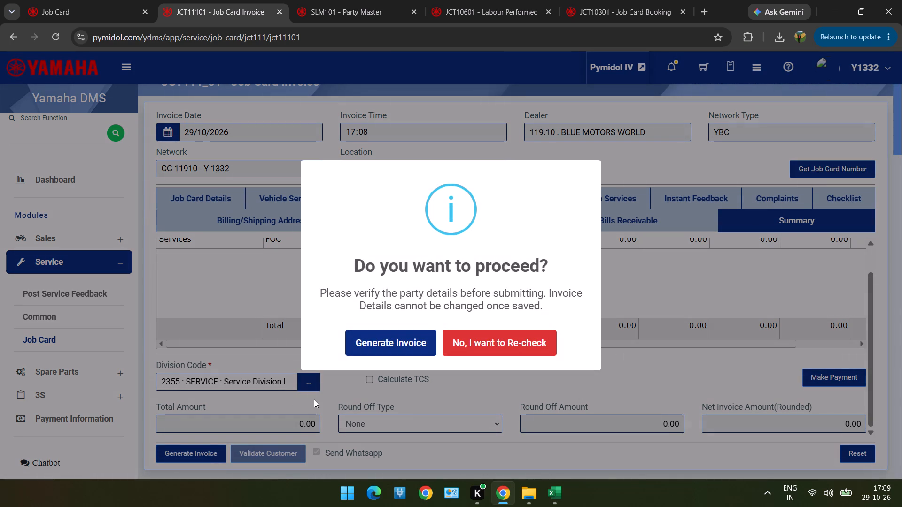
{"action": "left_click", "coordinate": [374, 335]}
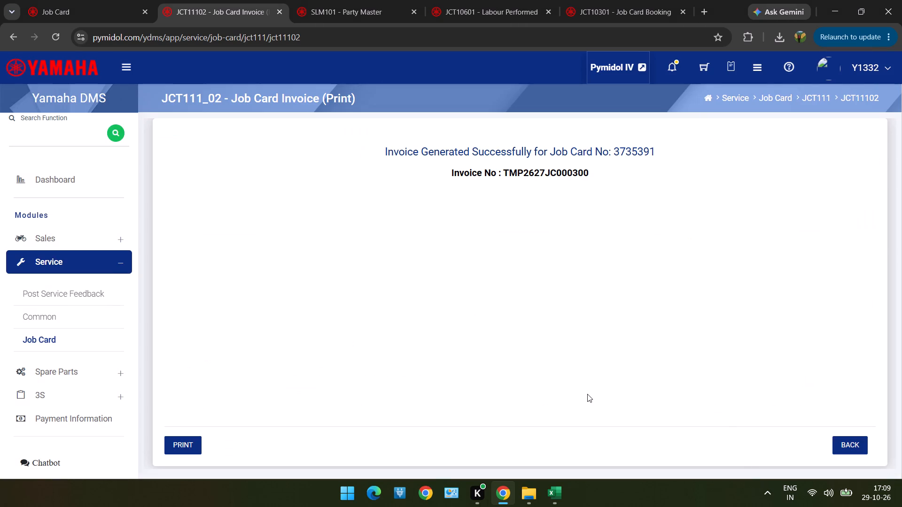
{"action": "left_click", "coordinate": [847, 443]}
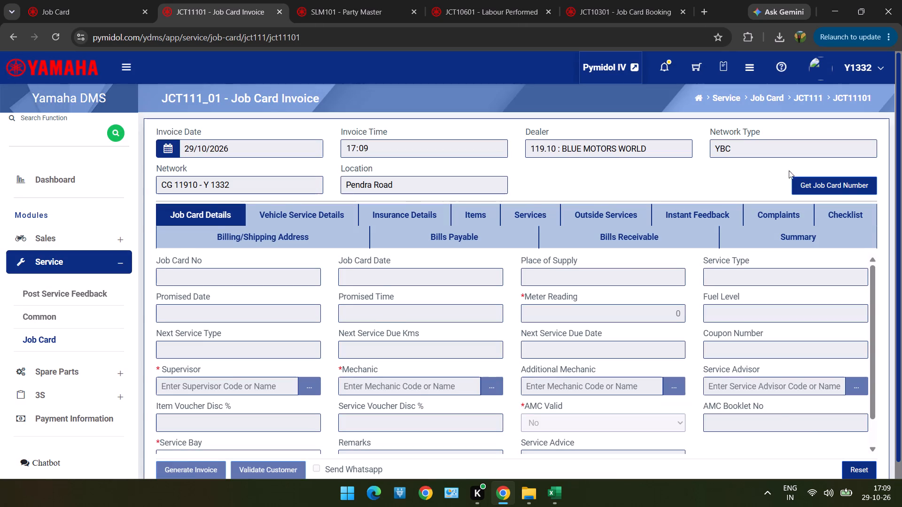
Switch to the Job Card Booking form and open the customer reference lookup.
{"action": "left_click", "coordinate": [593, 5]}
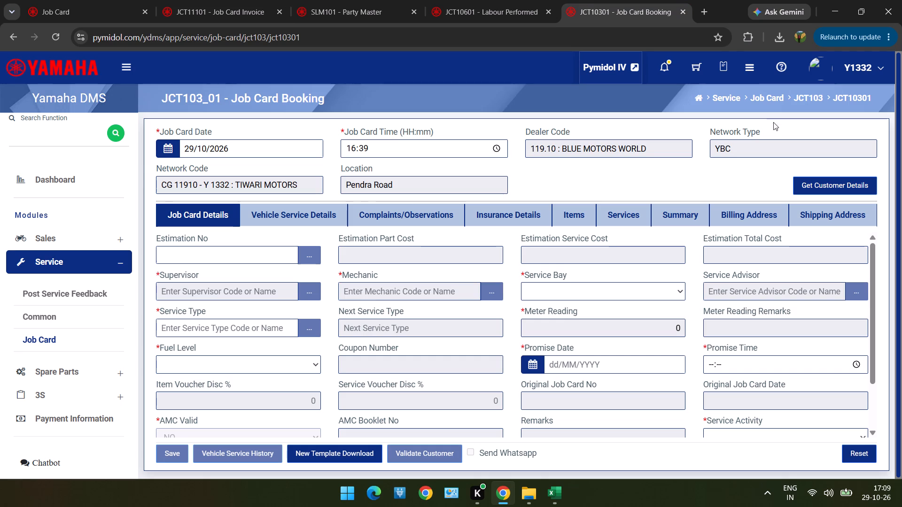
{"action": "left_click", "coordinate": [837, 188]}
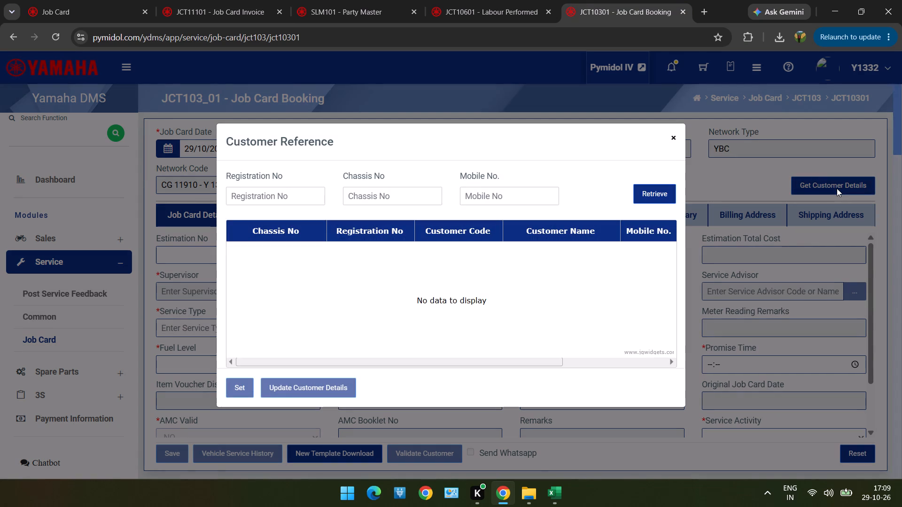
Switch to Book1 in Excel and copy the chassis number of the row 54 customer.
{"action": "key", "text": "alt+Tab"}
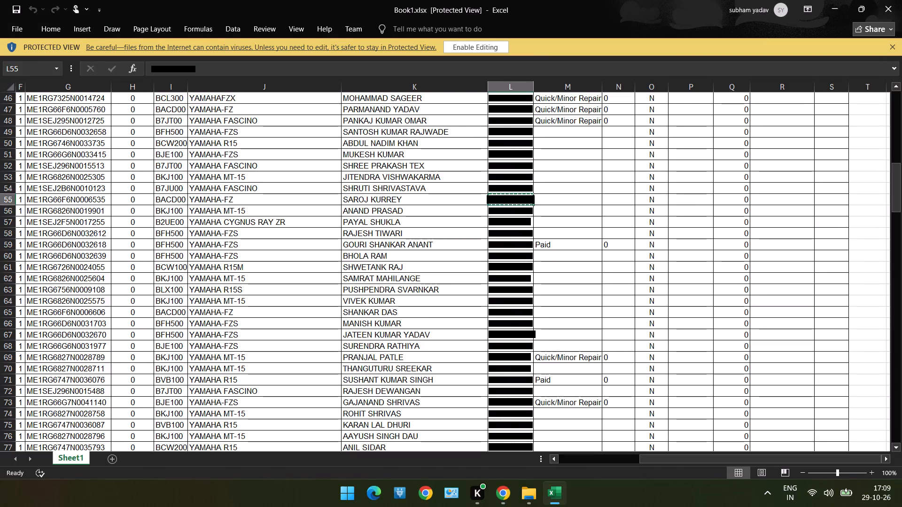
{"action": "key", "text": "Up"}
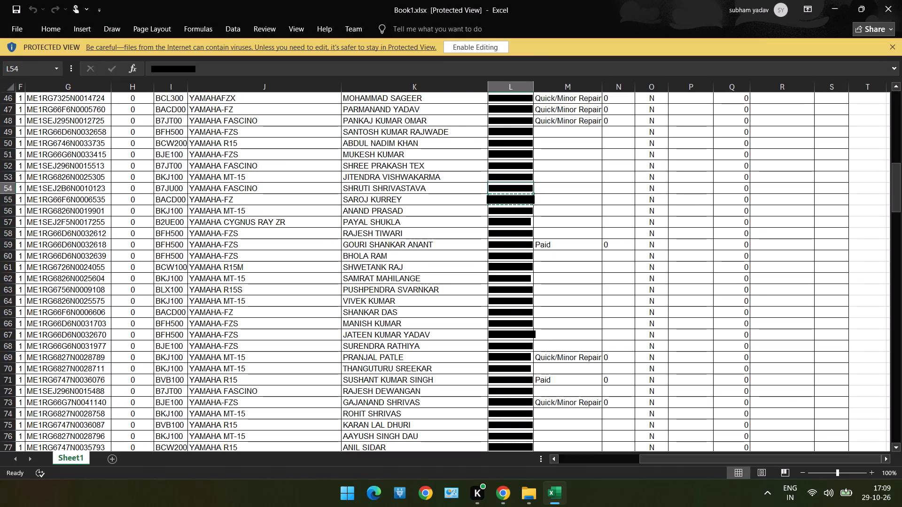
{"action": "key", "text": "Left"}
{"action": "key", "text": "Left"}
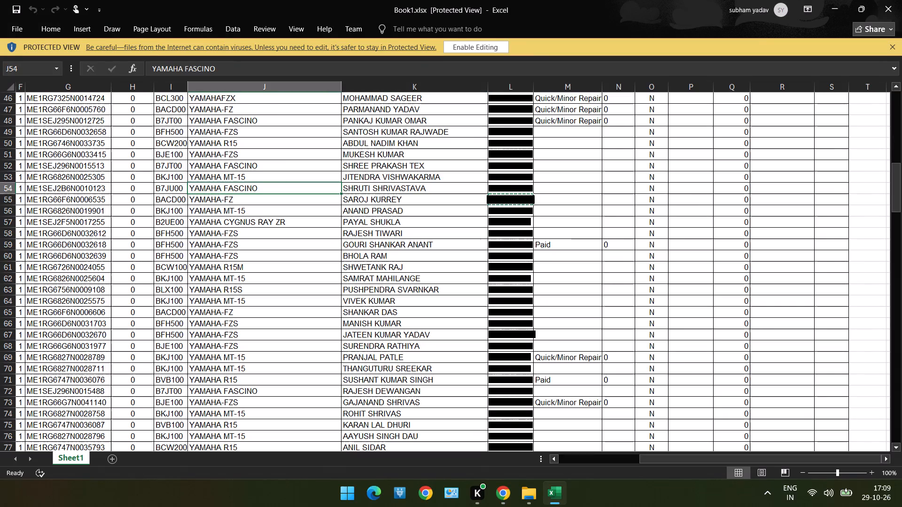
{"action": "key", "text": "Right"}
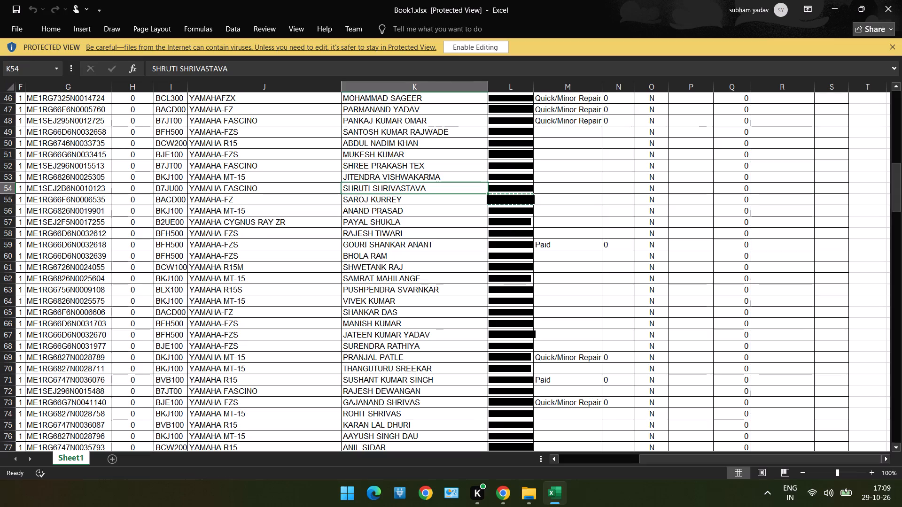
{"action": "key", "text": "Right"}
{"action": "key", "text": "Left"}
{"action": "key", "text": "Left"}
{"action": "key", "text": "Left"}
{"action": "key", "text": "Left"}
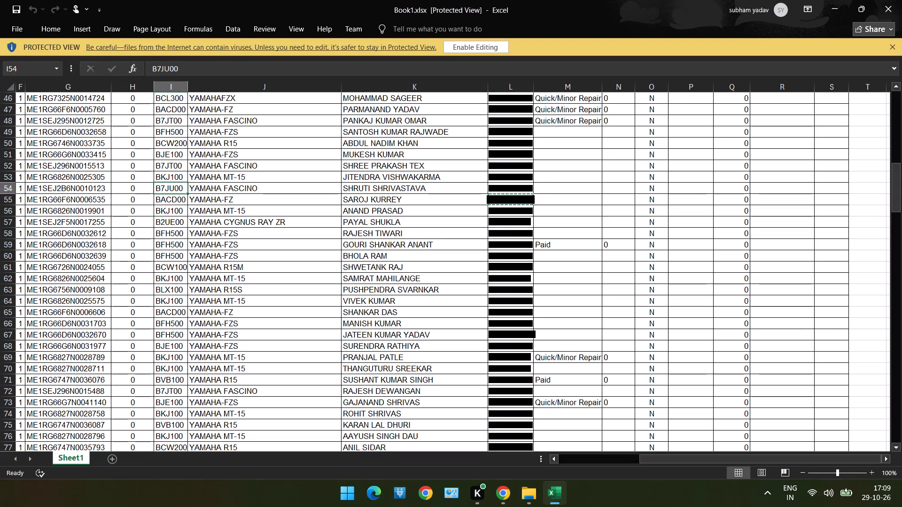
{"action": "key", "text": "Left"}
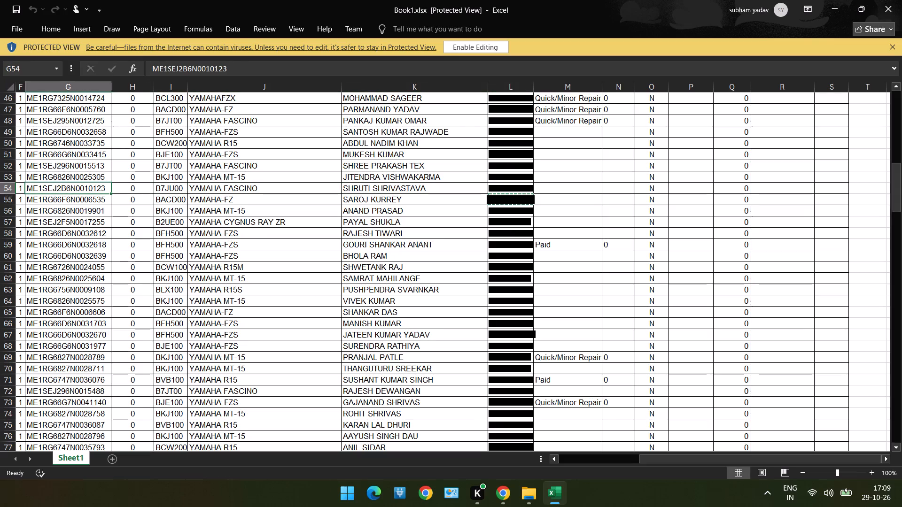
{"action": "key", "text": "ctrl+c"}
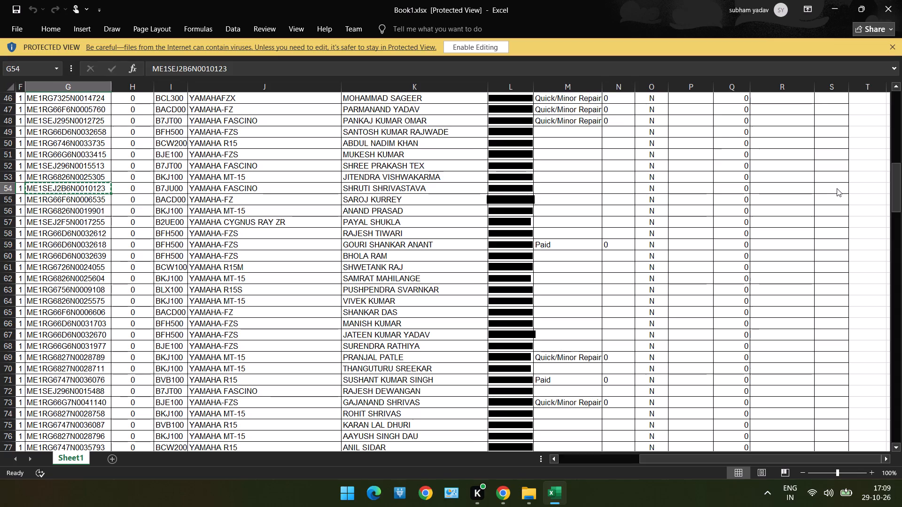
Back in the DMS, retrieve the customer by the copied chassis number and load the record into the booking.
{"action": "key", "text": "alt+Tab"}
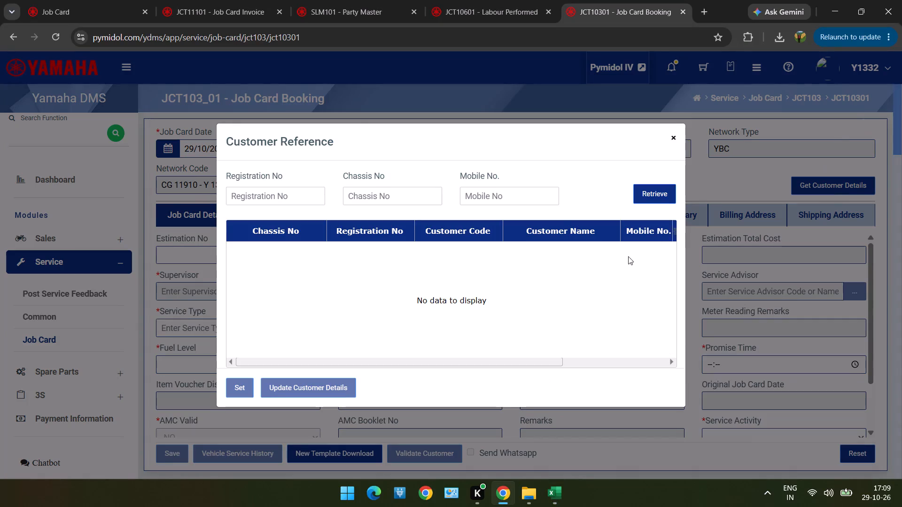
{"action": "left_click", "coordinate": [420, 202]}
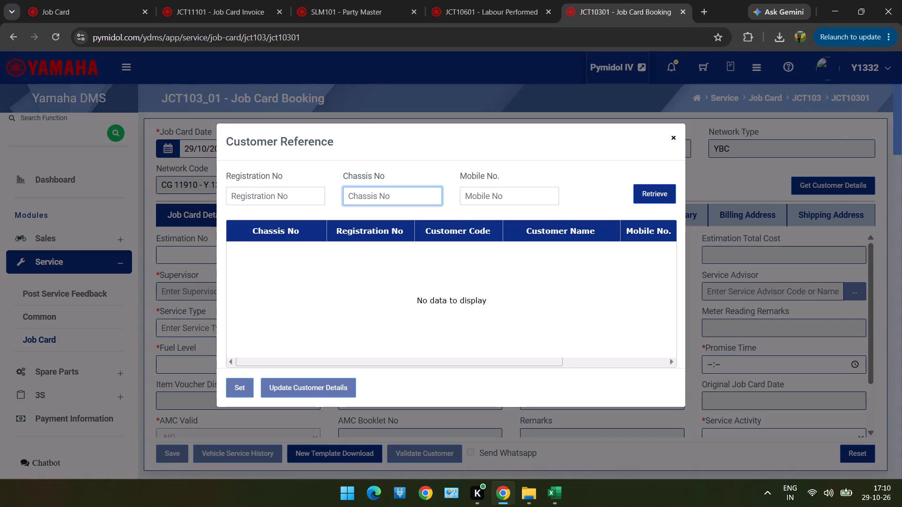
{"action": "key", "text": "ctrl+v"}
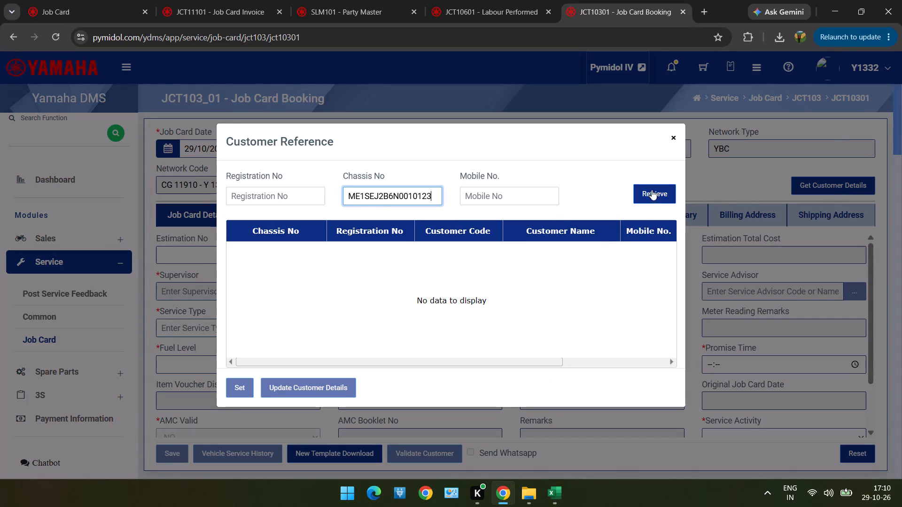
{"action": "left_click", "coordinate": [652, 194]}
{"action": "double_click", "coordinate": [565, 247]}
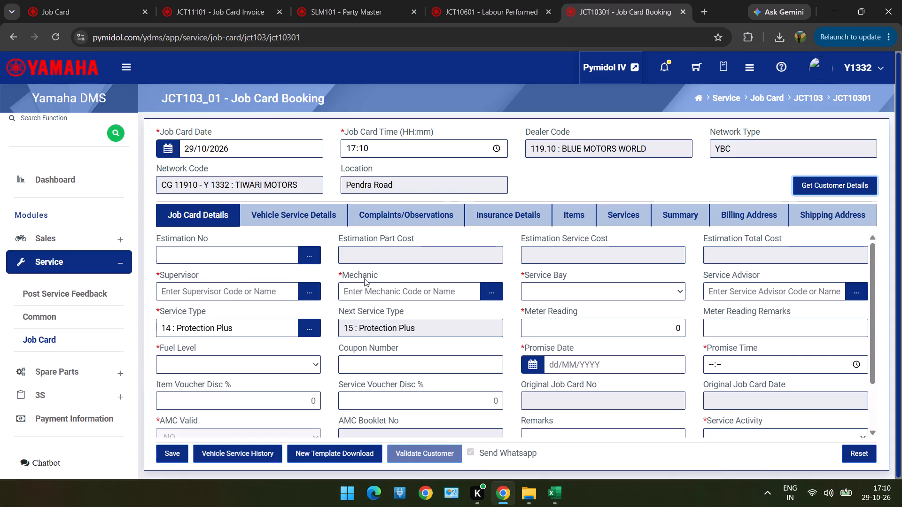
{"action": "left_click", "coordinate": [308, 301]}
{"action": "left_click", "coordinate": [306, 289]}
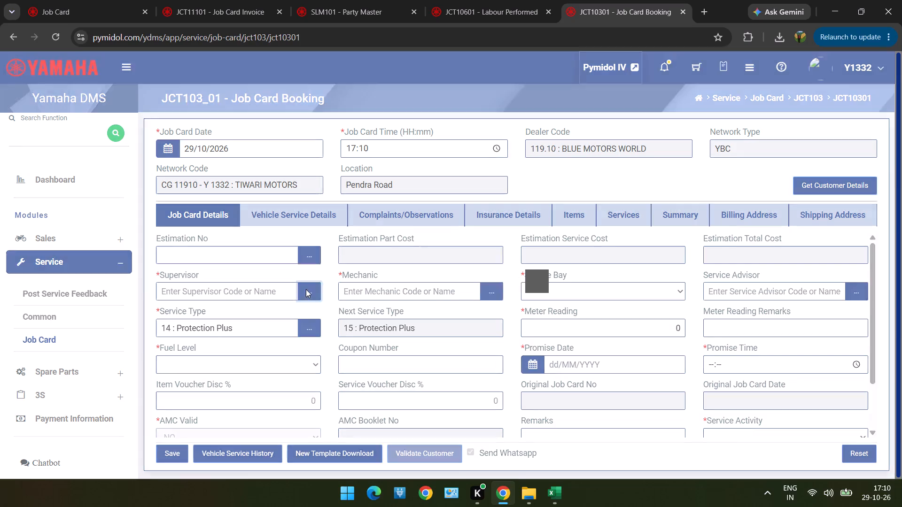
{"action": "left_click", "coordinate": [384, 193]}
{"action": "left_click_drag", "start_coordinate": [384, 193], "coordinate": [495, 278]}
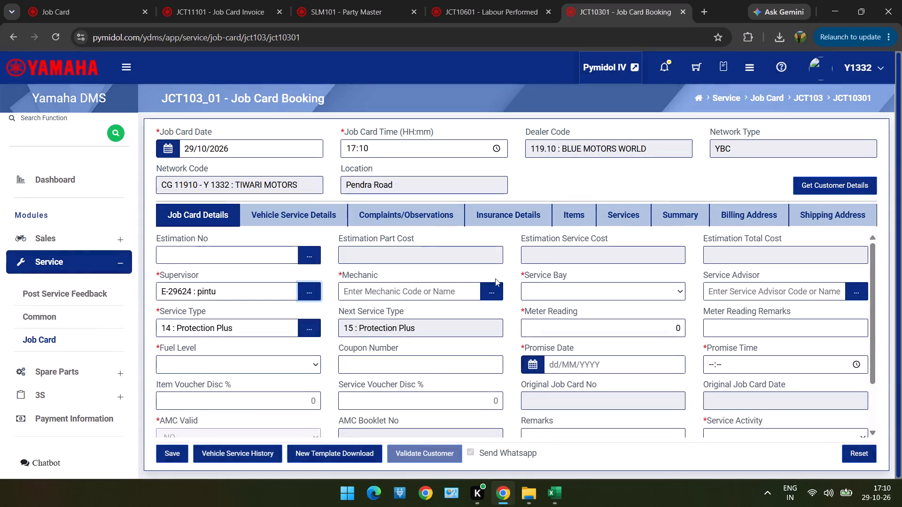
{"action": "left_click_drag", "start_coordinate": [495, 278], "coordinate": [493, 292]}
{"action": "left_click", "coordinate": [493, 292]}
{"action": "left_click", "coordinate": [467, 192]}
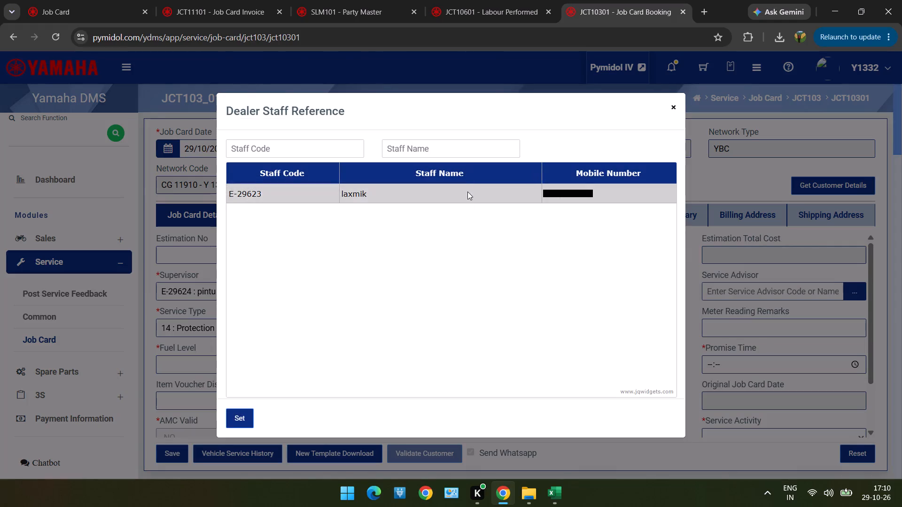
{"action": "left_click_drag", "start_coordinate": [467, 192], "coordinate": [565, 290]}
Set the service bay to BAY2.
{"action": "left_click", "coordinate": [565, 290]}
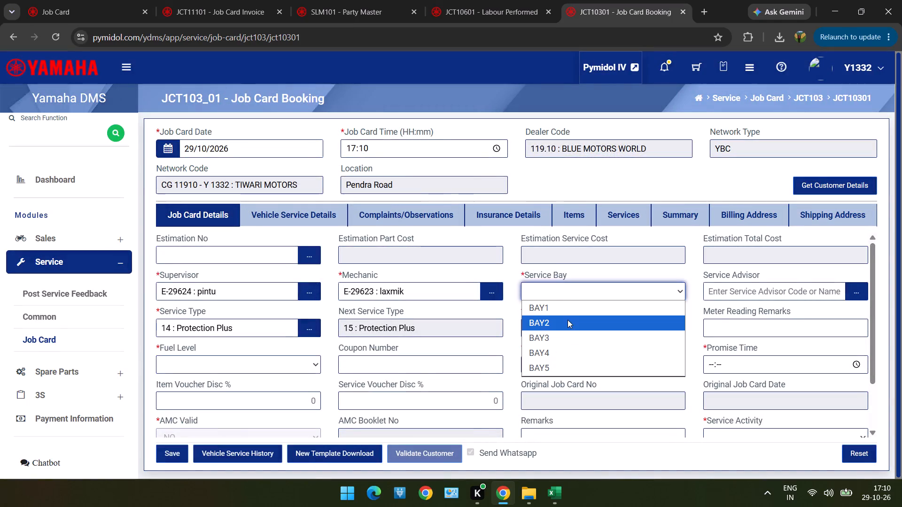
{"action": "left_click", "coordinate": [568, 320]}
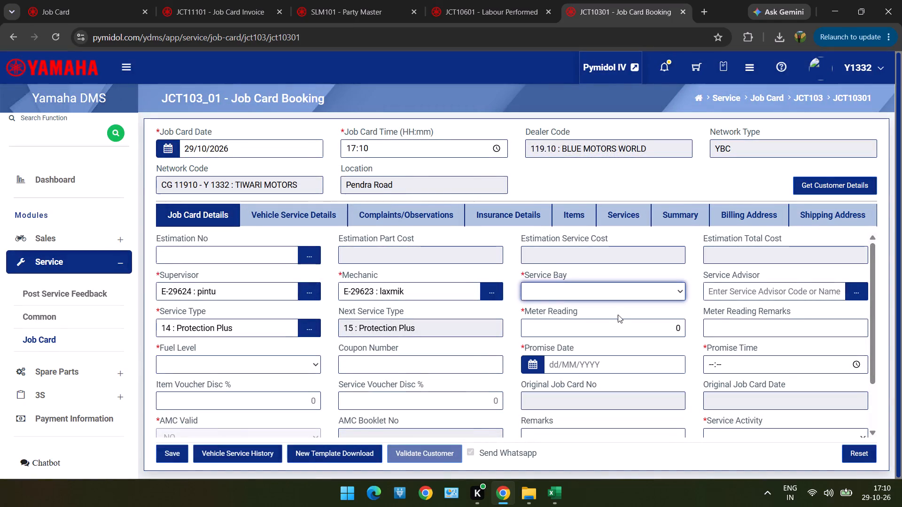
{"action": "left_click", "coordinate": [622, 316]}
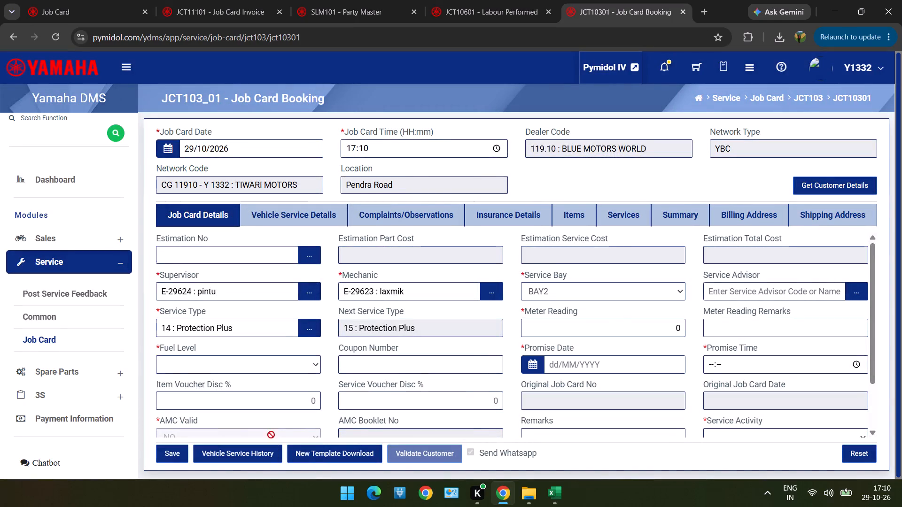
Check the vehicle's service history for earlier meter readings and set the meter reading to 21500.
{"action": "left_click", "coordinate": [269, 453]}
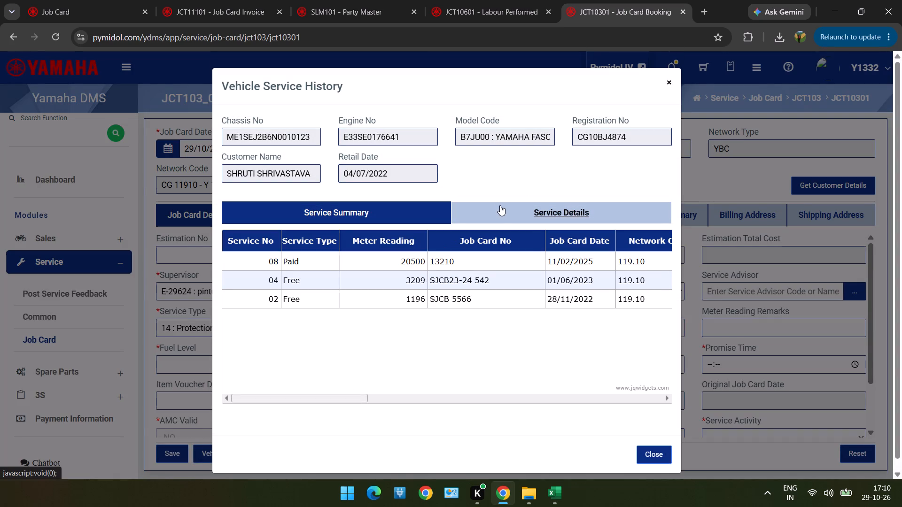
{"action": "left_click", "coordinate": [668, 85]}
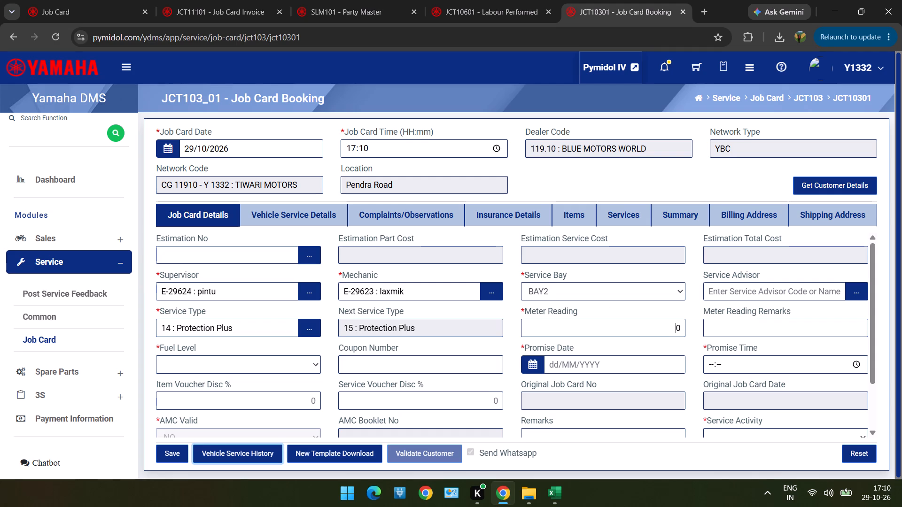
{"action": "left_click", "coordinate": [596, 334]}
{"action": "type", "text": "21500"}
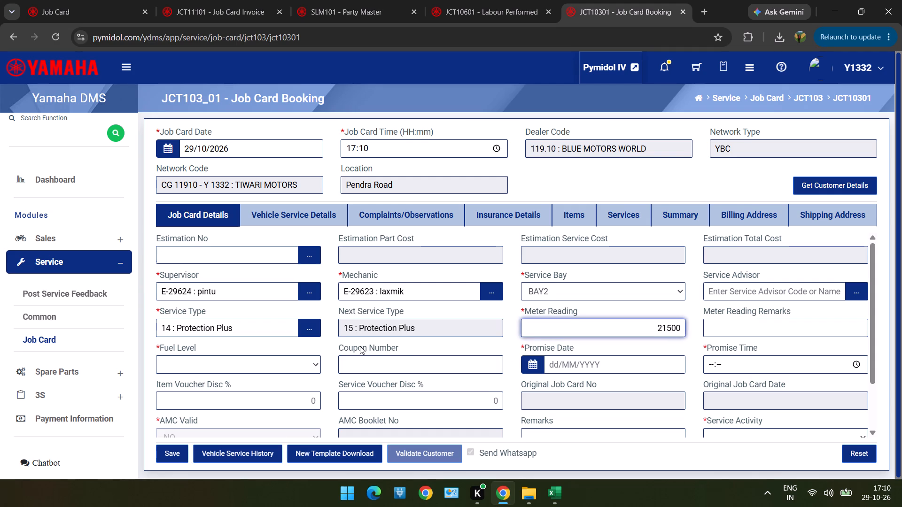
Set the fuel level to 1-Points, staying on the job card details.
{"action": "left_click", "coordinate": [265, 364]}
{"action": "left_click", "coordinate": [320, 207]}
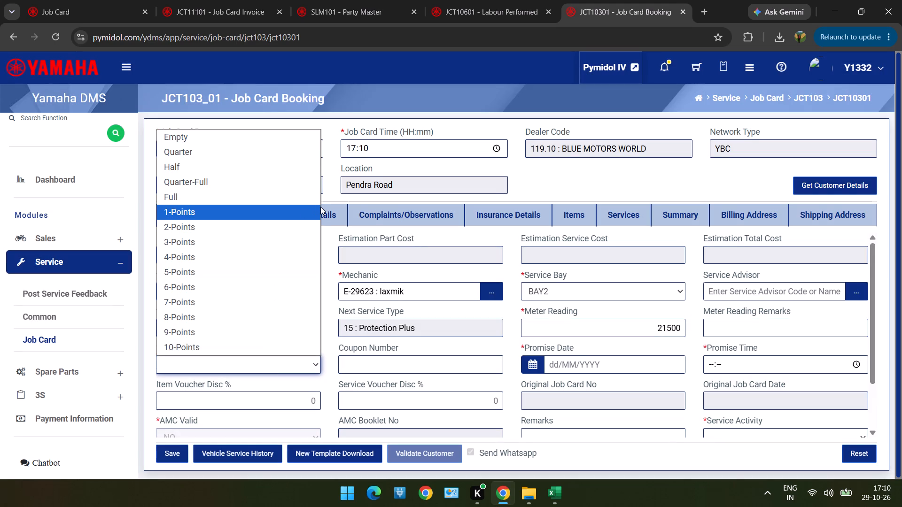
{"action": "double_click", "coordinate": [320, 207]}
{"action": "double_click", "coordinate": [313, 210]}
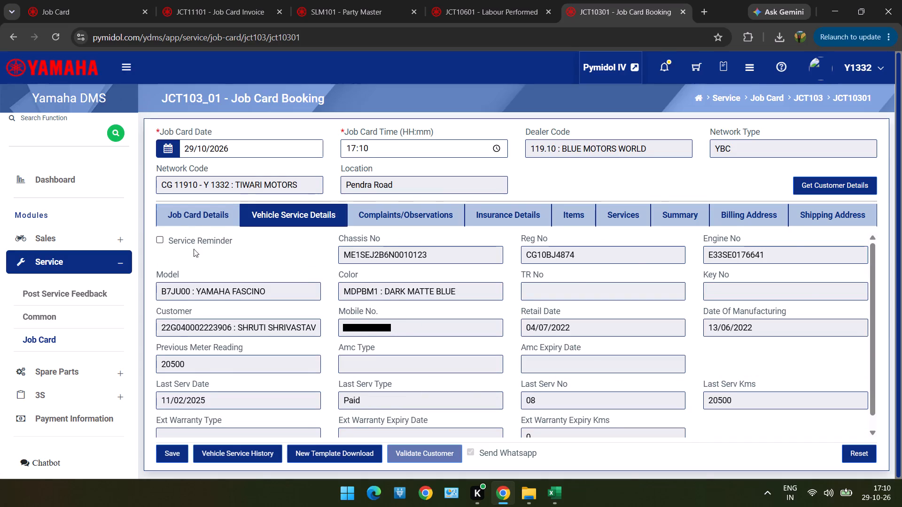
{"action": "left_click", "coordinate": [194, 220]}
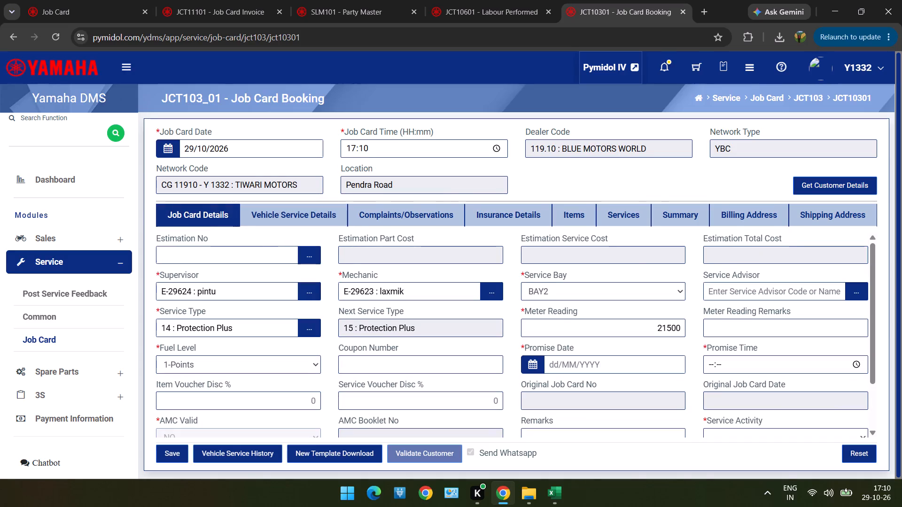
Set the promise date to 29/10/2026 and the promise time to 17:10.
{"action": "left_click", "coordinate": [583, 357]}
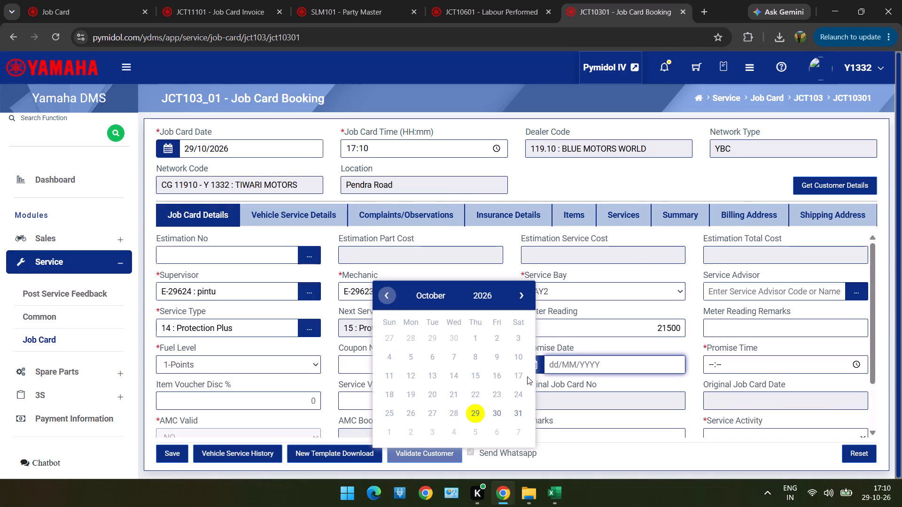
{"action": "left_click", "coordinate": [479, 416]}
{"action": "scroll", "coordinate": [543, 404], "scroll_direction": "down", "scroll_amount": 1}
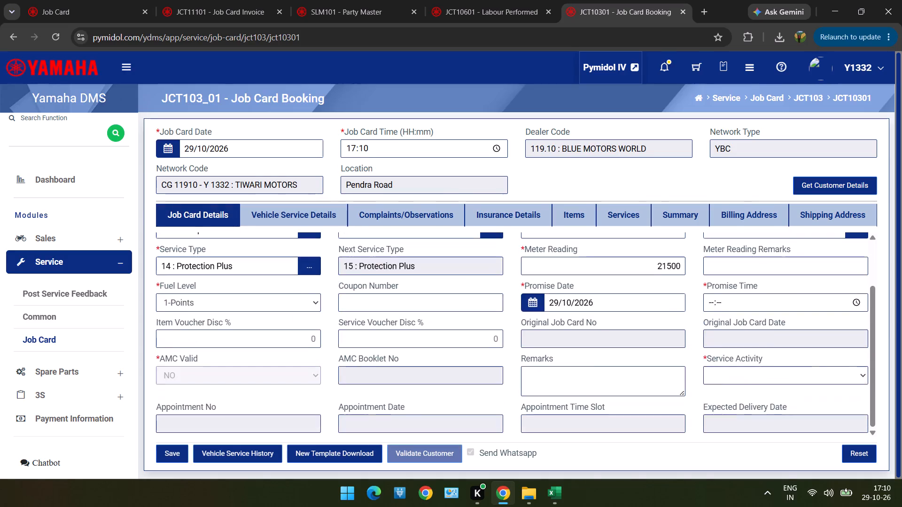
{"action": "scroll", "coordinate": [543, 404], "scroll_direction": "down", "scroll_amount": 1}
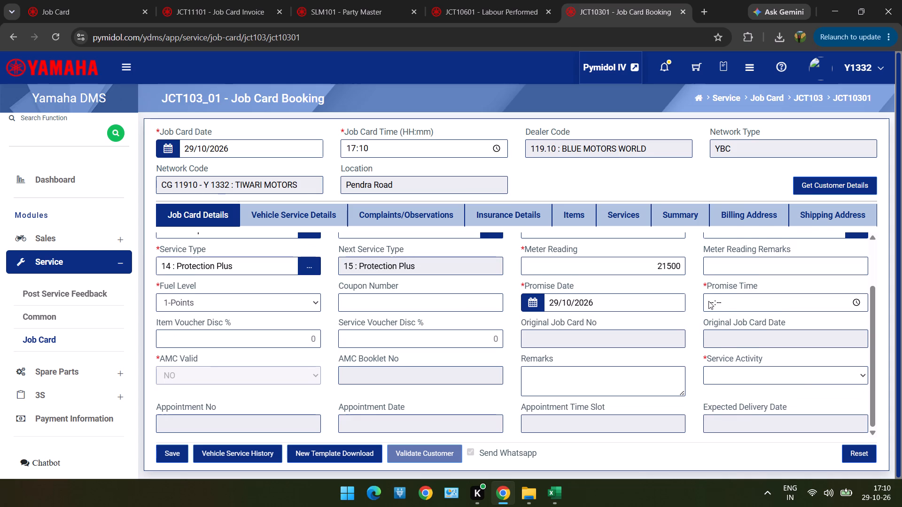
{"action": "left_click", "coordinate": [708, 301]}
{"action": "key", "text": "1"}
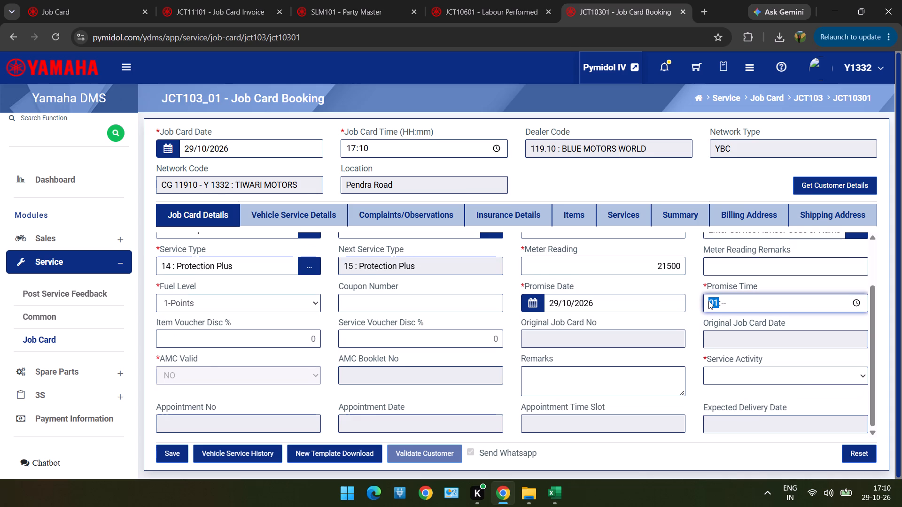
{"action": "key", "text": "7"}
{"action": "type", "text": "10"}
Set the service activity to Normal Scheme.
{"action": "left_click", "coordinate": [757, 373]}
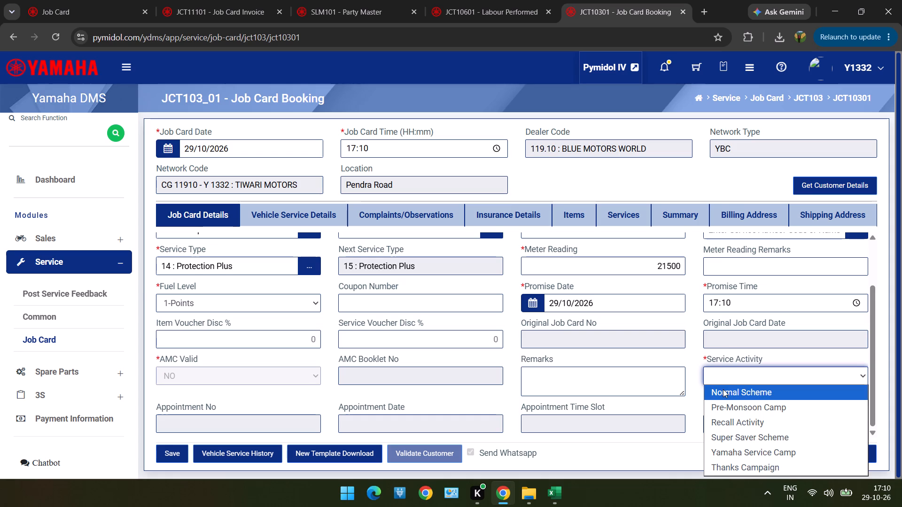
{"action": "left_click", "coordinate": [723, 390]}
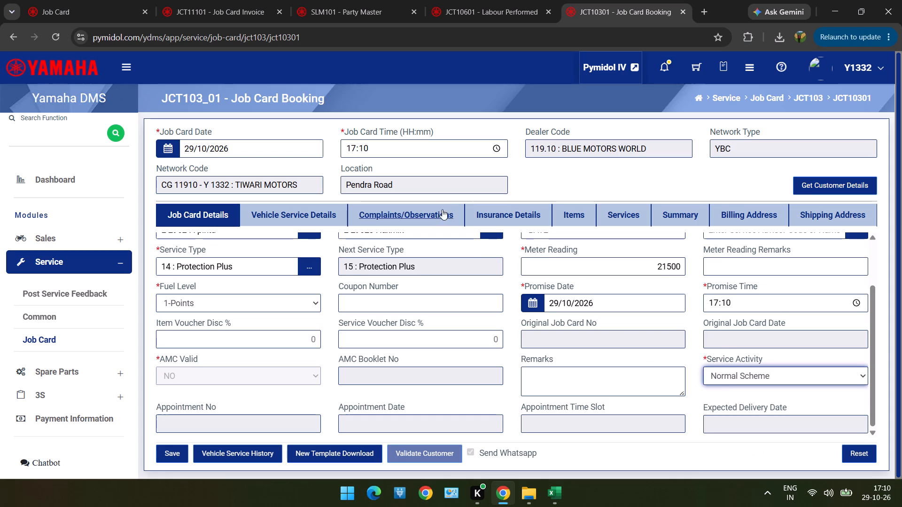
Add complaint Comp83, GENERAL SERVICE, to the job card's complaints and observations.
{"action": "left_click", "coordinate": [434, 206]}
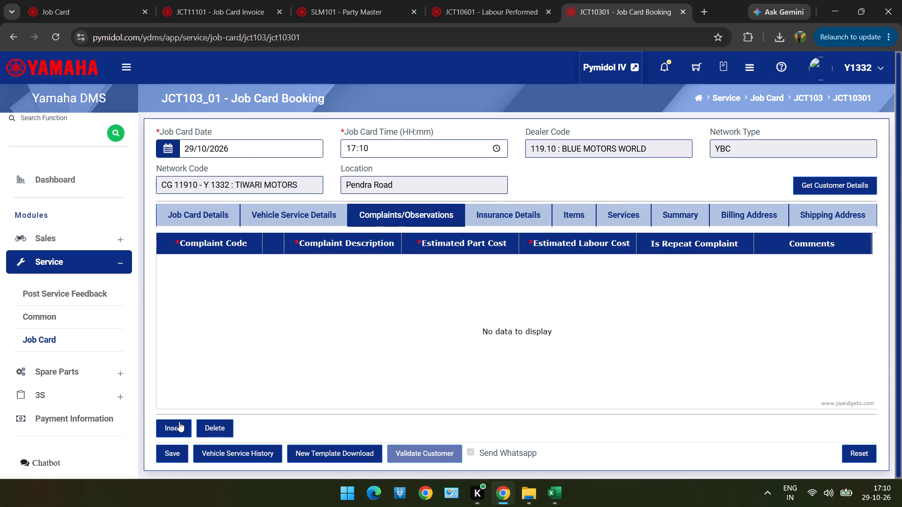
{"action": "left_click", "coordinate": [171, 424]}
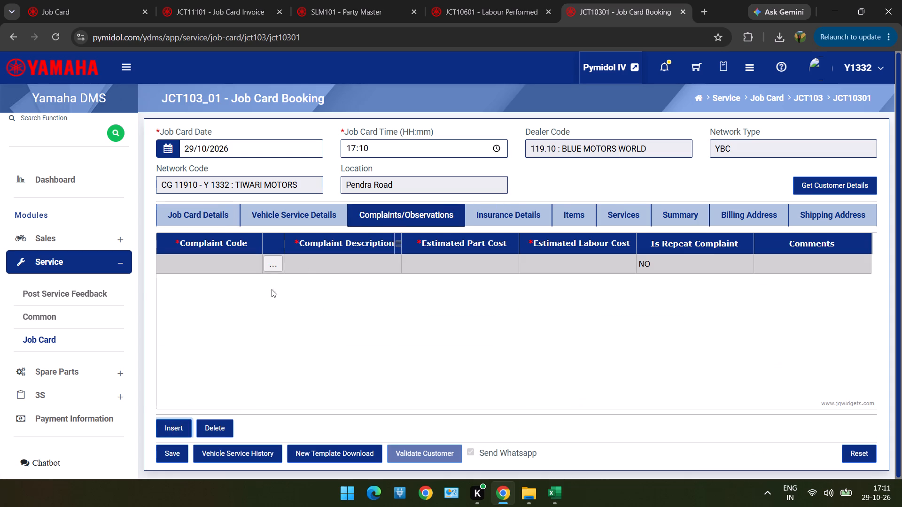
{"action": "left_click", "coordinate": [277, 258]}
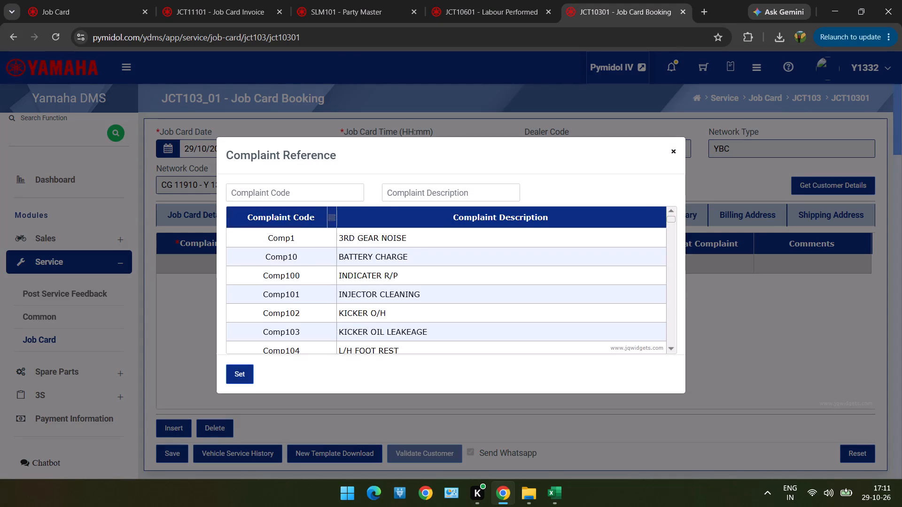
{"action": "left_click", "coordinate": [406, 188]}
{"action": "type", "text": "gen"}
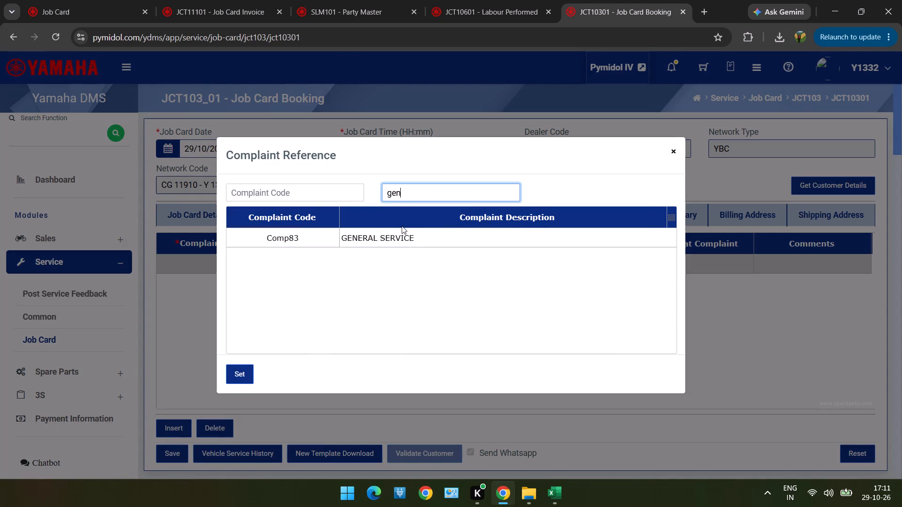
{"action": "left_click", "coordinate": [402, 226]}
{"action": "double_click", "coordinate": [403, 237]}
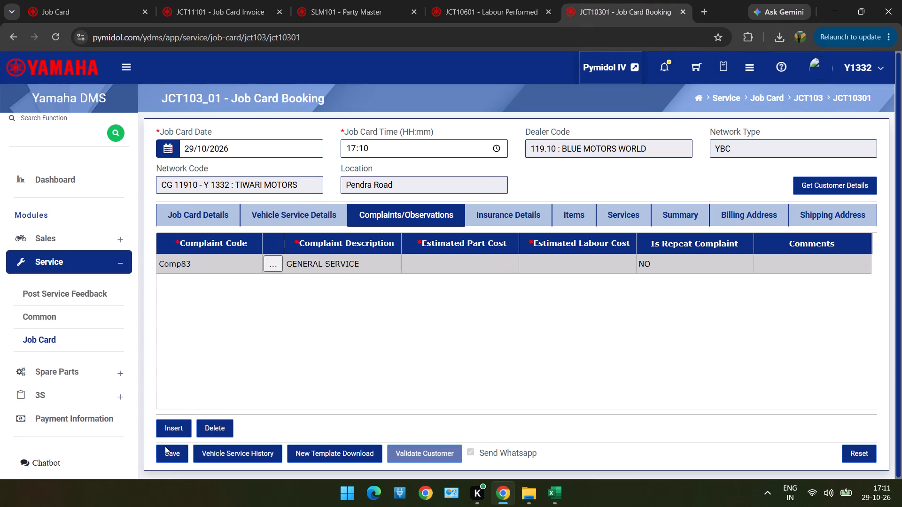
Try to save the booking, and delete the recommended YAMALUBE item 90793AD81000 from its items.
{"action": "left_click", "coordinate": [173, 456]}
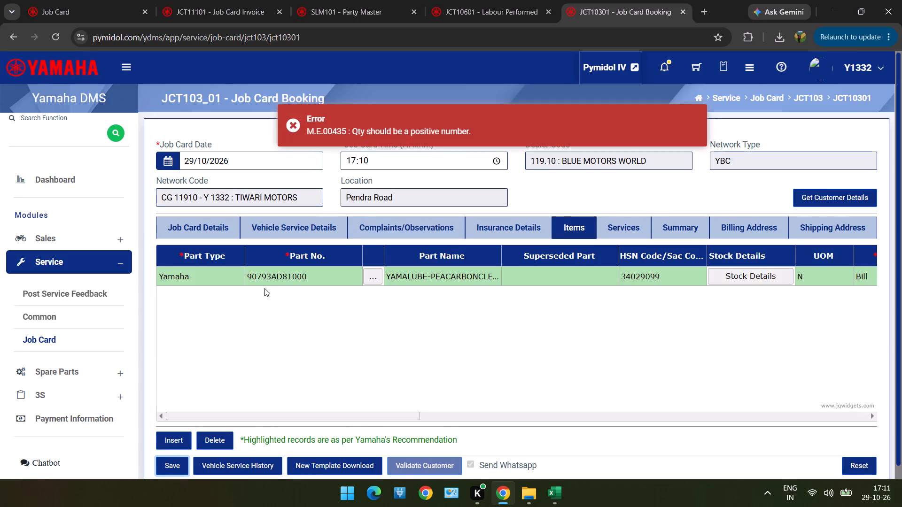
{"action": "left_click", "coordinate": [264, 283]}
{"action": "left_click", "coordinate": [215, 432]}
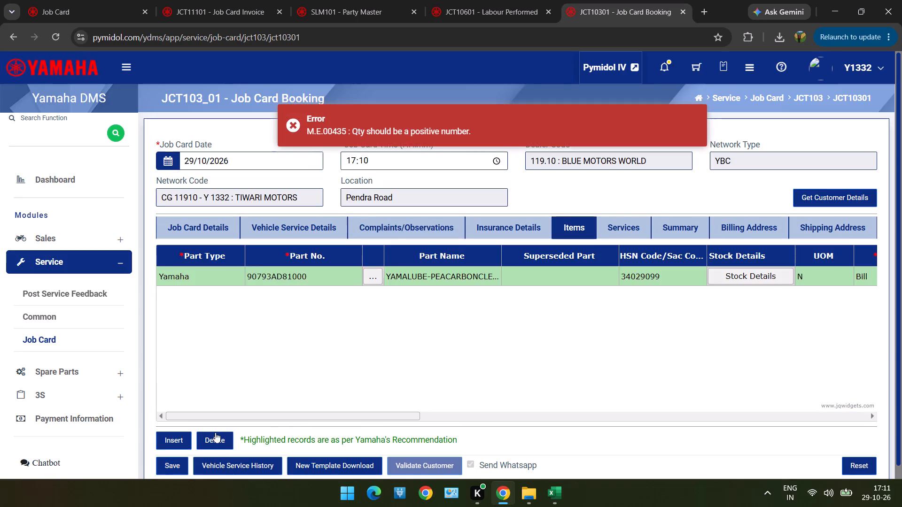
Check the booking's services, save and submit the job card, and return to a blank booking form.
{"action": "left_click", "coordinate": [603, 227]}
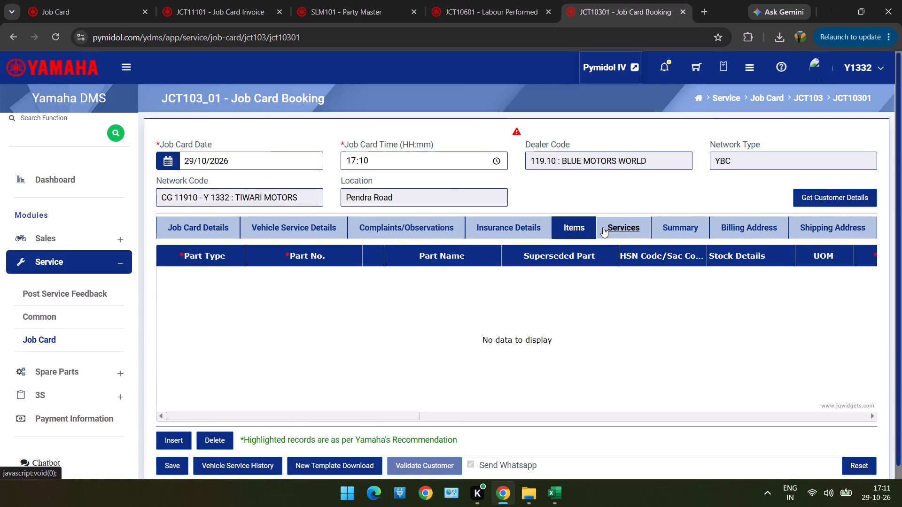
{"action": "left_click", "coordinate": [175, 464]}
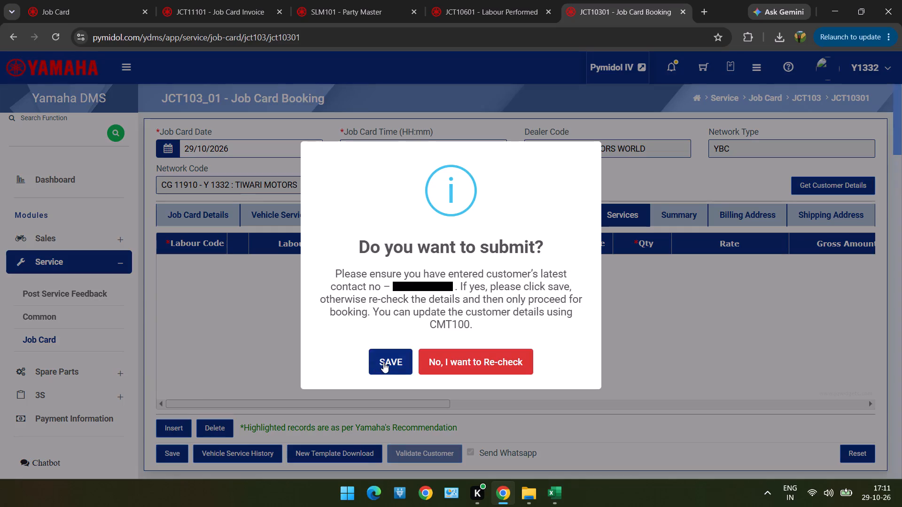
{"action": "left_click", "coordinate": [383, 362]}
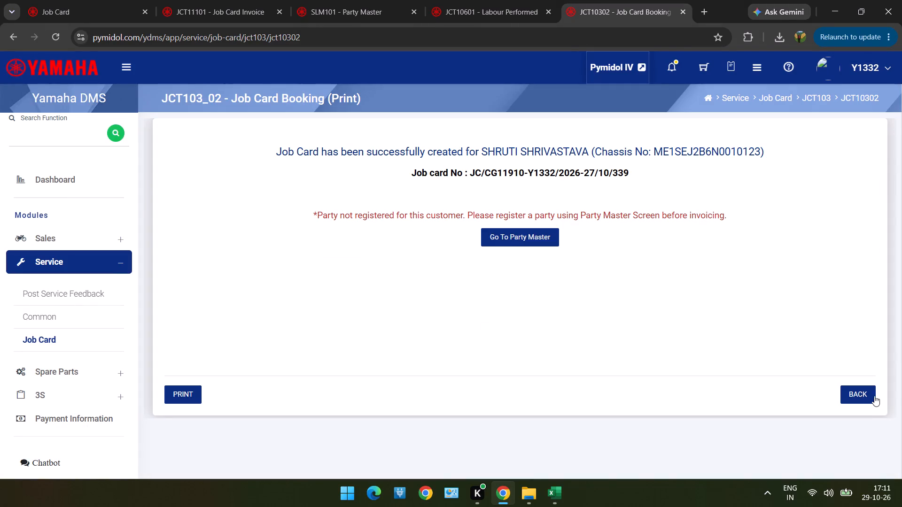
{"action": "left_click", "coordinate": [873, 396]}
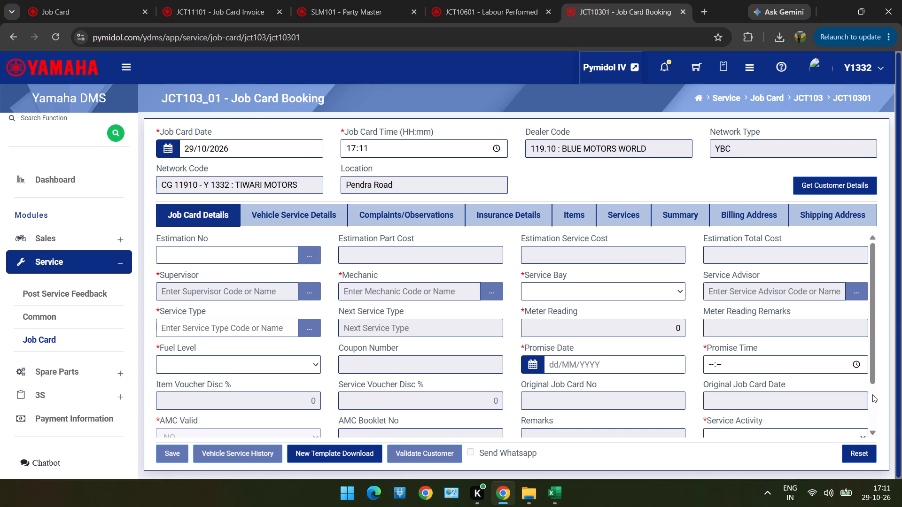
Load the row 54 customer's newly booked job card in Labour Performed and review its job card details.
{"action": "left_click", "coordinate": [503, 6]}
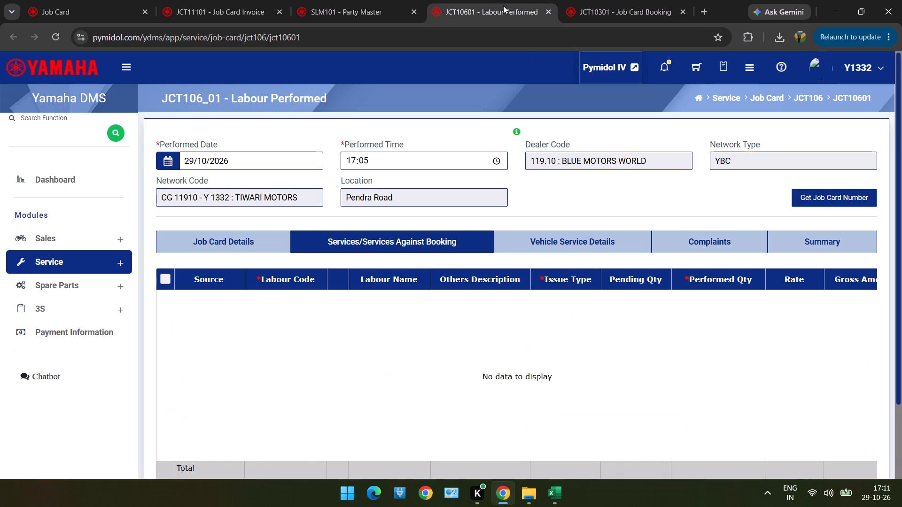
{"action": "left_click", "coordinate": [853, 196]}
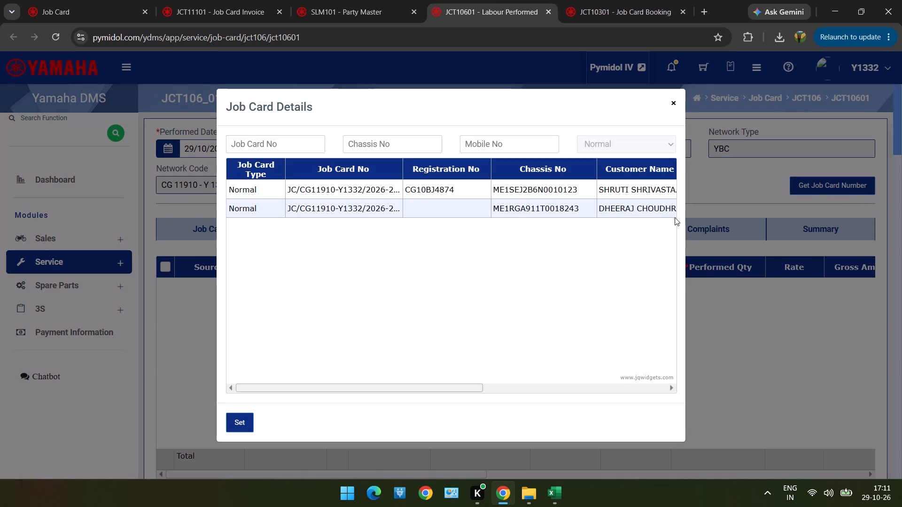
{"action": "double_click", "coordinate": [658, 192]}
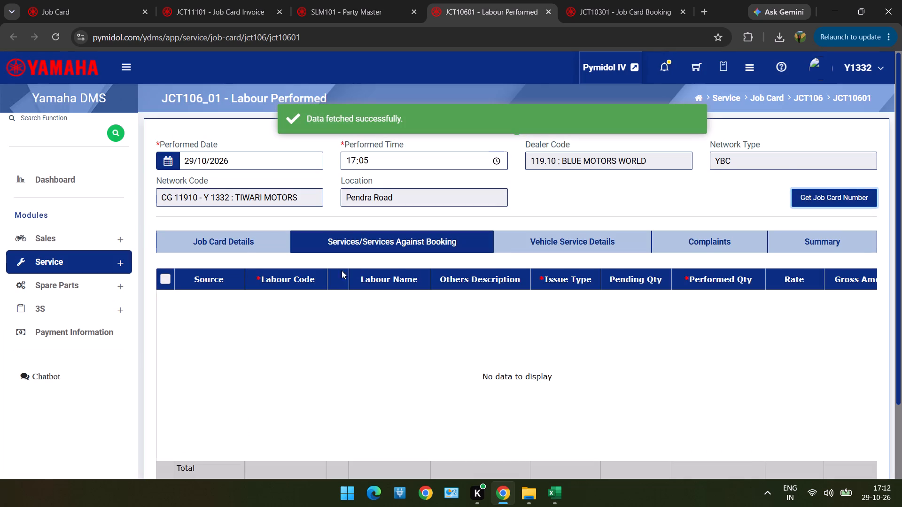
{"action": "left_click", "coordinate": [245, 241]}
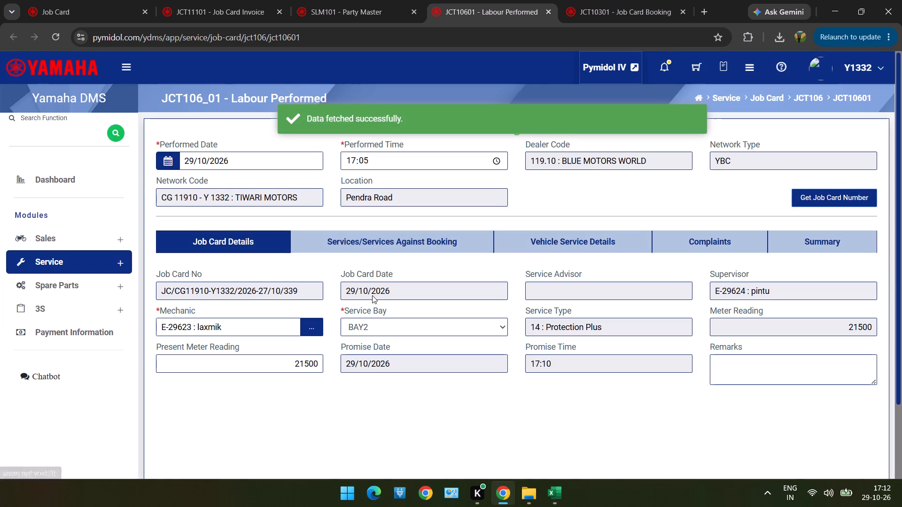
Add labour 001, Paid Service Including Washing, to the job card's services with issue type FOC.
{"action": "left_click", "coordinate": [410, 250]}
{"action": "scroll", "coordinate": [410, 250], "scroll_direction": "down", "scroll_amount": 3}
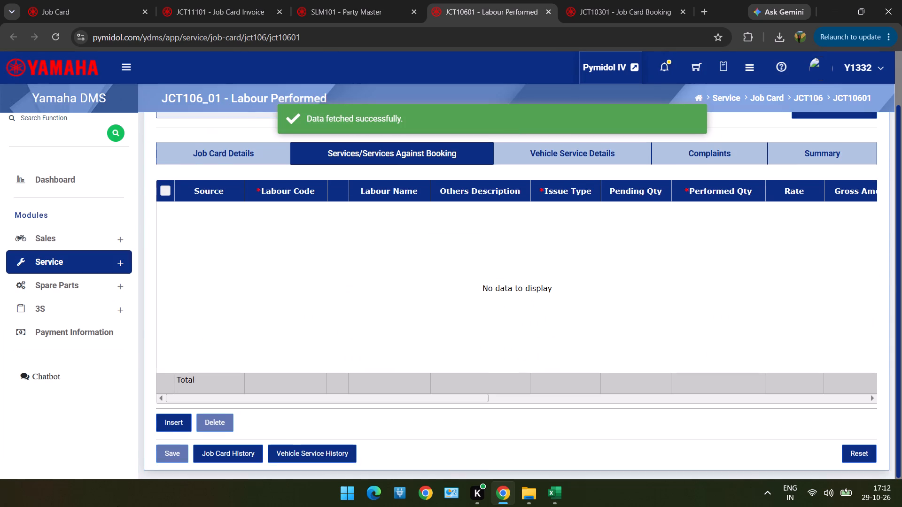
{"action": "left_click", "coordinate": [168, 424]}
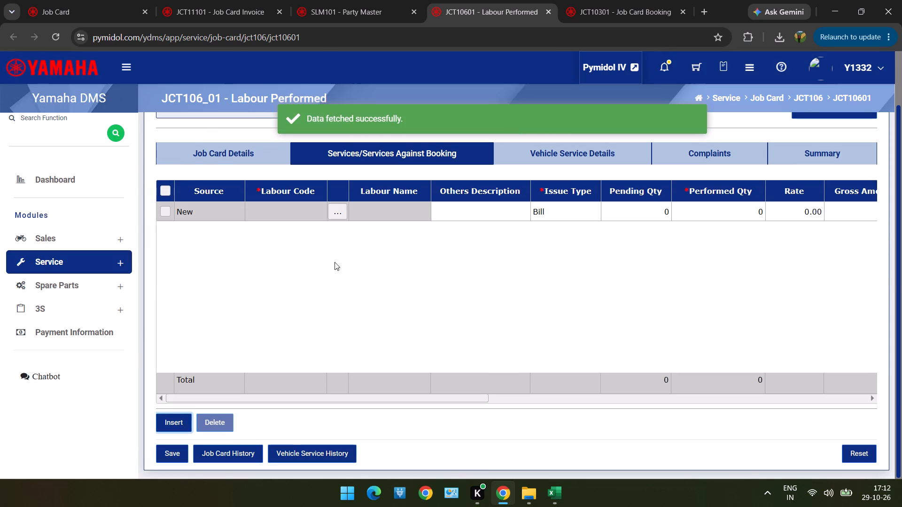
{"action": "left_click", "coordinate": [347, 216]}
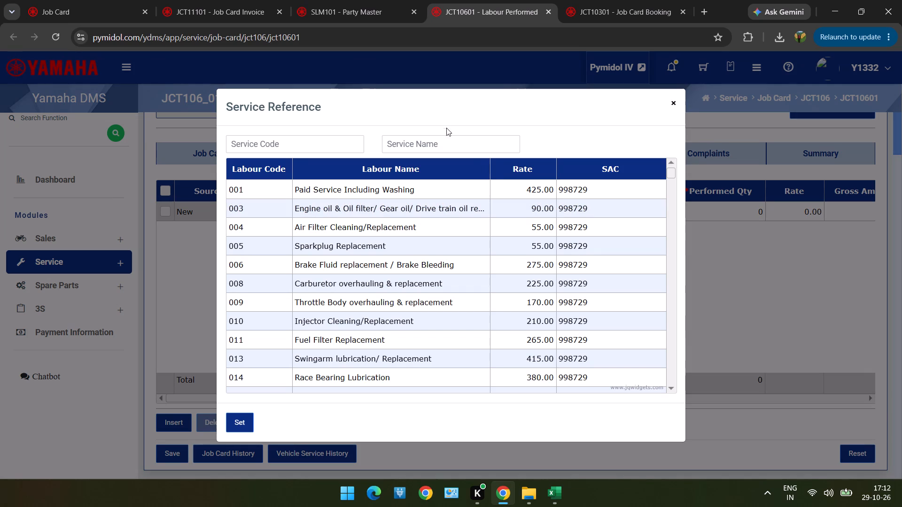
{"action": "double_click", "coordinate": [414, 197]}
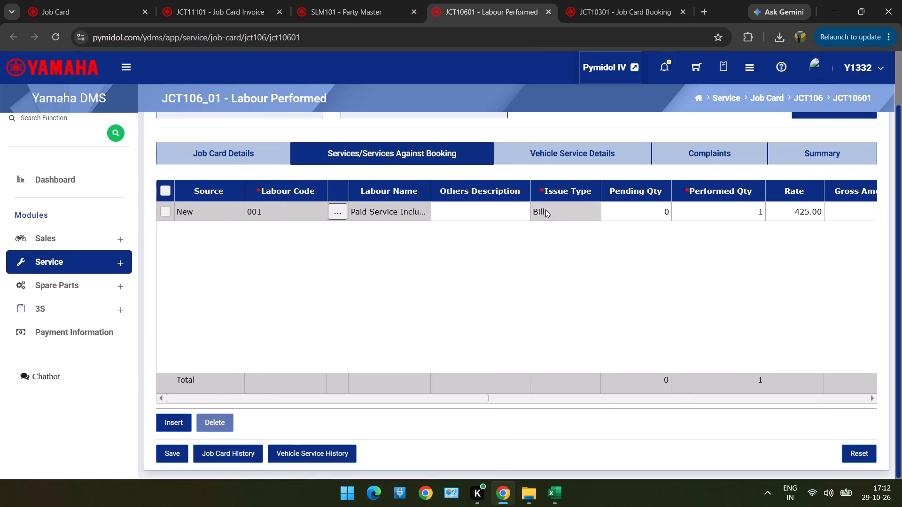
{"action": "double_click", "coordinate": [547, 211]}
{"action": "left_click", "coordinate": [547, 222]}
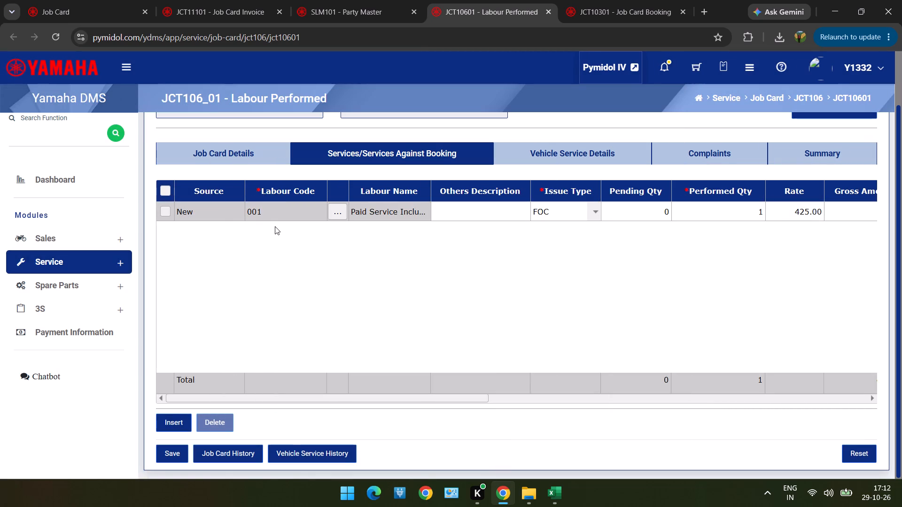
Select the labour line, set the performed time to 17:12, and save the performed labour.
{"action": "left_click", "coordinate": [162, 191]}
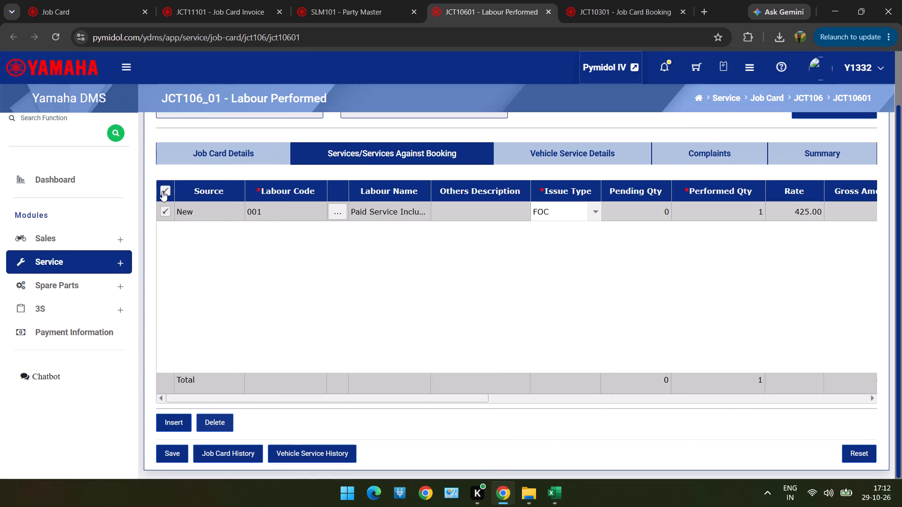
{"action": "left_click", "coordinate": [173, 453]}
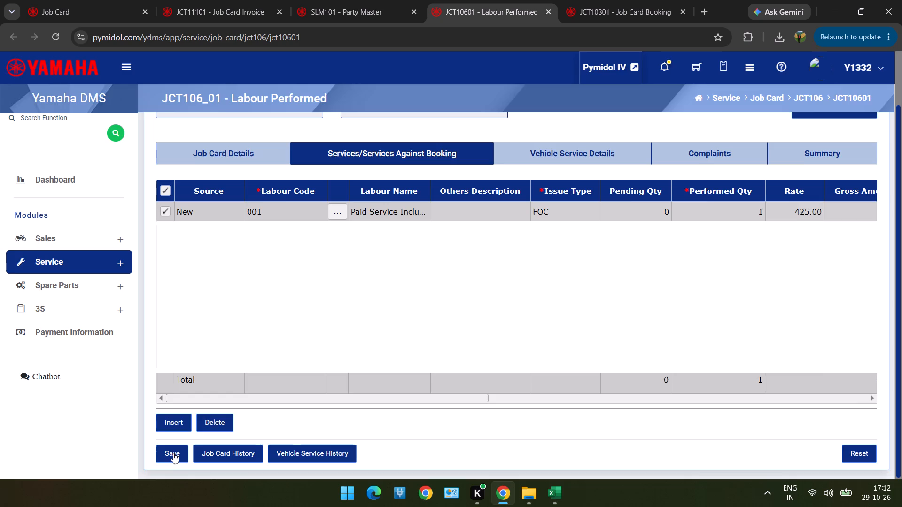
{"action": "scroll", "coordinate": [360, 323], "scroll_direction": "up", "scroll_amount": 4}
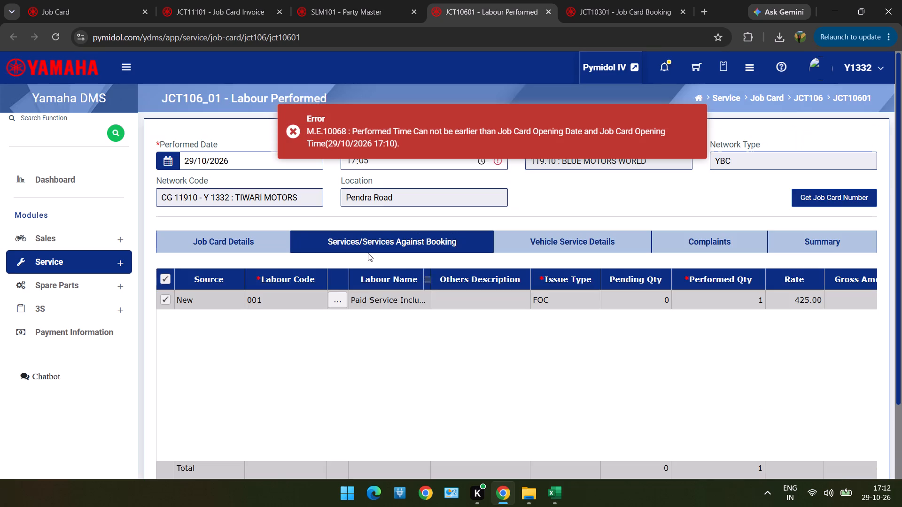
{"action": "left_click", "coordinate": [350, 159]}
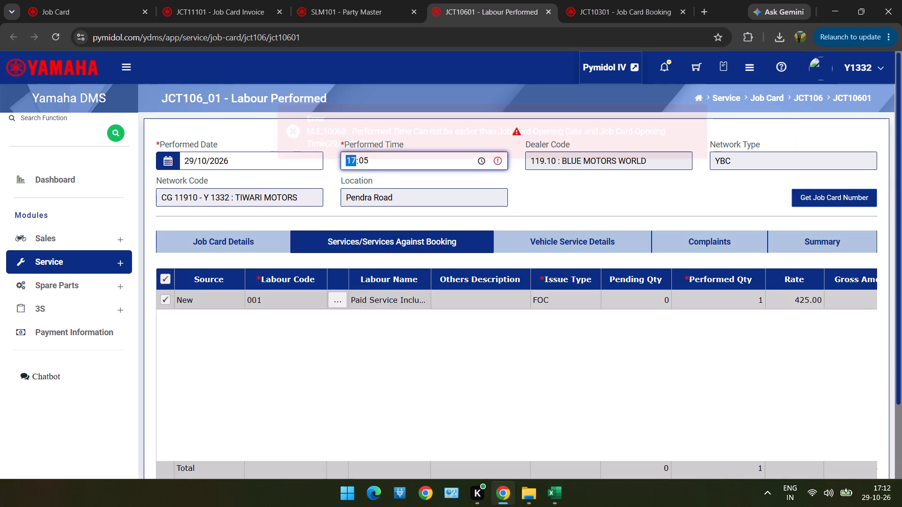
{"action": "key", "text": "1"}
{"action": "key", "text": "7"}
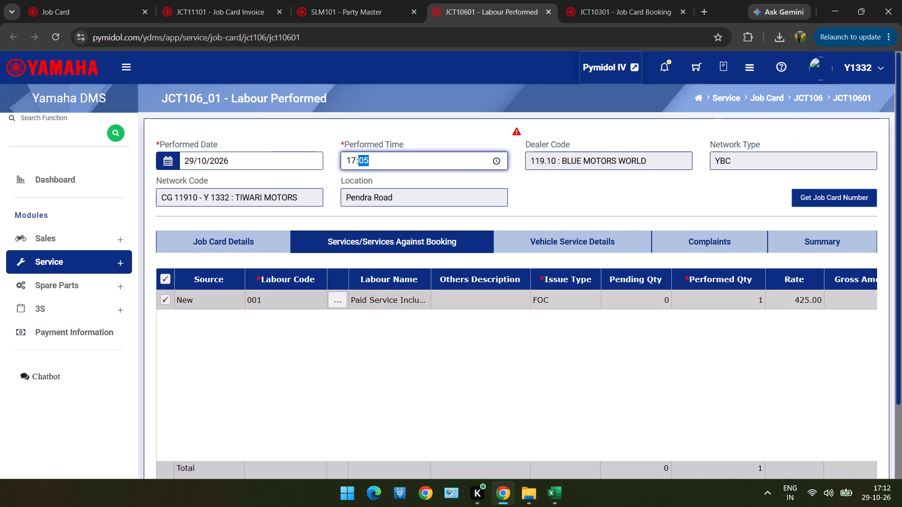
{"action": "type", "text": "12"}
{"action": "scroll", "coordinate": [350, 159], "scroll_direction": "down", "scroll_amount": 4}
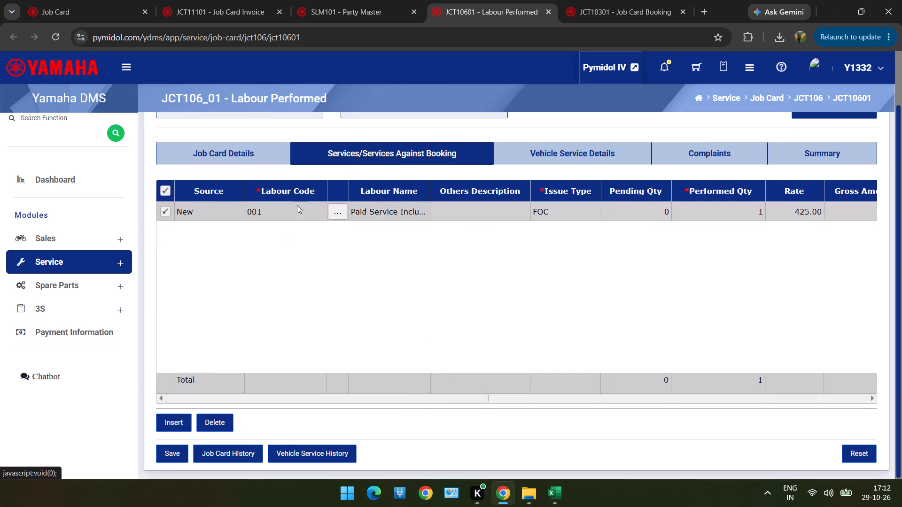
{"action": "left_click", "coordinate": [177, 453]}
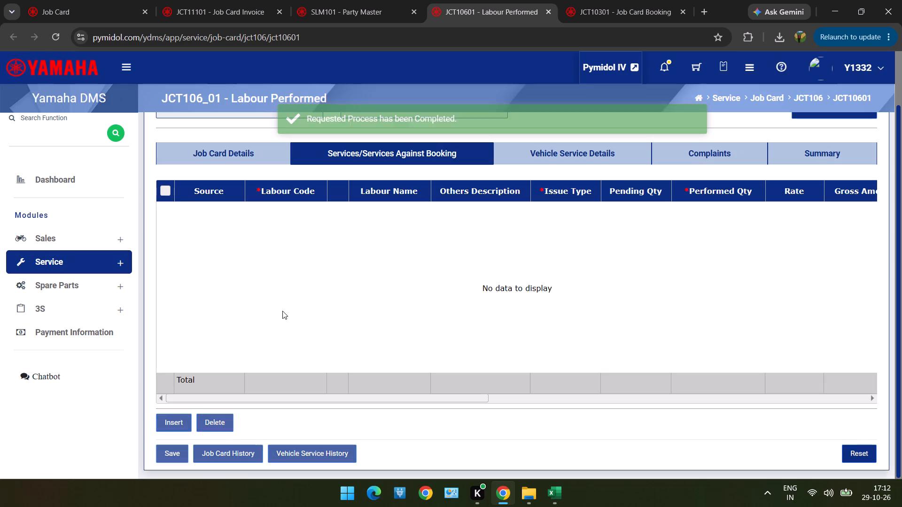
Create a new record in Party Master and fill its party name with the customer name from Book1 cell K54.
{"action": "left_click", "coordinate": [311, 12]}
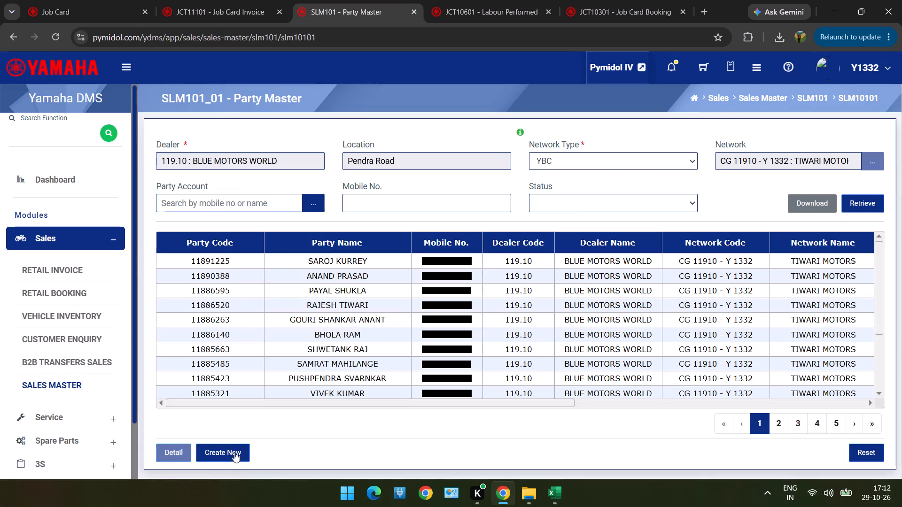
{"action": "left_click", "coordinate": [234, 452]}
{"action": "left_click", "coordinate": [271, 200]}
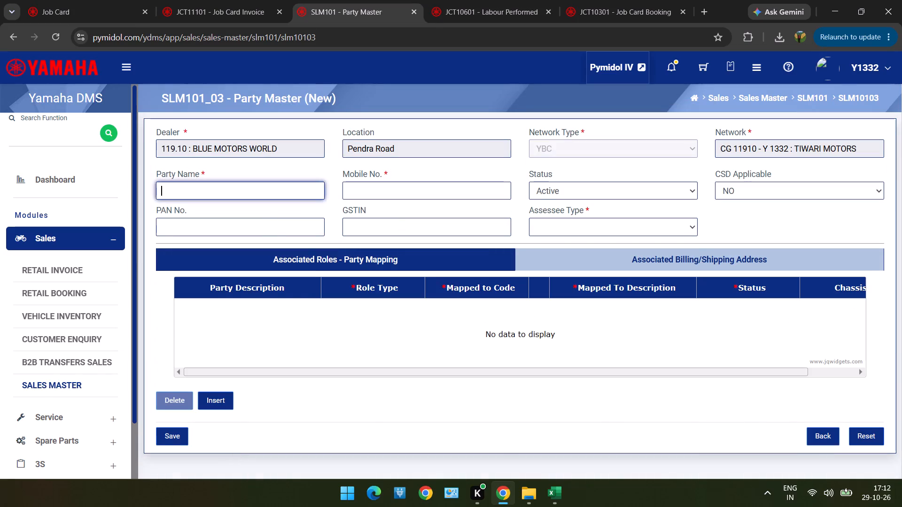
{"action": "left_click", "coordinate": [270, 197]}
{"action": "key", "text": "alt+Tab"}
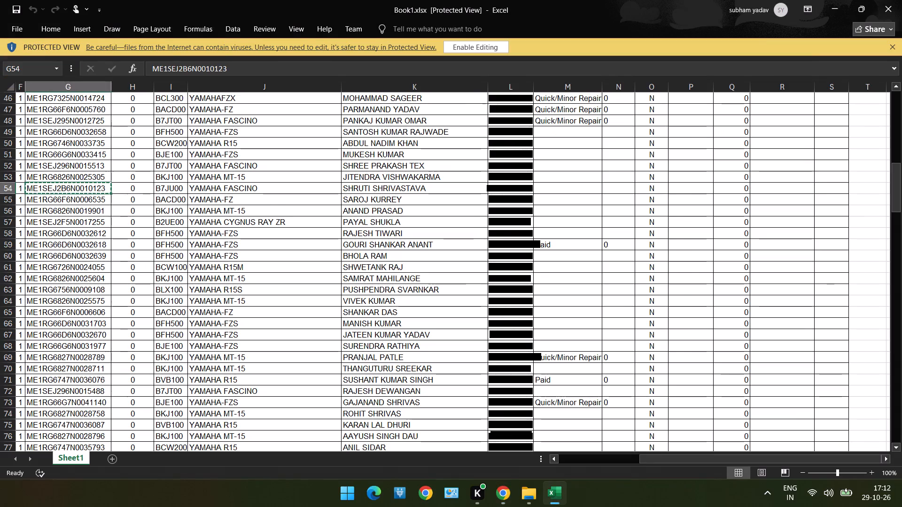
{"action": "key", "text": "Tab"}
{"action": "key", "text": "Tab"}
{"action": "key", "text": "Tab"}
{"action": "key", "text": "Tab"}
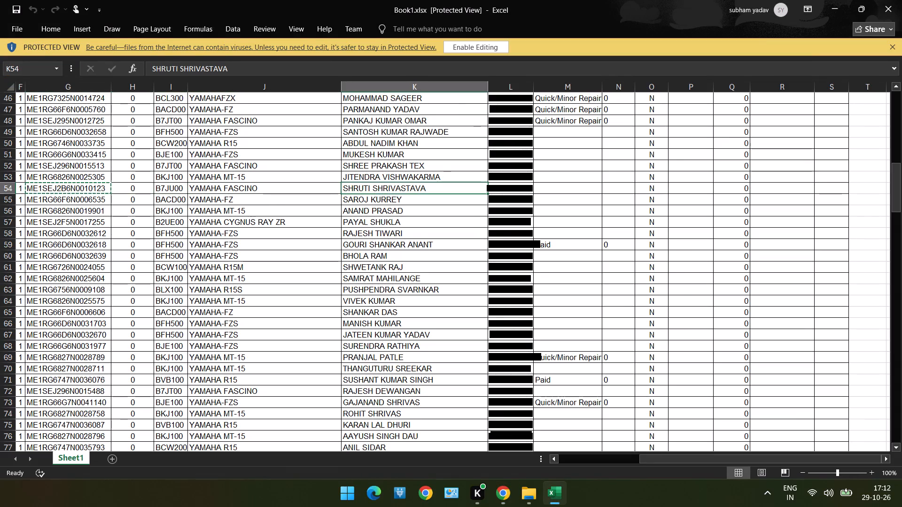
{"action": "key", "text": "ctrl+c"}
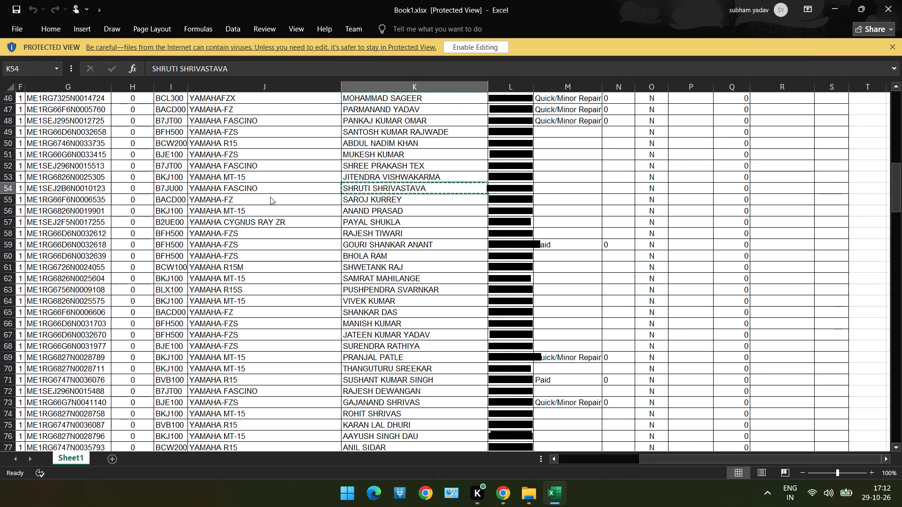
{"action": "key", "text": "alt+Tab"}
{"action": "key", "text": "ctrl+v"}
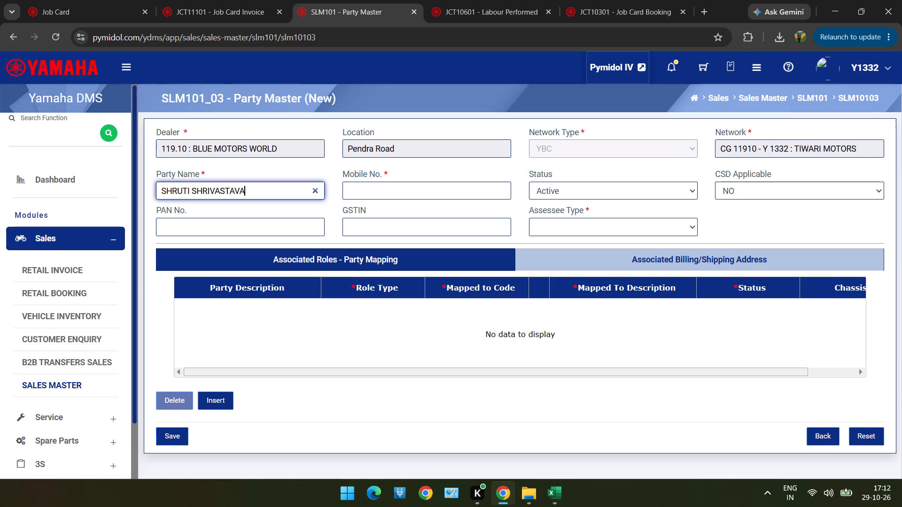
Fill the party's mobile number from Book1 cell L54 and set the assessee type to Unregistered.
{"action": "key", "text": "alt+Tab"}
{"action": "key", "text": "Tab"}
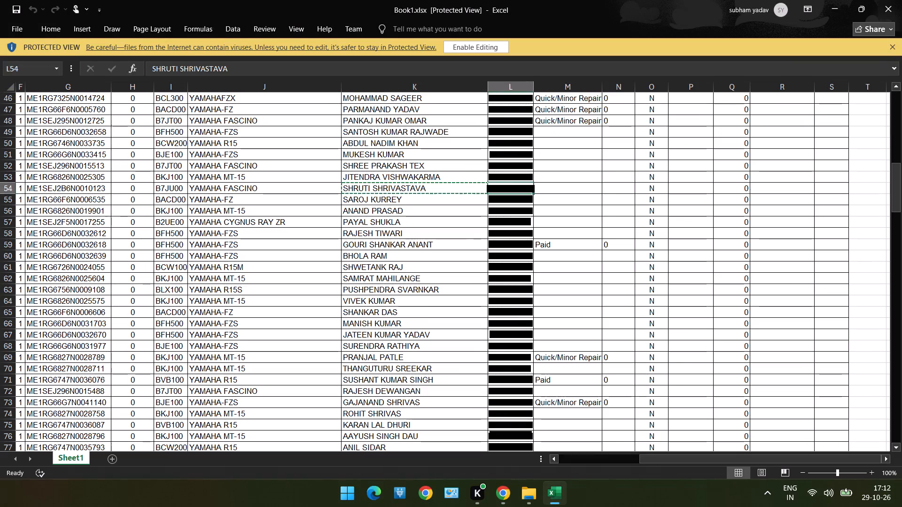
{"action": "key", "text": "ctrl+c"}
{"action": "key", "text": "alt+Tab"}
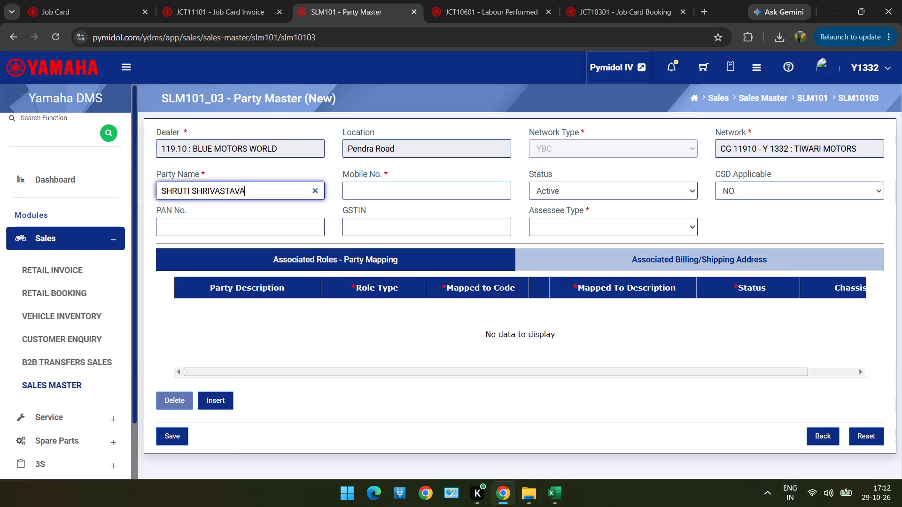
{"action": "left_click", "coordinate": [451, 190]}
{"action": "key", "text": "ctrl+v"}
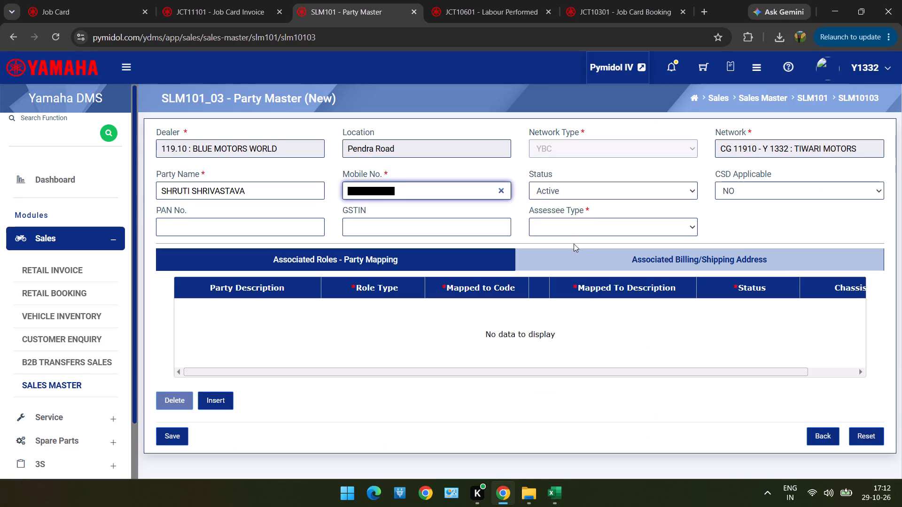
{"action": "left_click", "coordinate": [565, 229]}
{"action": "left_click_drag", "start_coordinate": [565, 229], "coordinate": [566, 222]}
{"action": "left_click", "coordinate": [566, 222]}
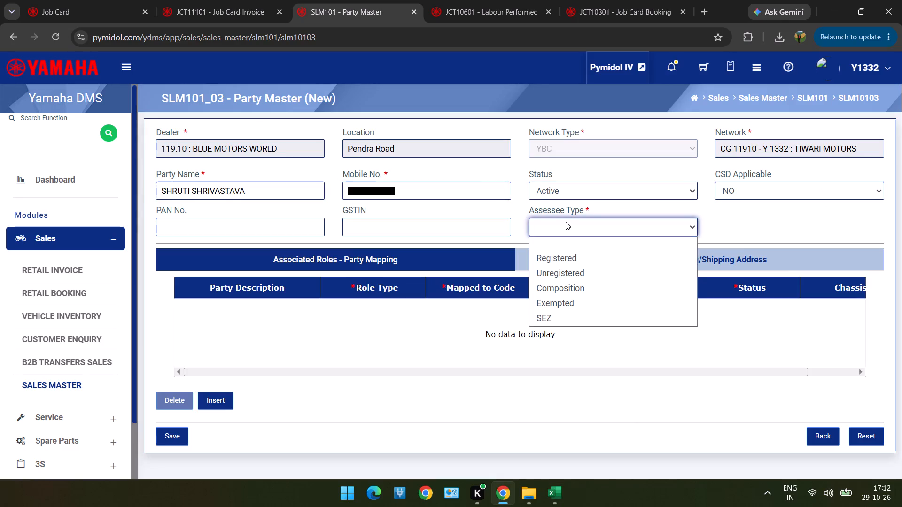
{"action": "left_click_drag", "start_coordinate": [569, 267], "coordinate": [483, 291]}
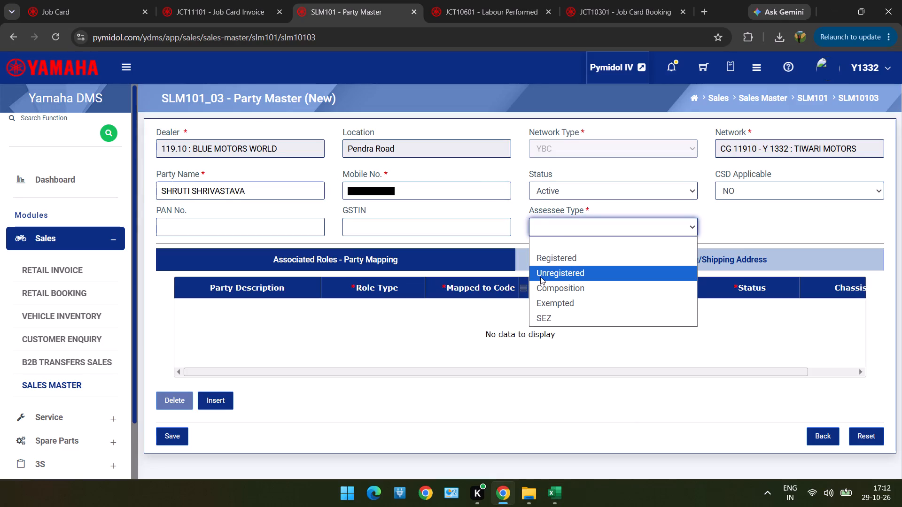
{"action": "double_click", "coordinate": [541, 276]}
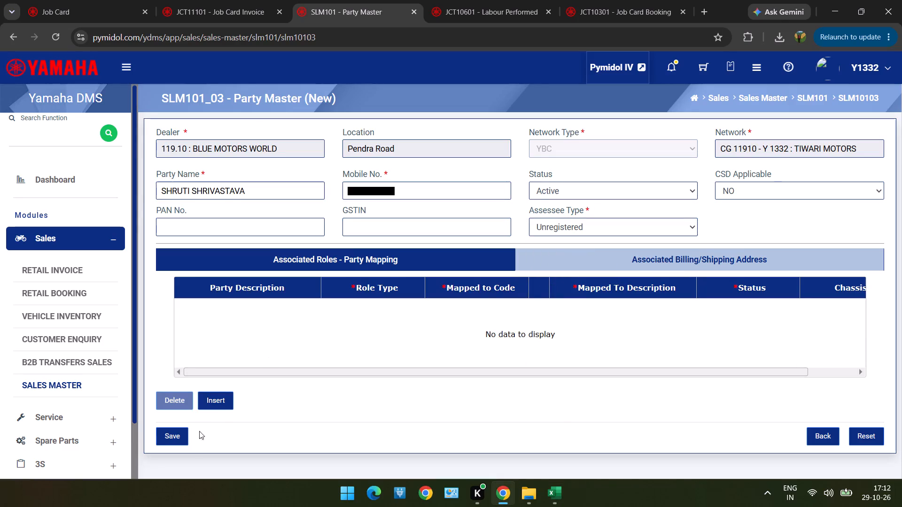
Insert a Vehicle Retail Customer role for the party and map it to the retail customer found by the mobile number.
{"action": "left_click", "coordinate": [221, 399]}
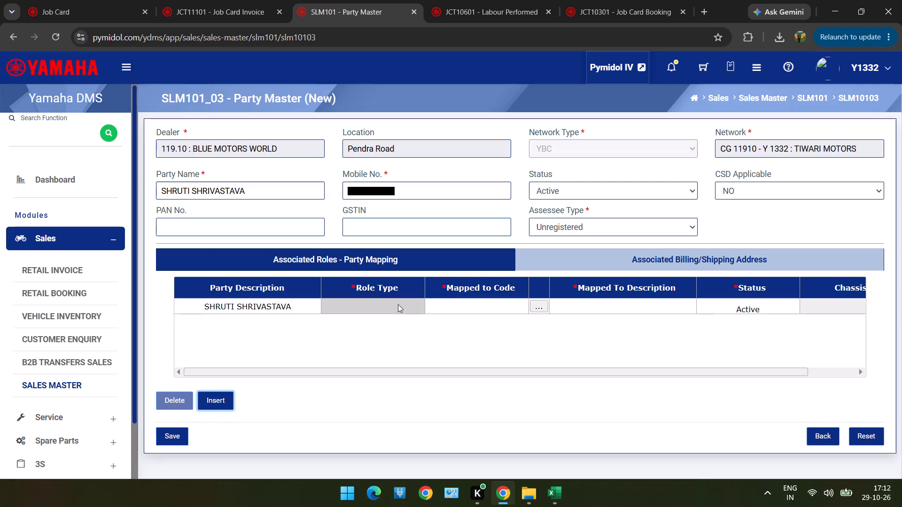
{"action": "double_click", "coordinate": [398, 304]}
{"action": "left_click", "coordinate": [398, 304]}
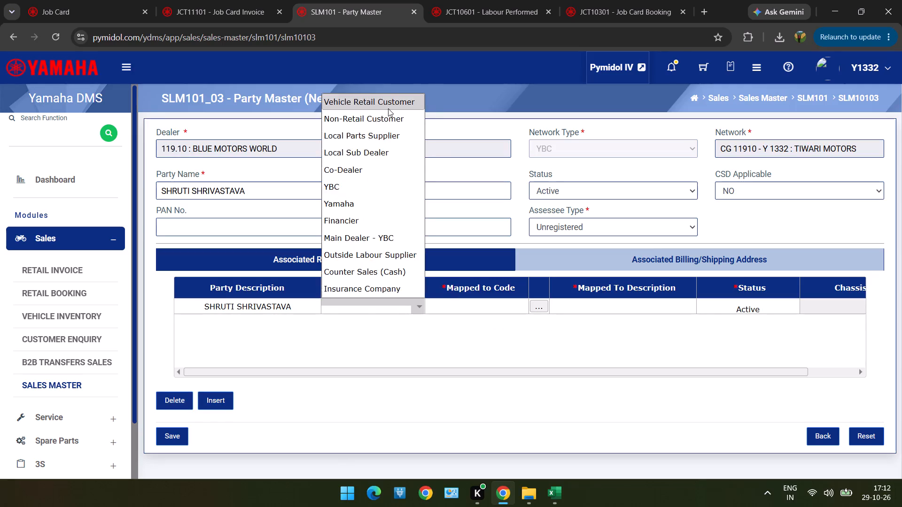
{"action": "double_click", "coordinate": [388, 108]}
{"action": "left_click", "coordinate": [541, 304]}
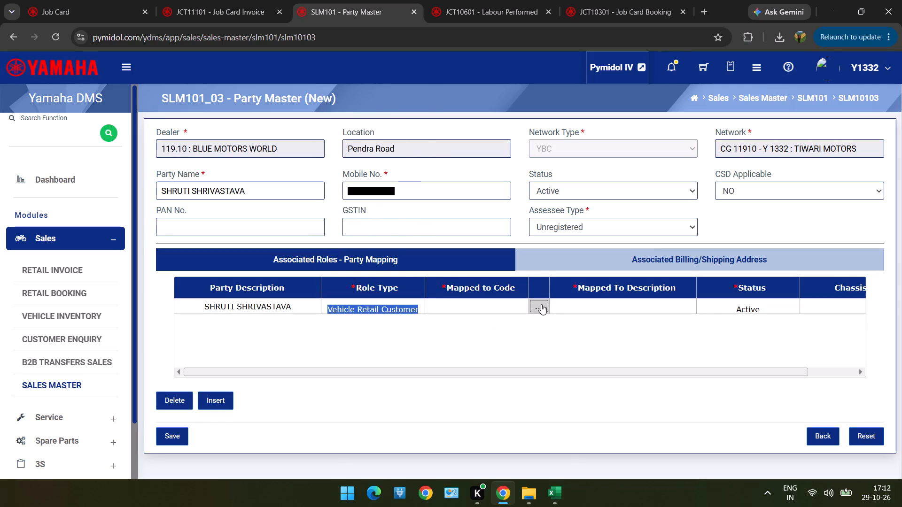
{"action": "left_click", "coordinate": [411, 155]}
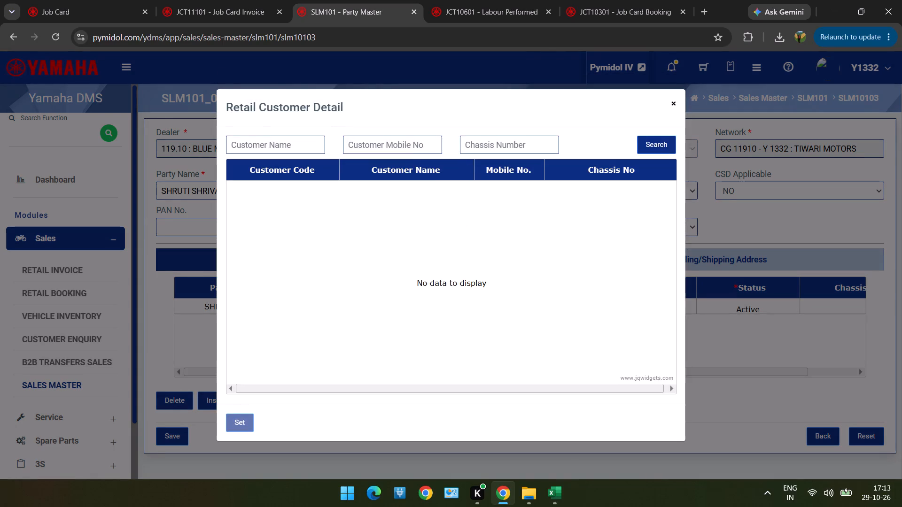
{"action": "left_click", "coordinate": [409, 149]}
{"action": "key", "text": "ctrl+v"}
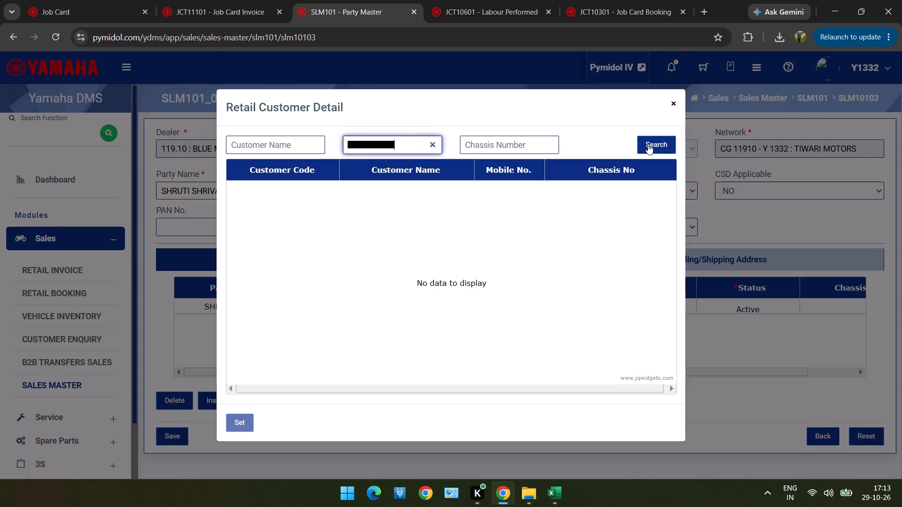
{"action": "left_click", "coordinate": [648, 144]}
{"action": "double_click", "coordinate": [541, 182]}
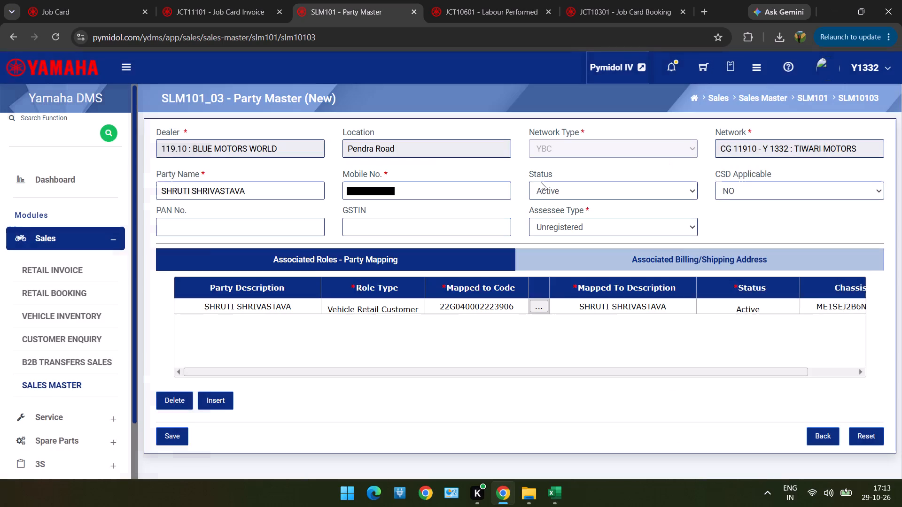
Save the new Party Master record.
{"action": "scroll", "coordinate": [541, 182], "scroll_direction": "down", "scroll_amount": 1}
{"action": "scroll", "coordinate": [541, 182], "scroll_direction": "up", "scroll_amount": 2}
{"action": "scroll", "coordinate": [541, 182], "scroll_direction": "down", "scroll_amount": 3}
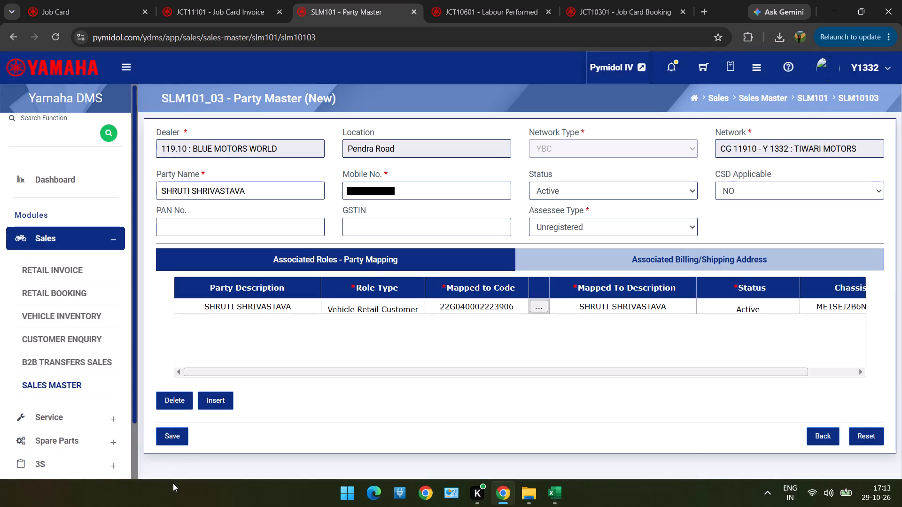
{"action": "left_click", "coordinate": [175, 436]}
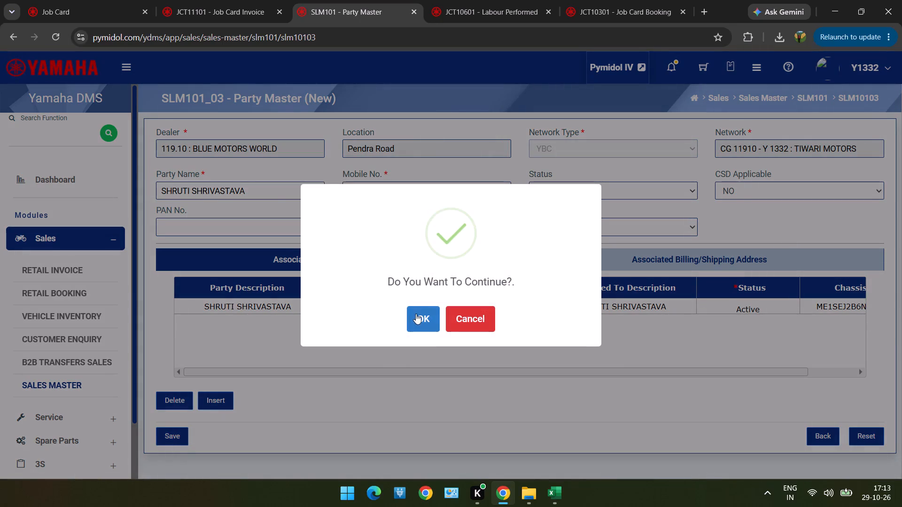
{"action": "left_click", "coordinate": [416, 314]}
{"action": "left_click", "coordinate": [463, 349]}
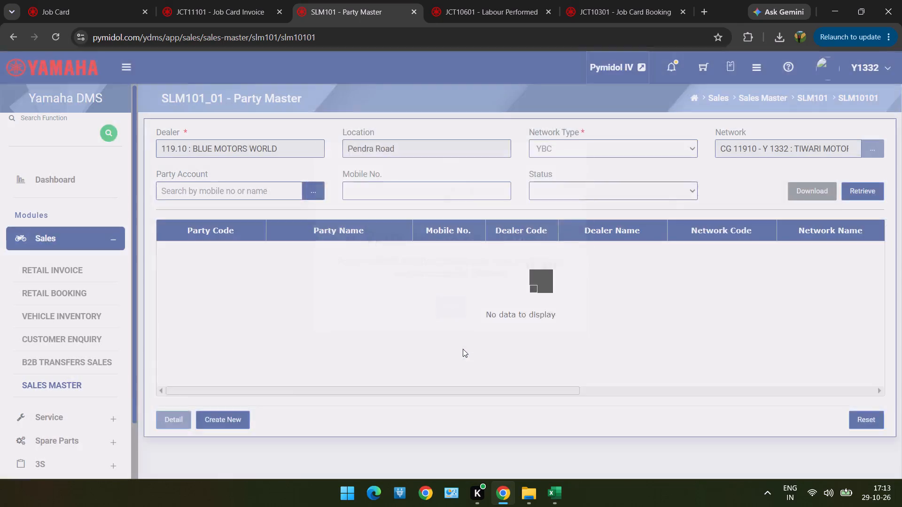
Load the row 54 customer's job card in Job Card Invoice.
{"action": "left_click", "coordinate": [201, 19]}
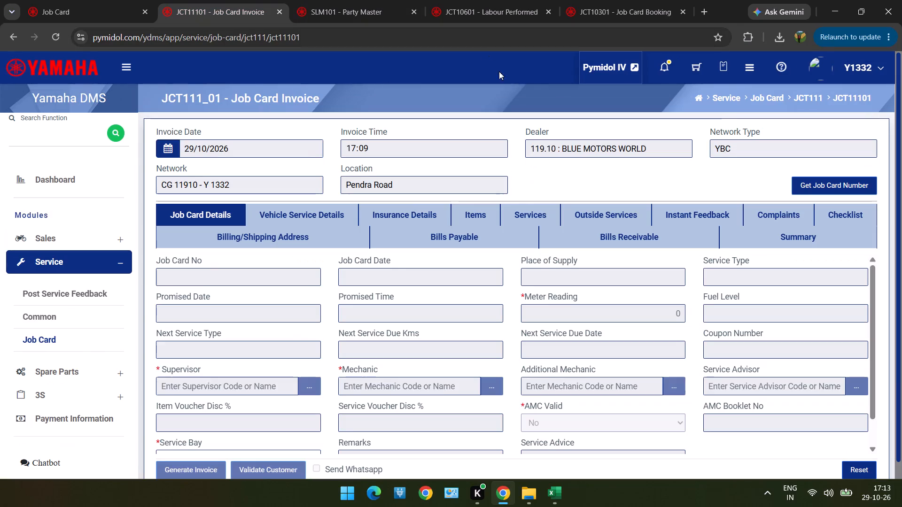
{"action": "left_click", "coordinate": [837, 186]}
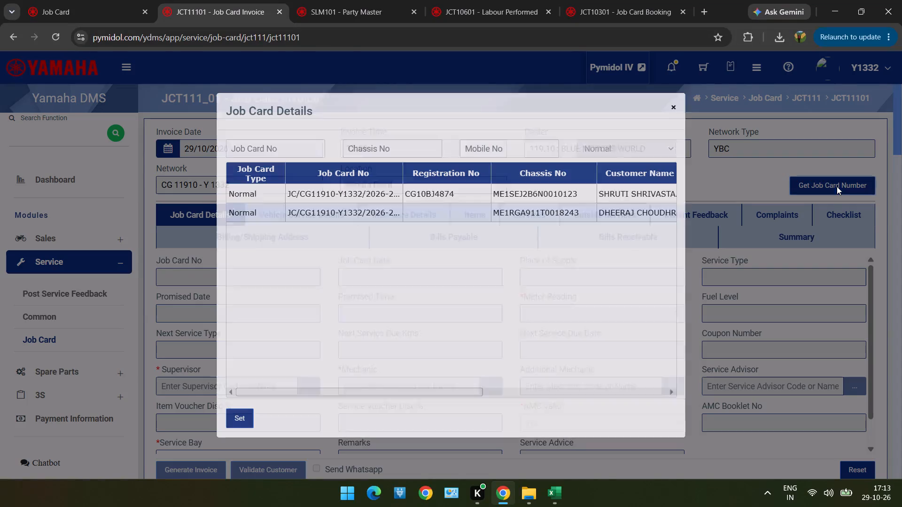
{"action": "double_click", "coordinate": [676, 185]}
{"action": "scroll", "coordinate": [676, 185], "scroll_direction": "down", "scroll_amount": 1}
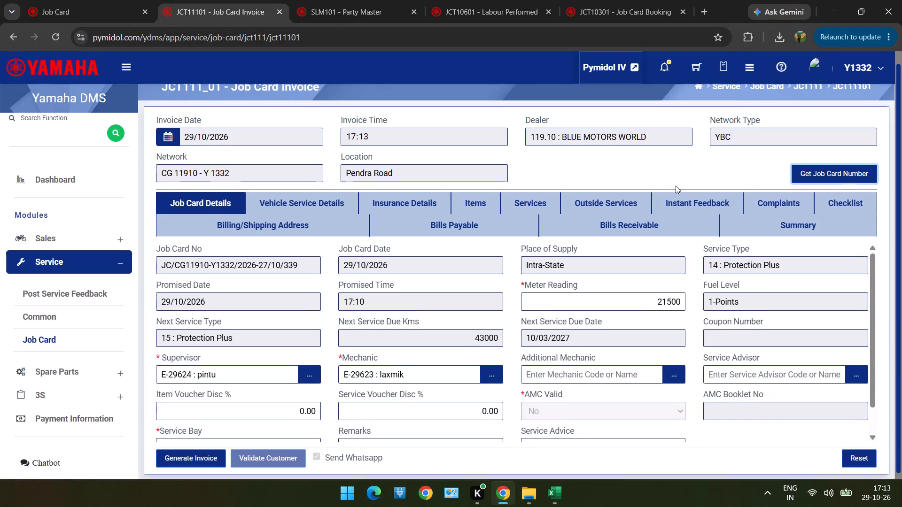
{"action": "scroll", "coordinate": [676, 185], "scroll_direction": "down", "scroll_amount": 2}
{"action": "left_click", "coordinate": [673, 372]}
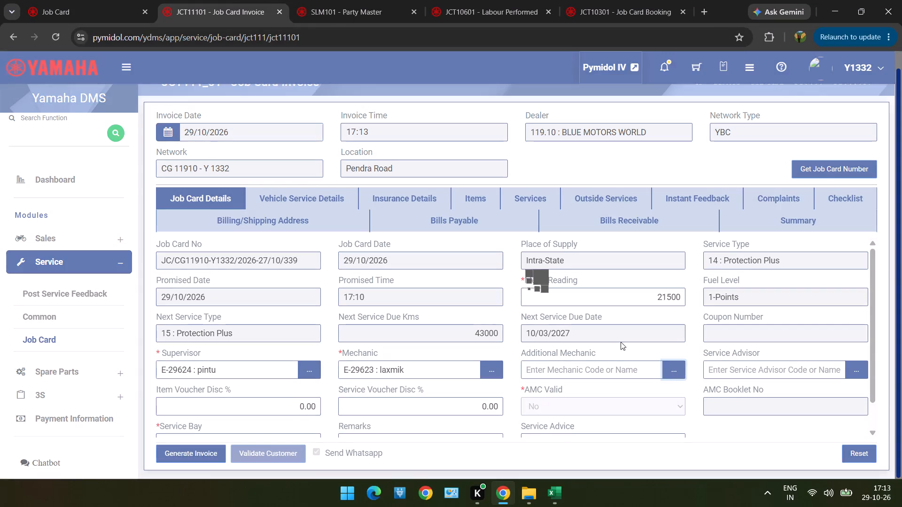
{"action": "double_click", "coordinate": [553, 201]}
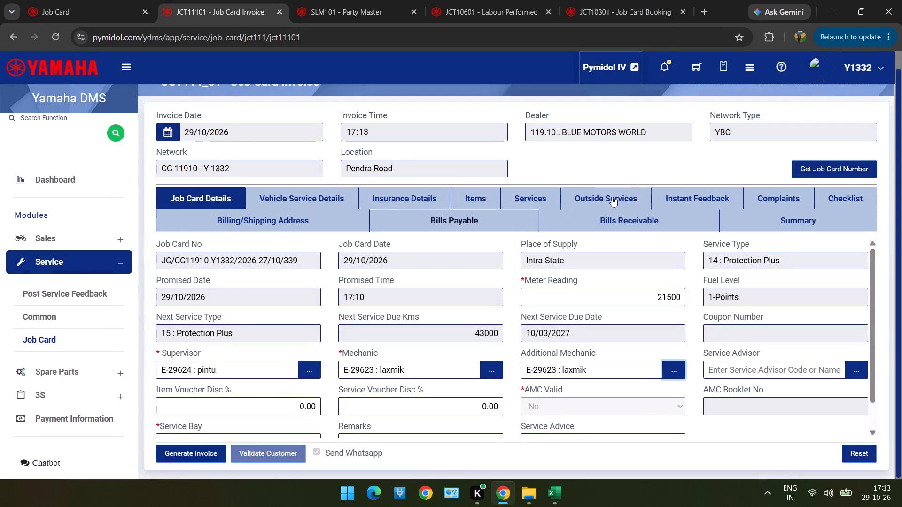
Answer the instant feedback with Yes for delivery on time and replaced parts handover, and Ok for washing, staff, repair and charges.
{"action": "left_click", "coordinate": [614, 197]}
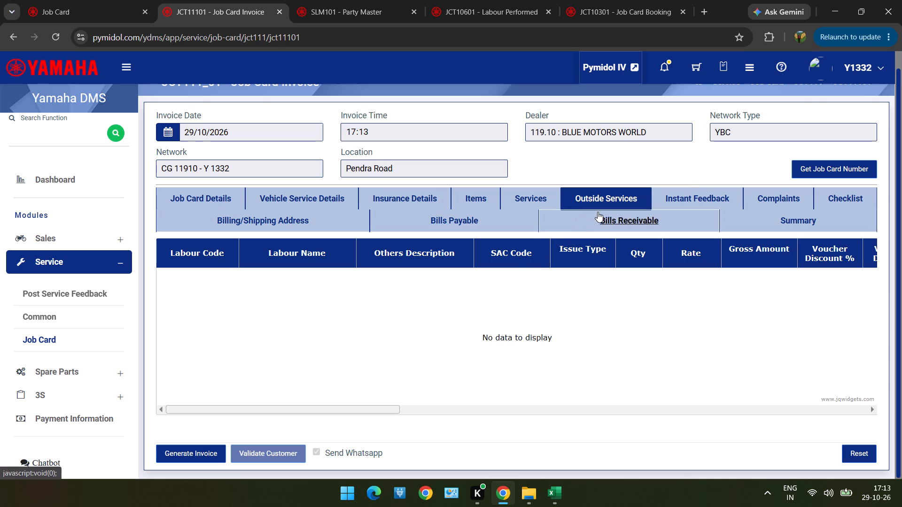
{"action": "left_click", "coordinate": [714, 200]}
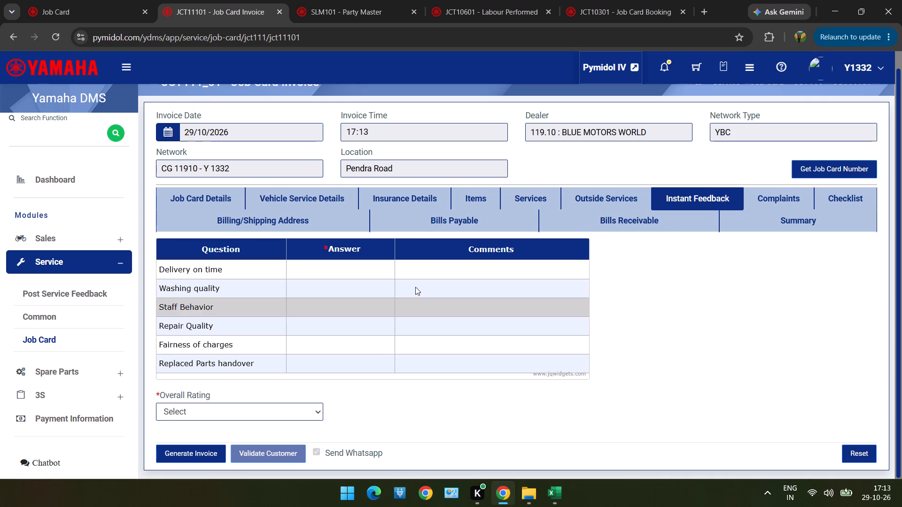
{"action": "double_click", "coordinate": [370, 271]}
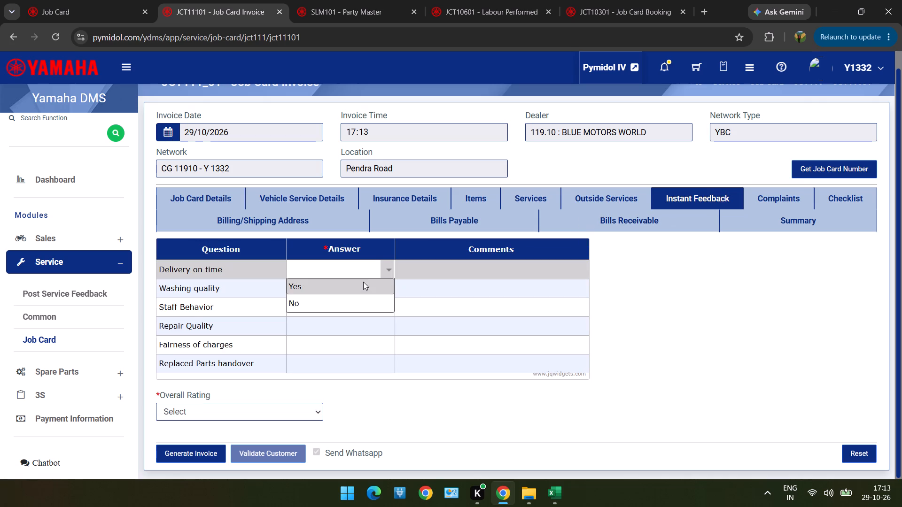
{"action": "triple_click", "coordinate": [362, 284]}
{"action": "left_click", "coordinate": [358, 307]}
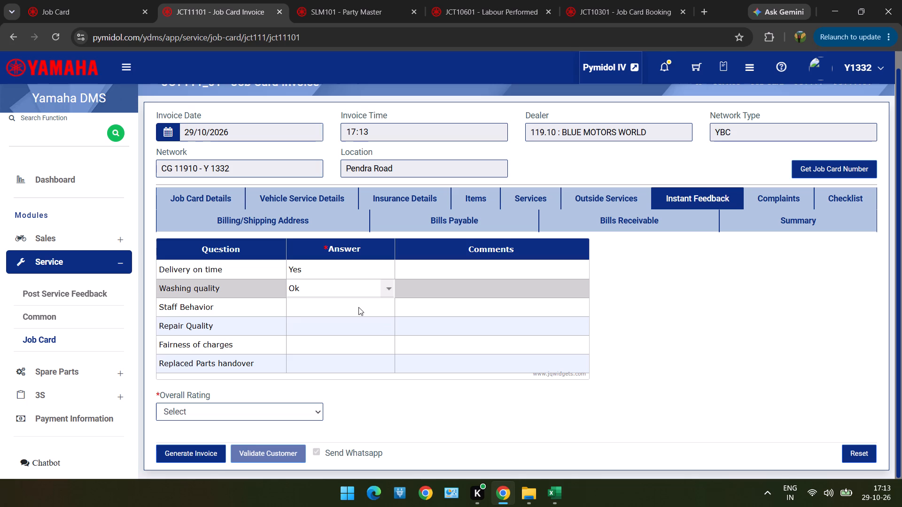
{"action": "double_click", "coordinate": [357, 311]}
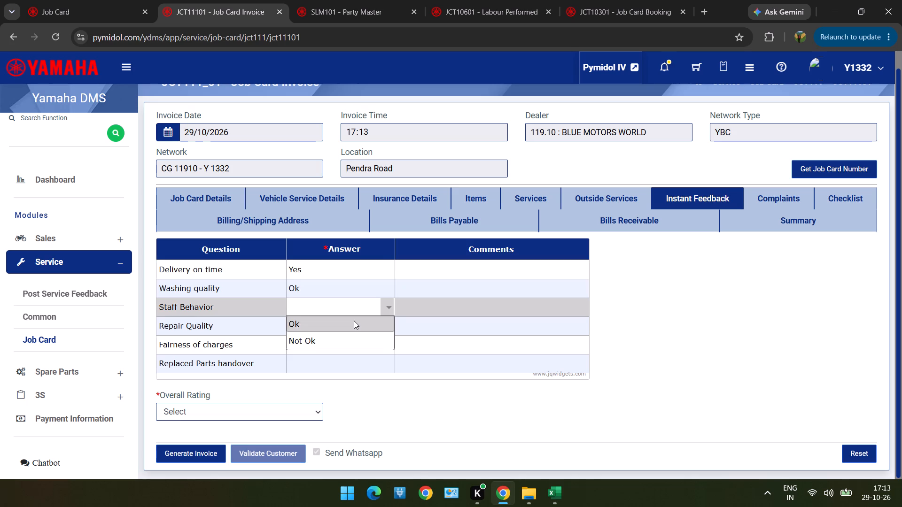
{"action": "triple_click", "coordinate": [354, 321]}
{"action": "left_click", "coordinate": [350, 334]}
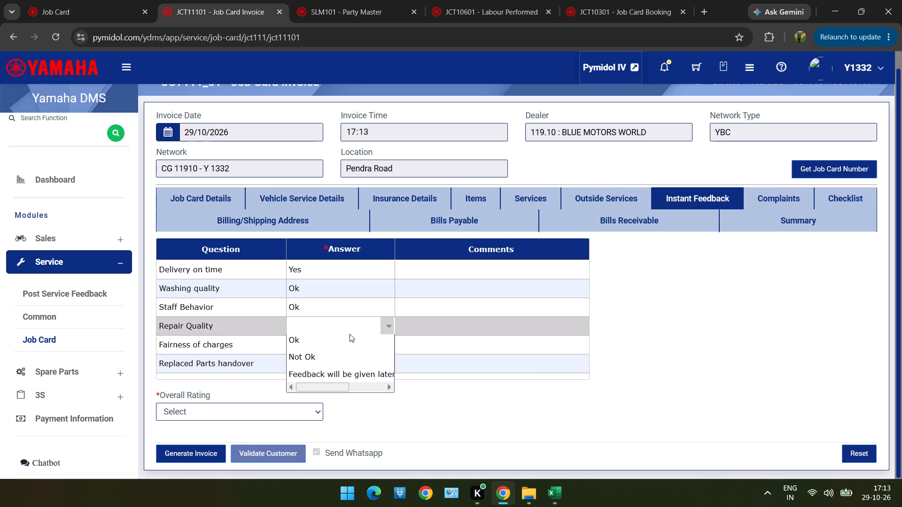
{"action": "left_click", "coordinate": [350, 338]}
{"action": "double_click", "coordinate": [350, 341]}
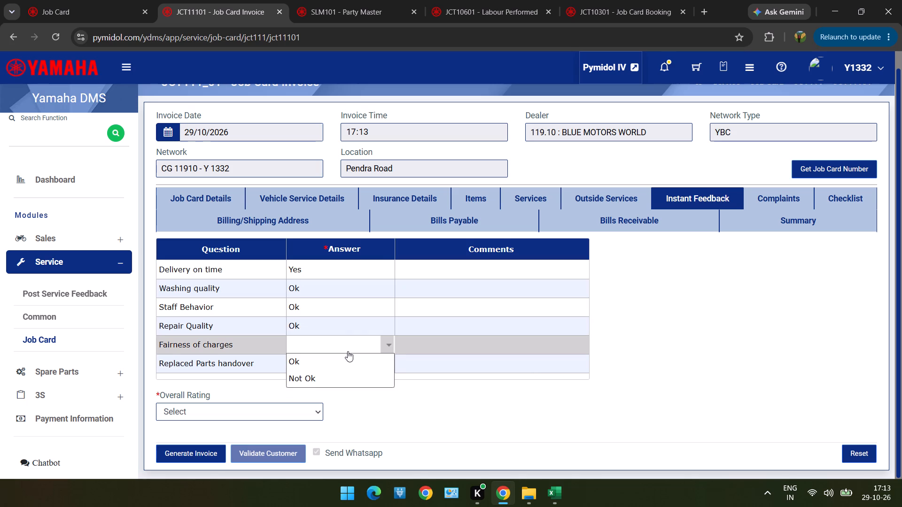
{"action": "triple_click", "coordinate": [346, 358]}
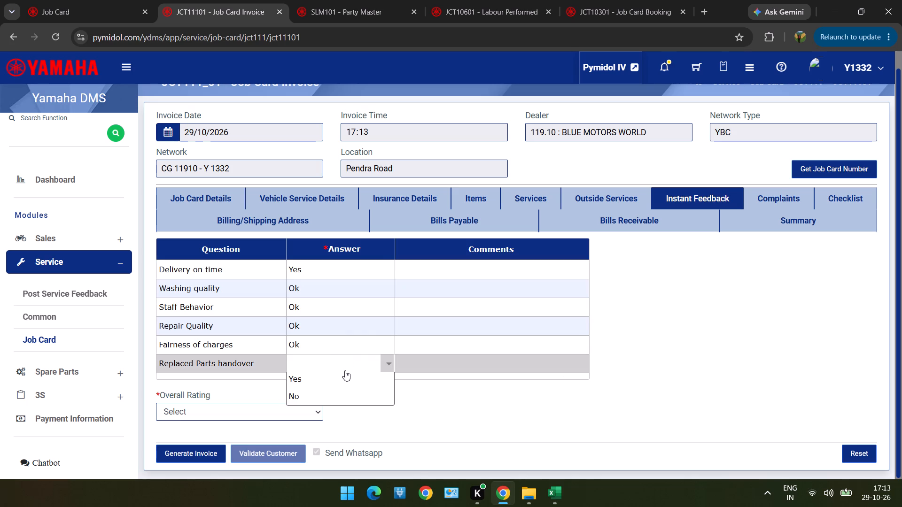
{"action": "left_click", "coordinate": [345, 376]}
Set the overall feedback rating to Excellent (5).
{"action": "left_click", "coordinate": [280, 411]}
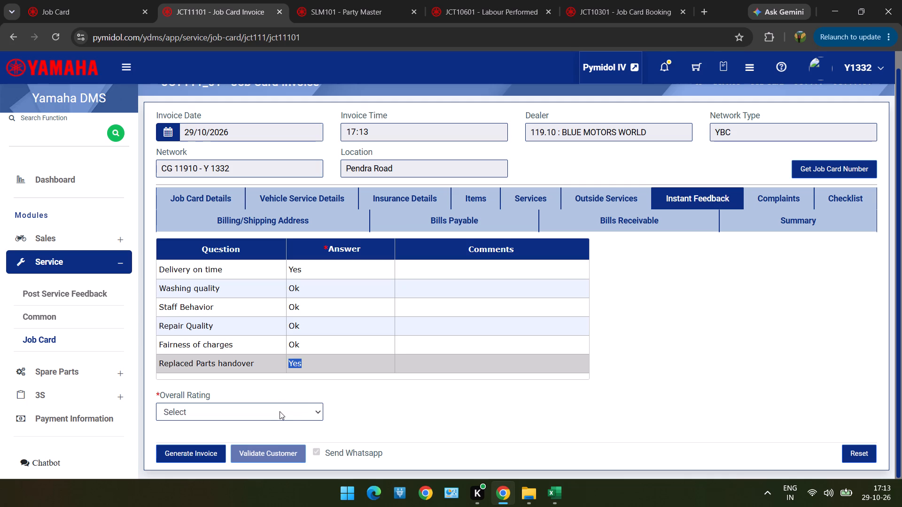
{"action": "left_click", "coordinate": [280, 411]}
{"action": "left_click", "coordinate": [278, 398]}
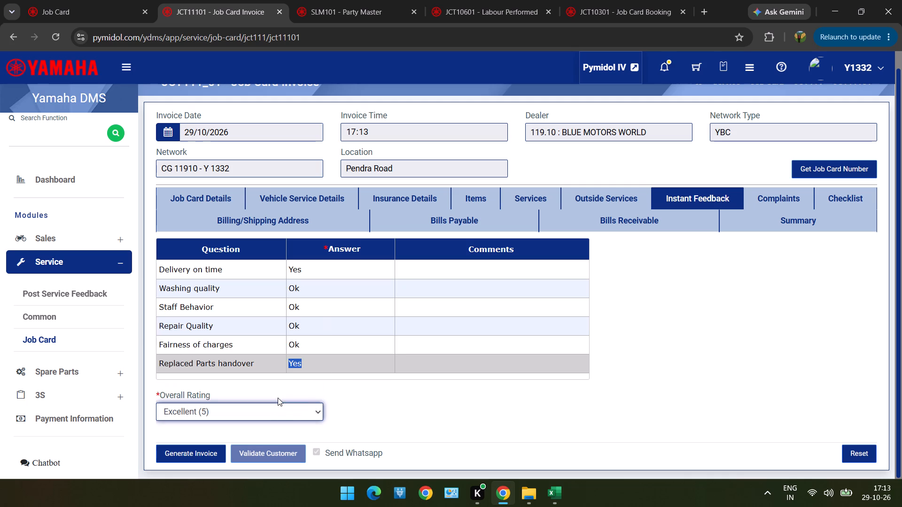
Mark the GENERAL SERVICE complaint as resolved with Yes.
{"action": "left_click", "coordinate": [771, 192]}
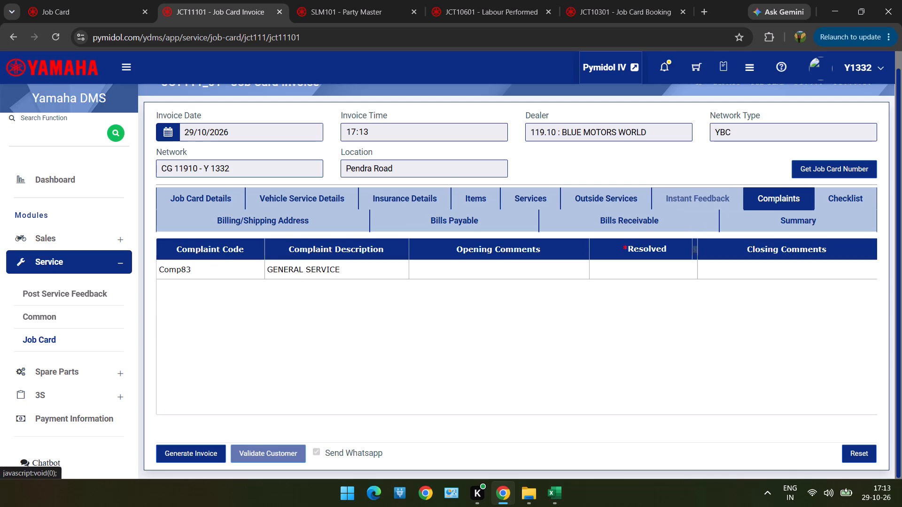
{"action": "double_click", "coordinate": [653, 272]}
{"action": "left_click_drag", "start_coordinate": [650, 286], "coordinate": [754, 231]}
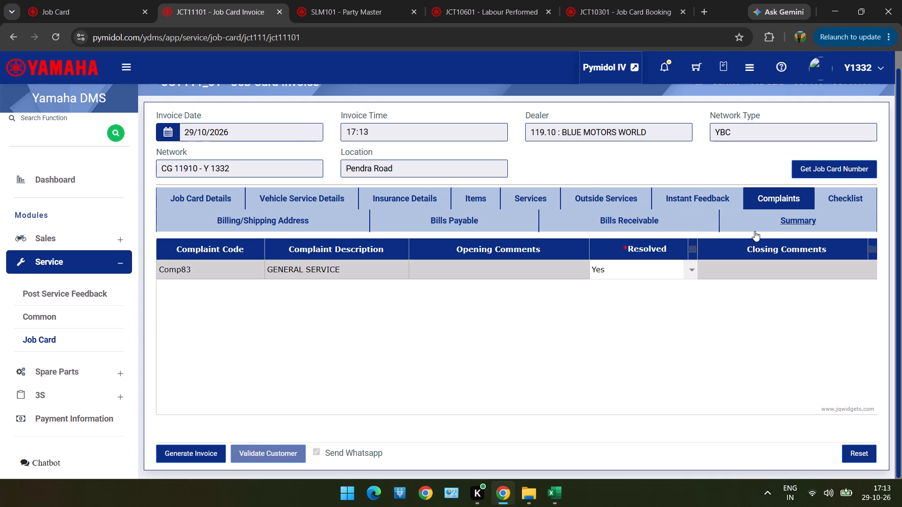
Set the division code in the invoice summary to 2355 : SERVICE.
{"action": "left_click_drag", "start_coordinate": [754, 231], "coordinate": [772, 221]}
{"action": "left_click", "coordinate": [772, 221]}
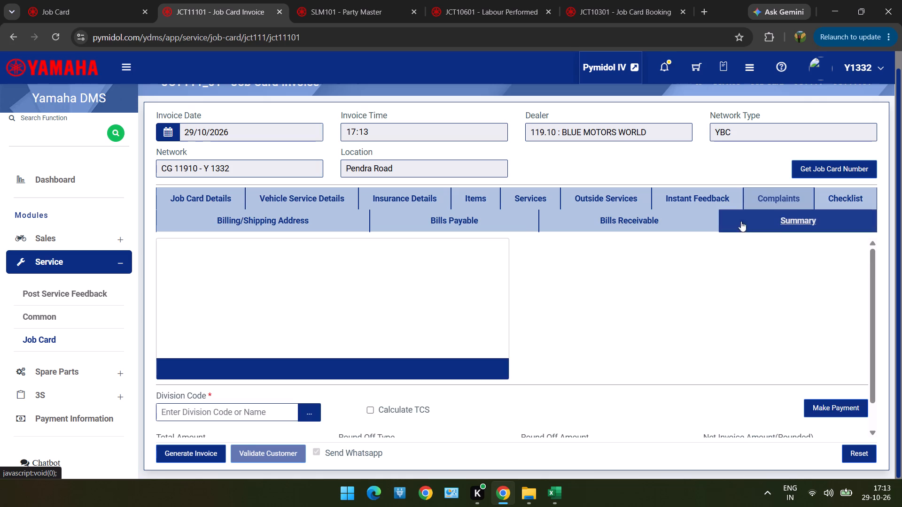
{"action": "scroll", "coordinate": [343, 437], "scroll_direction": "down", "scroll_amount": 3}
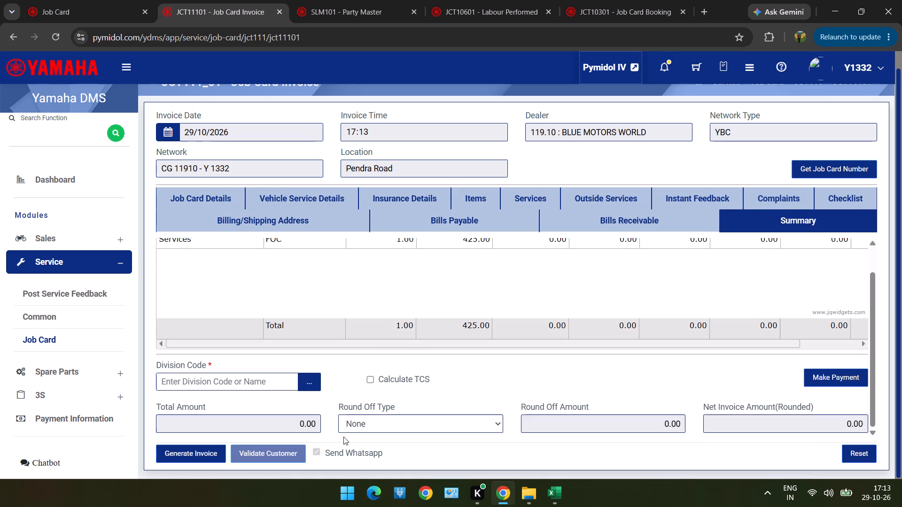
{"action": "left_click", "coordinate": [311, 379]}
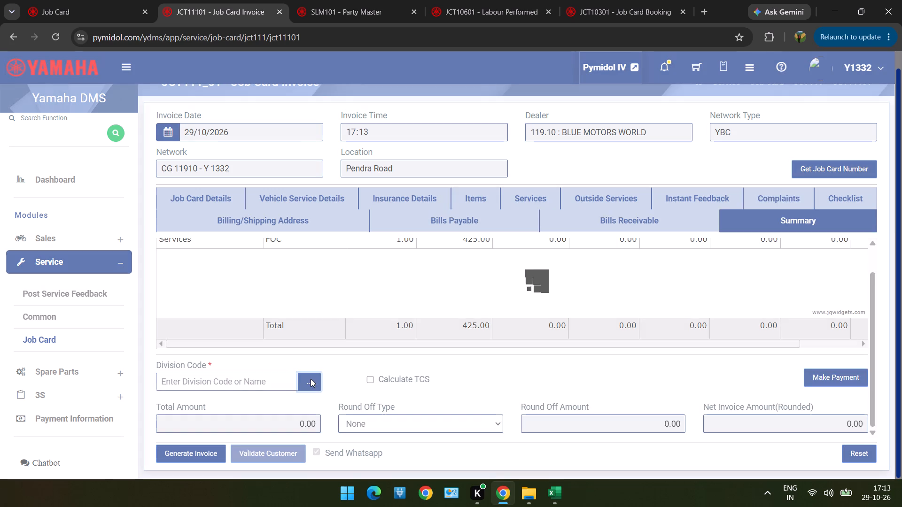
{"action": "double_click", "coordinate": [400, 220]}
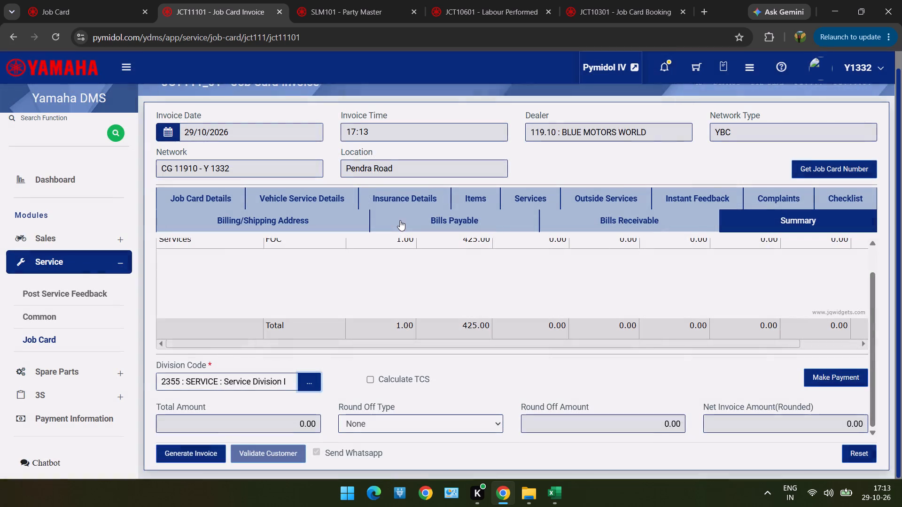
Generate the job card invoice, confirm the submission, and return to the blank invoice form.
{"action": "scroll", "coordinate": [400, 220], "scroll_direction": "down", "scroll_amount": 2}
{"action": "scroll", "coordinate": [400, 220], "scroll_direction": "up", "scroll_amount": 2}
{"action": "scroll", "coordinate": [348, 188], "scroll_direction": "down", "scroll_amount": 2}
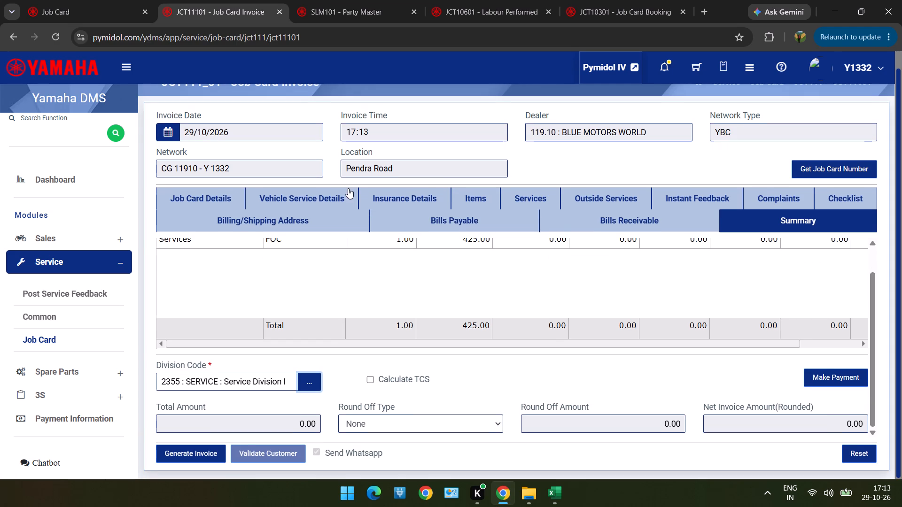
{"action": "left_click_drag", "start_coordinate": [200, 454], "coordinate": [311, 306]}
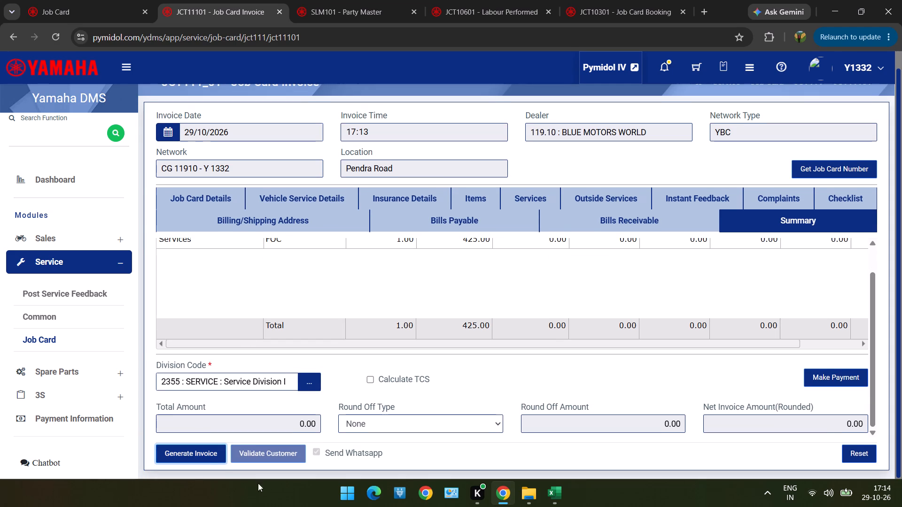
{"action": "left_click", "coordinate": [214, 457]}
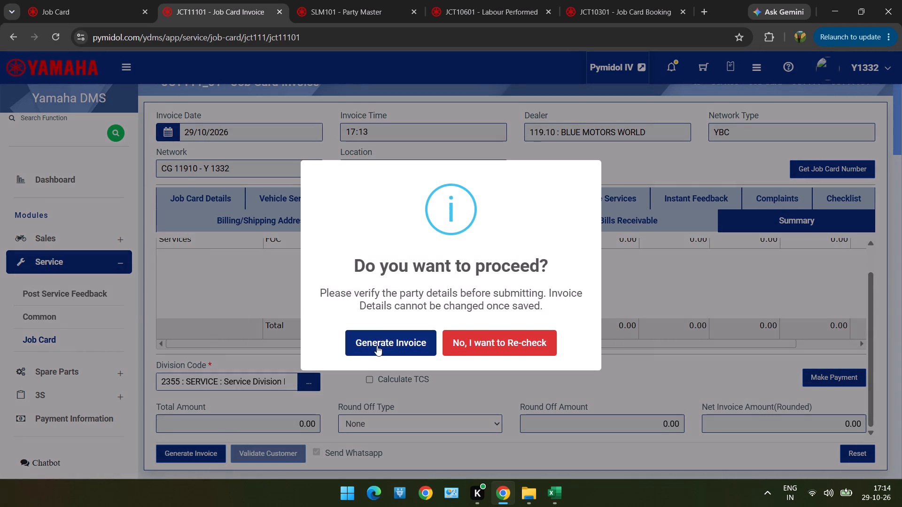
{"action": "left_click", "coordinate": [377, 346]}
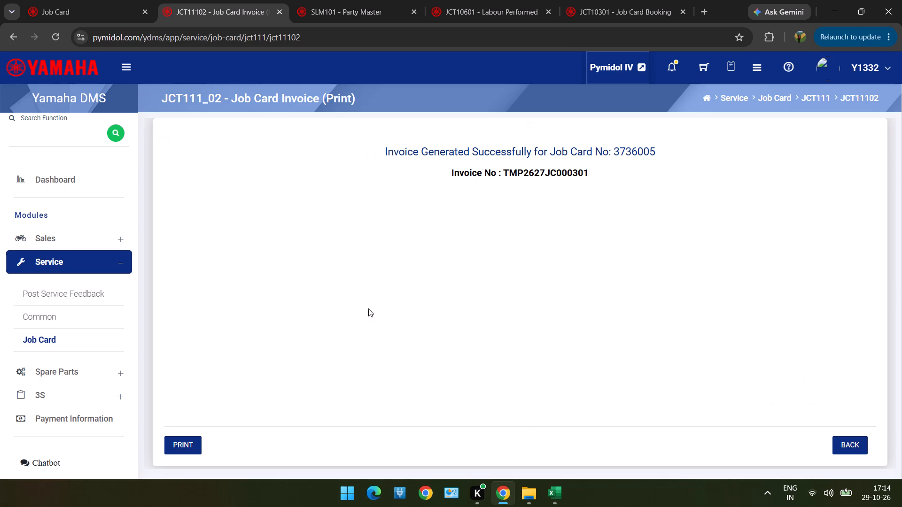
{"action": "left_click", "coordinate": [862, 436]}
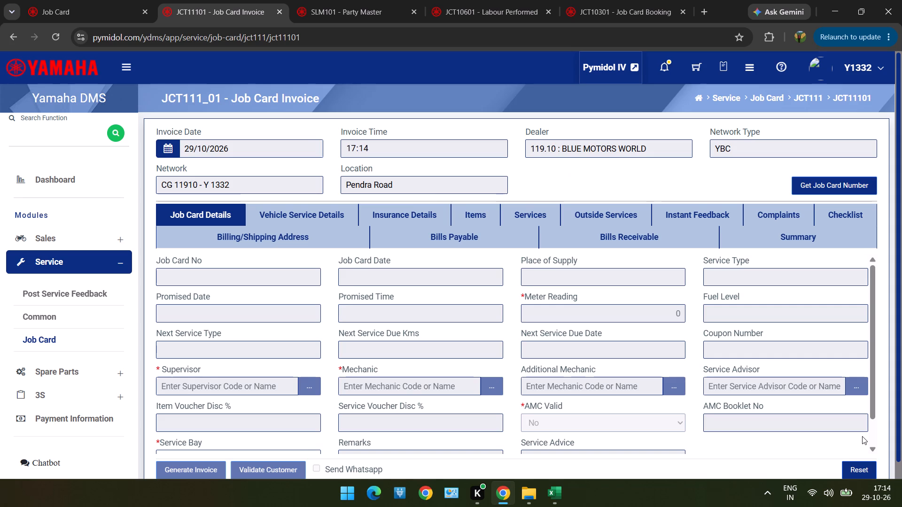
{"action": "left_click", "coordinate": [862, 436]}
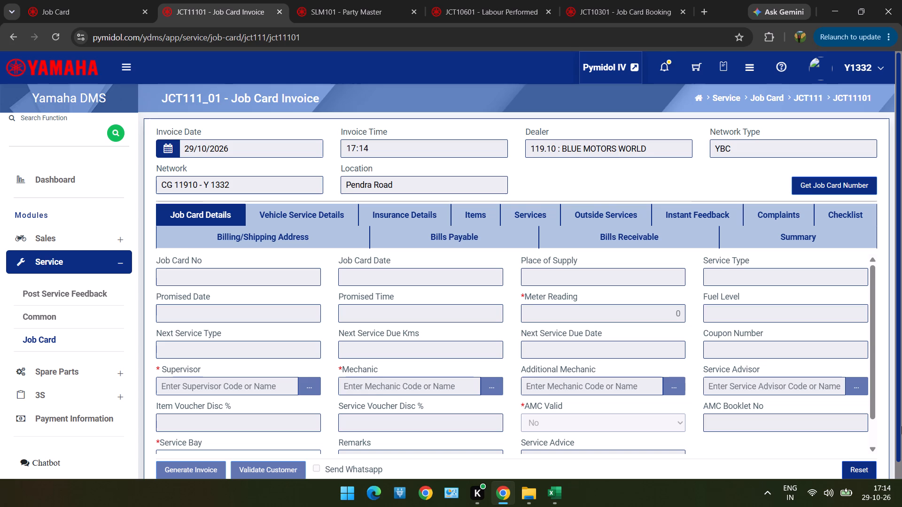
{"action": "left_click", "coordinate": [884, 452]}
Open the customer lookup in the Job Card Booking form.
{"action": "left_click", "coordinate": [637, 5]}
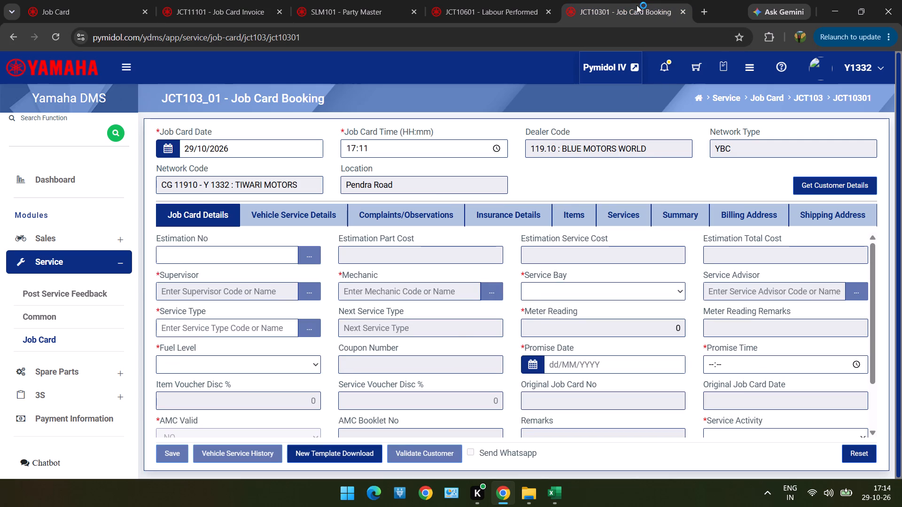
{"action": "left_click", "coordinate": [637, 5]}
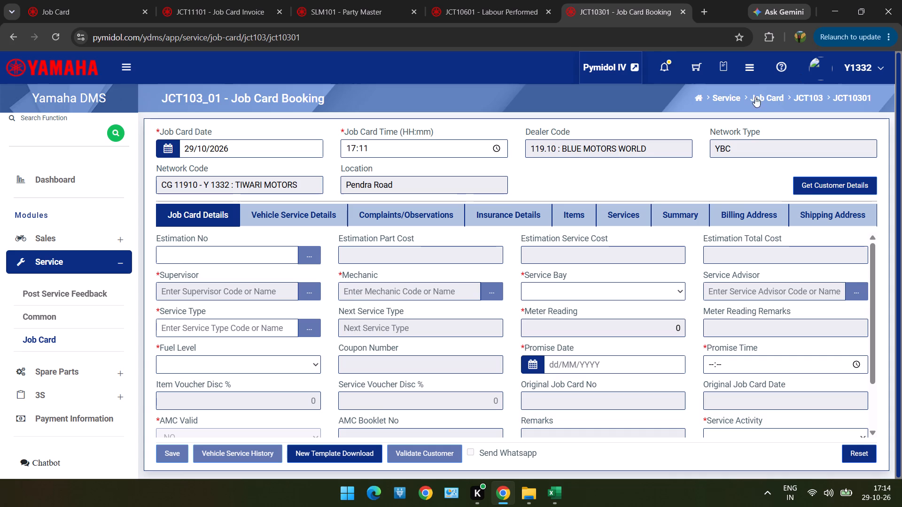
{"action": "left_click", "coordinate": [839, 189]}
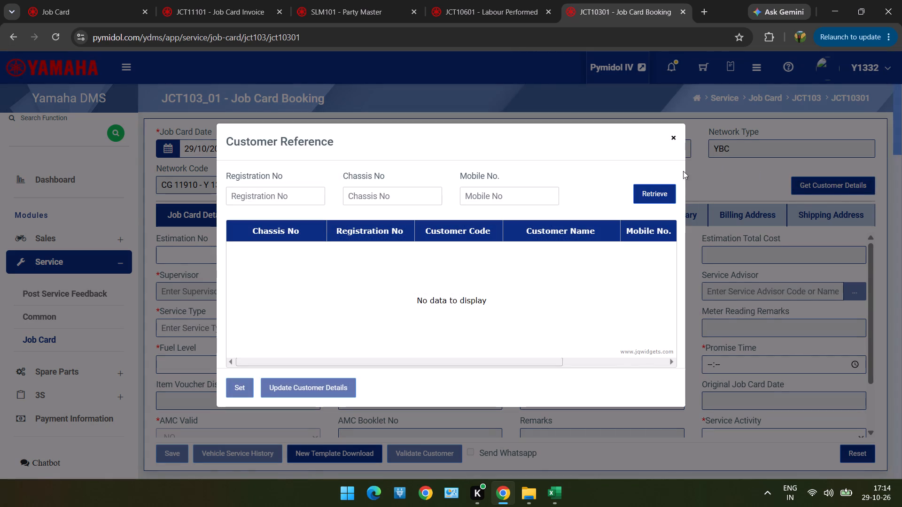
Switch to Book1 in Excel and copy the chassis number from row 53 (cell G53).
{"action": "key", "text": "alt+Tab"}
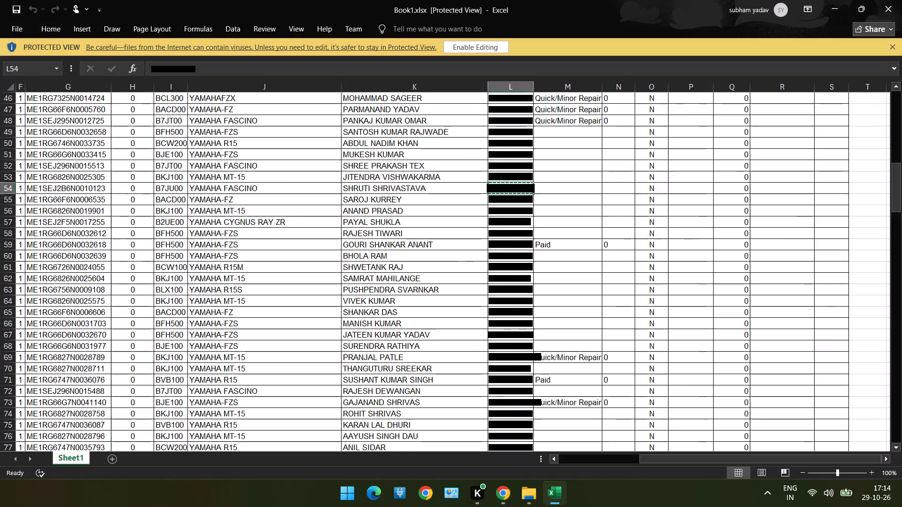
{"action": "key", "text": "Up"}
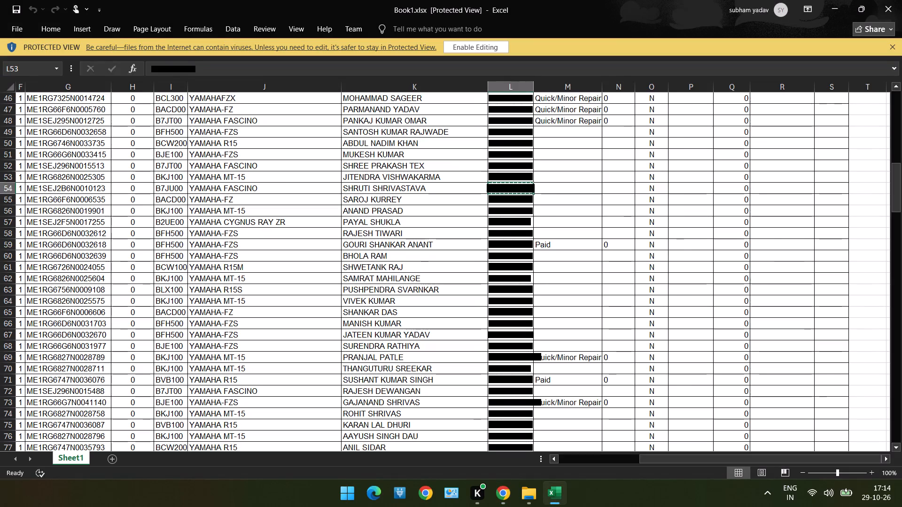
{"action": "key", "text": "Left"}
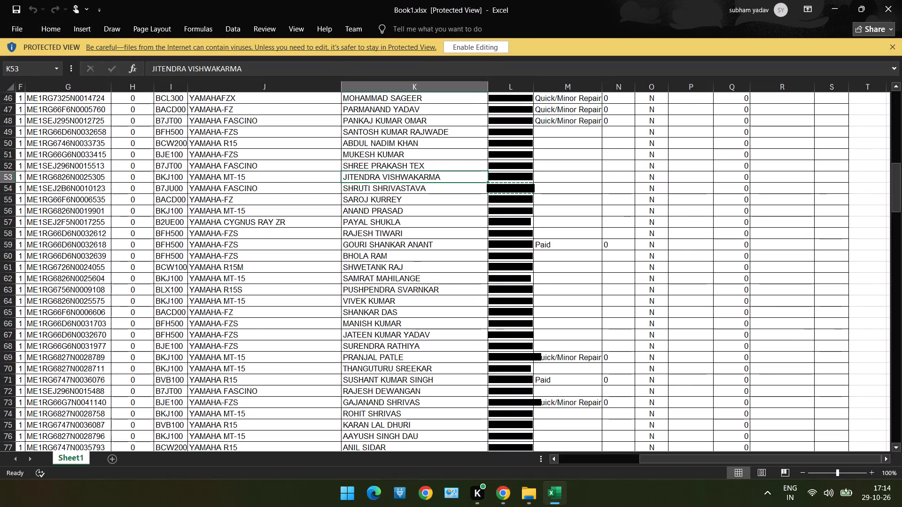
{"action": "key", "text": "Left"}
{"action": "key", "text": "Left"}
{"action": "key", "text": "Left"}
{"action": "key", "text": "Left"}
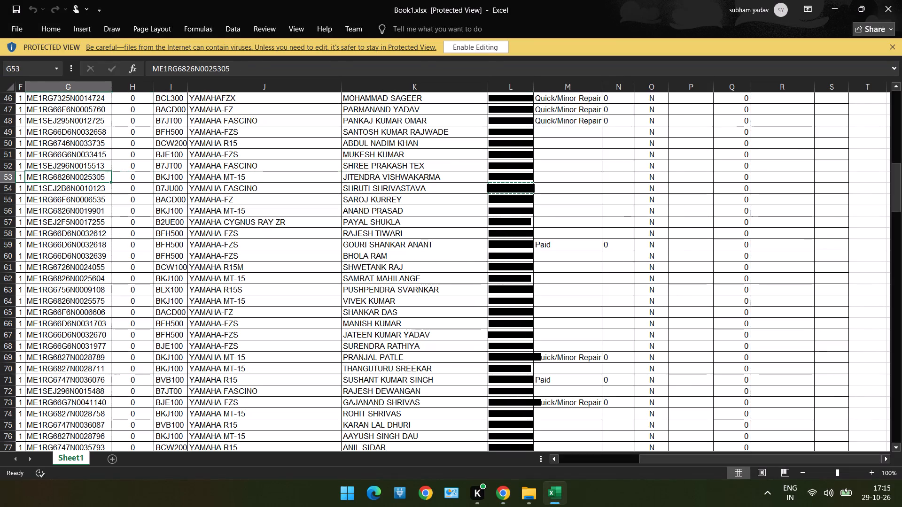
{"action": "key", "text": "ctrl+c"}
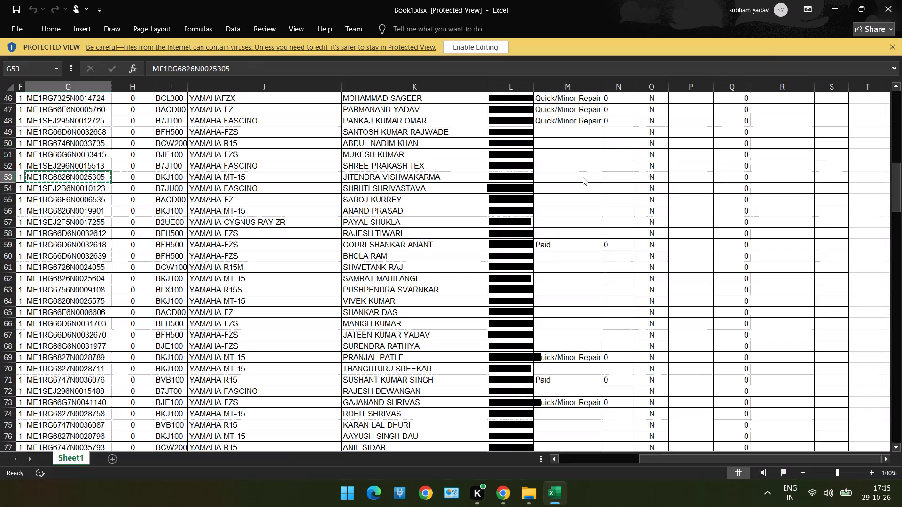
Back in the DMS, retrieve the customer by the copied chassis number and load the matching record into the booking.
{"action": "key", "text": "alt+Tab"}
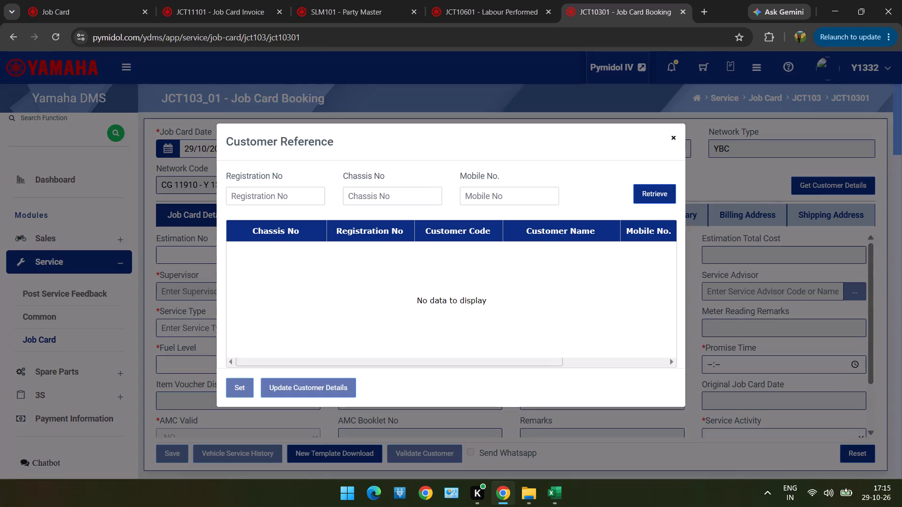
{"action": "left_click", "coordinate": [374, 192]}
{"action": "key", "text": "ctrl+v"}
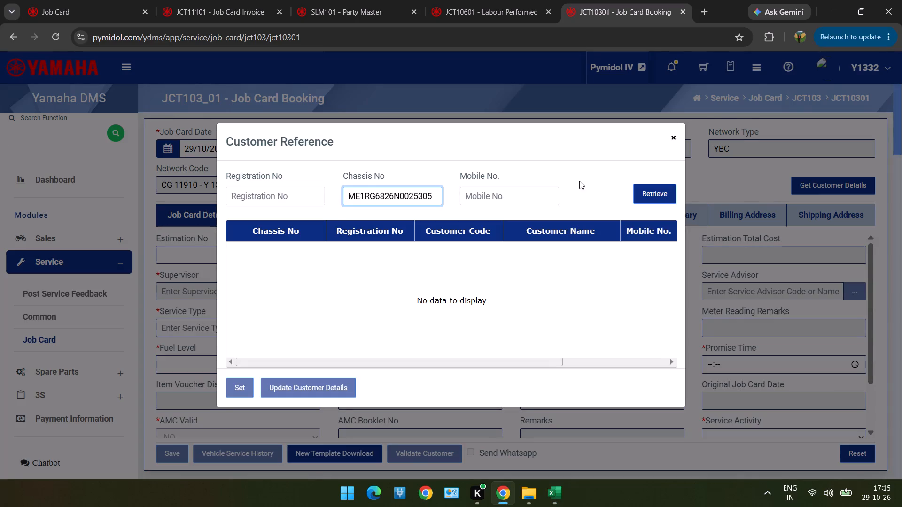
{"action": "left_click", "coordinate": [642, 187]}
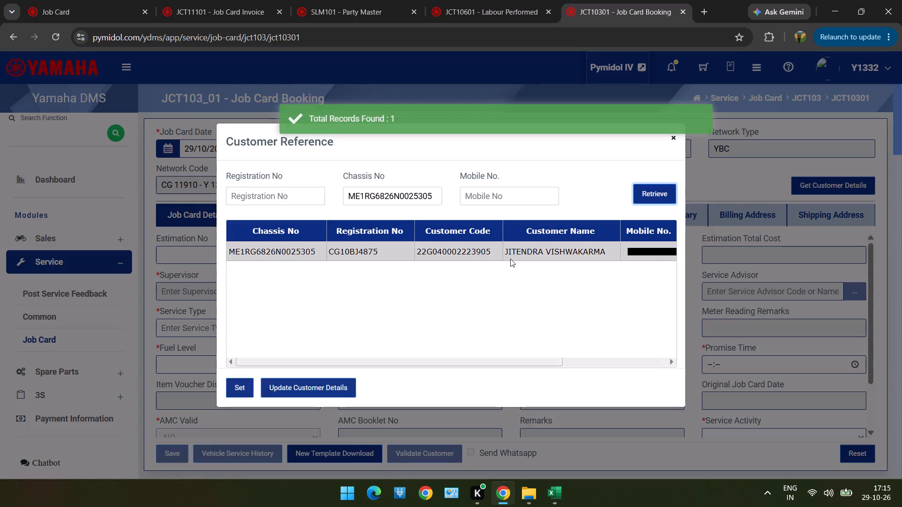
{"action": "double_click", "coordinate": [510, 256]}
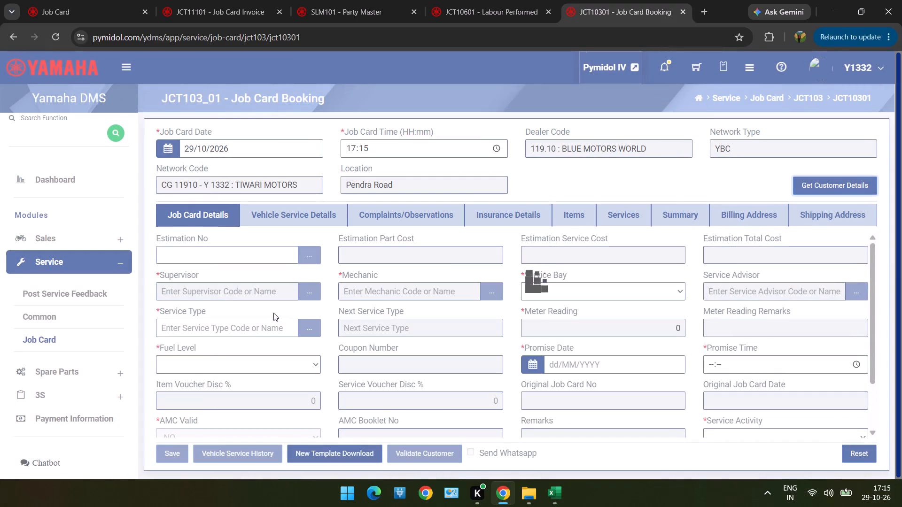
{"action": "left_click", "coordinate": [313, 290]}
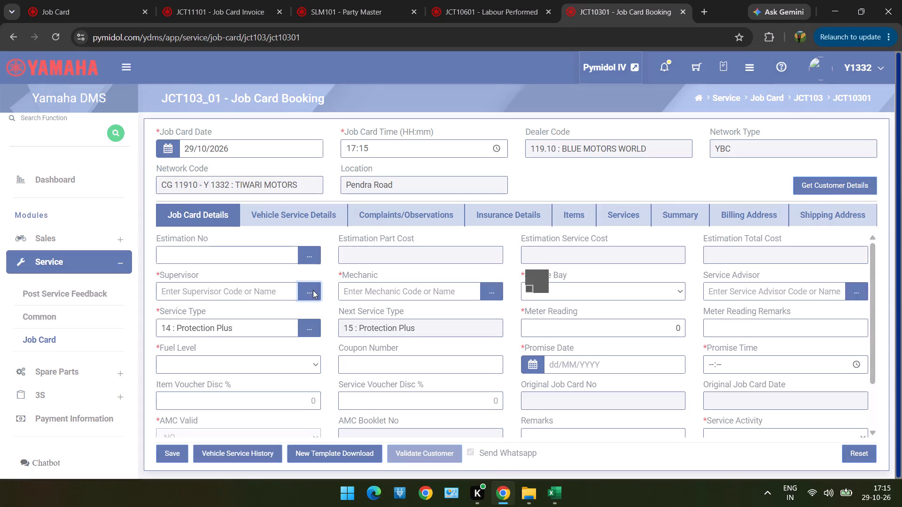
{"action": "double_click", "coordinate": [365, 196]}
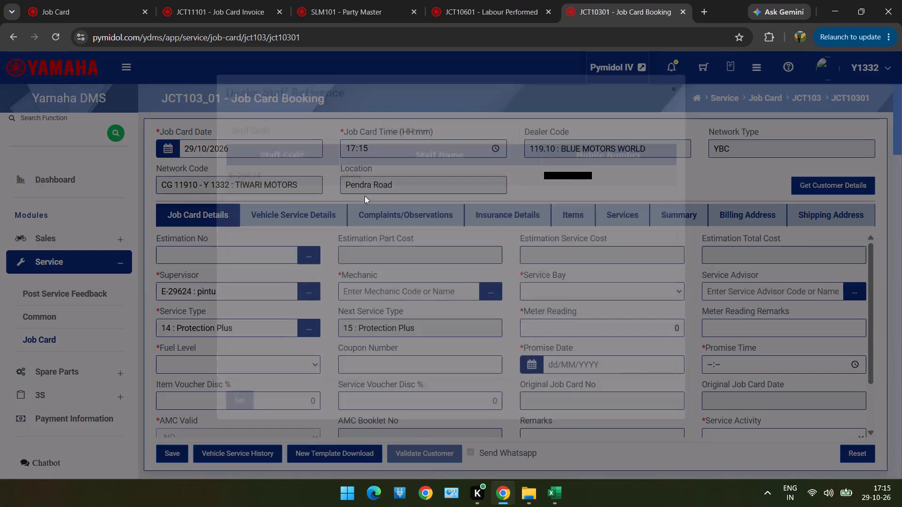
{"action": "left_click", "coordinate": [365, 196]}
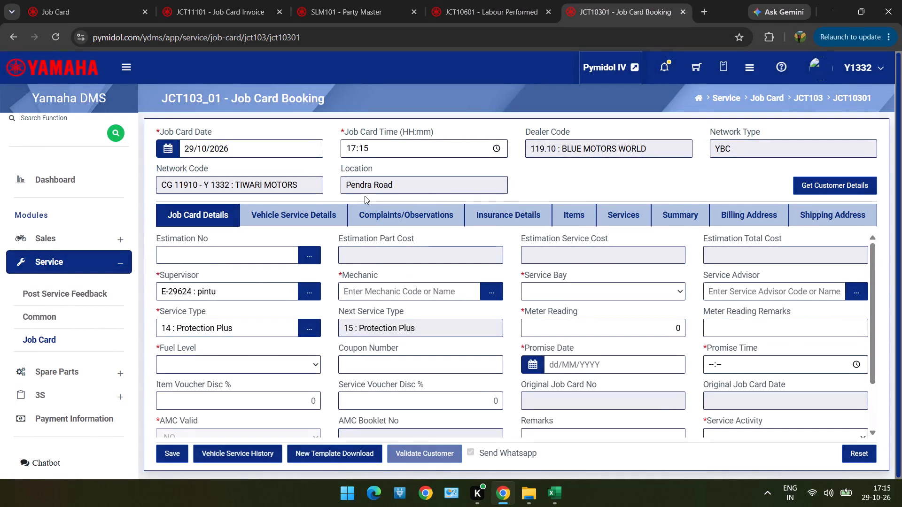
{"action": "left_click", "coordinate": [365, 196]}
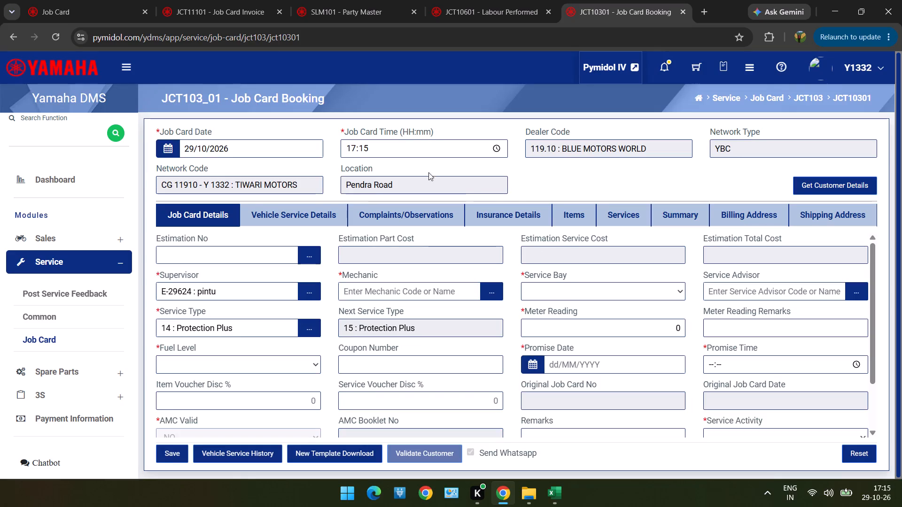
{"action": "left_click", "coordinate": [487, 287]}
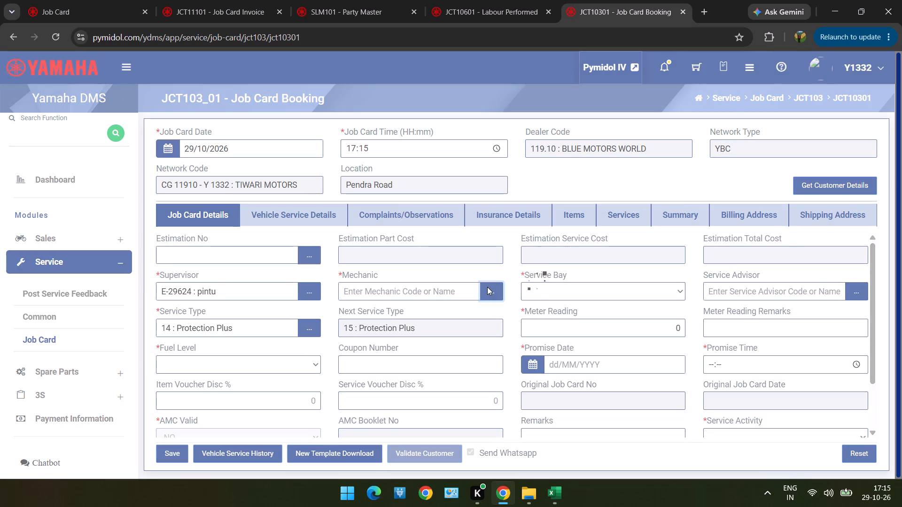
{"action": "double_click", "coordinate": [416, 199]}
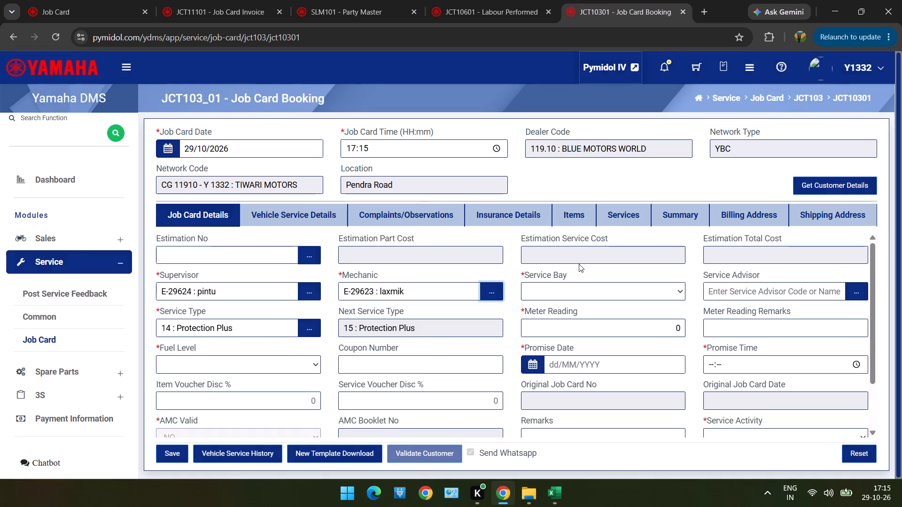
Set the service bay to BAY1.
{"action": "left_click", "coordinate": [575, 292]}
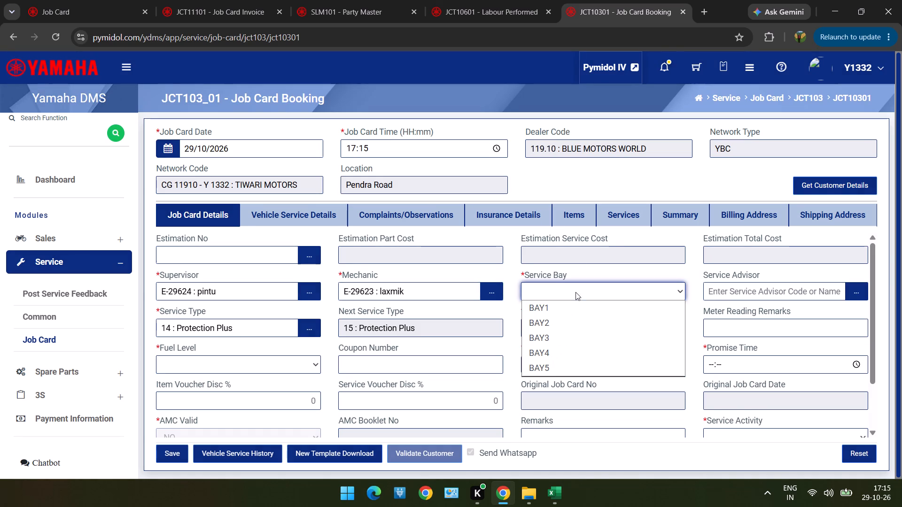
{"action": "left_click", "coordinate": [577, 302]}
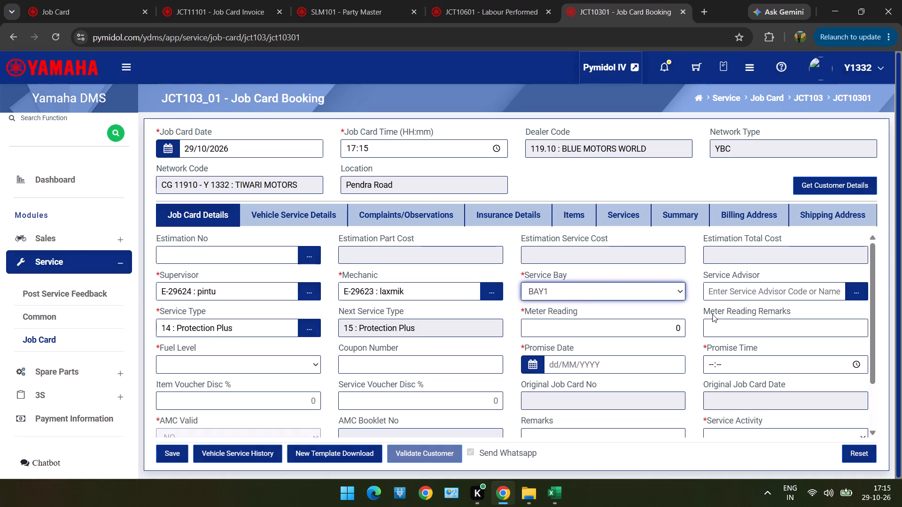
Check the staff lookup for the service advisor and close it without choosing anyone.
{"action": "left_click", "coordinate": [855, 287]}
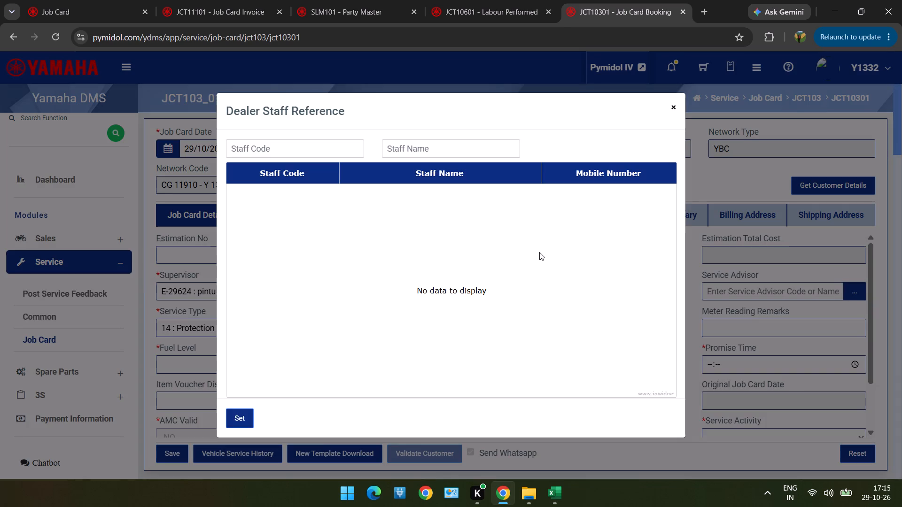
{"action": "left_click", "coordinate": [673, 106]}
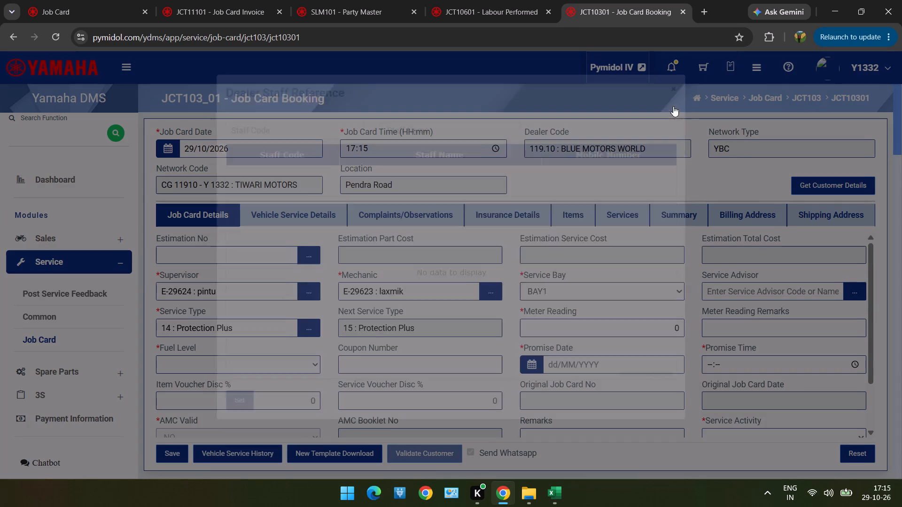
Check the vehicle's service history for past meter readings and set the booking's meter reading to 20870.
{"action": "left_click", "coordinate": [663, 332]}
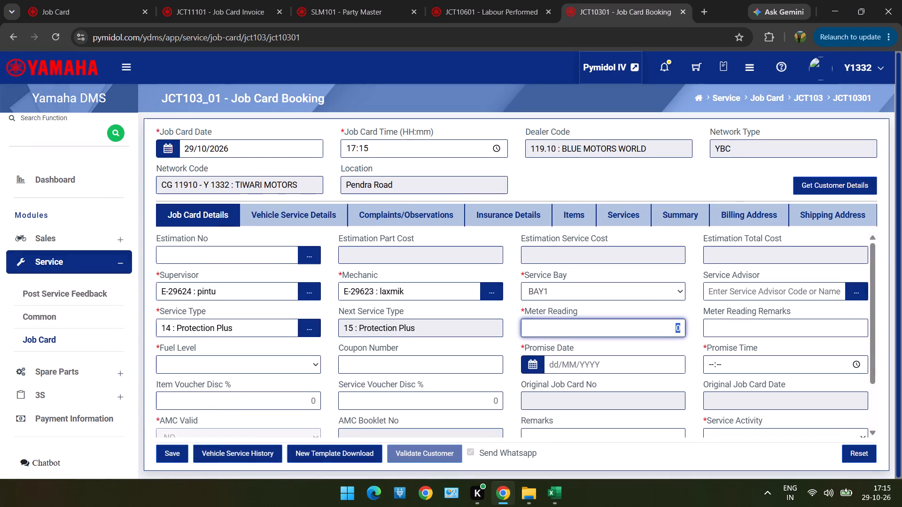
{"action": "left_click", "coordinate": [264, 452]}
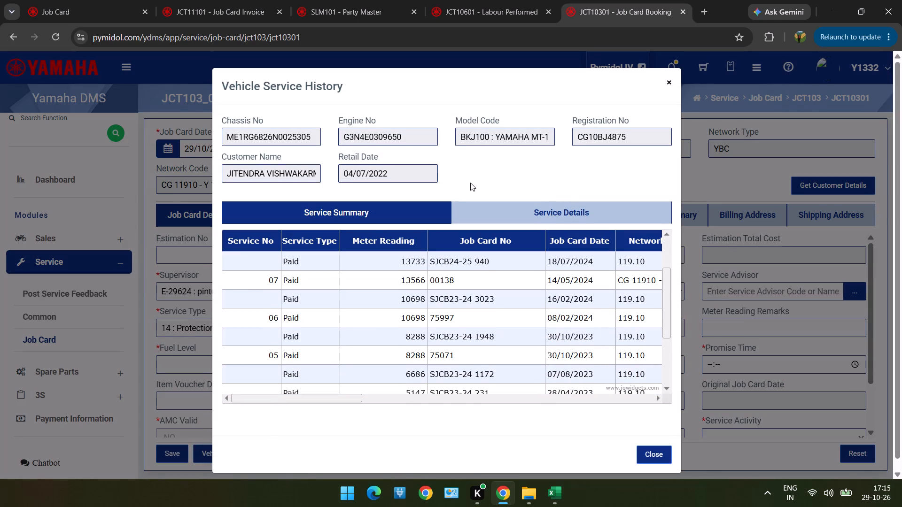
{"action": "scroll", "coordinate": [511, 338], "scroll_direction": "up", "scroll_amount": 1}
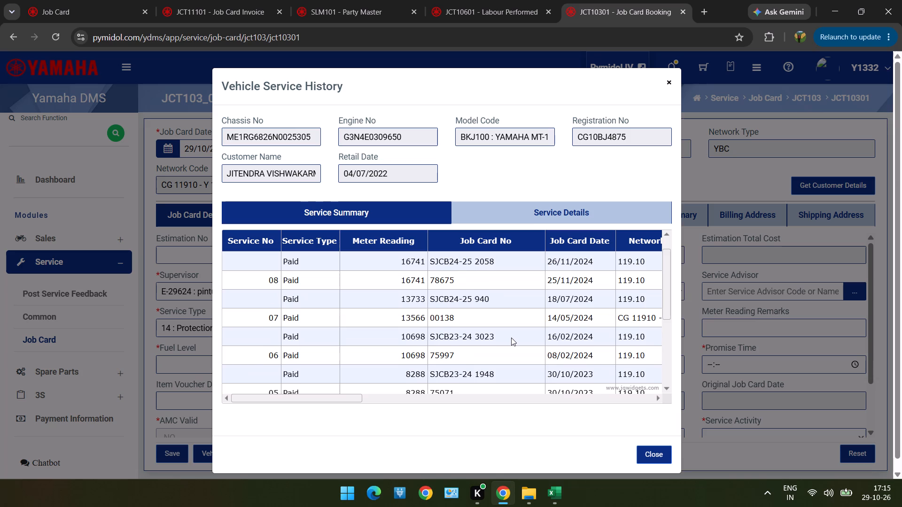
{"action": "scroll", "coordinate": [511, 338], "scroll_direction": "up", "scroll_amount": 3}
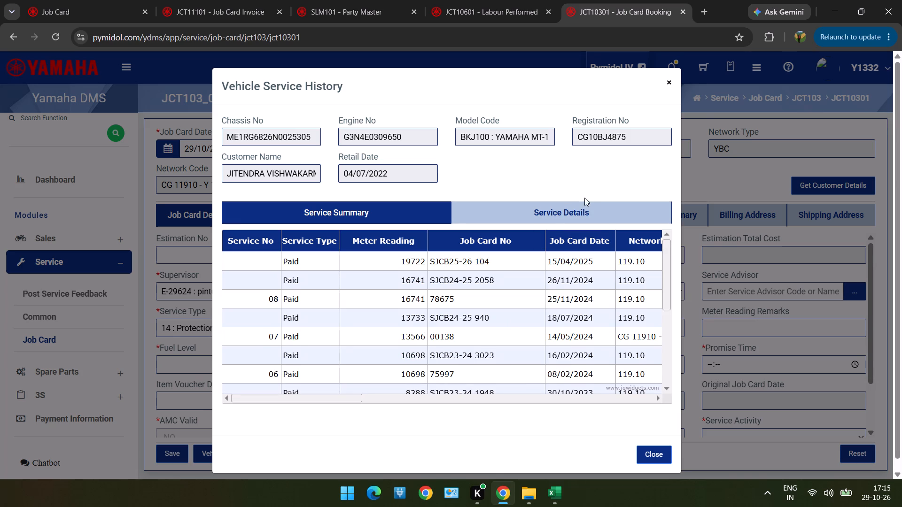
{"action": "left_click", "coordinate": [673, 80]}
{"action": "left_click", "coordinate": [622, 328]}
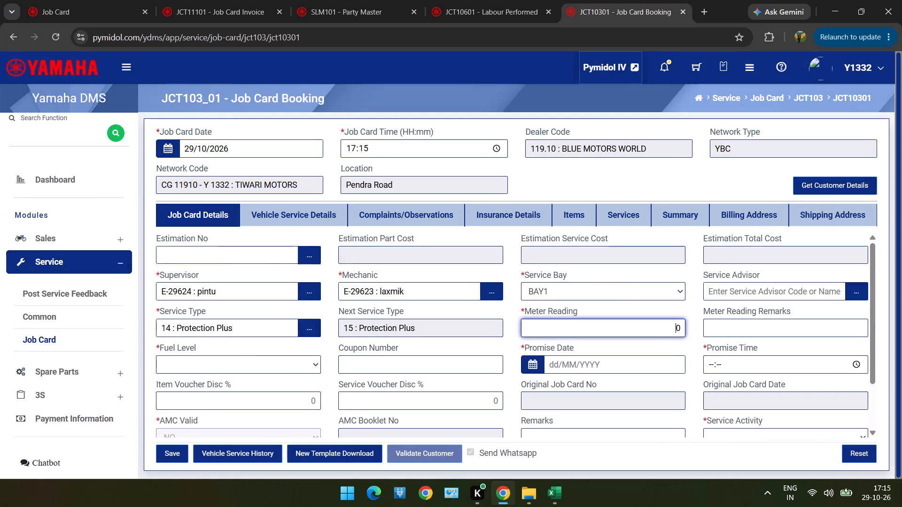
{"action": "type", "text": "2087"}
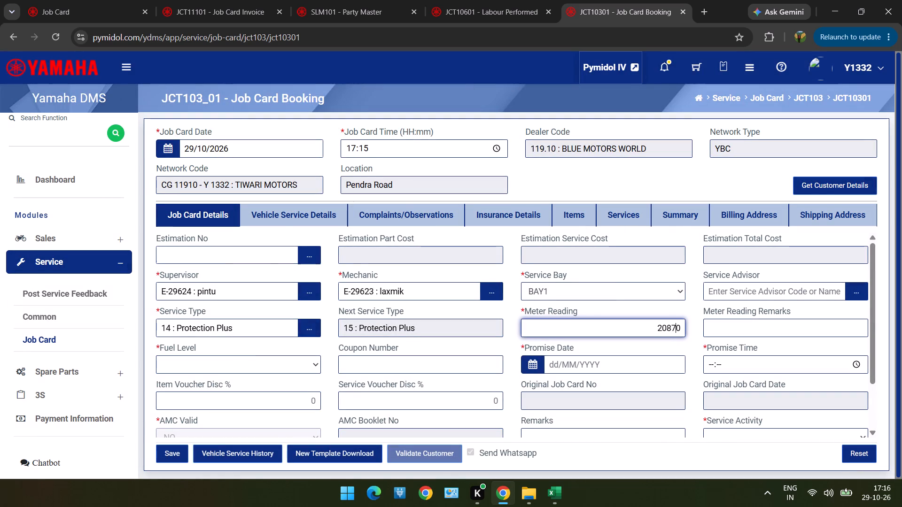
Set the booking's fuel level to 1-Points.
{"action": "left_click", "coordinate": [256, 369]}
{"action": "left_click", "coordinate": [233, 215]}
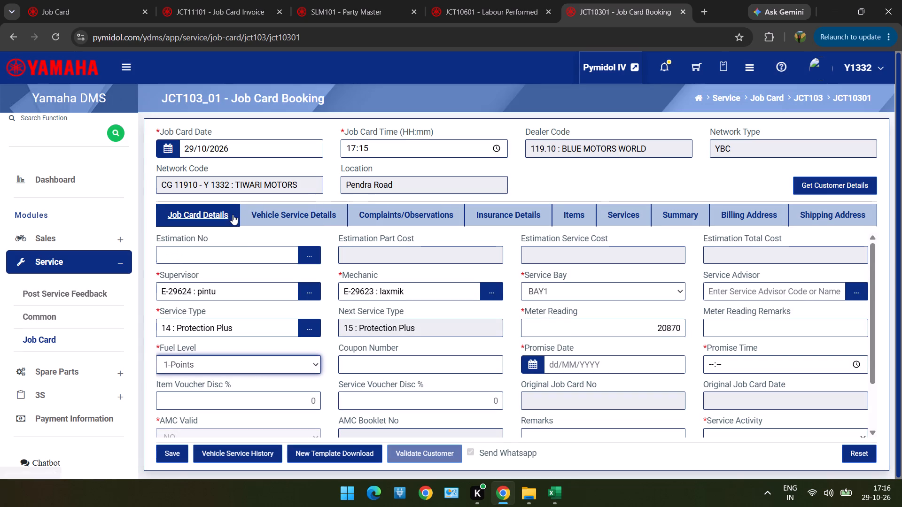
Set the promise date to 29/10/2026 and the promise time to 17:16.
{"action": "left_click", "coordinate": [546, 365]}
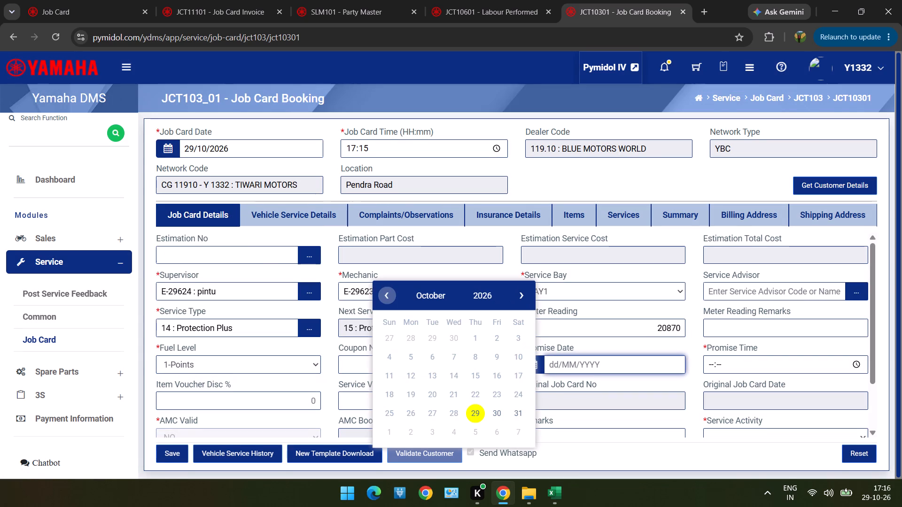
{"action": "left_click", "coordinate": [474, 406]}
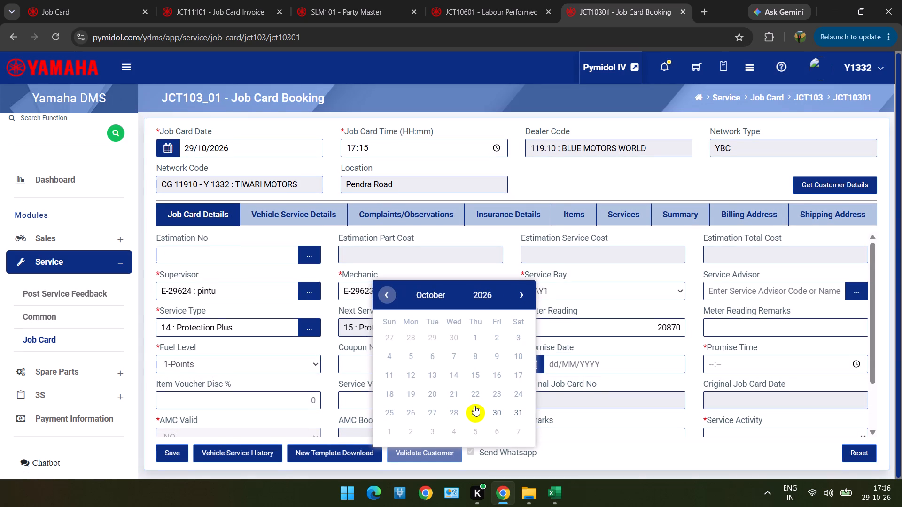
{"action": "left_click", "coordinate": [709, 364]}
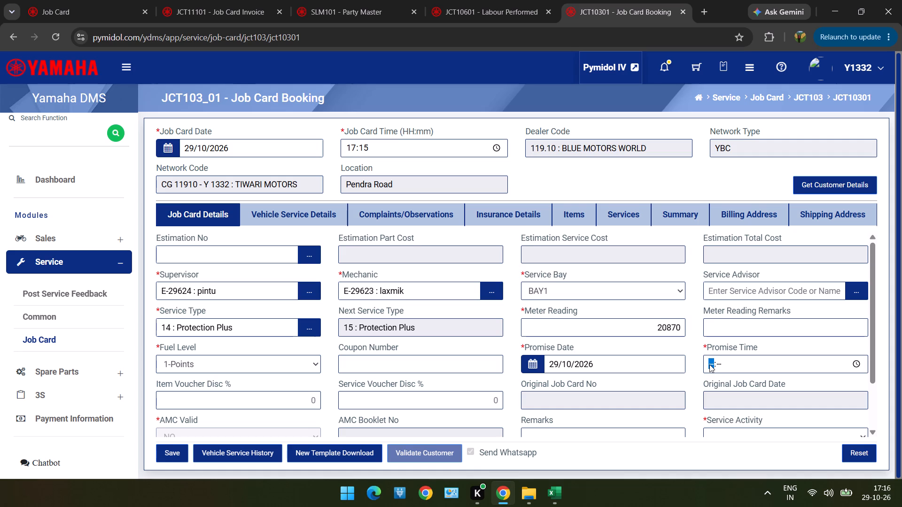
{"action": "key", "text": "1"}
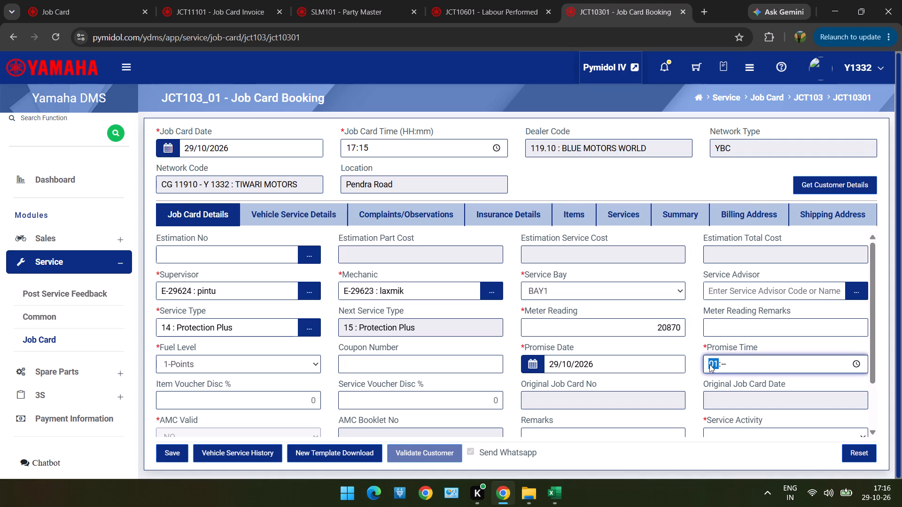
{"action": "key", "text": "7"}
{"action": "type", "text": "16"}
Set the service activity to Normal Scheme.
{"action": "scroll", "coordinate": [709, 364], "scroll_direction": "down", "scroll_amount": 3}
{"action": "left_click", "coordinate": [725, 377]}
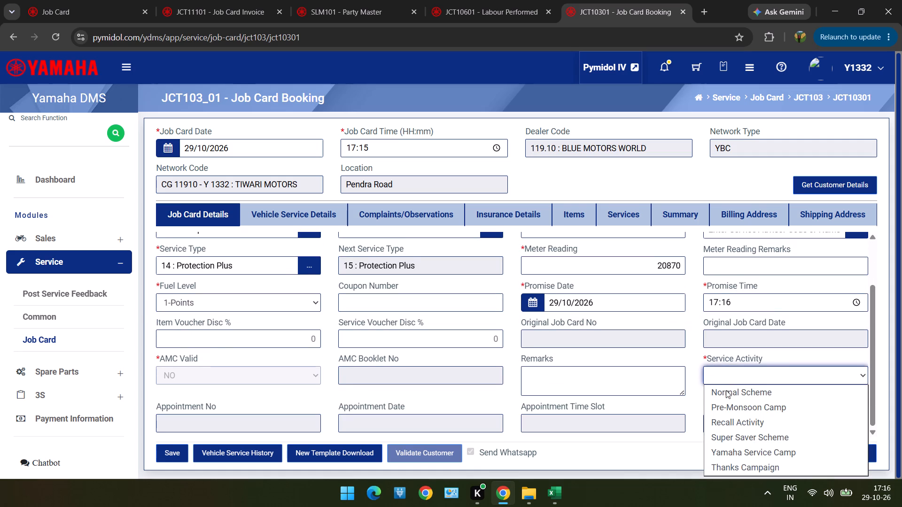
{"action": "left_click", "coordinate": [726, 390]}
Add a complaint row to the booking and fill it with Comp83, GENERAL SERVICE, found by searching for "gen".
{"action": "left_click", "coordinate": [440, 209]}
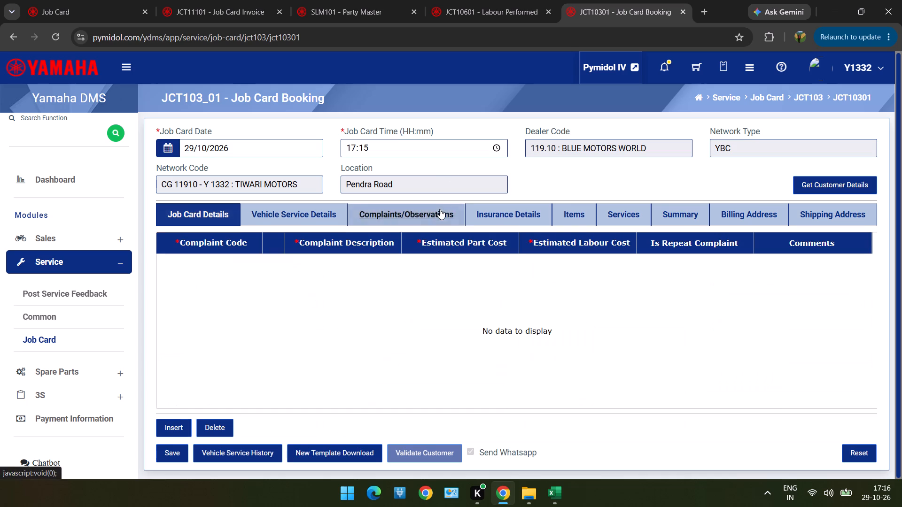
{"action": "left_click", "coordinate": [175, 429]}
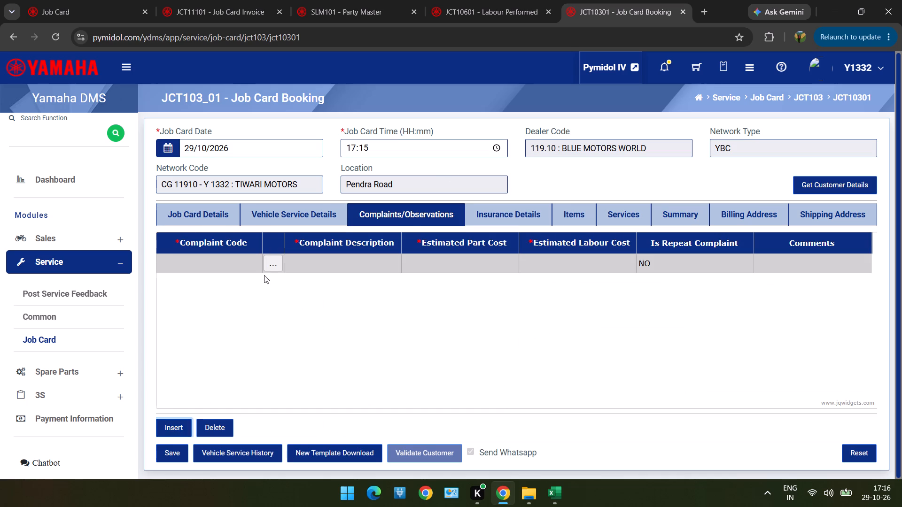
{"action": "left_click", "coordinate": [270, 261]}
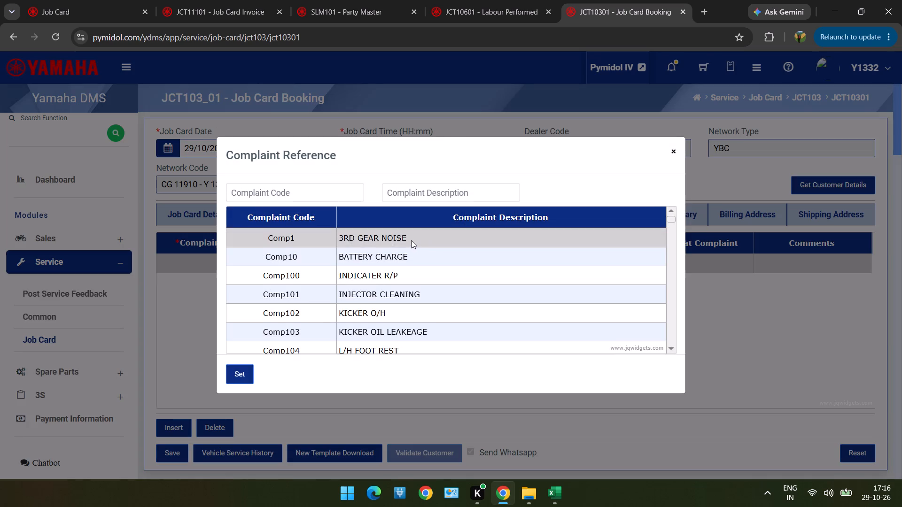
{"action": "left_click", "coordinate": [425, 192]}
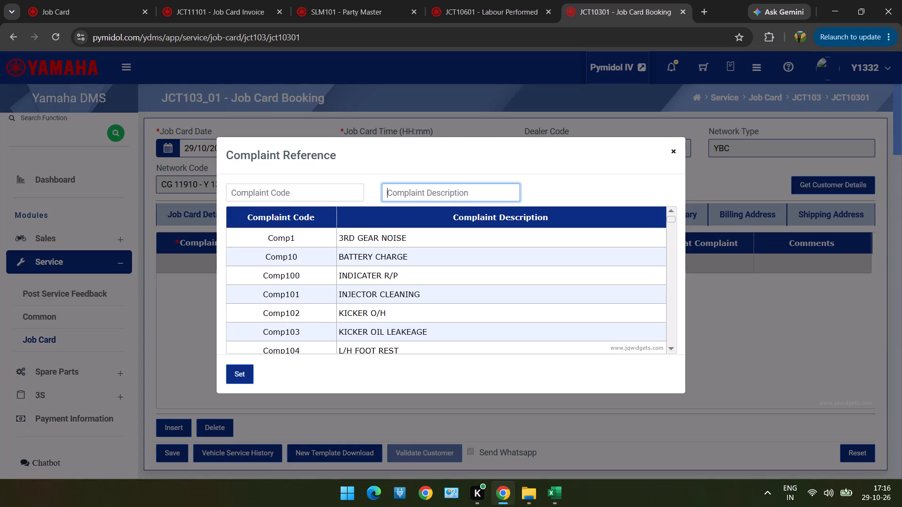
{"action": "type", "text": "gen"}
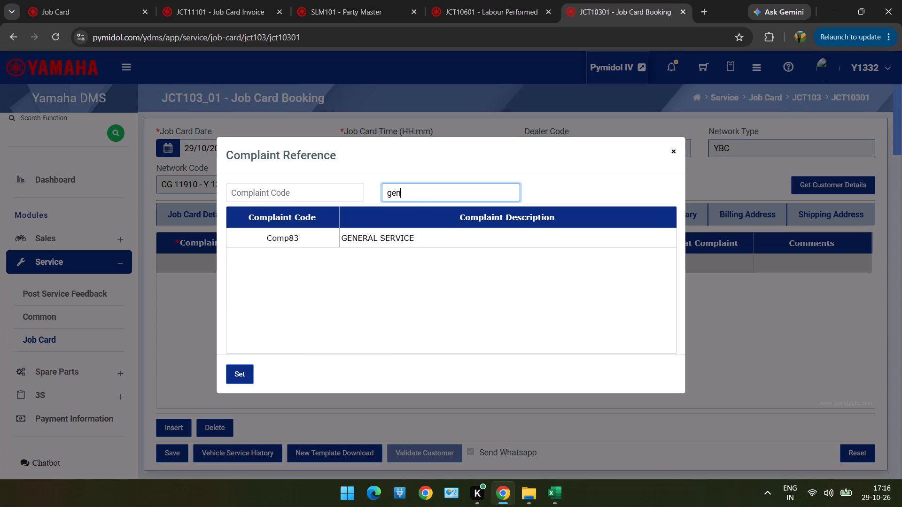
{"action": "double_click", "coordinate": [420, 241]}
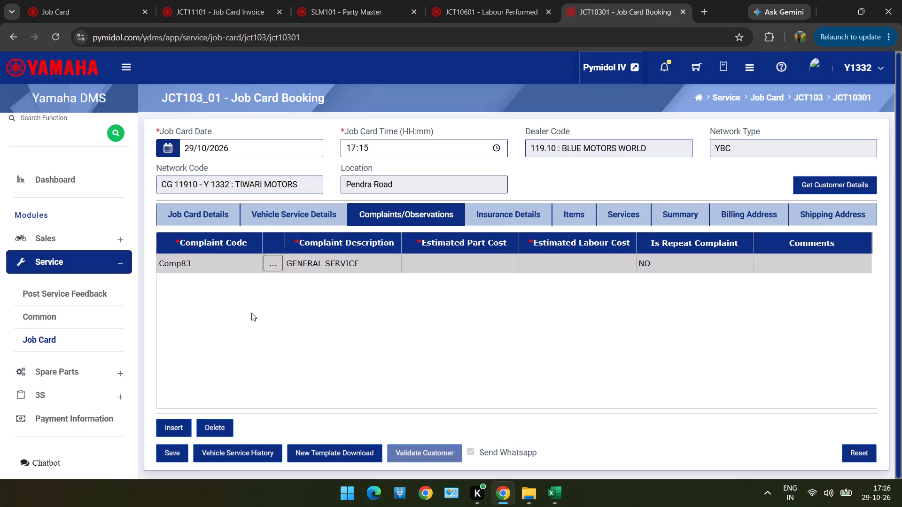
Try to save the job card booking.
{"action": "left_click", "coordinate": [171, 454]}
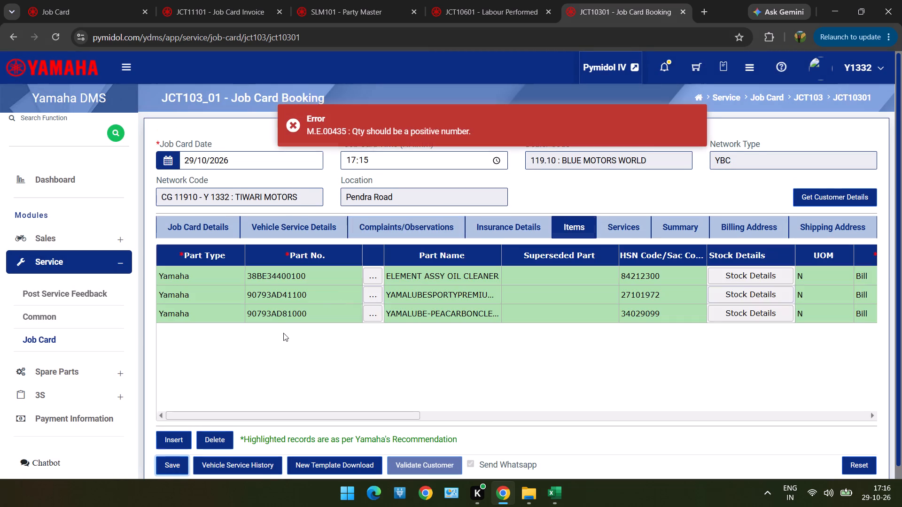
Delete the recommended Yamaha parts 90793AD81000, 90793AD41100 and 38BE34400100 from the booking's items.
{"action": "left_click_drag", "start_coordinate": [210, 312], "coordinate": [194, 450]}
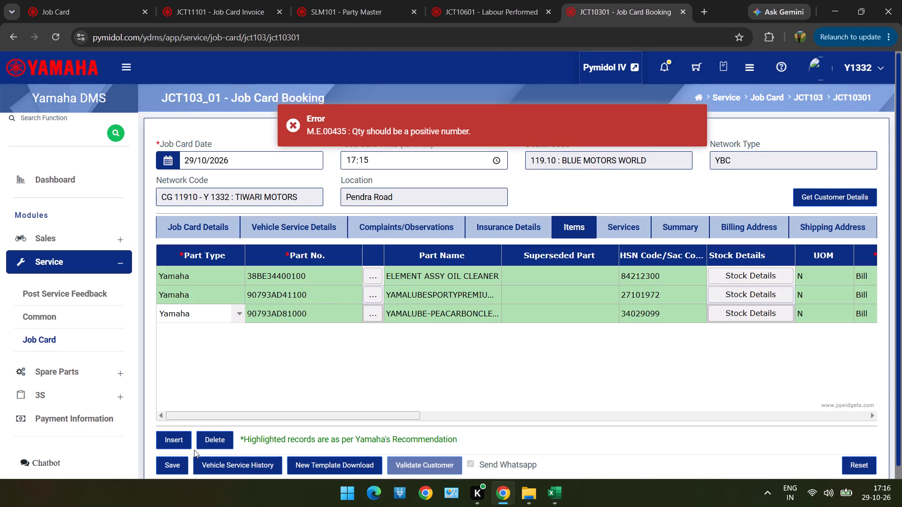
{"action": "left_click_drag", "start_coordinate": [194, 450], "coordinate": [207, 438]}
{"action": "left_click_drag", "start_coordinate": [207, 438], "coordinate": [208, 285]}
{"action": "left_click", "coordinate": [208, 285]}
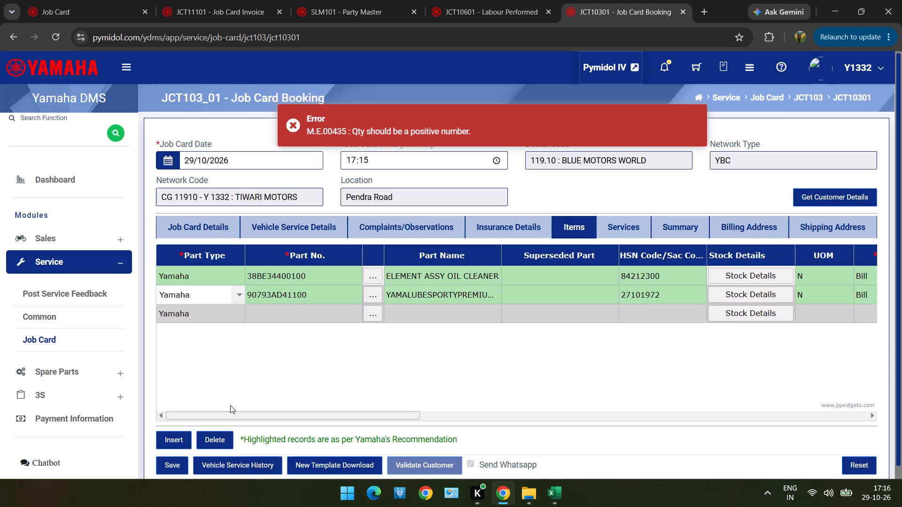
{"action": "left_click_drag", "start_coordinate": [228, 441], "coordinate": [187, 288]}
{"action": "left_click", "coordinate": [187, 288]}
{"action": "left_click_drag", "start_coordinate": [187, 288], "coordinate": [213, 388]}
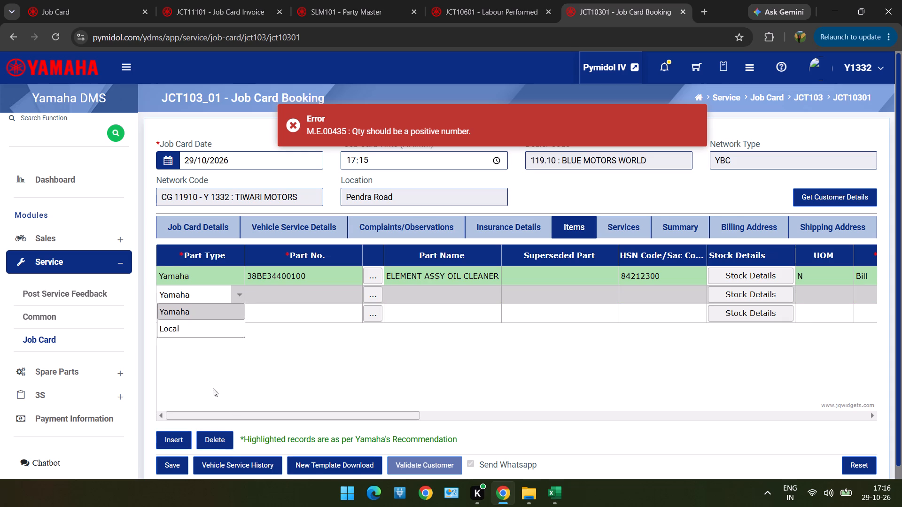
{"action": "left_click_drag", "start_coordinate": [213, 388], "coordinate": [215, 438]}
{"action": "left_click_drag", "start_coordinate": [215, 438], "coordinate": [183, 314]}
{"action": "left_click", "coordinate": [183, 314]}
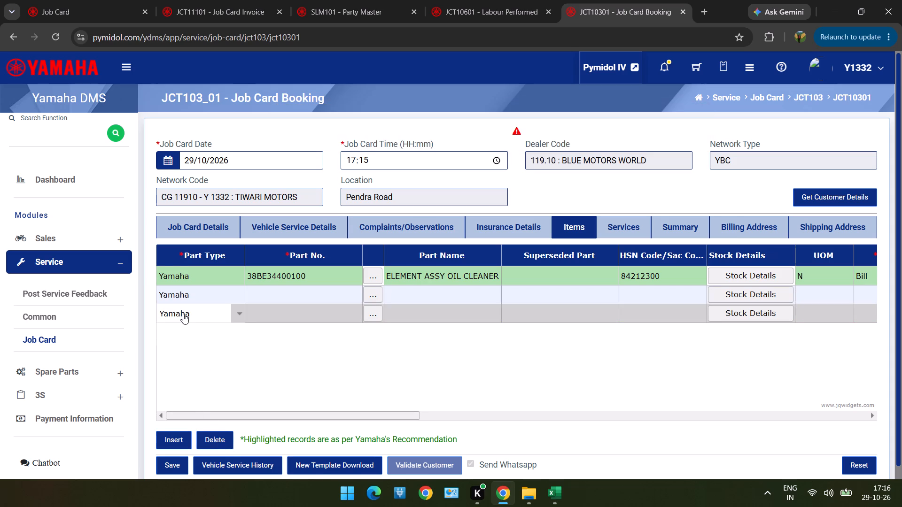
{"action": "left_click_drag", "start_coordinate": [213, 439], "coordinate": [199, 288]}
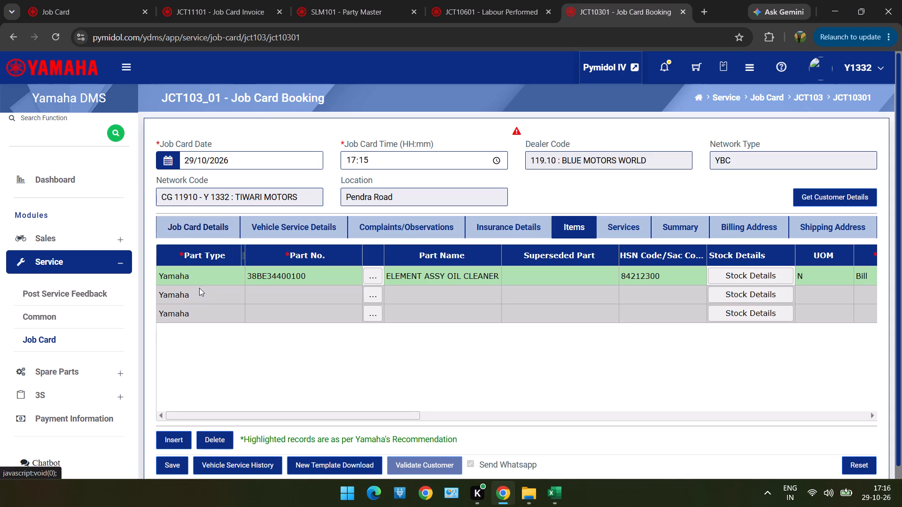
{"action": "left_click_drag", "start_coordinate": [199, 288], "coordinate": [193, 277]}
{"action": "left_click", "coordinate": [193, 277]}
{"action": "left_click", "coordinate": [228, 441]}
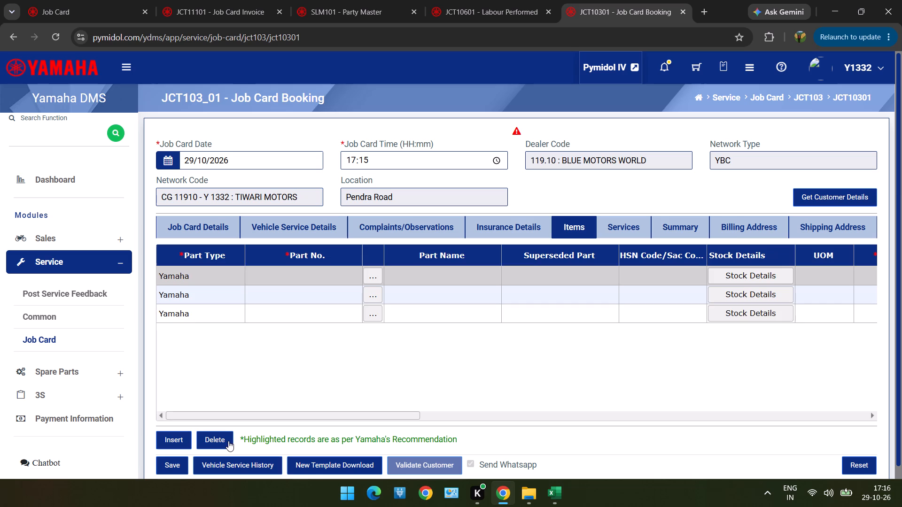
Delete the remaining blank Yamaha part rows from the booking's items.
{"action": "left_click_drag", "start_coordinate": [231, 301], "coordinate": [220, 443]}
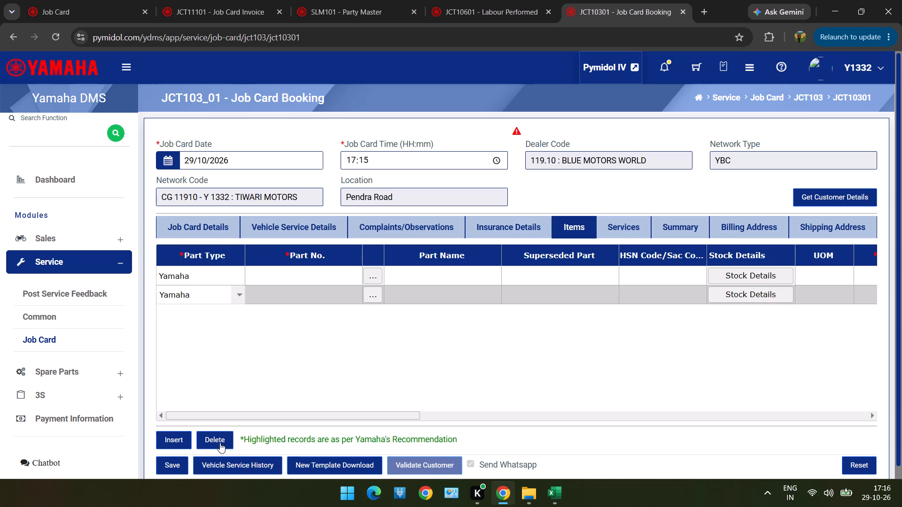
{"action": "left_click_drag", "start_coordinate": [220, 443], "coordinate": [217, 440]}
{"action": "left_click", "coordinate": [217, 440]}
{"action": "left_click", "coordinate": [210, 279]}
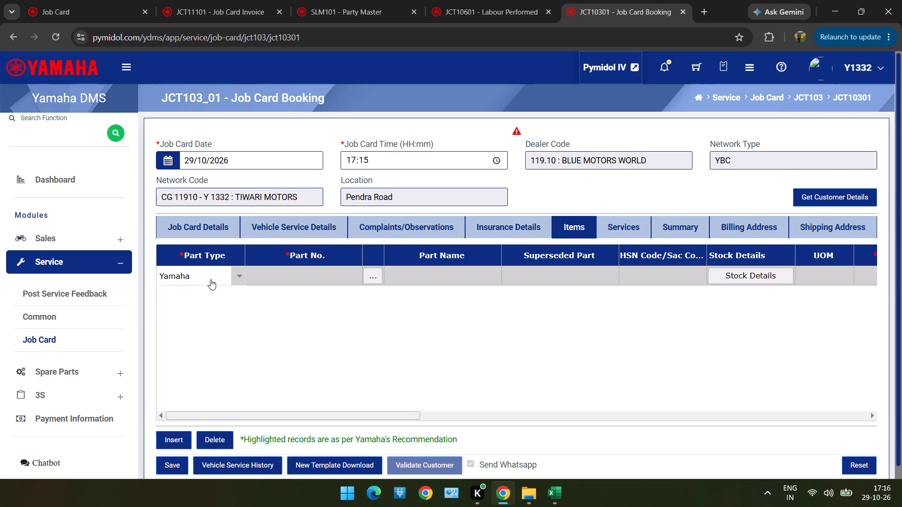
{"action": "left_click", "coordinate": [222, 435]}
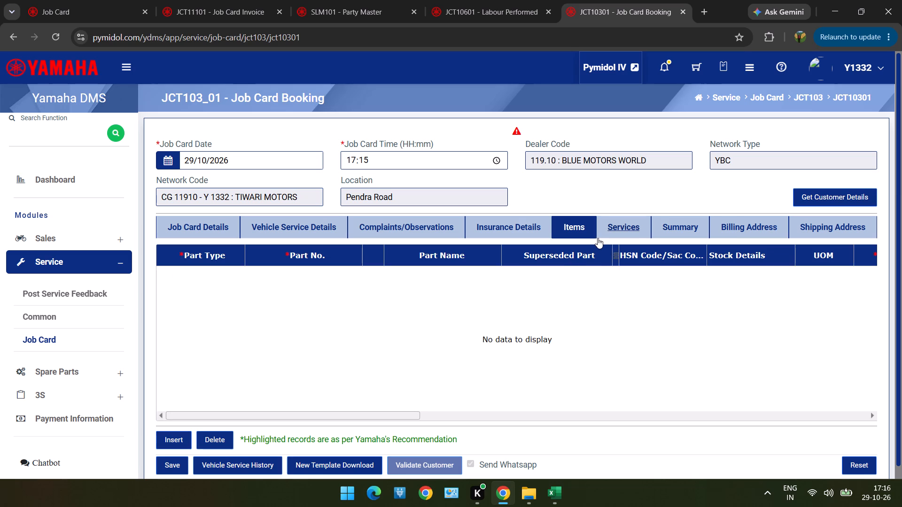
Delete the recommended labour 012, Drivechain cleaning, from the booking's services.
{"action": "left_click", "coordinate": [599, 238]}
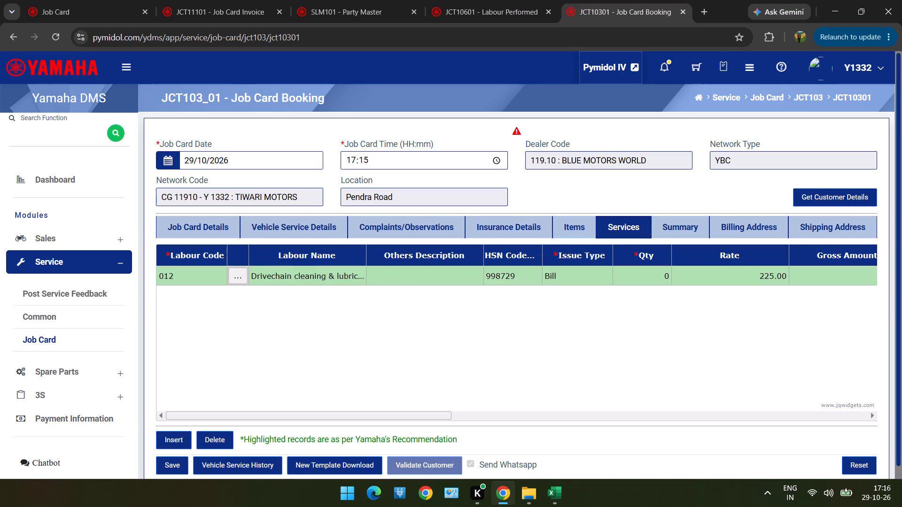
{"action": "left_click", "coordinate": [303, 271]}
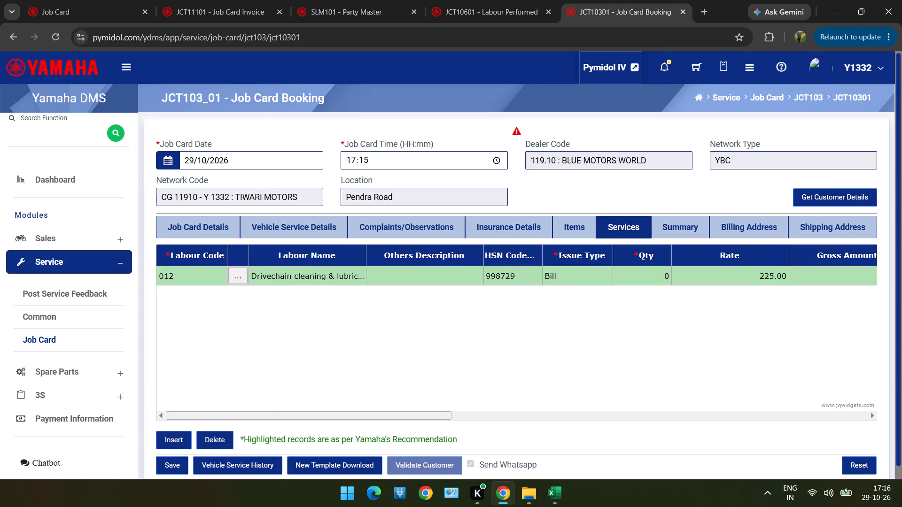
{"action": "left_click", "coordinate": [289, 277]}
{"action": "triple_click", "coordinate": [287, 280]}
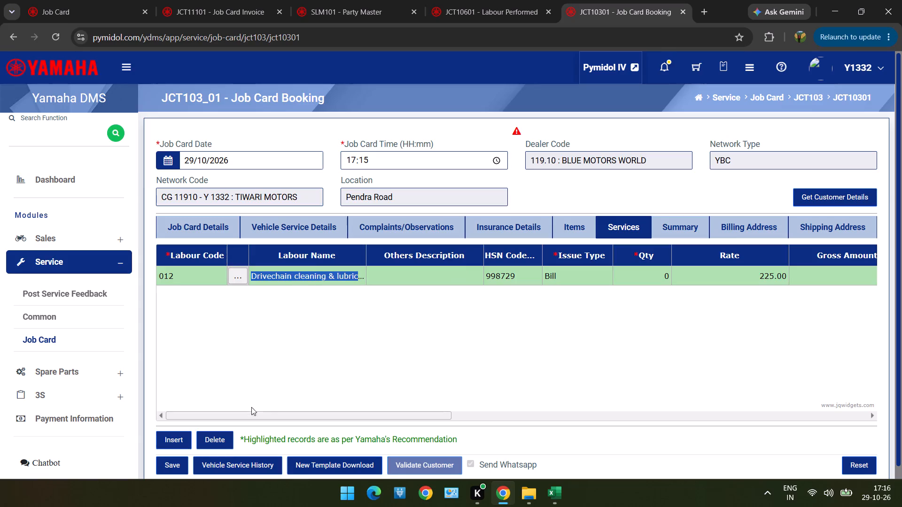
{"action": "left_click", "coordinate": [225, 440]}
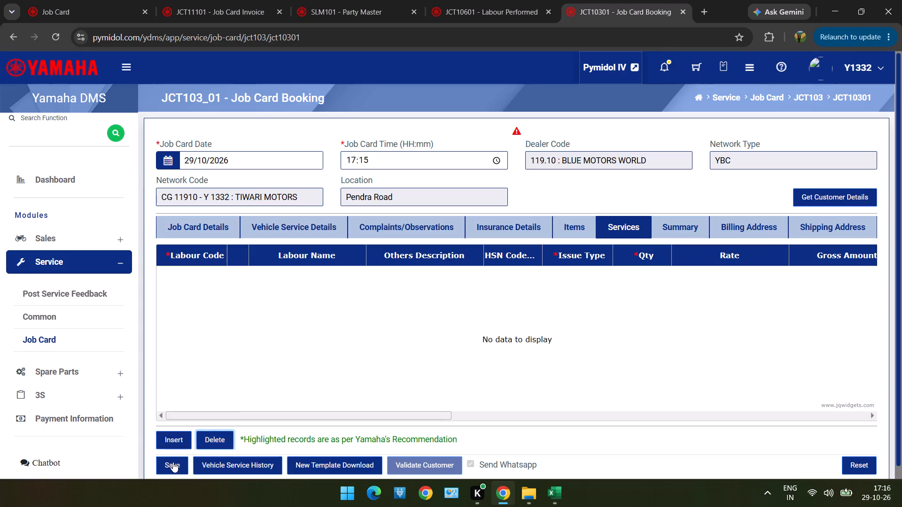
Save the job card booking and confirm its creation.
{"action": "left_click", "coordinate": [173, 462]}
{"action": "left_click", "coordinate": [382, 362]}
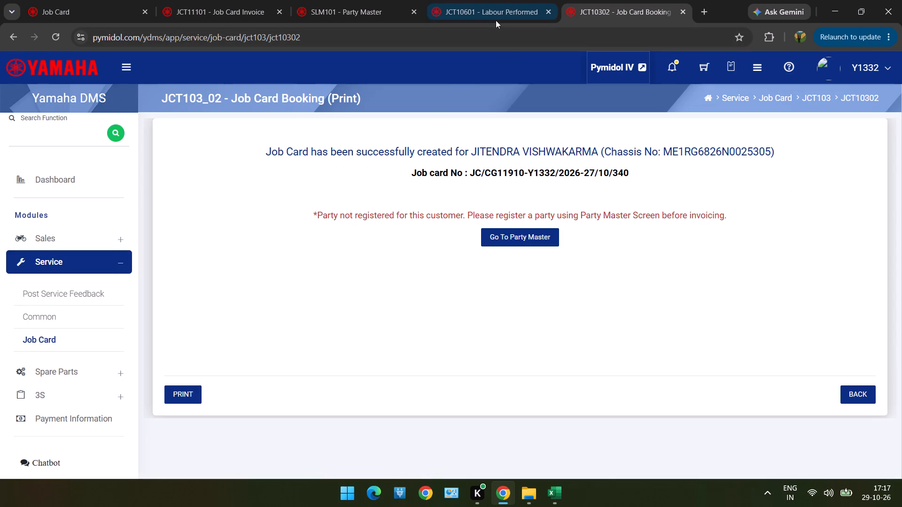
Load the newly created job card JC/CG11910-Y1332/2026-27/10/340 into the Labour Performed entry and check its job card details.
{"action": "left_click", "coordinate": [496, 19]}
{"action": "scroll", "coordinate": [777, 91], "scroll_direction": "up", "scroll_amount": 1}
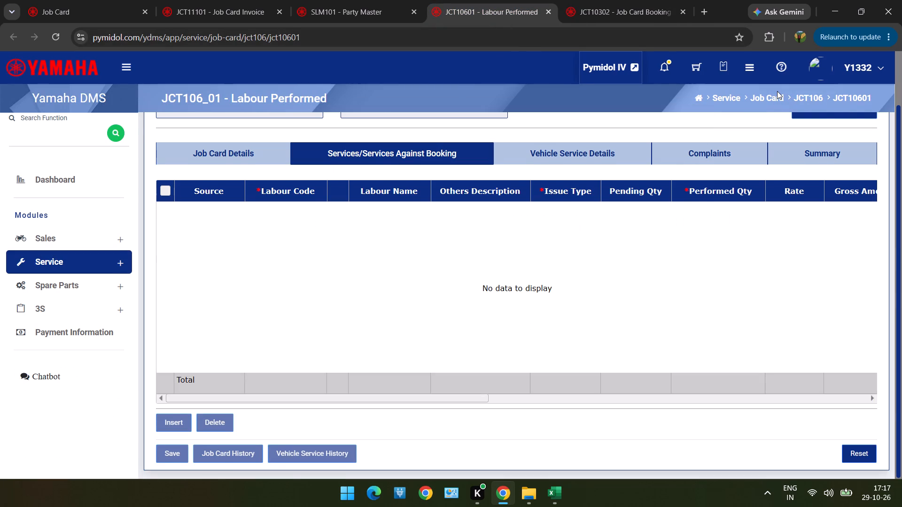
{"action": "scroll", "coordinate": [777, 91], "scroll_direction": "up", "scroll_amount": 1}
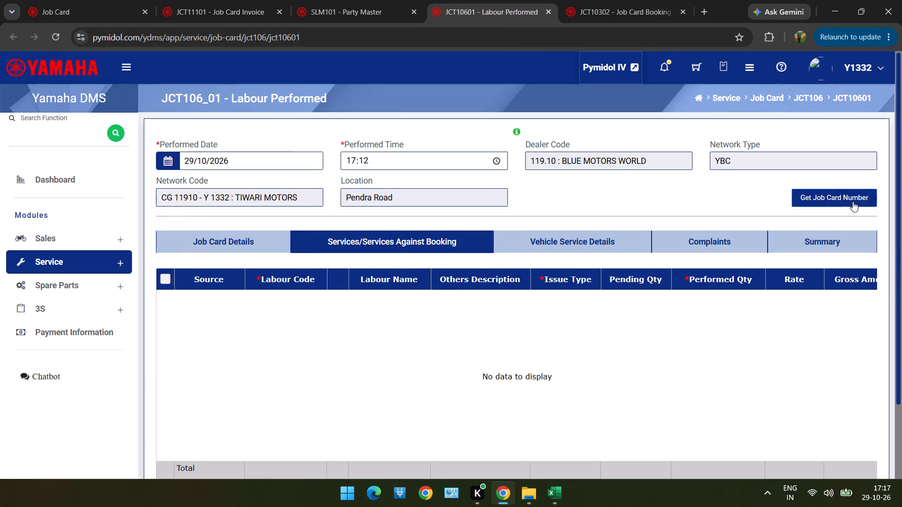
{"action": "left_click", "coordinate": [853, 201]}
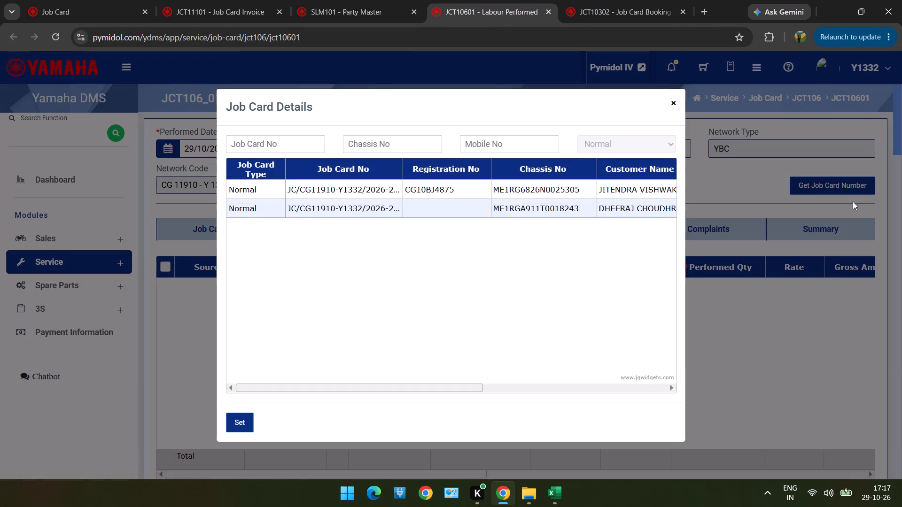
{"action": "double_click", "coordinate": [645, 187]}
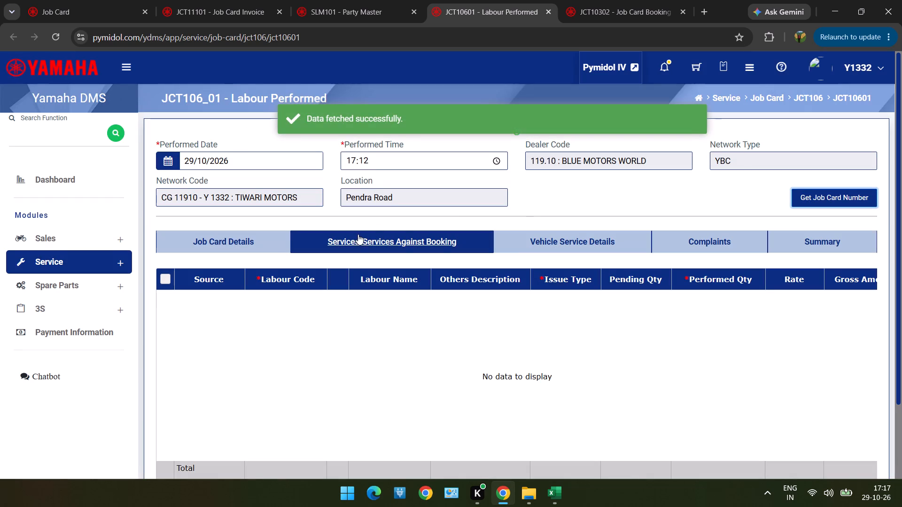
{"action": "left_click", "coordinate": [239, 233]}
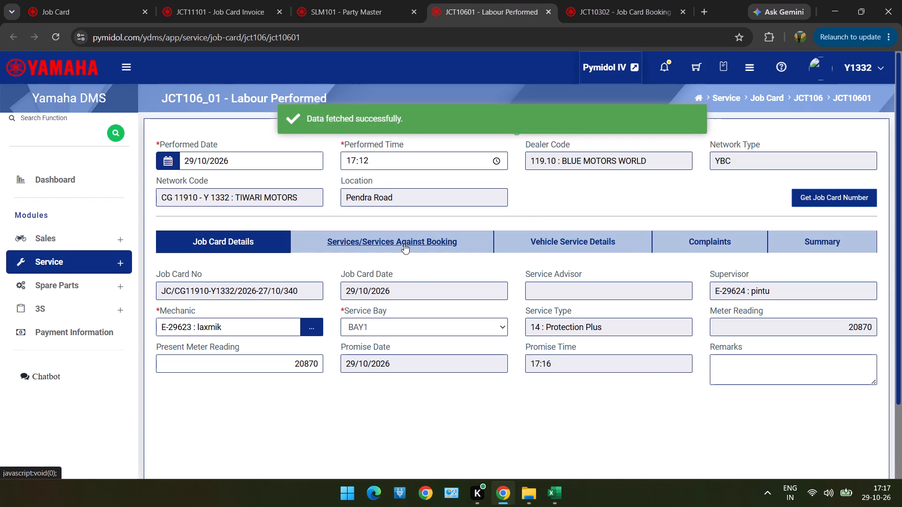
{"action": "left_click", "coordinate": [404, 243]}
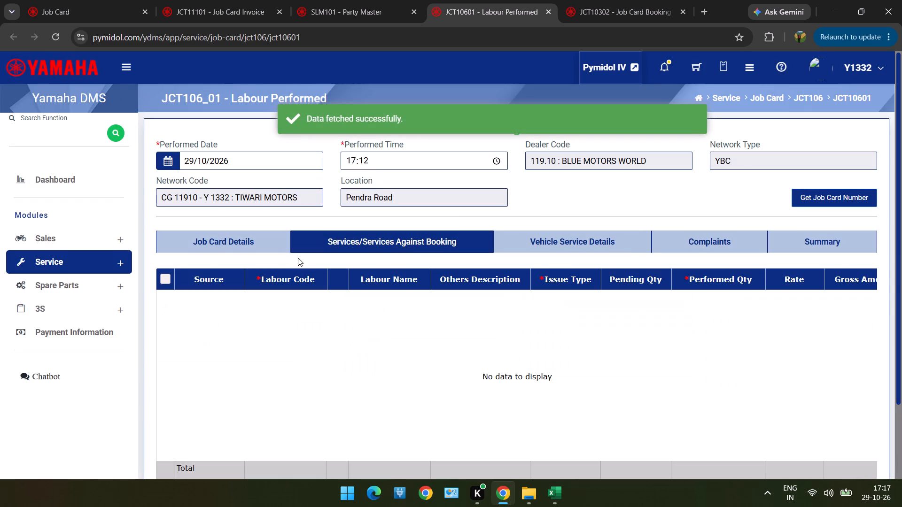
Add labour 001, Paid Service Including Washing, to the job card's services with issue type FOC.
{"action": "scroll", "coordinate": [298, 258], "scroll_direction": "down", "scroll_amount": 2}
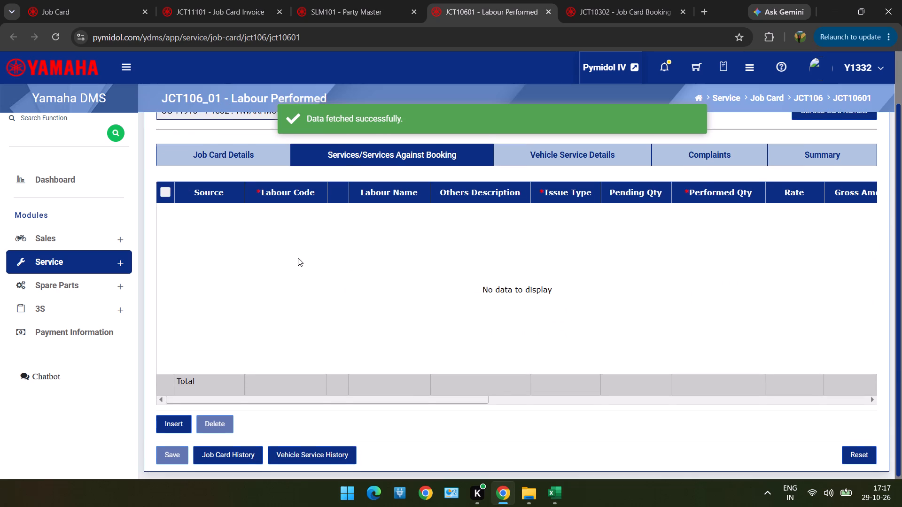
{"action": "scroll", "coordinate": [298, 258], "scroll_direction": "down", "scroll_amount": 1}
{"action": "scroll", "coordinate": [152, 354], "scroll_direction": "right", "scroll_amount": 2}
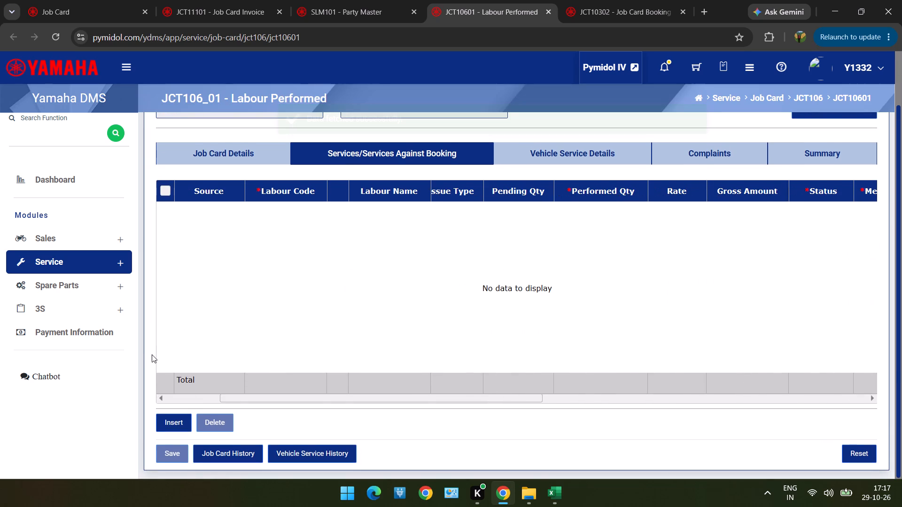
{"action": "scroll", "coordinate": [152, 354], "scroll_direction": "right", "scroll_amount": 3}
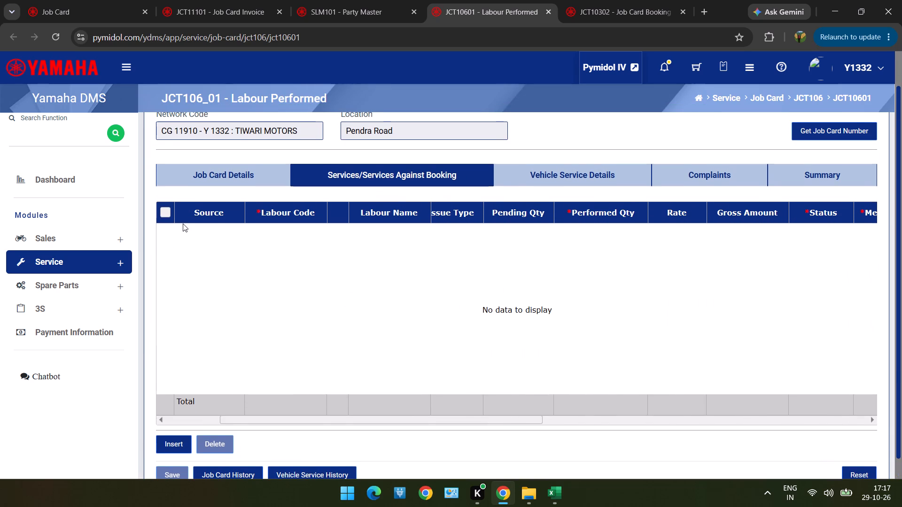
{"action": "scroll", "coordinate": [183, 223], "scroll_direction": "right", "scroll_amount": 3}
{"action": "scroll", "coordinate": [183, 223], "scroll_direction": "up", "scroll_amount": 1}
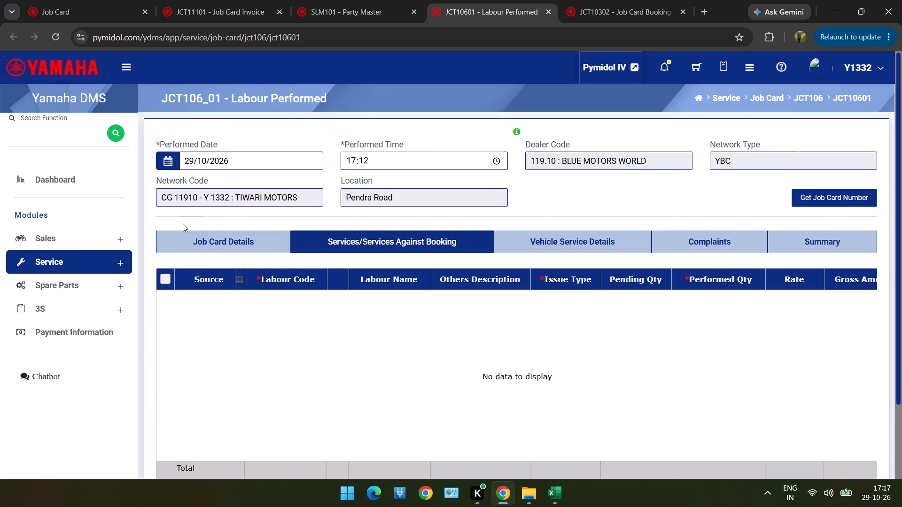
{"action": "scroll", "coordinate": [183, 223], "scroll_direction": "up", "scroll_amount": 2}
{"action": "scroll", "coordinate": [213, 116], "scroll_direction": "down", "scroll_amount": 2}
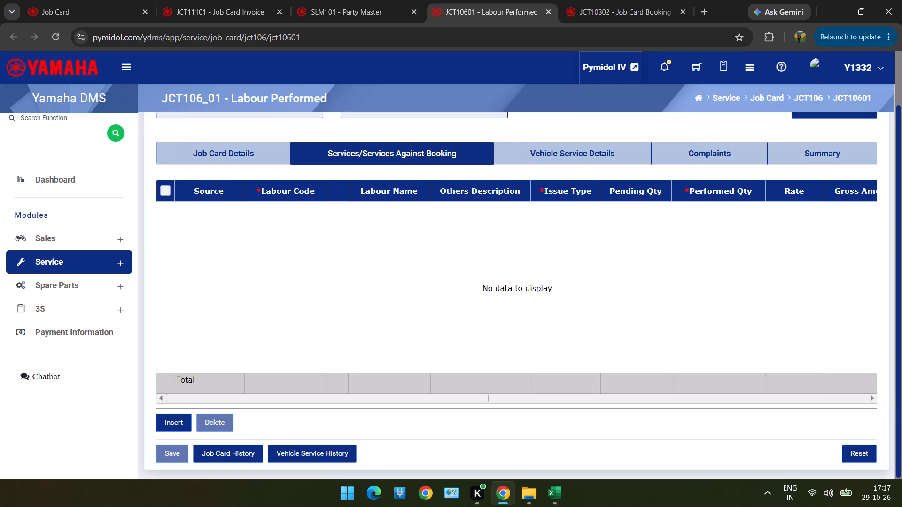
{"action": "left_click", "coordinate": [173, 418]}
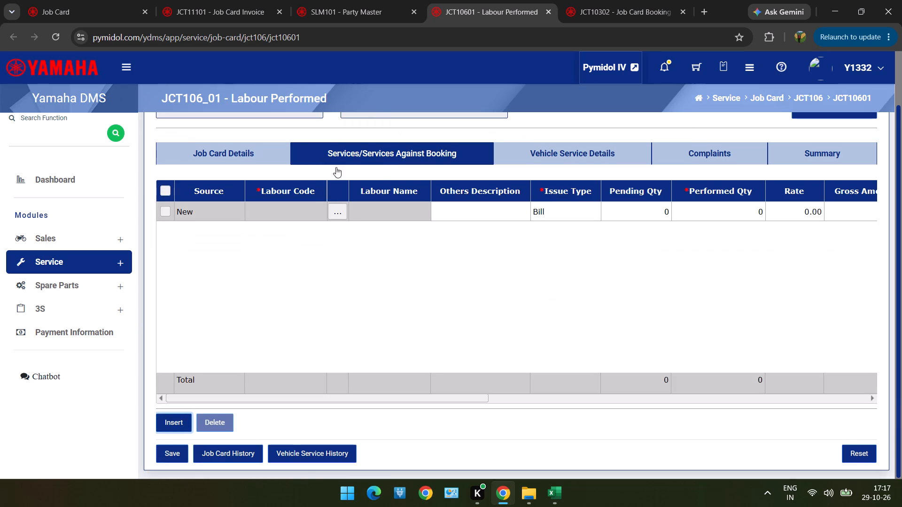
{"action": "left_click", "coordinate": [336, 218]}
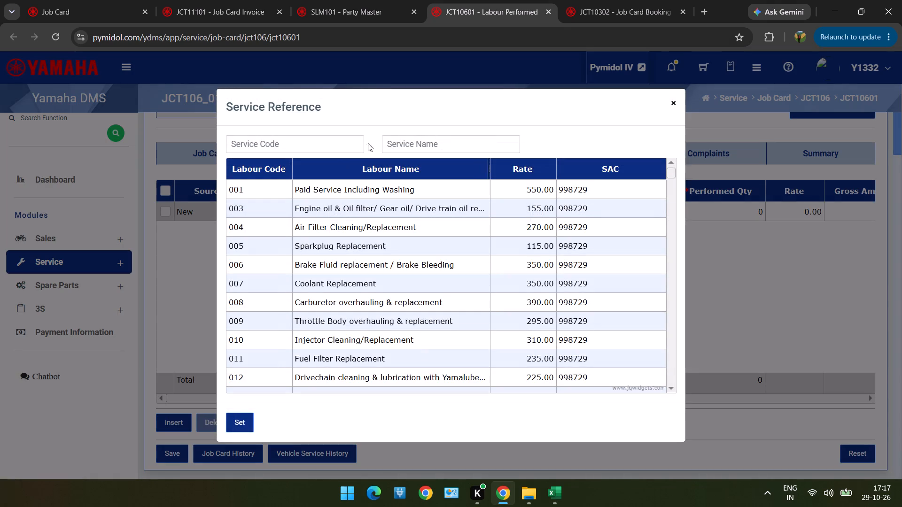
{"action": "double_click", "coordinate": [390, 186]}
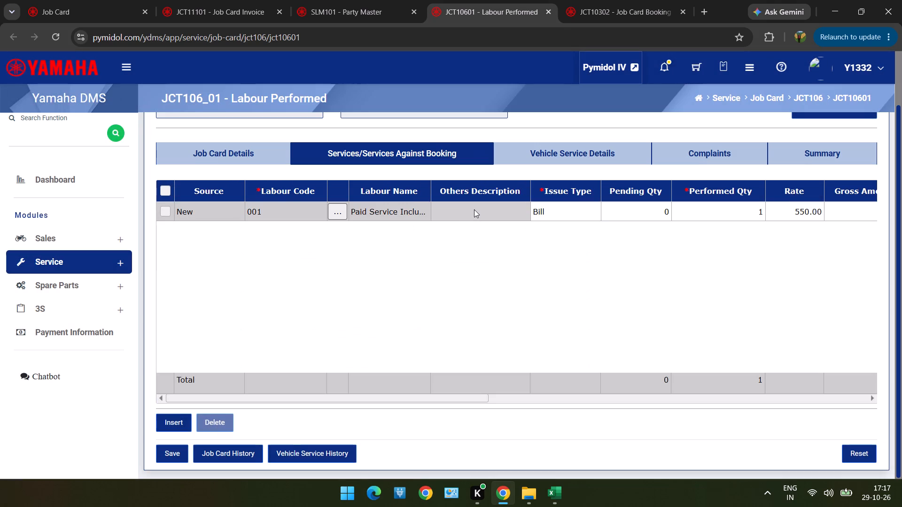
{"action": "double_click", "coordinate": [549, 213]}
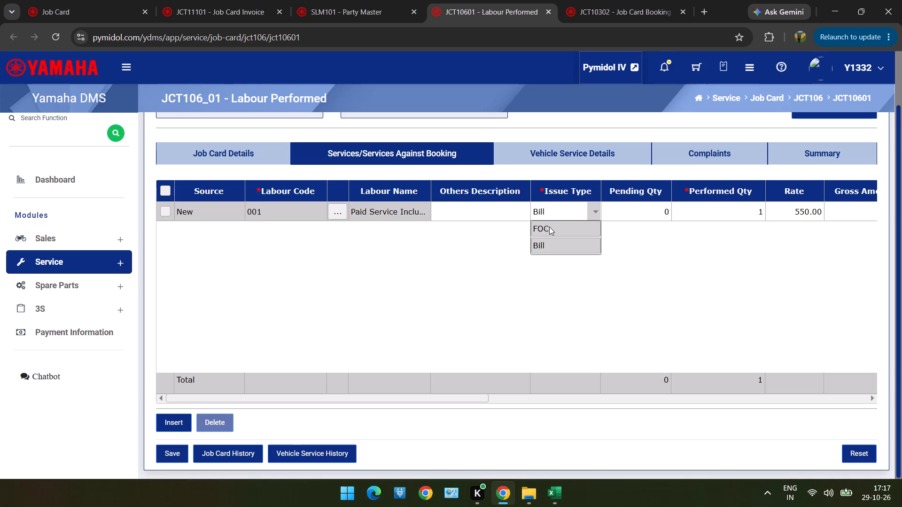
{"action": "left_click", "coordinate": [549, 227]}
Select the labour 001 row and try to save the labour performed entry.
{"action": "left_click_drag", "start_coordinate": [164, 191], "coordinate": [159, 241]}
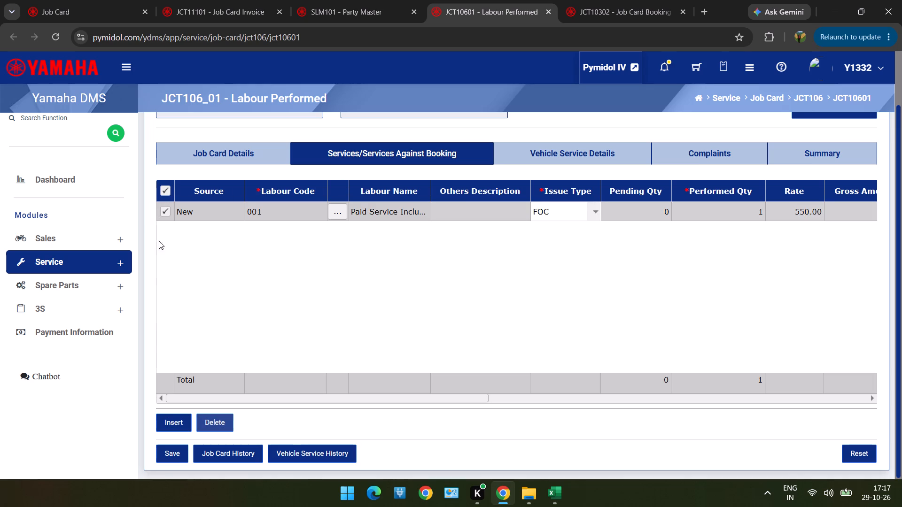
{"action": "left_click_drag", "start_coordinate": [159, 241], "coordinate": [160, 472]}
{"action": "left_click", "coordinate": [169, 459]}
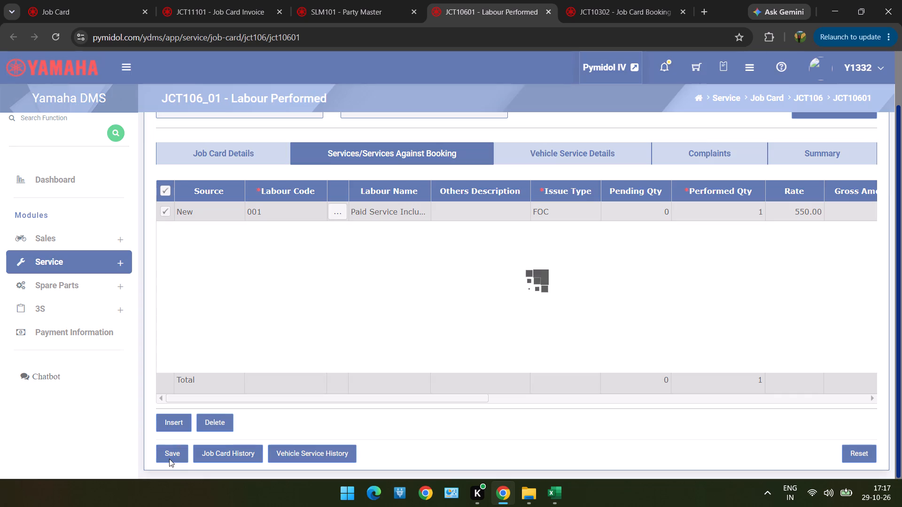
Set the performed time to 17:17 and save the labour performed entry.
{"action": "scroll", "coordinate": [357, 171], "scroll_direction": "up", "scroll_amount": 2}
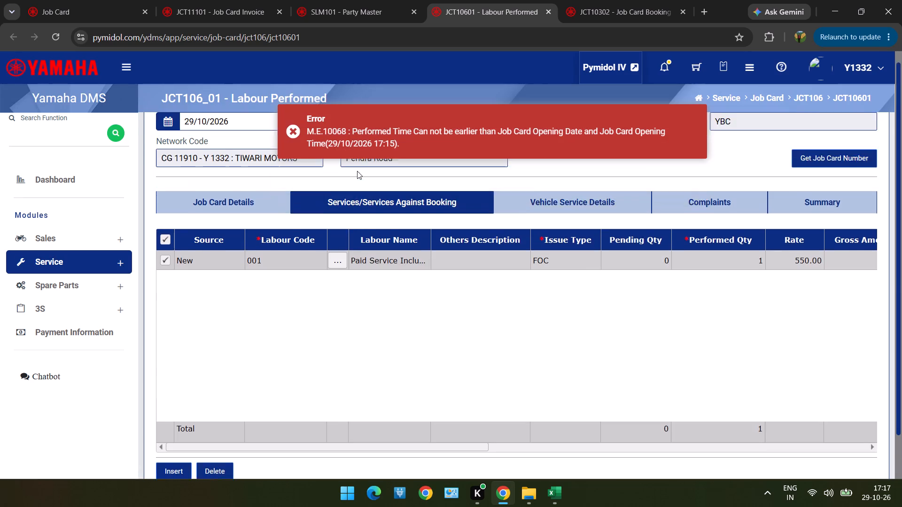
{"action": "scroll", "coordinate": [357, 171], "scroll_direction": "up", "scroll_amount": 1}
{"action": "left_click", "coordinate": [347, 161]}
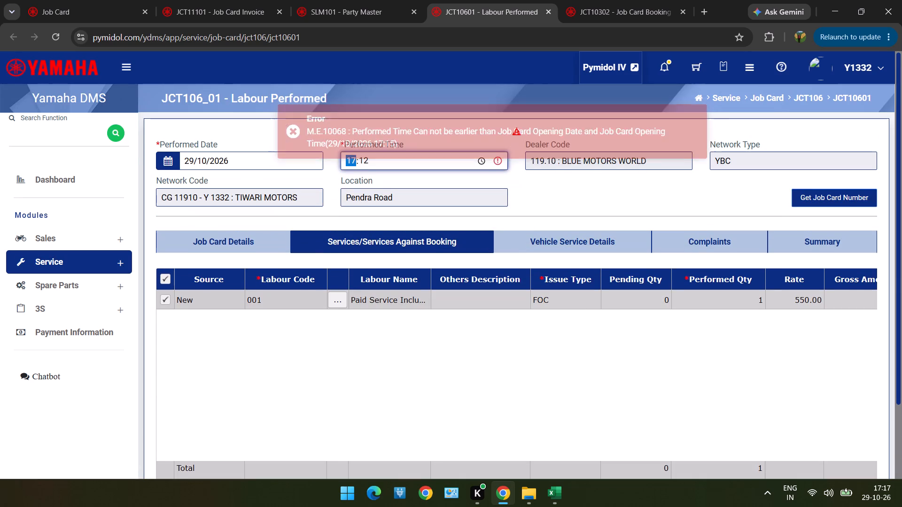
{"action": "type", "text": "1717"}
{"action": "scroll", "coordinate": [347, 161], "scroll_direction": "down", "scroll_amount": 3}
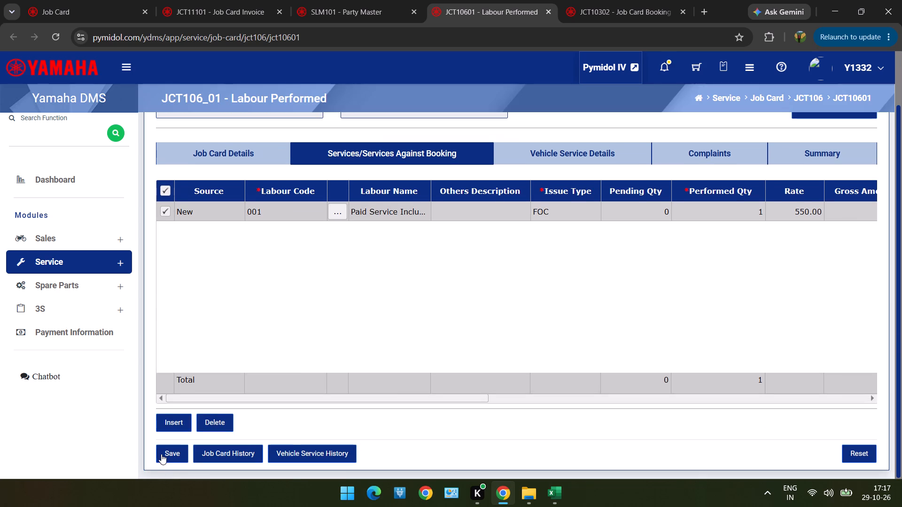
{"action": "left_click", "coordinate": [161, 453]}
{"action": "scroll", "coordinate": [417, 296], "scroll_direction": "up", "scroll_amount": 1}
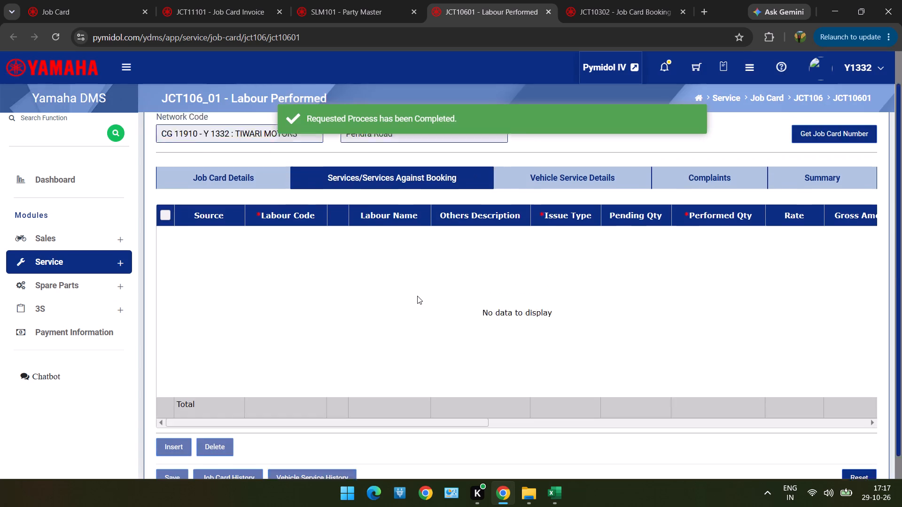
{"action": "scroll", "coordinate": [417, 296], "scroll_direction": "up", "scroll_amount": 3}
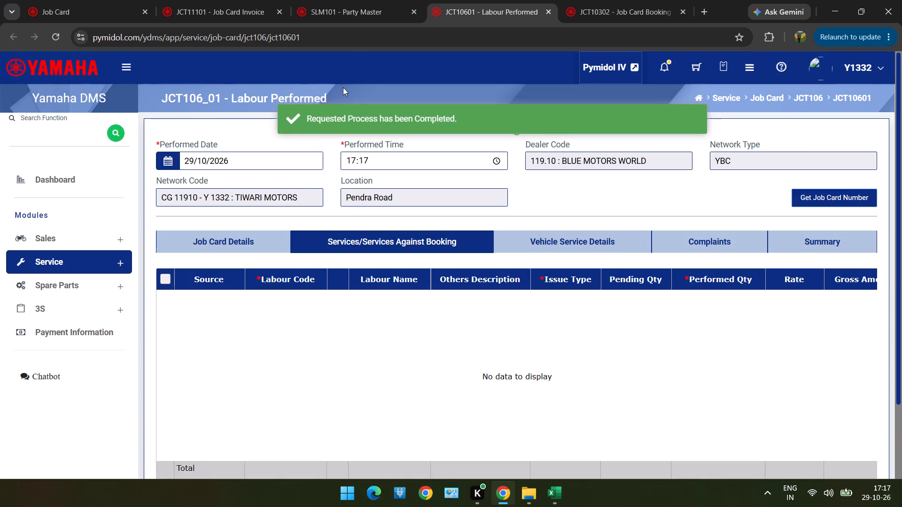
Start a new party in Party Master and copy the customer name from row 53 of Book1 into the party name.
{"action": "left_click", "coordinate": [368, 8]}
{"action": "scroll", "coordinate": [368, 8], "scroll_direction": "down", "scroll_amount": 1}
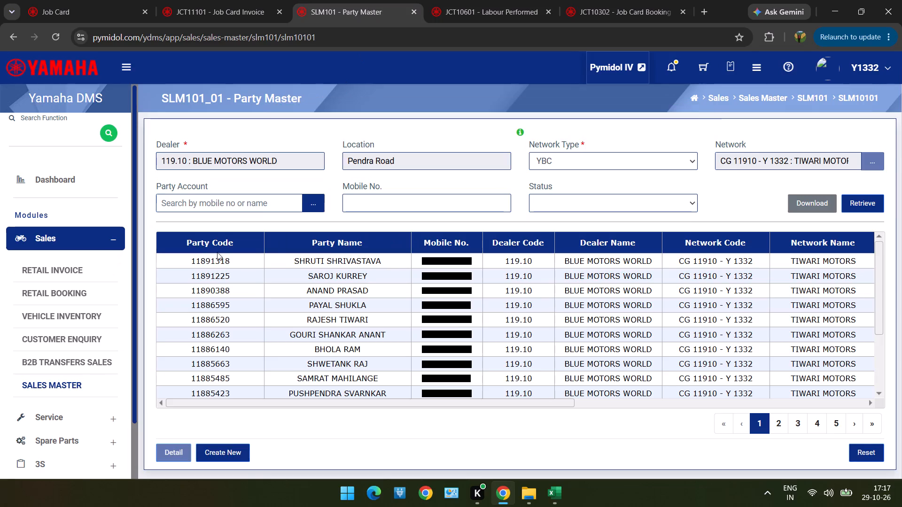
{"action": "left_click", "coordinate": [233, 459]}
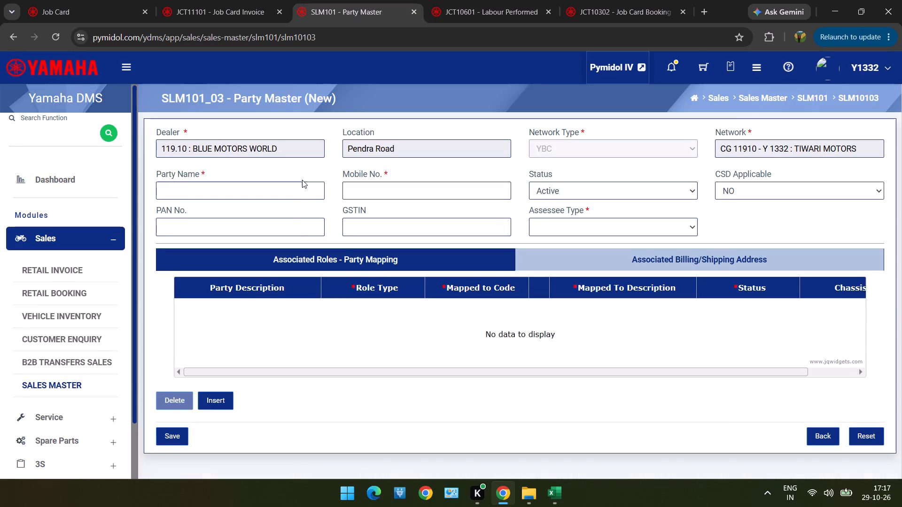
{"action": "left_click", "coordinate": [302, 180]}
{"action": "left_click", "coordinate": [296, 192]}
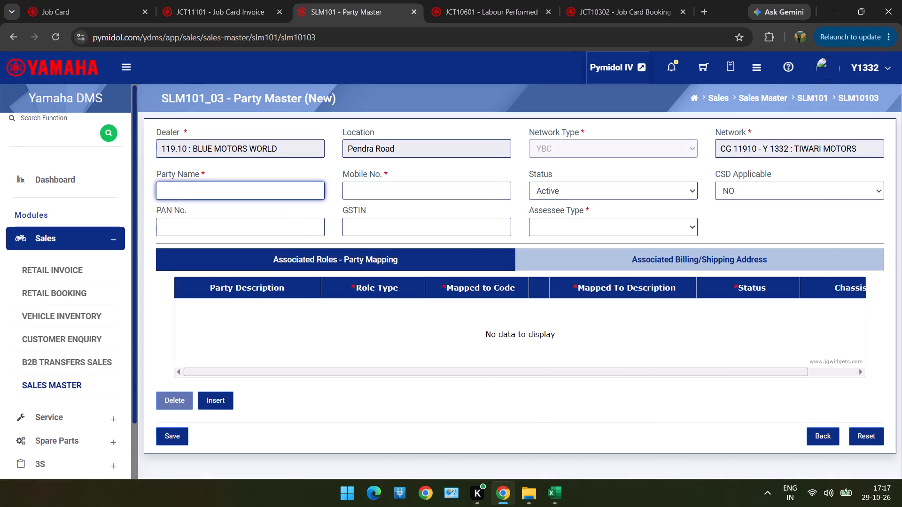
{"action": "key", "text": "alt+Tab"}
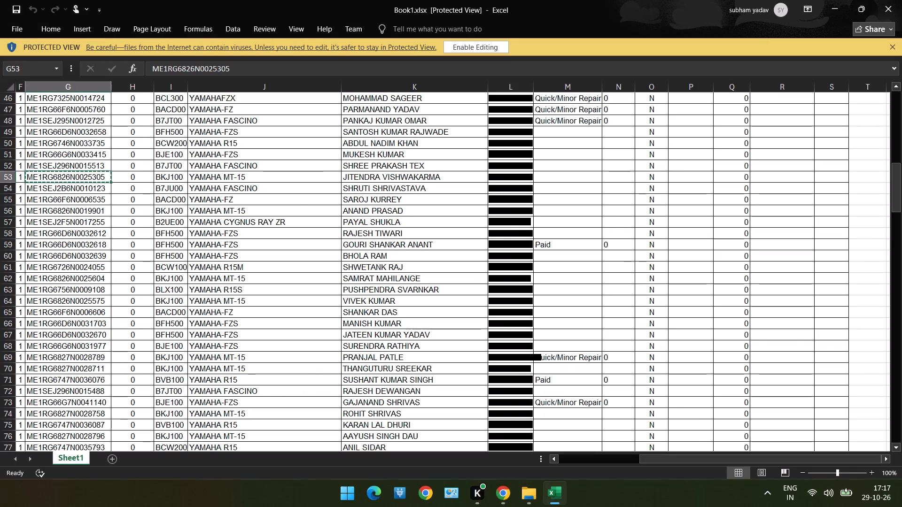
{"action": "key", "text": "Right"}
{"action": "key", "text": "Right"}
{"action": "key", "text": "Right"}
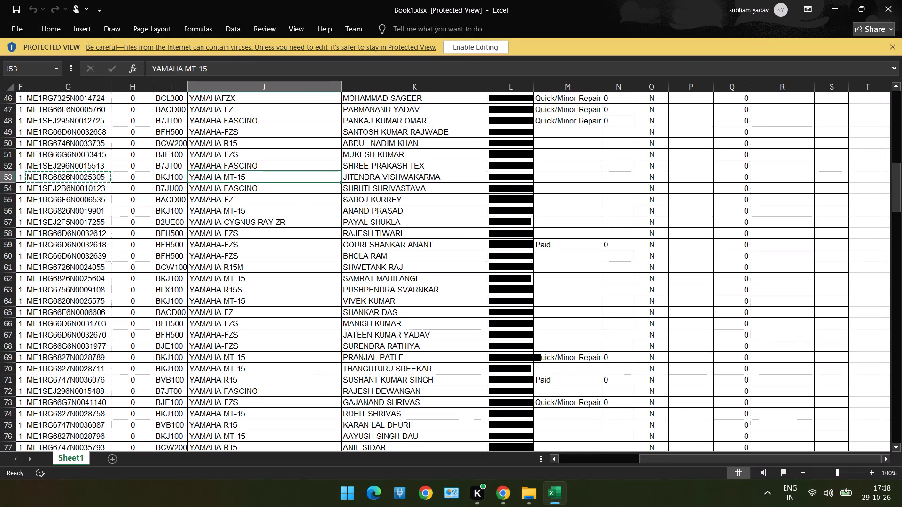
{"action": "key", "text": "Right"}
{"action": "key", "text": "ctrl+c"}
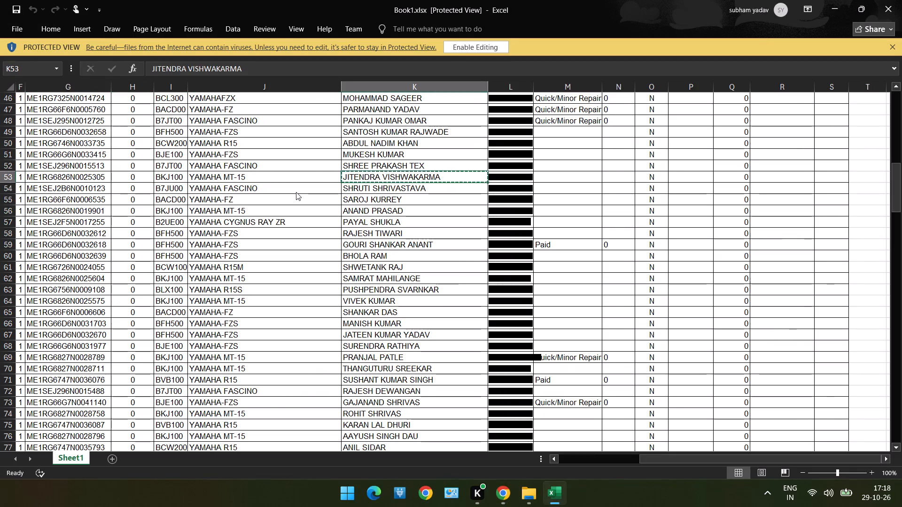
{"action": "key", "text": "alt+Tab"}
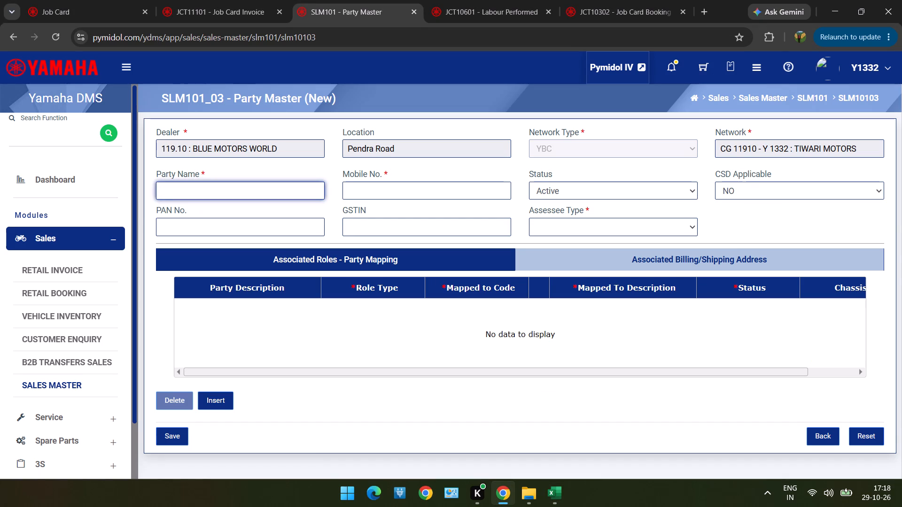
{"action": "left_click", "coordinate": [296, 192]}
{"action": "key", "text": "ctrl+v"}
Copy the customer's mobile number from row 53 of Book1 into the new party's mobile number.
{"action": "left_click", "coordinate": [443, 188]}
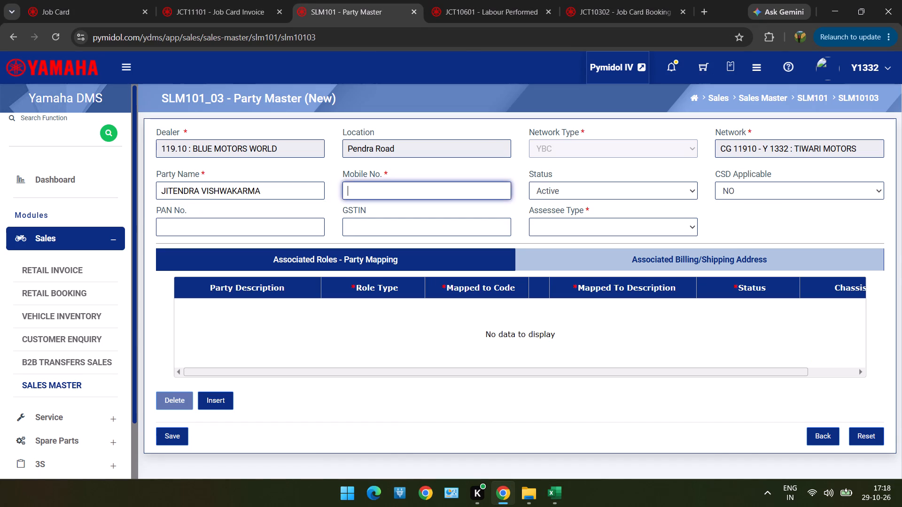
{"action": "key", "text": "alt+Tab"}
{"action": "key", "text": "Tab"}
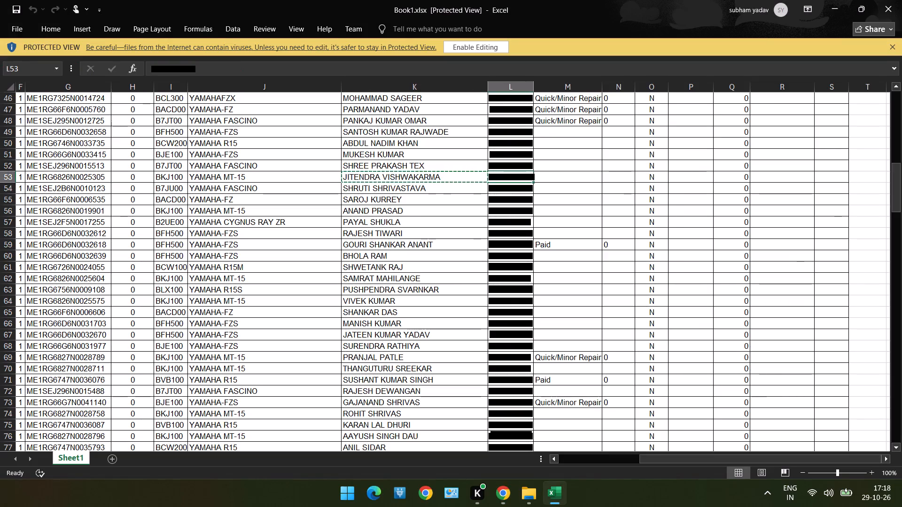
{"action": "key", "text": "ctrl+c"}
{"action": "key", "text": "alt+Tab"}
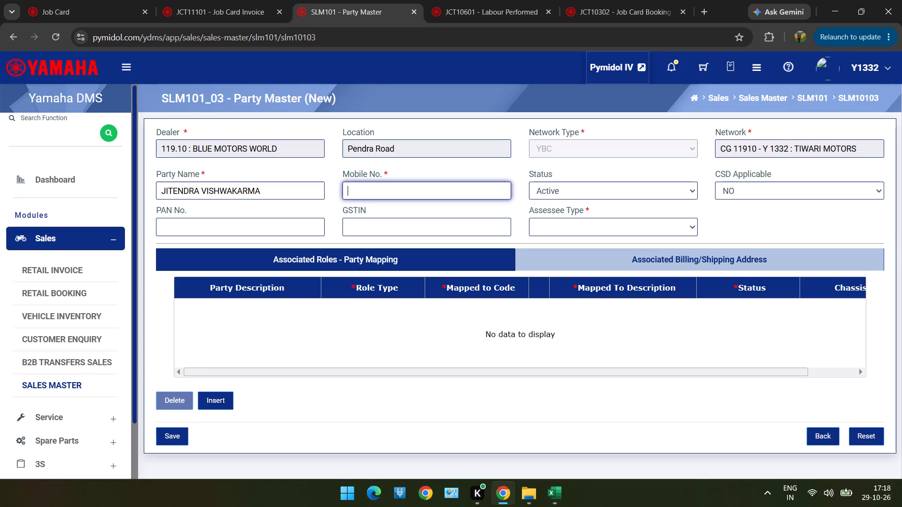
{"action": "key", "text": "ctrl+v"}
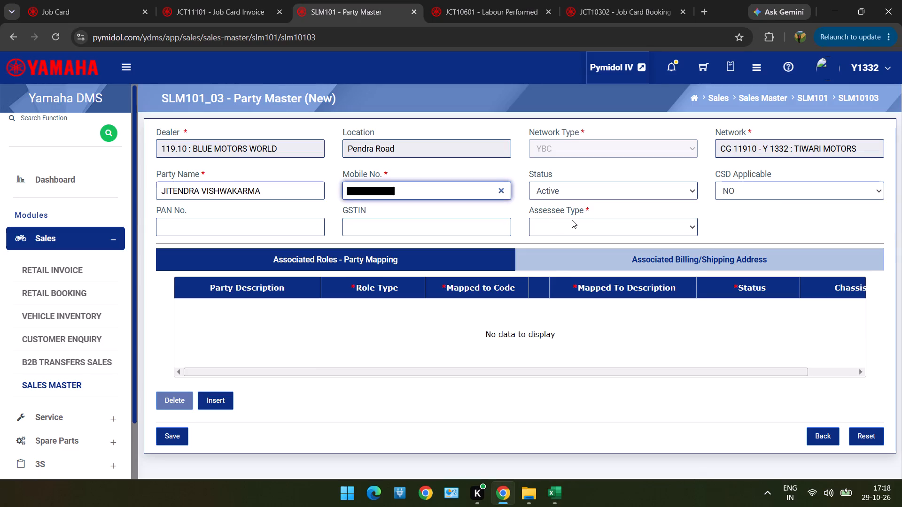
Set the new party's assessee type to Unregistered.
{"action": "left_click", "coordinate": [572, 220]}
{"action": "left_click", "coordinate": [573, 268]}
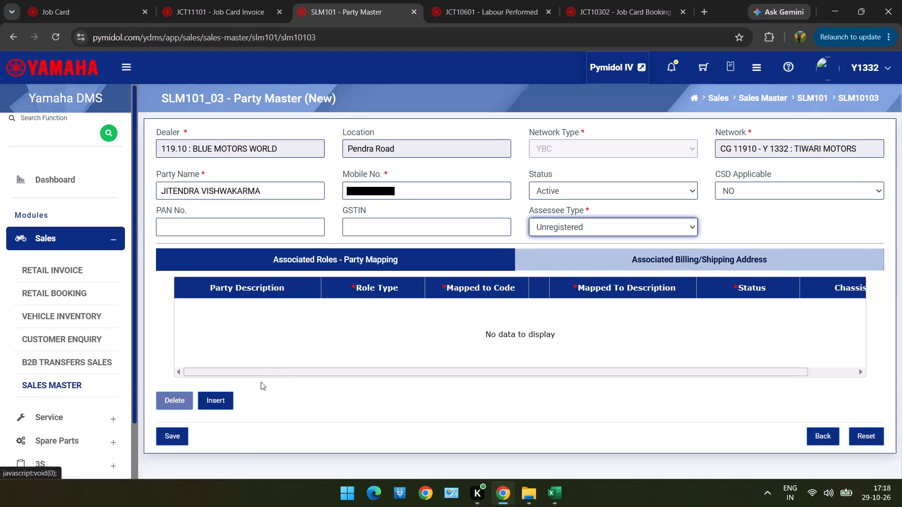
Add a Vehicle Retail Customer role to the party and map it to the customer found by the copied mobile number.
{"action": "left_click", "coordinate": [222, 398]}
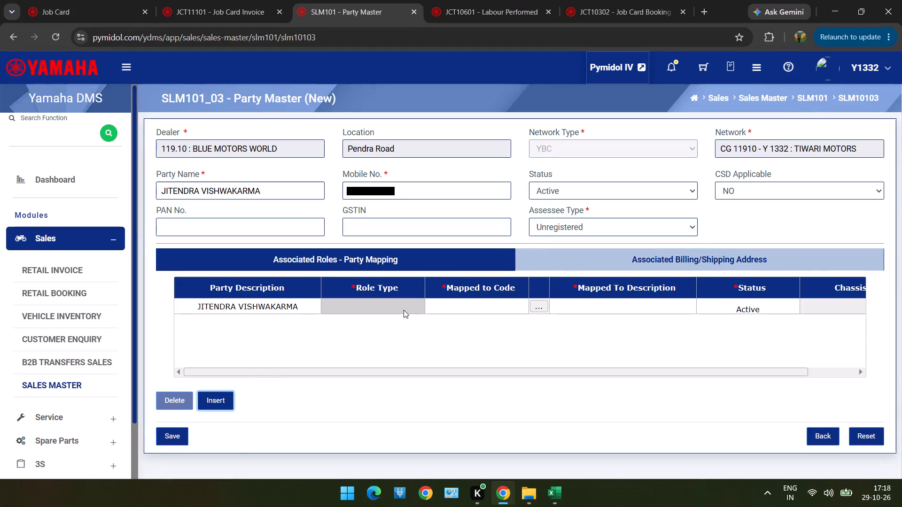
{"action": "double_click", "coordinate": [404, 310]}
{"action": "left_click", "coordinate": [404, 310]}
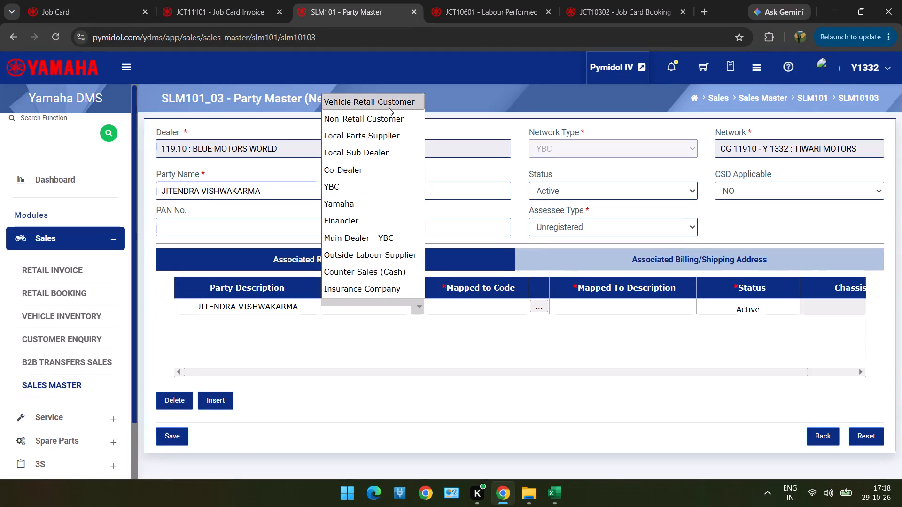
{"action": "left_click", "coordinate": [389, 108]}
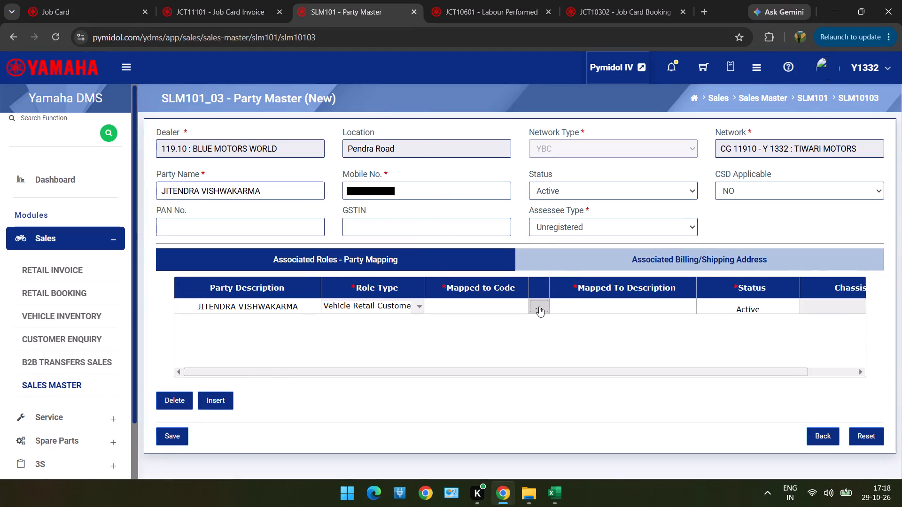
{"action": "left_click", "coordinate": [539, 307]}
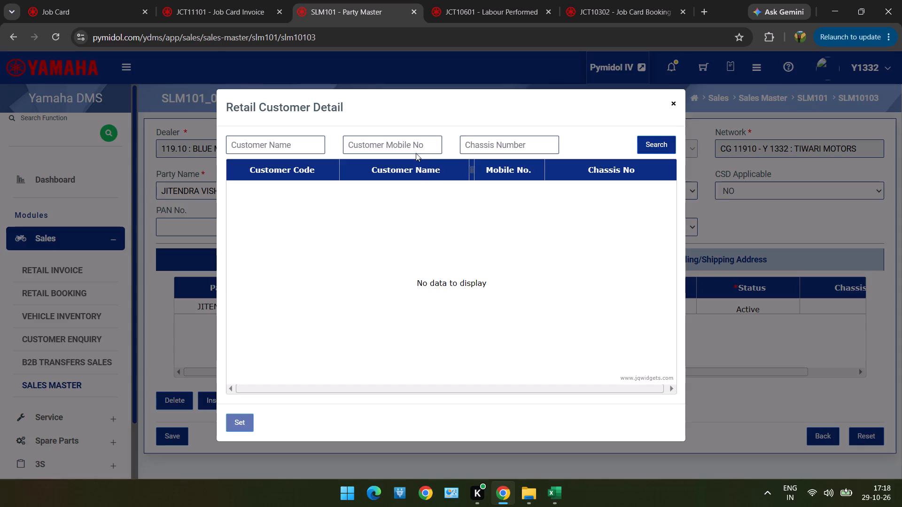
{"action": "left_click", "coordinate": [421, 146]}
{"action": "key", "text": "ctrl+v"}
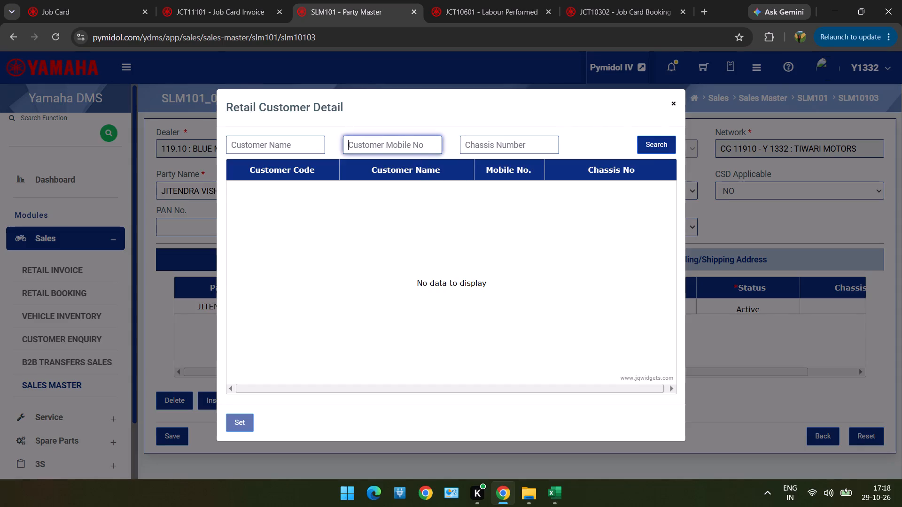
{"action": "left_click", "coordinate": [659, 145]}
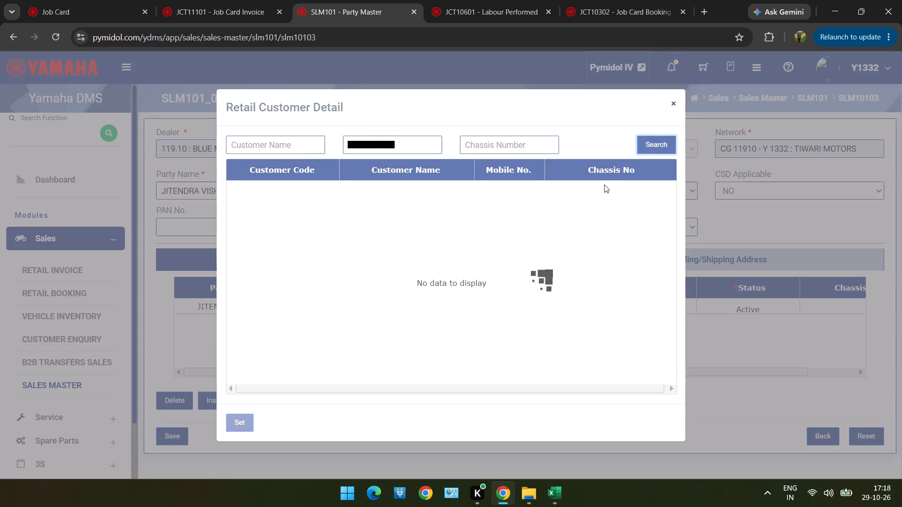
{"action": "double_click", "coordinate": [602, 196]}
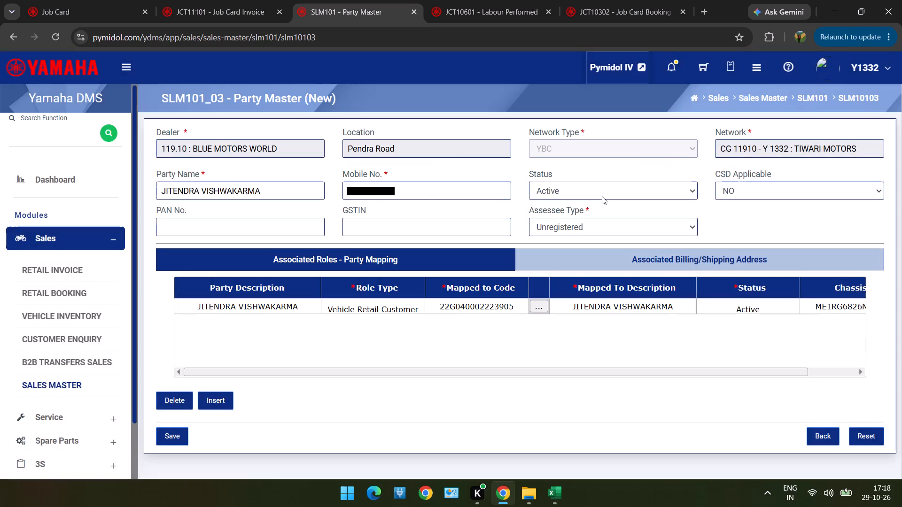
Save the new party for row 53's customer.
{"action": "scroll", "coordinate": [602, 196], "scroll_direction": "down", "scroll_amount": 1}
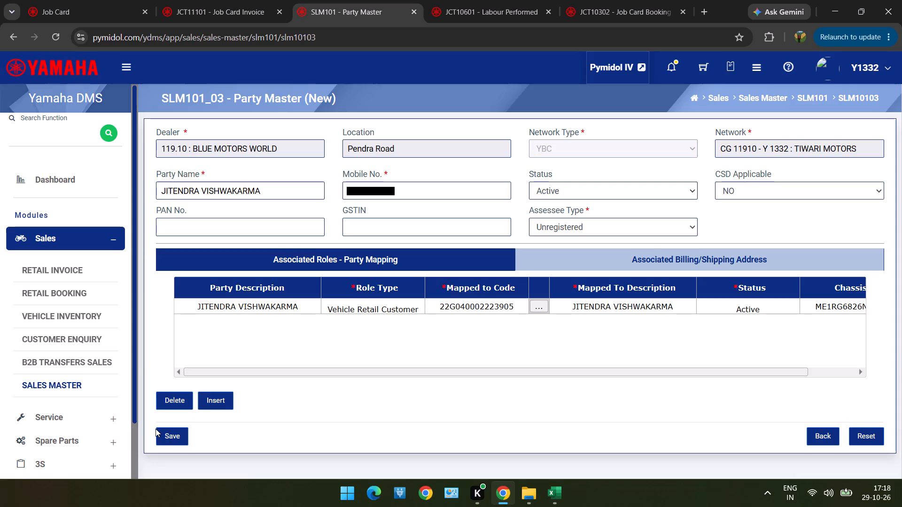
{"action": "left_click", "coordinate": [158, 432]}
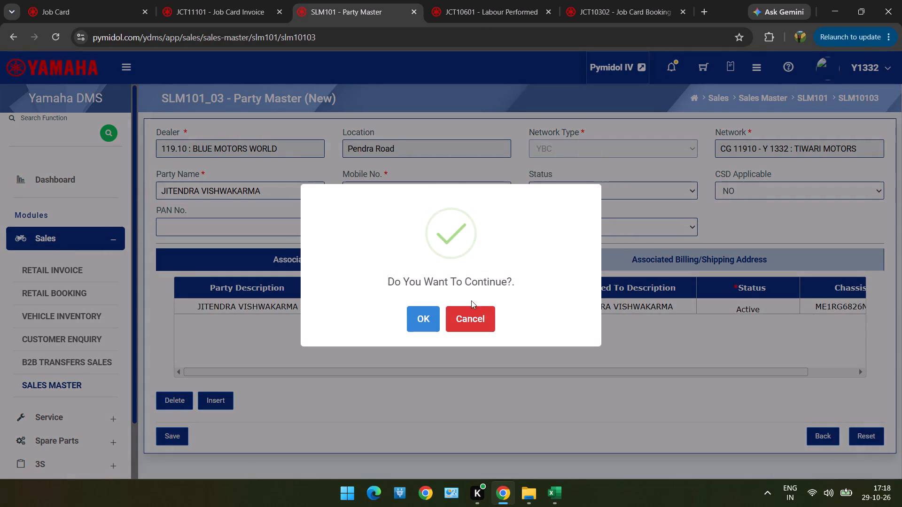
{"action": "left_click", "coordinate": [434, 304]}
{"action": "left_click", "coordinate": [434, 309]}
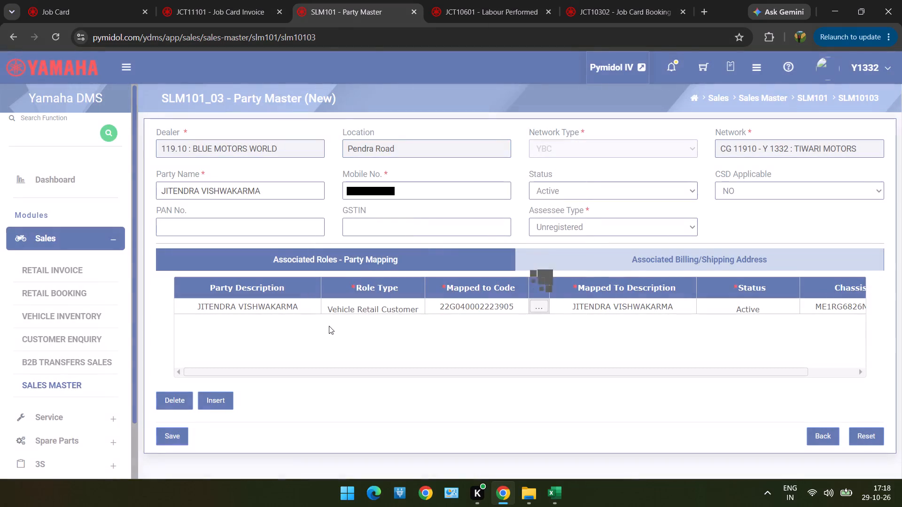
{"action": "left_click", "coordinate": [442, 344]}
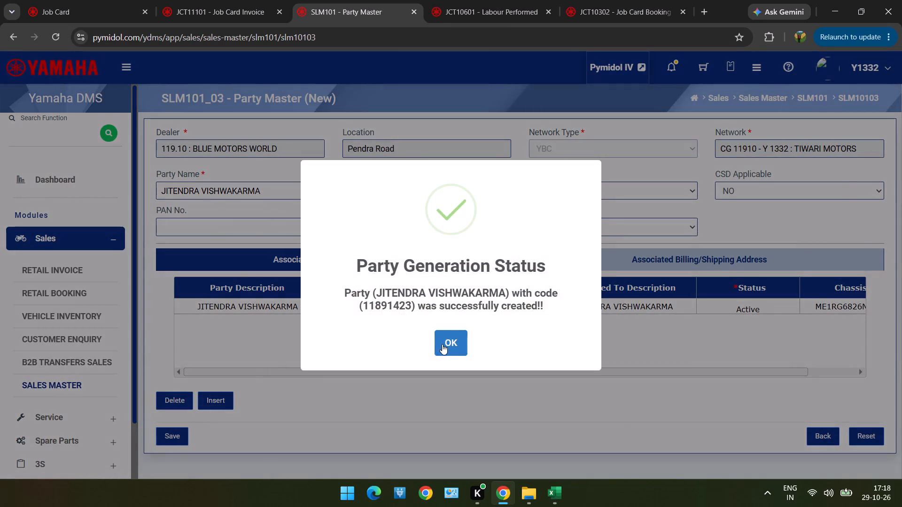
{"action": "left_click", "coordinate": [192, 6]}
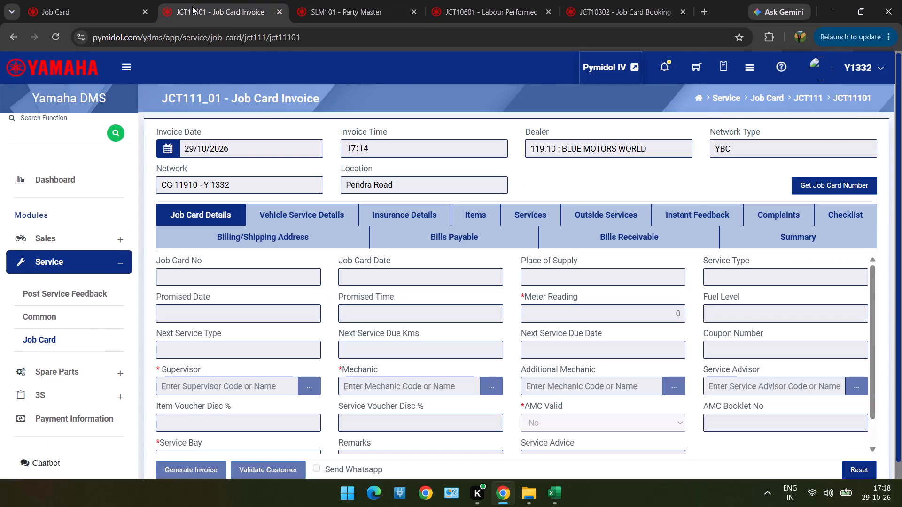
{"action": "left_click", "coordinate": [808, 184]}
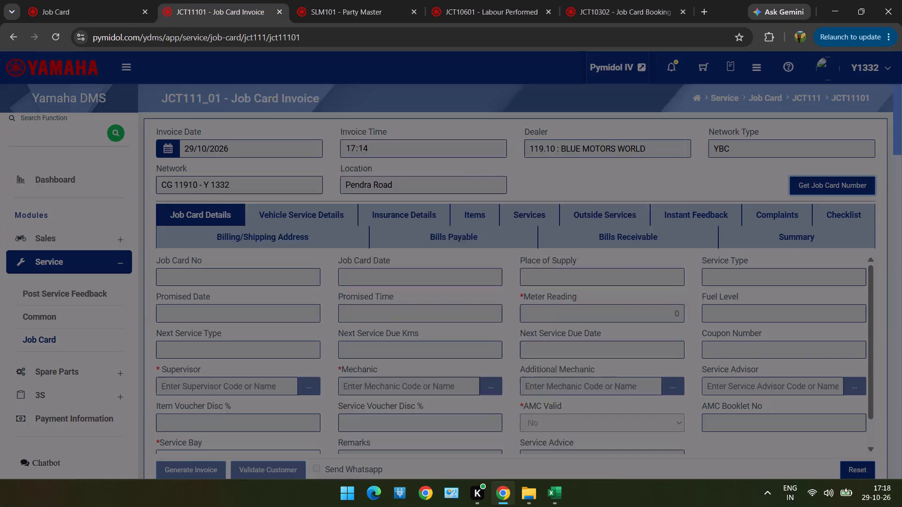
{"action": "left_click", "coordinate": [647, 196]}
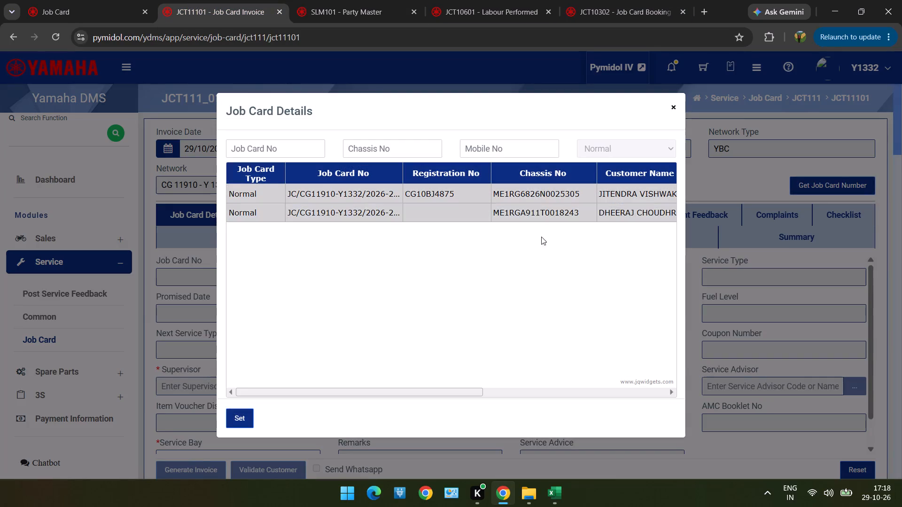
{"action": "double_click", "coordinate": [648, 189]}
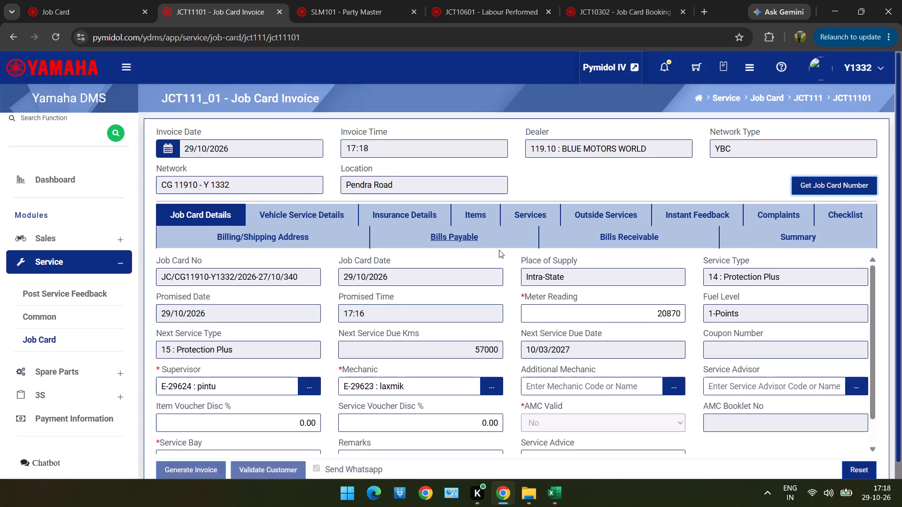
{"action": "scroll", "coordinate": [499, 250], "scroll_direction": "down", "scroll_amount": 3}
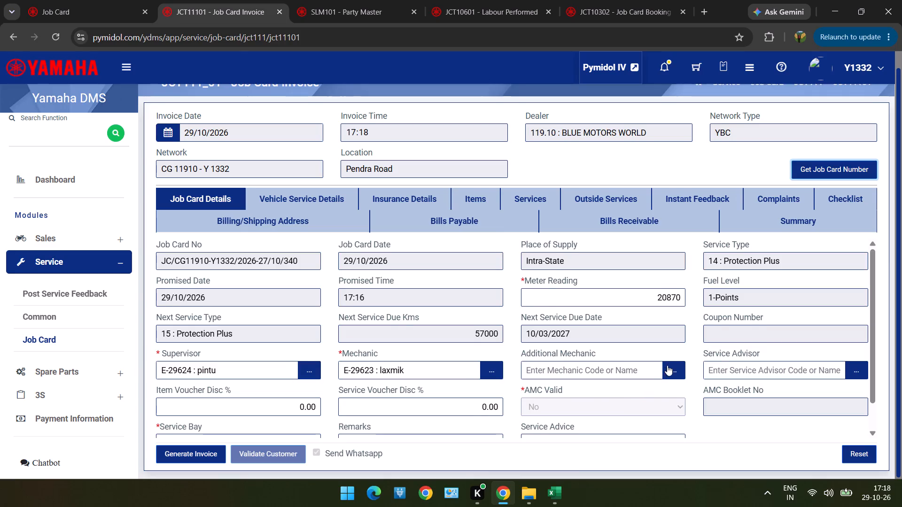
{"action": "left_click", "coordinate": [667, 365]}
{"action": "double_click", "coordinate": [498, 200]}
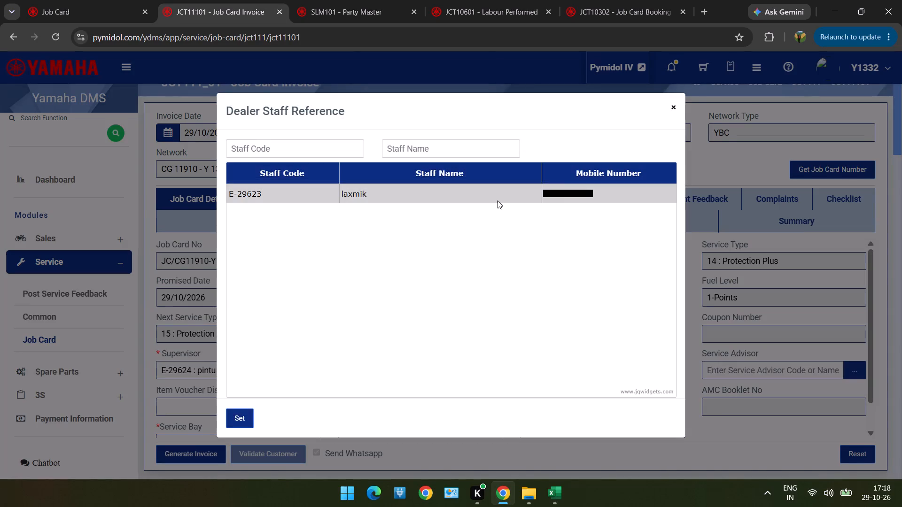
Answer the instant feedback with Yes for delivery on time and replaced parts handover, and Ok for the other four questions.
{"action": "left_click", "coordinate": [684, 199]}
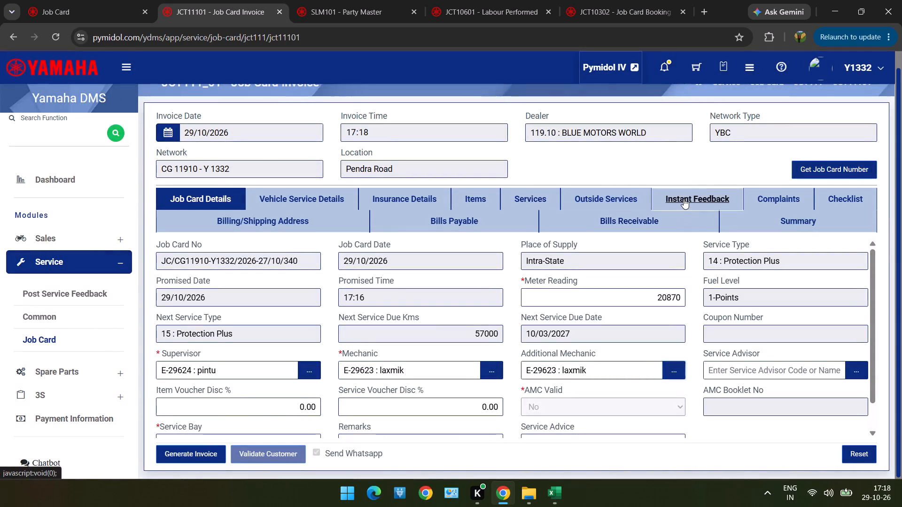
{"action": "double_click", "coordinate": [348, 270]}
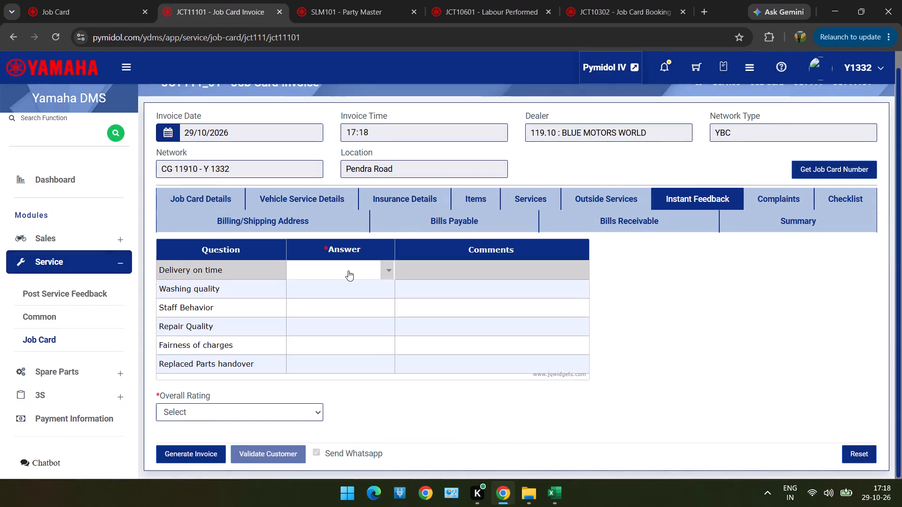
{"action": "left_click", "coordinate": [345, 281]}
{"action": "left_click", "coordinate": [345, 290]}
{"action": "left_click_drag", "start_coordinate": [345, 290], "coordinate": [343, 305]}
{"action": "triple_click", "coordinate": [343, 305]}
{"action": "left_click", "coordinate": [340, 320]}
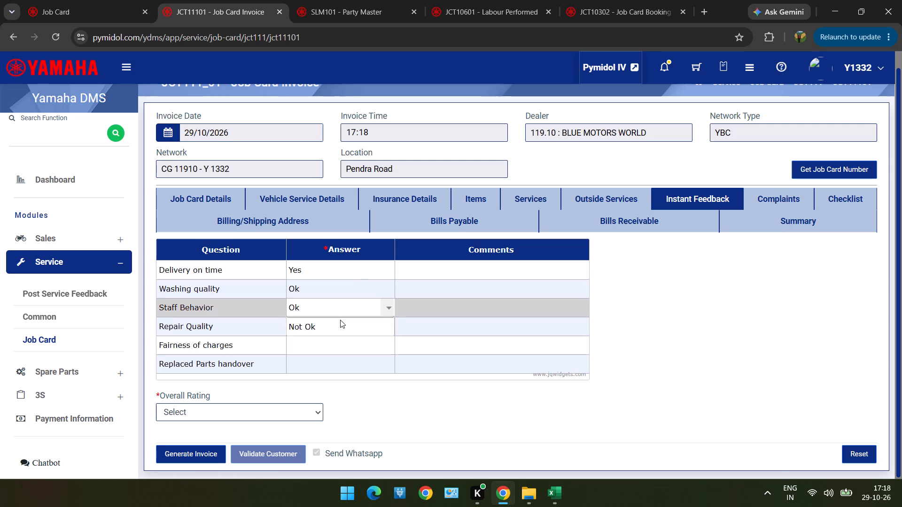
{"action": "double_click", "coordinate": [340, 324]}
{"action": "triple_click", "coordinate": [340, 345]}
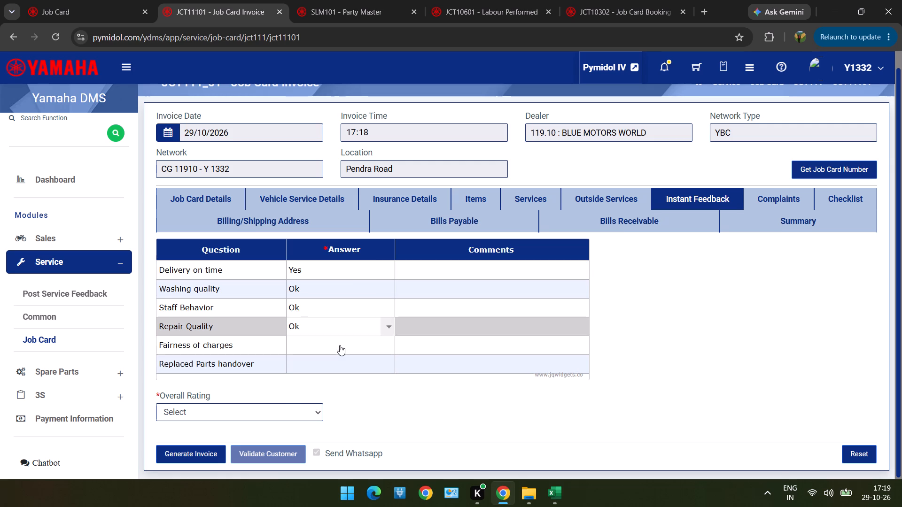
{"action": "triple_click", "coordinate": [328, 357]}
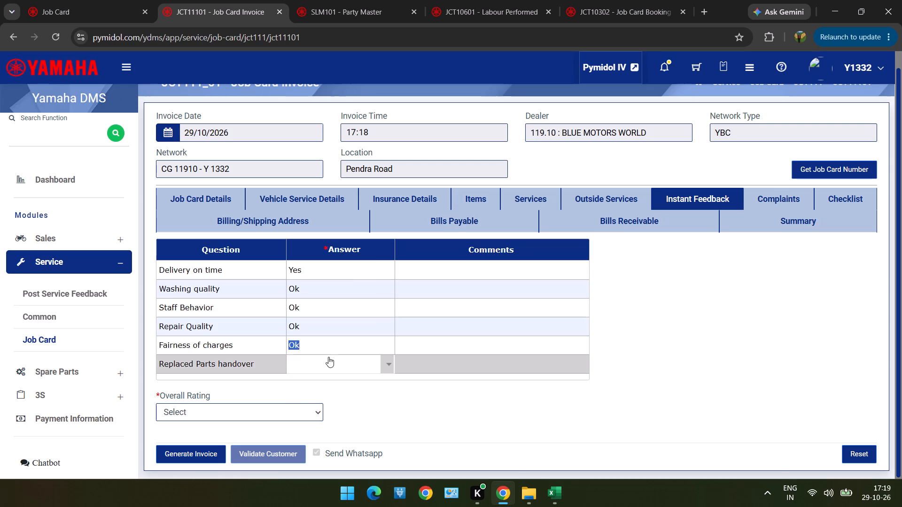
{"action": "left_click_drag", "start_coordinate": [329, 381], "coordinate": [285, 404]}
Set the instant feedback's overall rating to Excellent (5).
{"action": "left_click", "coordinate": [285, 404]}
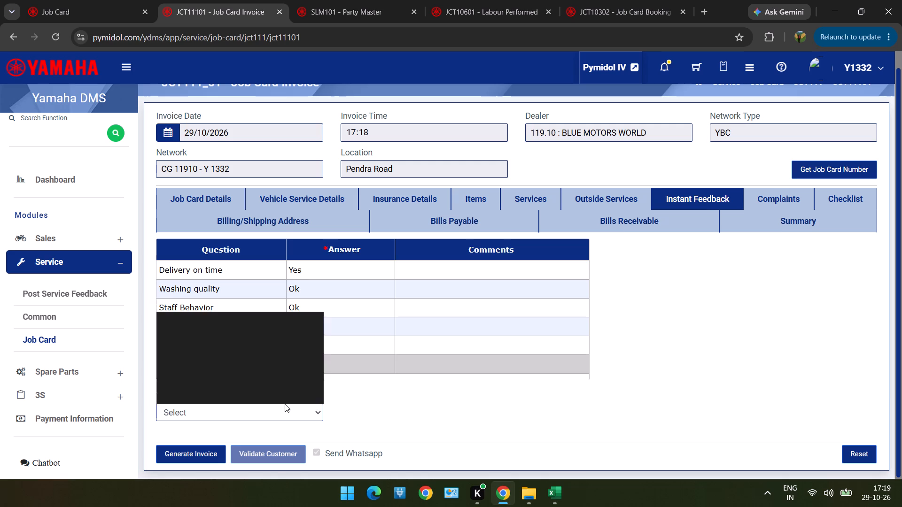
{"action": "left_click_drag", "start_coordinate": [285, 412], "coordinate": [258, 393]}
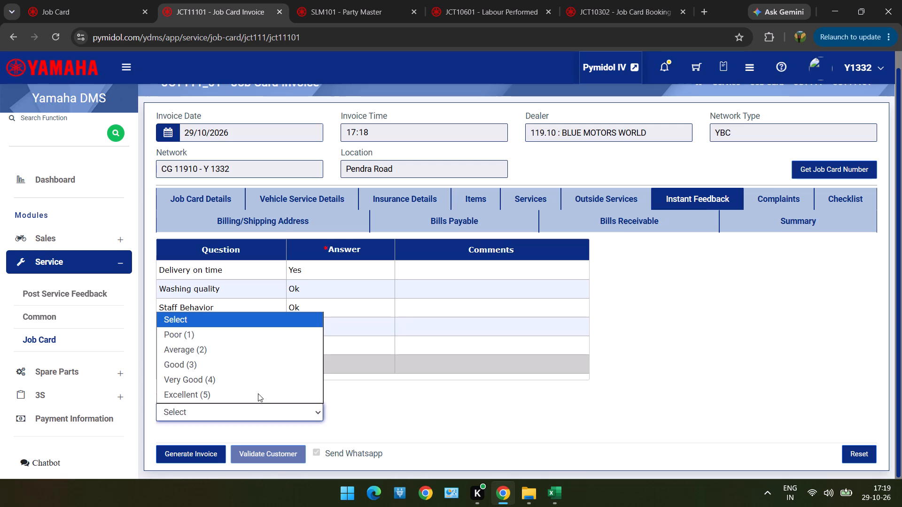
{"action": "left_click", "coordinate": [258, 393]}
{"action": "left_click", "coordinate": [258, 393]}
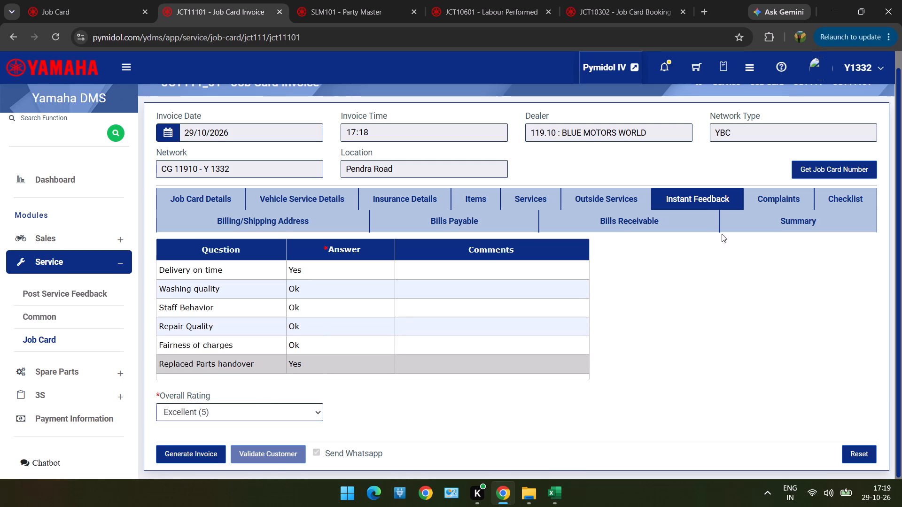
Mark the GENERAL SERVICE complaint as resolved with Yes.
{"action": "left_click_drag", "start_coordinate": [767, 185], "coordinate": [767, 193]}
{"action": "left_click", "coordinate": [767, 193]}
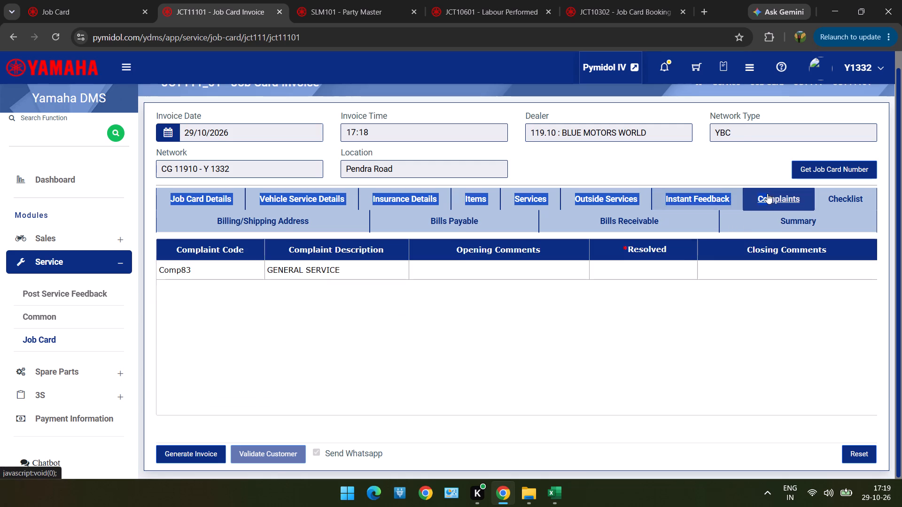
{"action": "left_click", "coordinate": [677, 269]}
{"action": "left_click_drag", "start_coordinate": [677, 269], "coordinate": [660, 300]}
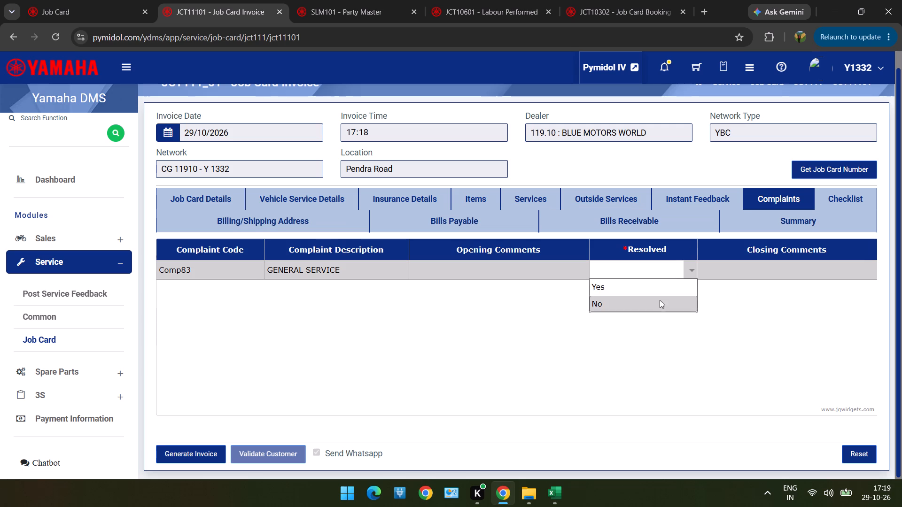
{"action": "left_click_drag", "start_coordinate": [660, 300], "coordinate": [656, 284]}
{"action": "left_click", "coordinate": [656, 284]}
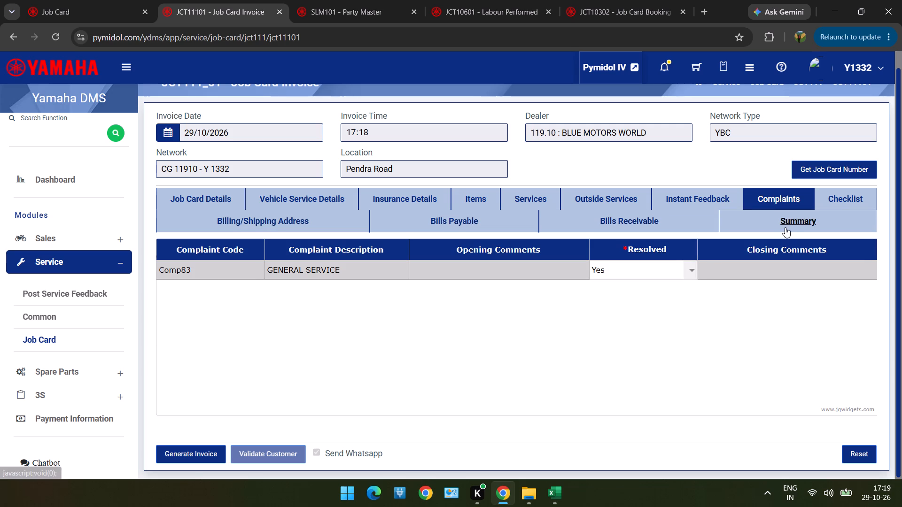
Set the division code in the invoice summary to 2355 SERVICE.
{"action": "left_click", "coordinate": [785, 227]}
{"action": "scroll", "coordinate": [785, 227], "scroll_direction": "left", "scroll_amount": 2}
{"action": "scroll", "coordinate": [785, 227], "scroll_direction": "down", "scroll_amount": 3}
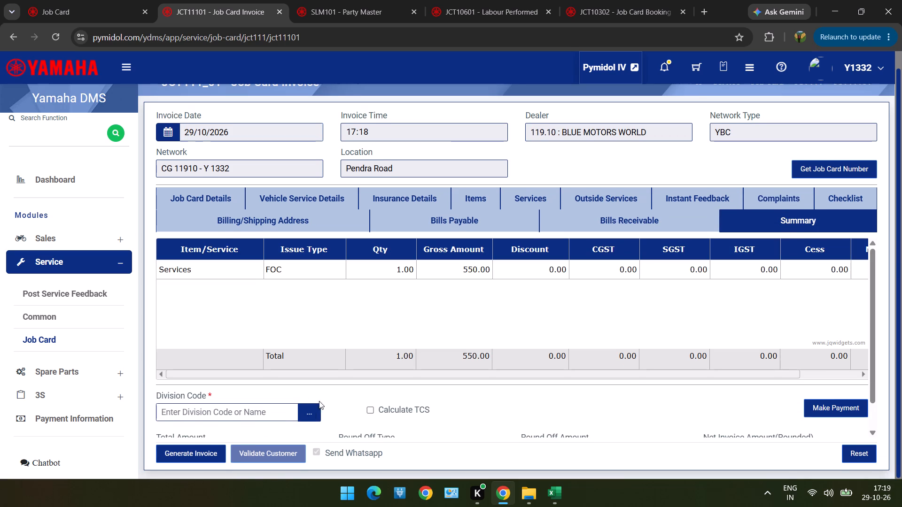
{"action": "left_click", "coordinate": [305, 411]}
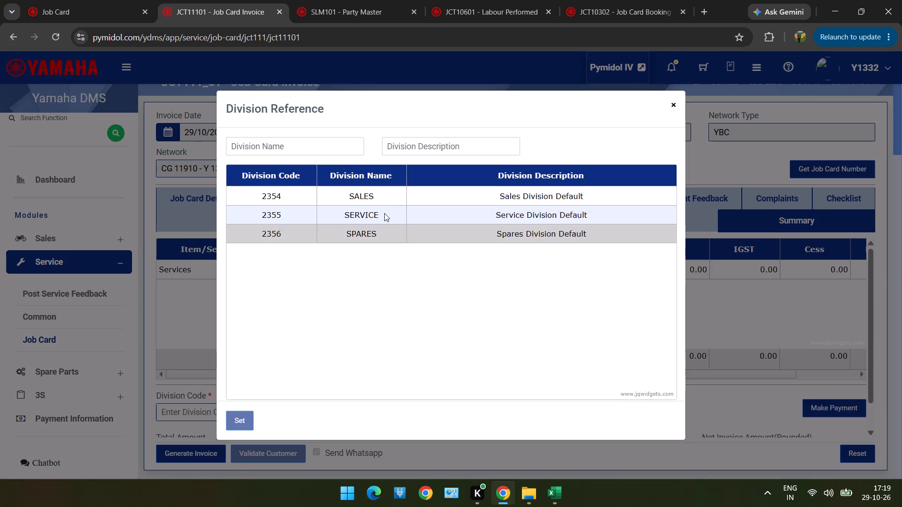
{"action": "double_click", "coordinate": [384, 213]}
{"action": "scroll", "coordinate": [384, 213], "scroll_direction": "down", "scroll_amount": 1}
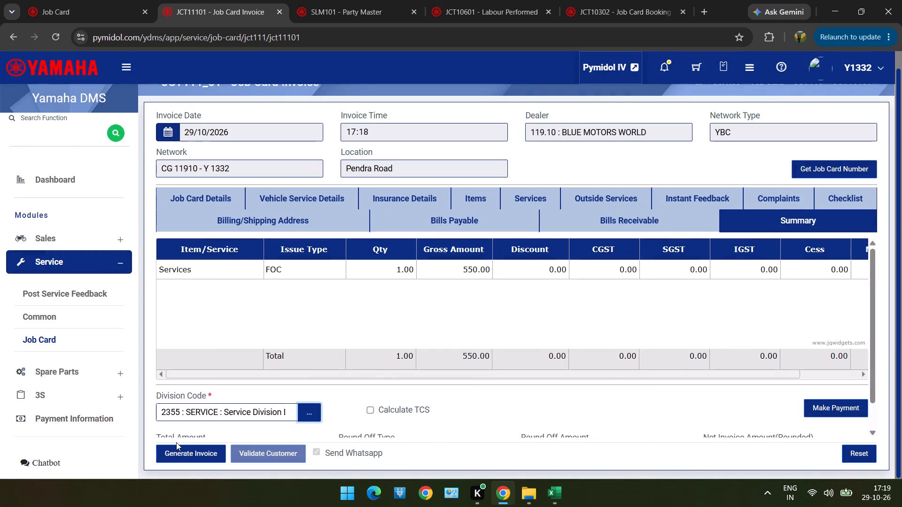
Generate the job card invoice and return to a blank Job Card Invoice form.
{"action": "left_click", "coordinate": [179, 452]}
{"action": "left_click", "coordinate": [400, 334]}
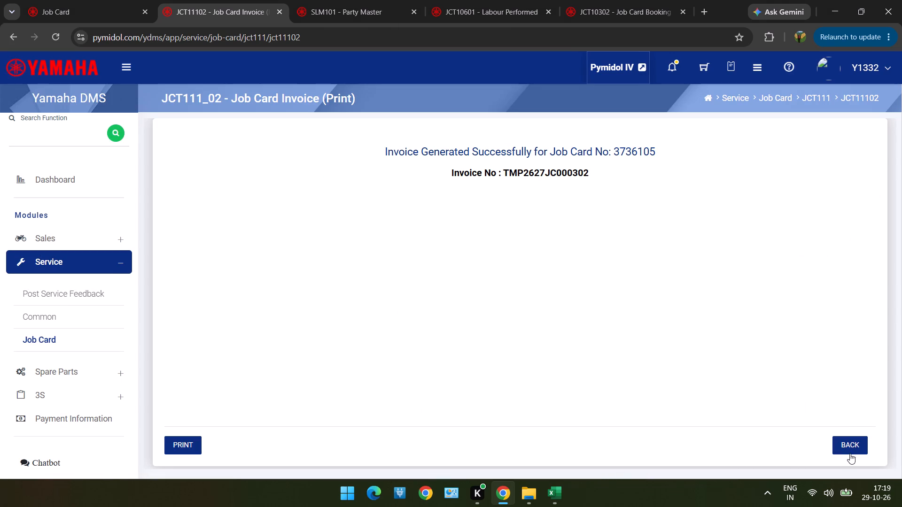
{"action": "left_click", "coordinate": [846, 452]}
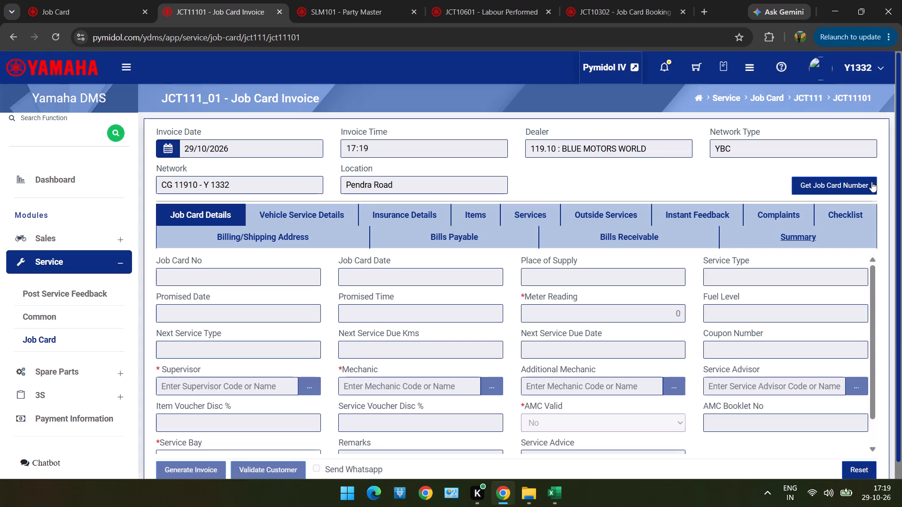
Return from the Job Card Booking print page to a blank booking form for the next job card.
{"action": "left_click", "coordinate": [636, 15]}
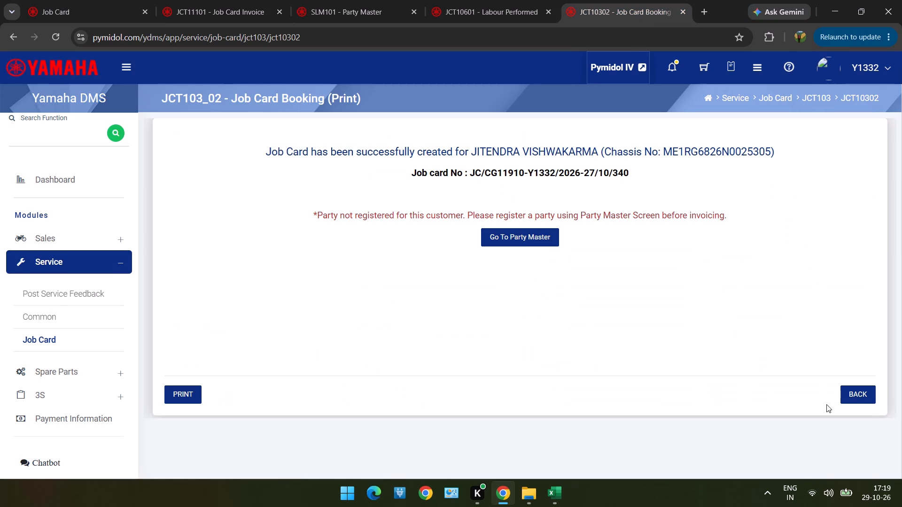
{"action": "left_click", "coordinate": [856, 398]}
{"action": "left_click", "coordinate": [856, 398]}
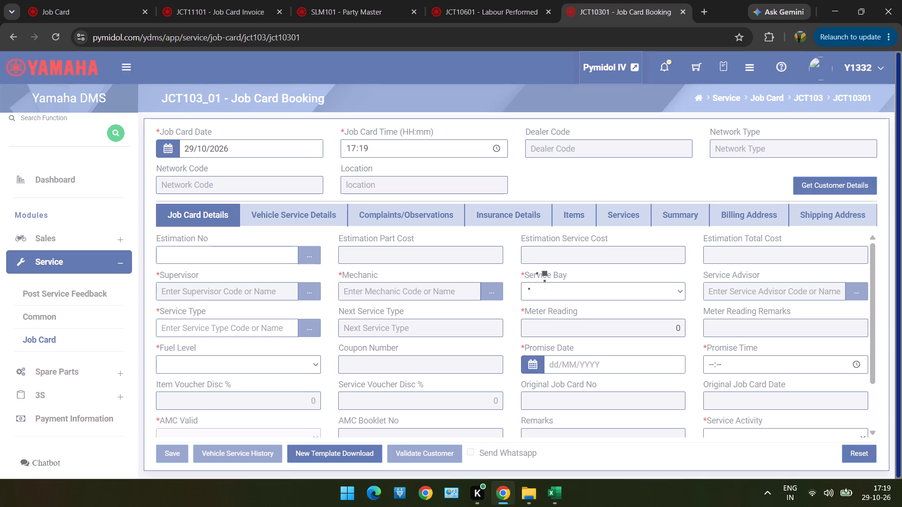
Switch to the Book1 workbook and copy the chassis number from row 52.
{"action": "left_click", "coordinate": [850, 346]}
{"action": "key", "text": "alt+Tab"}
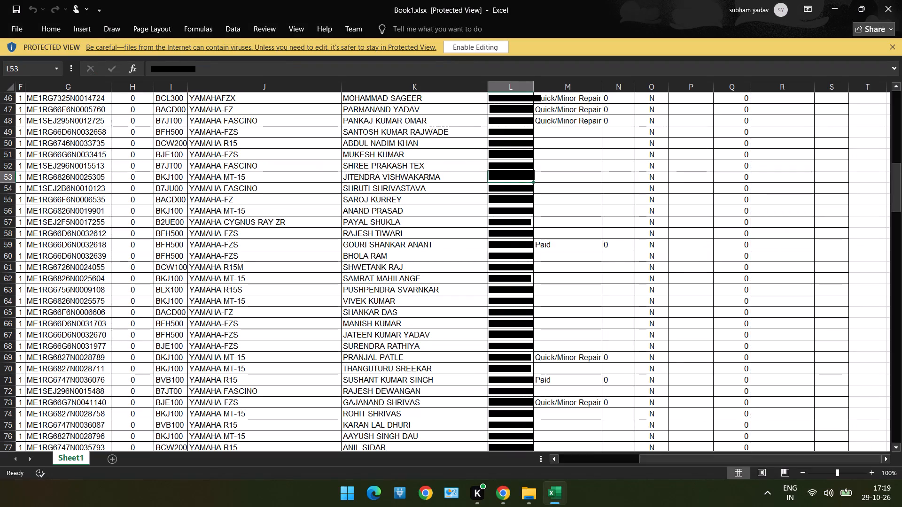
{"action": "key", "text": "Up"}
{"action": "key", "text": "Left"}
{"action": "key", "text": "Left"}
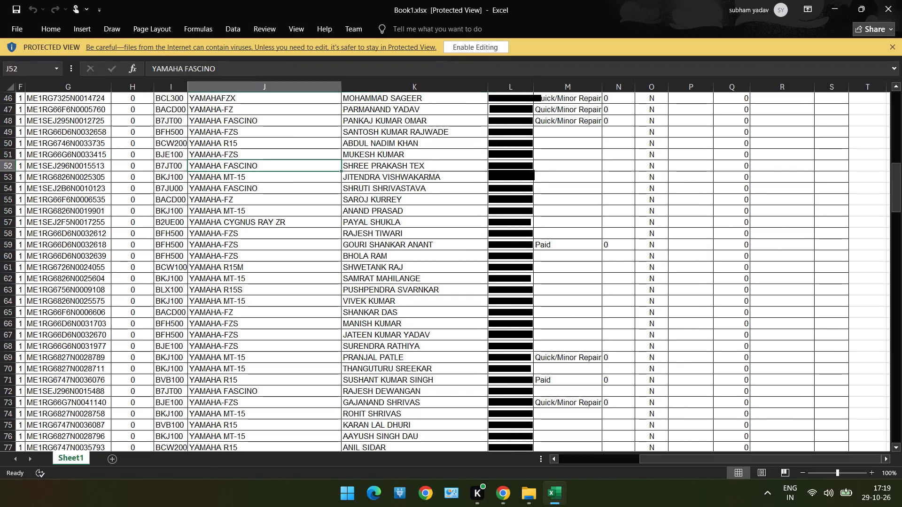
{"action": "key", "text": "Left"}
{"action": "key", "text": "Left"}
{"action": "key", "text": "Left"}
{"action": "key", "text": "ctrl+c"}
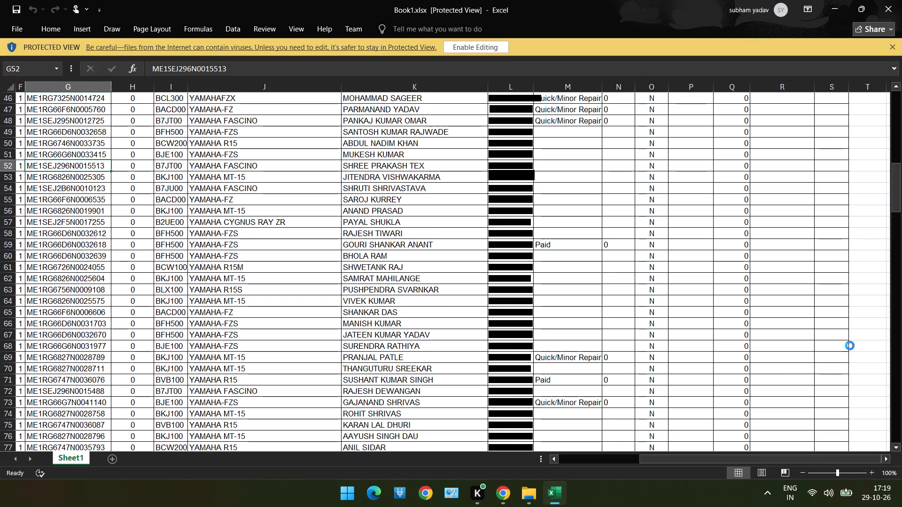
Back in Job Card Booking, retrieve the customer by the copied chassis number and load the matching record into the form.
{"action": "key", "text": "alt+Tab"}
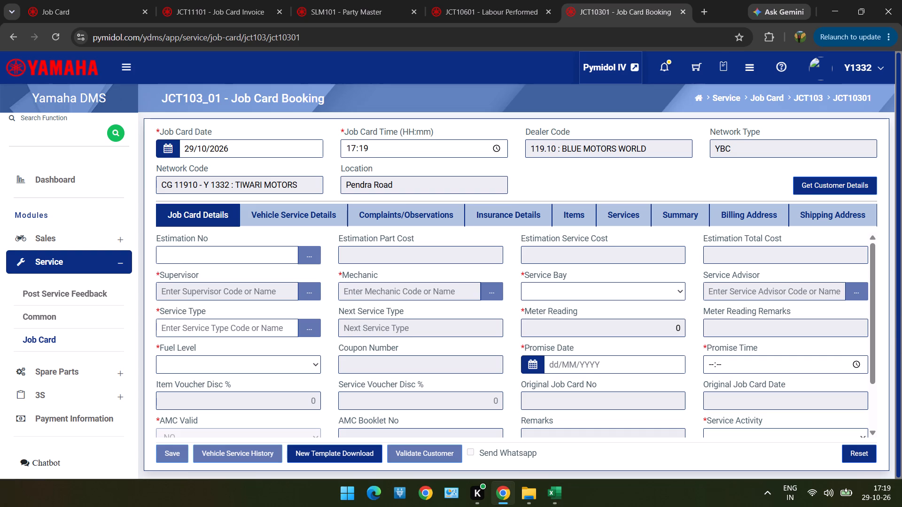
{"action": "left_click", "coordinate": [839, 186]}
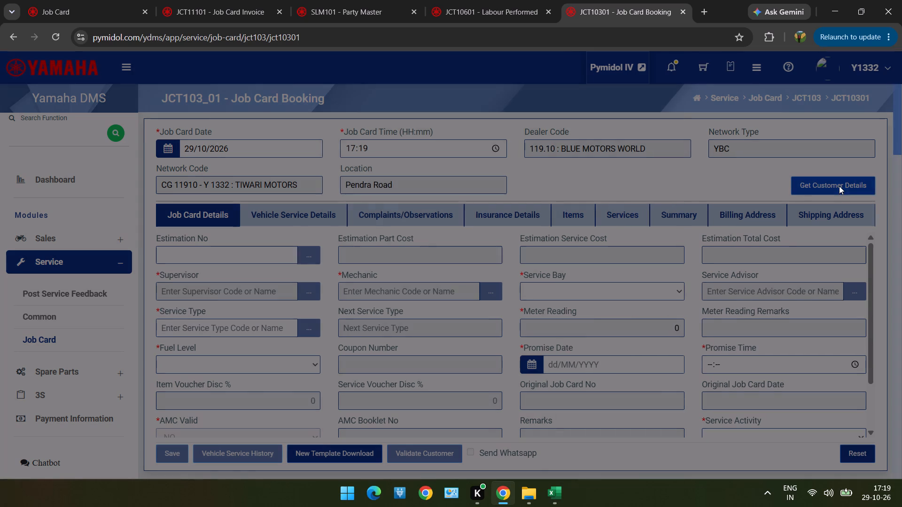
{"action": "left_click", "coordinate": [379, 201]}
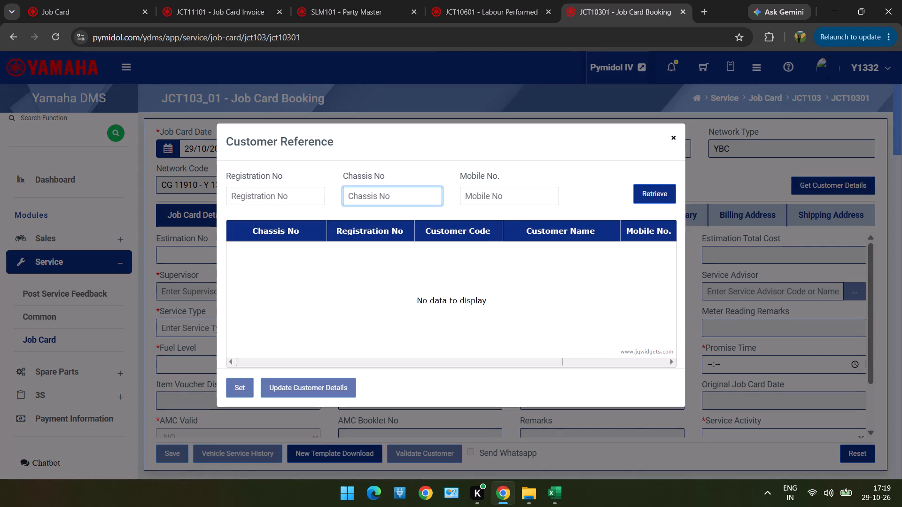
{"action": "key", "text": "ctrl+v"}
{"action": "left_click", "coordinate": [660, 191]}
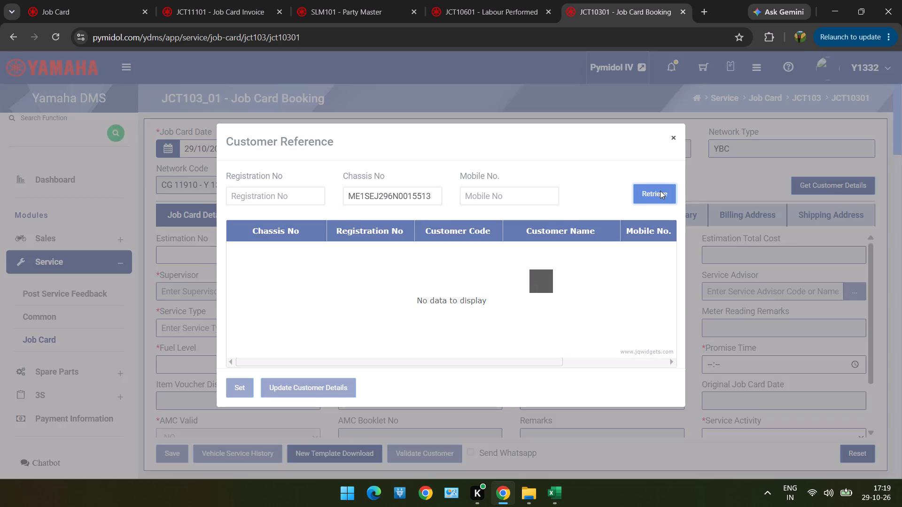
{"action": "double_click", "coordinate": [519, 251]}
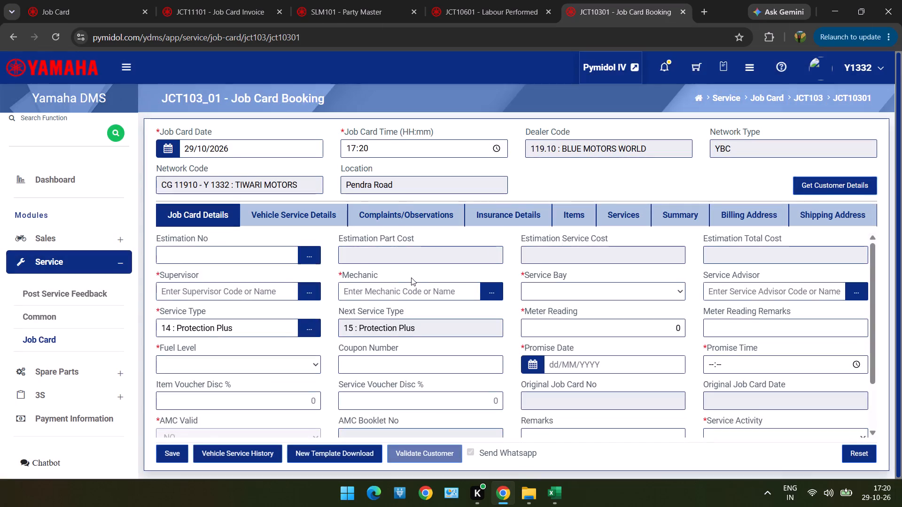
{"action": "scroll", "coordinate": [411, 277], "scroll_direction": "down", "scroll_amount": 2}
{"action": "scroll", "coordinate": [230, 363], "scroll_direction": "up", "scroll_amount": 1}
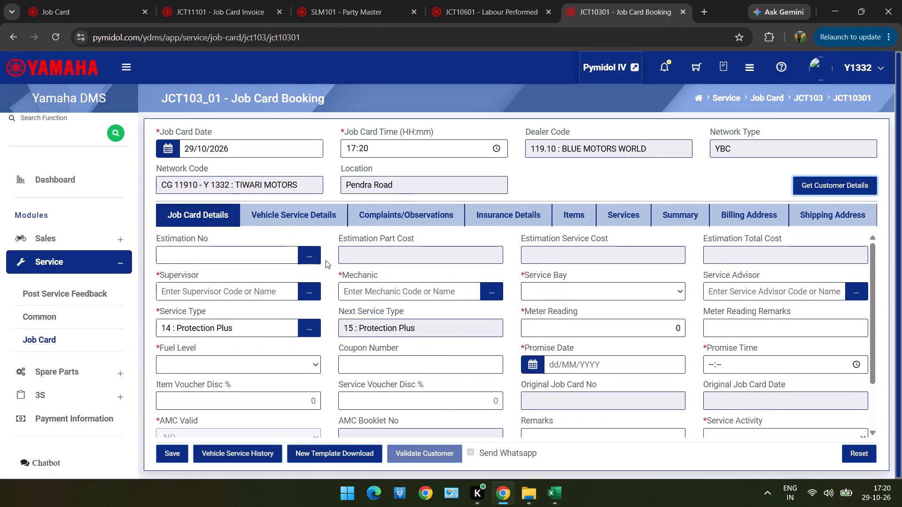
{"action": "left_click", "coordinate": [304, 295]}
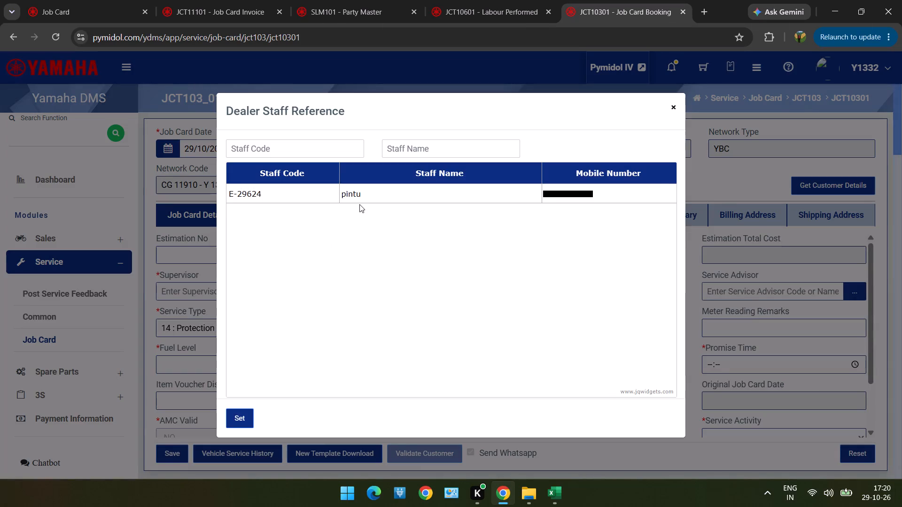
{"action": "left_click", "coordinate": [359, 204]}
{"action": "left_click", "coordinate": [358, 197]}
{"action": "left_click_drag", "start_coordinate": [358, 197], "coordinate": [475, 291]}
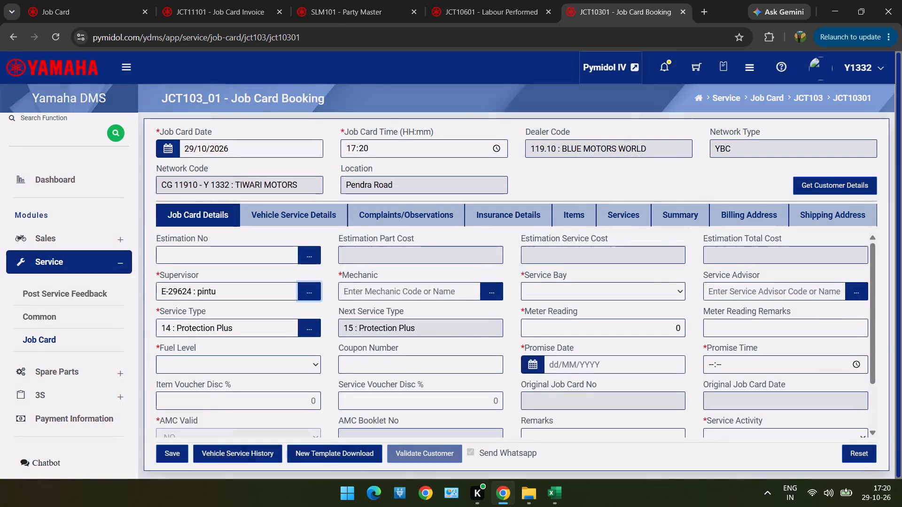
{"action": "left_click_drag", "start_coordinate": [475, 291], "coordinate": [490, 286]}
{"action": "left_click_drag", "start_coordinate": [490, 286], "coordinate": [498, 289]}
{"action": "left_click", "coordinate": [498, 289]}
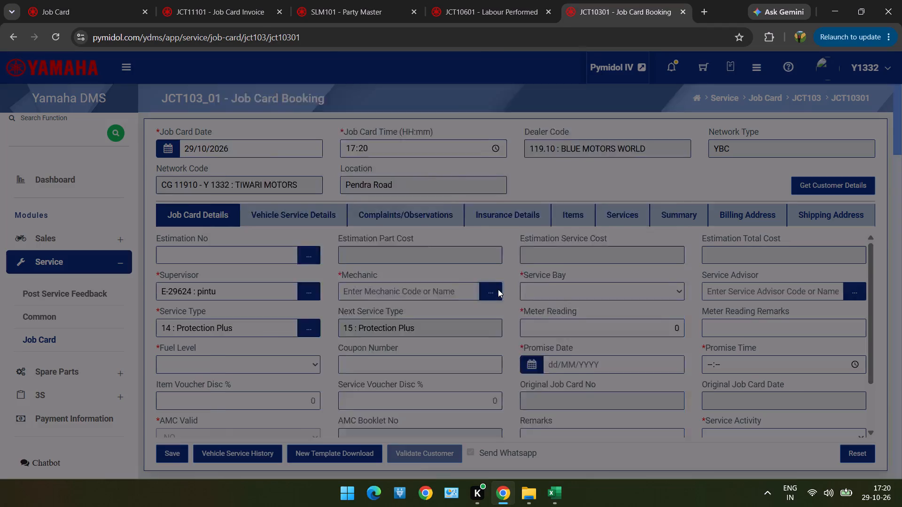
{"action": "double_click", "coordinate": [459, 195]}
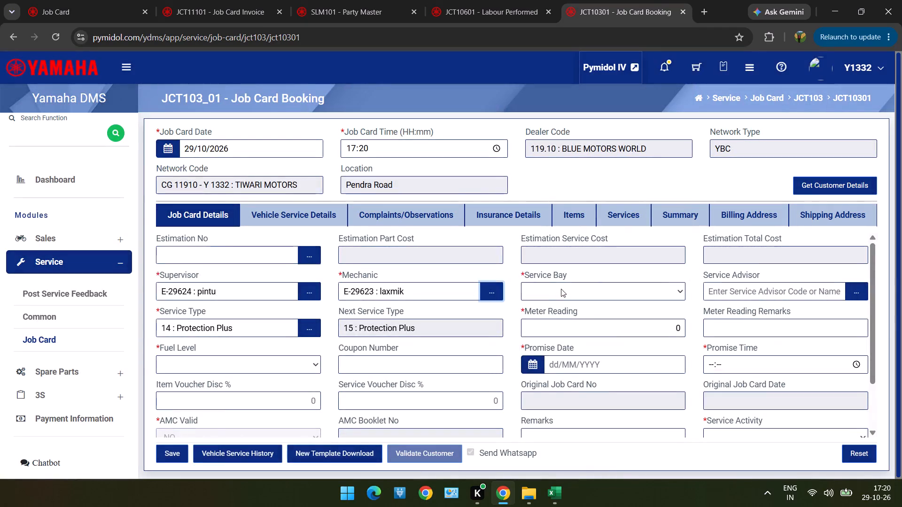
{"action": "left_click", "coordinate": [560, 293]}
{"action": "left_click", "coordinate": [561, 305]}
{"action": "left_click_drag", "start_coordinate": [561, 305], "coordinate": [564, 310]}
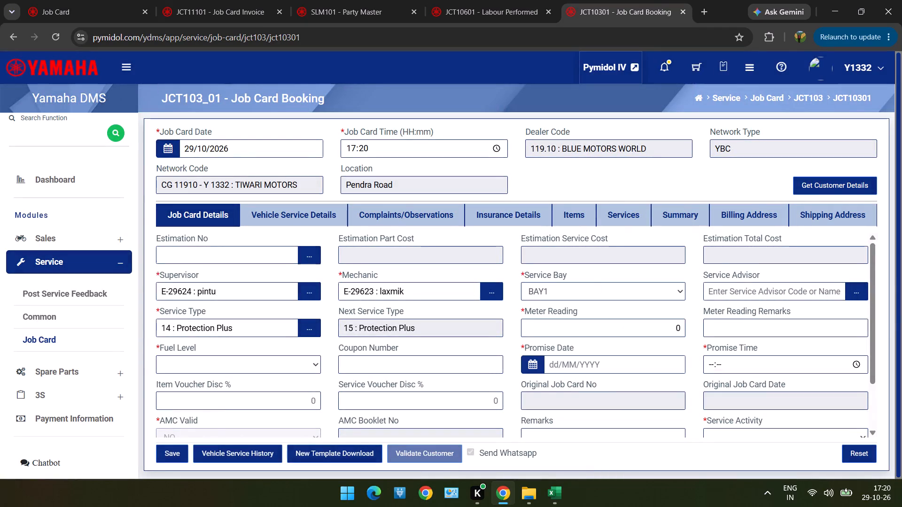
Set the job card's service type to Quick/Minor Repair from the service type reference.
{"action": "left_click", "coordinate": [315, 328]}
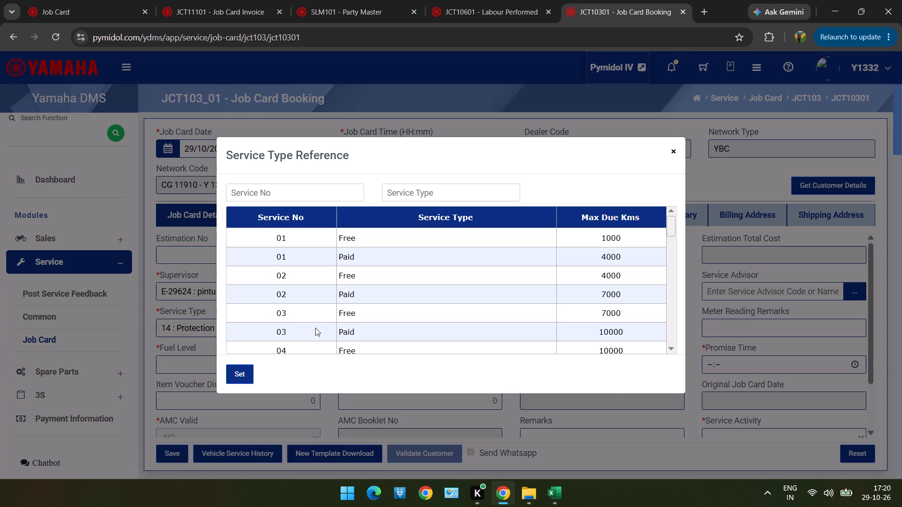
{"action": "left_click", "coordinate": [409, 189]}
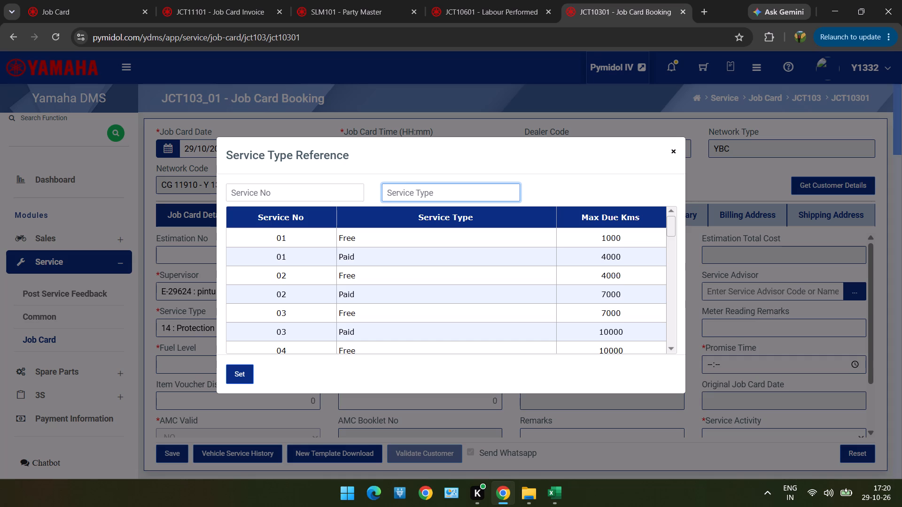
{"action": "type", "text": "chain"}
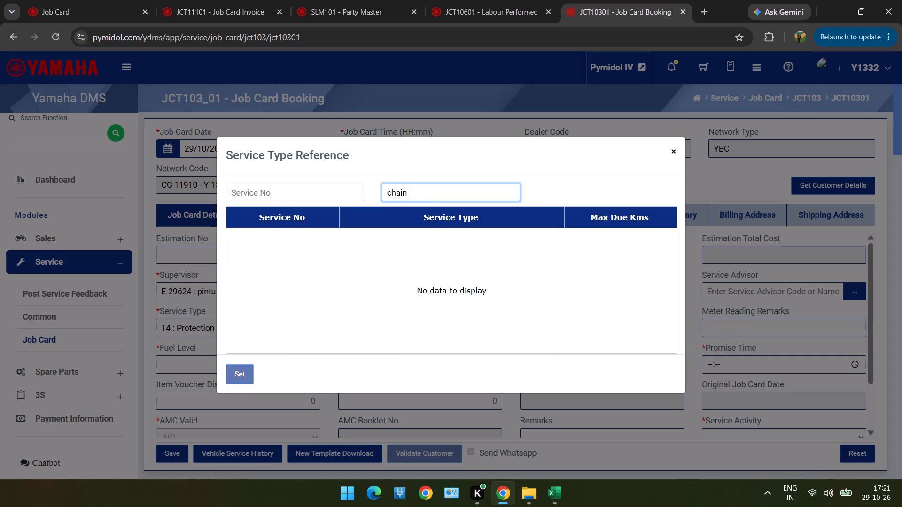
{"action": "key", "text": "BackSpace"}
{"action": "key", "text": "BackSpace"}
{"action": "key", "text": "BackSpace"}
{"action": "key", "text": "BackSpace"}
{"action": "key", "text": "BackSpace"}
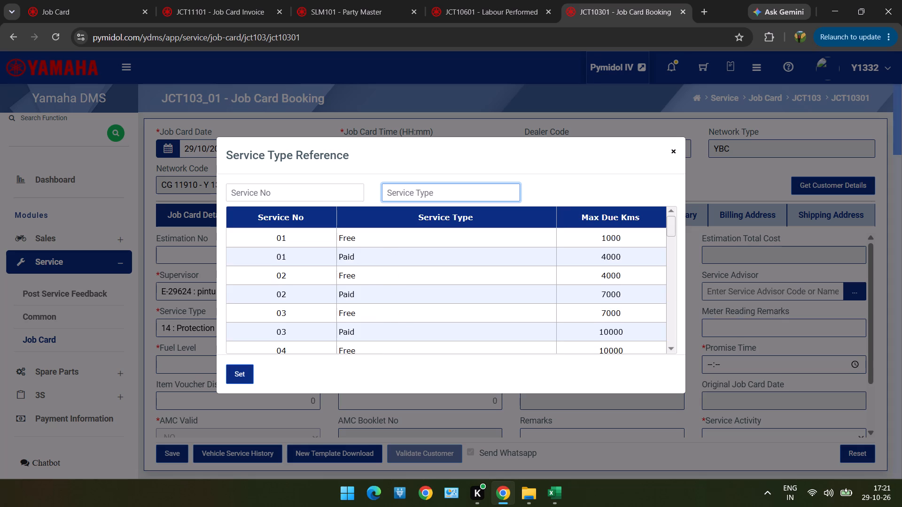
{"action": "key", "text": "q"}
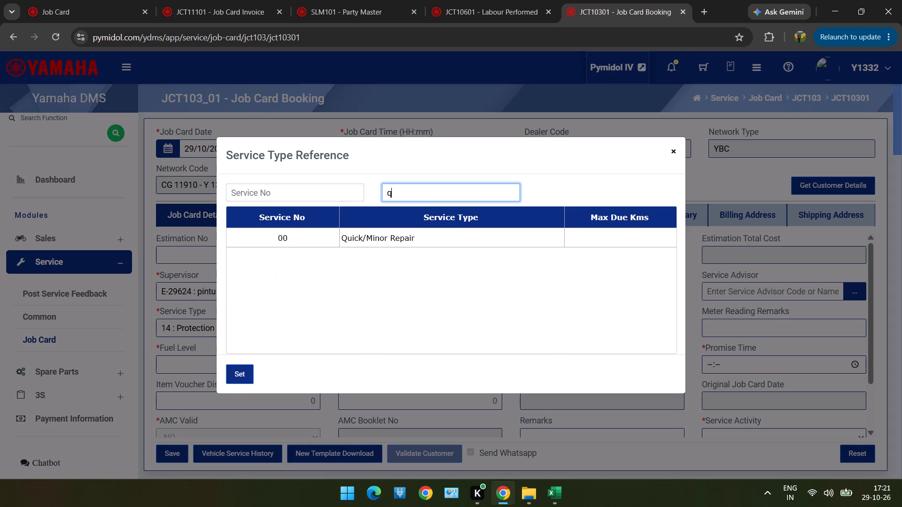
{"action": "double_click", "coordinate": [408, 246]}
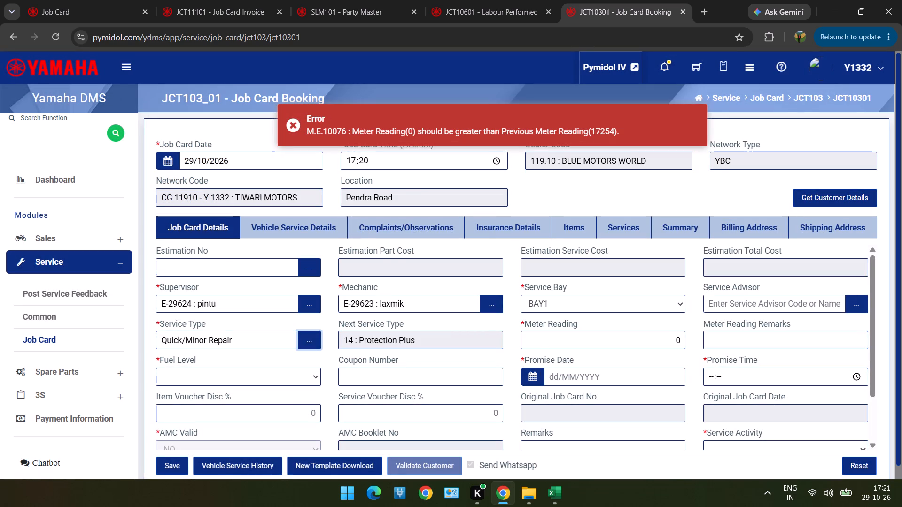
Check earlier meter readings in the vehicle service history and set the job card's meter reading to 18700.
{"action": "left_click", "coordinate": [267, 463]}
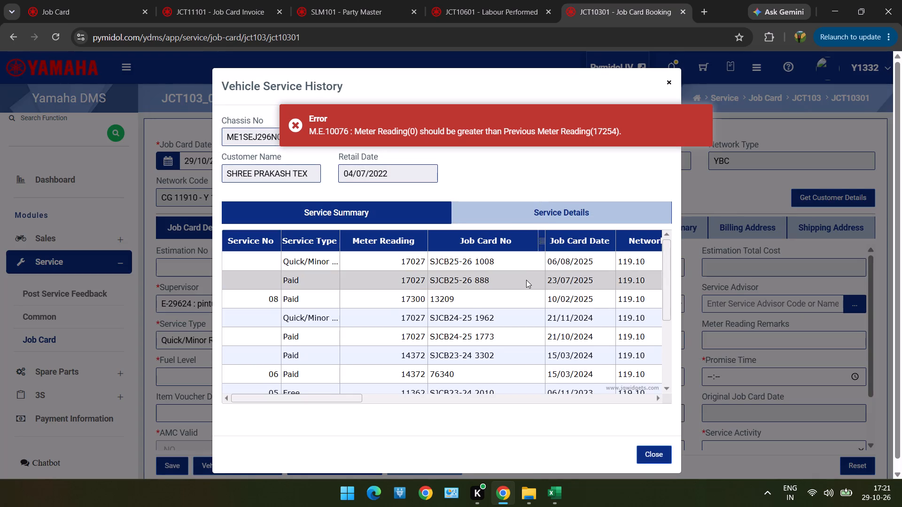
{"action": "scroll", "coordinate": [526, 281], "scroll_direction": "up", "scroll_amount": 4}
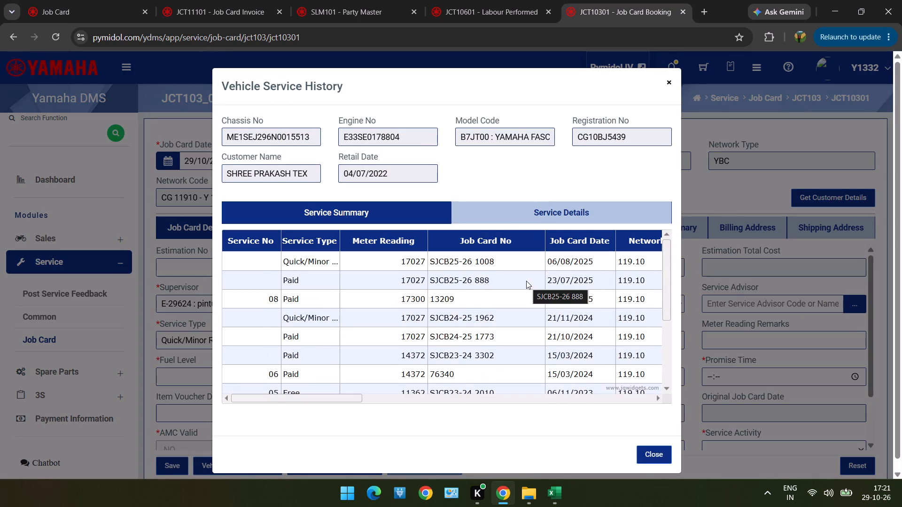
{"action": "scroll", "coordinate": [526, 281], "scroll_direction": "up", "scroll_amount": 1}
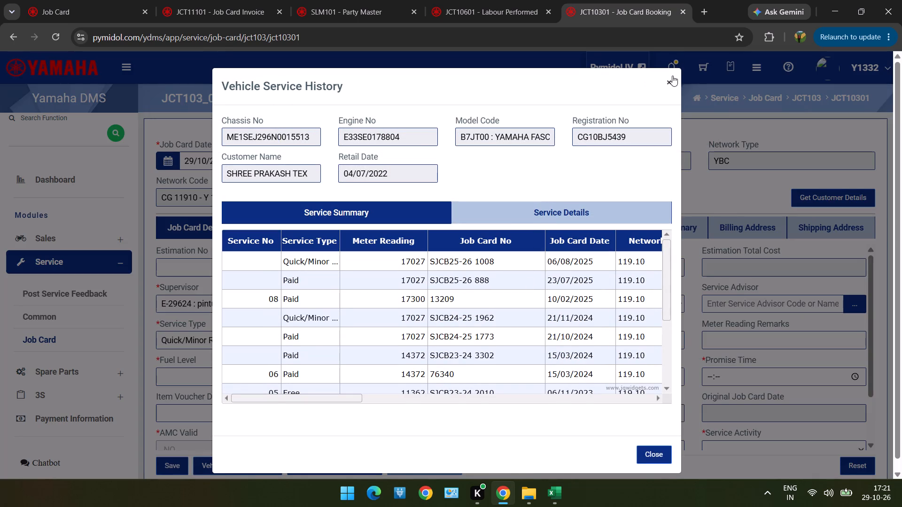
{"action": "left_click", "coordinate": [672, 76]}
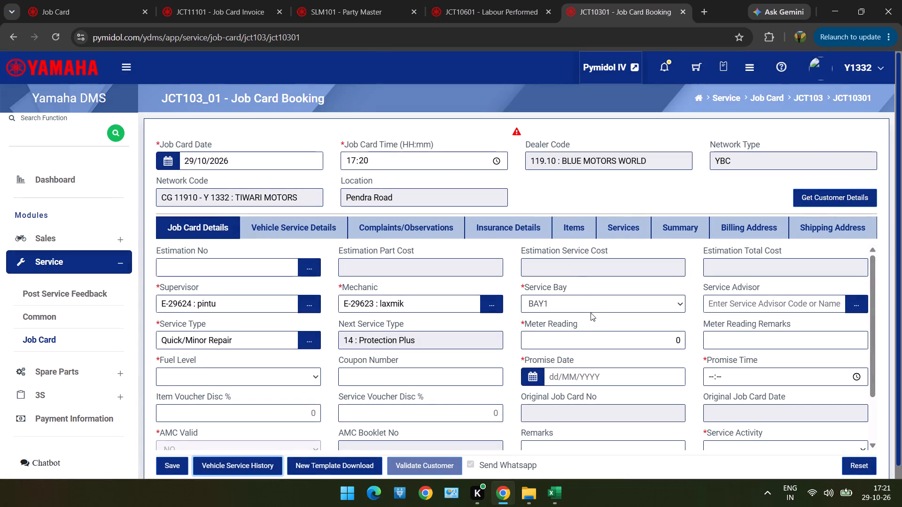
{"action": "left_click", "coordinate": [591, 335]}
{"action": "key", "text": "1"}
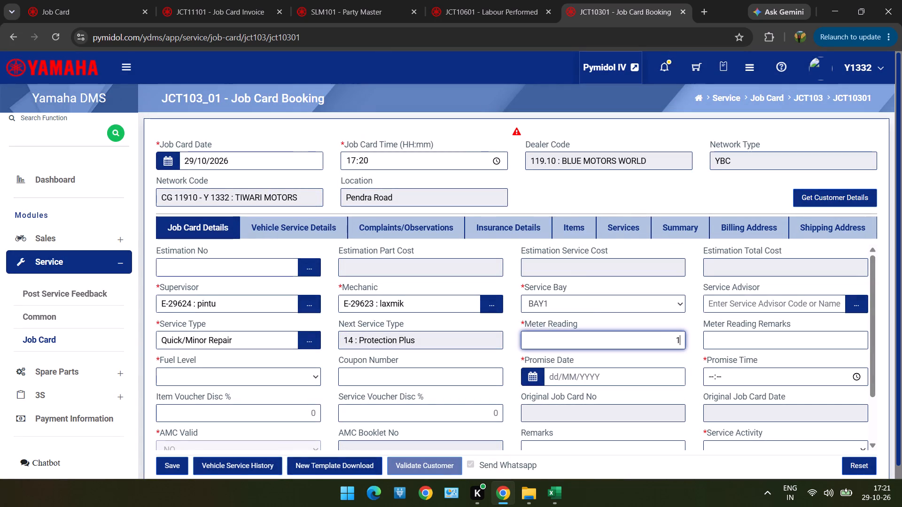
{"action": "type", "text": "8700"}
Set the fuel level to 1-Points.
{"action": "left_click", "coordinate": [285, 383]}
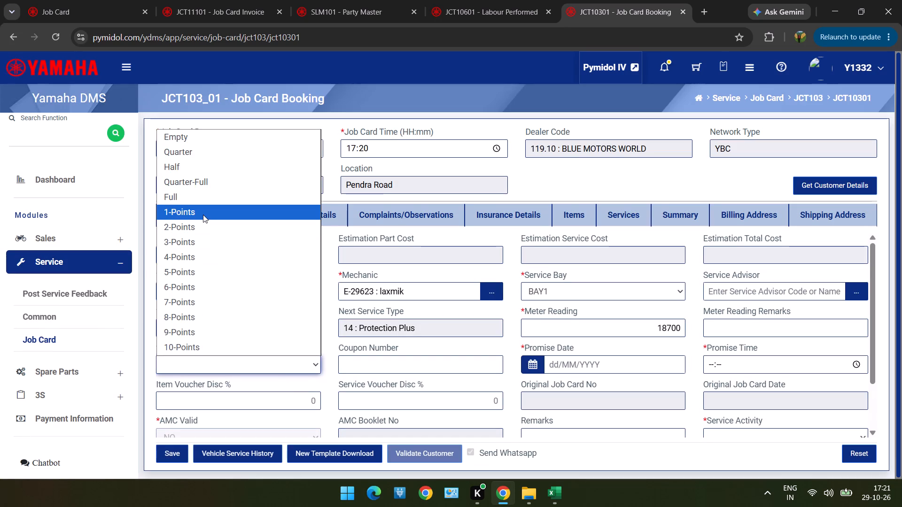
{"action": "left_click", "coordinate": [203, 215]}
Set the promise date to 29/10/2026 and the promise time to 17:21.
{"action": "left_click", "coordinate": [570, 370]}
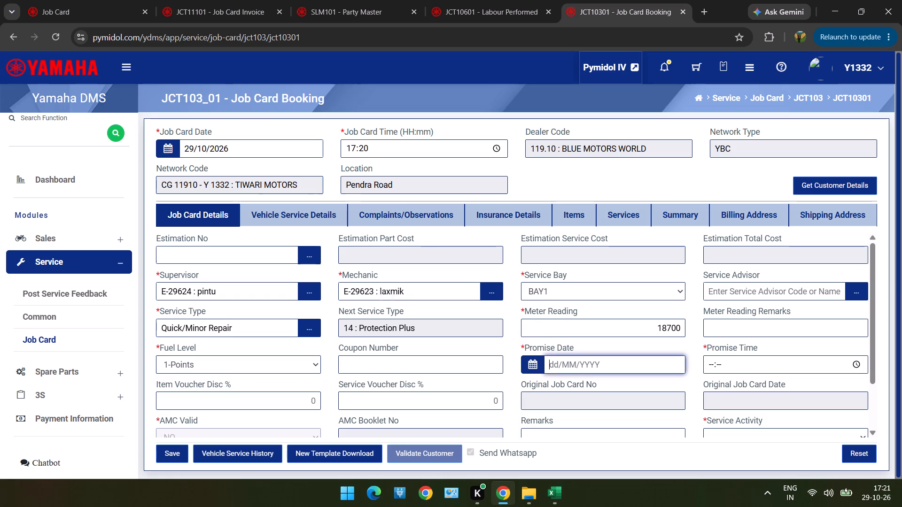
{"action": "left_click", "coordinate": [479, 412]}
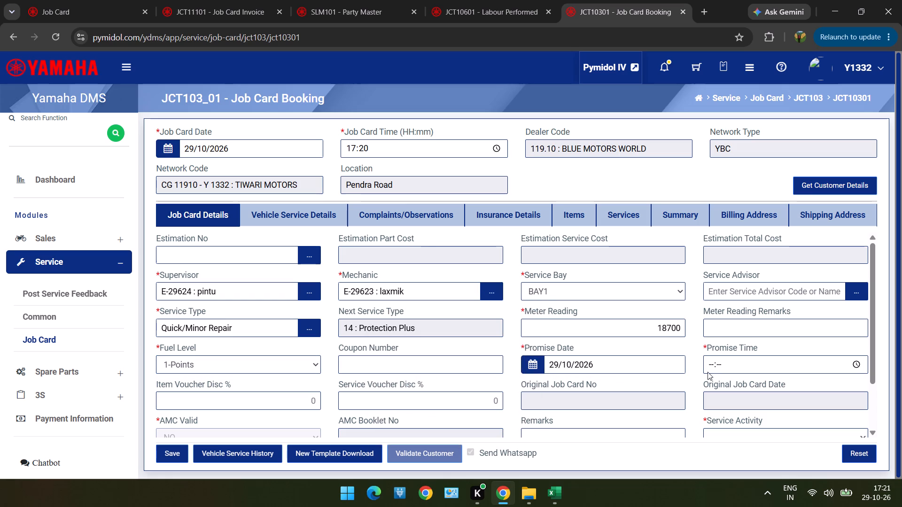
{"action": "left_click", "coordinate": [709, 364]}
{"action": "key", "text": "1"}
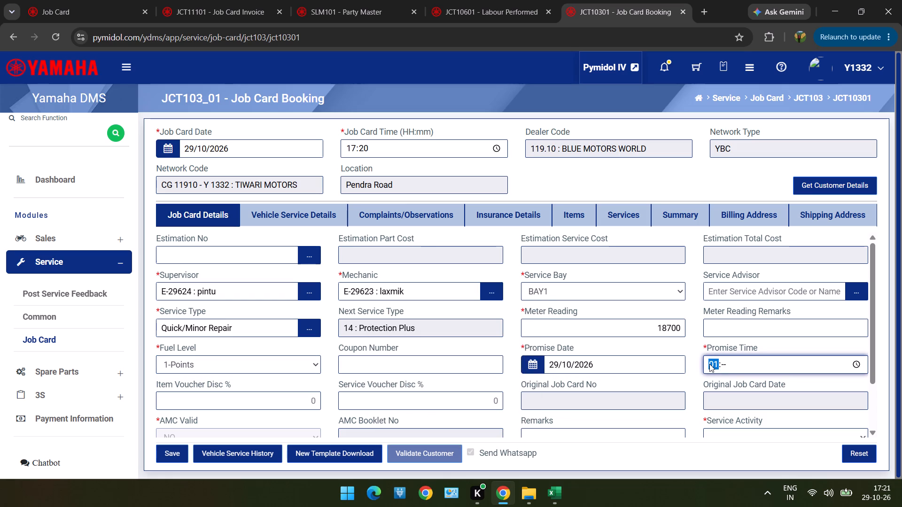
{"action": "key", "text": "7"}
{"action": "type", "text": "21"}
Set the service activity to Normal Scheme.
{"action": "scroll", "coordinate": [709, 364], "scroll_direction": "down", "scroll_amount": 2}
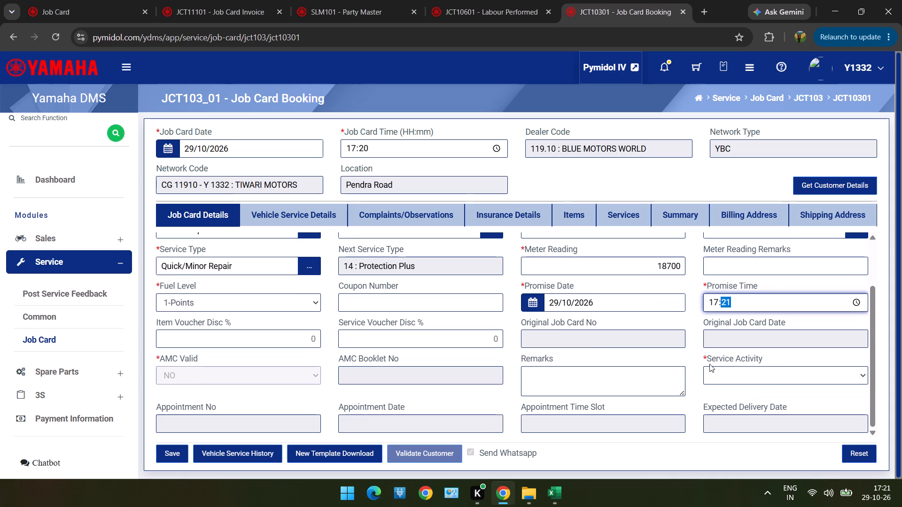
{"action": "left_click_drag", "start_coordinate": [762, 380], "coordinate": [759, 400]}
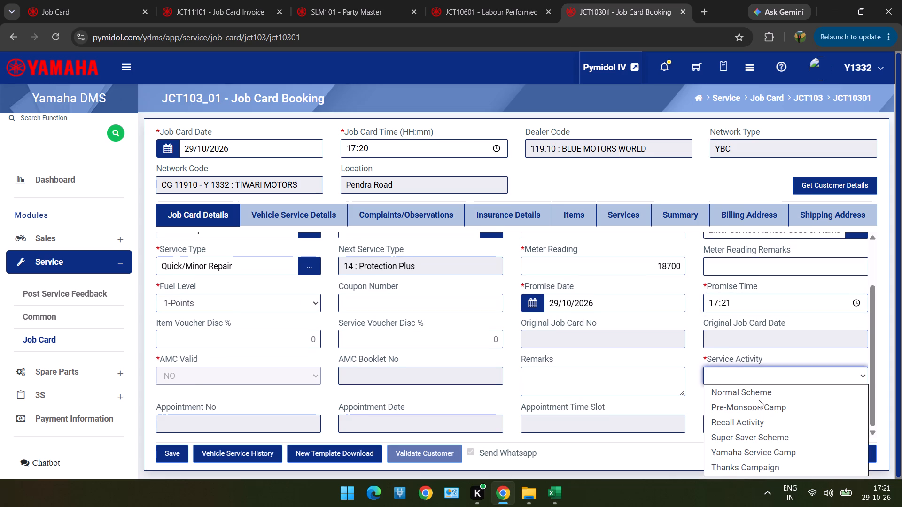
{"action": "left_click_drag", "start_coordinate": [759, 400], "coordinate": [759, 400]}
{"action": "left_click", "coordinate": [759, 393]}
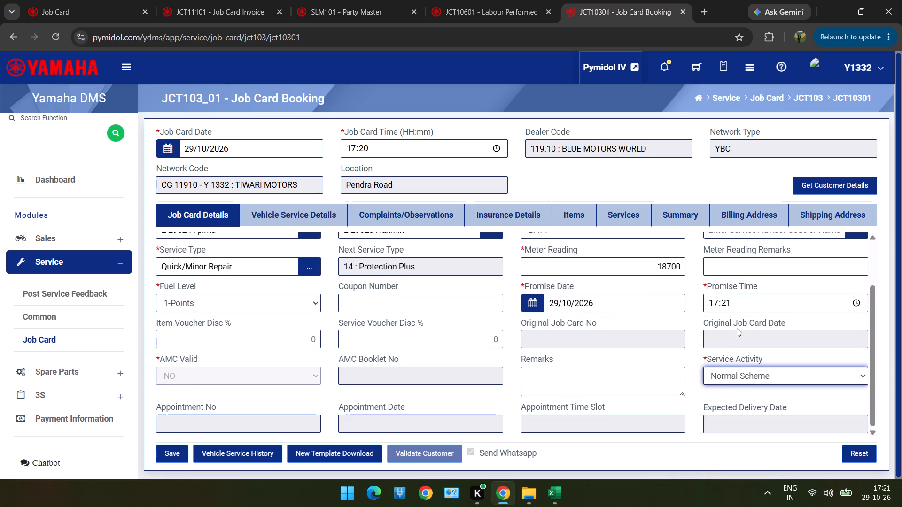
Add complaint Comp30 CHAIN NOICE to the job card's complaints and observations.
{"action": "scroll", "coordinate": [737, 328], "scroll_direction": "down", "scroll_amount": 1}
{"action": "left_click", "coordinate": [443, 215]}
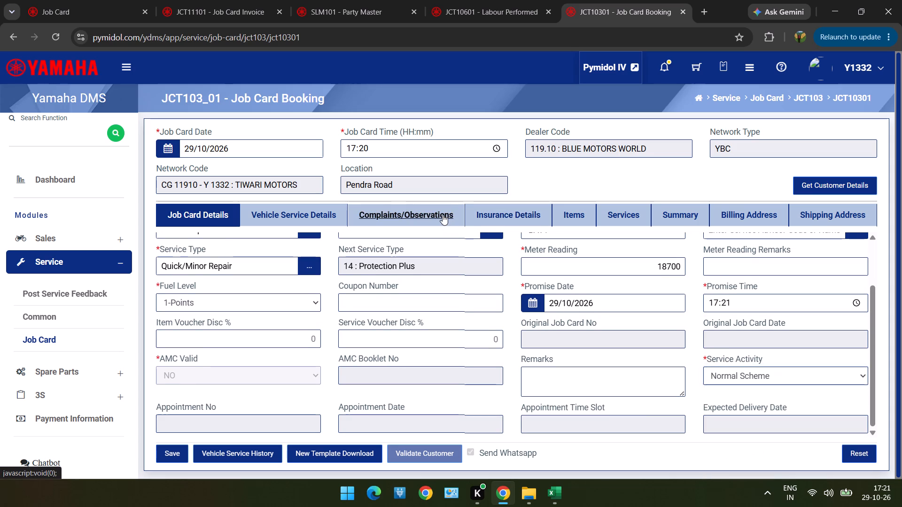
{"action": "left_click", "coordinate": [166, 434]}
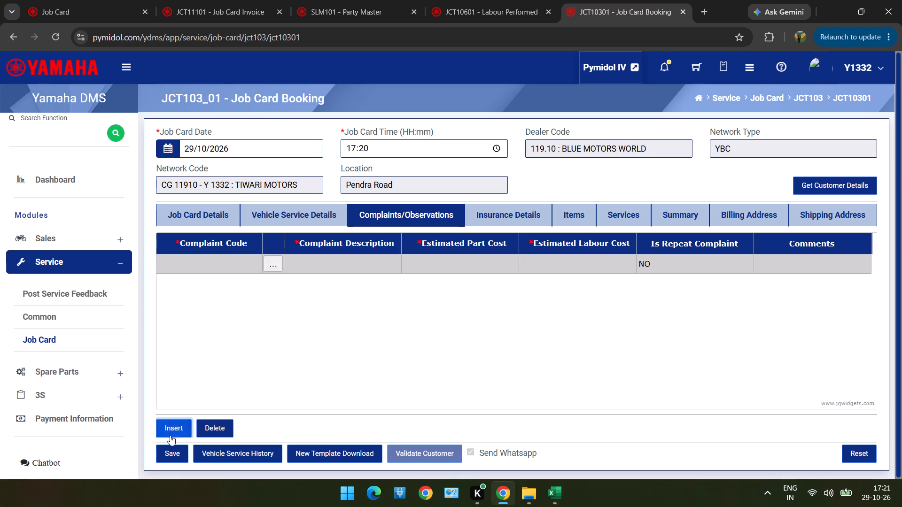
{"action": "left_click", "coordinate": [272, 262]}
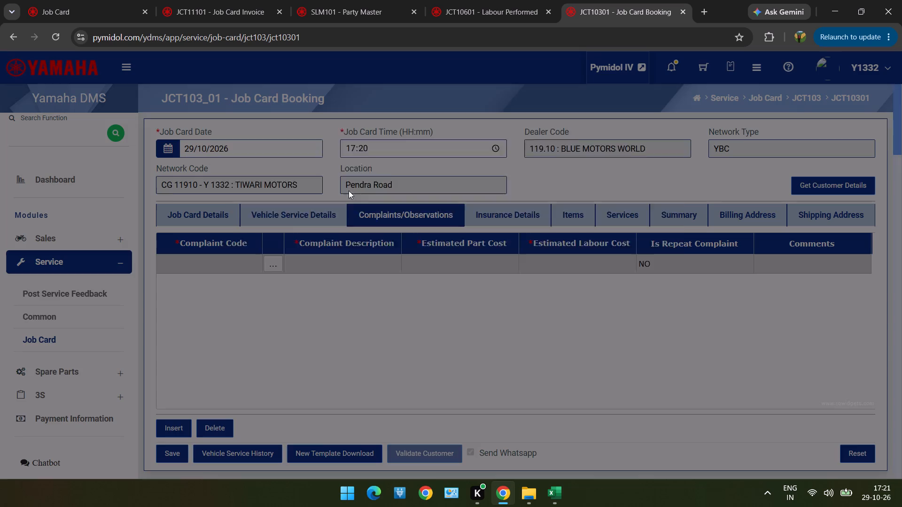
{"action": "left_click", "coordinate": [424, 197]}
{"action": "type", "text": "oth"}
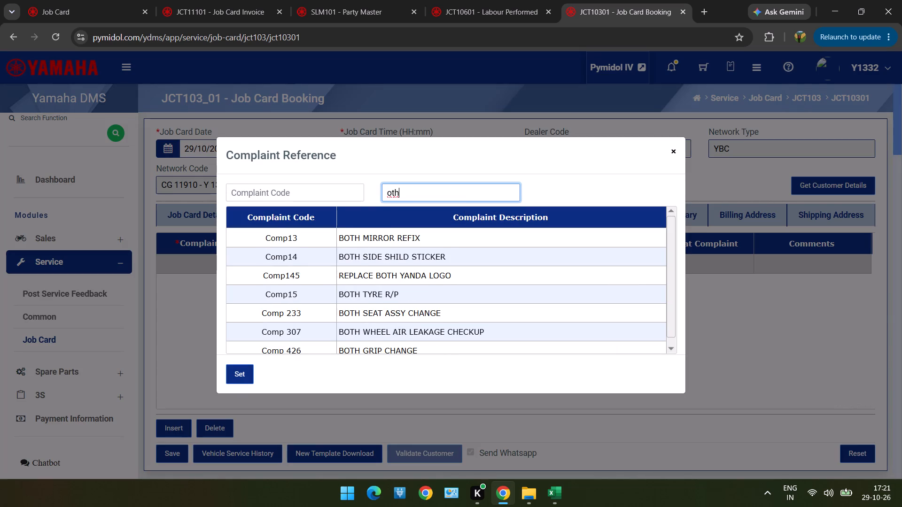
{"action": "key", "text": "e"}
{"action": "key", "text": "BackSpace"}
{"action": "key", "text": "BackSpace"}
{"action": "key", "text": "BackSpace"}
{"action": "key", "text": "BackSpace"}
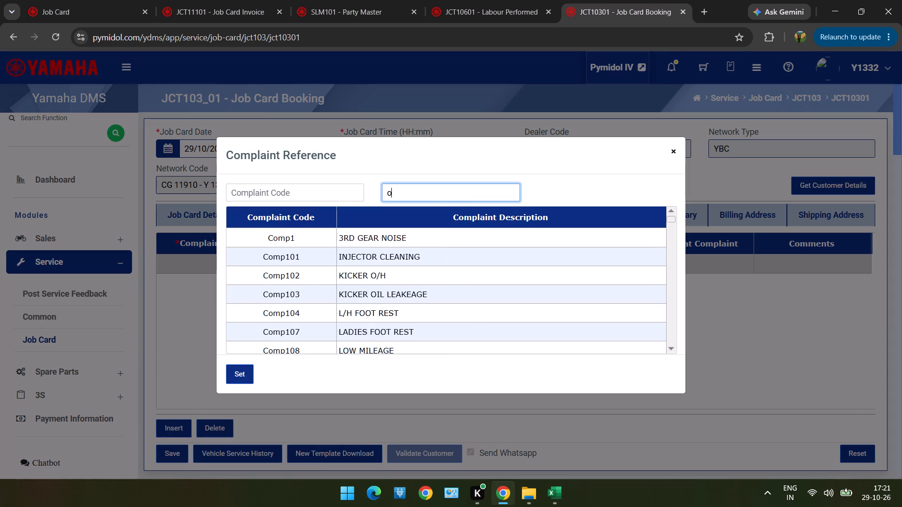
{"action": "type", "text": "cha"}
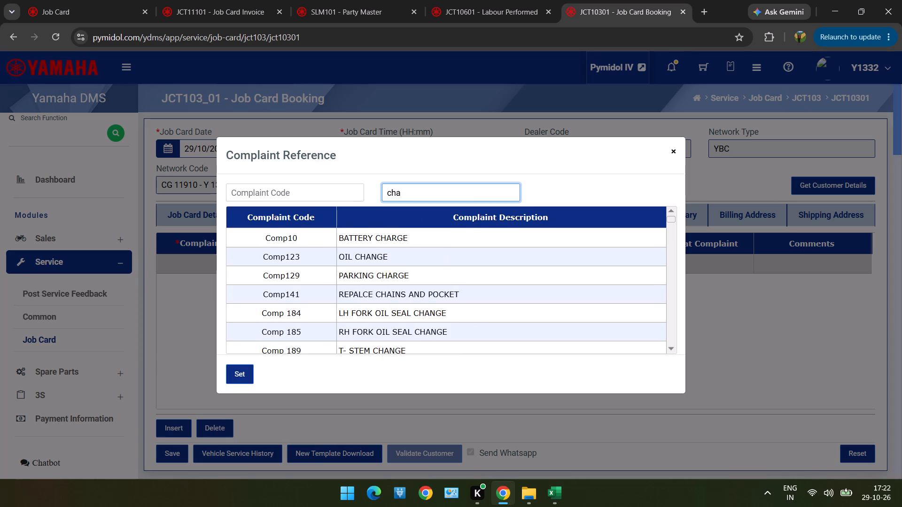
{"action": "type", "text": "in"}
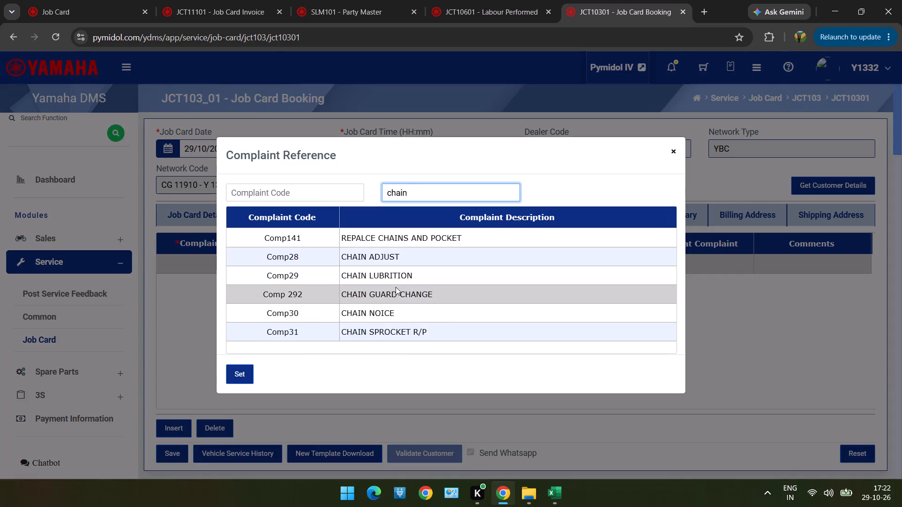
{"action": "double_click", "coordinate": [389, 316]}
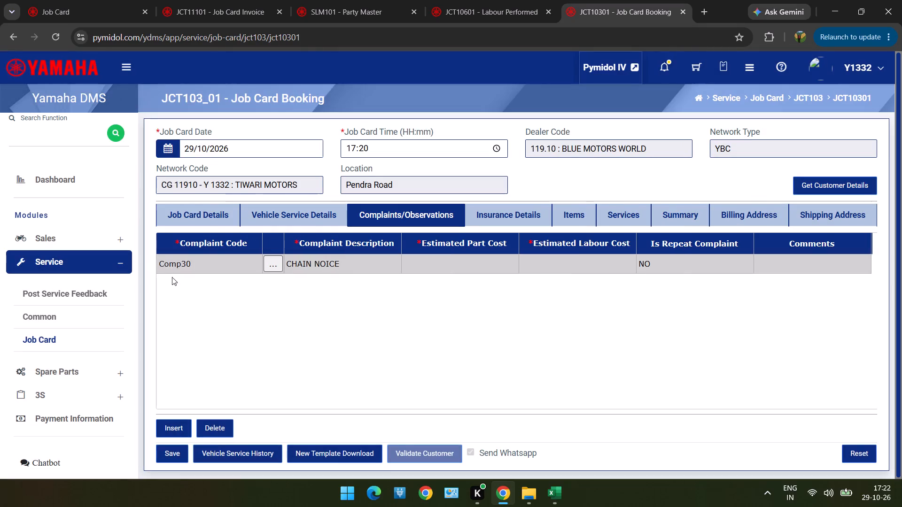
Save the job card booking and confirm its submission.
{"action": "double_click", "coordinate": [178, 455]}
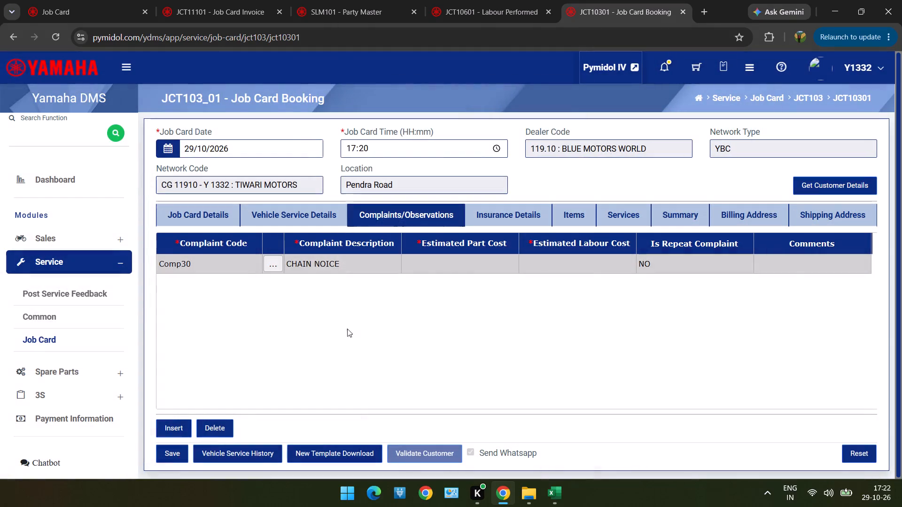
{"action": "left_click_drag", "start_coordinate": [179, 450], "coordinate": [281, 410]}
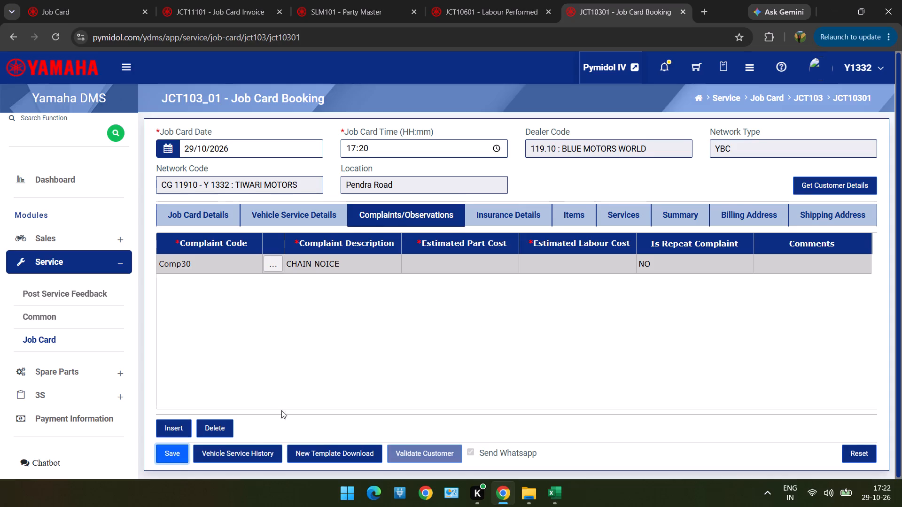
{"action": "left_click_drag", "start_coordinate": [281, 410], "coordinate": [173, 453]}
{"action": "left_click", "coordinate": [173, 453]}
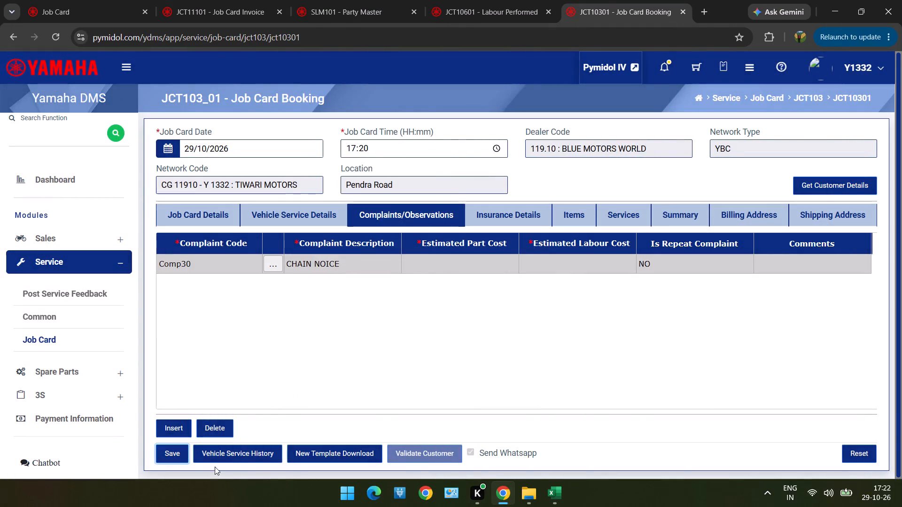
{"action": "left_click", "coordinate": [163, 455]}
{"action": "left_click", "coordinate": [397, 357]}
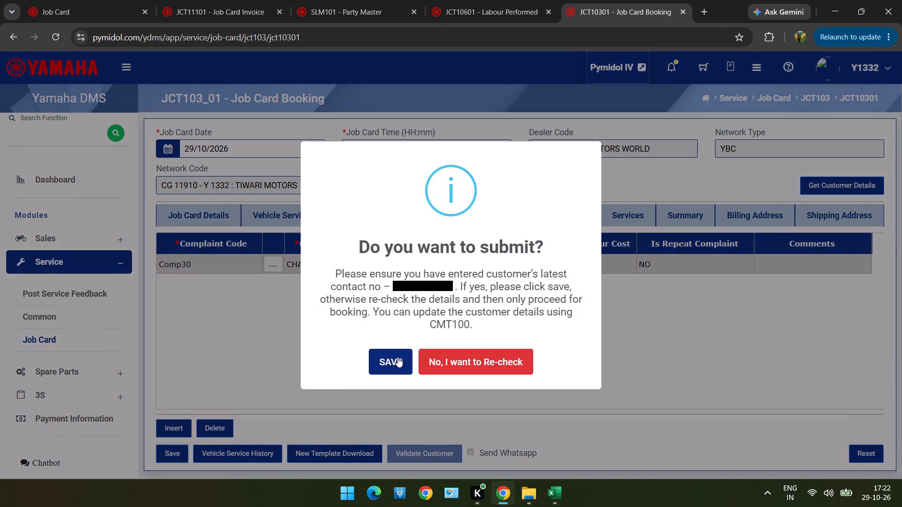
{"action": "left_click", "coordinate": [397, 357]}
{"action": "left_click", "coordinate": [391, 39]}
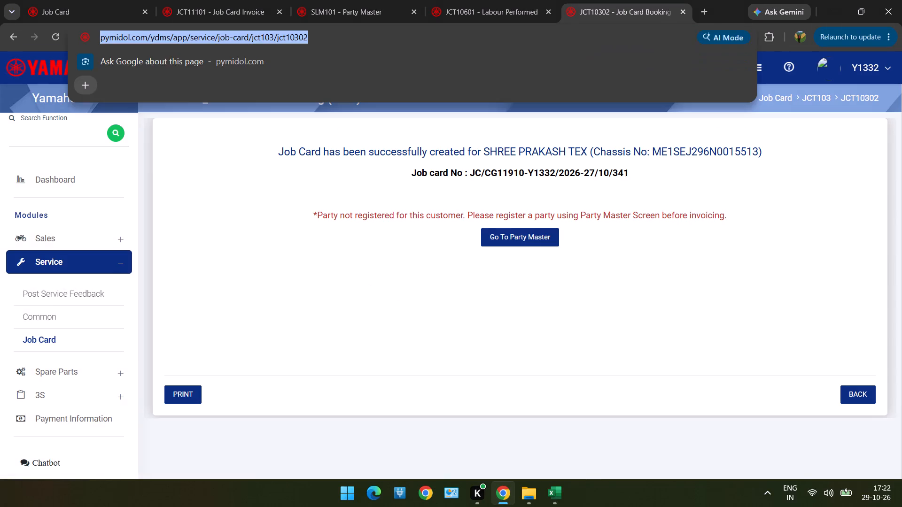
Load the new job card ending in 341 into Labour Performed and open its job card details.
{"action": "left_click", "coordinate": [484, 10]}
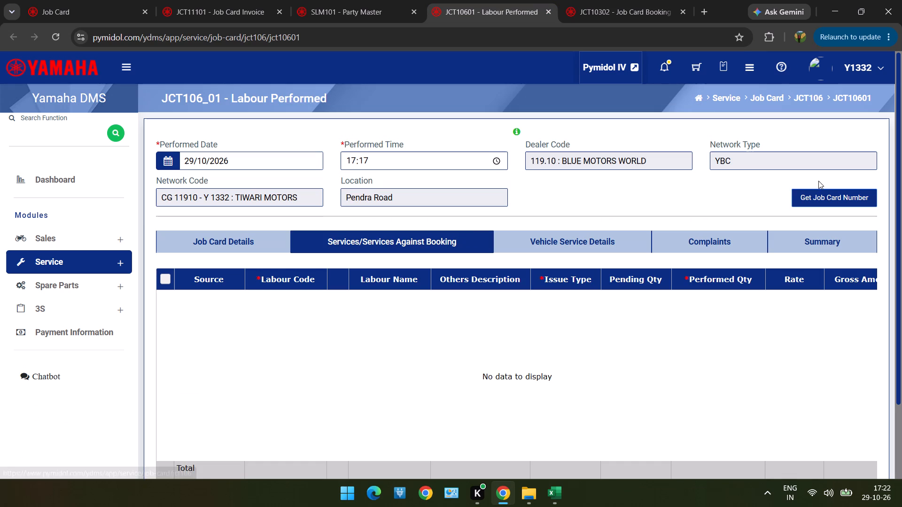
{"action": "left_click", "coordinate": [819, 195]}
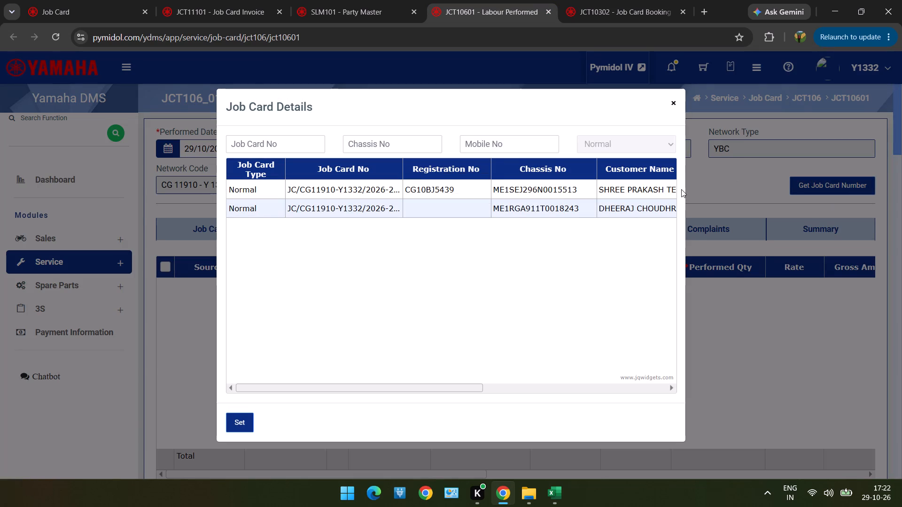
{"action": "double_click", "coordinate": [657, 192]}
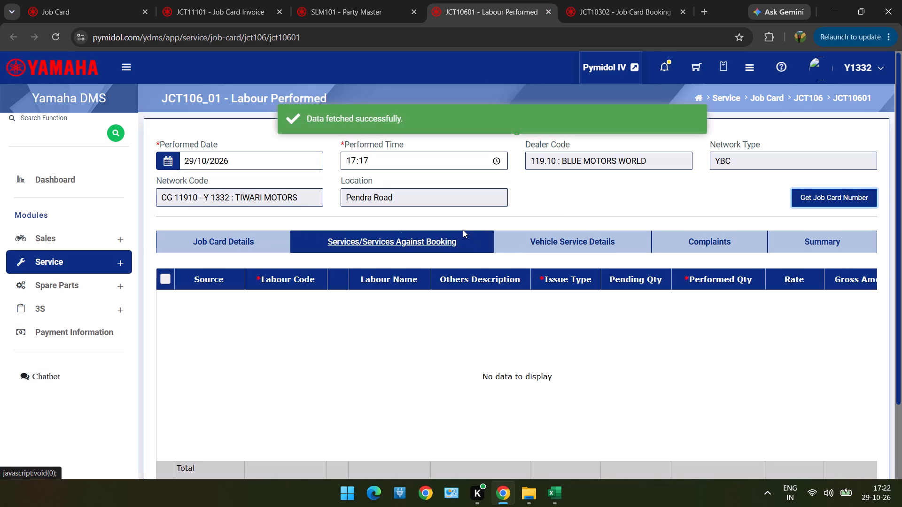
{"action": "left_click", "coordinate": [279, 241]}
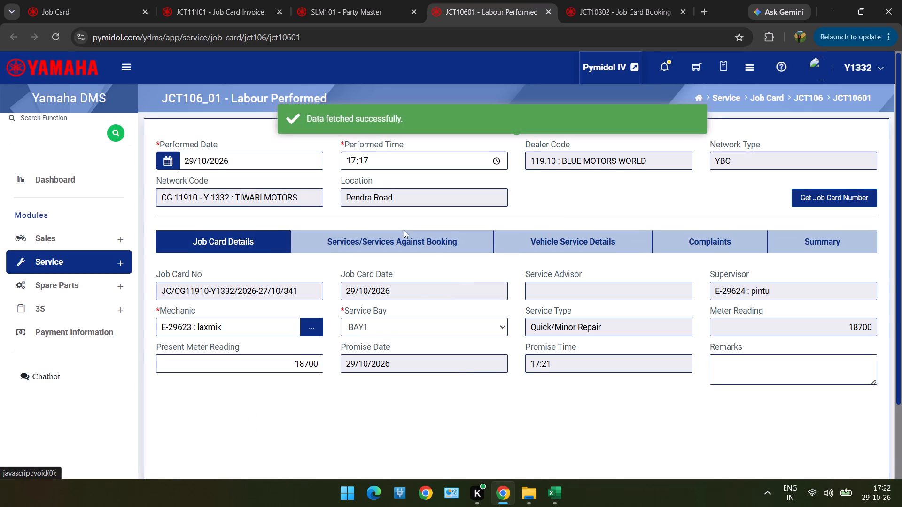
Add labour 123 Others to the services with the description "chain tight" and a rate of 50, and mark the line as selected.
{"action": "left_click", "coordinate": [430, 243]}
{"action": "scroll", "coordinate": [430, 243], "scroll_direction": "down", "scroll_amount": 2}
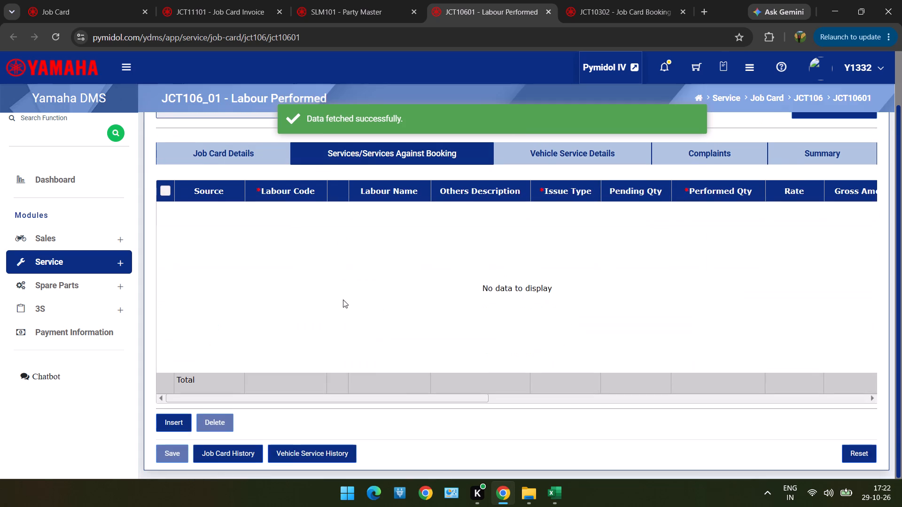
{"action": "left_click", "coordinate": [160, 431]}
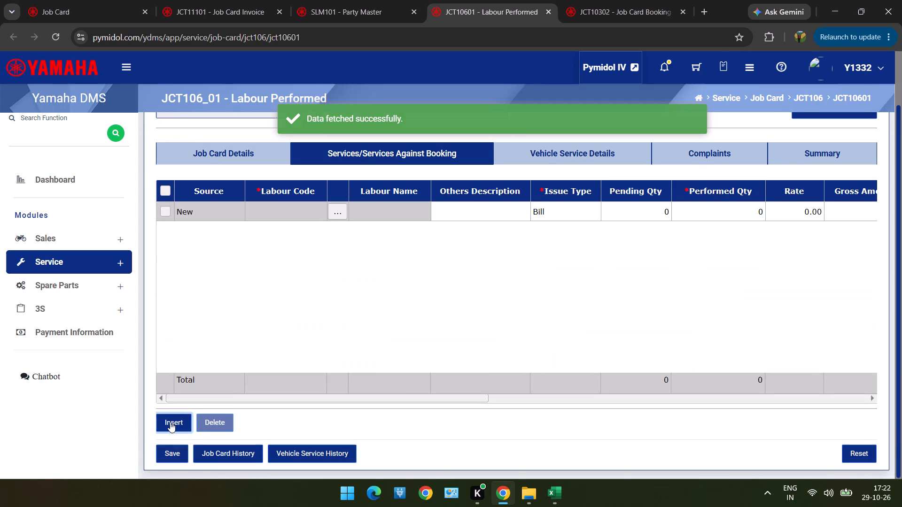
{"action": "left_click", "coordinate": [340, 205]}
{"action": "left_click", "coordinate": [471, 153]}
{"action": "left_click", "coordinate": [471, 153]}
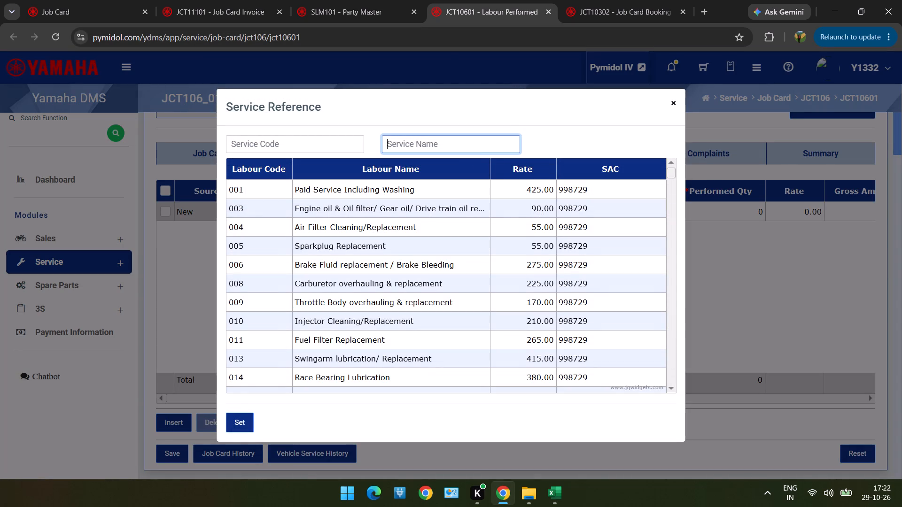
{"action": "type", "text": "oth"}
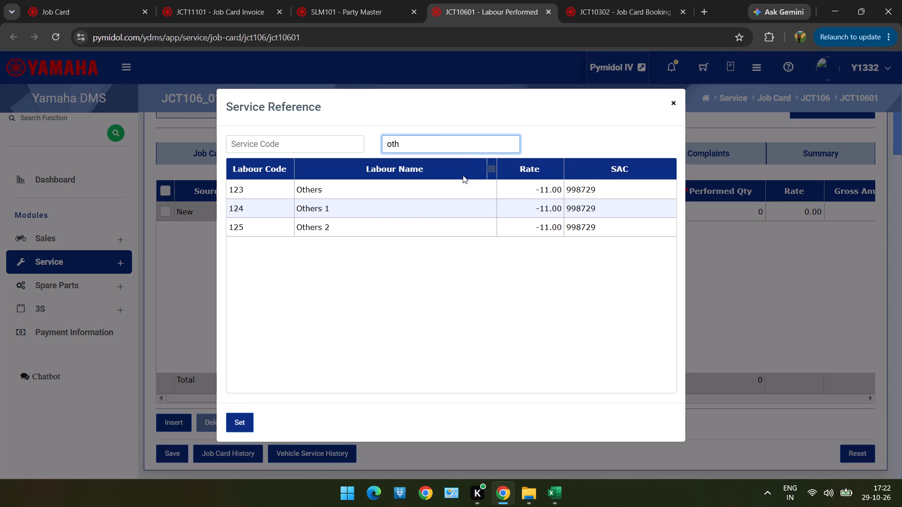
{"action": "double_click", "coordinate": [459, 187]}
{"action": "double_click", "coordinate": [501, 208]}
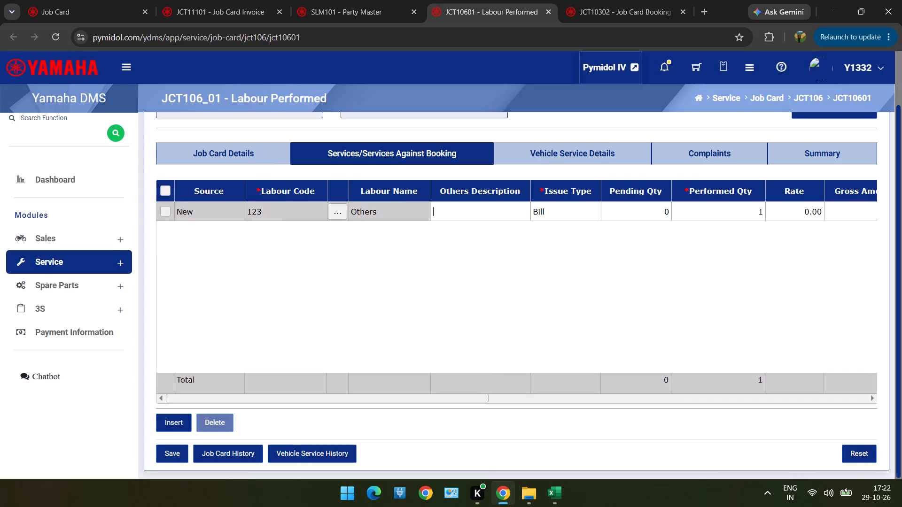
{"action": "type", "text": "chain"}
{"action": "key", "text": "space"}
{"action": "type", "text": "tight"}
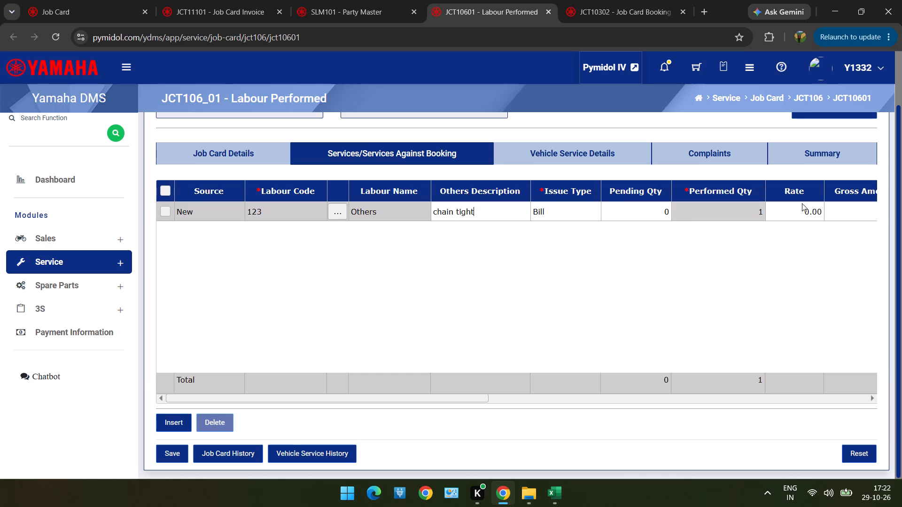
{"action": "left_click", "coordinate": [785, 217]}
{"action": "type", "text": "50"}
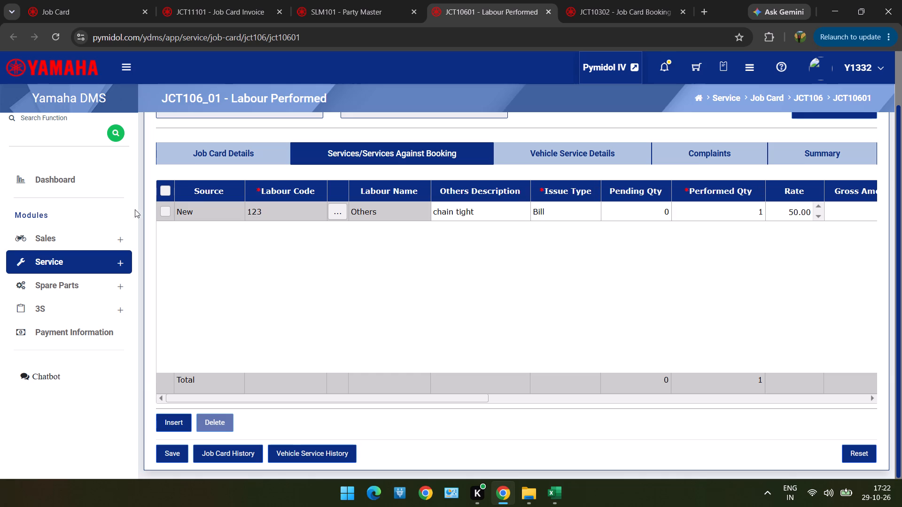
{"action": "left_click", "coordinate": [163, 190]}
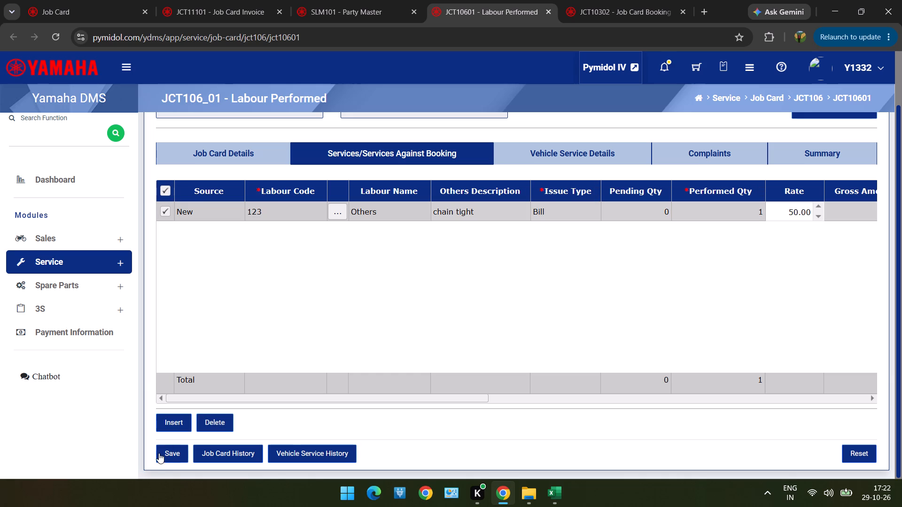
Save the labour entry with the performed time set to 17:22.
{"action": "left_click", "coordinate": [159, 453]}
{"action": "scroll", "coordinate": [355, 309], "scroll_direction": "up", "scroll_amount": 7}
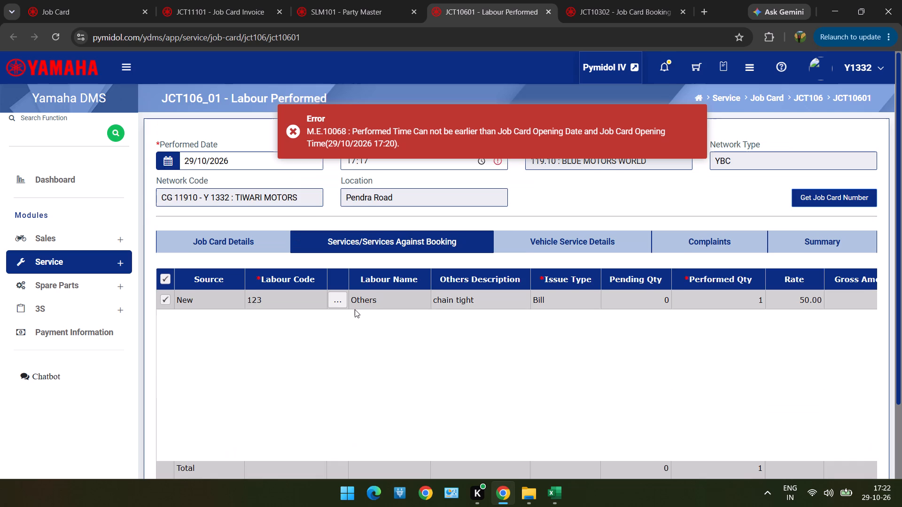
{"action": "left_click", "coordinate": [355, 157]}
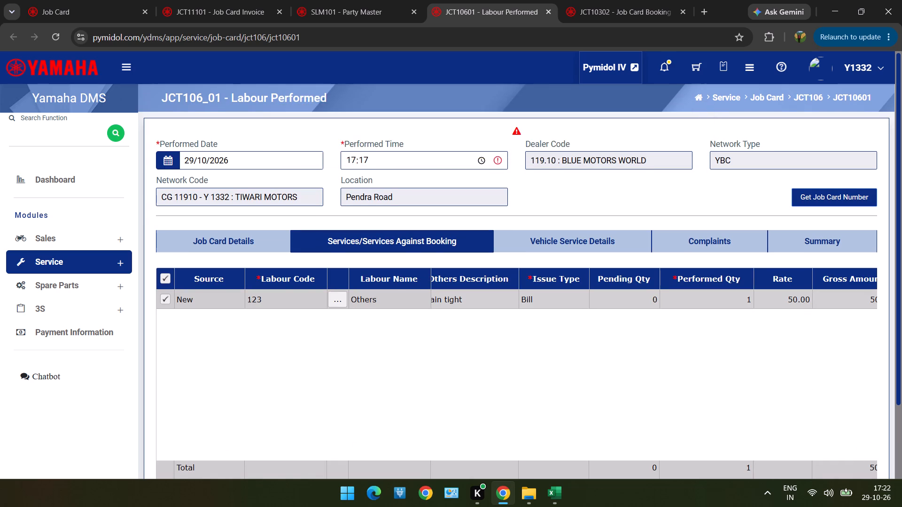
{"action": "left_click", "coordinate": [355, 157]}
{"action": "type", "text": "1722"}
{"action": "scroll", "coordinate": [355, 157], "scroll_direction": "down", "scroll_amount": 1}
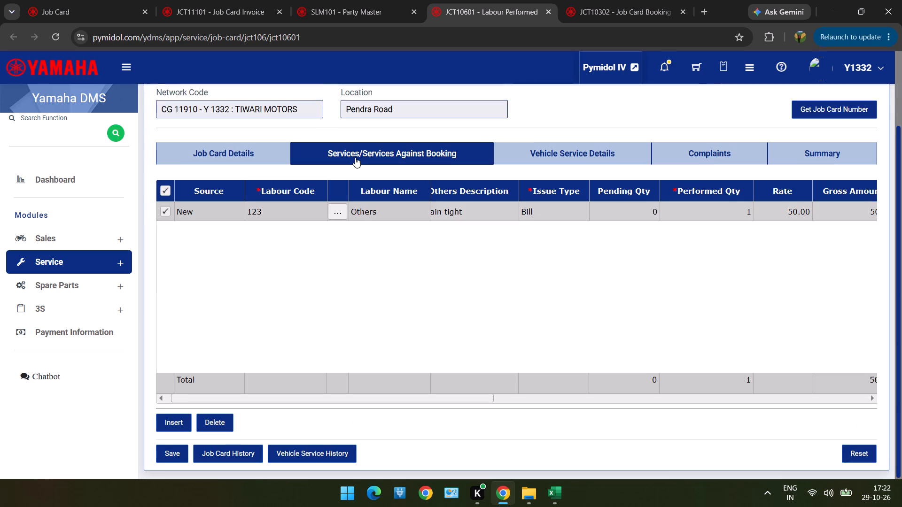
{"action": "scroll", "coordinate": [355, 157], "scroll_direction": "down", "scroll_amount": 1}
{"action": "left_click", "coordinate": [170, 457]}
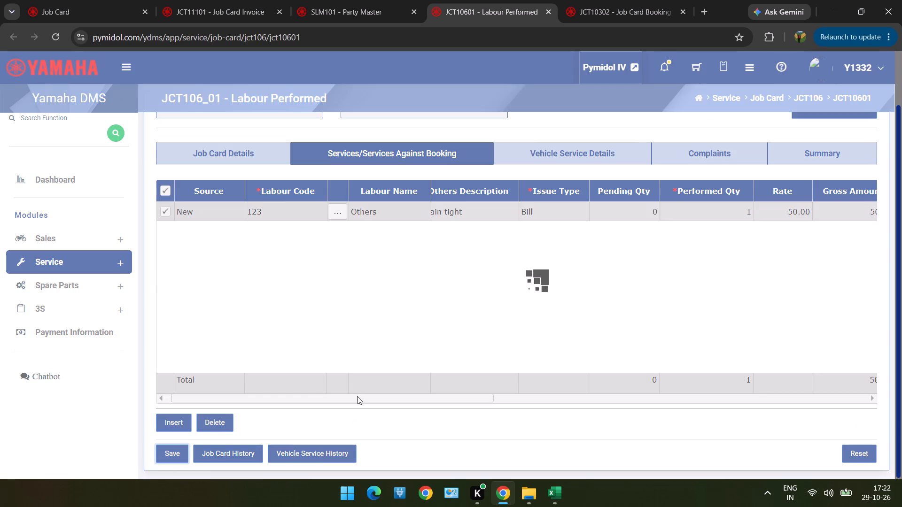
Create a new Party Master record and enter the customer name from row 52 of Book1 as the party name.
{"action": "left_click", "coordinate": [365, 0]}
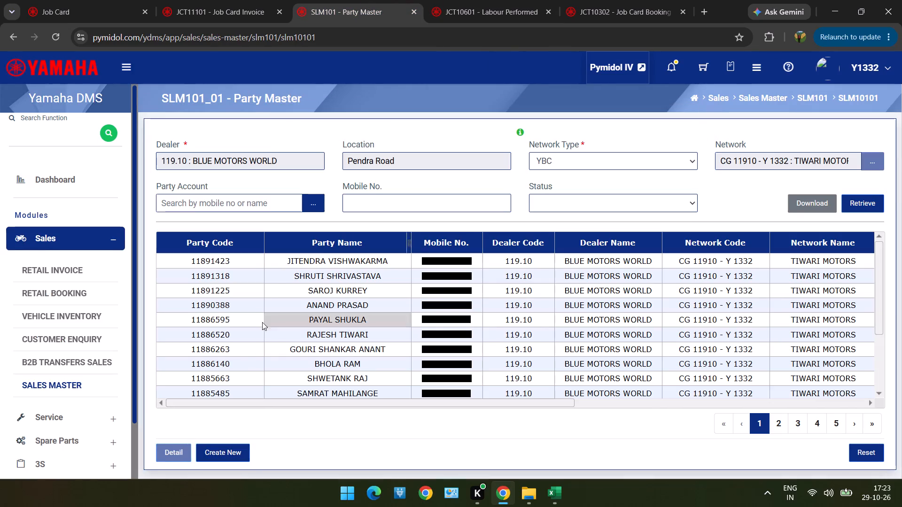
{"action": "left_click", "coordinate": [238, 455]}
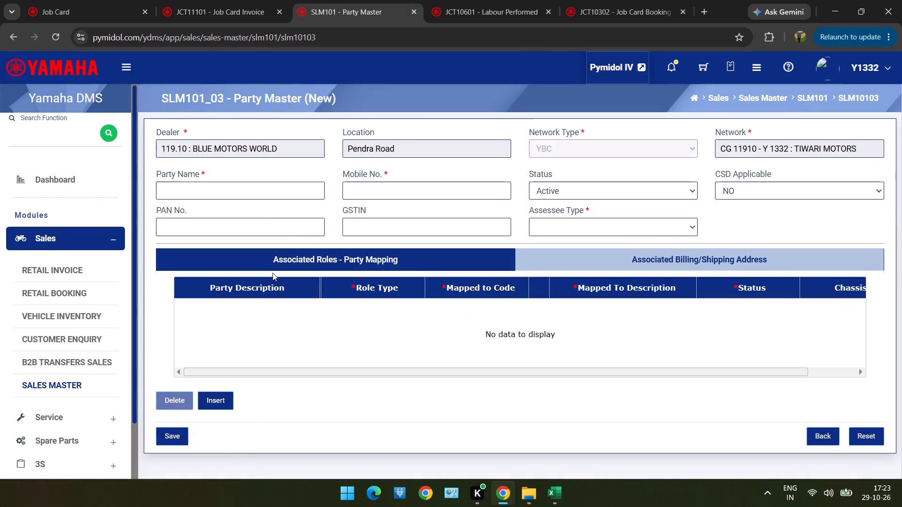
{"action": "key", "text": "alt+Tab"}
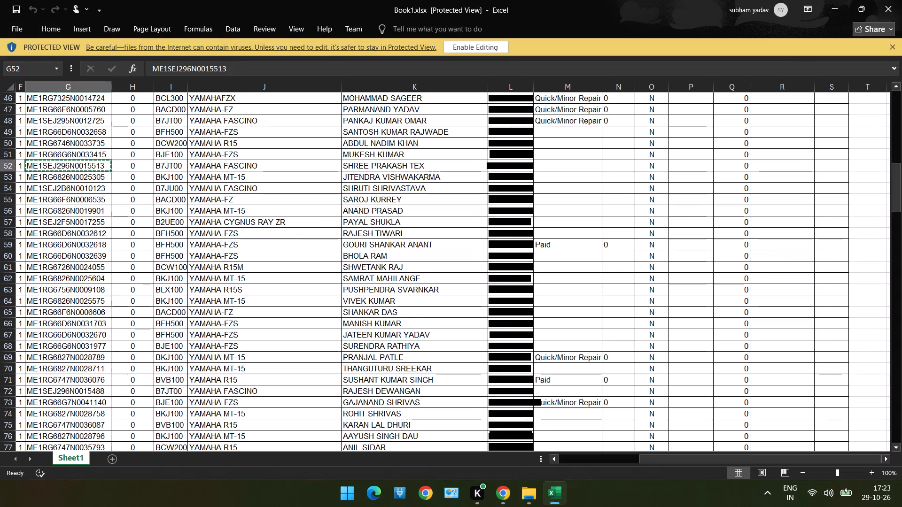
{"action": "key", "text": "Tab"}
{"action": "key", "text": "Tab"}
{"action": "key", "text": "Tab"}
{"action": "key", "text": "Tab"}
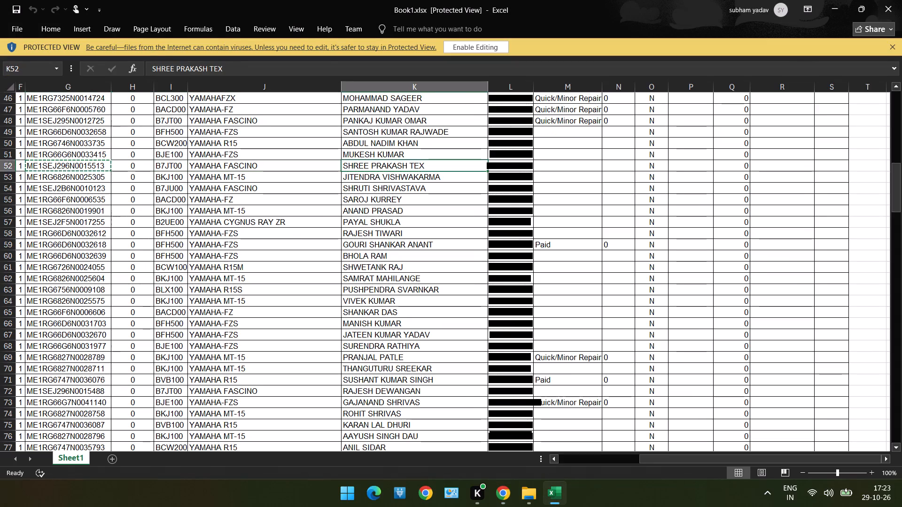
{"action": "key", "text": "ctrl+c"}
{"action": "key", "text": "alt+Tab"}
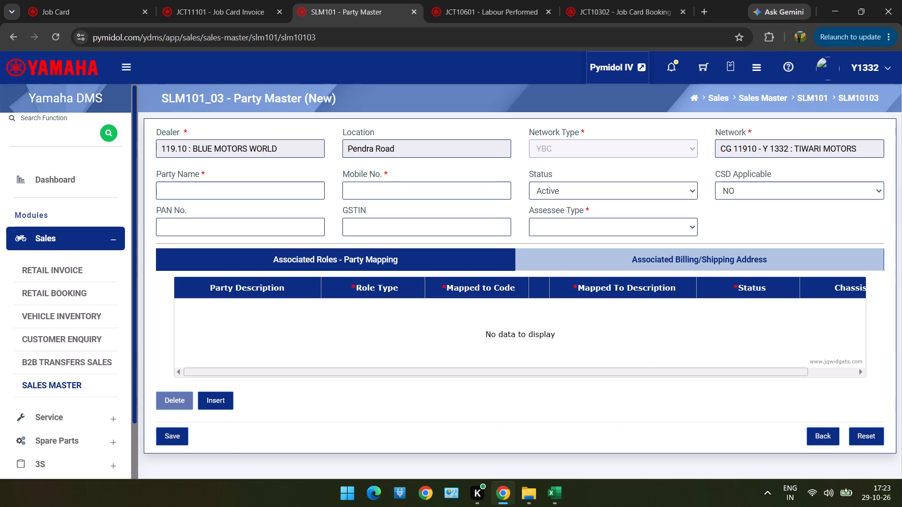
{"action": "left_click", "coordinate": [260, 189]}
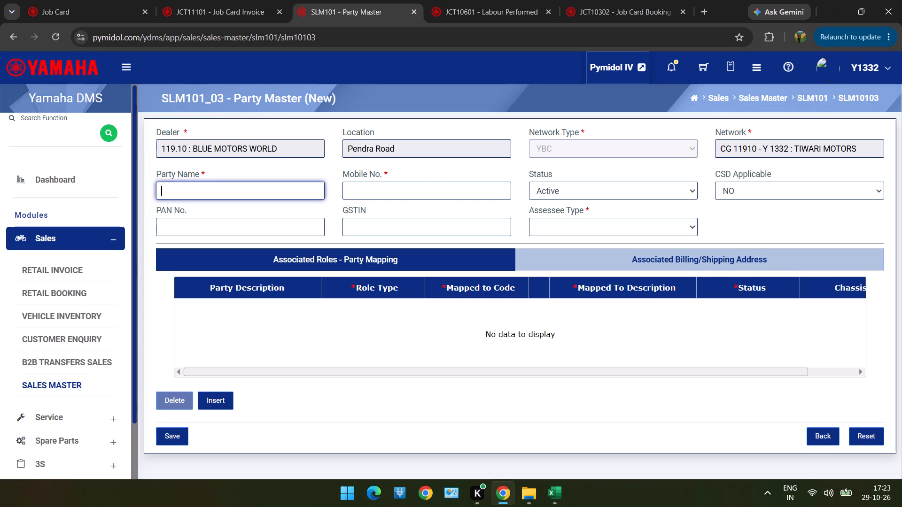
{"action": "key", "text": "ctrl+v"}
{"action": "key", "text": "Tab"}
Copy row 52's mobile number from Book1 into the new party and set its assessee type to Unregistered.
{"action": "key", "text": "alt+Tab"}
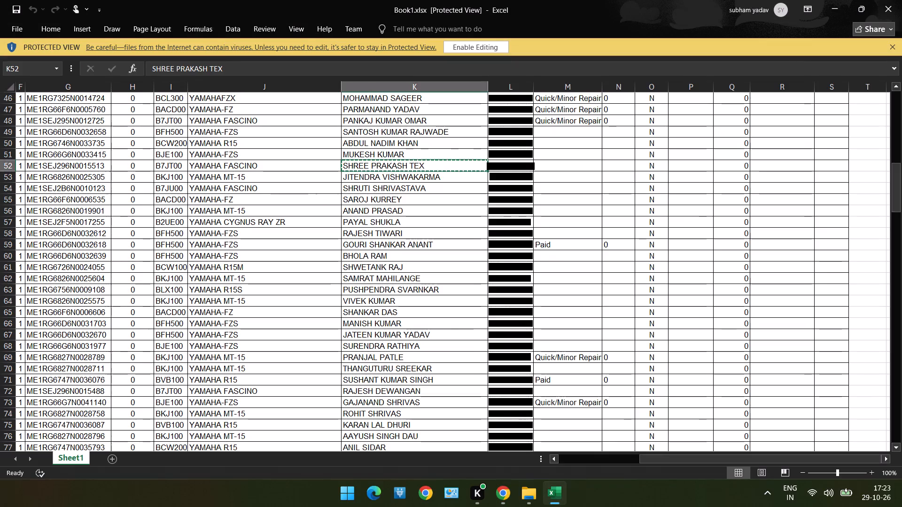
{"action": "key", "text": "Tab"}
{"action": "key", "text": "ctrl+c"}
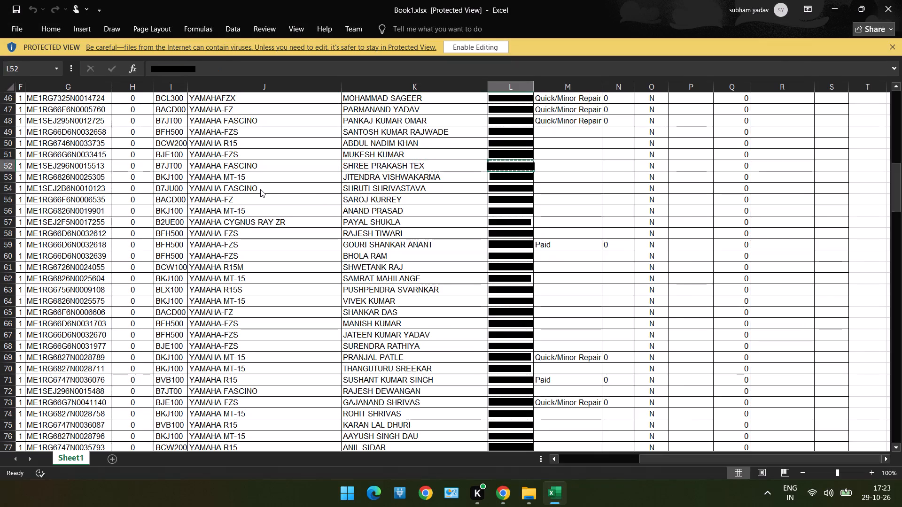
{"action": "key", "text": "alt+Tab"}
{"action": "key", "text": "ctrl+v"}
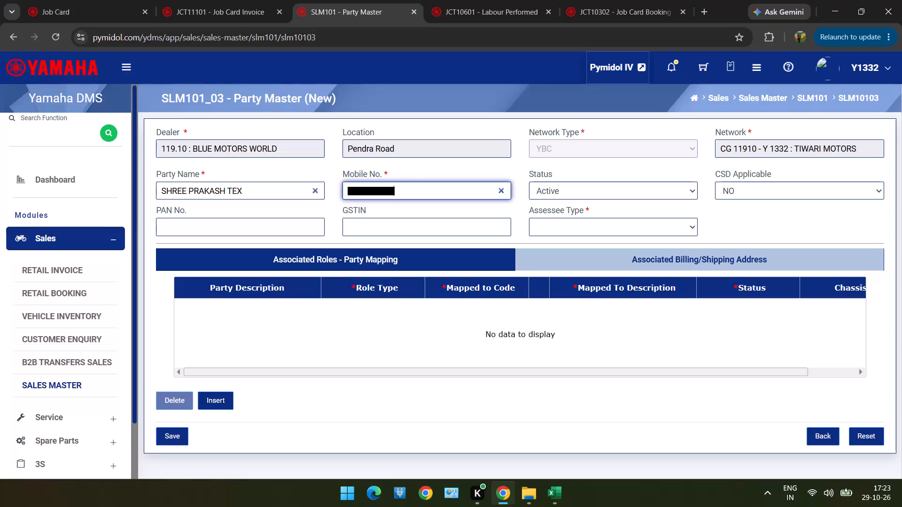
{"action": "left_click", "coordinate": [582, 228]}
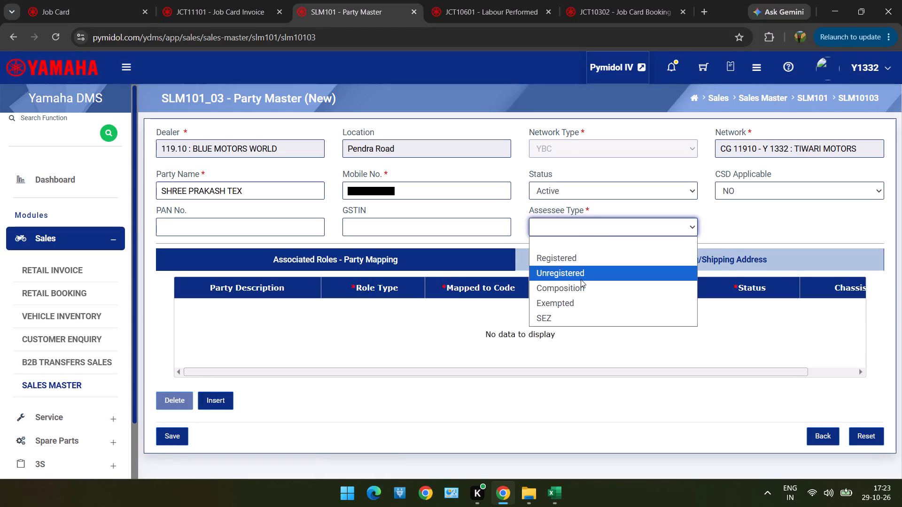
{"action": "left_click", "coordinate": [581, 279]}
{"action": "left_click", "coordinate": [577, 276]}
{"action": "left_click_drag", "start_coordinate": [577, 276], "coordinate": [144, 422]}
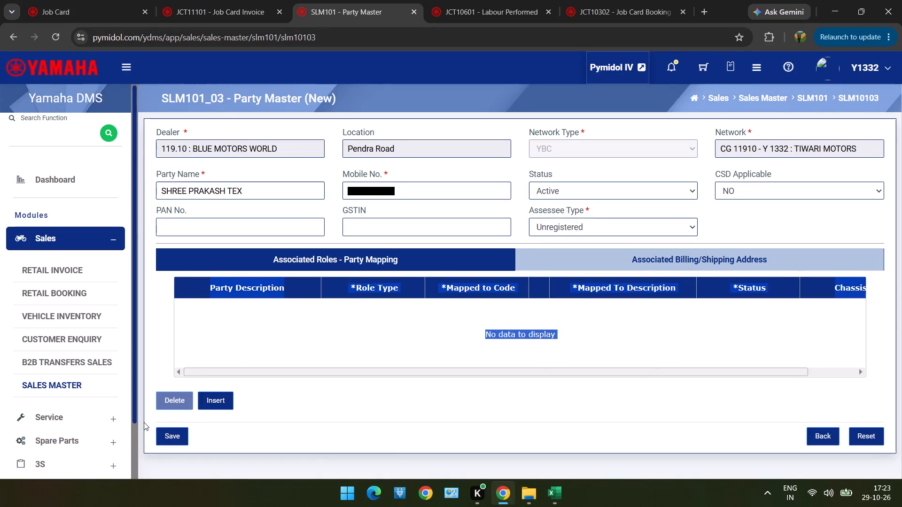
Add a party mapping with role type Vehicle Retail Customer, mapped to the retail customer found by the copied mobile number.
{"action": "left_click", "coordinate": [221, 400]}
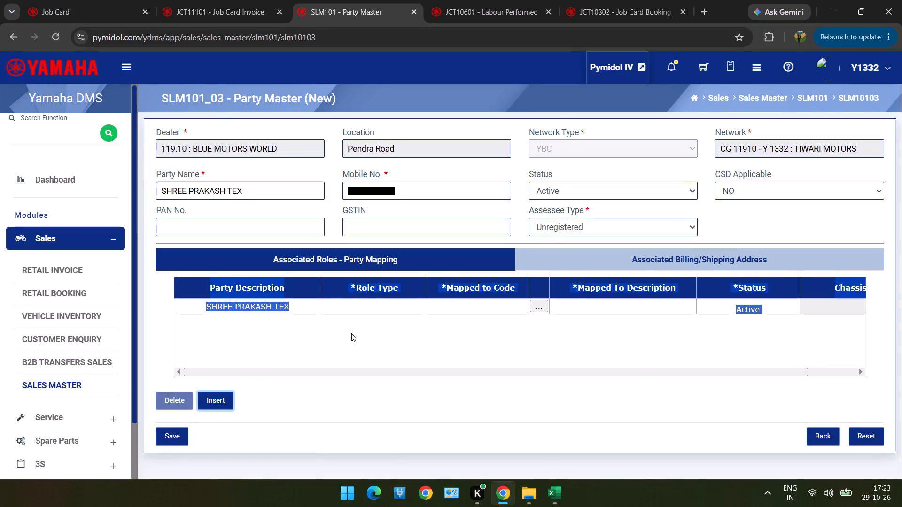
{"action": "left_click", "coordinate": [354, 330]}
{"action": "double_click", "coordinate": [416, 307]}
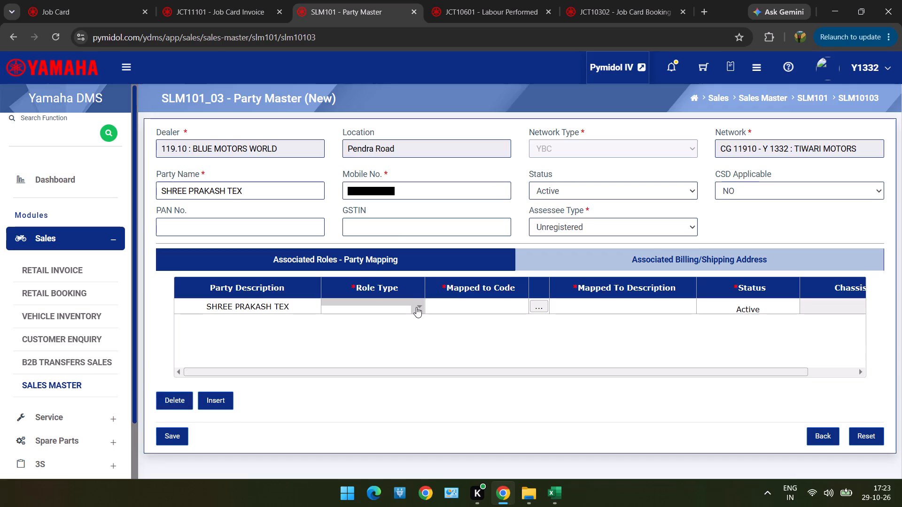
{"action": "left_click", "coordinate": [421, 304]}
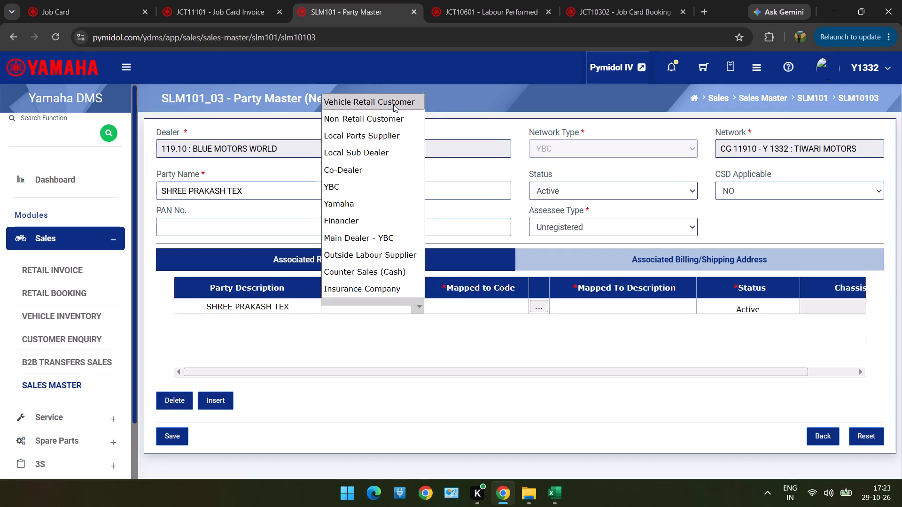
{"action": "left_click", "coordinate": [393, 104]}
{"action": "left_click", "coordinate": [544, 309]}
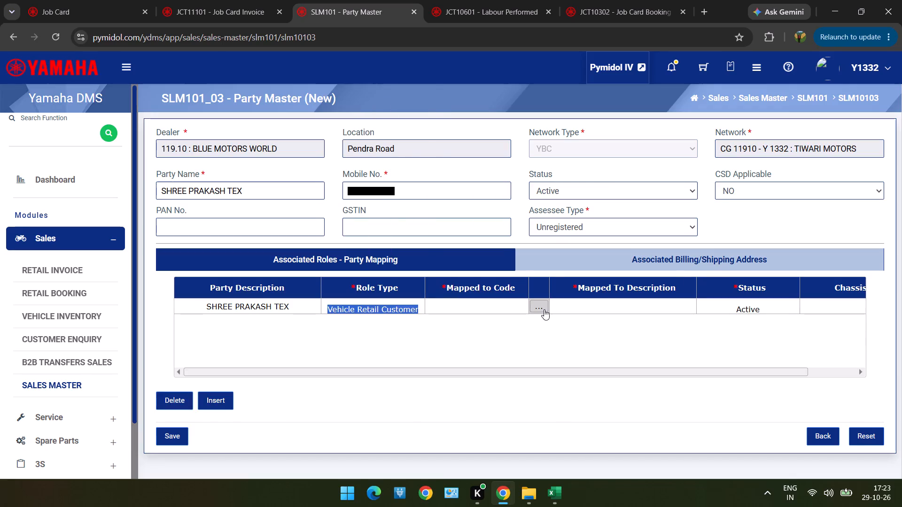
{"action": "left_click", "coordinate": [428, 146]}
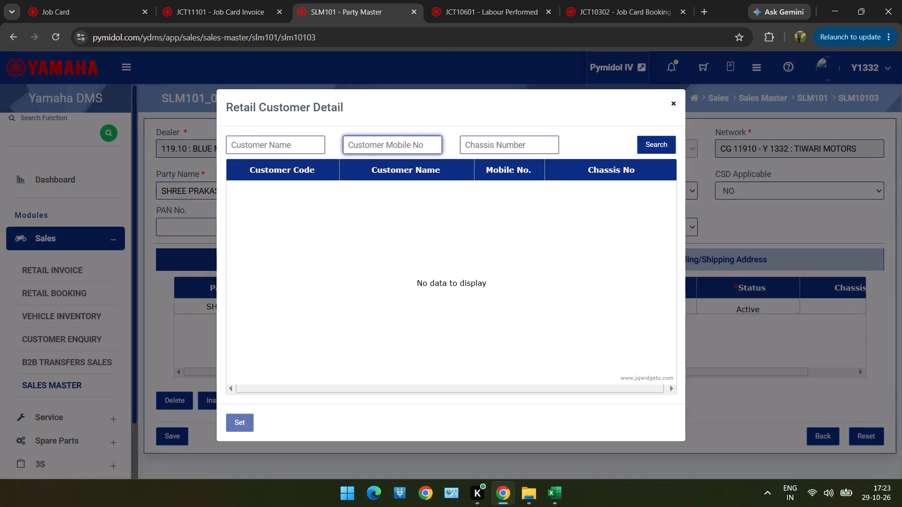
{"action": "key", "text": "ctrl+v"}
{"action": "left_click", "coordinate": [667, 146]}
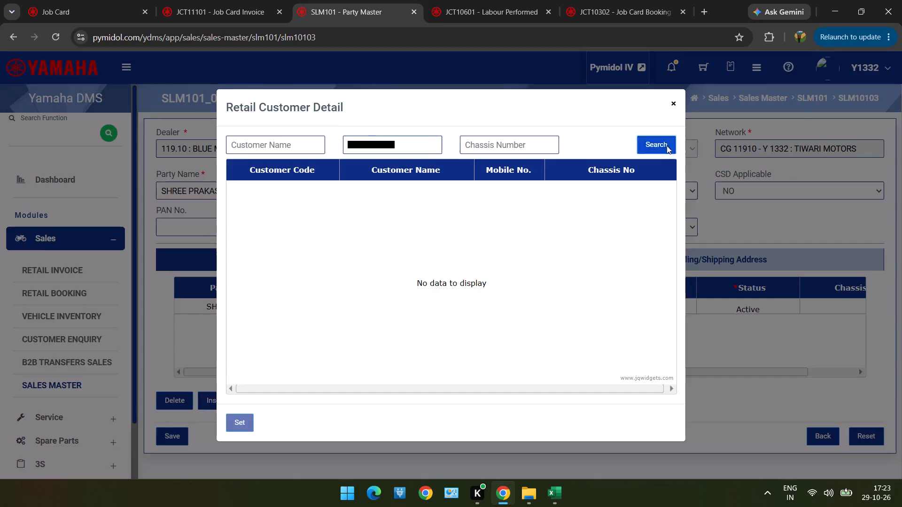
{"action": "double_click", "coordinate": [536, 188]}
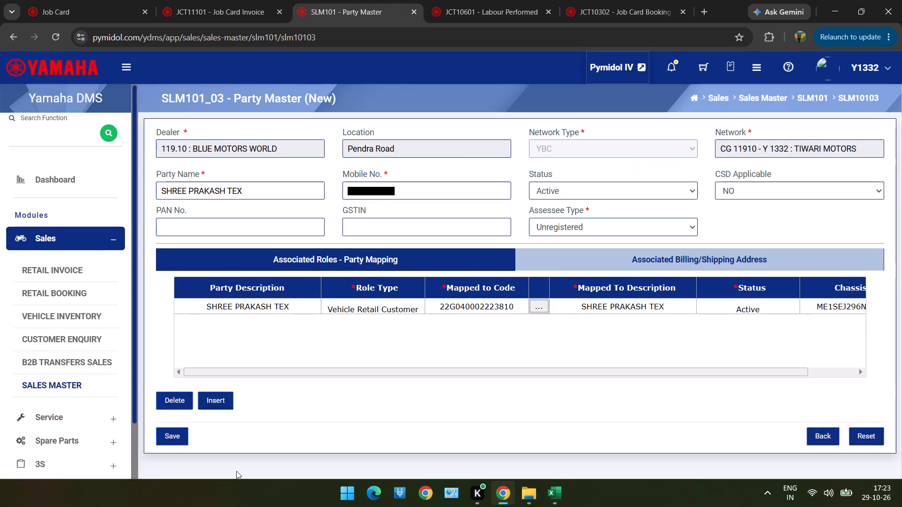
Save the new party record and confirm its creation.
{"action": "left_click", "coordinate": [178, 439]}
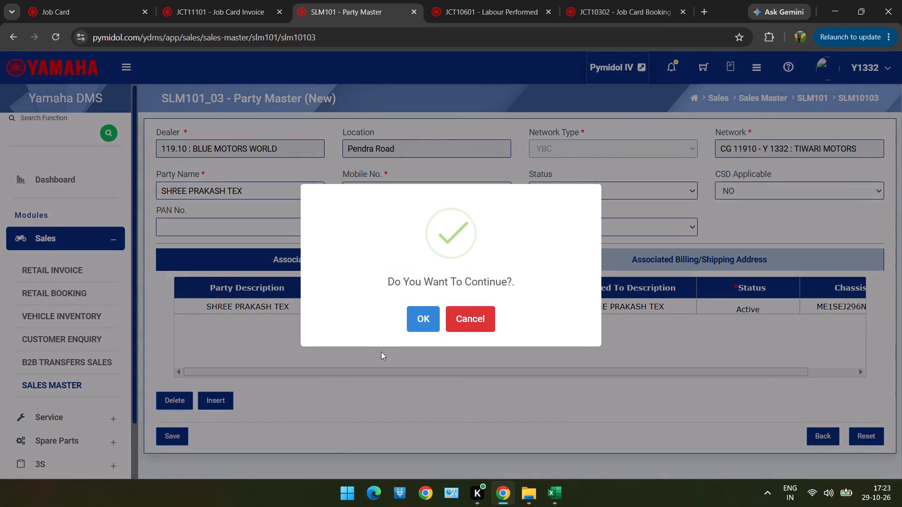
{"action": "left_click", "coordinate": [428, 313]}
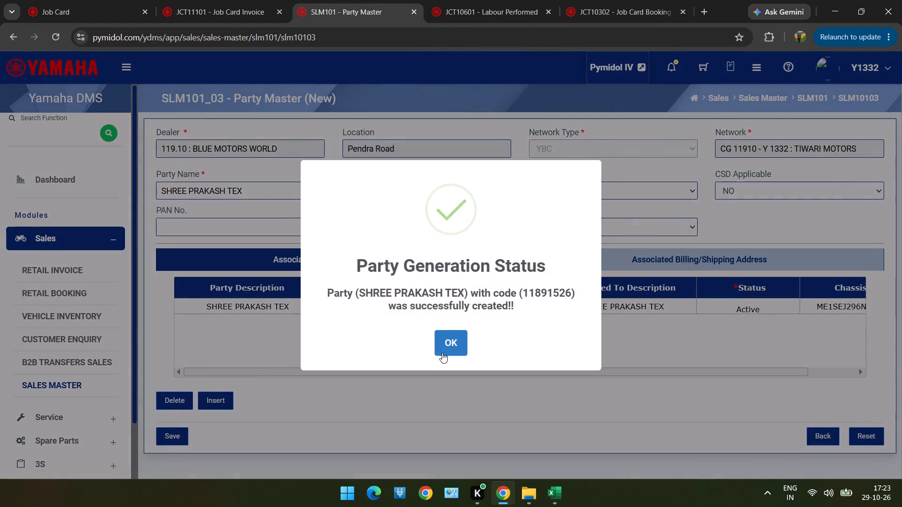
{"action": "left_click", "coordinate": [442, 353]}
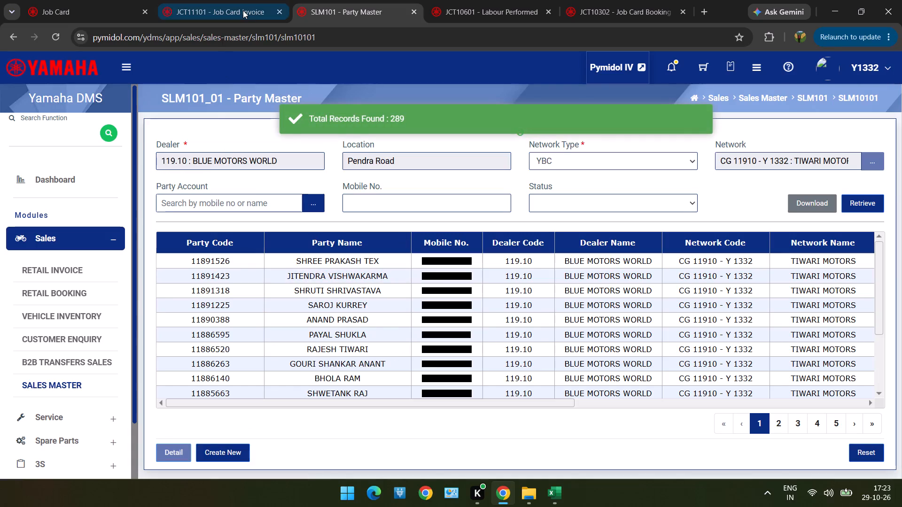
{"action": "left_click", "coordinate": [243, 10]}
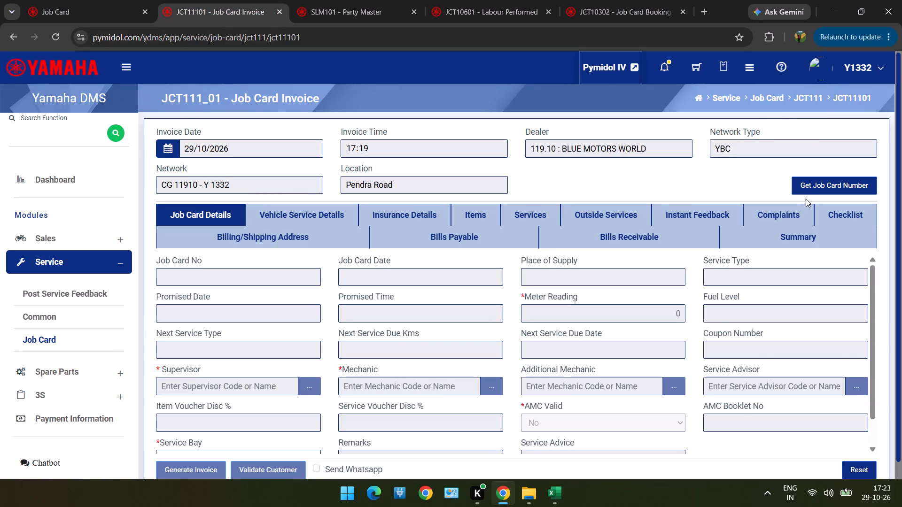
{"action": "left_click_drag", "start_coordinate": [807, 197], "coordinate": [807, 191]}
{"action": "left_click", "coordinate": [807, 191]}
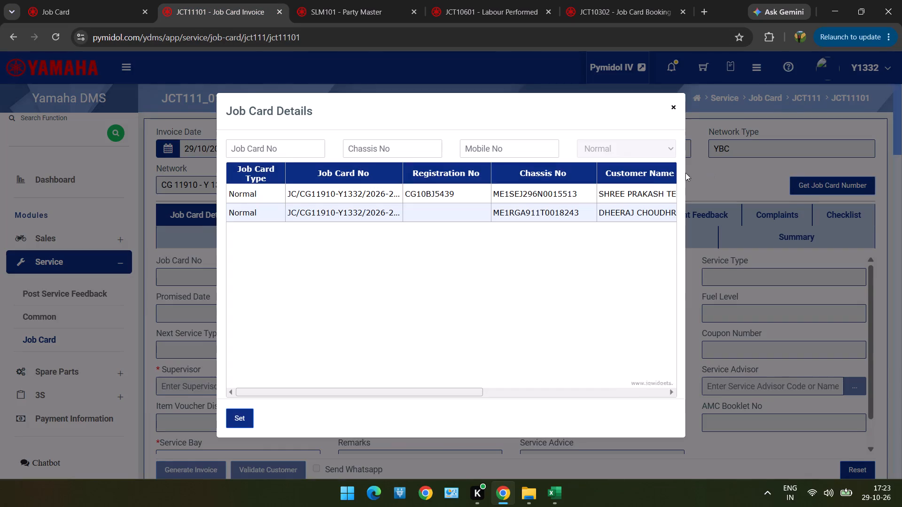
{"action": "double_click", "coordinate": [657, 191]}
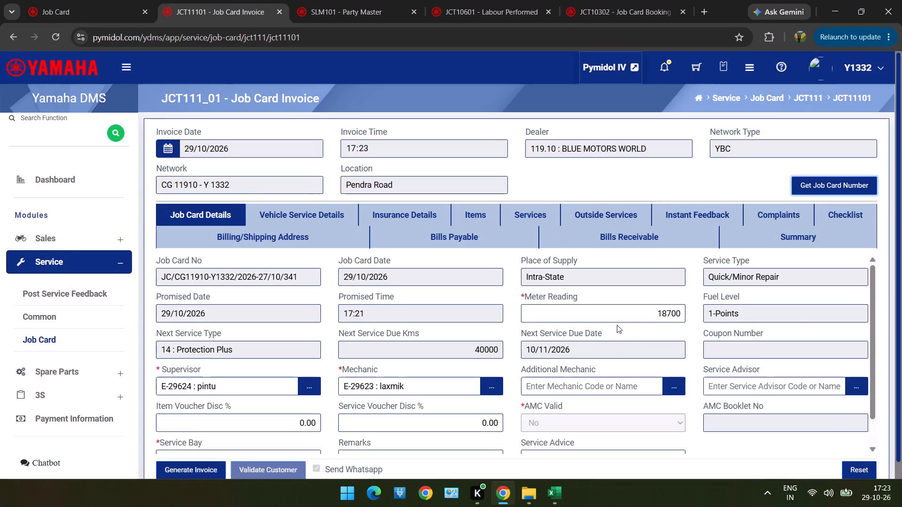
{"action": "scroll", "coordinate": [676, 320], "scroll_direction": "down", "scroll_amount": 1}
{"action": "scroll", "coordinate": [676, 320], "scroll_direction": "left", "scroll_amount": 1}
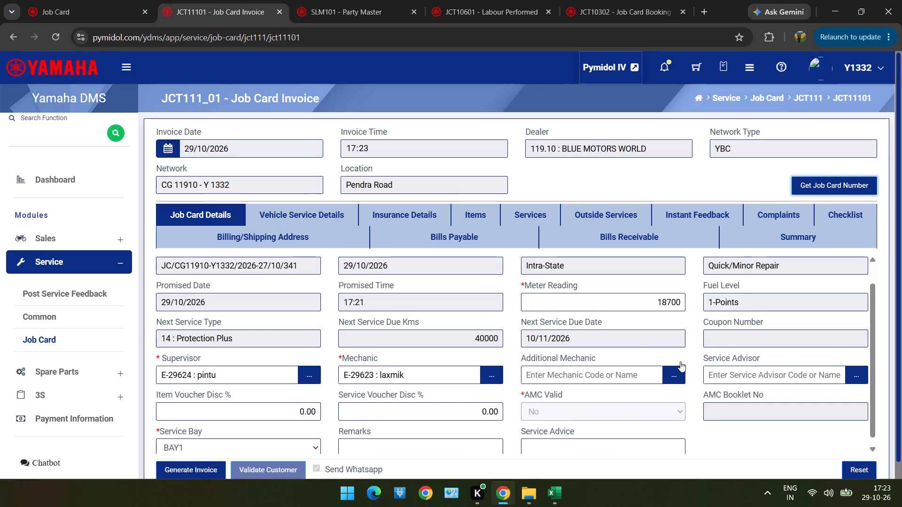
{"action": "left_click", "coordinate": [676, 356]}
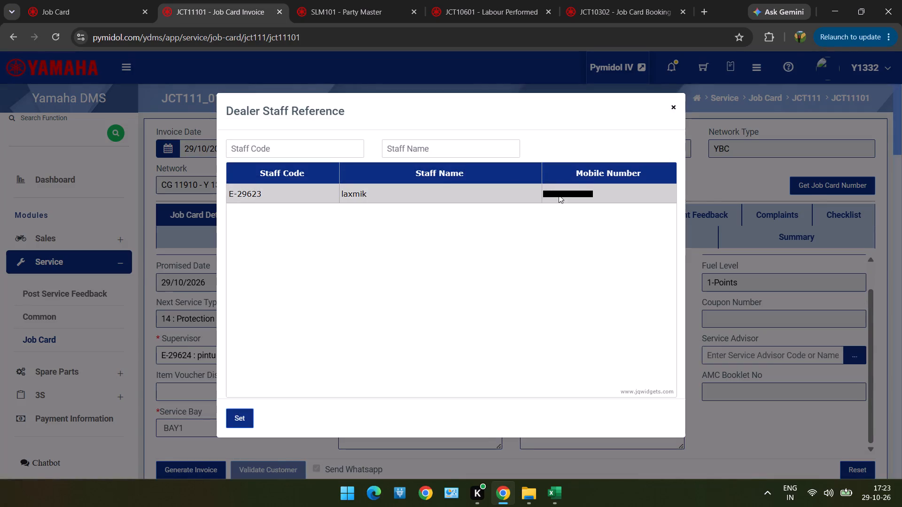
{"action": "double_click", "coordinate": [559, 195]}
Fill in instant feedback: Yes for delivery on time and replaced parts handover, Ok for the other questions, overall rating Excellent (5).
{"action": "left_click", "coordinate": [668, 207]}
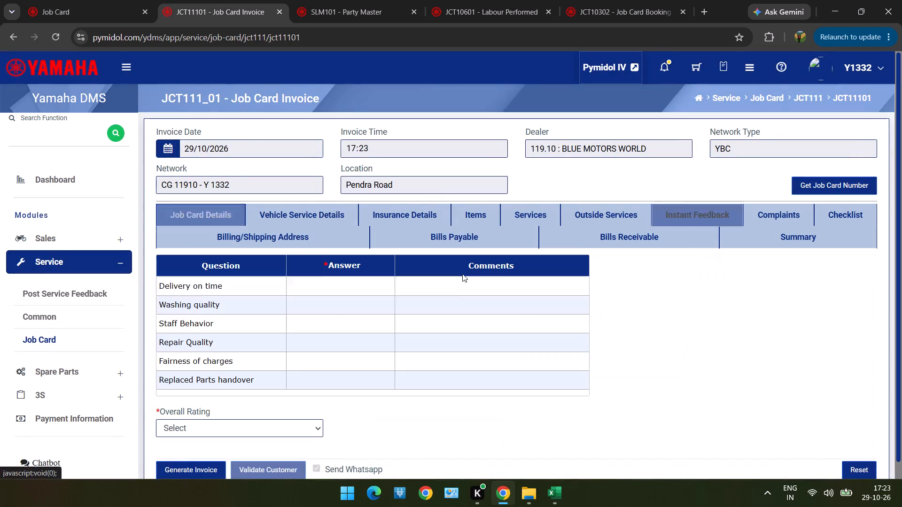
{"action": "double_click", "coordinate": [384, 286]}
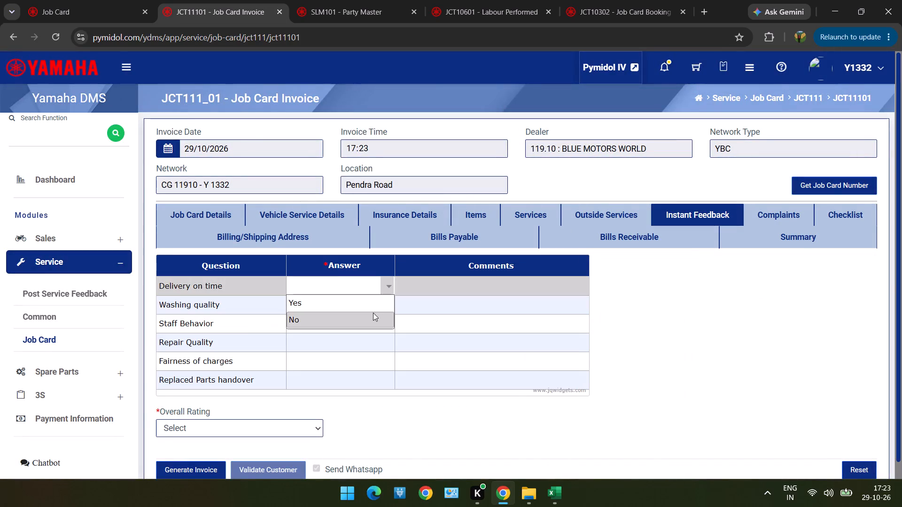
{"action": "triple_click", "coordinate": [372, 305]}
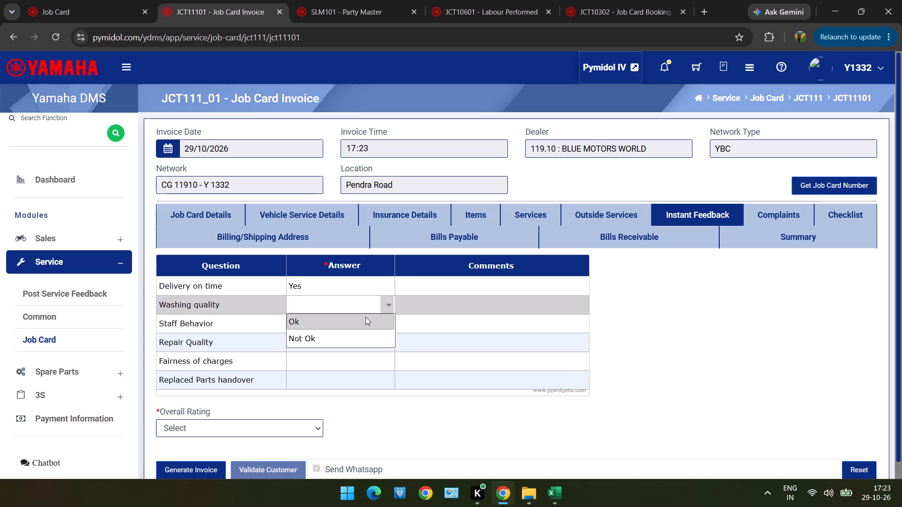
{"action": "triple_click", "coordinate": [365, 317]}
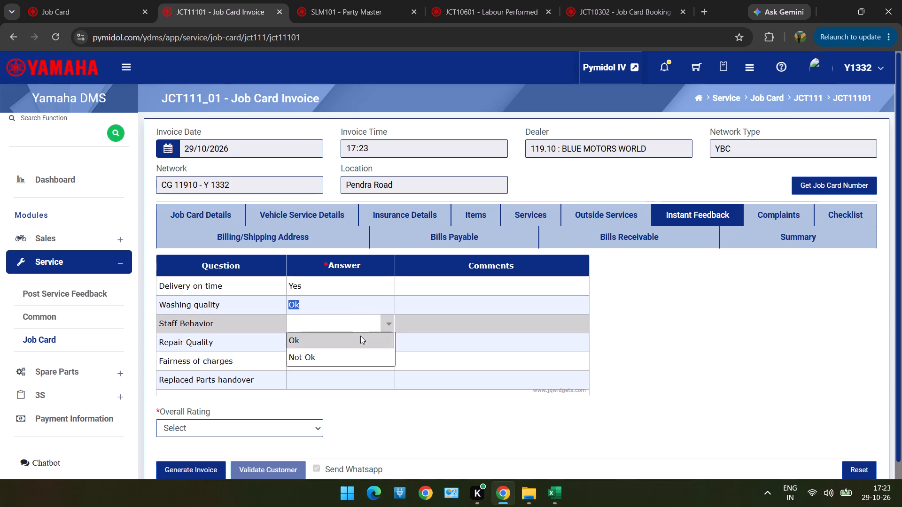
{"action": "left_click", "coordinate": [360, 336]}
{"action": "double_click", "coordinate": [359, 340]}
{"action": "triple_click", "coordinate": [342, 367]}
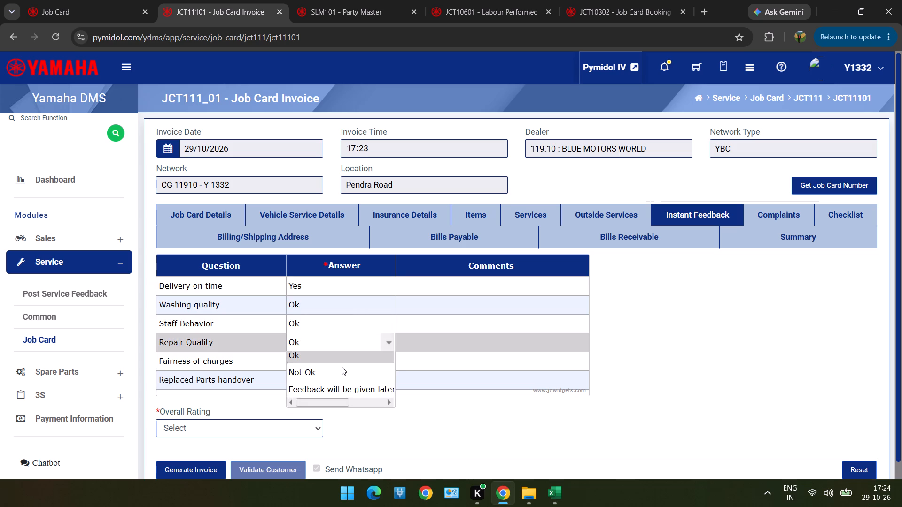
{"action": "triple_click", "coordinate": [334, 383]}
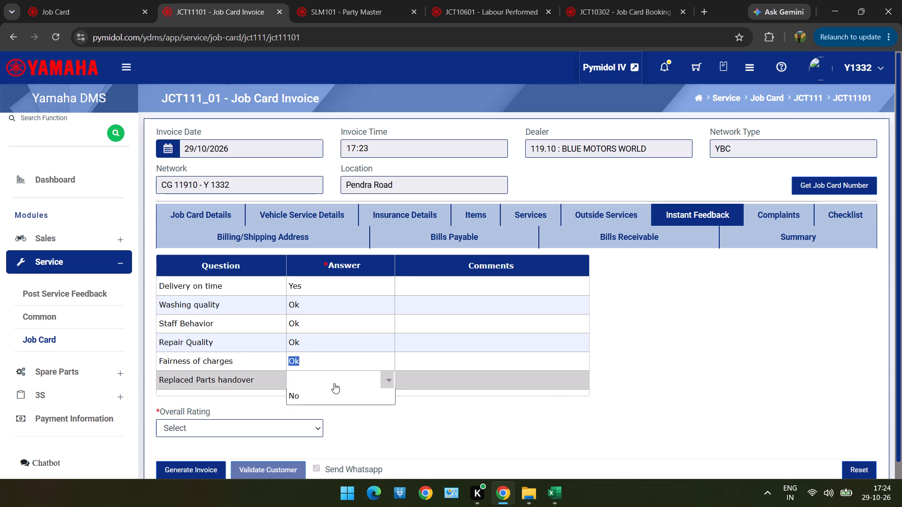
{"action": "left_click", "coordinate": [331, 397]}
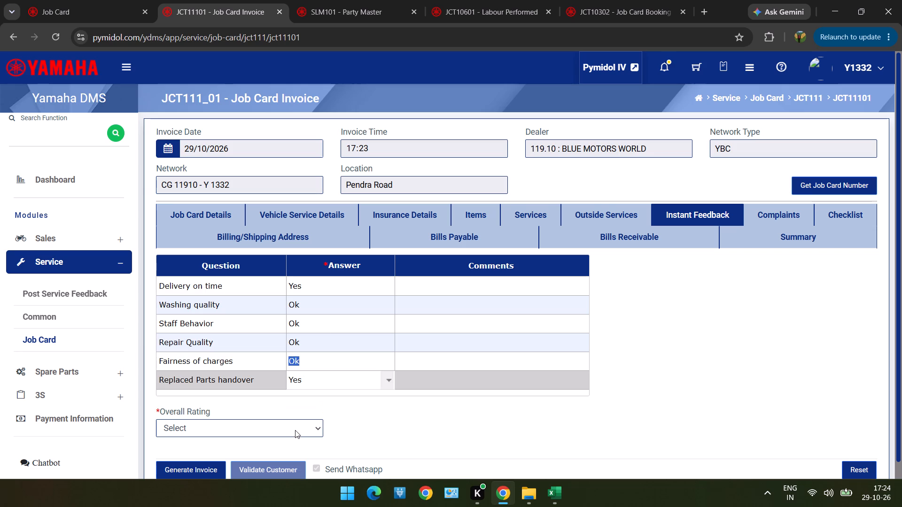
{"action": "left_click", "coordinate": [295, 430]}
{"action": "left_click_drag", "start_coordinate": [294, 428], "coordinate": [290, 404]}
{"action": "left_click", "coordinate": [290, 404]}
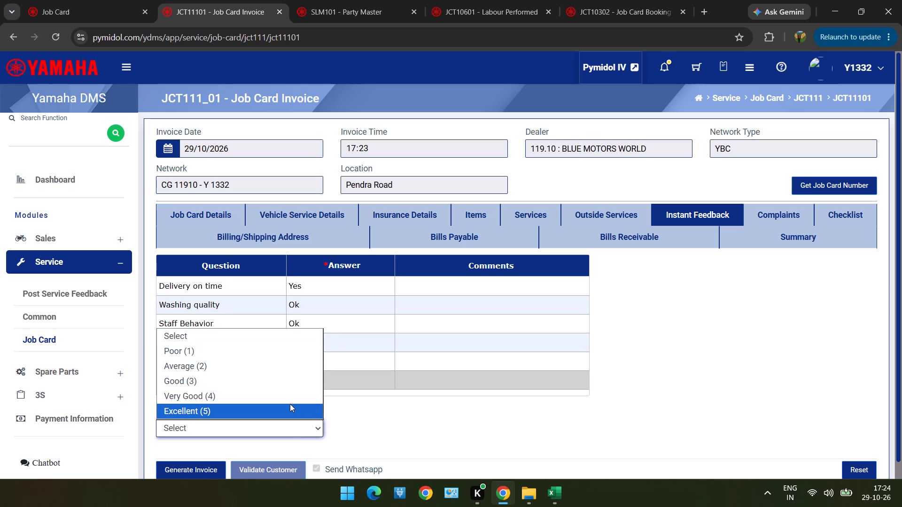
{"action": "left_click", "coordinate": [290, 404]}
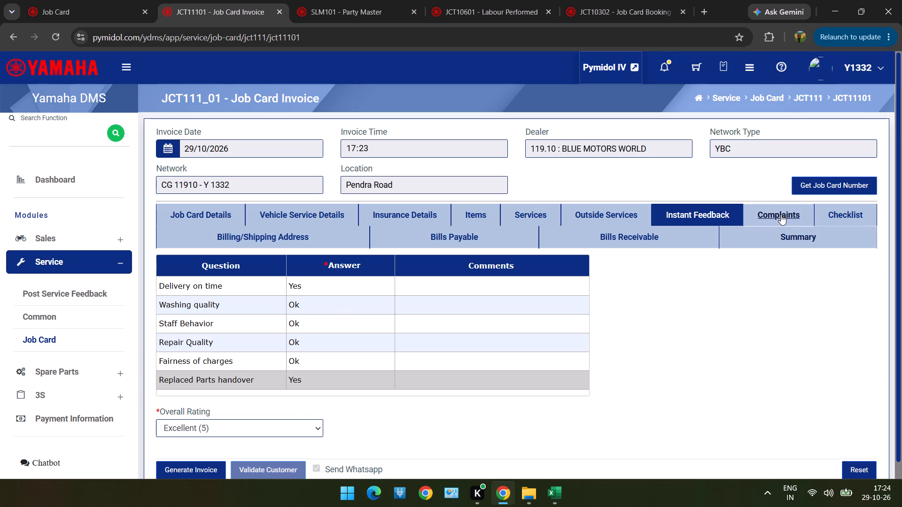
Fill in the Resolved answer for the CHAIN NOICE complaint on the invoice.
{"action": "left_click", "coordinate": [781, 215]}
{"action": "left_click", "coordinate": [683, 290]}
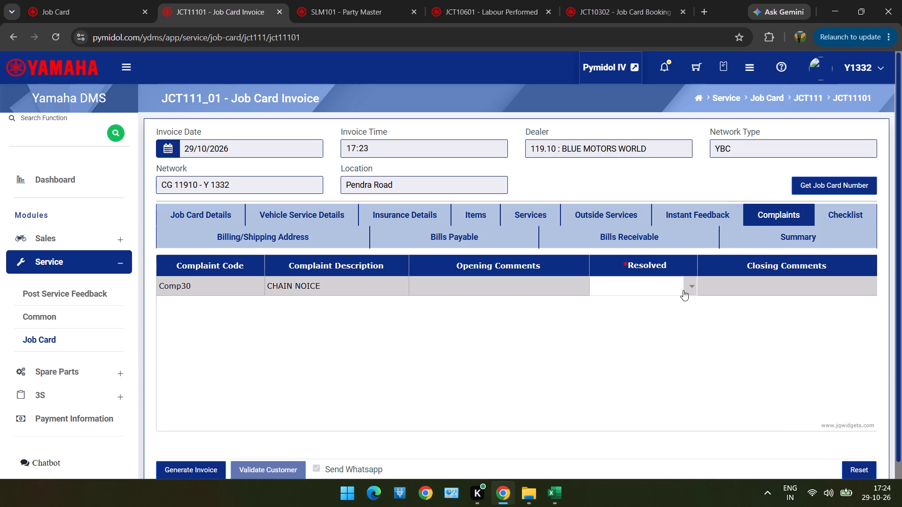
{"action": "left_click_drag", "start_coordinate": [683, 290], "coordinate": [679, 299]}
{"action": "left_click", "coordinate": [679, 299]}
{"action": "left_click_drag", "start_coordinate": [743, 229], "coordinate": [549, 292]}
Set the division code in the invoice summary to 2355 : SERVICE.
{"action": "left_click", "coordinate": [782, 238]}
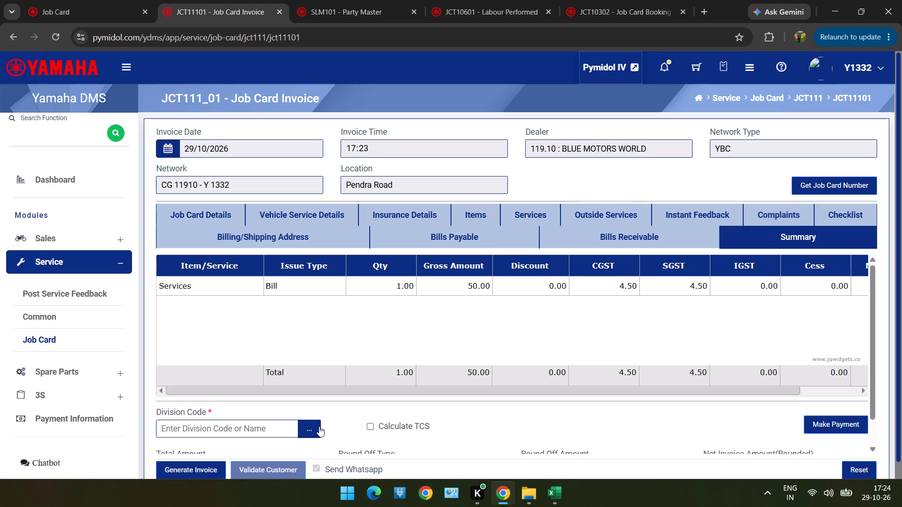
{"action": "left_click", "coordinate": [319, 426]}
{"action": "double_click", "coordinate": [410, 218]}
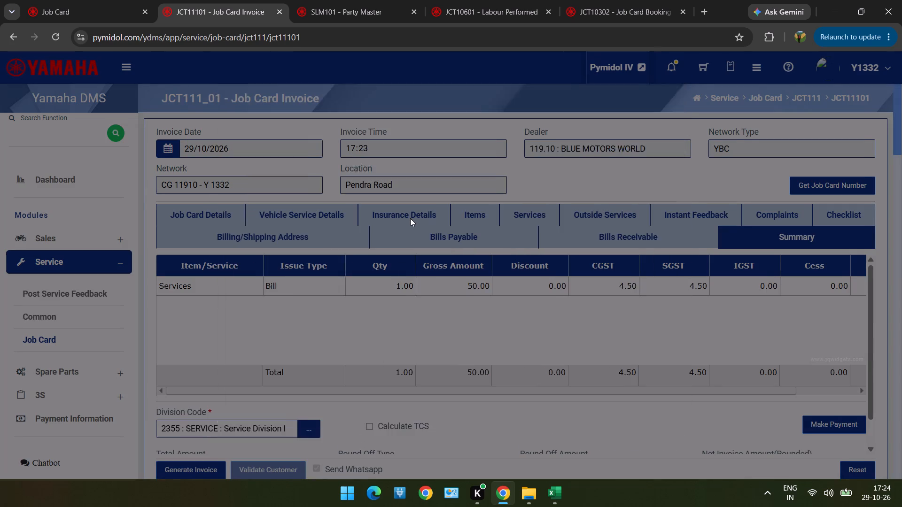
Generate the job card invoice and confirm proceeding with it.
{"action": "scroll", "coordinate": [410, 218], "scroll_direction": "down", "scroll_amount": 2}
{"action": "left_click", "coordinate": [208, 453]}
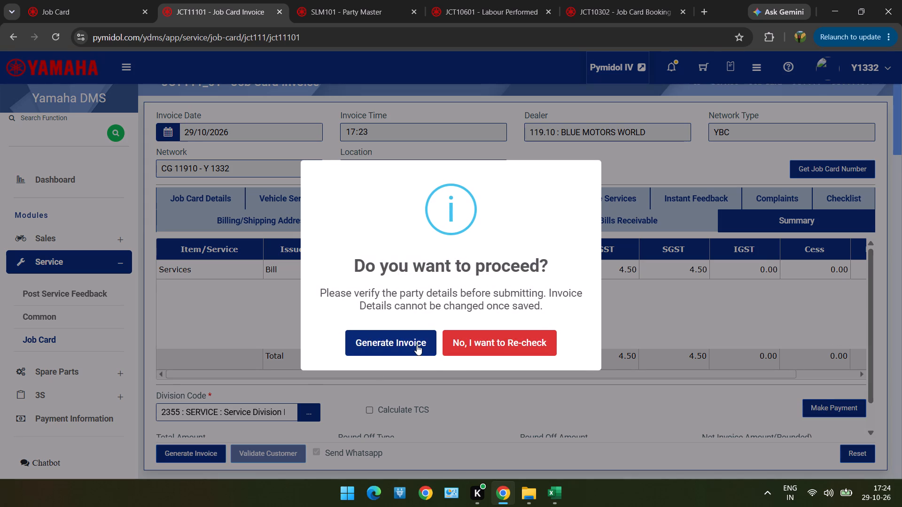
{"action": "left_click", "coordinate": [417, 345]}
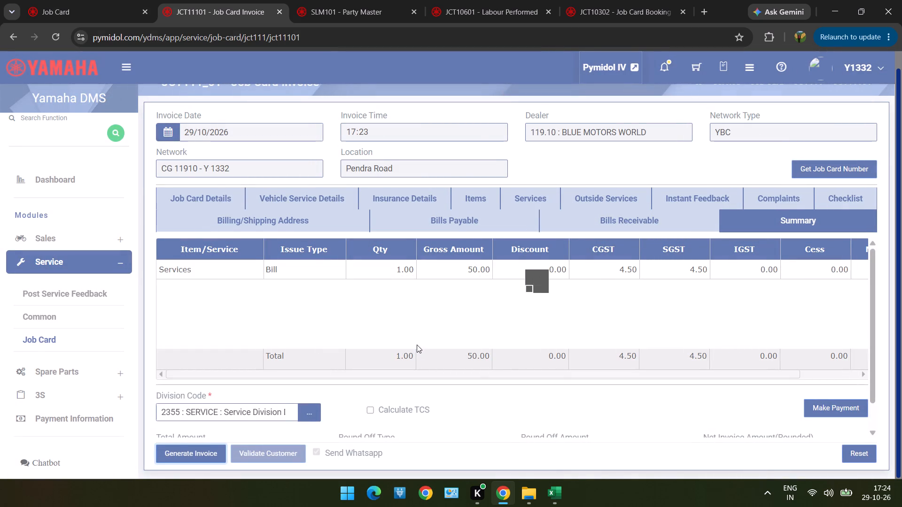
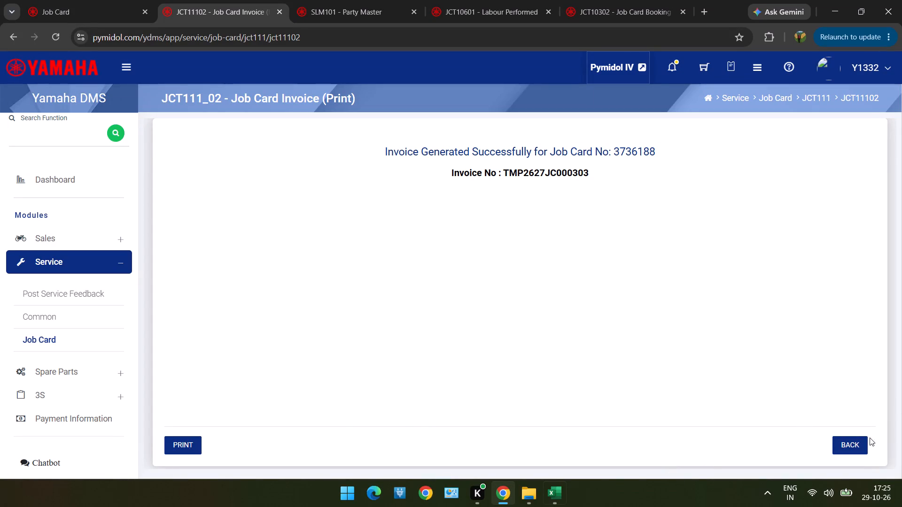
Leave the generated invoice and the previous booking confirmation, returning to a blank Job Card Booking form.
{"action": "left_click", "coordinate": [855, 437]}
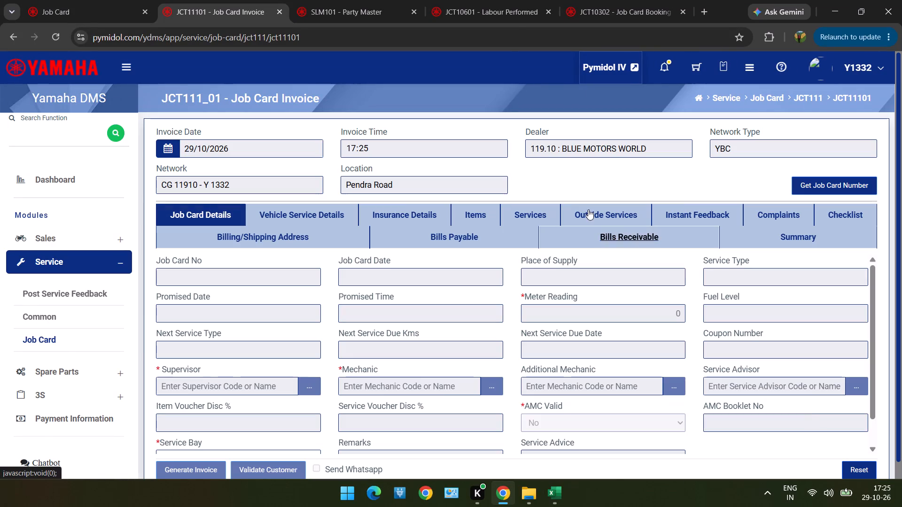
{"action": "left_click", "coordinate": [600, 11]}
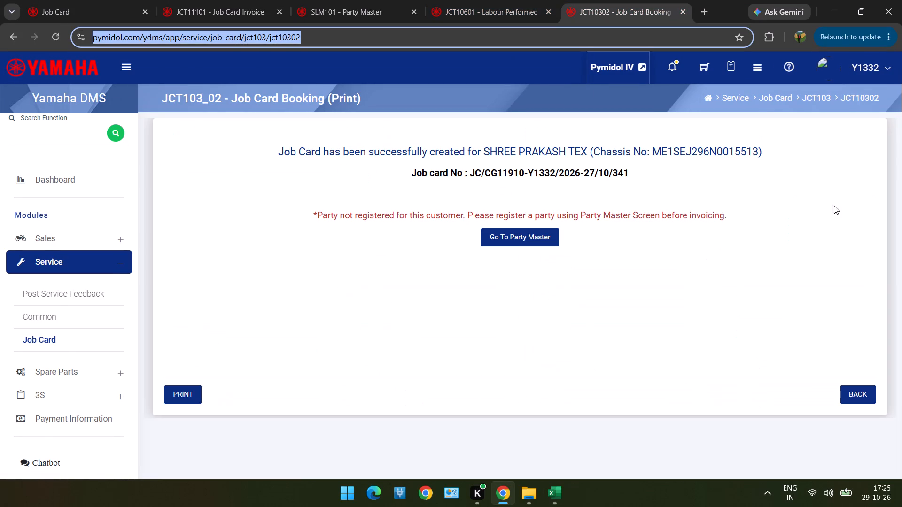
{"action": "left_click", "coordinate": [850, 392]}
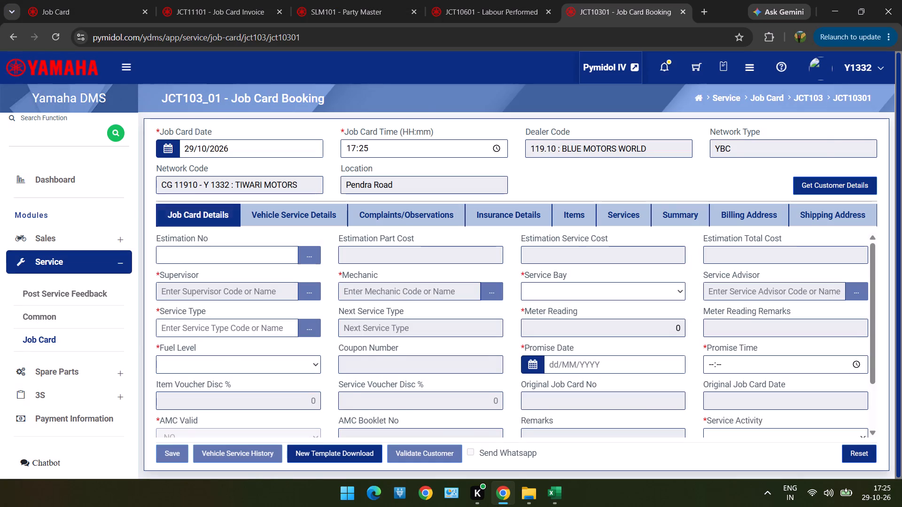
Switch to Book1 in Excel and copy the chassis number in row 51.
{"action": "key", "text": "alt+Tab"}
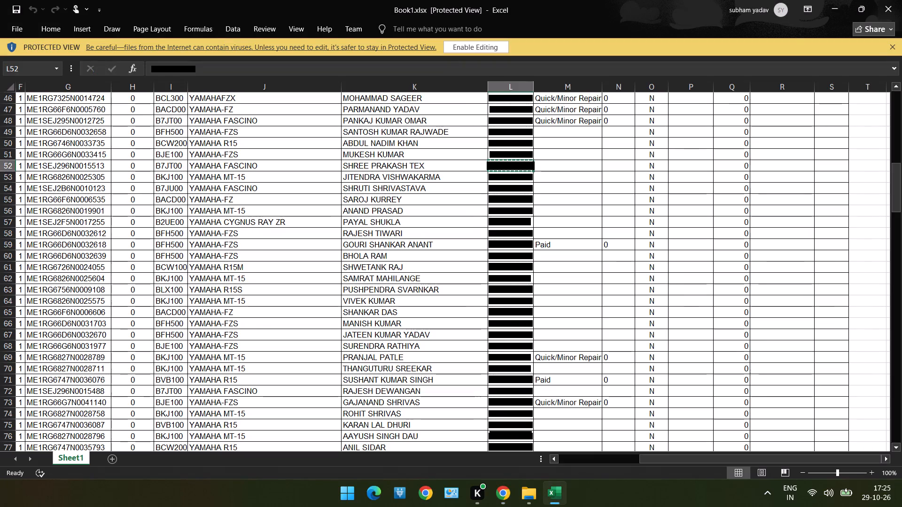
{"action": "key", "text": "Up"}
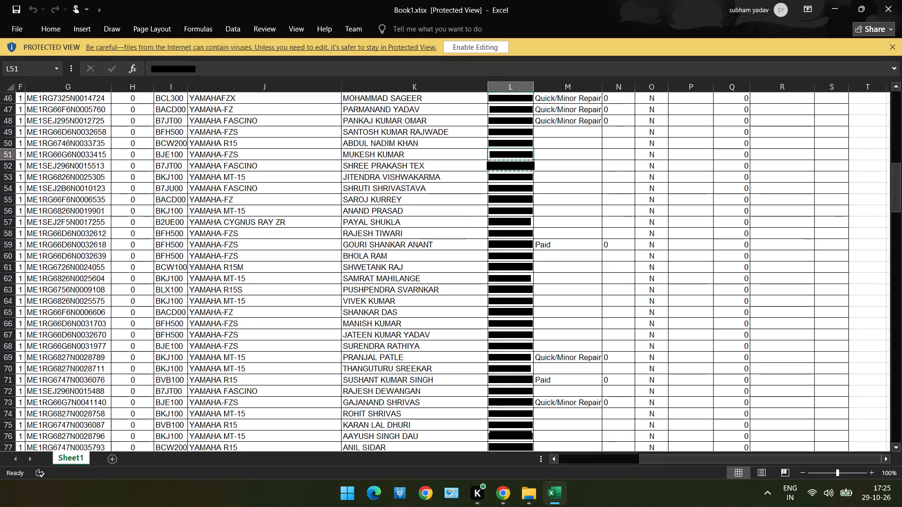
{"action": "key", "text": "Left"}
{"action": "key", "text": "Left"}
{"action": "key", "text": "Left"}
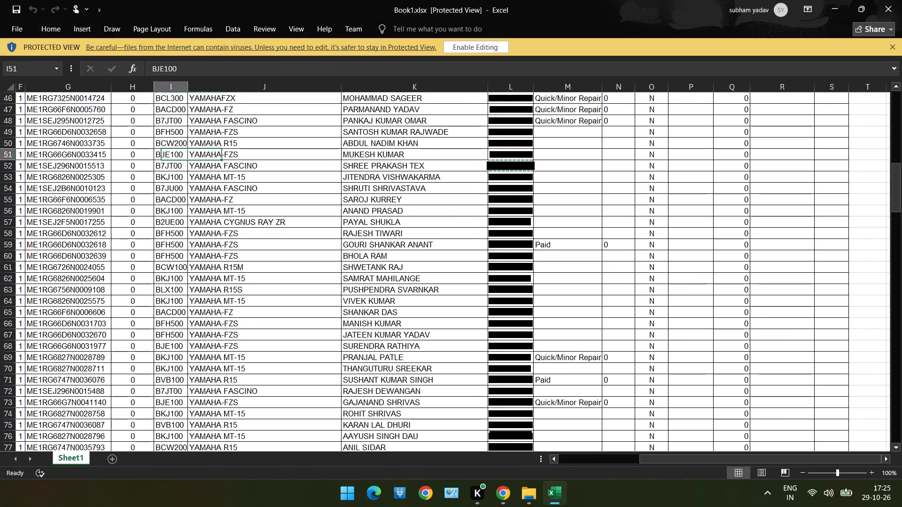
{"action": "key", "text": "Left"}
{"action": "key", "text": "Left"}
{"action": "key", "text": "ctrl+c"}
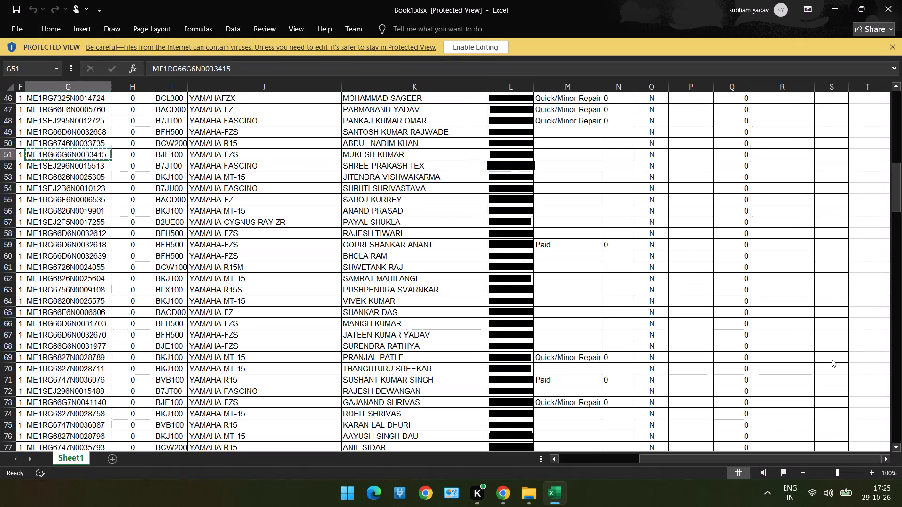
Back in the DMS, retrieve the customer by the copied chassis number and load the matching record into the booking.
{"action": "key", "text": "alt+Tab"}
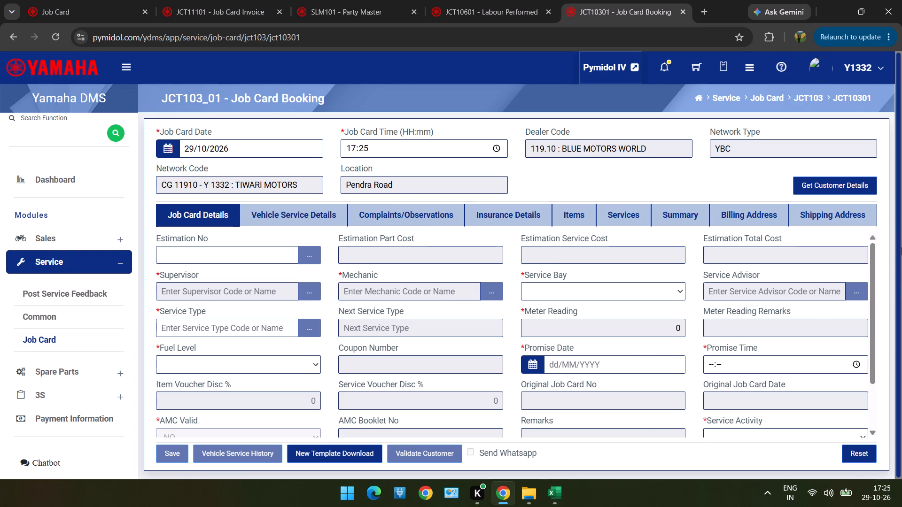
{"action": "left_click", "coordinate": [806, 184]}
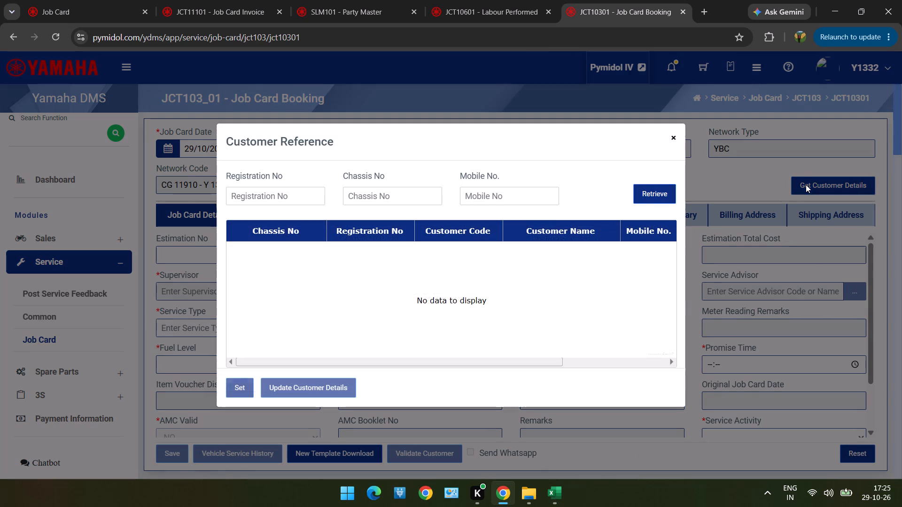
{"action": "left_click", "coordinate": [404, 195]}
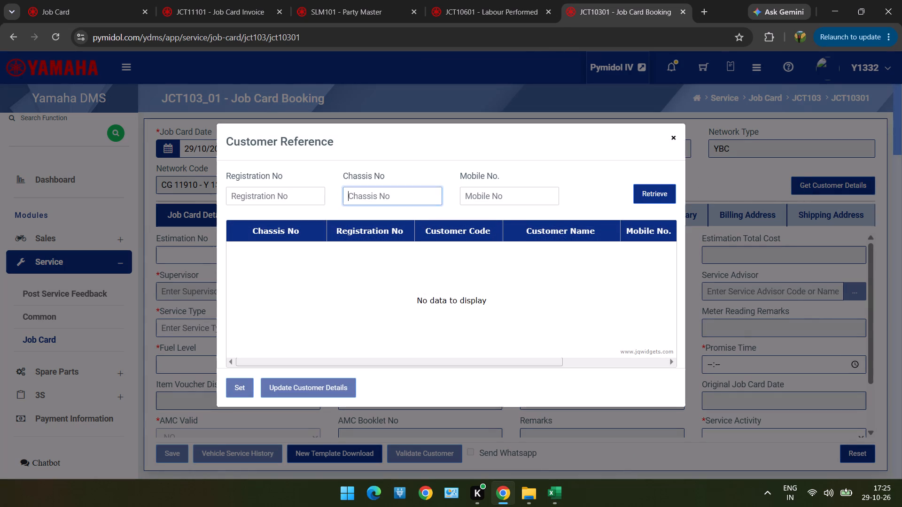
{"action": "key", "text": "ctrl+v"}
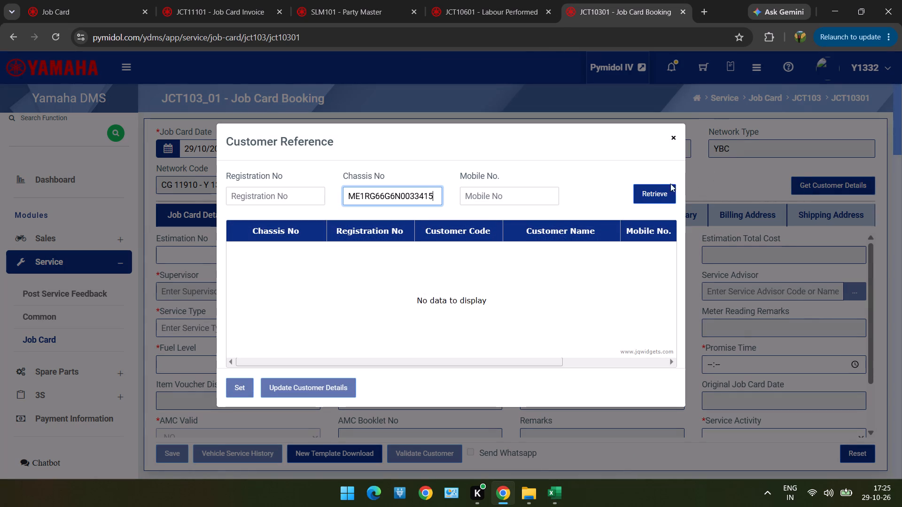
{"action": "left_click", "coordinate": [661, 189]}
{"action": "double_click", "coordinate": [508, 254]}
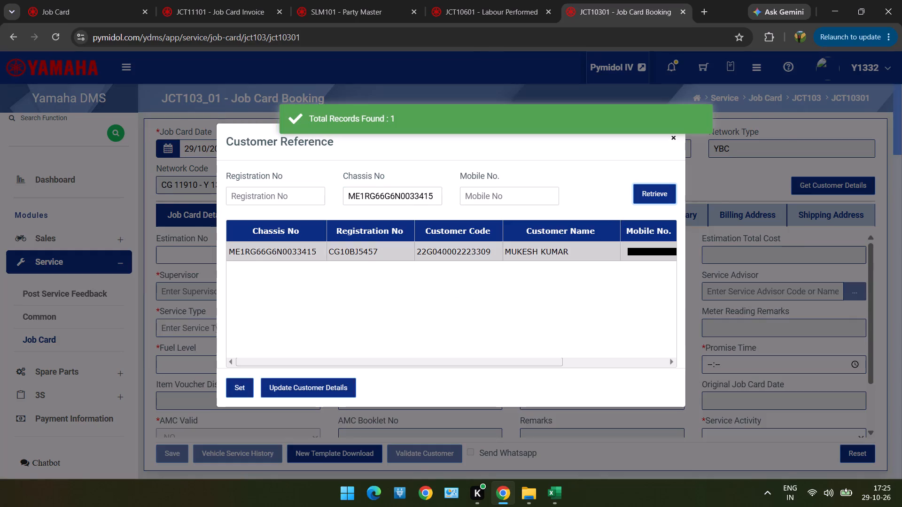
{"action": "left_click", "coordinate": [321, 285]}
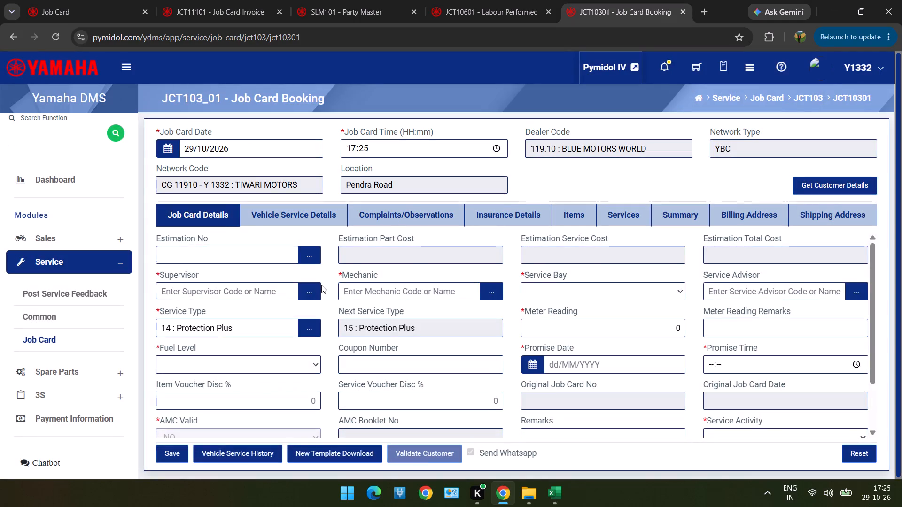
{"action": "left_click", "coordinate": [306, 292]}
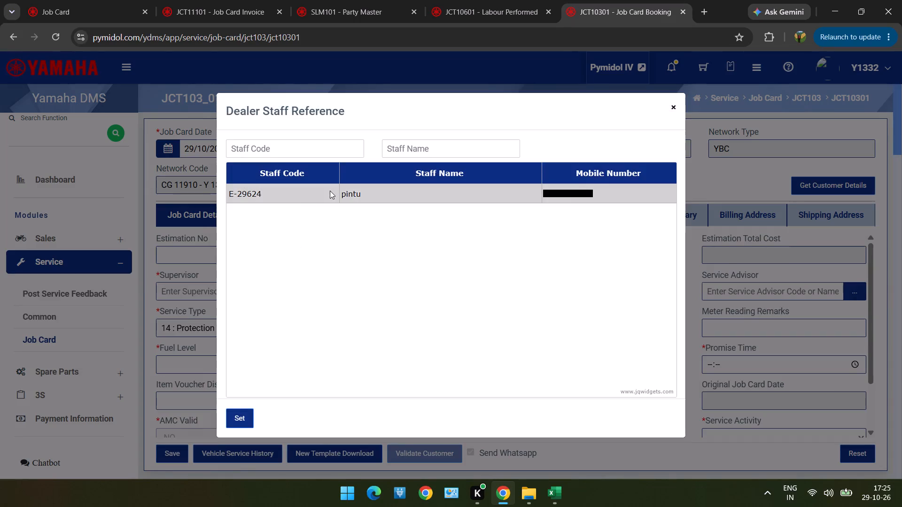
{"action": "left_click", "coordinate": [330, 191]}
{"action": "left_click_drag", "start_coordinate": [330, 191], "coordinate": [491, 286]}
{"action": "left_click", "coordinate": [491, 286]}
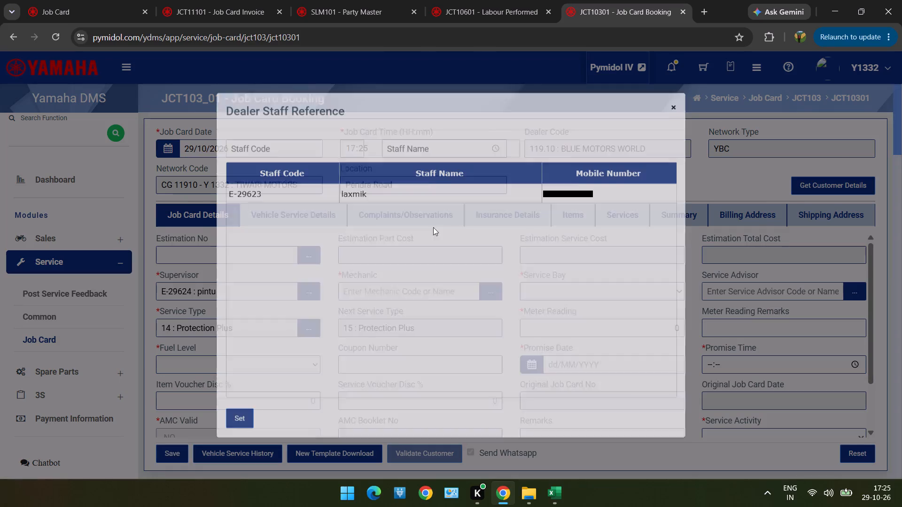
{"action": "left_click", "coordinate": [436, 195]}
{"action": "left_click_drag", "start_coordinate": [436, 195], "coordinate": [595, 298]}
{"action": "left_click", "coordinate": [595, 298]}
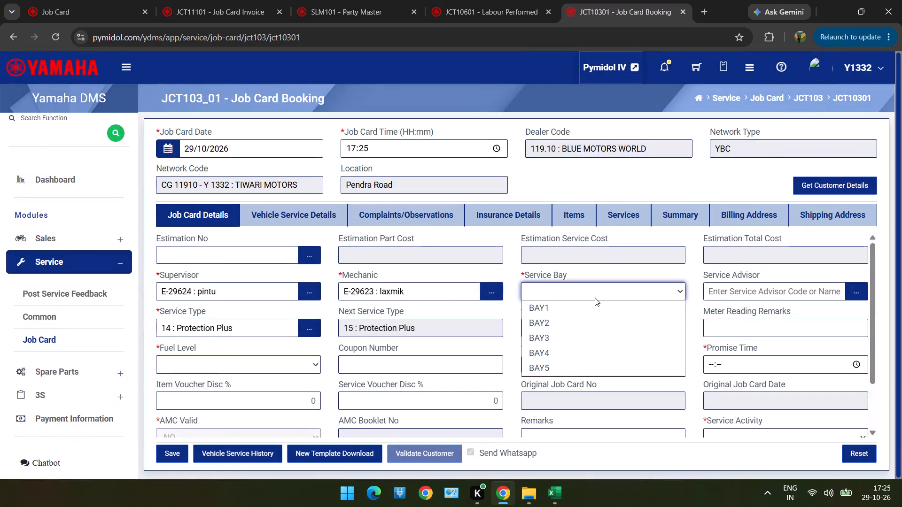
{"action": "left_click", "coordinate": [595, 317]}
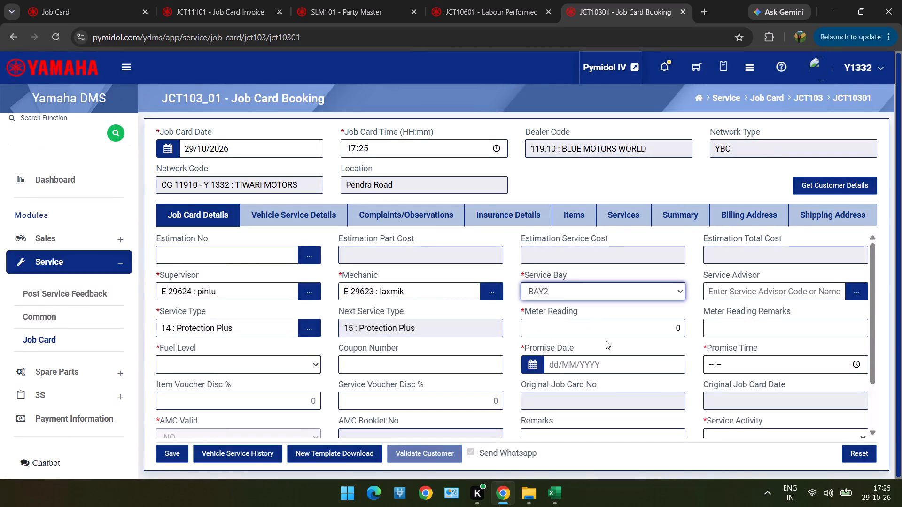
Check the vehicle's service history for past meter readings and set the job card's meter reading to 19800.
{"action": "left_click_drag", "start_coordinate": [606, 341], "coordinate": [606, 335]}
{"action": "left_click", "coordinate": [606, 335]}
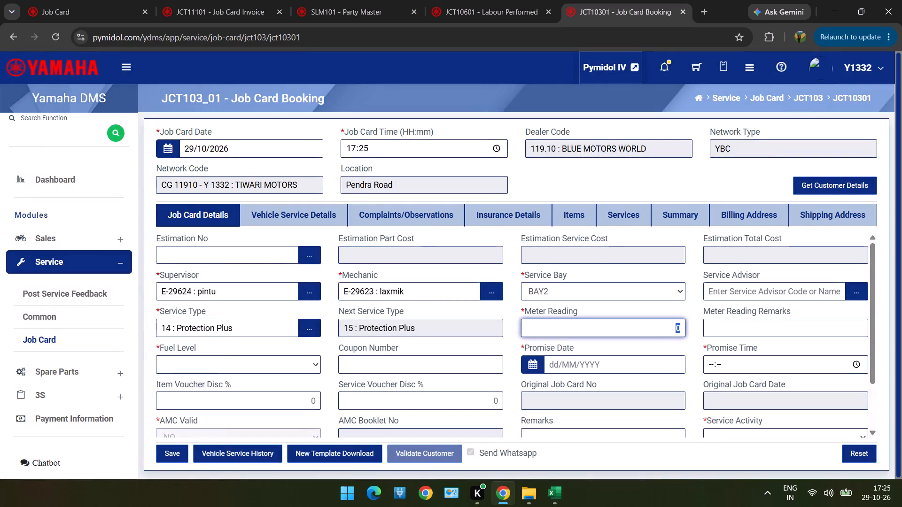
{"action": "left_click", "coordinate": [248, 456]}
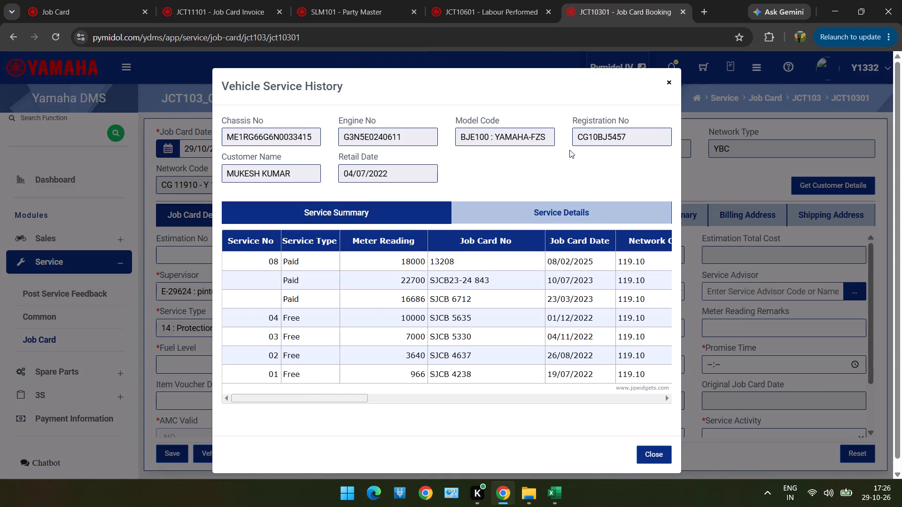
{"action": "left_click", "coordinate": [670, 80]}
{"action": "left_click", "coordinate": [627, 322]}
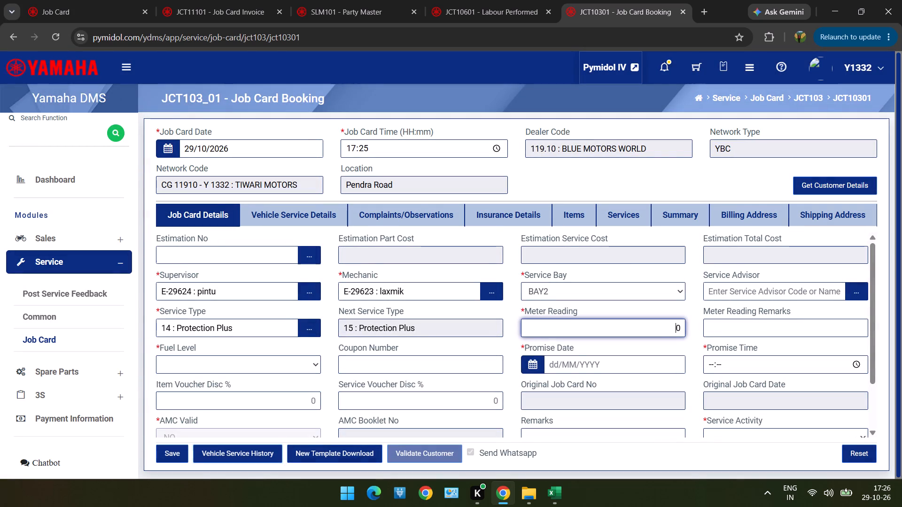
{"action": "key", "text": "1"}
{"action": "type", "text": "980"}
Complete the job card details with fuel level 1-Points, promise date 29/10/2026, promise time 17:26 and service activity Normal Scheme.
{"action": "left_click", "coordinate": [288, 366]}
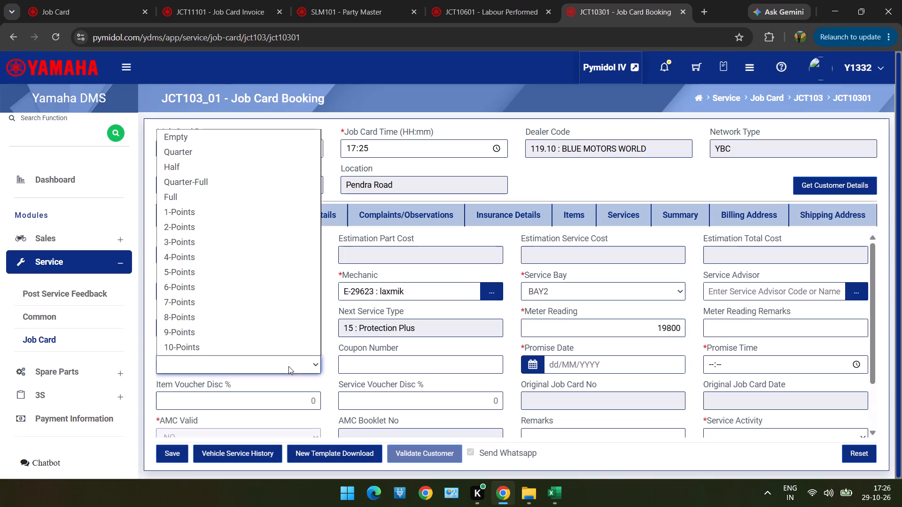
{"action": "left_click", "coordinate": [299, 210]}
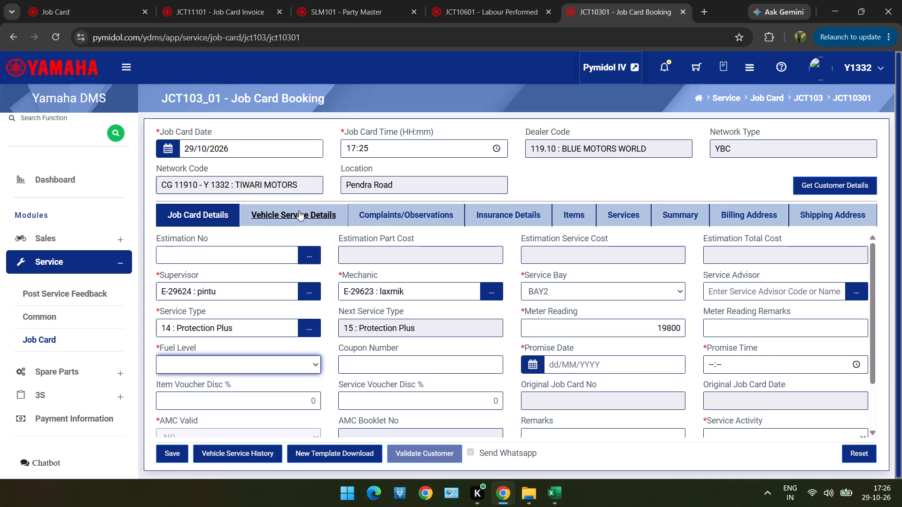
{"action": "left_click", "coordinate": [590, 366]}
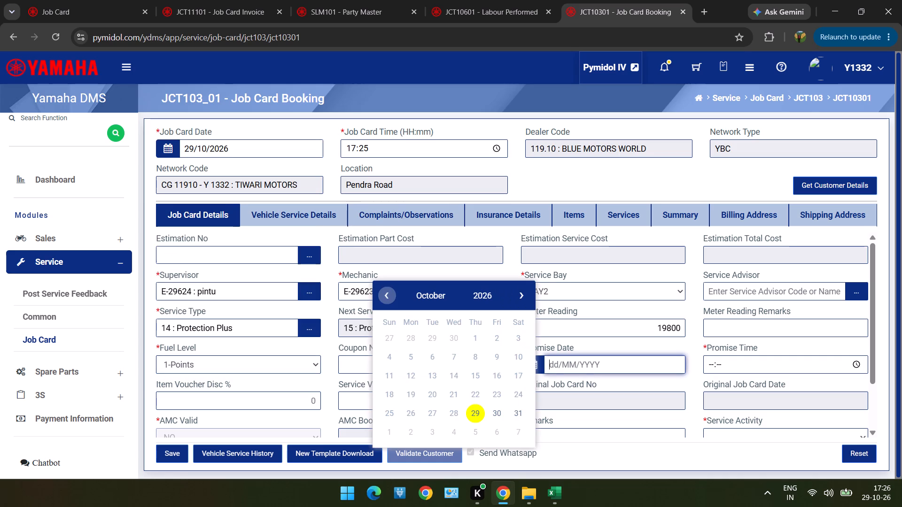
{"action": "left_click", "coordinate": [472, 408]}
{"action": "scroll", "coordinate": [472, 408], "scroll_direction": "down", "scroll_amount": 1}
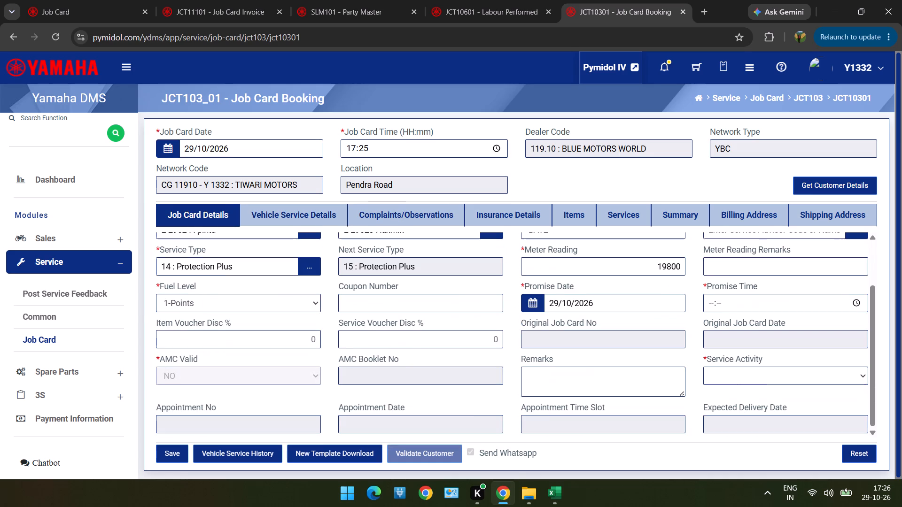
{"action": "scroll", "coordinate": [472, 408], "scroll_direction": "down", "scroll_amount": 1}
{"action": "left_click", "coordinate": [715, 305]}
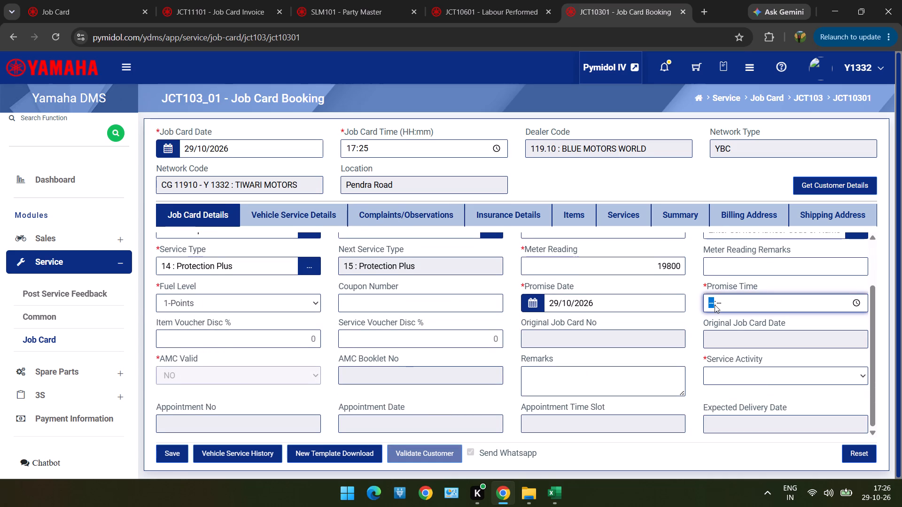
{"action": "key", "text": "1"}
{"action": "key", "text": "7"}
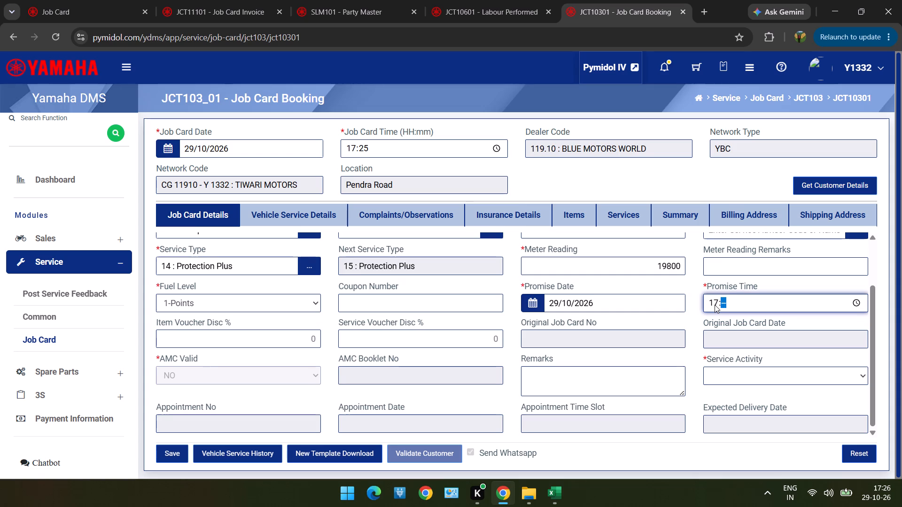
{"action": "type", "text": "26"}
{"action": "scroll", "coordinate": [715, 305], "scroll_direction": "down", "scroll_amount": 2}
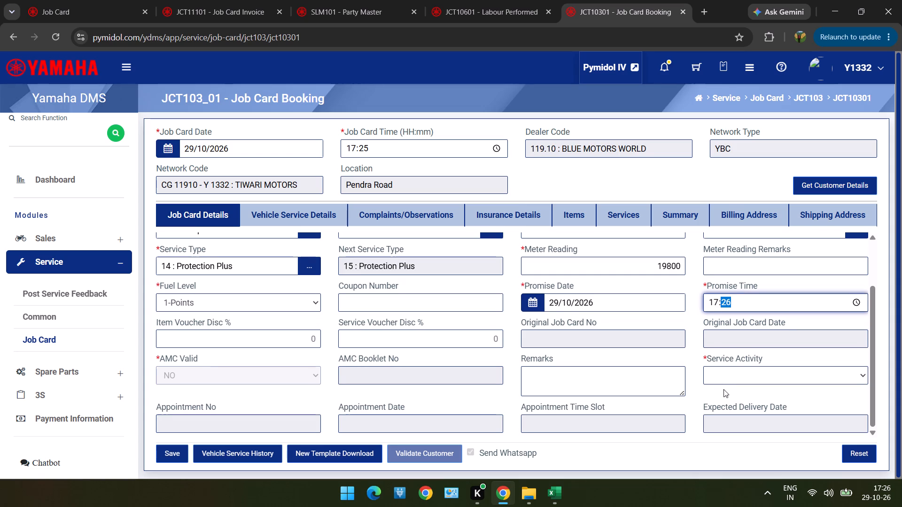
{"action": "left_click", "coordinate": [719, 372]}
{"action": "left_click", "coordinate": [727, 390]}
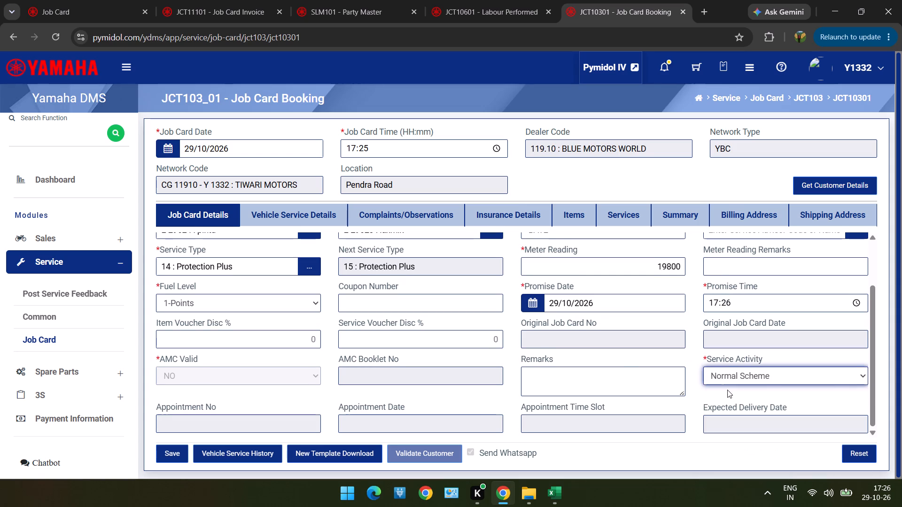
Add a complaint row to the job card with code Comp83, GENERAL SERVICE.
{"action": "left_click", "coordinate": [381, 225]}
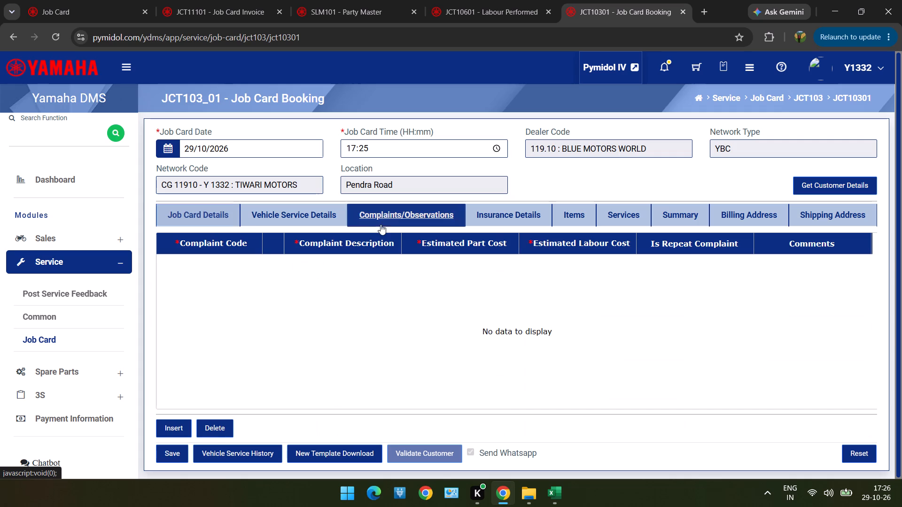
{"action": "left_click", "coordinate": [180, 434]}
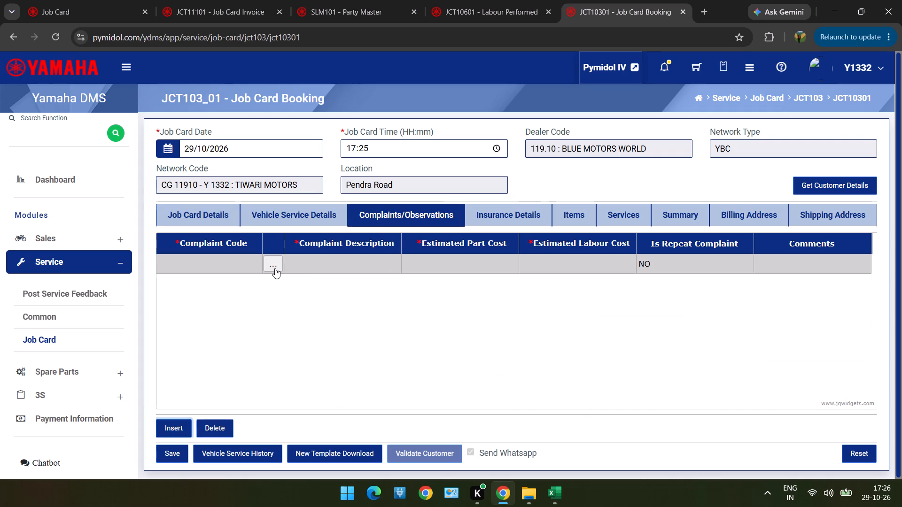
{"action": "left_click", "coordinate": [273, 268]}
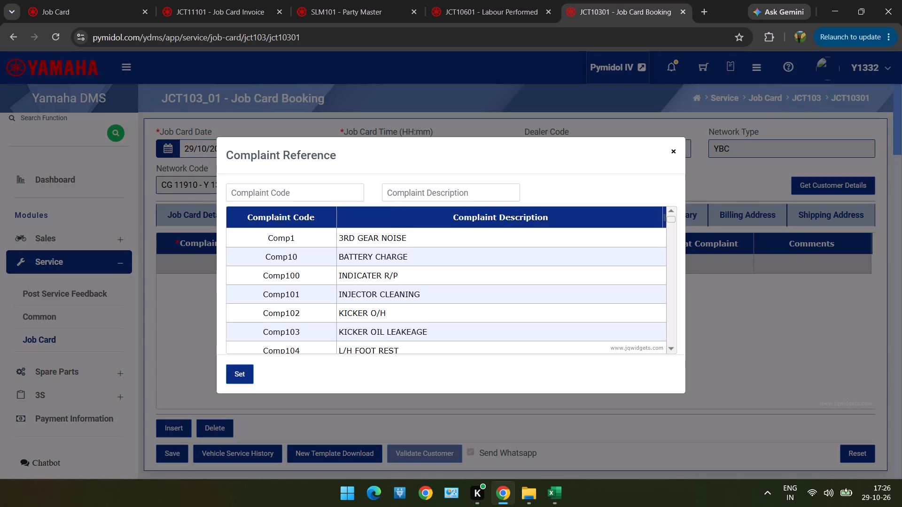
{"action": "left_click", "coordinate": [406, 198]}
{"action": "type", "text": "gen"}
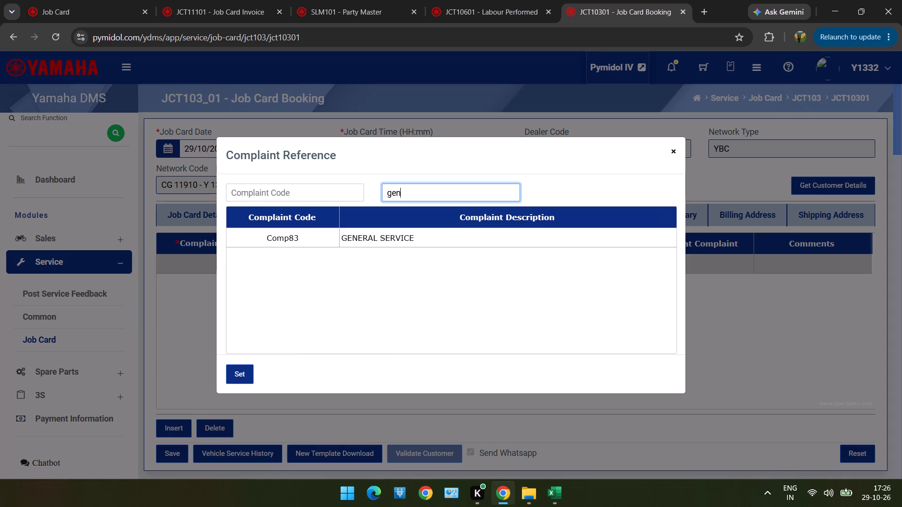
{"action": "double_click", "coordinate": [409, 231]}
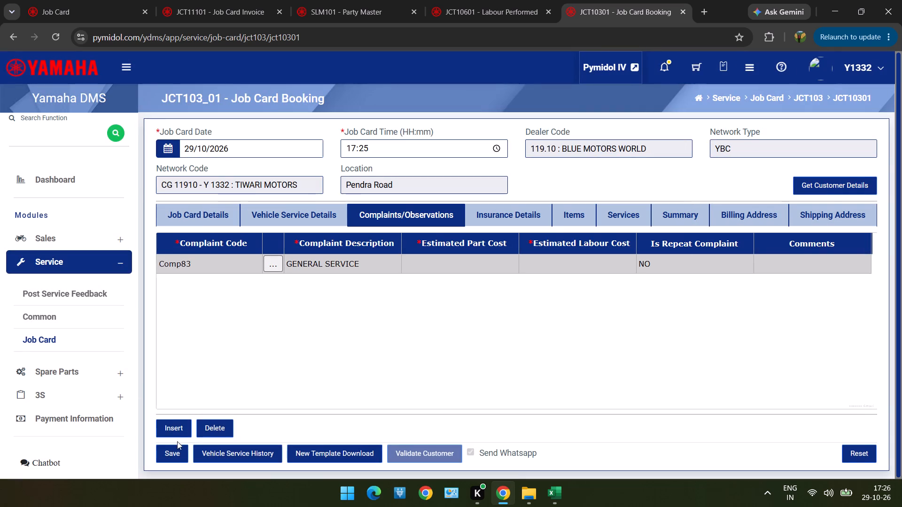
Delete all recommended part rows from the job card's items, including 21CE34400100, 90793AD41000 and 90793AD81000, leaving no blank rows.
{"action": "left_click", "coordinate": [176, 453]}
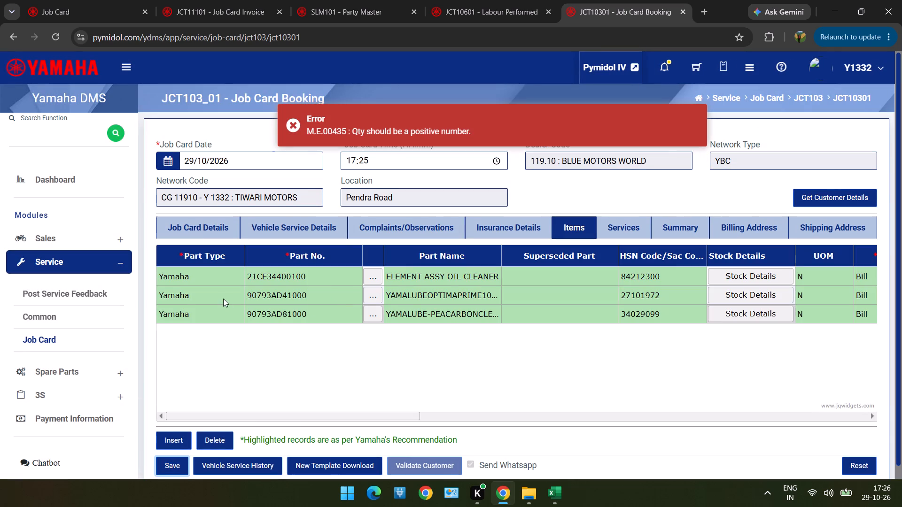
{"action": "left_click_drag", "start_coordinate": [223, 299], "coordinate": [222, 442]}
{"action": "left_click_drag", "start_coordinate": [222, 442], "coordinate": [176, 313]}
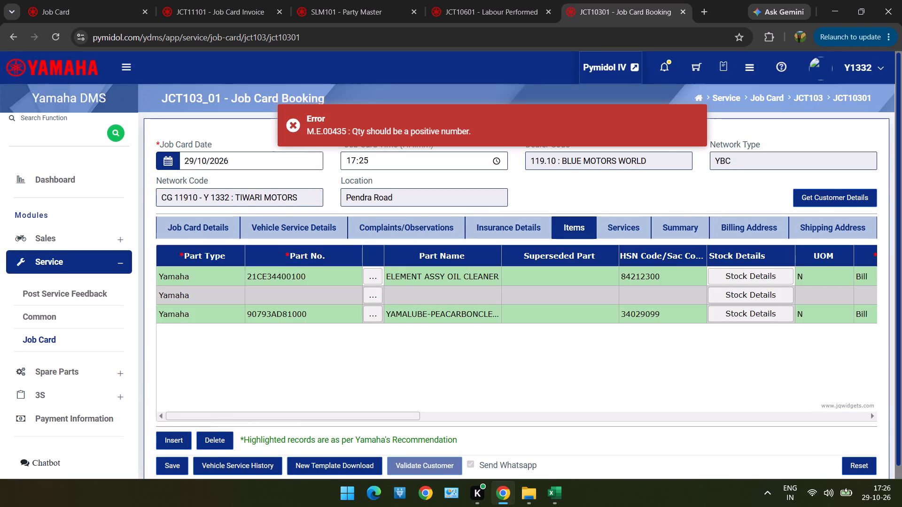
{"action": "left_click", "coordinate": [176, 313]}
{"action": "left_click", "coordinate": [217, 438]}
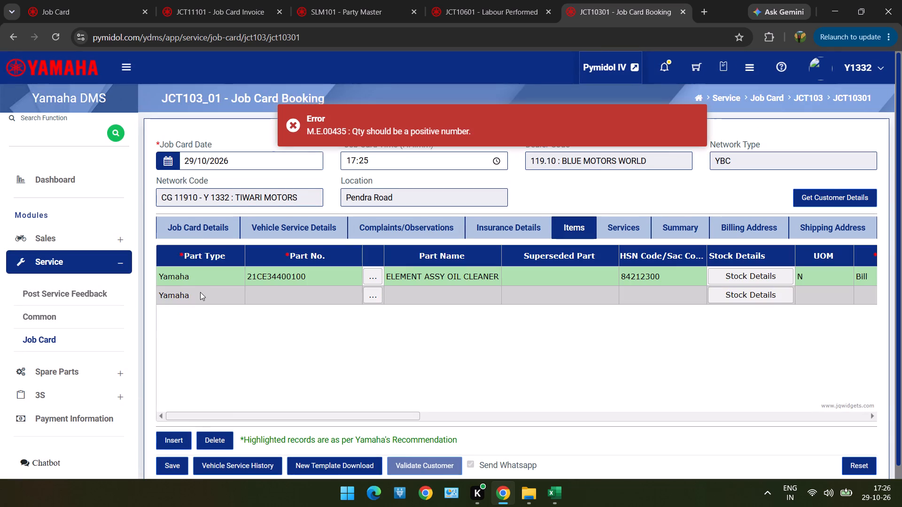
{"action": "left_click", "coordinate": [200, 287]}
{"action": "left_click_drag", "start_coordinate": [223, 439], "coordinate": [201, 288]}
{"action": "left_click", "coordinate": [201, 288]}
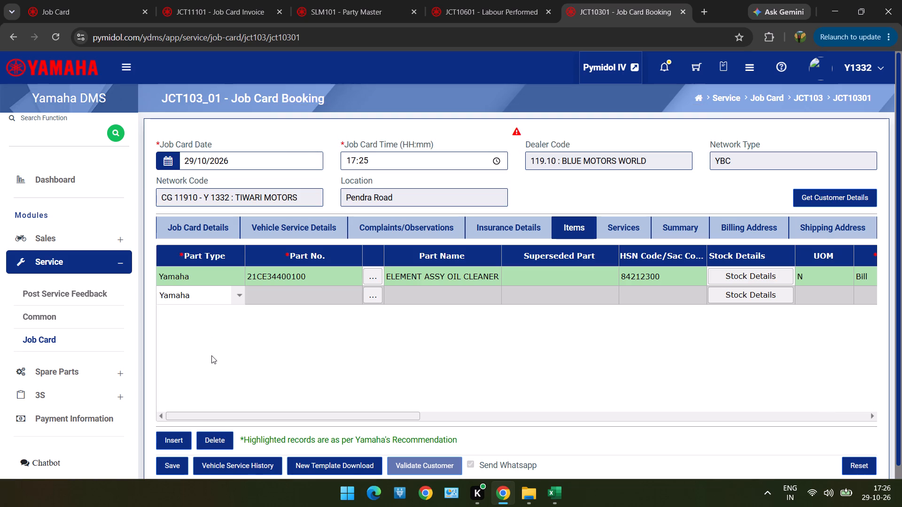
{"action": "left_click_drag", "start_coordinate": [222, 442], "coordinate": [207, 281]}
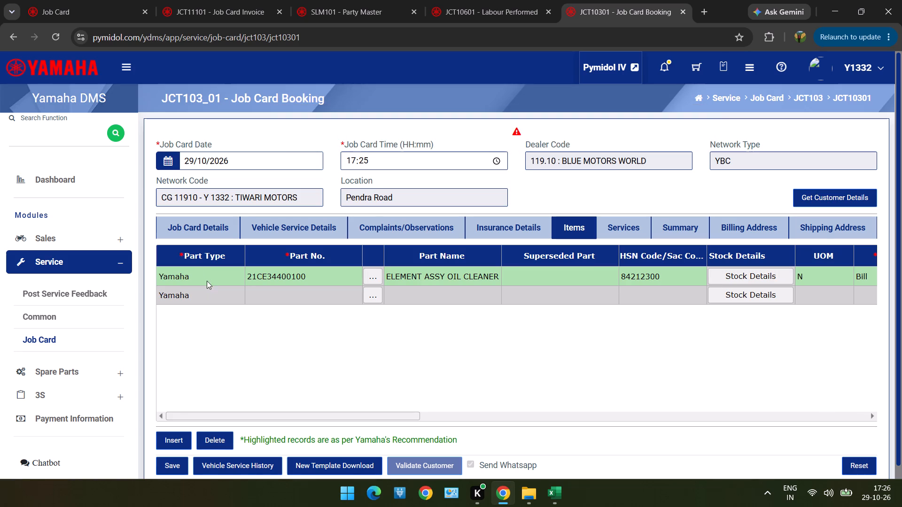
{"action": "left_click", "coordinate": [207, 281]}
{"action": "left_click", "coordinate": [215, 437]}
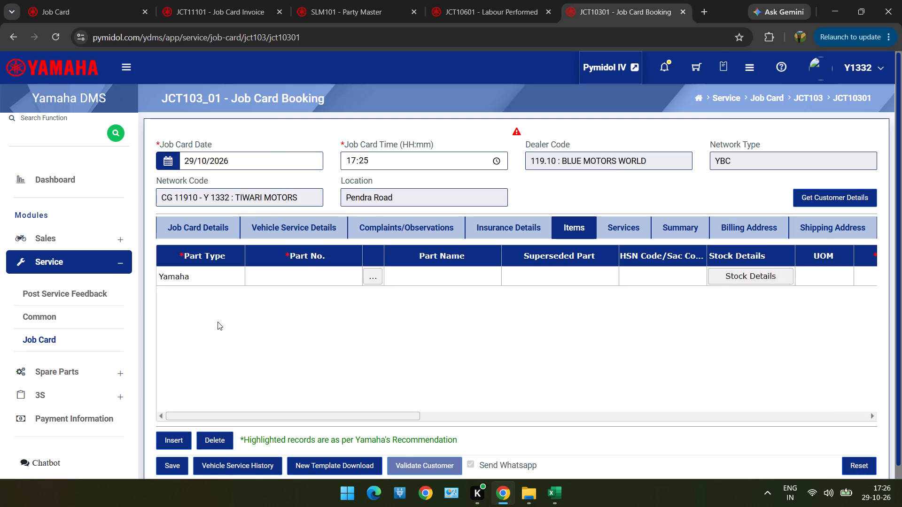
{"action": "left_click", "coordinate": [215, 270]}
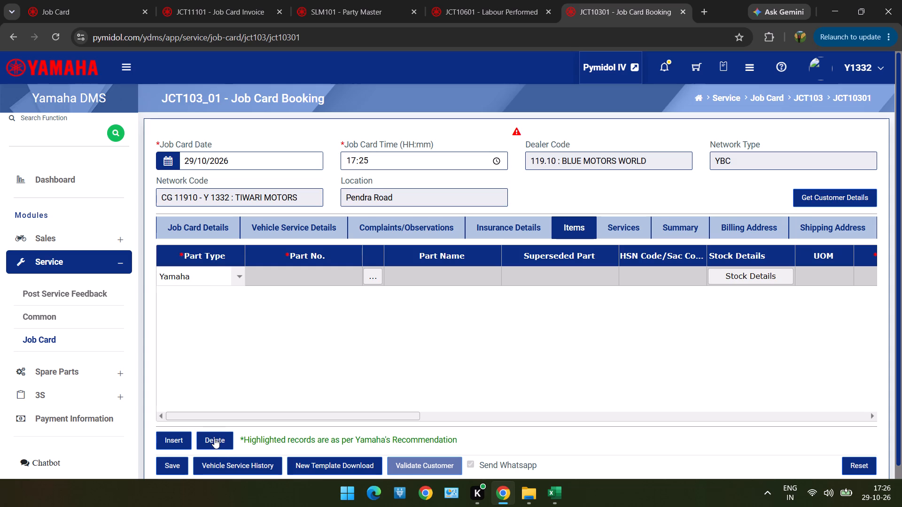
{"action": "left_click", "coordinate": [214, 438]}
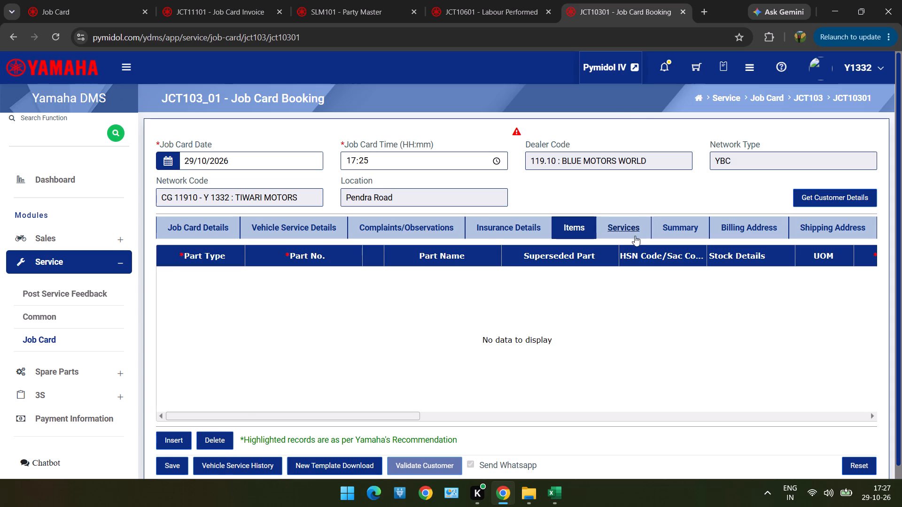
Delete the recommended drivechain cleaning labour row, code 012, from the job card's services.
{"action": "left_click", "coordinate": [629, 232]}
{"action": "left_click_drag", "start_coordinate": [328, 280], "coordinate": [211, 430]}
{"action": "left_click", "coordinate": [211, 430]}
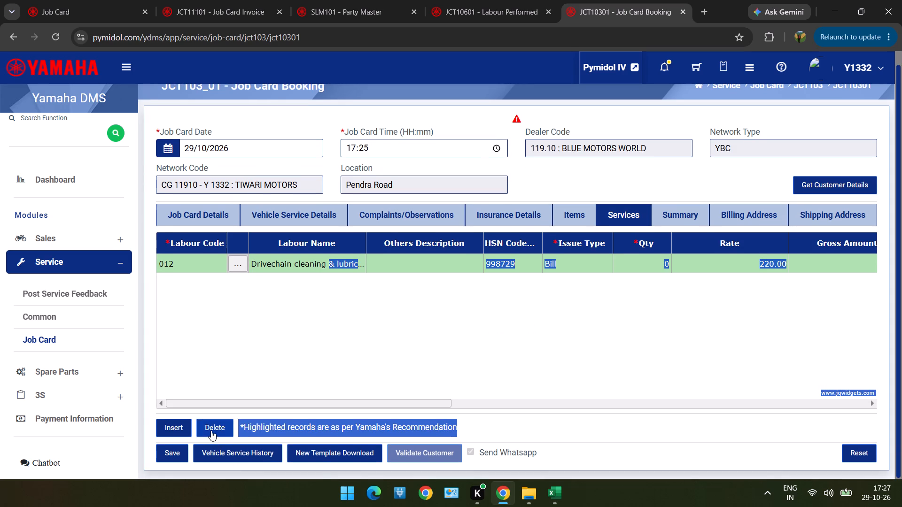
Save the job card, approve its submission, and return to the blank booking form.
{"action": "left_click", "coordinate": [163, 457]}
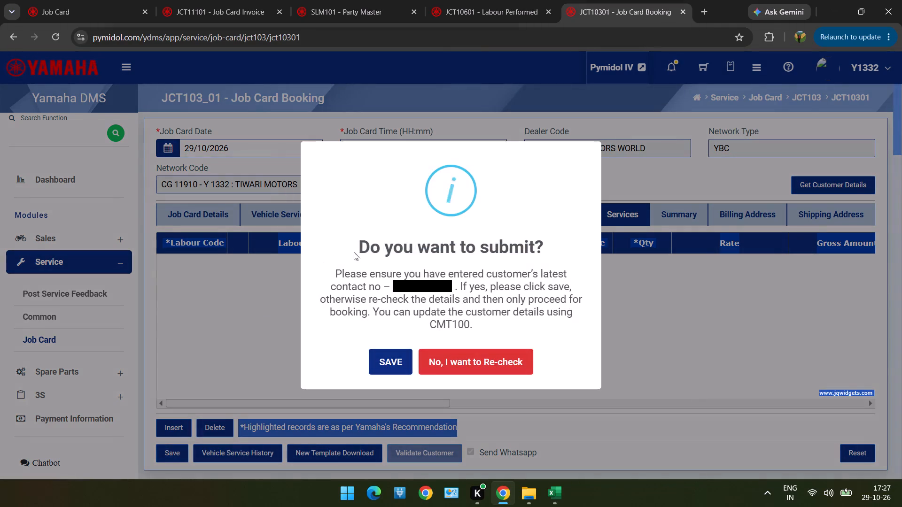
{"action": "left_click", "coordinate": [391, 356]}
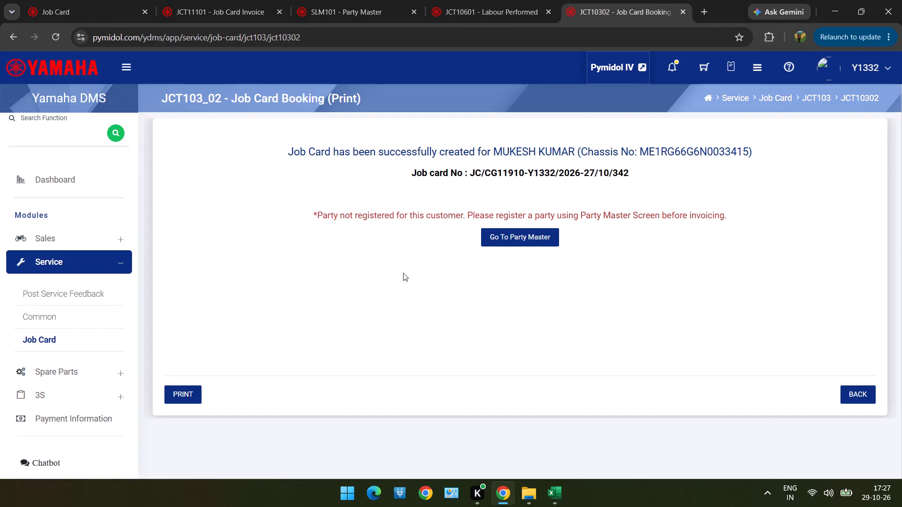
{"action": "left_click", "coordinate": [883, 440]}
{"action": "left_click", "coordinate": [845, 393]}
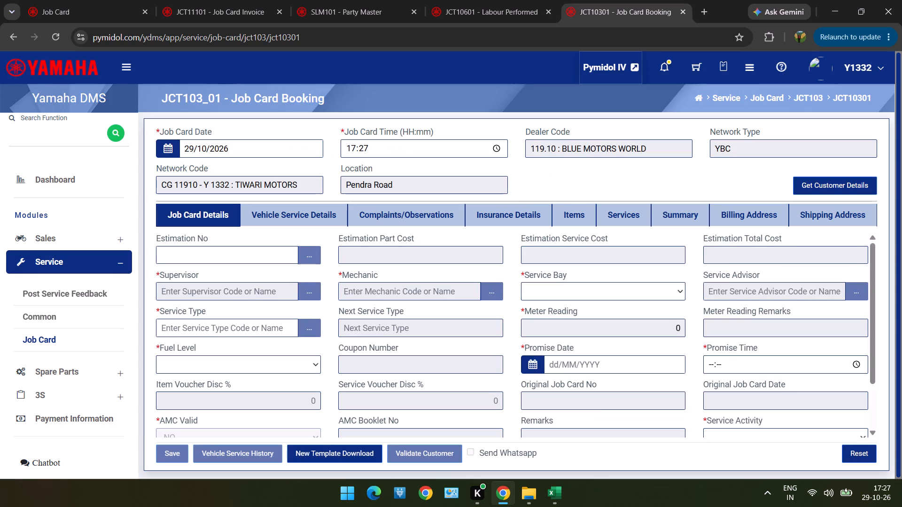
Fetch the newly booked job card into the Labour Performed screen.
{"action": "left_click", "coordinate": [459, 11]}
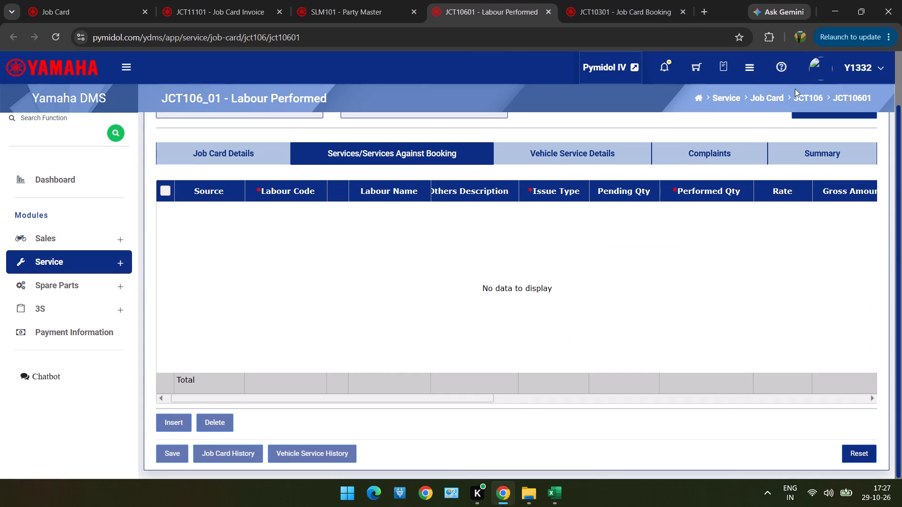
{"action": "scroll", "coordinate": [795, 89], "scroll_direction": "up", "scroll_amount": 3}
{"action": "left_click", "coordinate": [821, 190]}
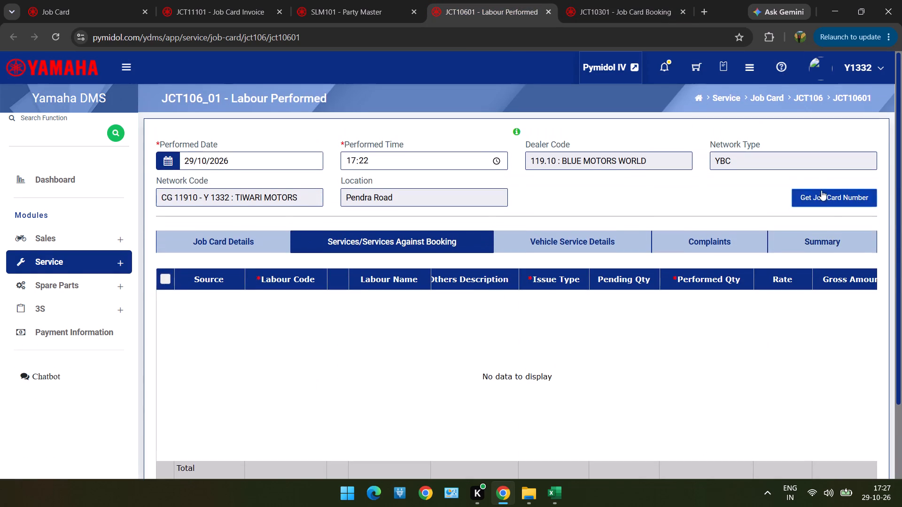
{"action": "double_click", "coordinate": [653, 192]}
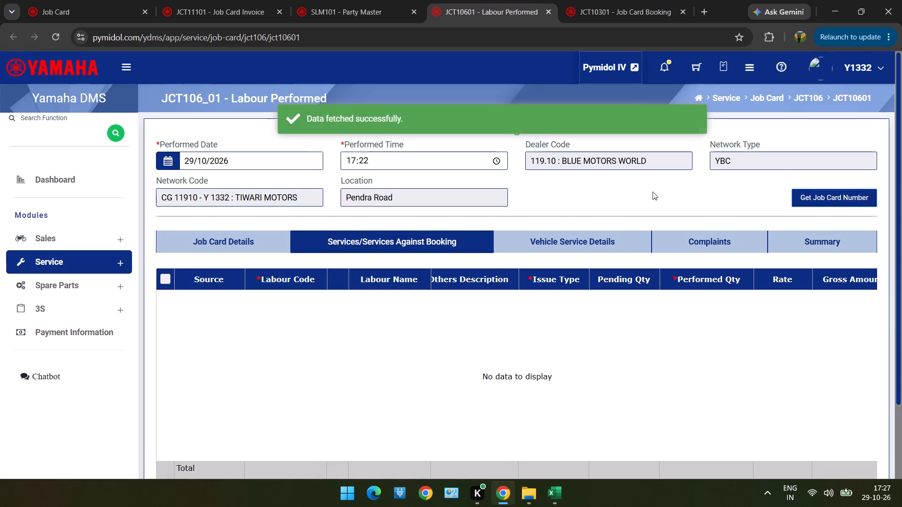
Review the fetched job card's details and its services list in Labour Performed.
{"action": "double_click", "coordinate": [240, 240]}
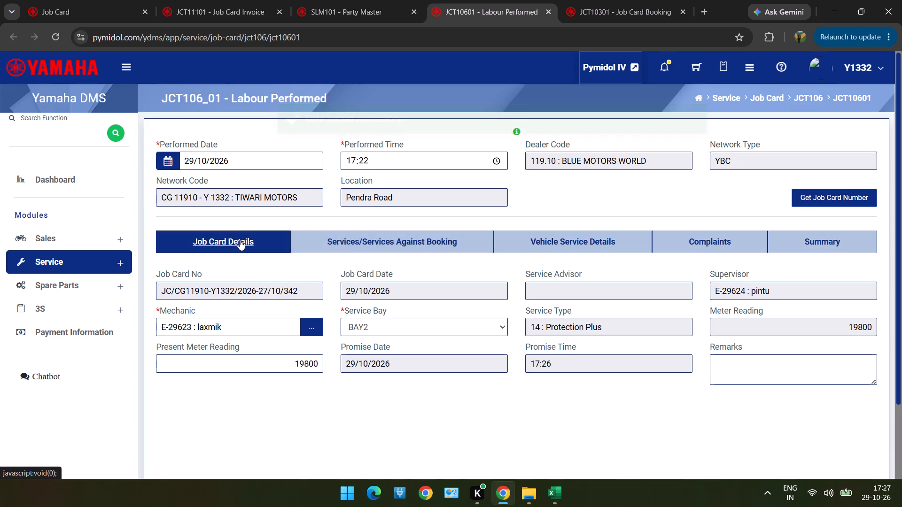
{"action": "scroll", "coordinate": [240, 240], "scroll_direction": "down", "scroll_amount": 2}
{"action": "left_click", "coordinate": [367, 147]}
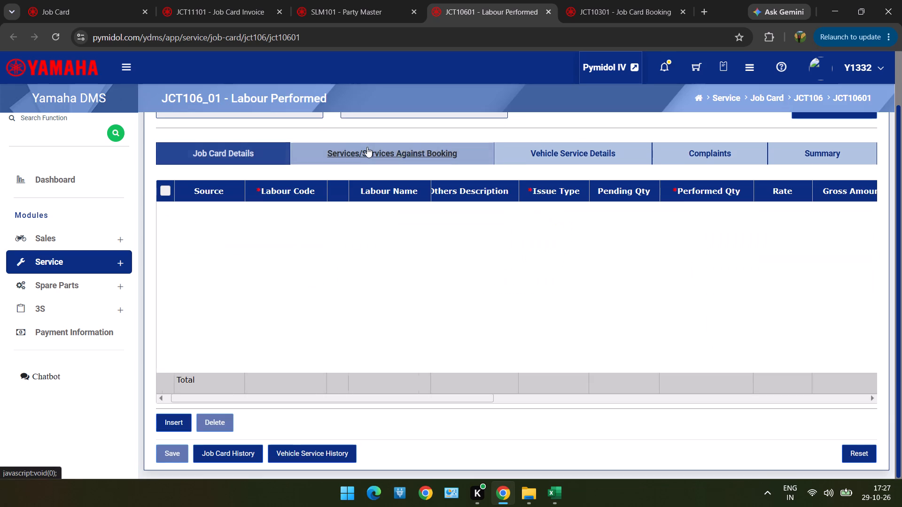
{"action": "scroll", "coordinate": [341, 236], "scroll_direction": "down", "scroll_amount": 2}
{"action": "scroll", "coordinate": [341, 236], "scroll_direction": "up", "scroll_amount": 6}
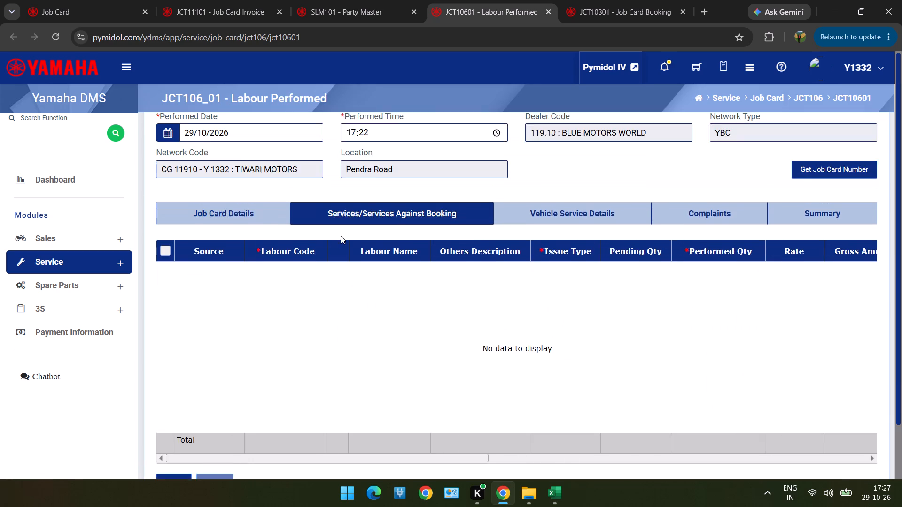
{"action": "scroll", "coordinate": [341, 236], "scroll_direction": "up", "scroll_amount": 1}
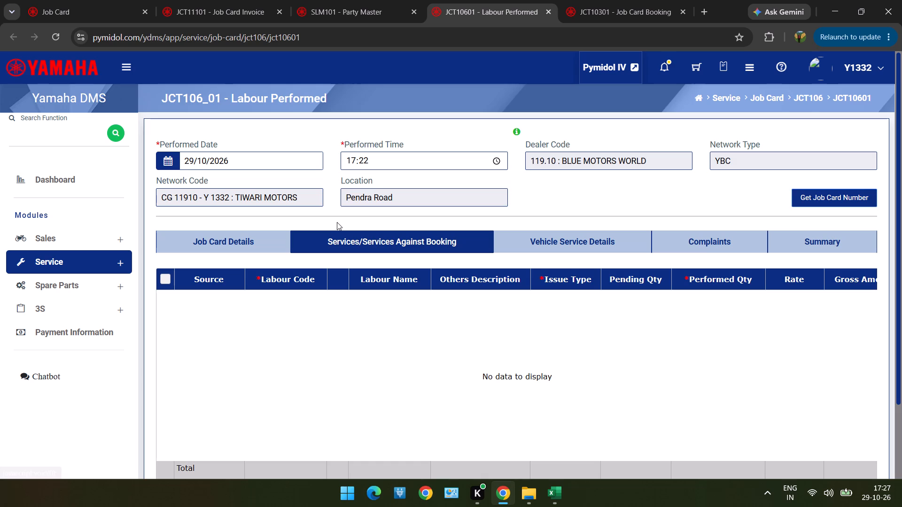
{"action": "left_click", "coordinate": [202, 242]}
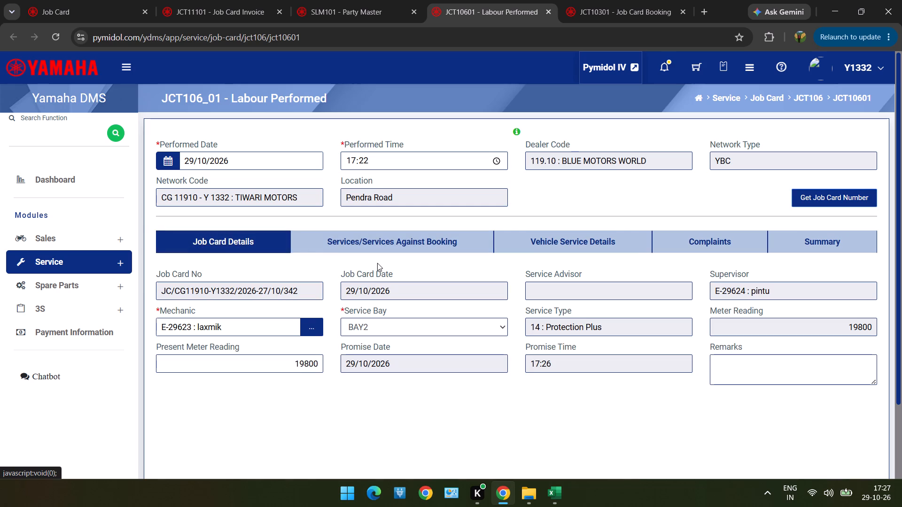
{"action": "left_click", "coordinate": [399, 237]}
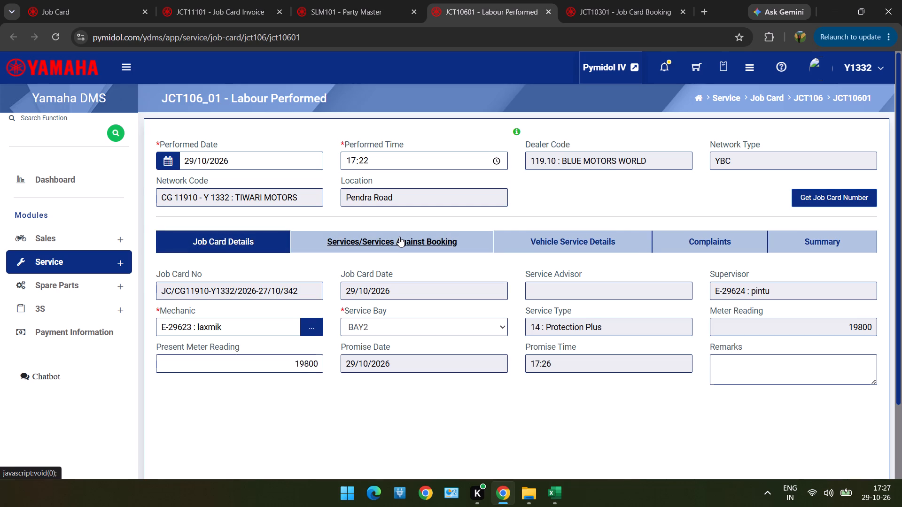
{"action": "scroll", "coordinate": [317, 308], "scroll_direction": "down", "scroll_amount": 2}
{"action": "scroll", "coordinate": [317, 308], "scroll_direction": "up", "scroll_amount": 6}
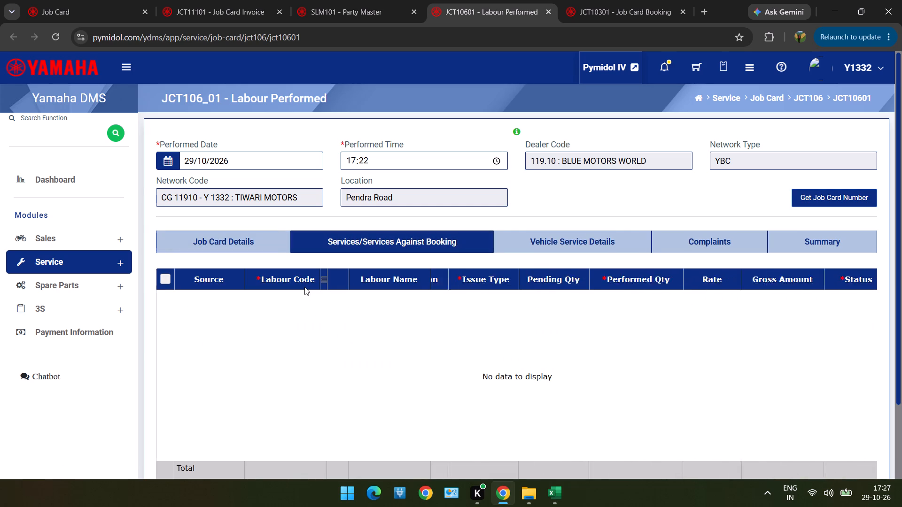
{"action": "scroll", "coordinate": [304, 287], "scroll_direction": "up", "scroll_amount": 5}
{"action": "scroll", "coordinate": [343, 180], "scroll_direction": "down", "scroll_amount": 2}
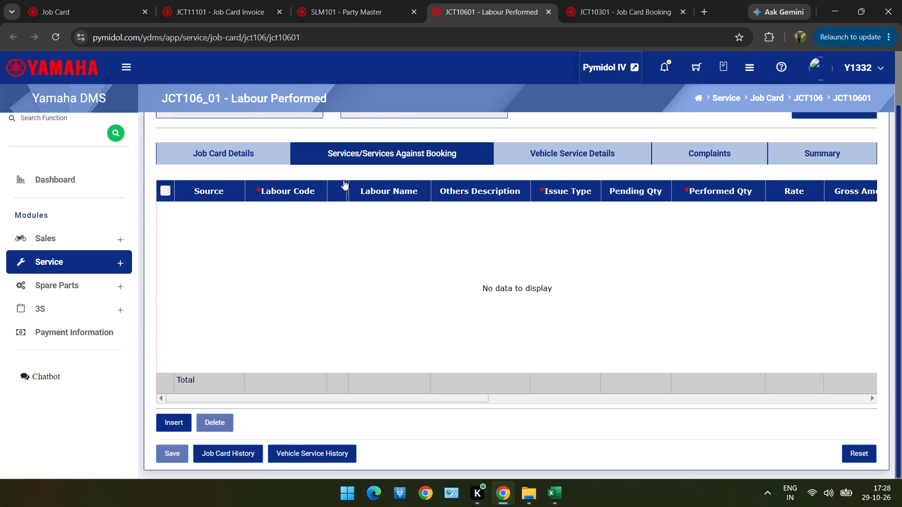
Add labour code 001, Paid Service Including Washing, with issue type FOC and select the row for saving.
{"action": "left_click", "coordinate": [176, 420]}
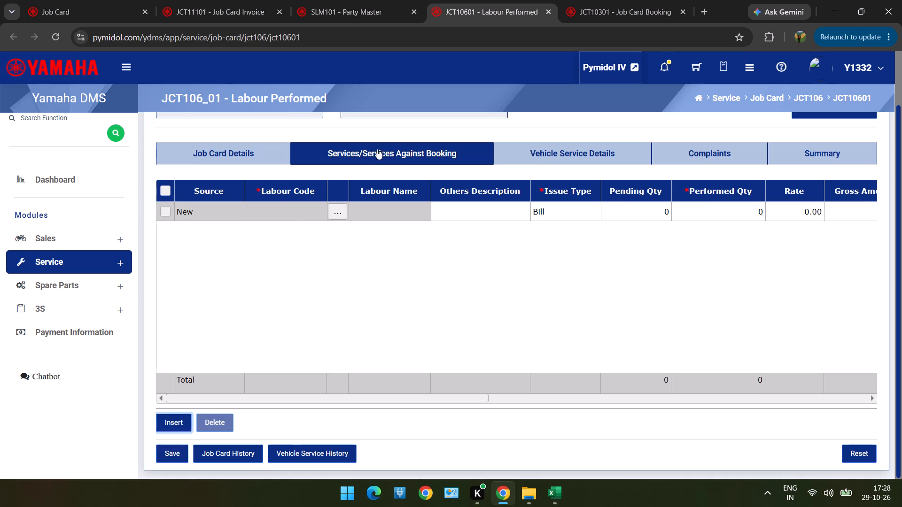
{"action": "left_click", "coordinate": [331, 216]}
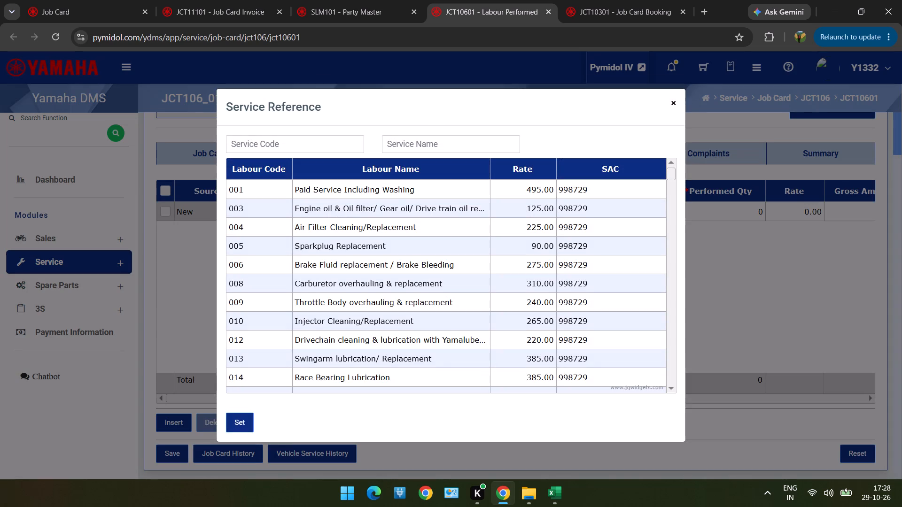
{"action": "double_click", "coordinate": [426, 189]}
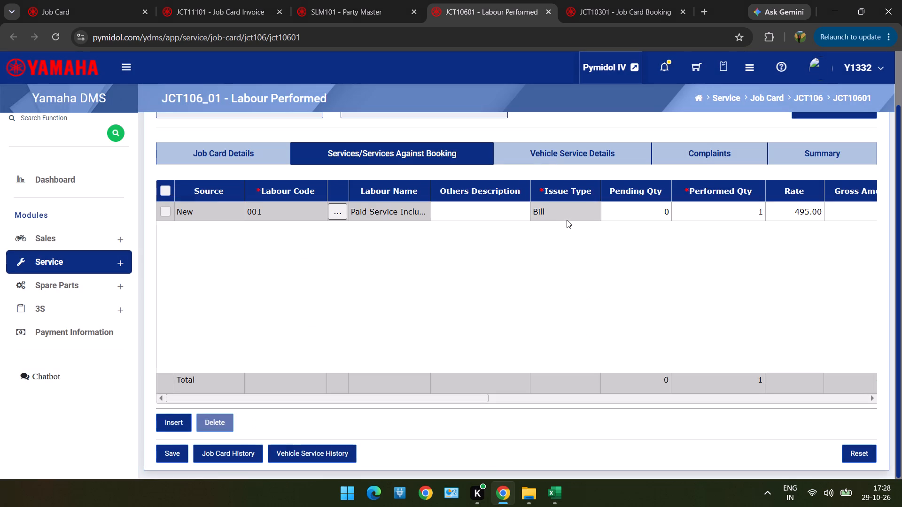
{"action": "double_click", "coordinate": [567, 219]}
{"action": "left_click", "coordinate": [567, 227]}
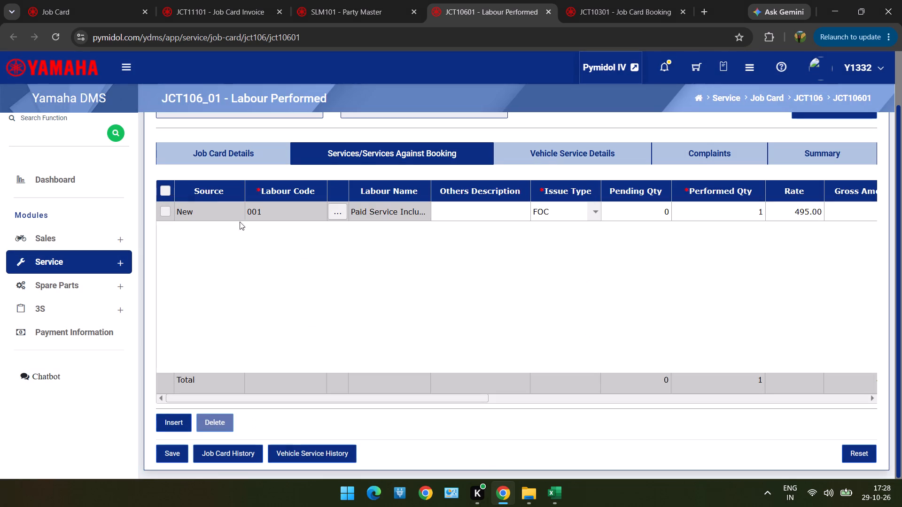
{"action": "left_click", "coordinate": [160, 194]}
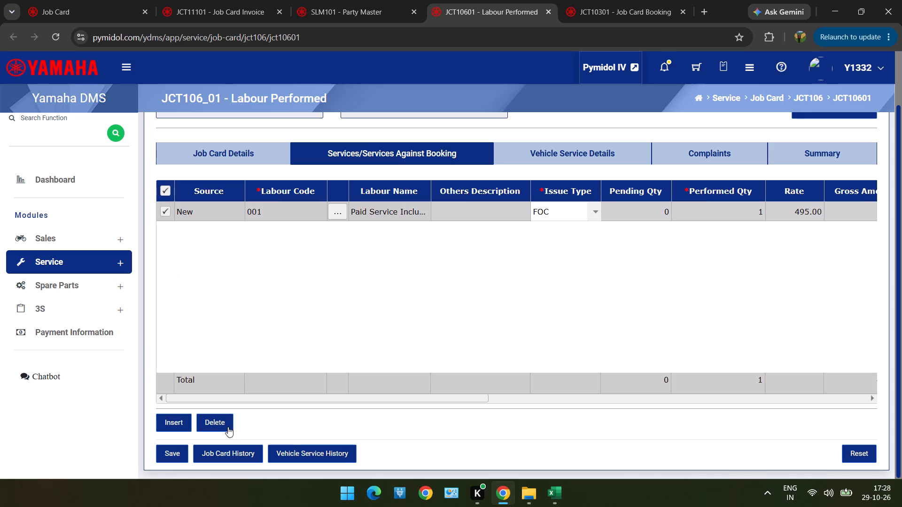
Set the performed time to 17:28 and save the labour performed entry.
{"action": "left_click", "coordinate": [179, 454]}
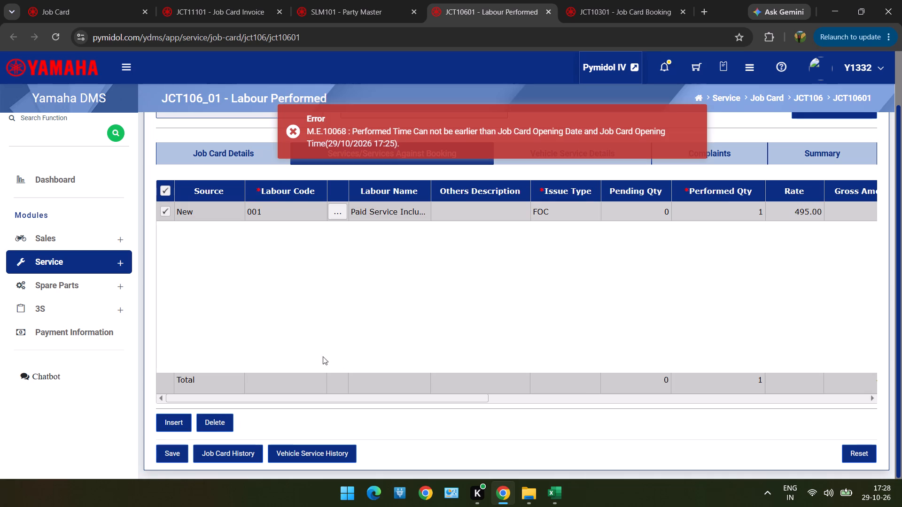
{"action": "scroll", "coordinate": [320, 344], "scroll_direction": "up", "scroll_amount": 4}
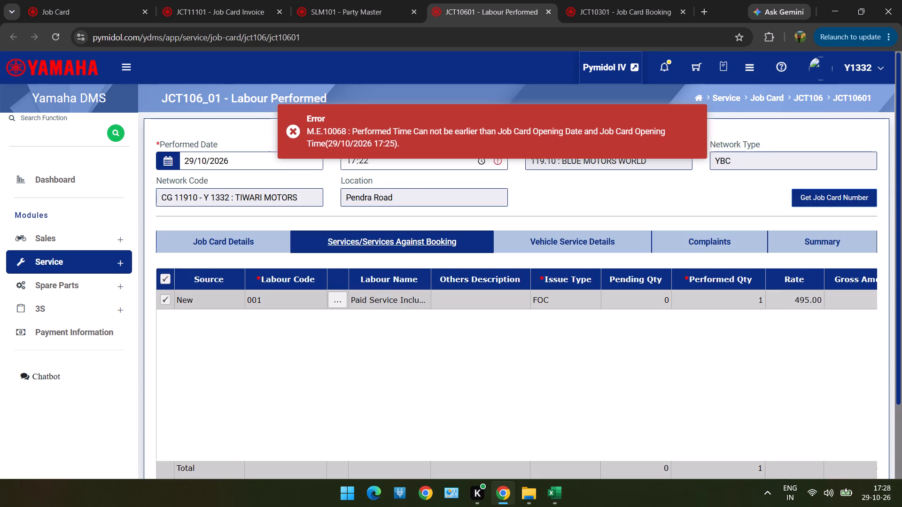
{"action": "left_click", "coordinate": [356, 162]}
{"action": "type", "text": "17"}
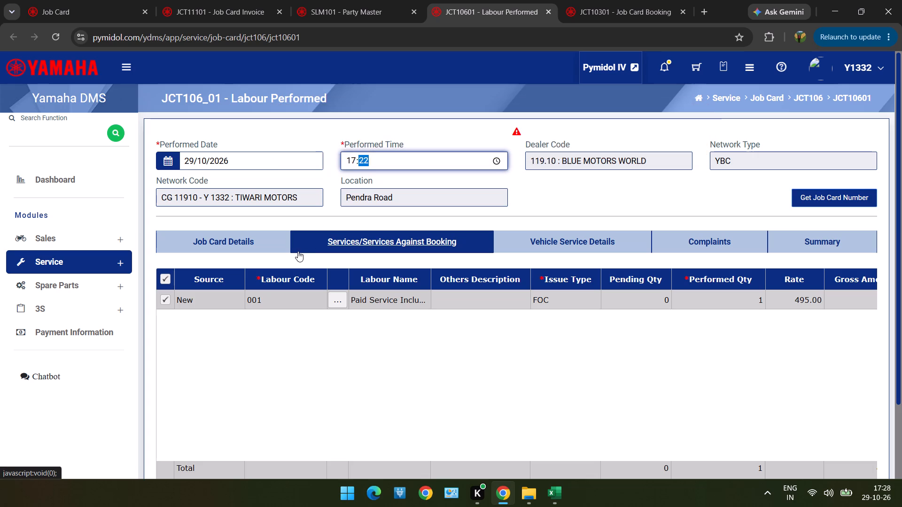
{"action": "type", "text": "28"}
{"action": "scroll", "coordinate": [298, 251], "scroll_direction": "down", "scroll_amount": 3}
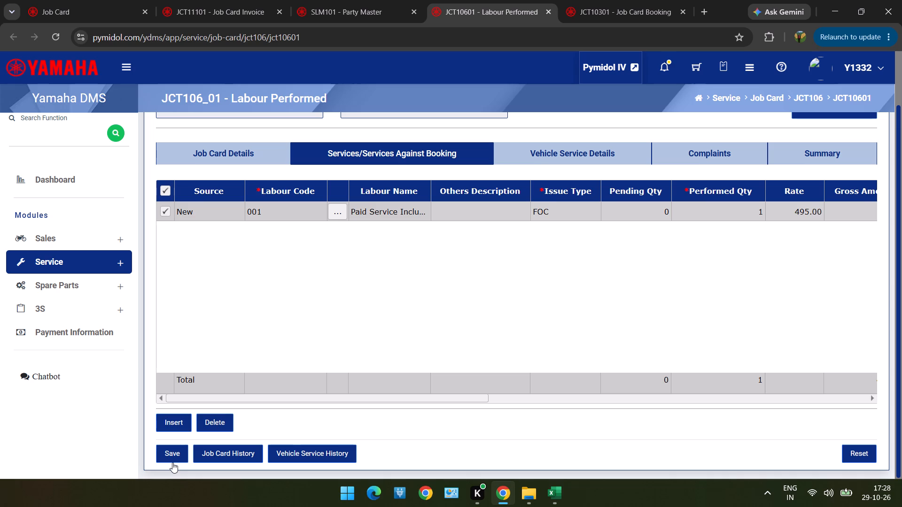
{"action": "left_click", "coordinate": [172, 453]}
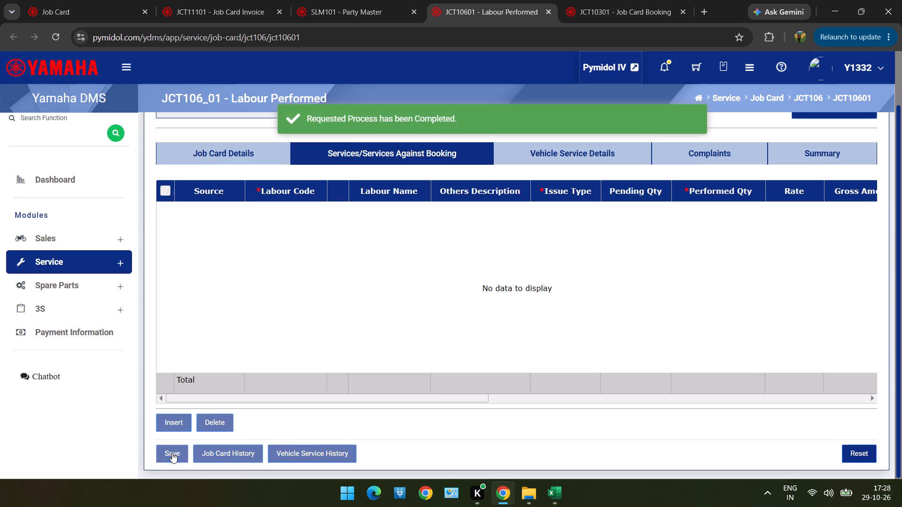
Start a new party in Party Master and copy the customer name from row 51 of Book1 into Party Name.
{"action": "left_click", "coordinate": [389, 23]}
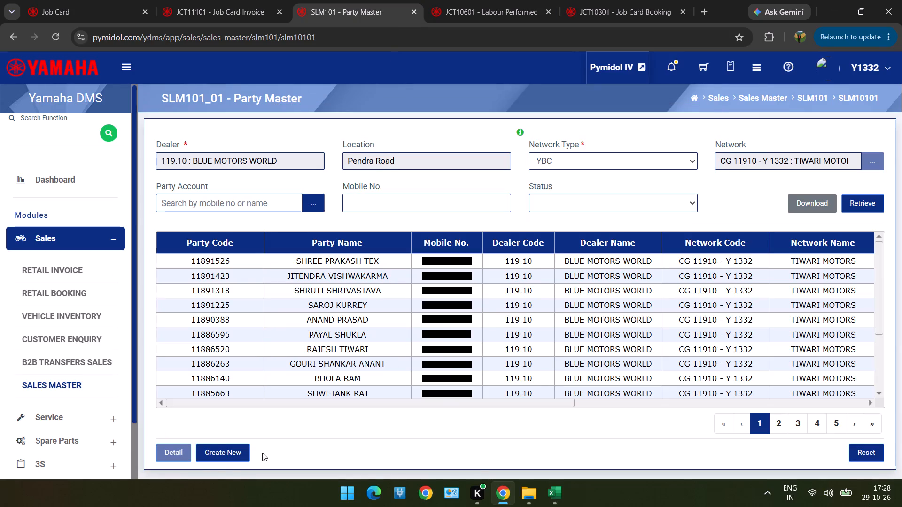
{"action": "left_click_drag", "start_coordinate": [213, 465], "coordinate": [216, 455]}
{"action": "left_click", "coordinate": [216, 455]}
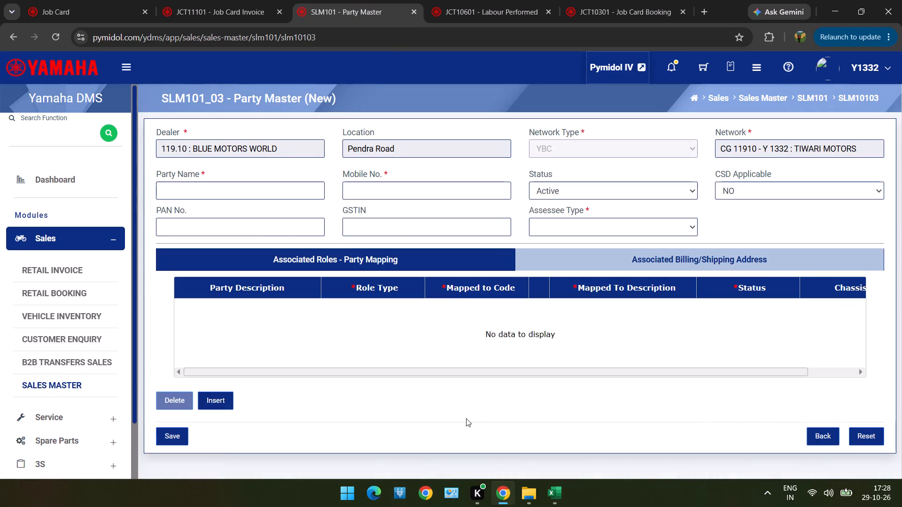
{"action": "key", "text": "alt+Tab"}
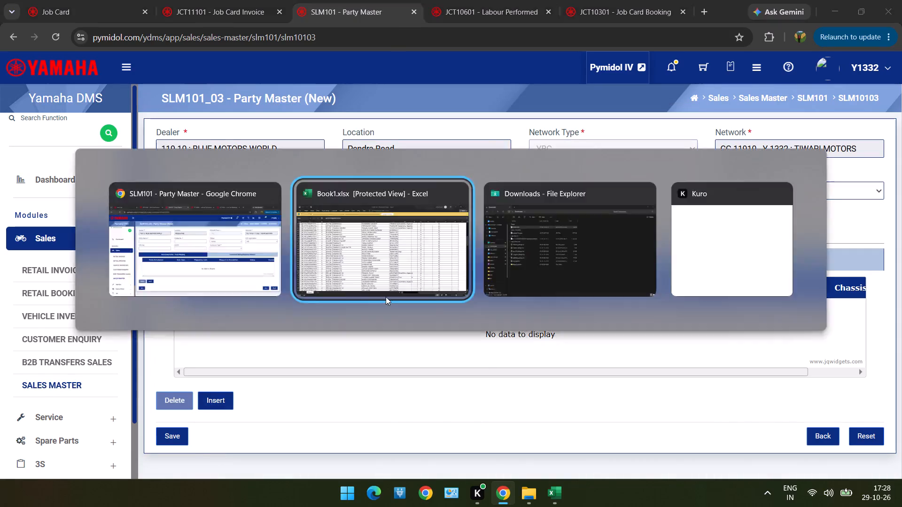
{"action": "key", "text": "Tab"}
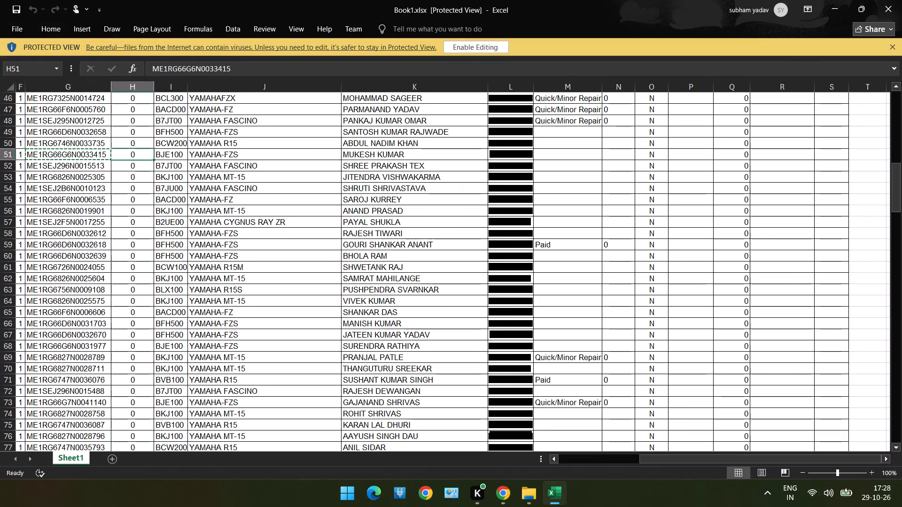
{"action": "key", "text": "Tab"}
{"action": "key", "text": "Tab"}
{"action": "key", "text": "Tab"}
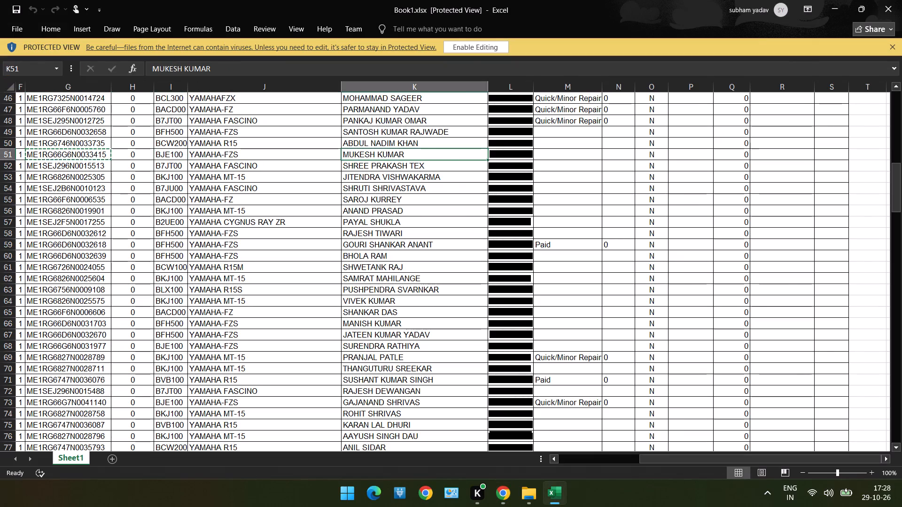
{"action": "key", "text": "ctrl+c"}
{"action": "key", "text": "alt+Tab"}
{"action": "key", "text": "Tab"}
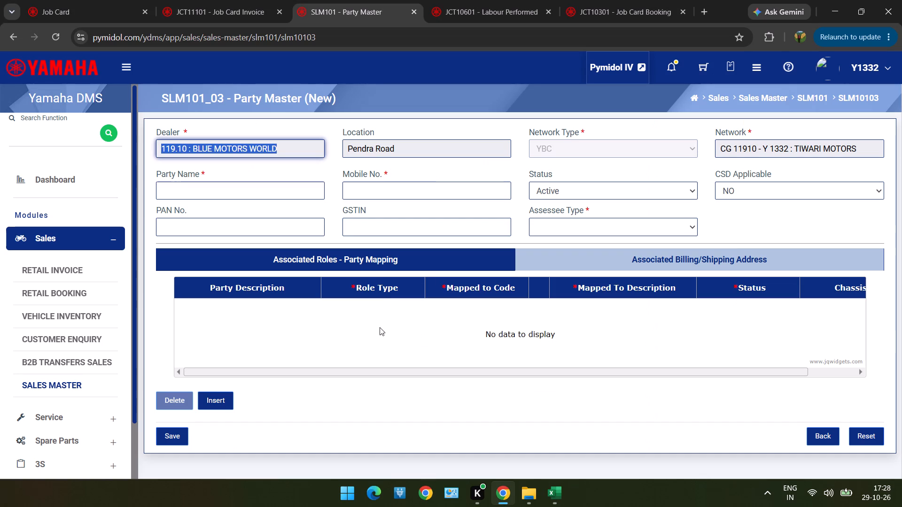
{"action": "left_click", "coordinate": [317, 184]}
{"action": "key", "text": "ctrl+v"}
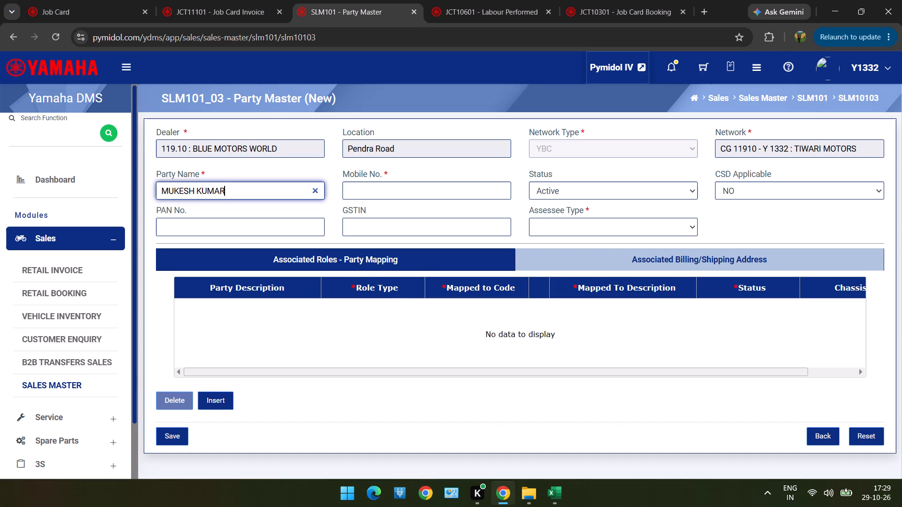
{"action": "key", "text": "Tab"}
Copy the customer's mobile number from row 51 of Book1 into Mobile No. and set Assessee Type to Unregistered.
{"action": "key", "text": "alt+Tab"}
{"action": "key", "text": "Tab"}
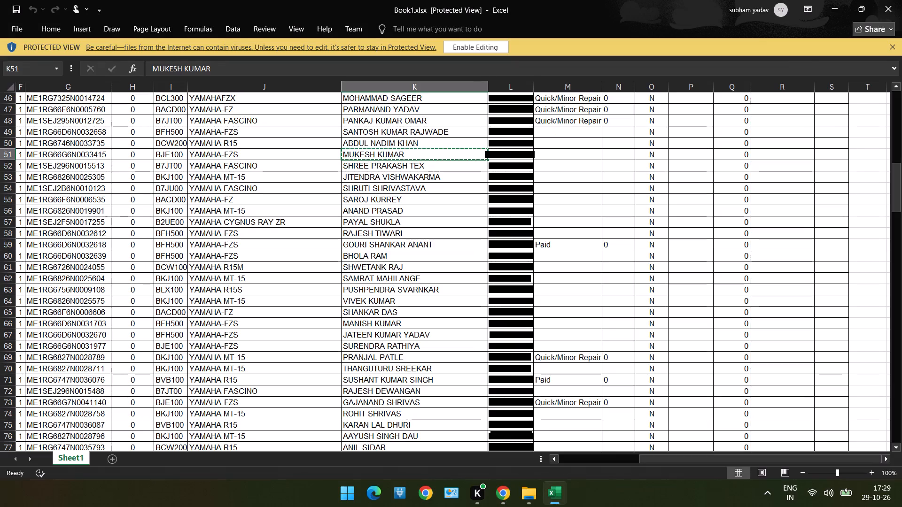
{"action": "key", "text": "ctrl+c"}
{"action": "key", "text": "alt+Tab"}
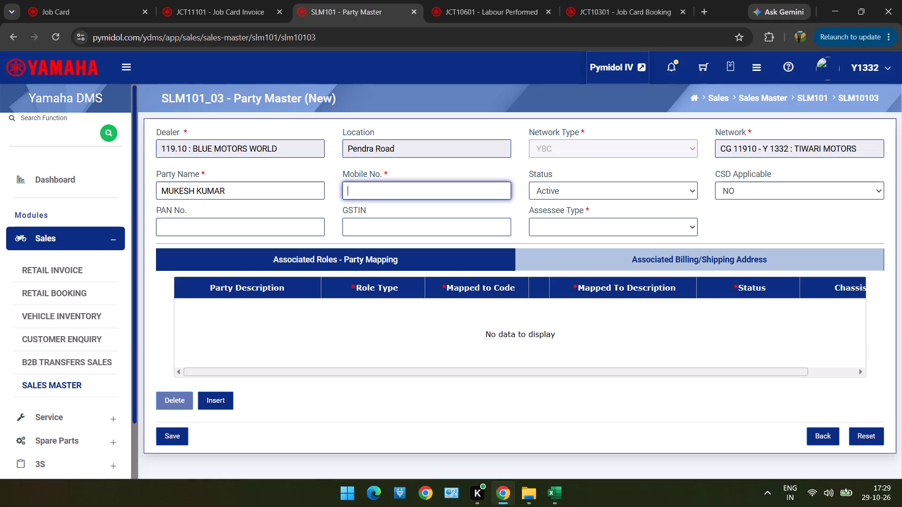
{"action": "key", "text": "ctrl+v"}
{"action": "key", "text": "Tab"}
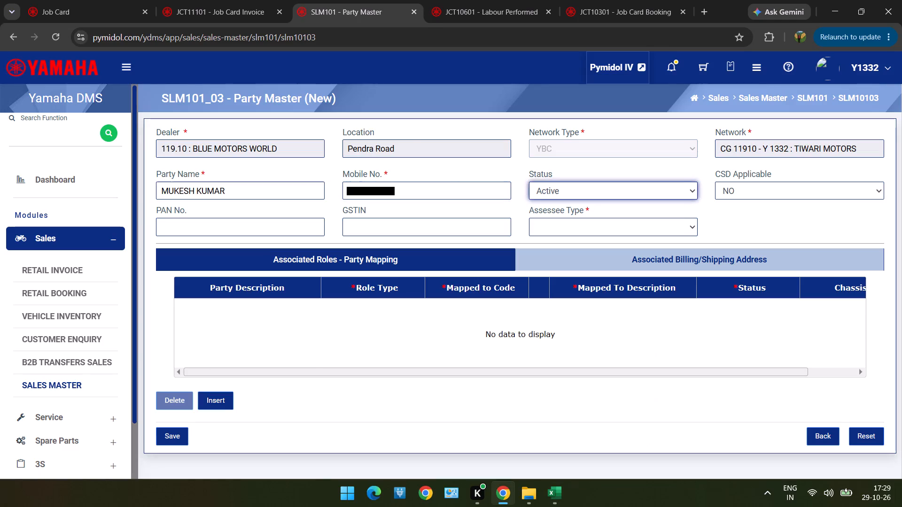
{"action": "left_click", "coordinate": [581, 226]}
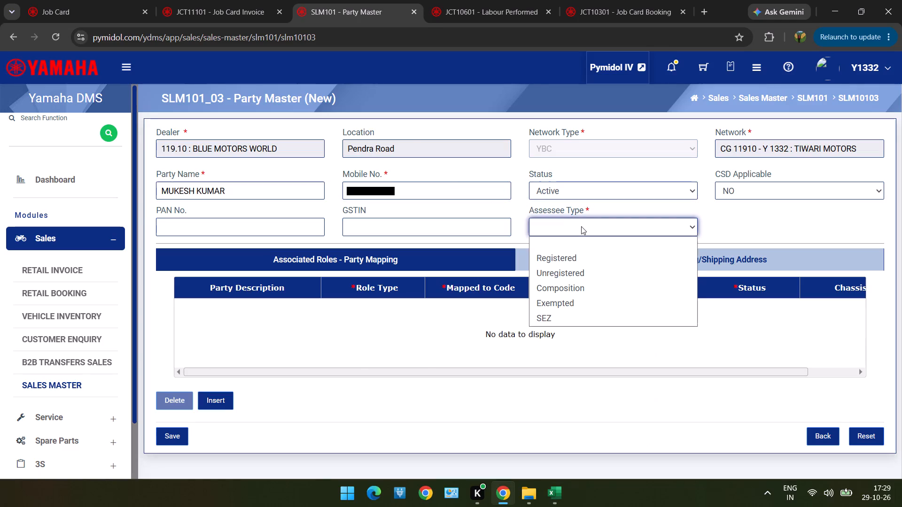
{"action": "left_click_drag", "start_coordinate": [582, 278], "coordinate": [561, 269]}
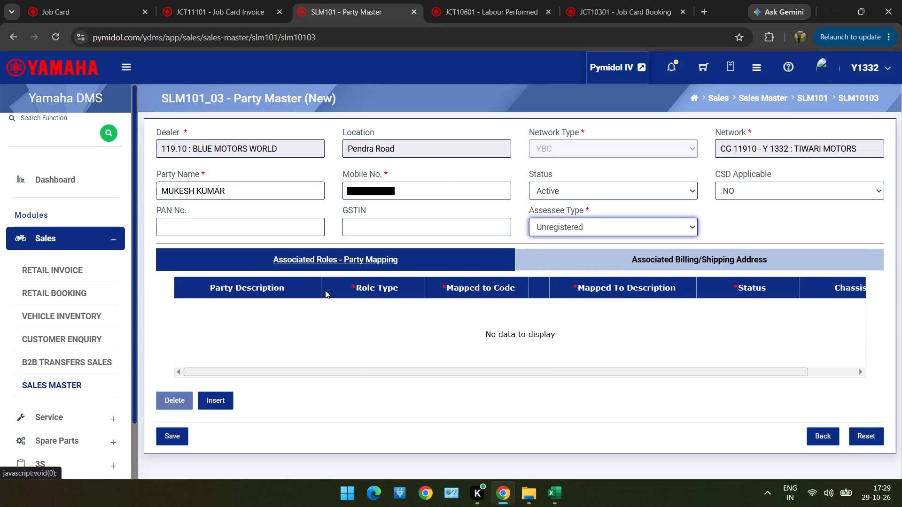
Add a party mapping row with role type Vehicle Retail Customer, mapped to the retail customer found by the copied mobile number.
{"action": "left_click", "coordinate": [222, 398]}
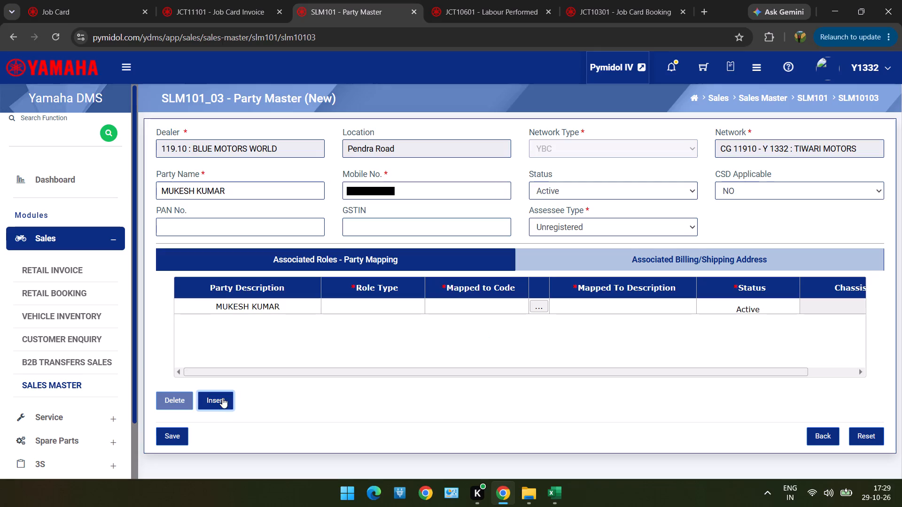
{"action": "double_click", "coordinate": [412, 305]}
{"action": "left_click", "coordinate": [412, 305]}
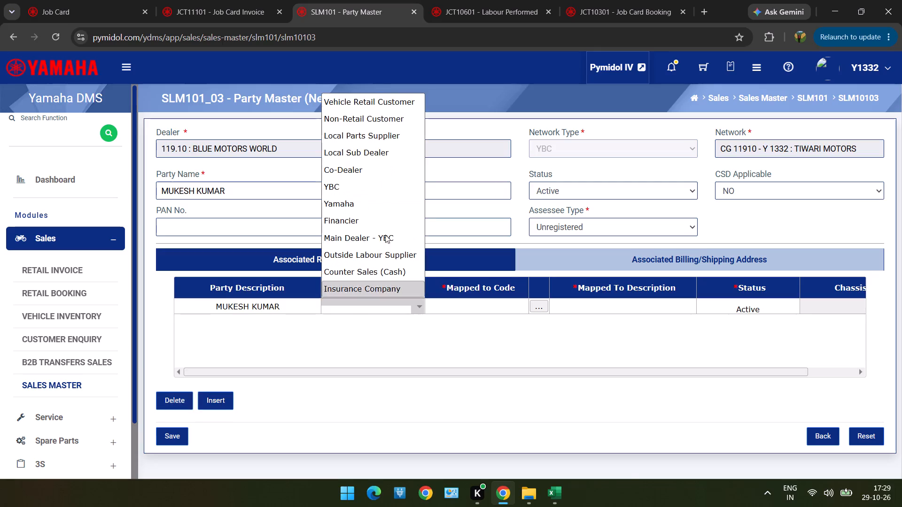
{"action": "left_click", "coordinate": [387, 104]}
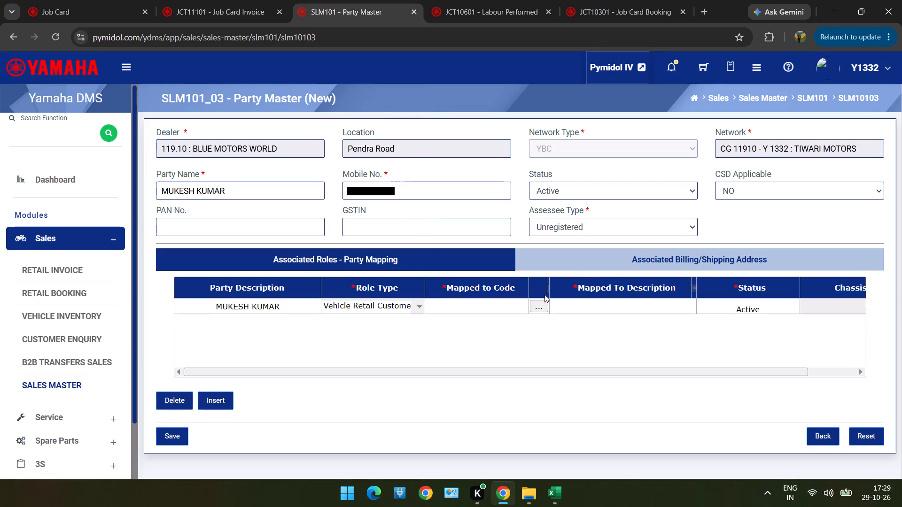
{"action": "left_click", "coordinate": [543, 305]}
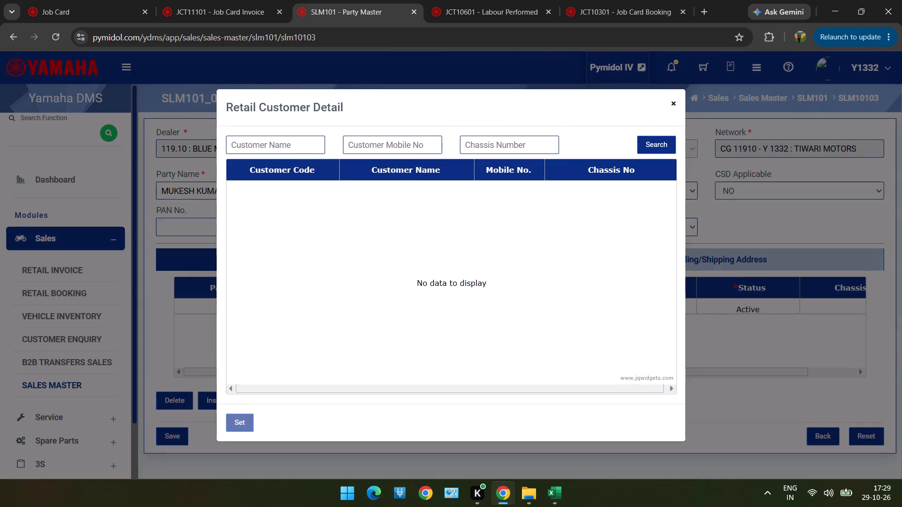
{"action": "left_click", "coordinate": [415, 149]}
{"action": "key", "text": "ctrl+v"}
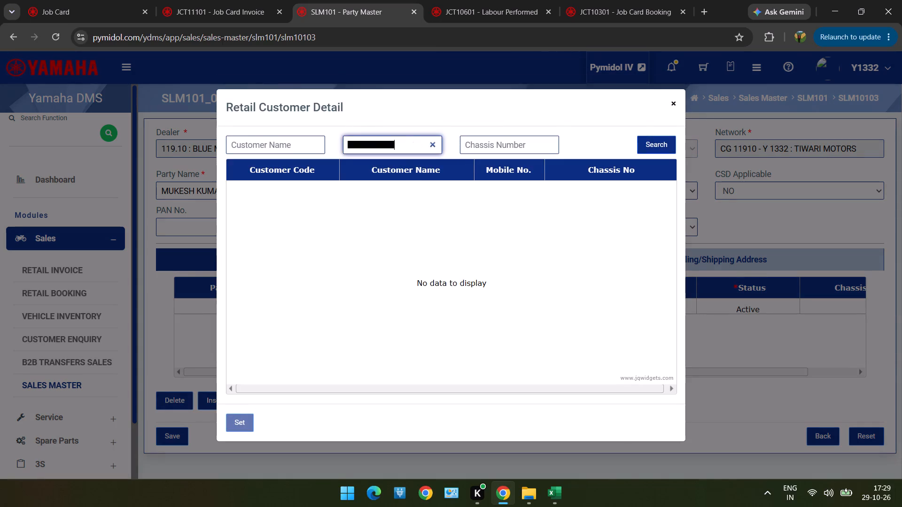
{"action": "left_click", "coordinate": [640, 146]}
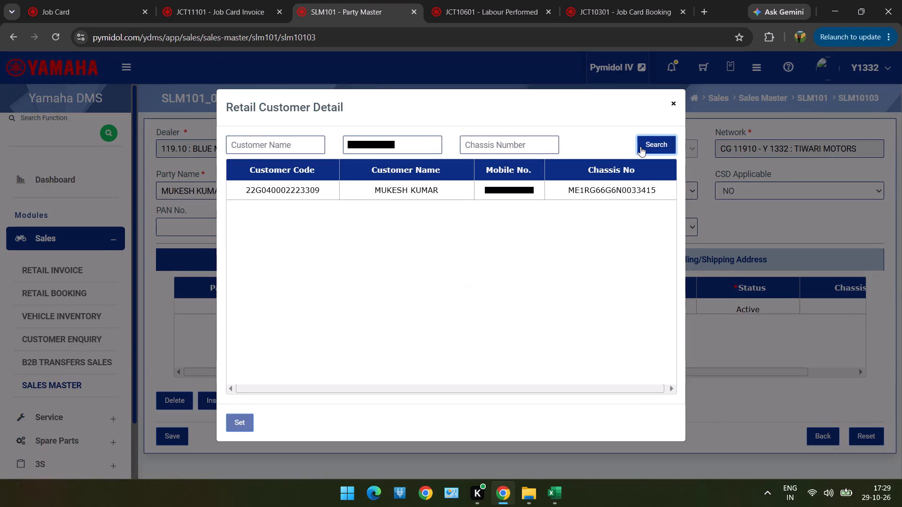
{"action": "double_click", "coordinate": [501, 182]}
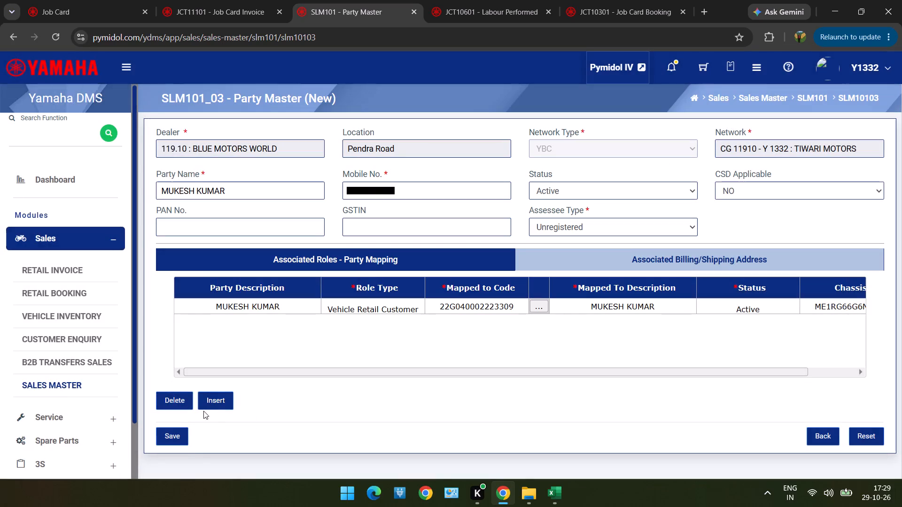
Save the new party and acknowledge its creation.
{"action": "left_click", "coordinate": [180, 440]}
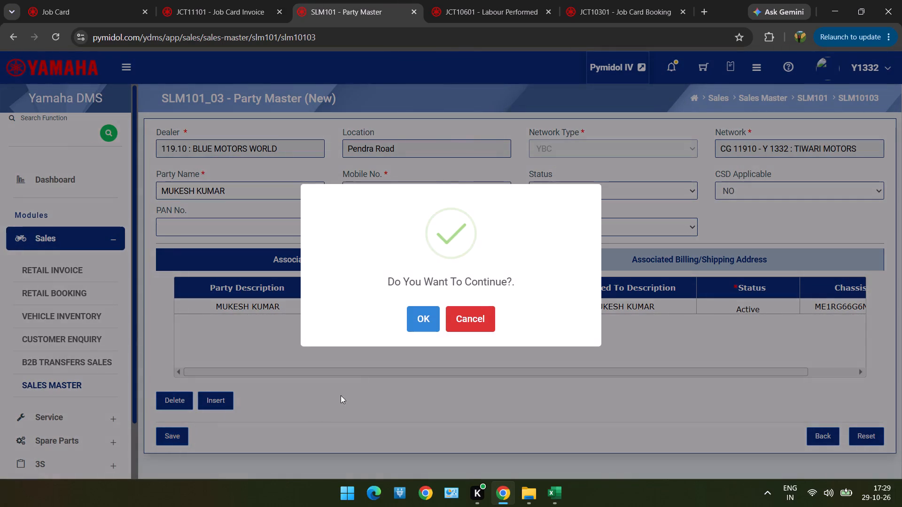
{"action": "left_click", "coordinate": [404, 324]}
{"action": "left_click", "coordinate": [435, 317]}
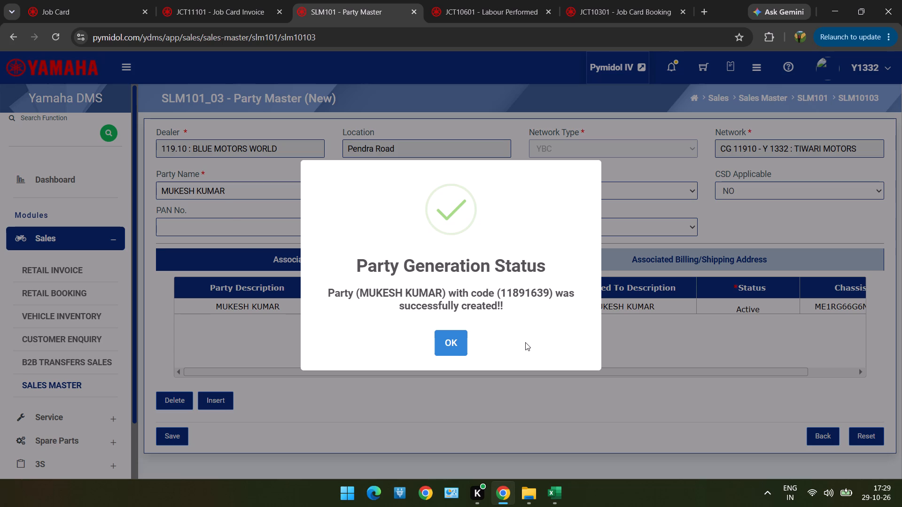
{"action": "left_click", "coordinate": [451, 341]}
{"action": "left_click", "coordinate": [206, 5]}
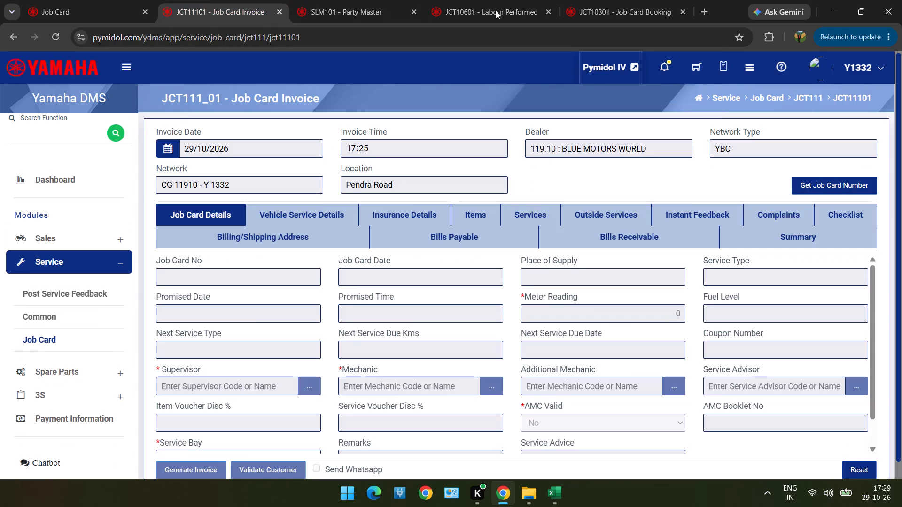
{"action": "left_click", "coordinate": [863, 185]}
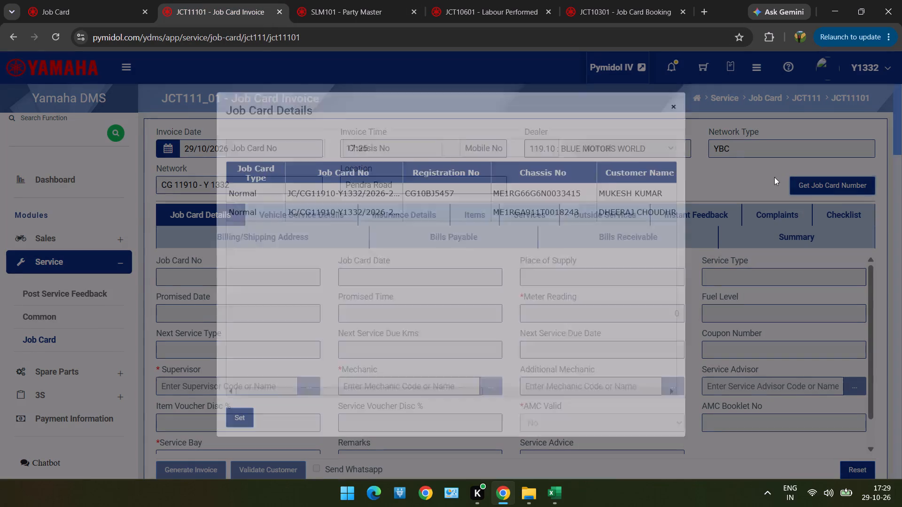
{"action": "double_click", "coordinate": [662, 193]}
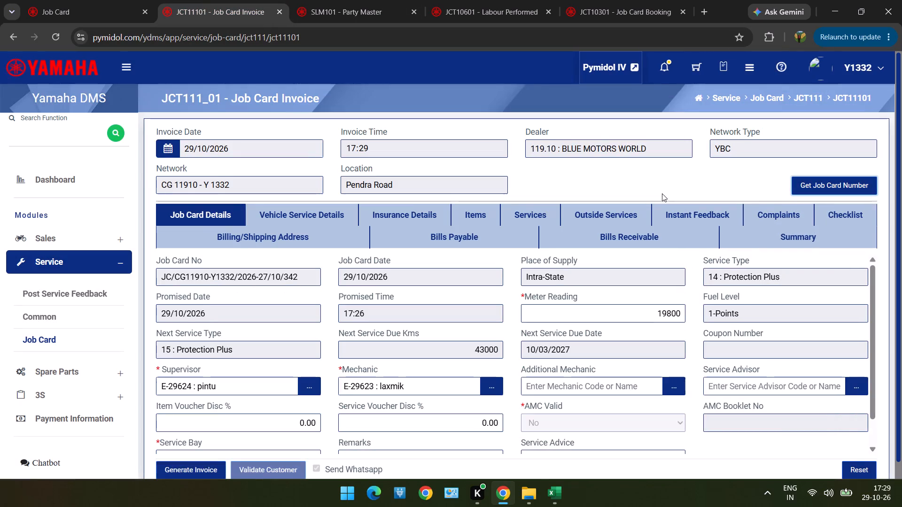
{"action": "left_click", "coordinate": [679, 384]}
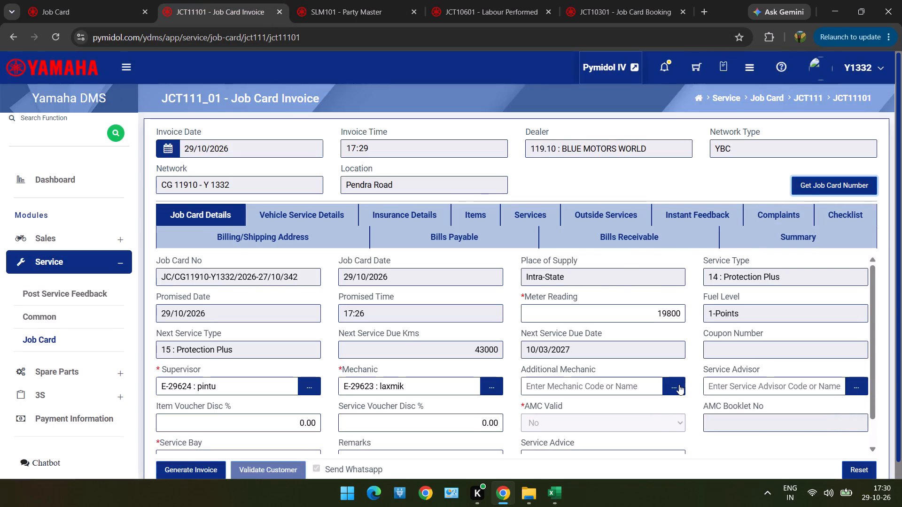
{"action": "left_click_drag", "start_coordinate": [597, 204], "coordinate": [598, 198]}
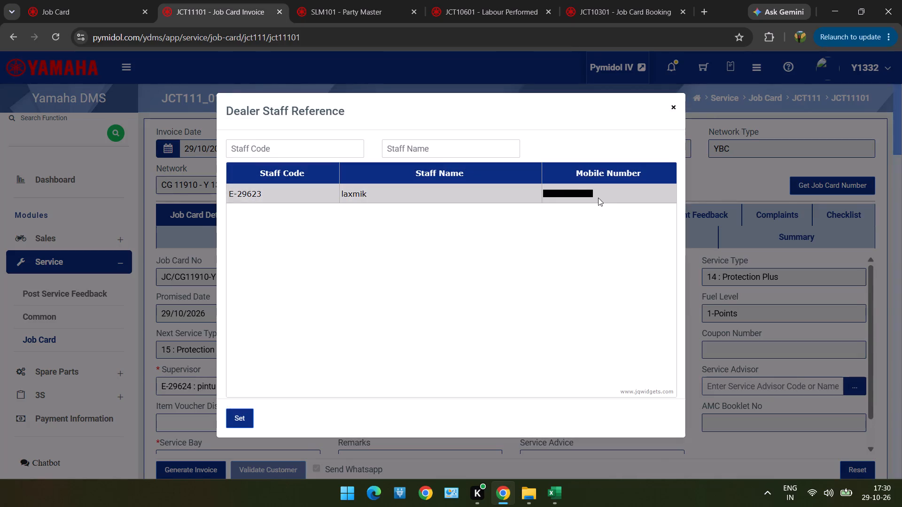
{"action": "double_click", "coordinate": [598, 198]}
In the invoice's Instant Feedback, answer Delivery on time with Yes and Washing quality with Ok.
{"action": "left_click", "coordinate": [669, 219]}
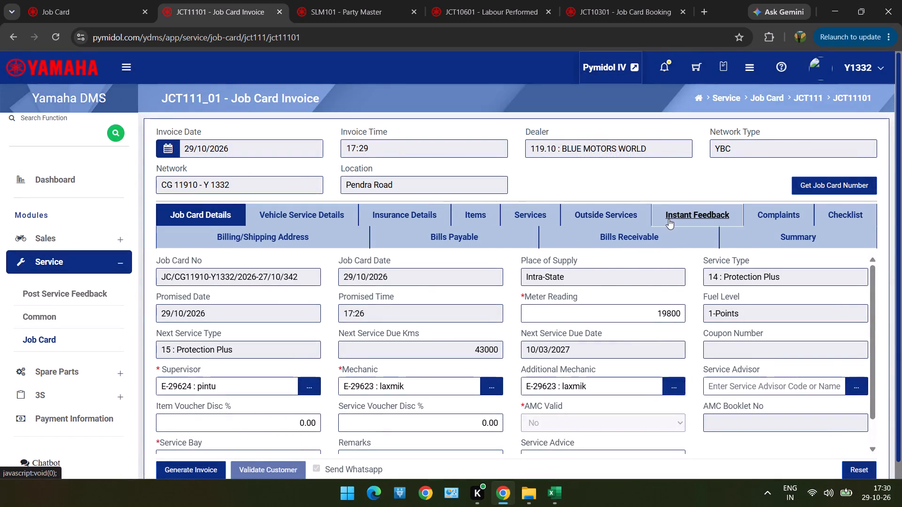
{"action": "left_click", "coordinate": [369, 285]}
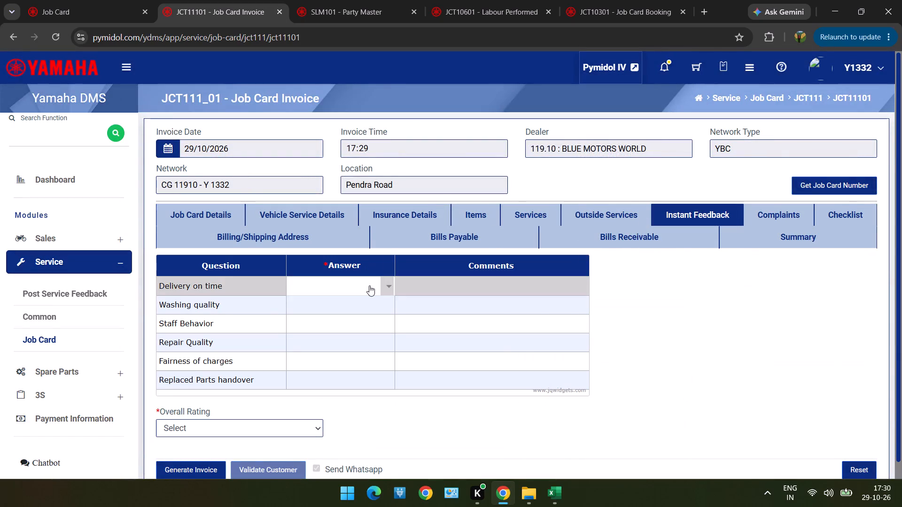
{"action": "left_click_drag", "start_coordinate": [369, 285], "coordinate": [369, 296]}
{"action": "left_click", "coordinate": [369, 296]}
{"action": "left_click_drag", "start_coordinate": [369, 296], "coordinate": [368, 308]}
{"action": "double_click", "coordinate": [368, 308]}
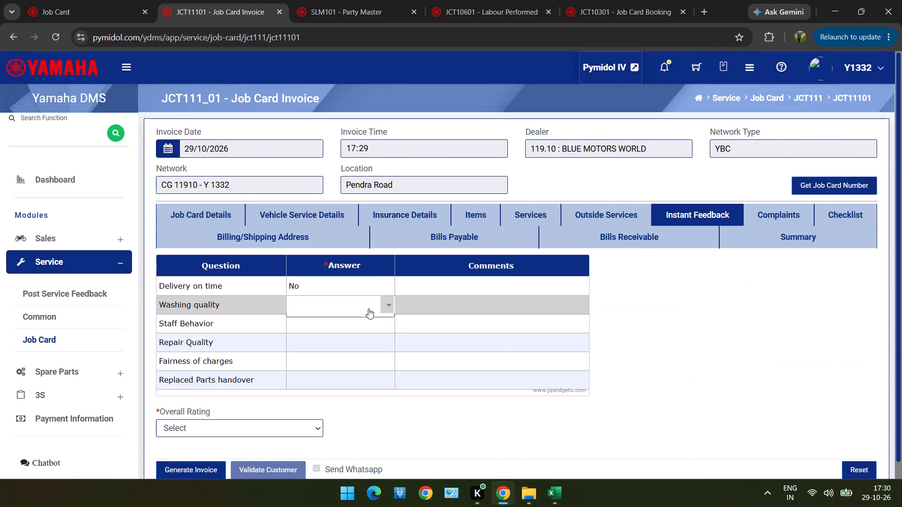
{"action": "left_click", "coordinate": [366, 319]}
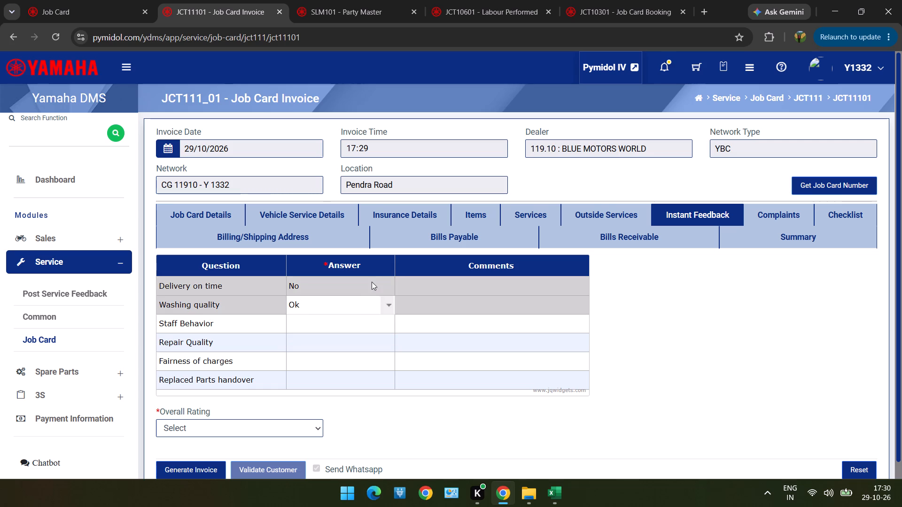
{"action": "left_click", "coordinate": [372, 282]}
{"action": "left_click_drag", "start_coordinate": [372, 282], "coordinate": [363, 304]}
{"action": "left_click", "coordinate": [363, 304]}
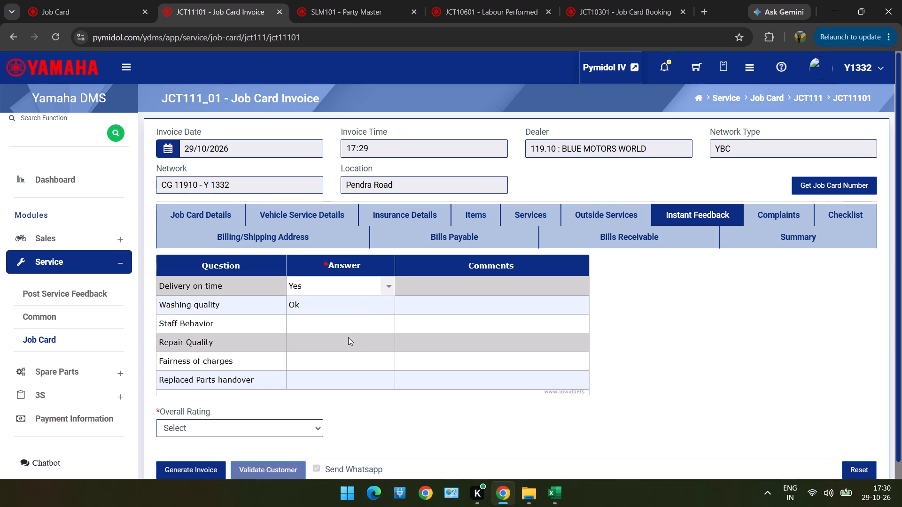
Answer Staff Behavior, Repair Quality and Fairness of charges with Ok, Replaced Parts handover with Yes, and rate overall Excellent (5).
{"action": "left_click", "coordinate": [345, 328]}
{"action": "left_click_drag", "start_coordinate": [345, 328], "coordinate": [338, 349]}
{"action": "left_click", "coordinate": [338, 342]}
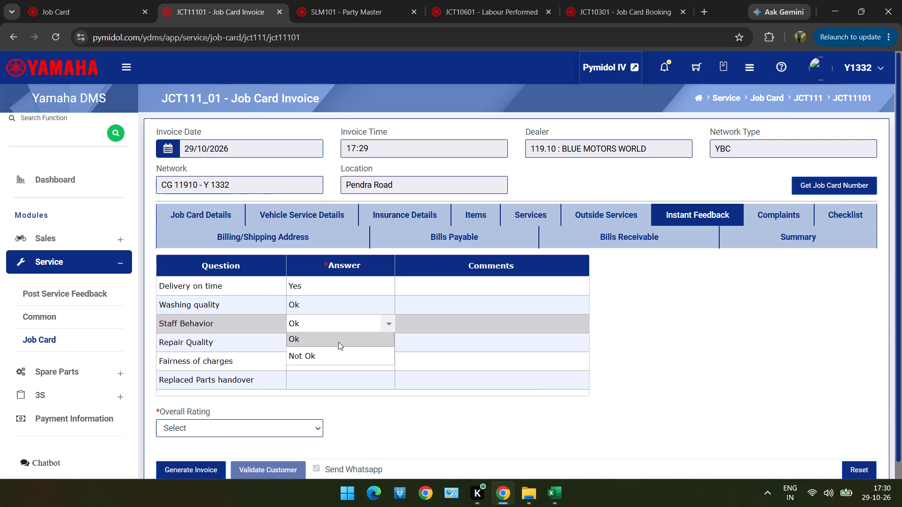
{"action": "double_click", "coordinate": [338, 348]}
{"action": "triple_click", "coordinate": [336, 363]}
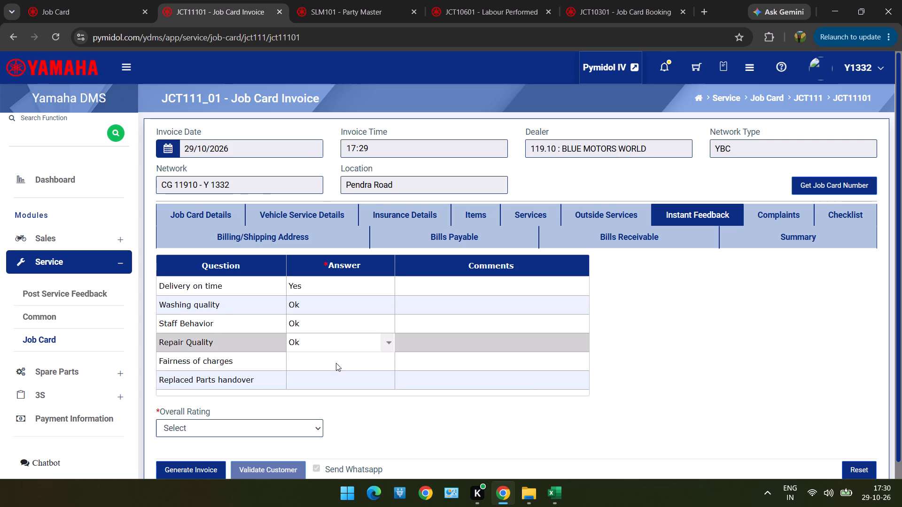
{"action": "left_click", "coordinate": [334, 379]}
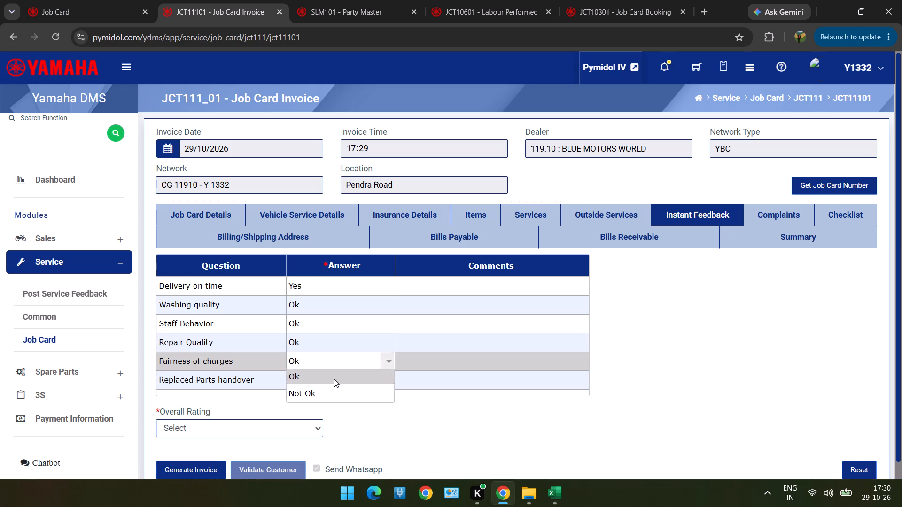
{"action": "double_click", "coordinate": [334, 389]}
{"action": "left_click_drag", "start_coordinate": [335, 399], "coordinate": [311, 432]}
{"action": "double_click", "coordinate": [311, 432]}
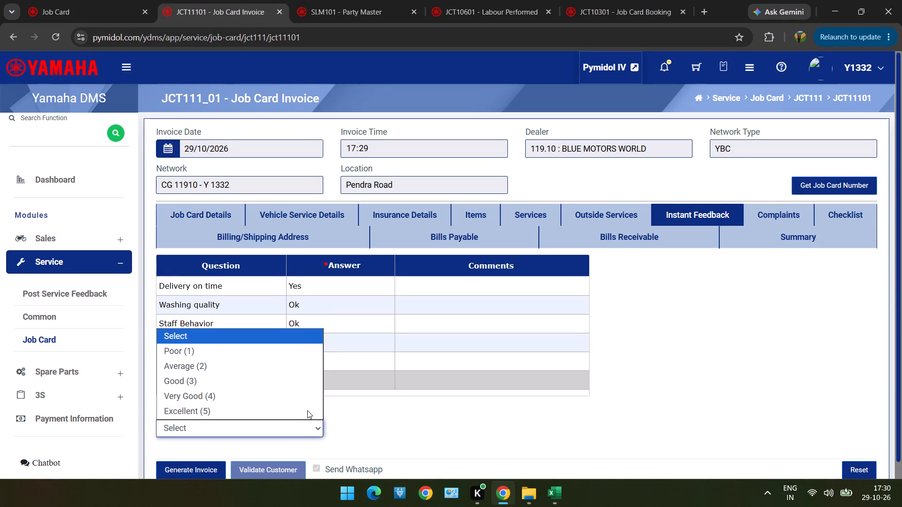
{"action": "left_click", "coordinate": [307, 410]}
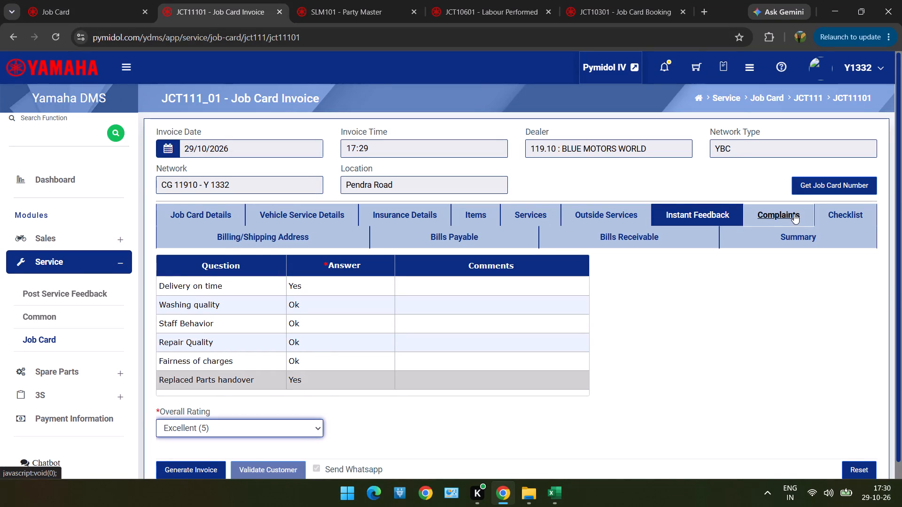
Mark the invoice's GENERAL SERVICE complaint as resolved with Yes.
{"action": "left_click", "coordinate": [794, 214]}
{"action": "double_click", "coordinate": [640, 280]}
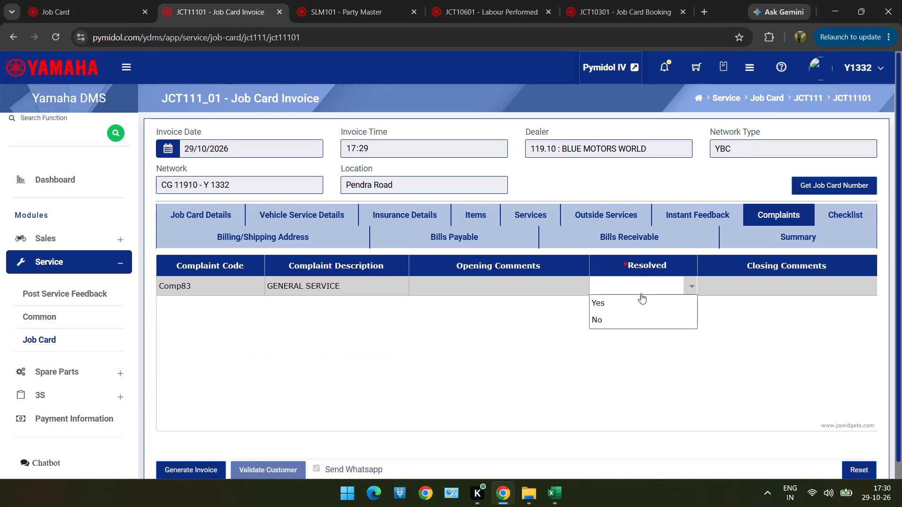
{"action": "left_click", "coordinate": [642, 298]}
Set the Division Code in the invoice summary to 2355, SERVICE.
{"action": "left_click", "coordinate": [777, 237]}
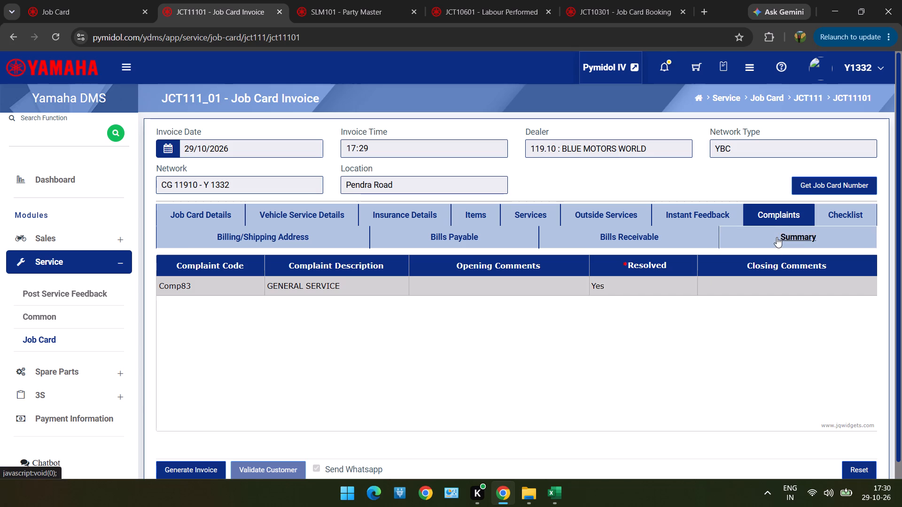
{"action": "left_click", "coordinate": [309, 422]}
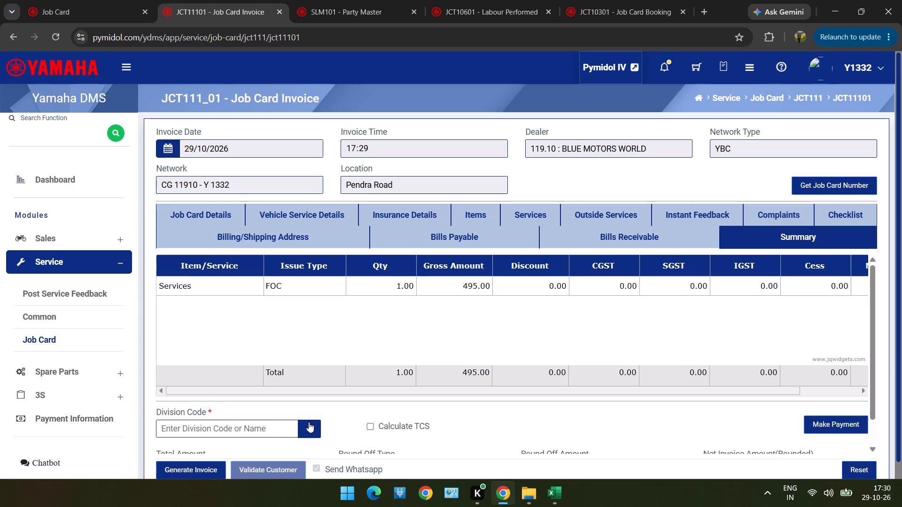
{"action": "double_click", "coordinate": [405, 220]}
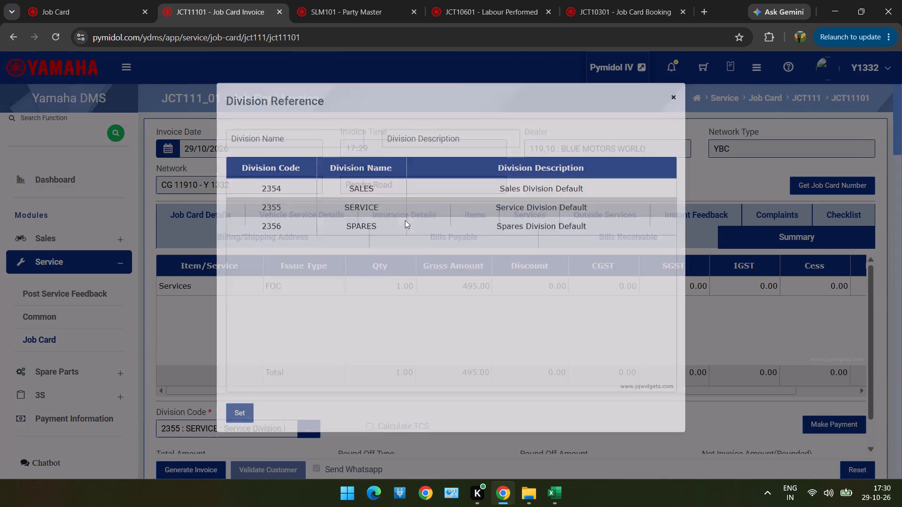
Generate the job card invoice, confirm it, and return to a blank Job Card Invoice form without printing.
{"action": "scroll", "coordinate": [408, 284], "scroll_direction": "down", "scroll_amount": 10}
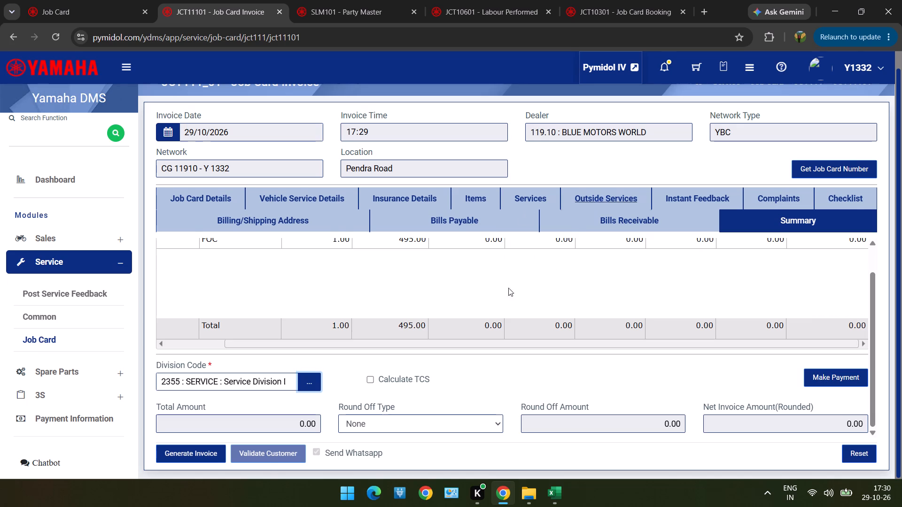
{"action": "left_click", "coordinate": [194, 449]}
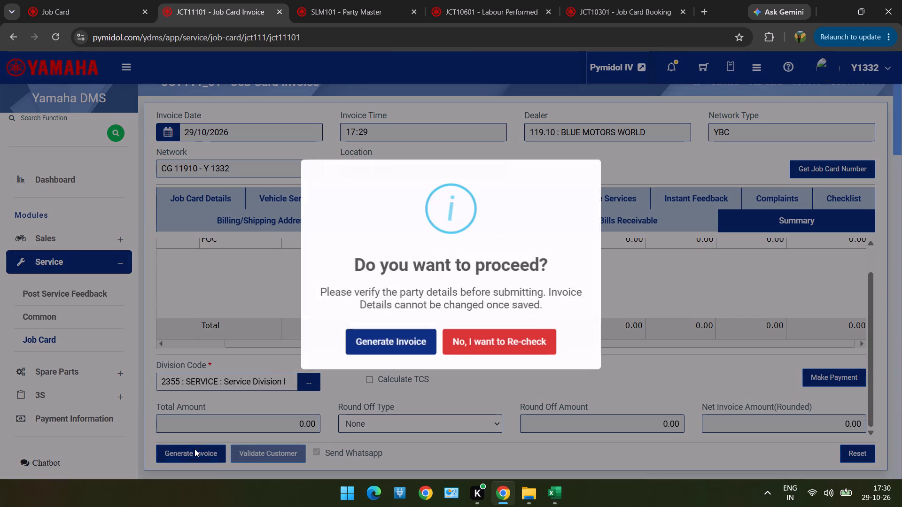
{"action": "left_click", "coordinate": [409, 331]}
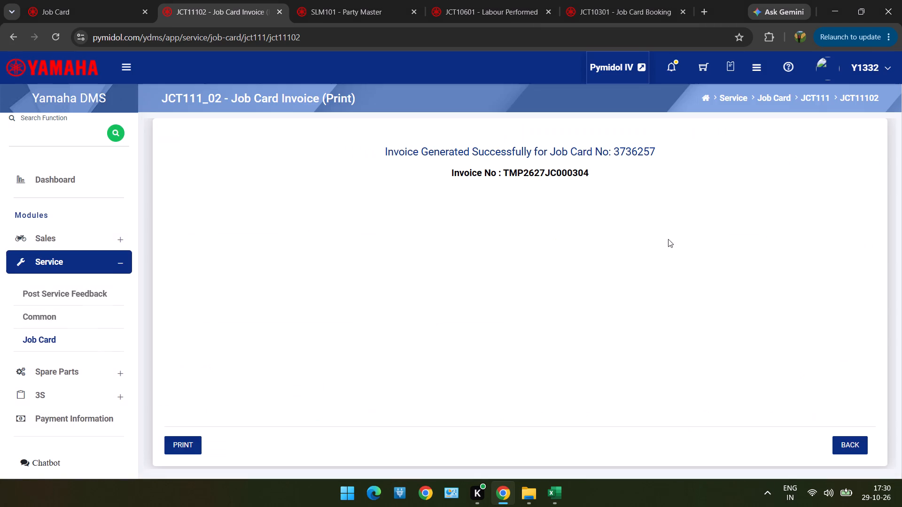
{"action": "left_click", "coordinate": [851, 451]}
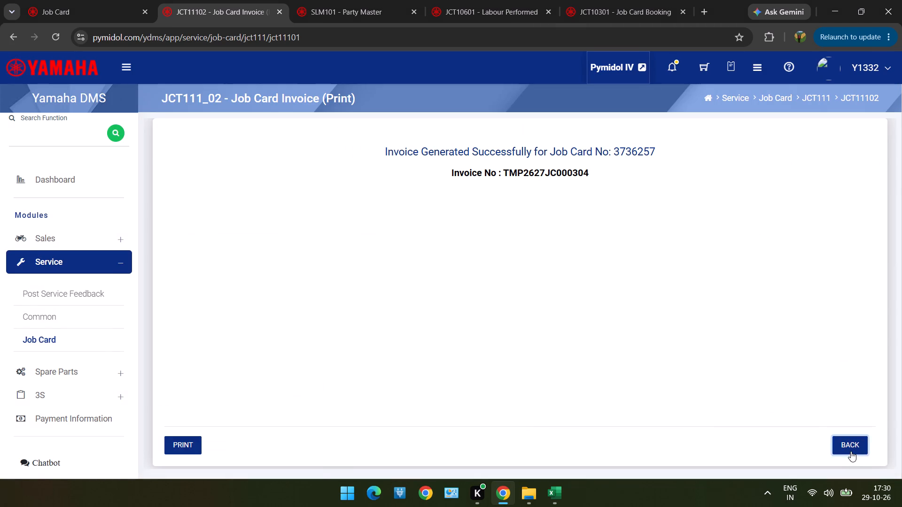
{"action": "scroll", "coordinate": [851, 451], "scroll_direction": "down", "scroll_amount": 2}
{"action": "scroll", "coordinate": [851, 451], "scroll_direction": "up", "scroll_amount": 2}
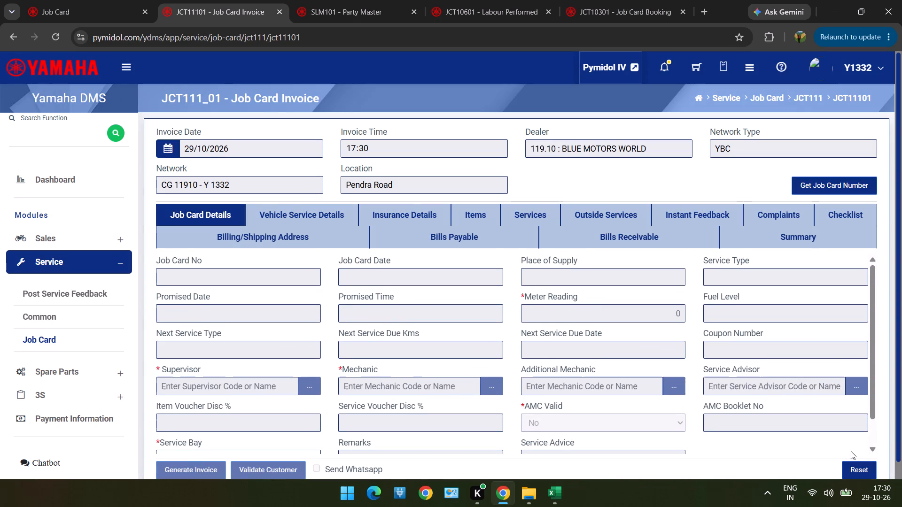
{"action": "scroll", "coordinate": [851, 451], "scroll_direction": "up", "scroll_amount": 2}
{"action": "double_click", "coordinate": [636, 0]}
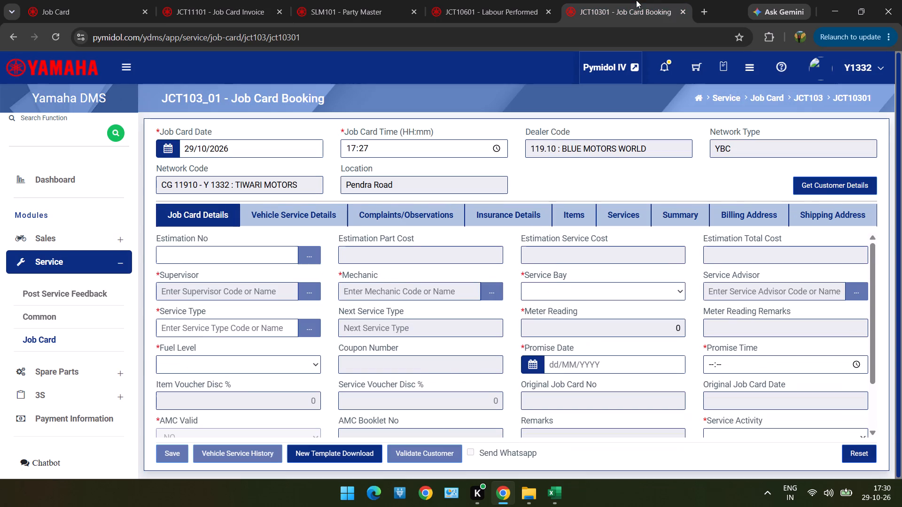
{"action": "key", "text": "alt+Tab"}
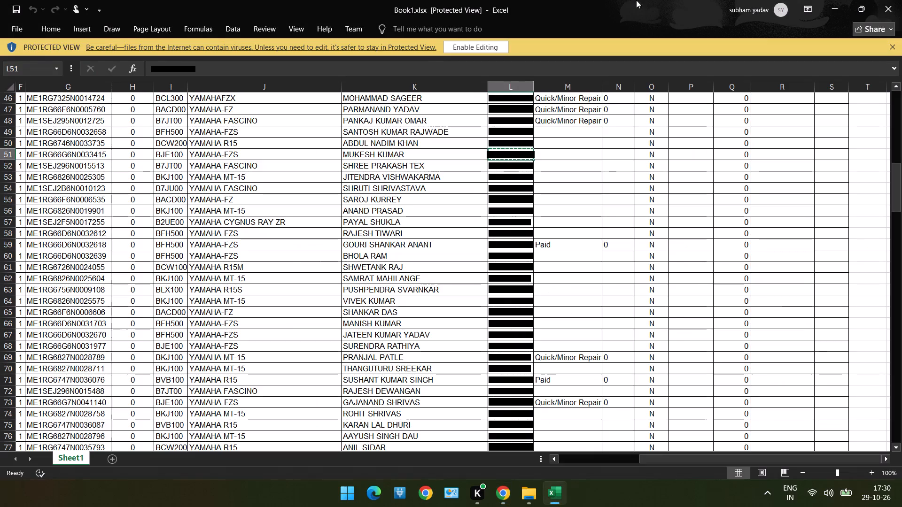
{"action": "key", "text": "Up"}
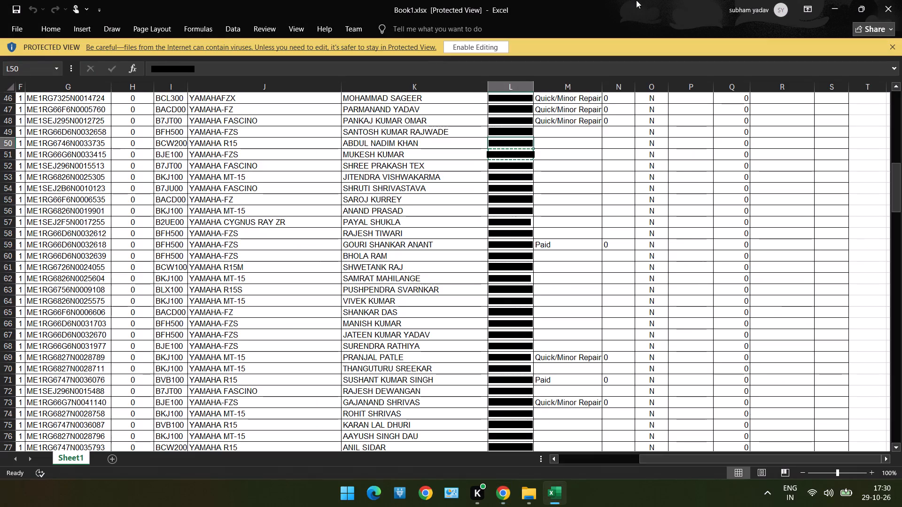
{"action": "key", "text": "Left"}
{"action": "key", "text": "Left"}
{"action": "key", "text": "Left"}
{"action": "key", "text": "Left"}
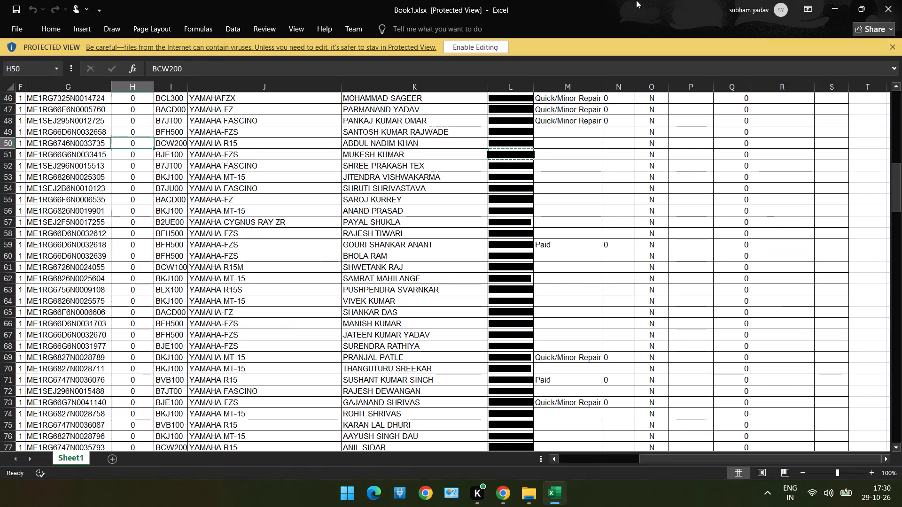
{"action": "key", "text": "Left"}
{"action": "key", "text": "ctrl+c"}
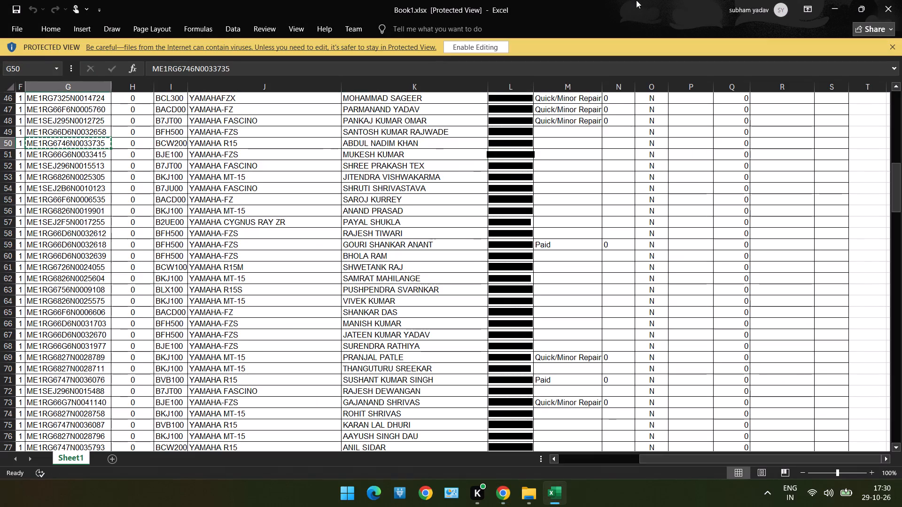
{"action": "key", "text": "alt+Tab"}
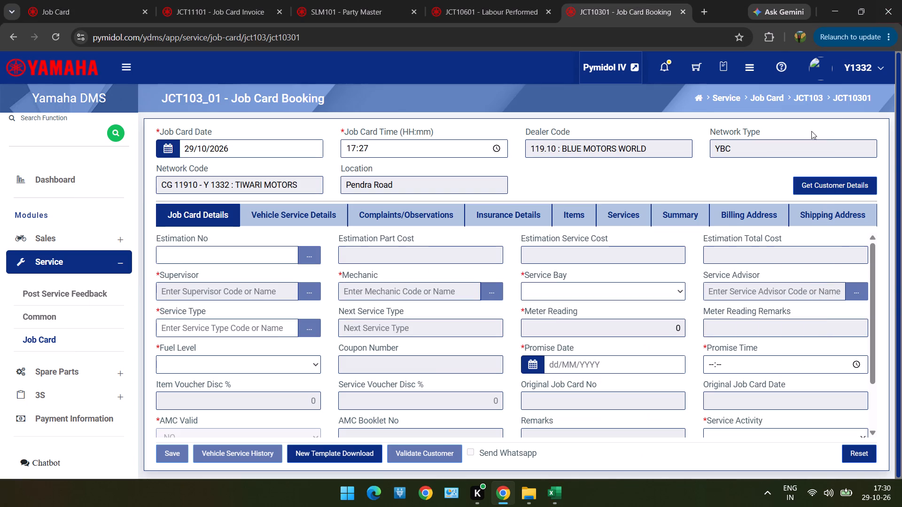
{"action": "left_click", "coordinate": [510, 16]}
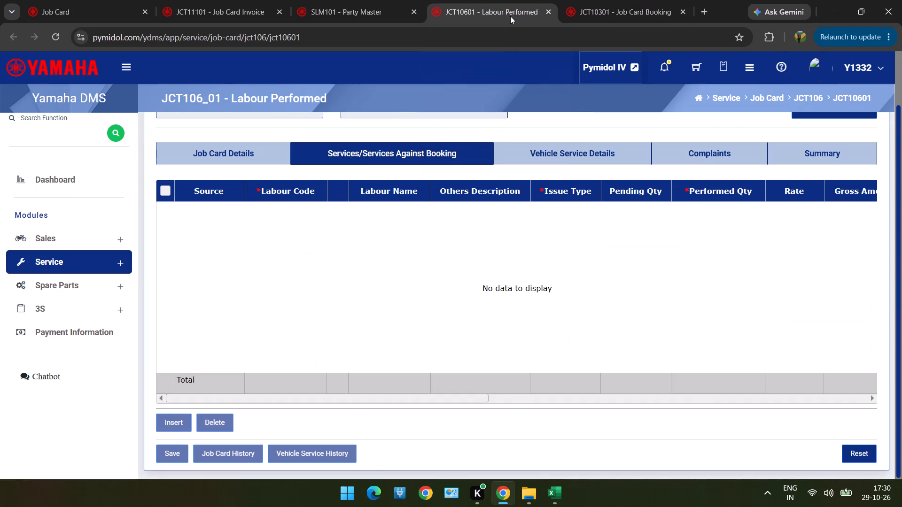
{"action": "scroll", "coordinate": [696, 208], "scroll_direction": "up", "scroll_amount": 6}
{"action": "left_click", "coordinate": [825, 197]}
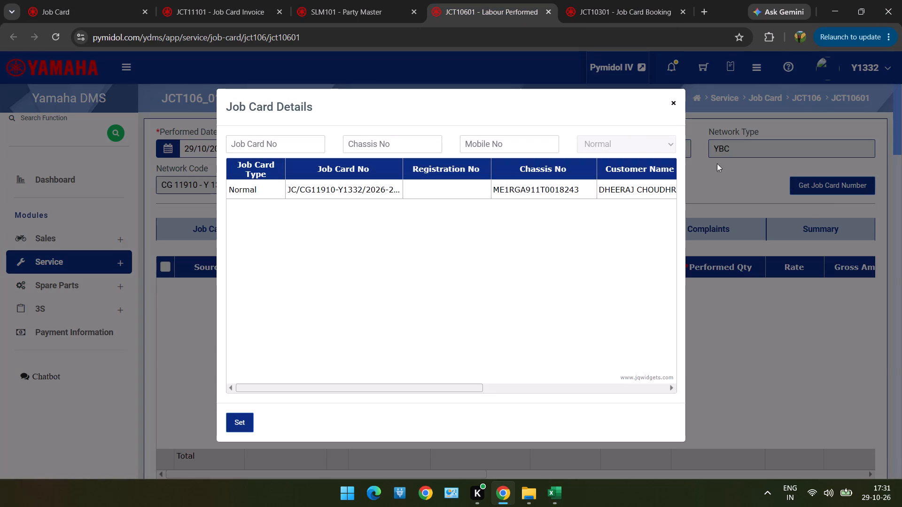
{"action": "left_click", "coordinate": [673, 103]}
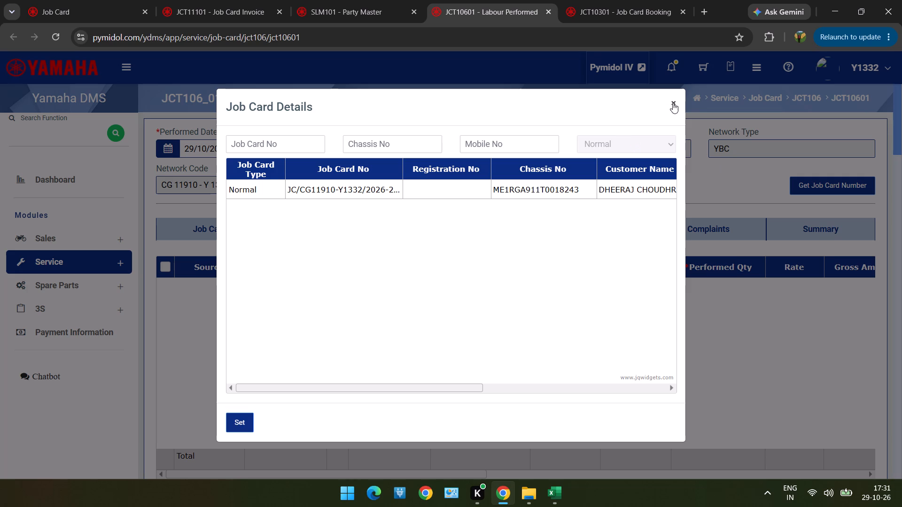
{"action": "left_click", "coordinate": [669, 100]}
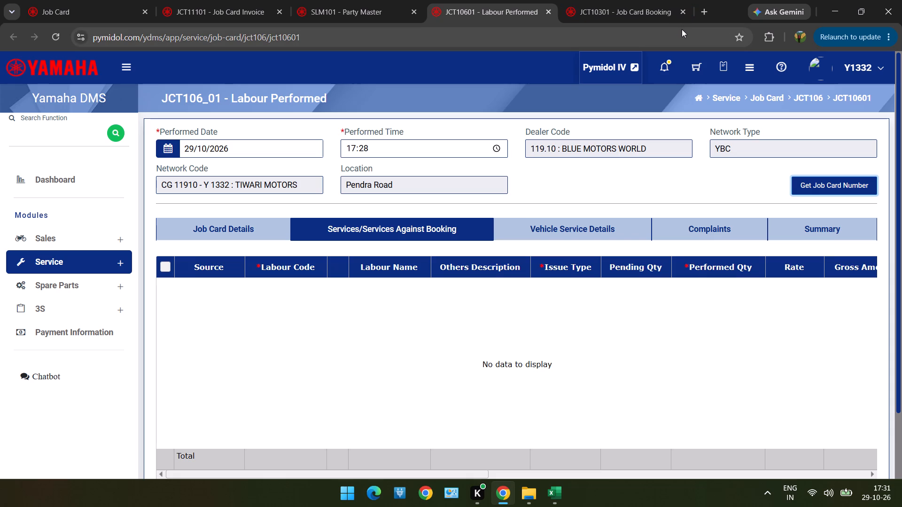
{"action": "left_click", "coordinate": [644, 5]}
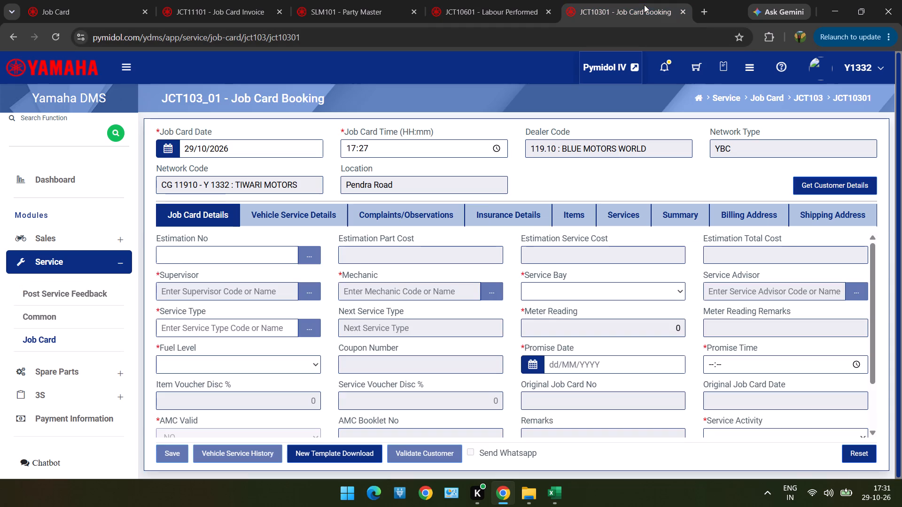
{"action": "left_click", "coordinate": [806, 179]}
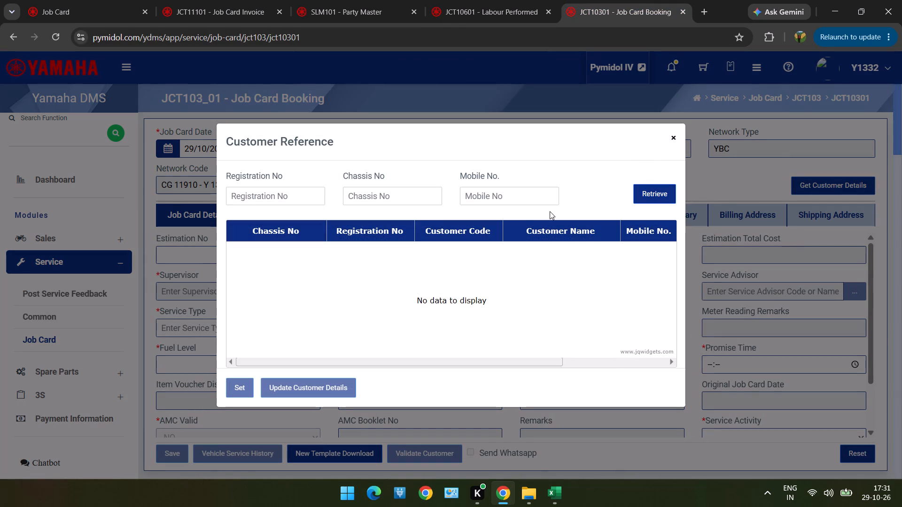
{"action": "left_click", "coordinate": [414, 192]}
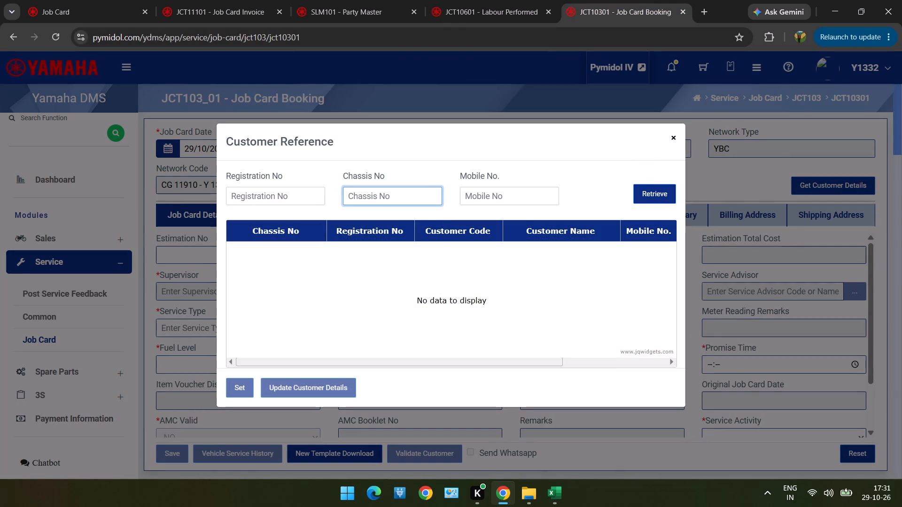
{"action": "key", "text": "ctrl+v"}
{"action": "left_click", "coordinate": [655, 197]}
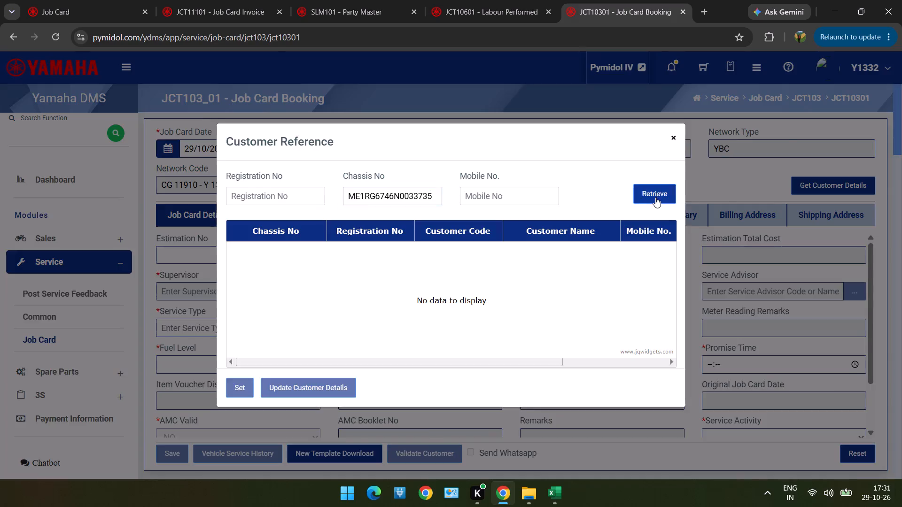
{"action": "double_click", "coordinate": [490, 258]}
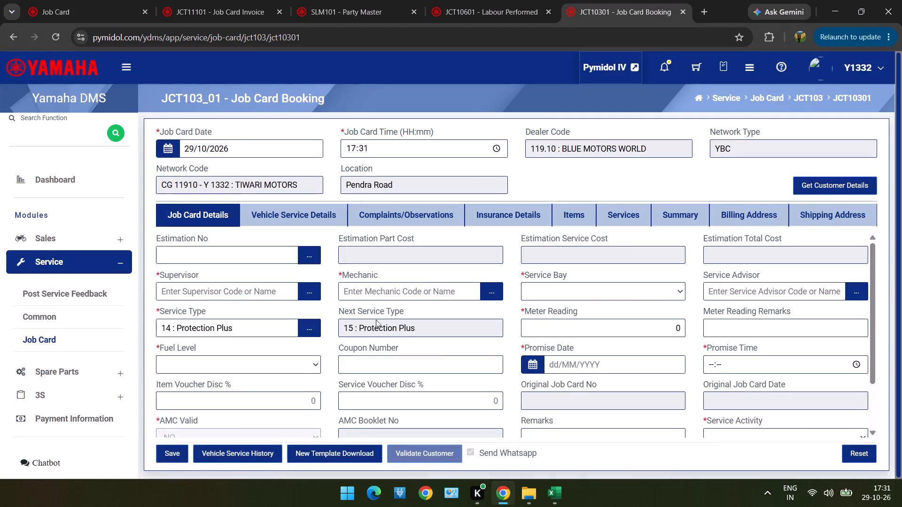
{"action": "left_click", "coordinate": [310, 287]}
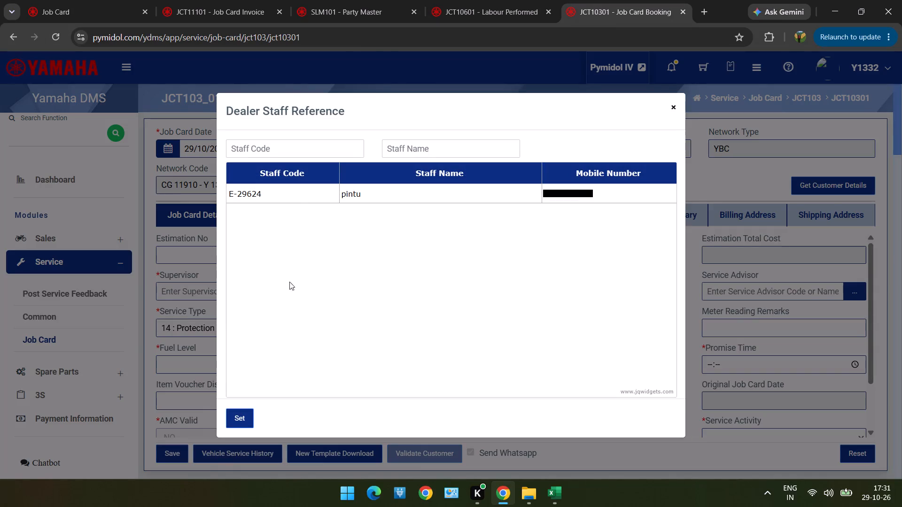
{"action": "double_click", "coordinate": [298, 201]}
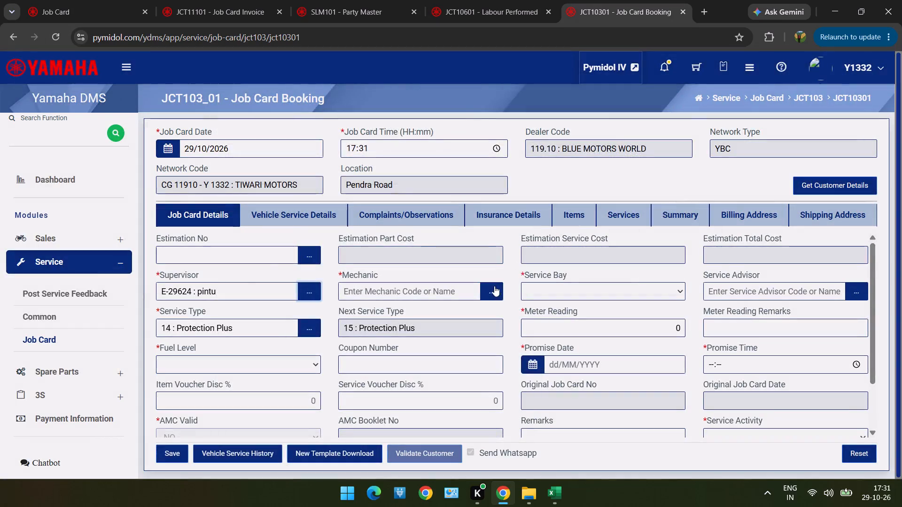
{"action": "left_click", "coordinate": [493, 286]}
{"action": "double_click", "coordinate": [419, 197]}
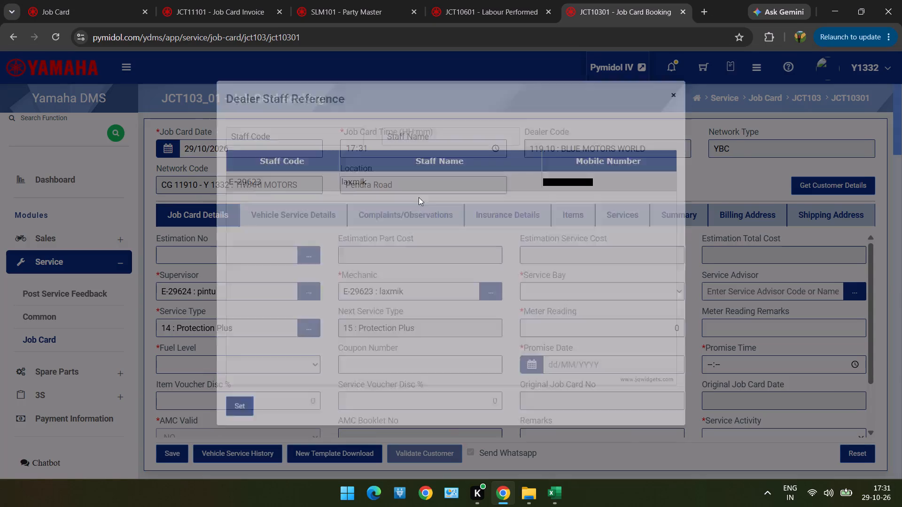
{"action": "left_click", "coordinate": [571, 296]}
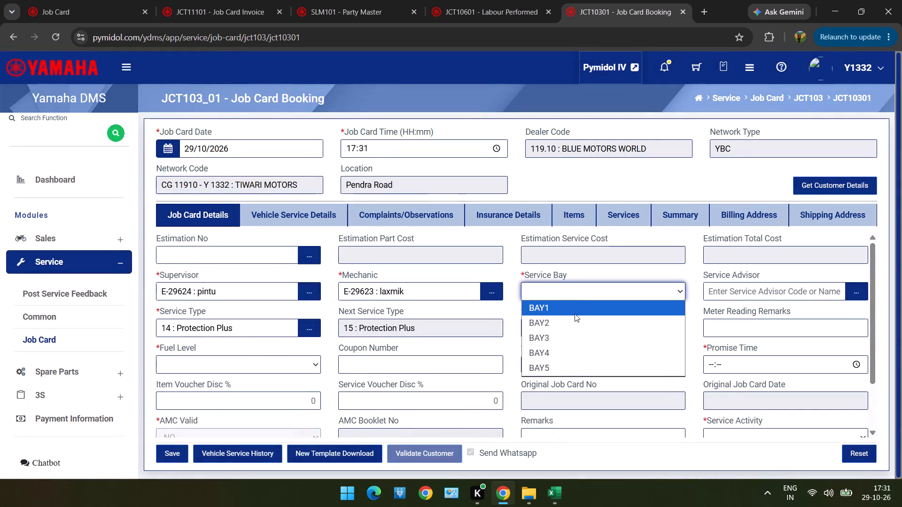
{"action": "left_click", "coordinate": [575, 314]}
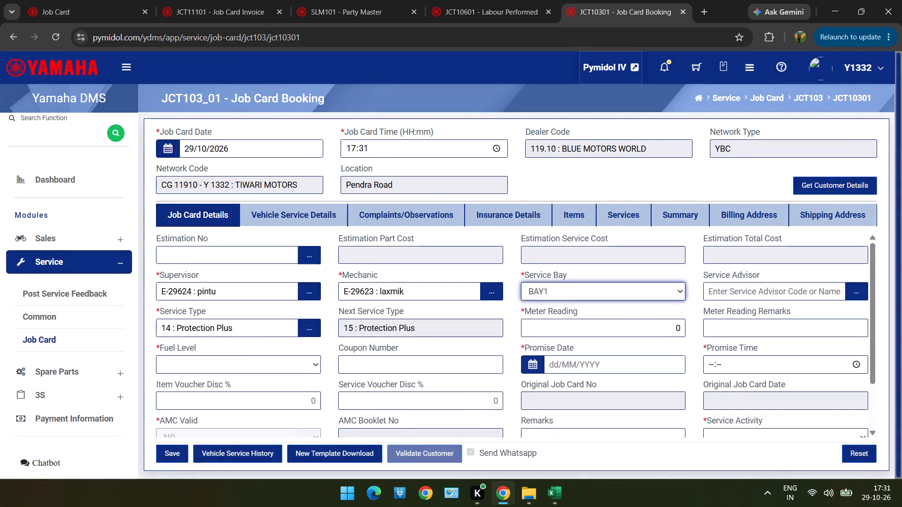
Check the vehicle's service history, then set the job card's meter reading to 9873.
{"action": "left_click", "coordinate": [648, 336]}
{"action": "left_click_drag", "start_coordinate": [648, 336], "coordinate": [331, 480]}
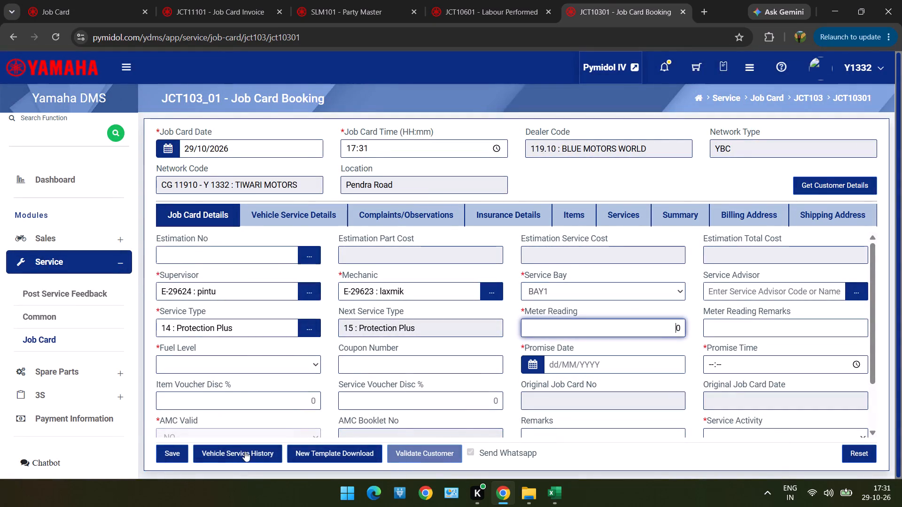
{"action": "left_click", "coordinate": [245, 451]}
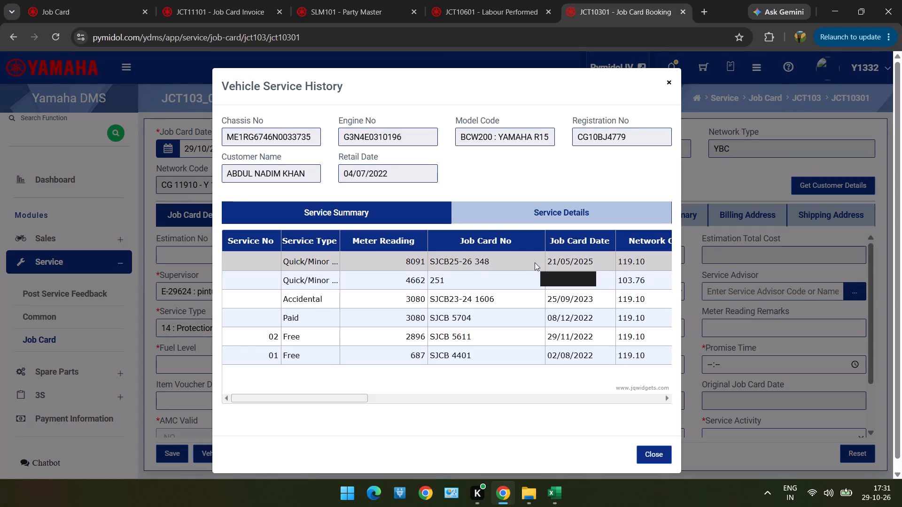
{"action": "left_click", "coordinate": [667, 77]}
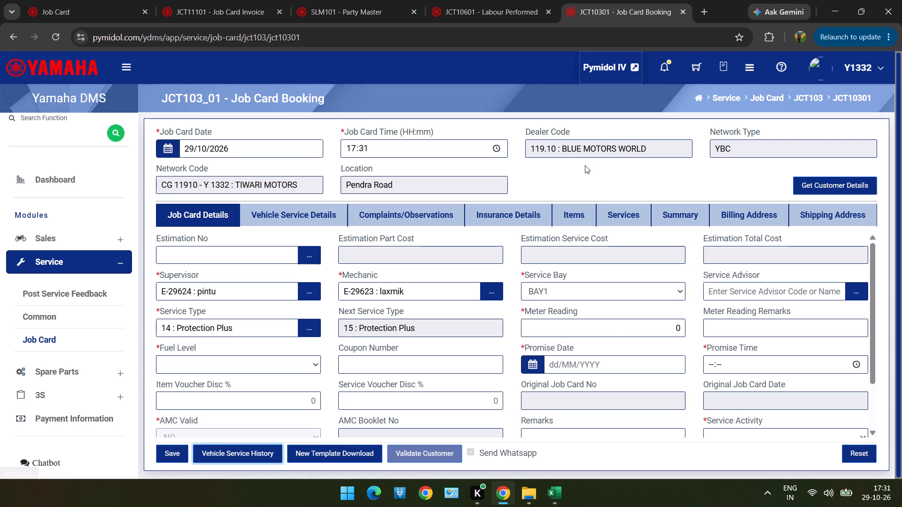
{"action": "left_click", "coordinate": [577, 326]}
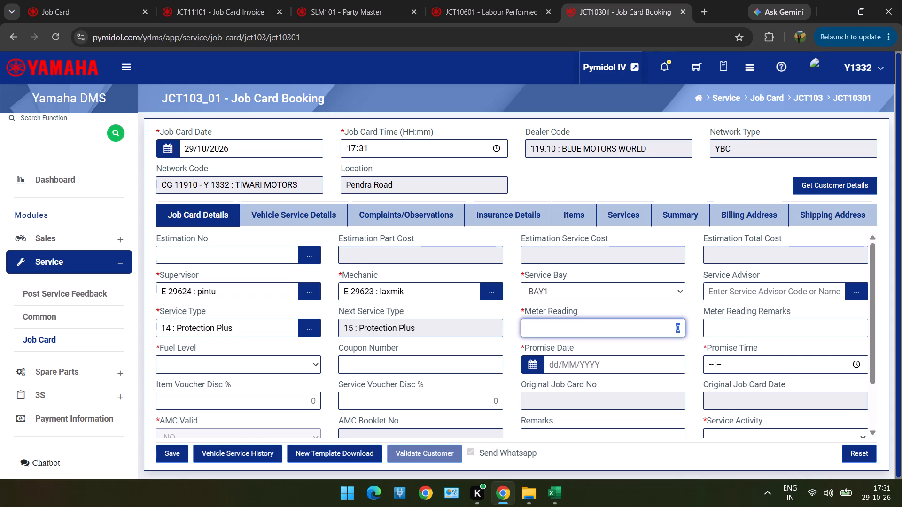
{"action": "key", "text": "6"}
{"action": "key", "text": "BackSpace"}
{"action": "type", "text": "987"}
{"action": "key", "text": "3"}
Set the fuel level to 1-Points and the promise date and time to 29/10/2026, 17:32.
{"action": "left_click", "coordinate": [294, 364]}
{"action": "left_click", "coordinate": [279, 216]}
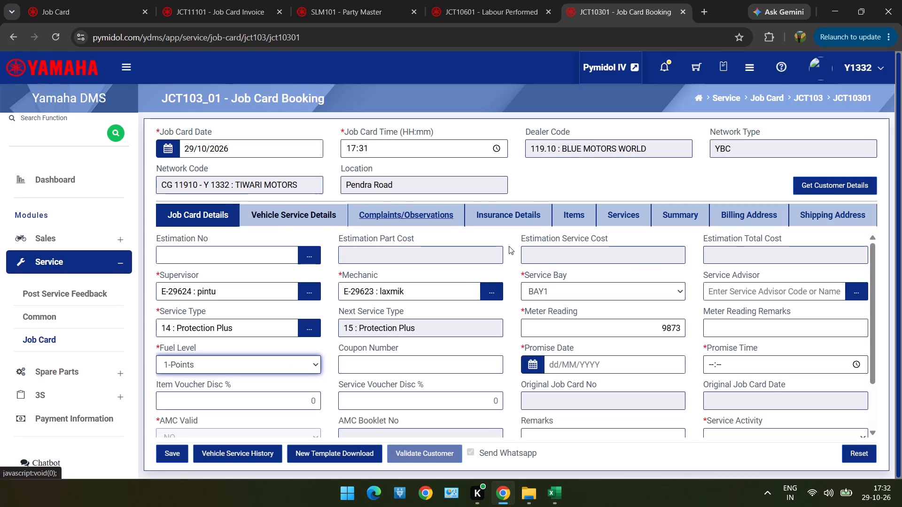
{"action": "left_click", "coordinate": [638, 353]}
{"action": "left_click", "coordinate": [631, 369]}
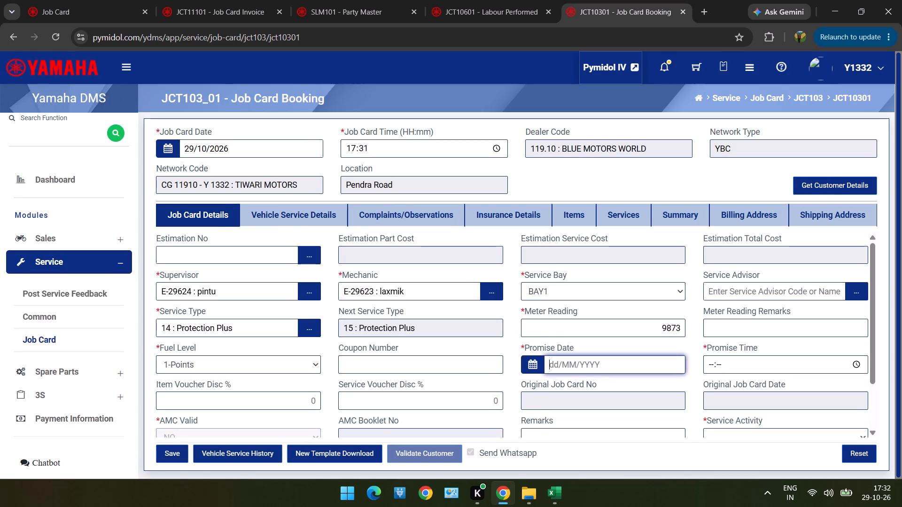
{"action": "left_click", "coordinate": [471, 413]}
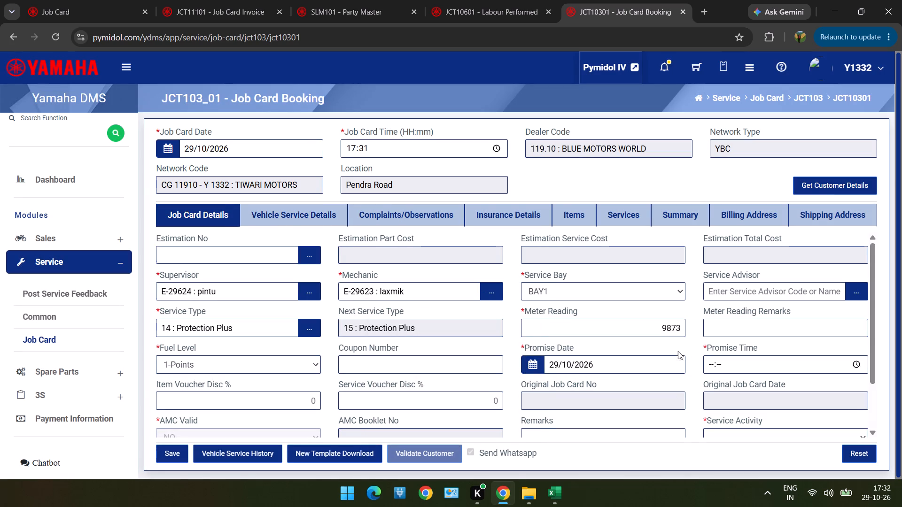
{"action": "left_click", "coordinate": [704, 364]}
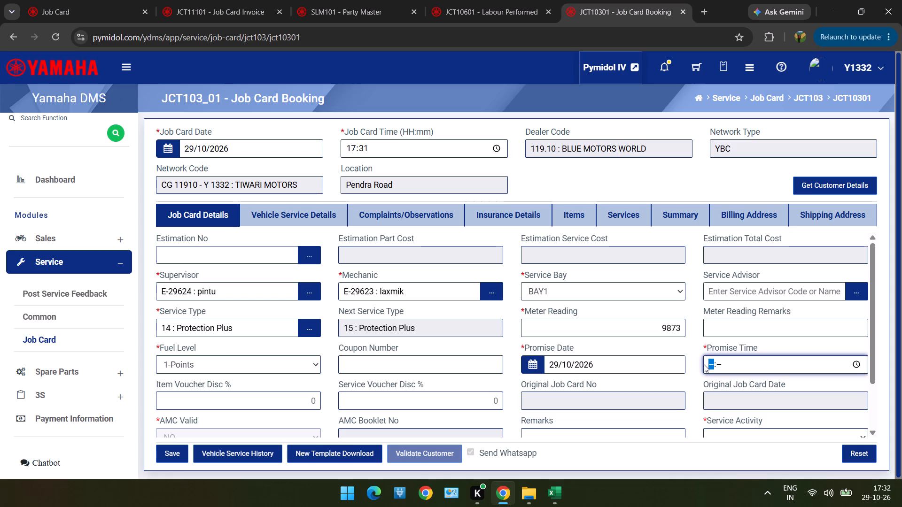
{"action": "type", "text": "1732"}
Set the job card's service activity to Normal Scheme.
{"action": "scroll", "coordinate": [704, 364], "scroll_direction": "down", "scroll_amount": 3}
{"action": "left_click", "coordinate": [736, 380]}
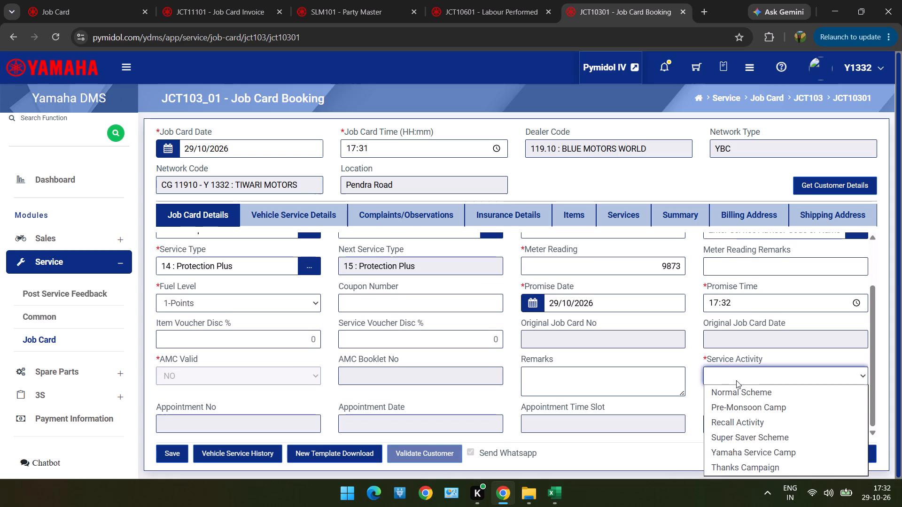
{"action": "left_click", "coordinate": [736, 400]}
{"action": "left_click", "coordinate": [734, 383]}
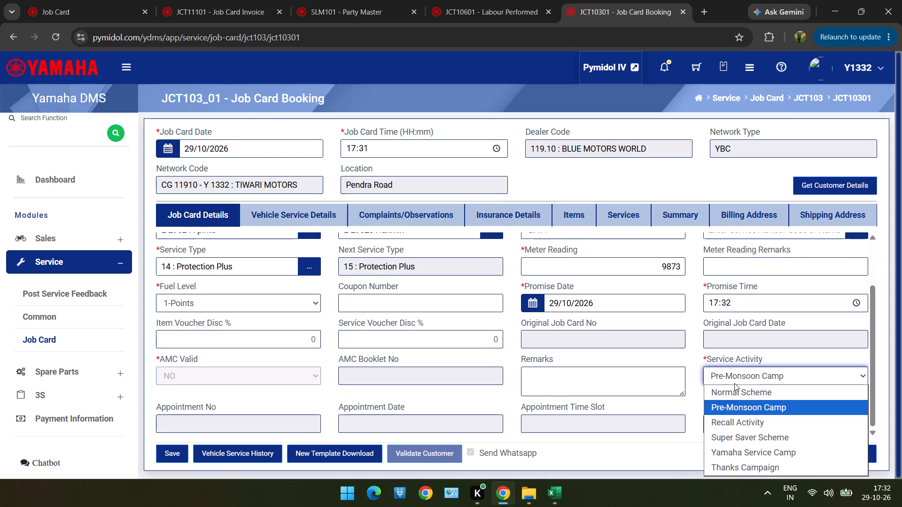
{"action": "left_click", "coordinate": [736, 393]}
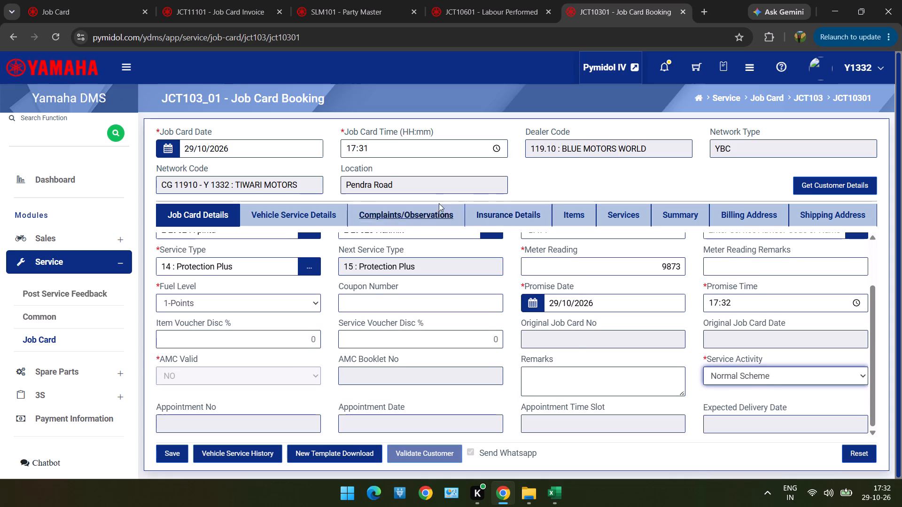
Add complaint Comp83, GENERAL SERVICE, to the job card's complaints and observations.
{"action": "left_click_drag", "start_coordinate": [439, 203], "coordinate": [437, 211]}
{"action": "left_click", "coordinate": [437, 211]}
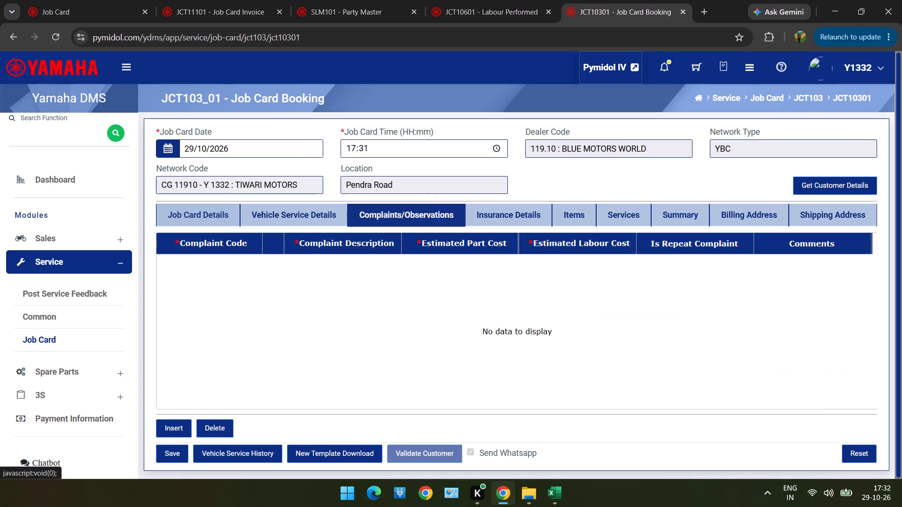
{"action": "left_click", "coordinate": [178, 428]}
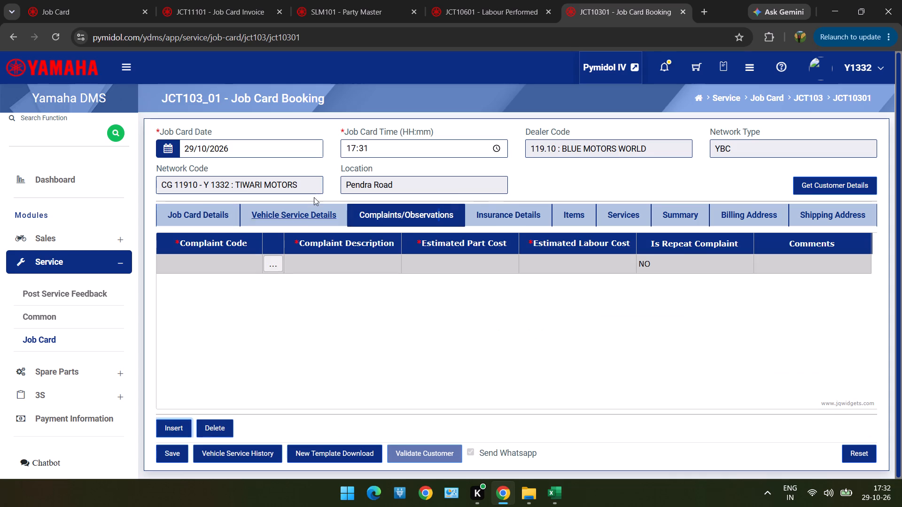
{"action": "left_click", "coordinate": [267, 259]}
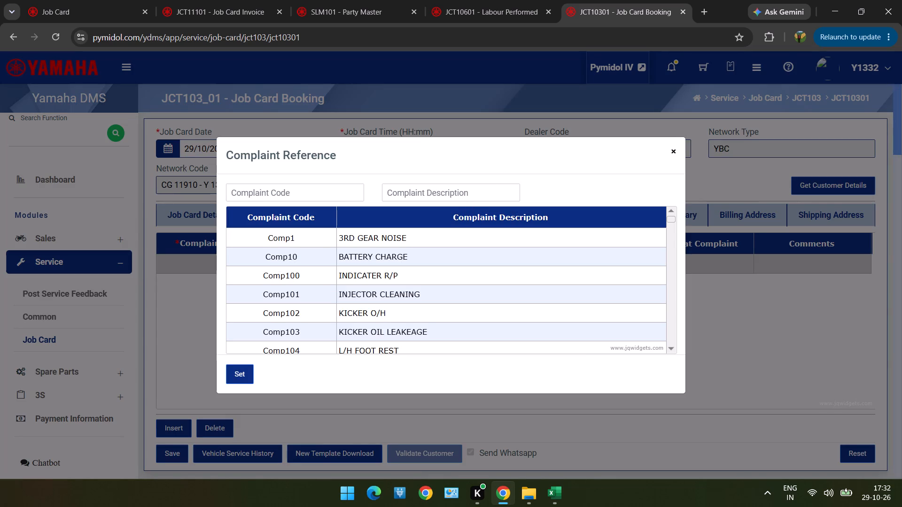
{"action": "left_click", "coordinate": [463, 188]}
{"action": "type", "text": "gen"}
{"action": "double_click", "coordinate": [456, 246]}
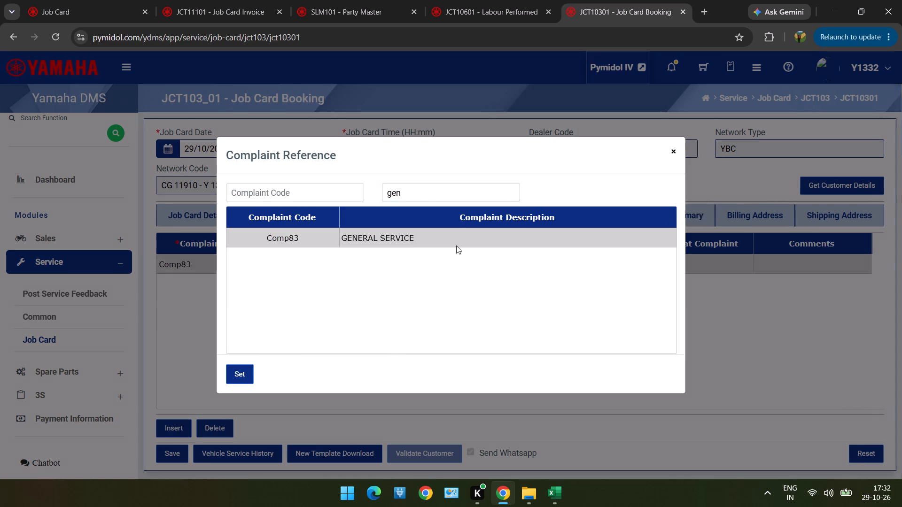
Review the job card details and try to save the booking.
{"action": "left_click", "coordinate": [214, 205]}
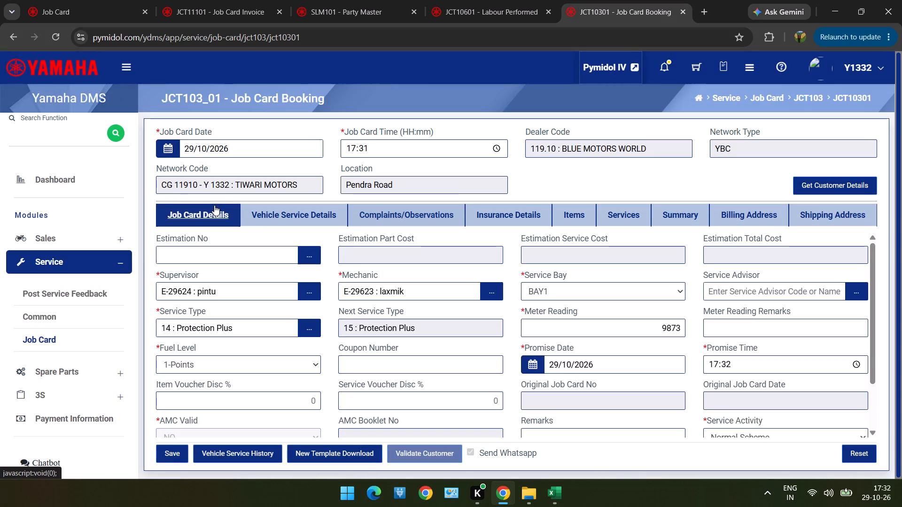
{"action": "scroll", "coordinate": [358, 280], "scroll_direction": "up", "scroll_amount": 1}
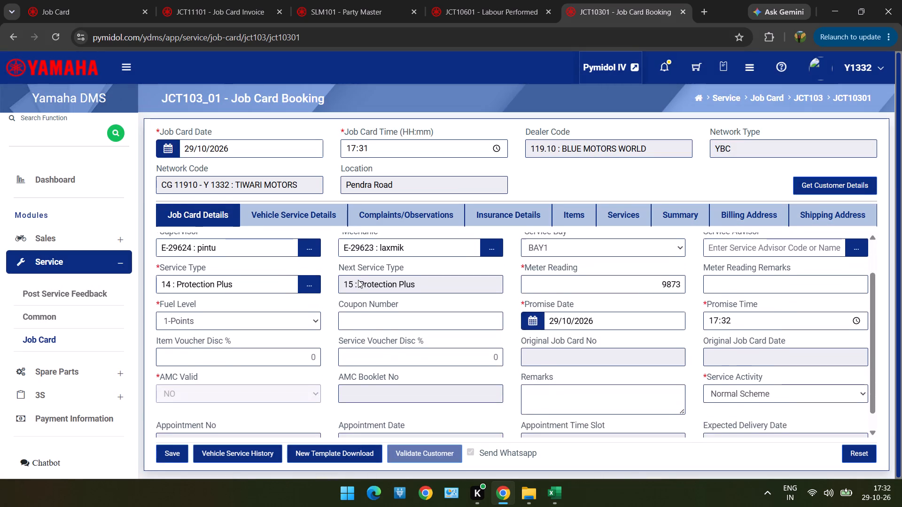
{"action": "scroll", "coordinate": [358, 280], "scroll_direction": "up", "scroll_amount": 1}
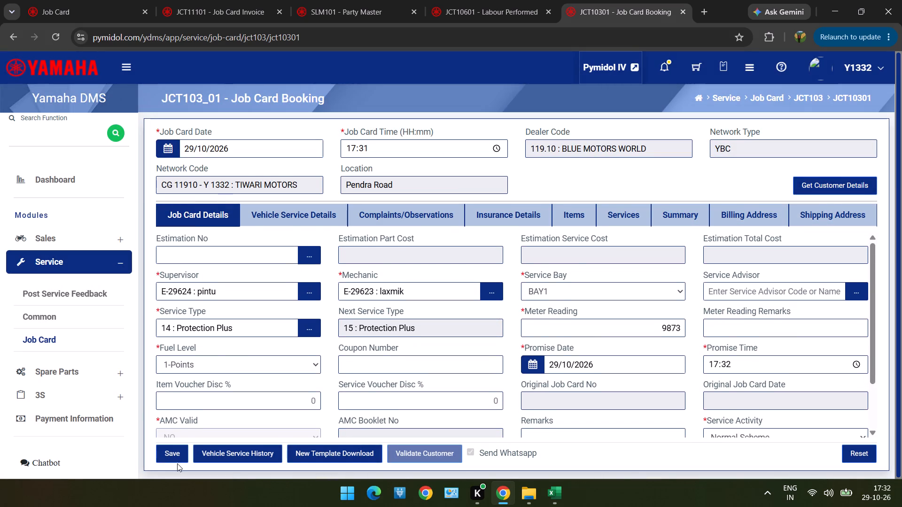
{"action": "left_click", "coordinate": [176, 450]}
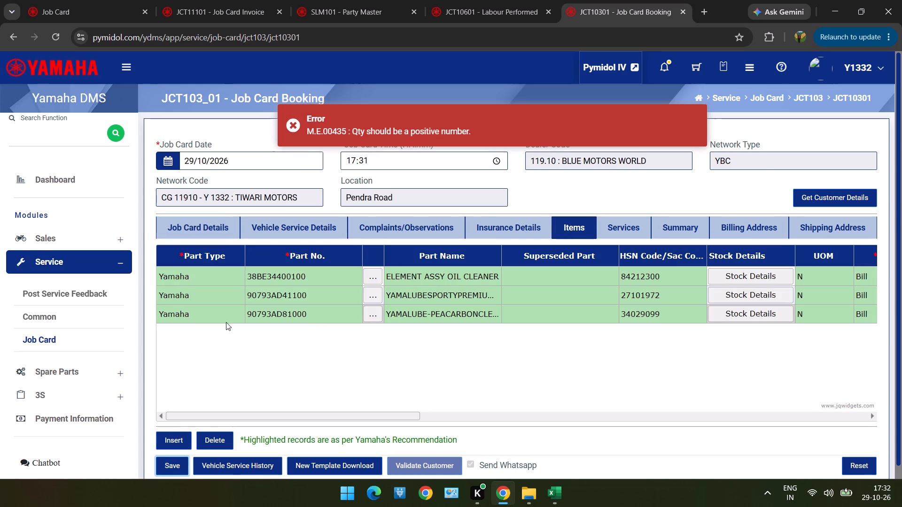
Delete all recommended parts and any leftover blank rows from the job card's items, leaving the list empty.
{"action": "left_click_drag", "start_coordinate": [225, 319], "coordinate": [217, 446]}
{"action": "left_click", "coordinate": [217, 446]}
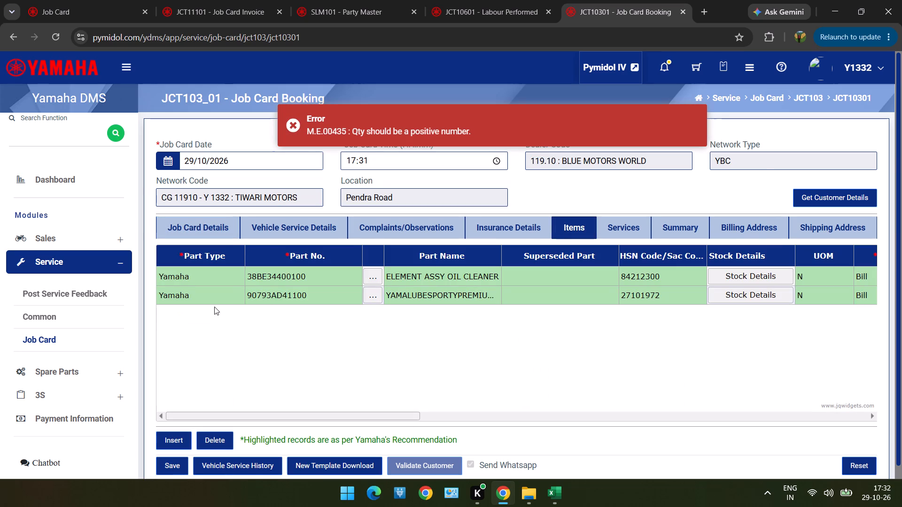
{"action": "left_click", "coordinate": [214, 306]}
{"action": "left_click", "coordinate": [213, 291]}
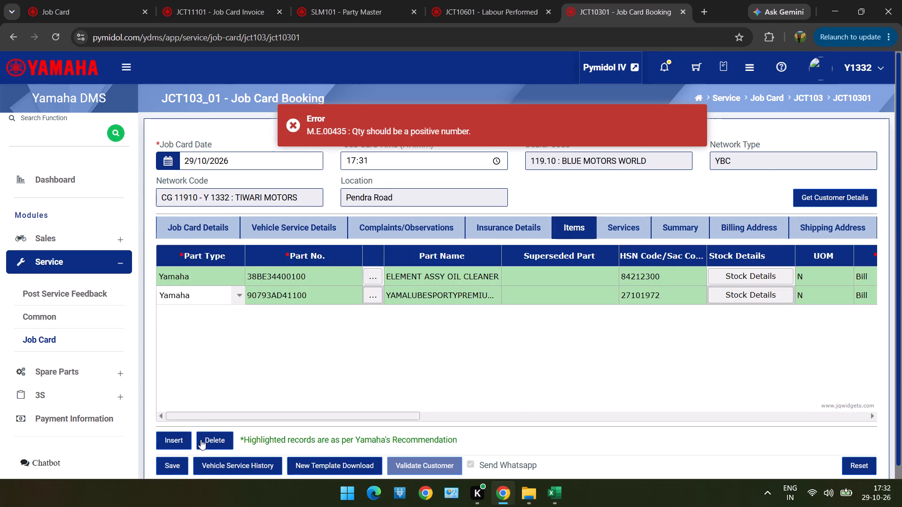
{"action": "left_click_drag", "start_coordinate": [201, 438], "coordinate": [222, 283]}
{"action": "left_click", "coordinate": [222, 283]}
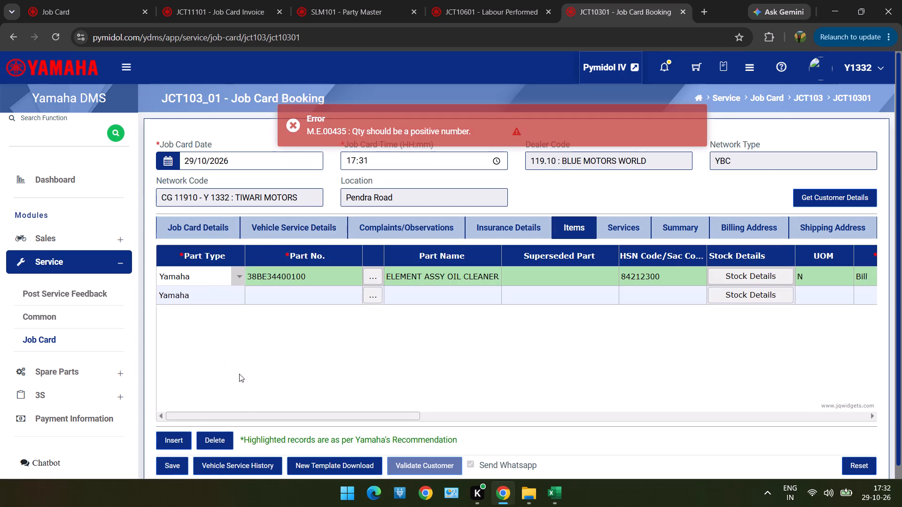
{"action": "left_click_drag", "start_coordinate": [227, 435], "coordinate": [204, 303]}
{"action": "left_click", "coordinate": [204, 303]}
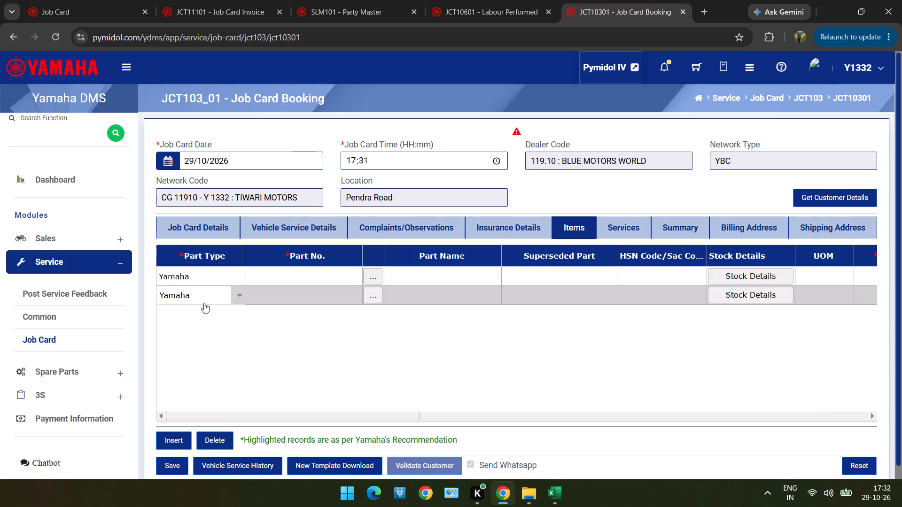
{"action": "left_click_drag", "start_coordinate": [223, 436], "coordinate": [218, 278]}
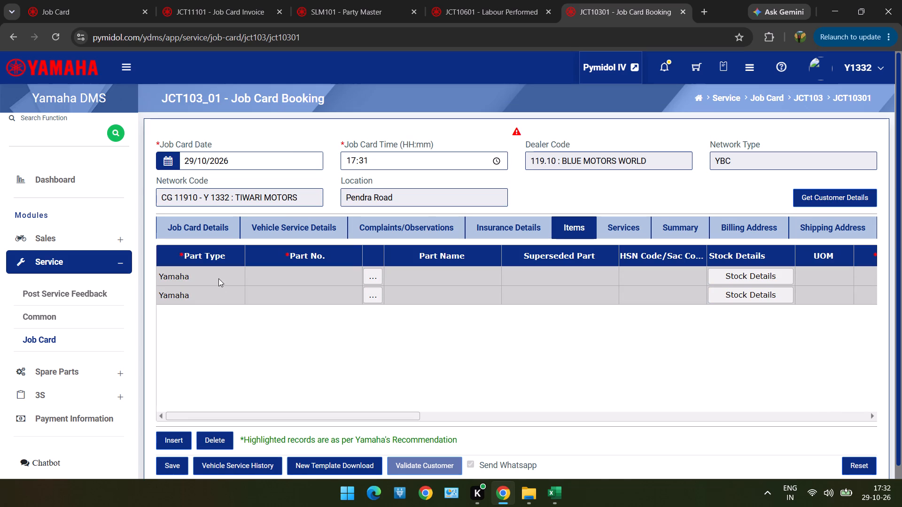
{"action": "left_click", "coordinate": [218, 278]}
{"action": "left_click", "coordinate": [217, 437]}
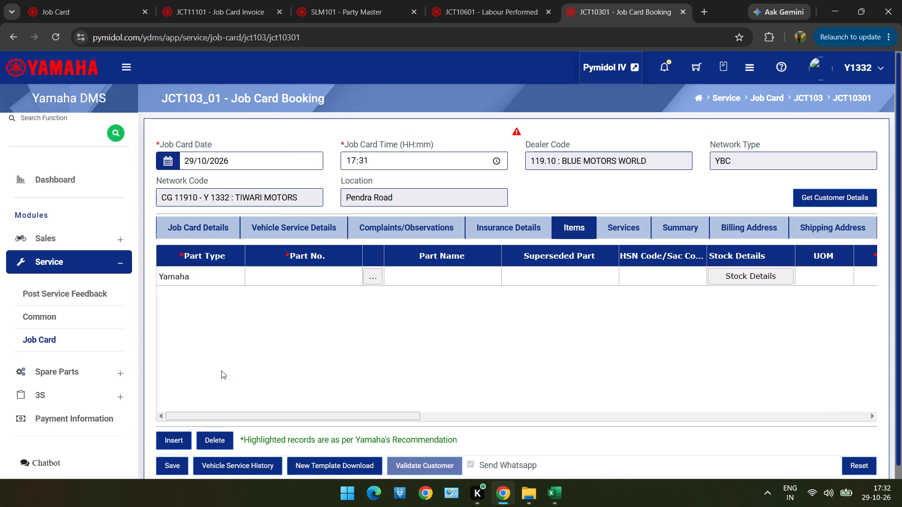
{"action": "left_click", "coordinate": [210, 280]}
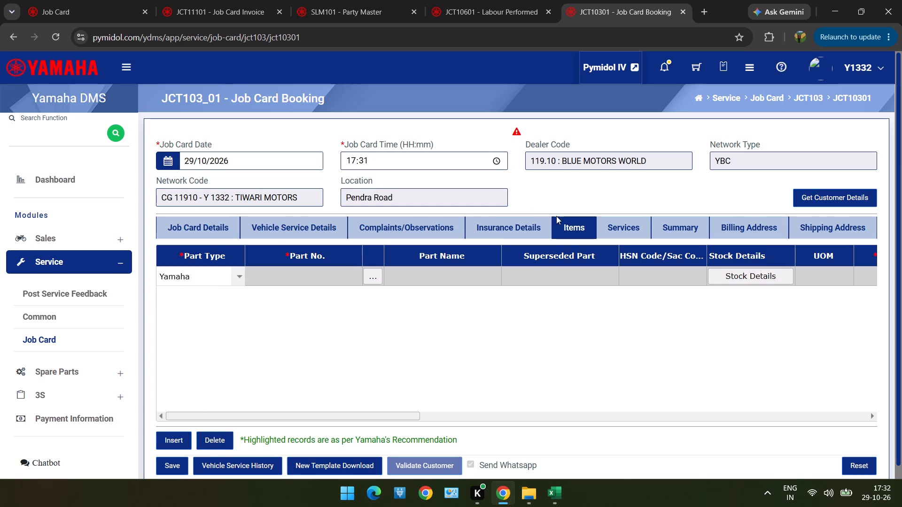
{"action": "left_click", "coordinate": [229, 444]}
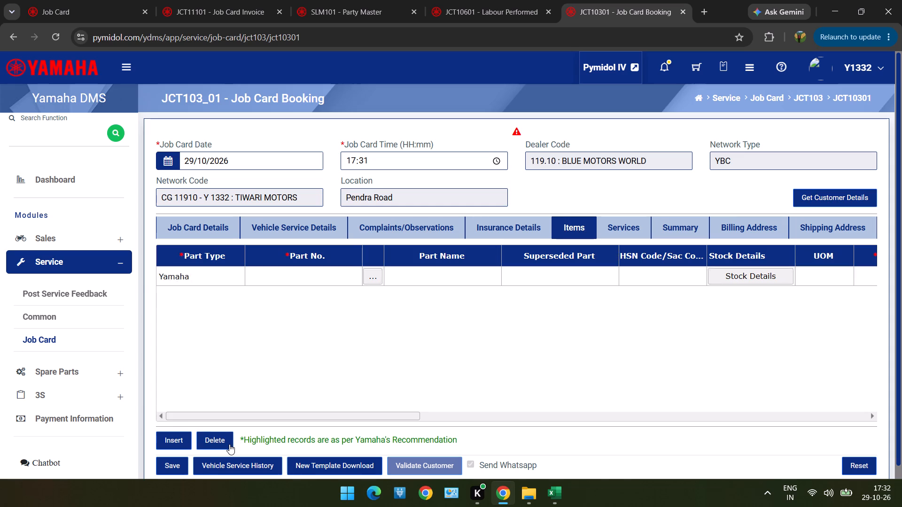
Delete the recommended labour line 012, drivechain cleaning, from the job card's services.
{"action": "left_click", "coordinate": [624, 239]}
{"action": "left_click", "coordinate": [624, 239]}
{"action": "left_click", "coordinate": [606, 233]}
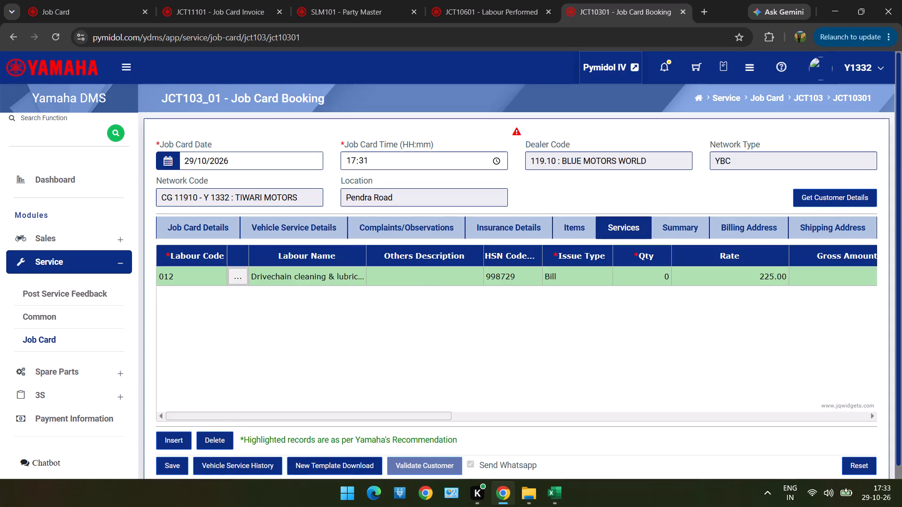
{"action": "left_click_drag", "start_coordinate": [288, 274], "coordinate": [225, 444]}
{"action": "left_click", "coordinate": [225, 444]}
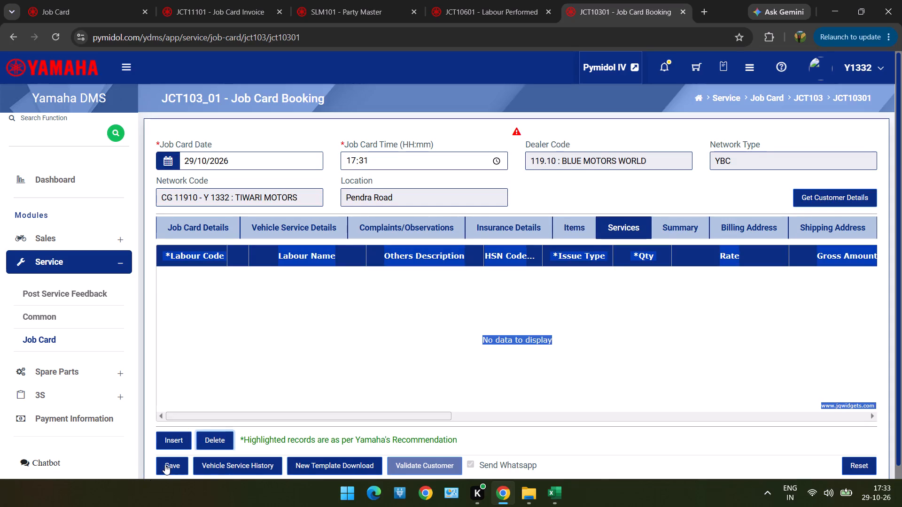
Save the job card booking and confirm its submission.
{"action": "left_click", "coordinate": [167, 464]}
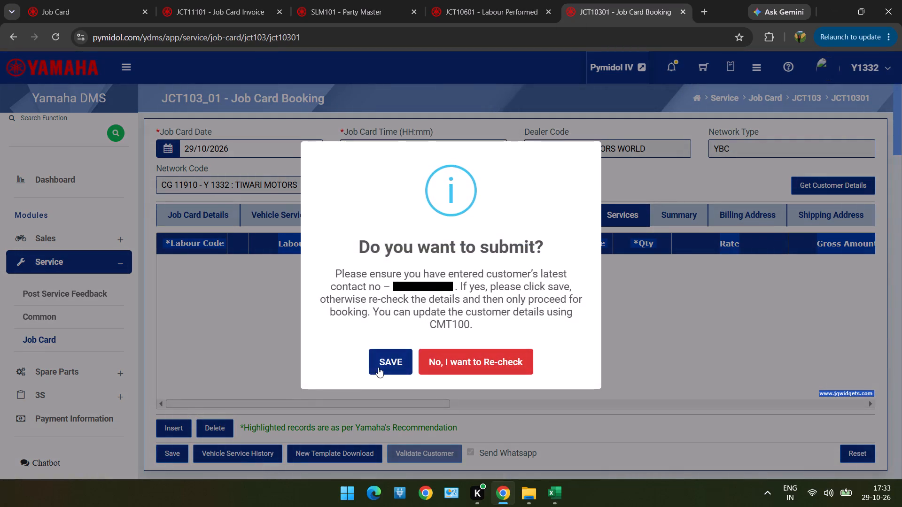
{"action": "left_click", "coordinate": [378, 367]}
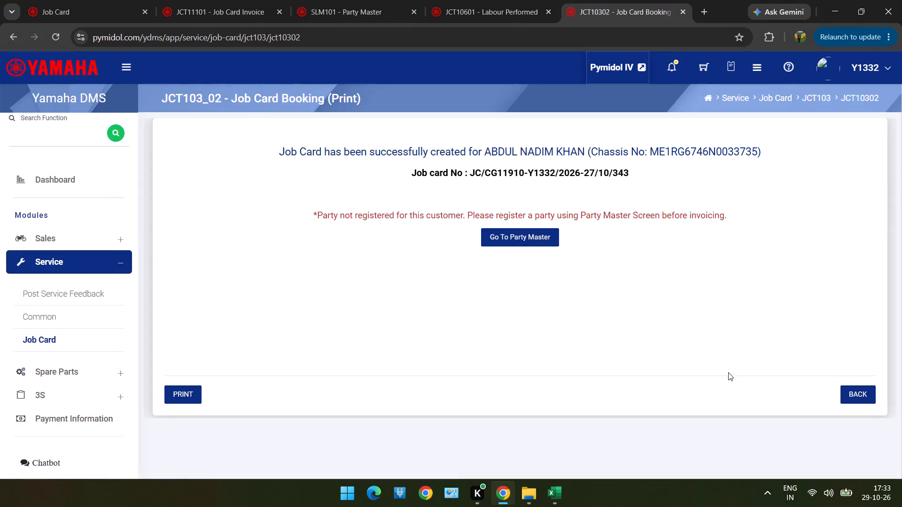
{"action": "left_click", "coordinate": [859, 394]}
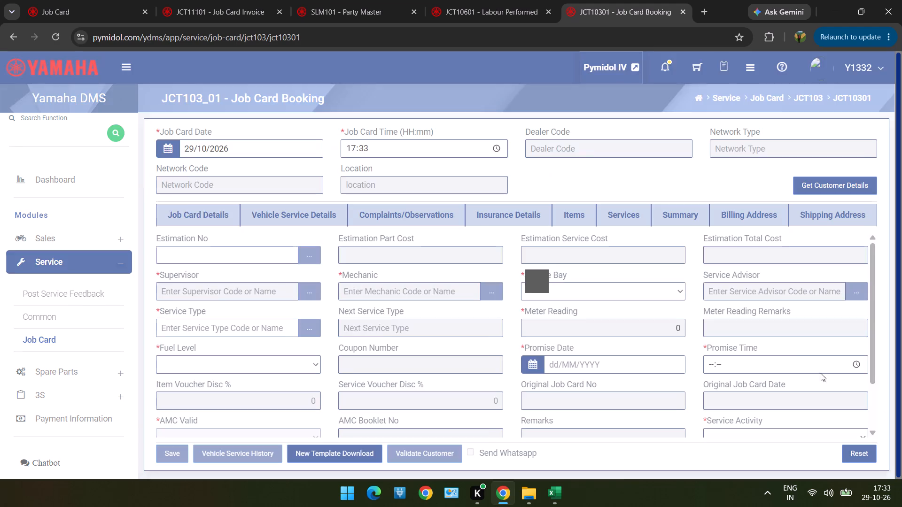
{"action": "left_click", "coordinate": [497, 11]}
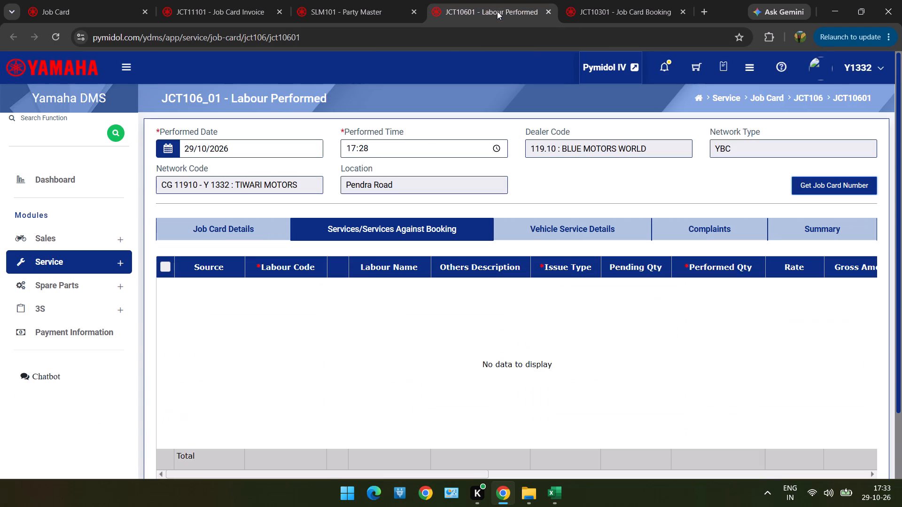
{"action": "left_click", "coordinate": [826, 177]}
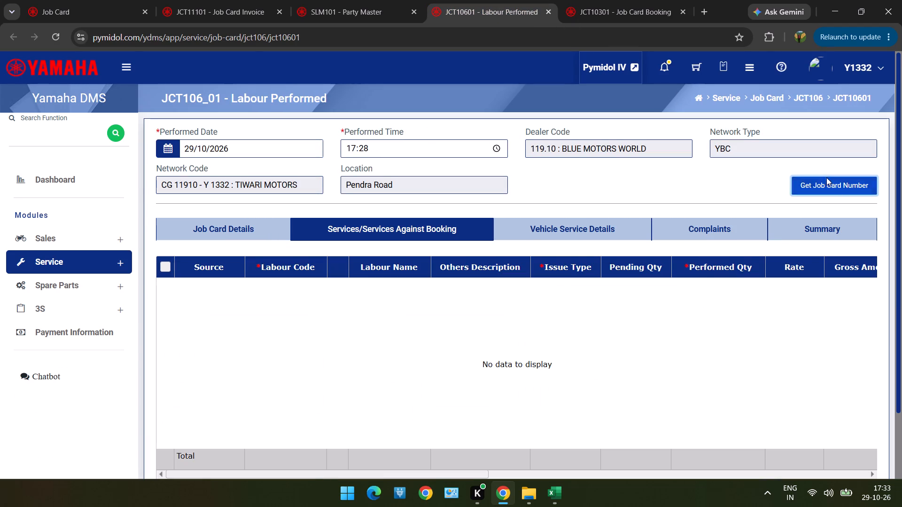
{"action": "double_click", "coordinate": [651, 197]}
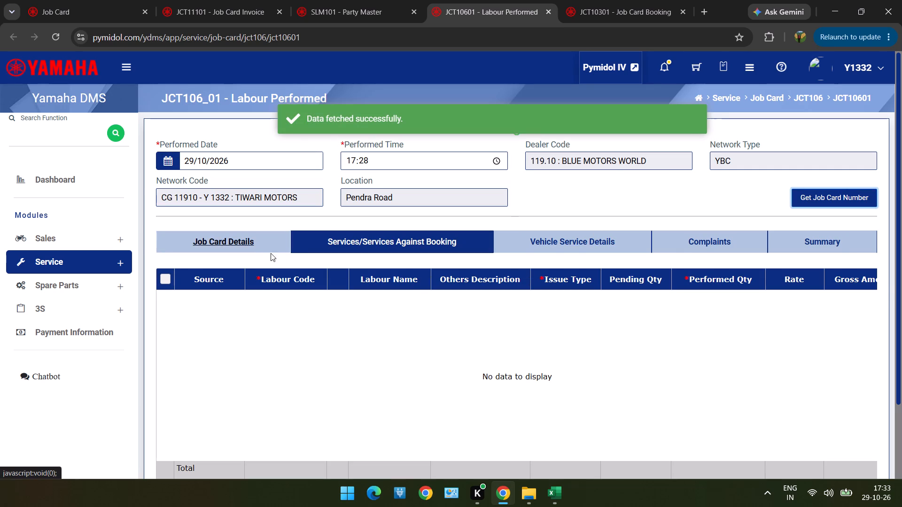
{"action": "left_click", "coordinate": [260, 252]}
Add labour code 001, Paid Service Including Washing, as a new line in the job card's performed services.
{"action": "left_click", "coordinate": [439, 253]}
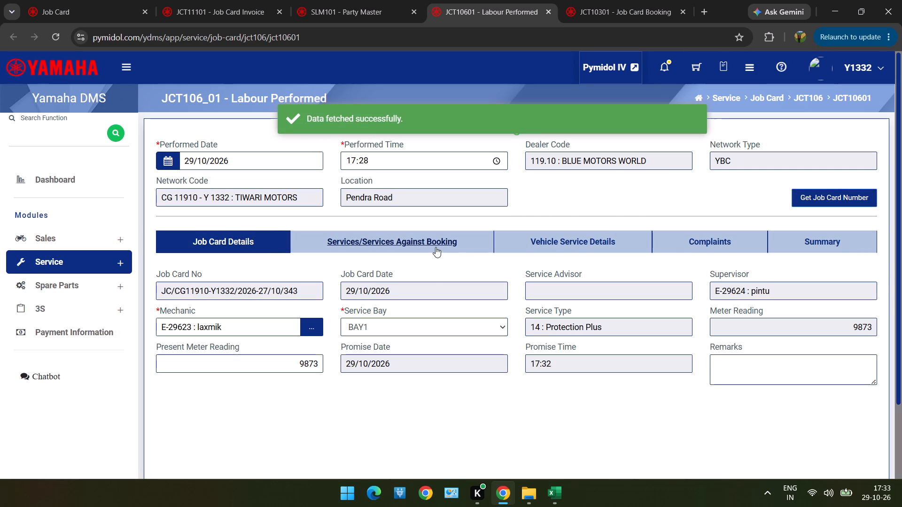
{"action": "left_click", "coordinate": [435, 247]}
{"action": "scroll", "coordinate": [435, 247], "scroll_direction": "down", "scroll_amount": 5}
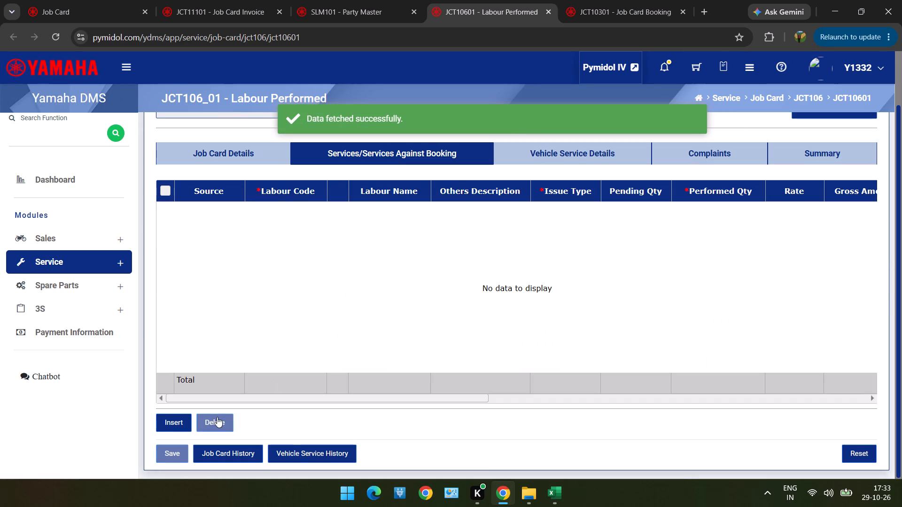
{"action": "left_click", "coordinate": [174, 414]}
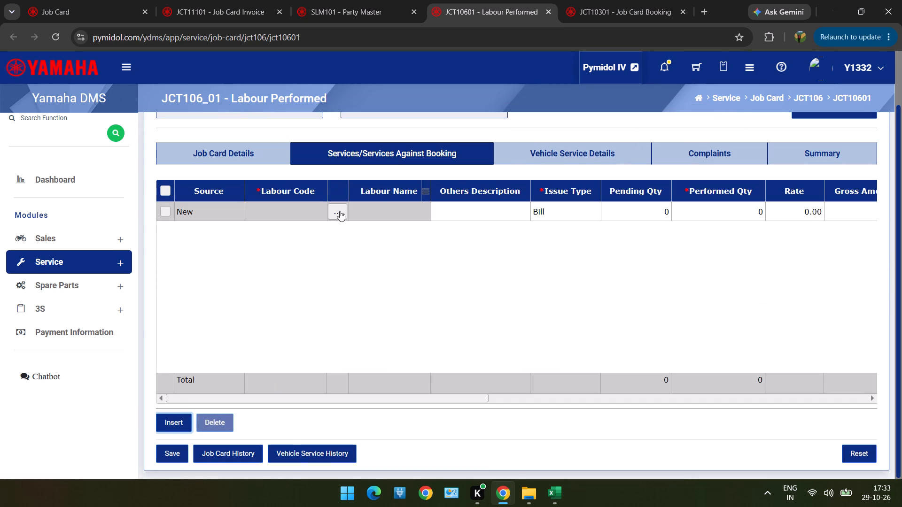
{"action": "left_click", "coordinate": [335, 212]}
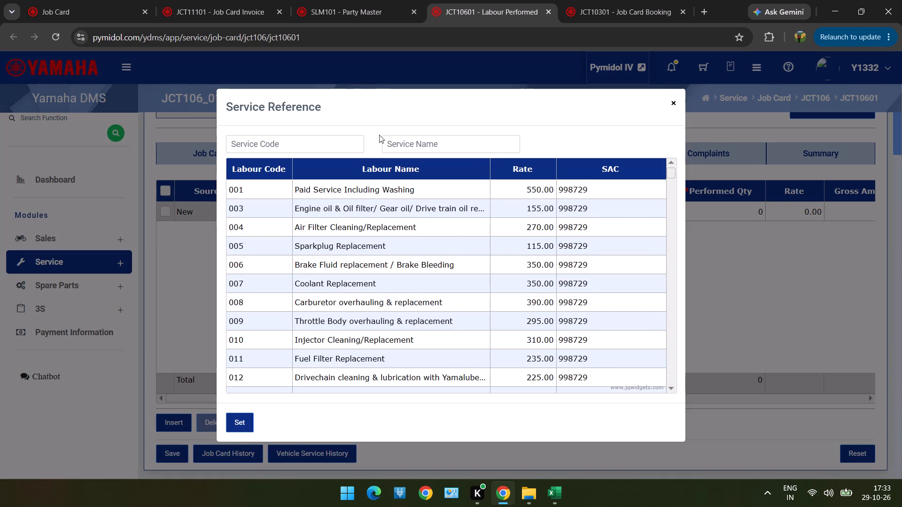
{"action": "double_click", "coordinate": [391, 192]}
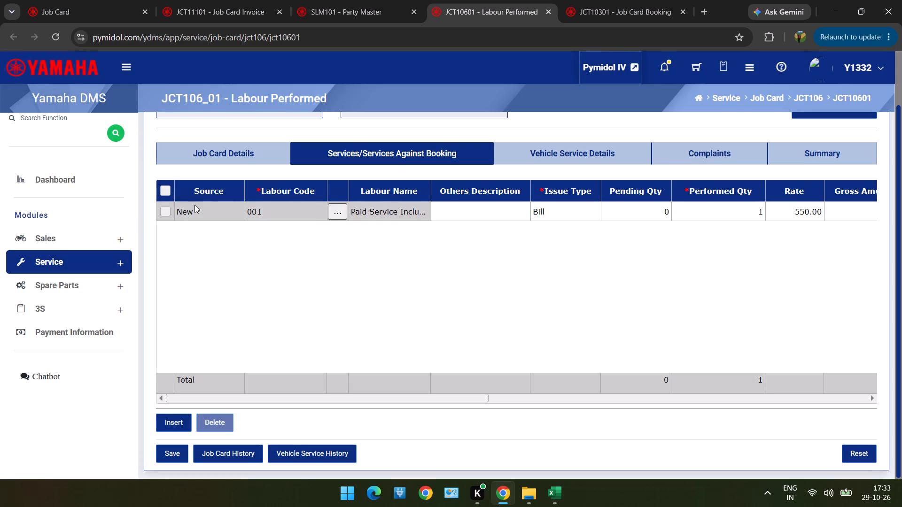
Set the issue type of labour line 001 to FOC and try to save the labour performed.
{"action": "left_click", "coordinate": [161, 189]}
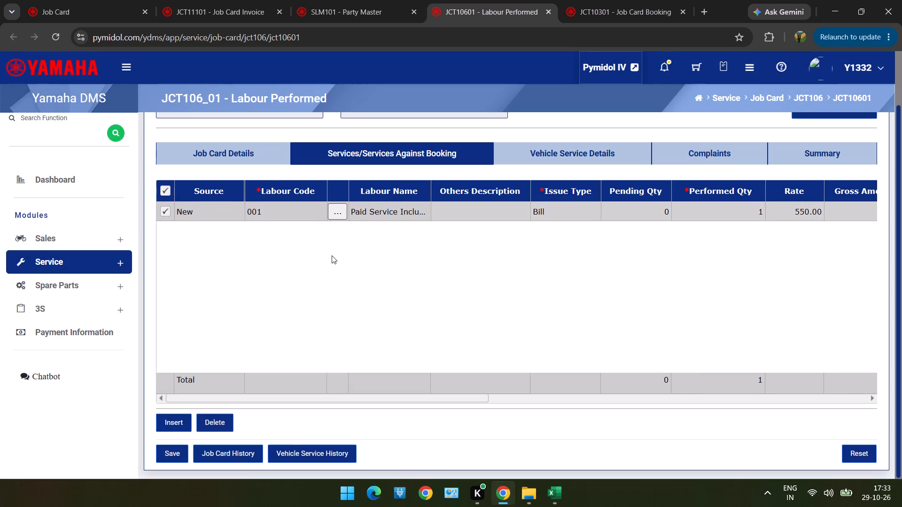
{"action": "double_click", "coordinate": [581, 204]}
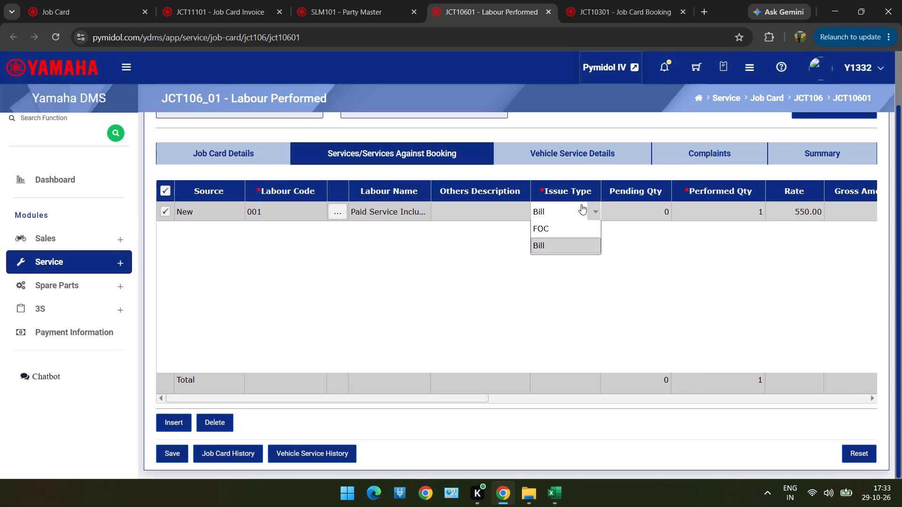
{"action": "left_click", "coordinate": [581, 226]}
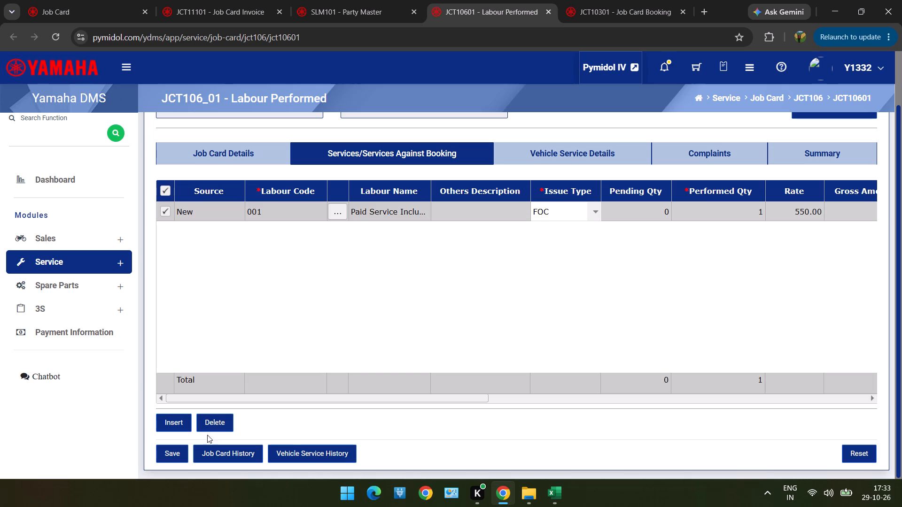
{"action": "left_click", "coordinate": [179, 450]}
Set the performed time to 17:33 and save the labour performed entry.
{"action": "scroll", "coordinate": [380, 353], "scroll_direction": "up", "scroll_amount": 1}
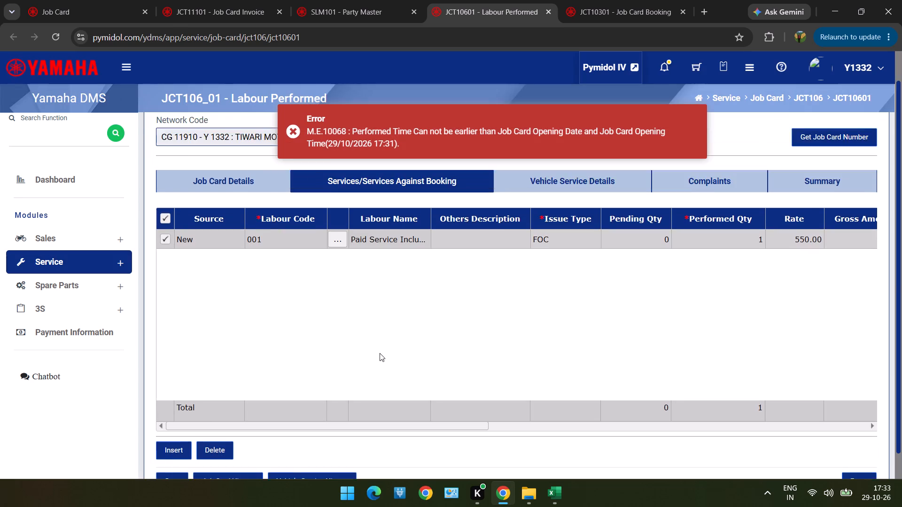
{"action": "scroll", "coordinate": [380, 353], "scroll_direction": "up", "scroll_amount": 2}
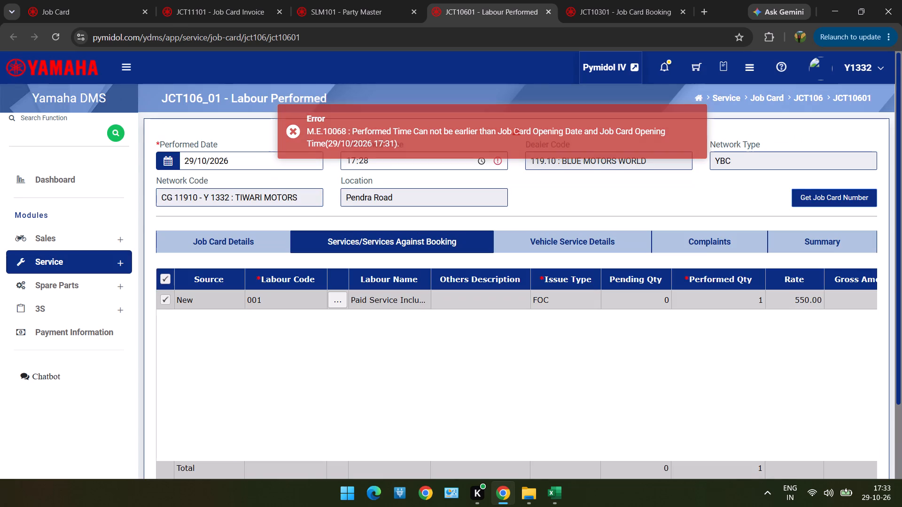
{"action": "left_click", "coordinate": [350, 166]}
{"action": "type", "text": "17"}
{"action": "type", "text": "33"}
{"action": "scroll", "coordinate": [350, 166], "scroll_direction": "down", "scroll_amount": 2}
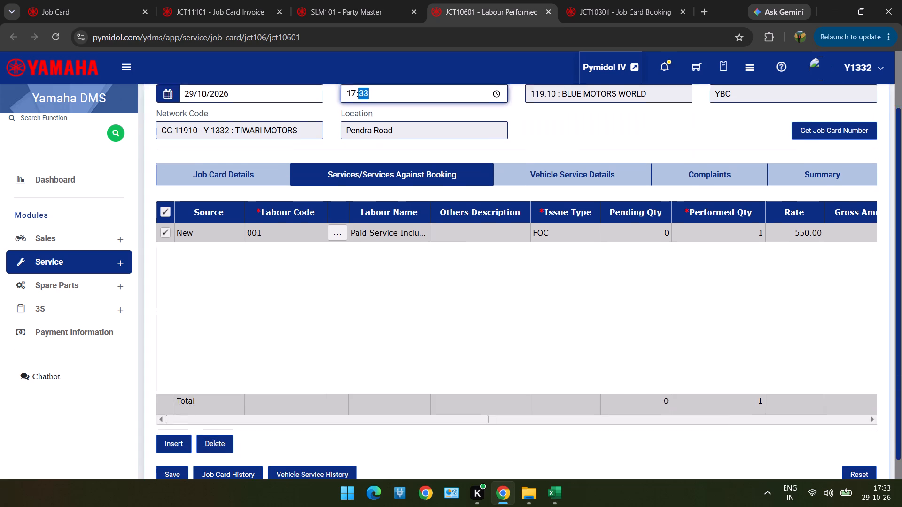
{"action": "scroll", "coordinate": [350, 166], "scroll_direction": "down", "scroll_amount": 2}
{"action": "left_click", "coordinate": [178, 447]}
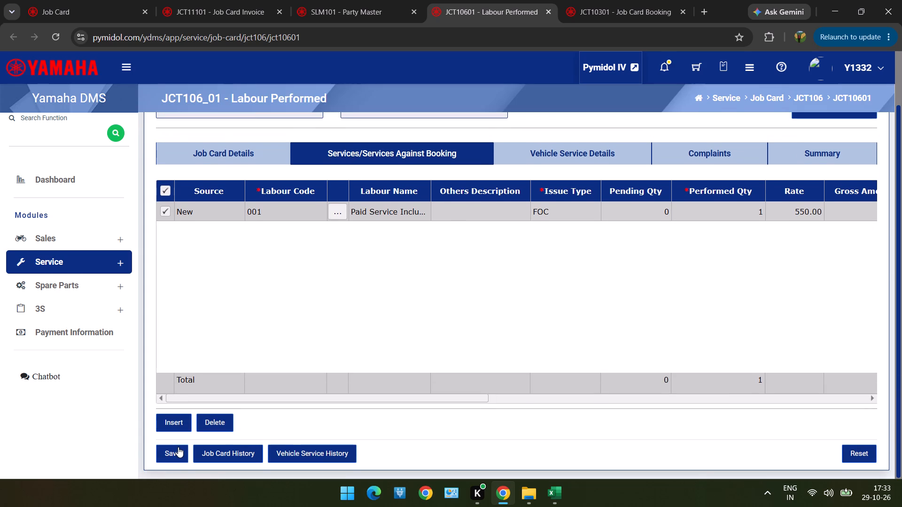
{"action": "scroll", "coordinate": [390, 277], "scroll_direction": "up", "scroll_amount": 3}
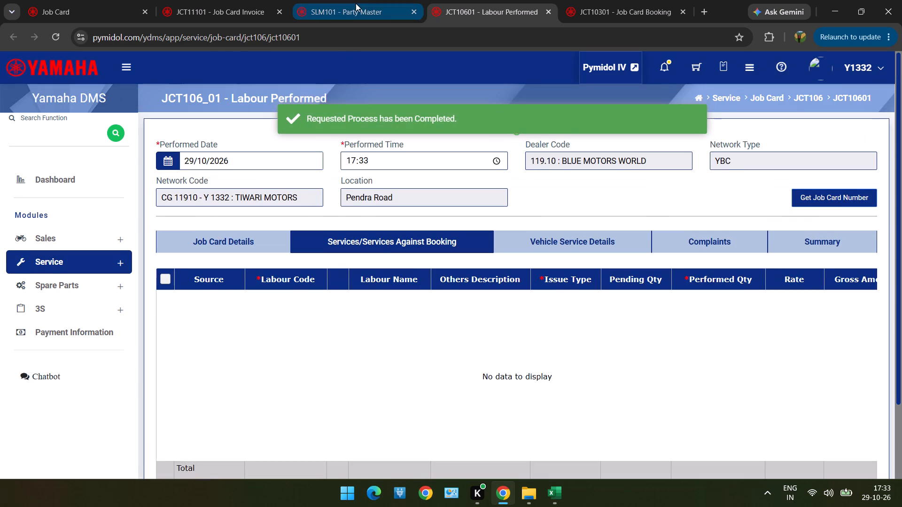
Start a new Party Master record and fill its party name with the customer name copied from row 50 of Book1.
{"action": "left_click", "coordinate": [356, 3]}
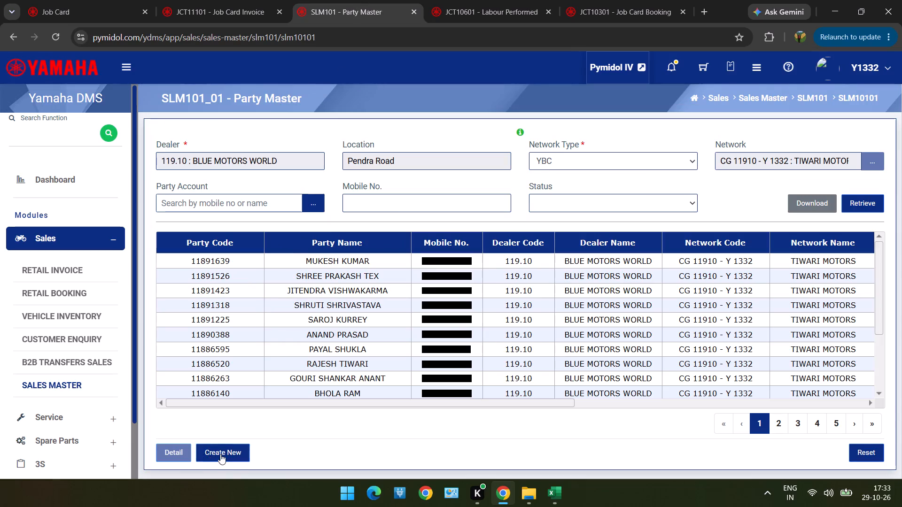
{"action": "left_click", "coordinate": [220, 454]}
{"action": "scroll", "coordinate": [208, 414], "scroll_direction": "down", "scroll_amount": 4}
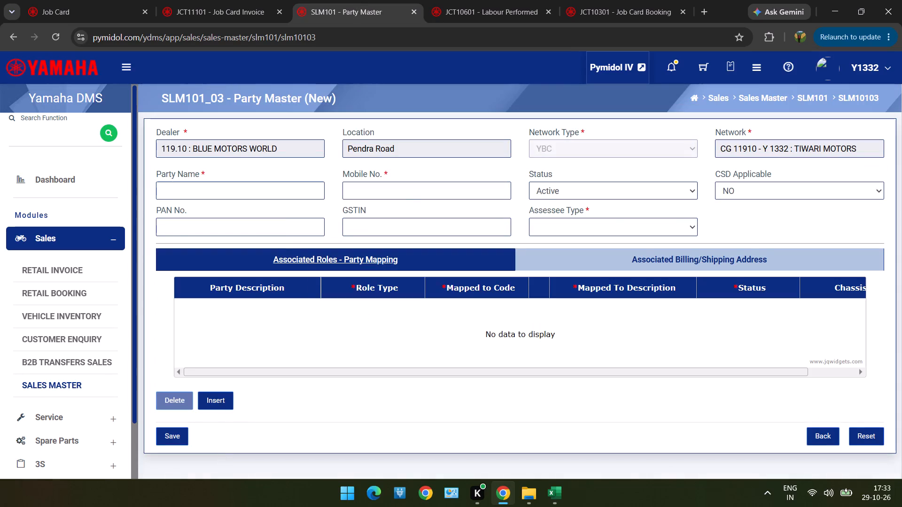
{"action": "left_click", "coordinate": [301, 188]}
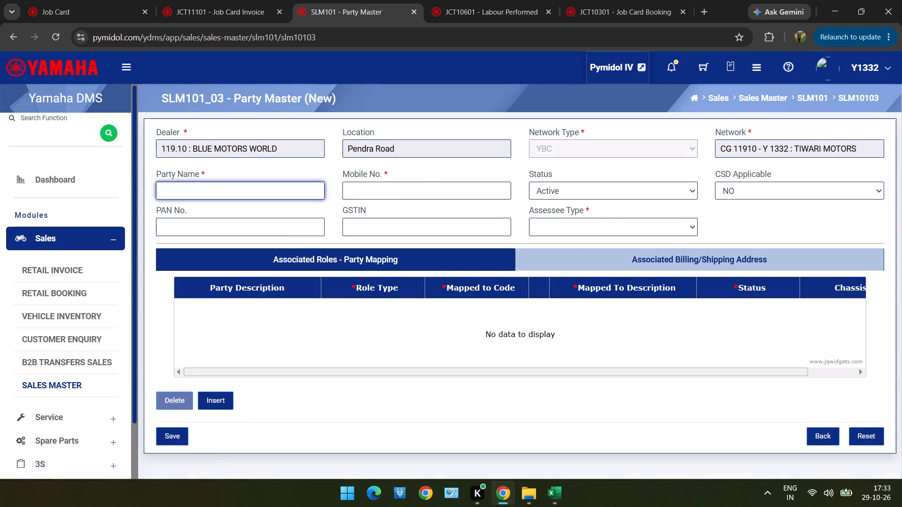
{"action": "key", "text": "alt+Tab"}
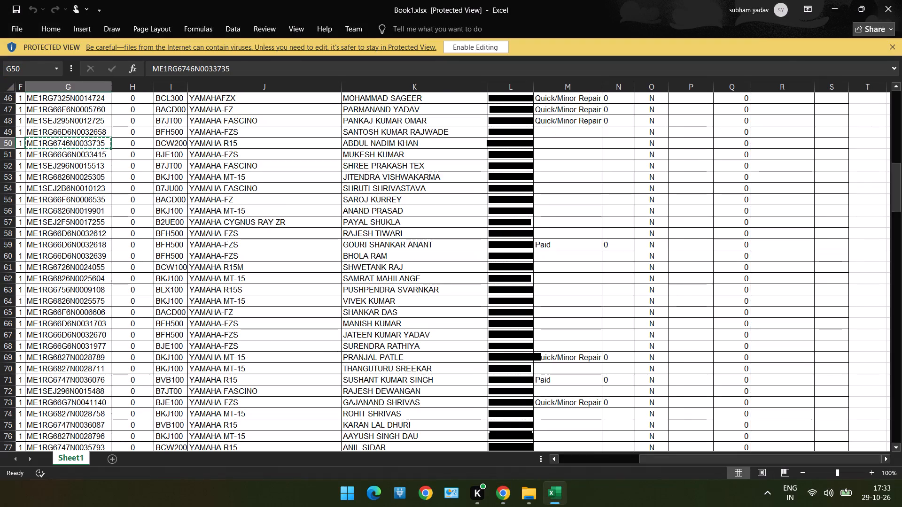
{"action": "key", "text": "Right"}
{"action": "key", "text": "Right"}
{"action": "key", "text": "Right"}
{"action": "key", "text": "Right"}
{"action": "key", "text": "Right"}
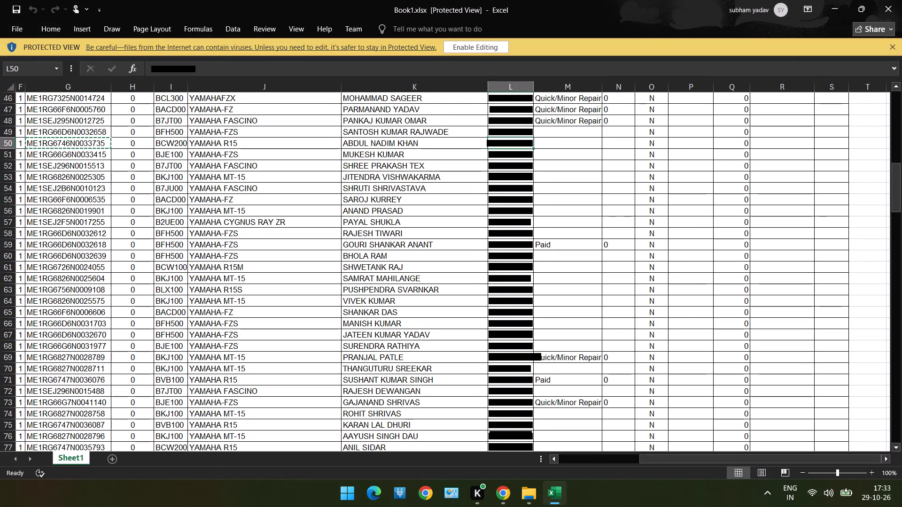
{"action": "key", "text": "Left"}
{"action": "key", "text": "ctrl+c"}
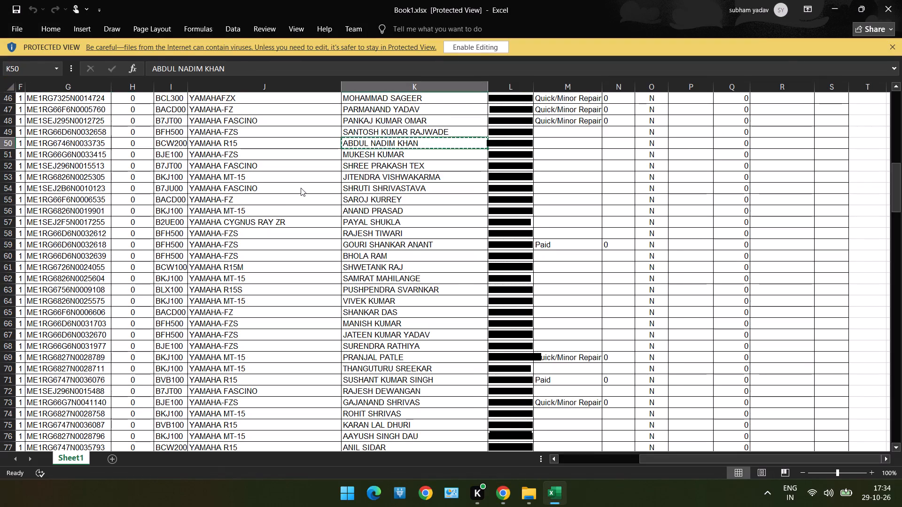
{"action": "key", "text": "alt+Tab"}
{"action": "key", "text": "ctrl+v"}
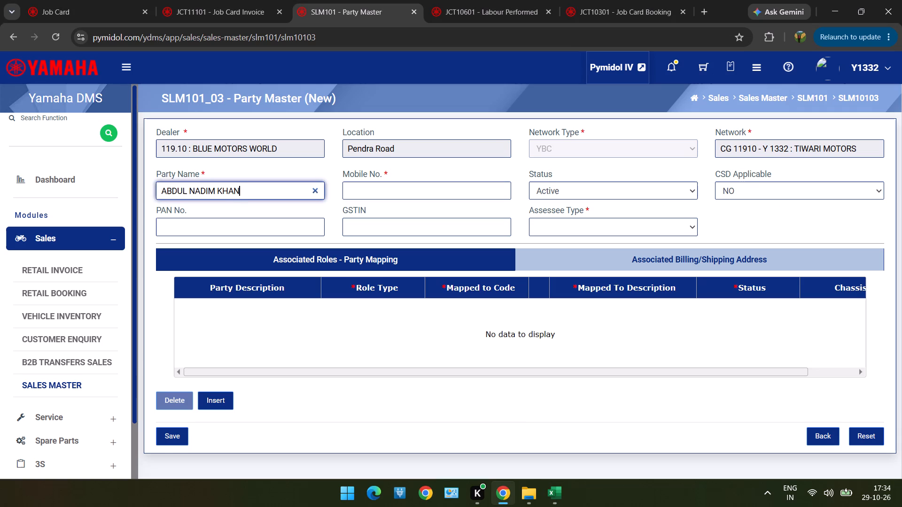
Copy the mobile number from row 50 of Book1 into the new party and set the assessee type to Unregistered.
{"action": "key", "text": "alt+Tab"}
{"action": "key", "text": "Tab"}
{"action": "key", "text": "ctrl+c"}
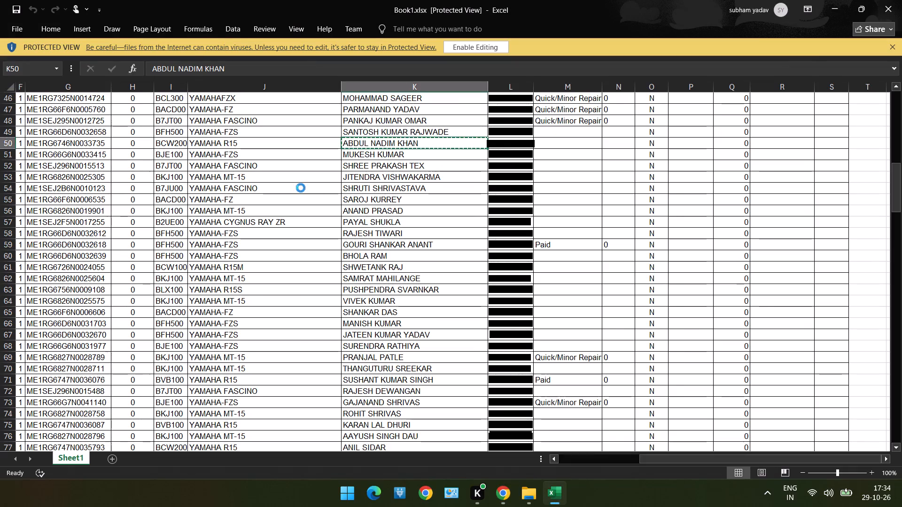
{"action": "key", "text": "alt+Tab"}
{"action": "key", "text": "Tab"}
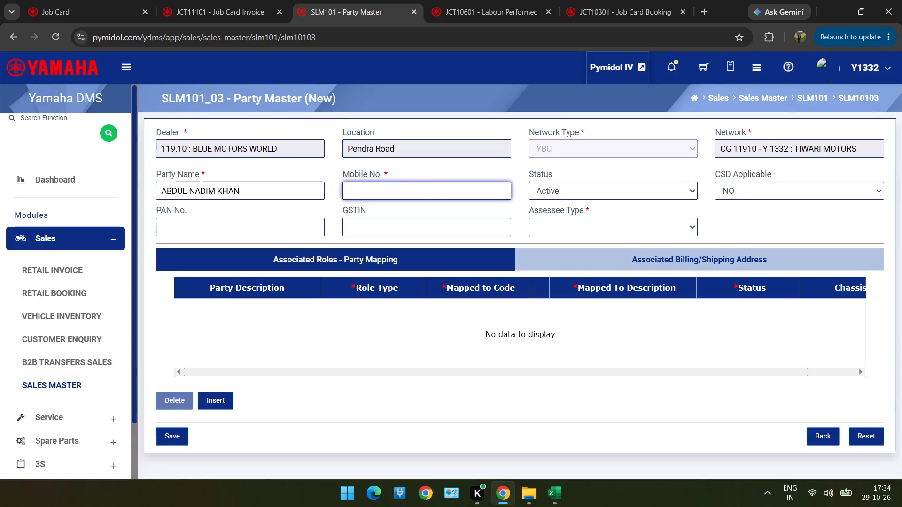
{"action": "key", "text": "ctrl+v"}
{"action": "key", "text": "Tab"}
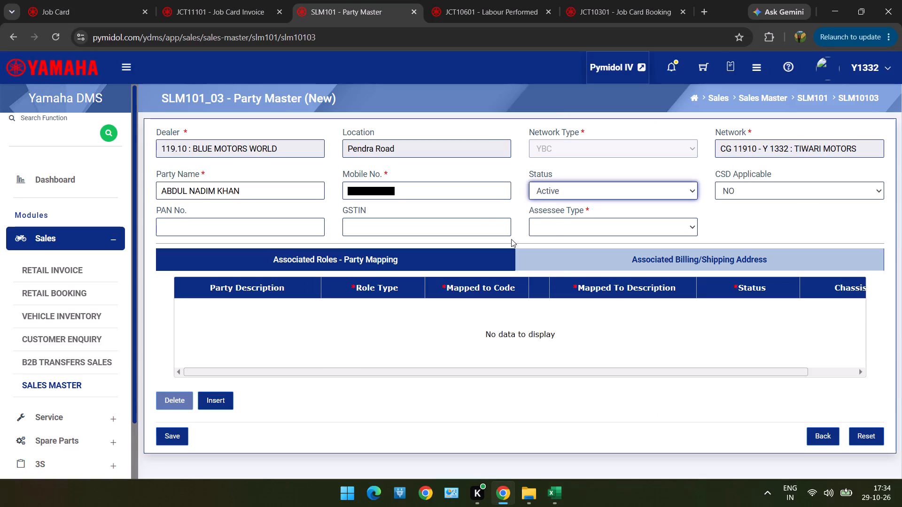
{"action": "left_click", "coordinate": [552, 221]}
{"action": "left_click", "coordinate": [548, 270]}
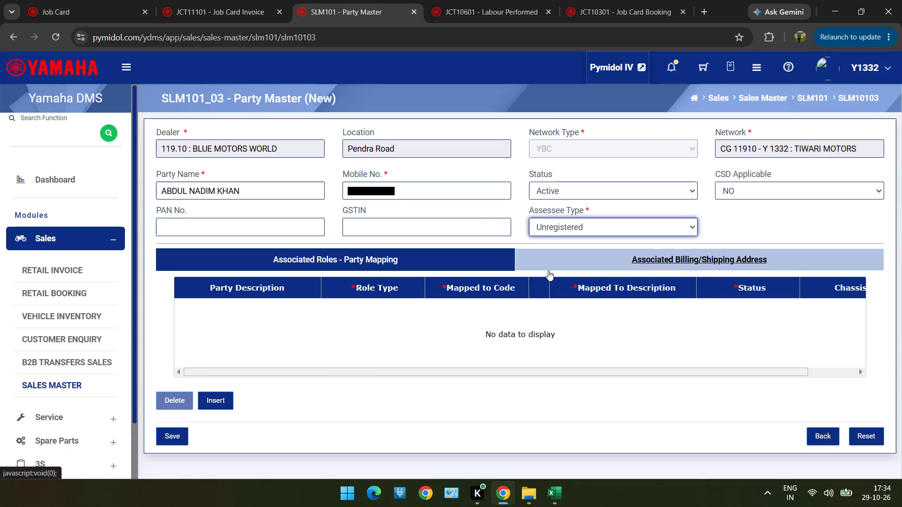
Insert a party mapping row for the new party with the role type Vehicle Retail Customer.
{"action": "left_click", "coordinate": [221, 400]}
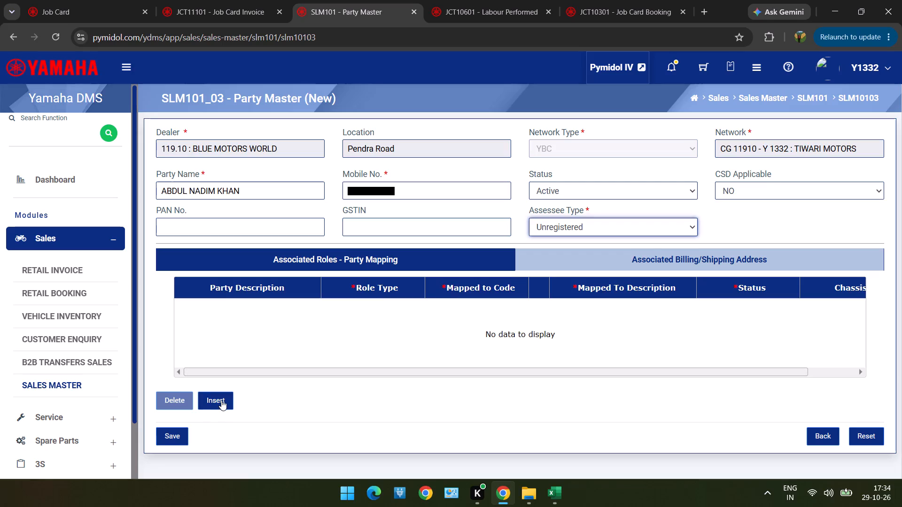
{"action": "double_click", "coordinate": [380, 310]}
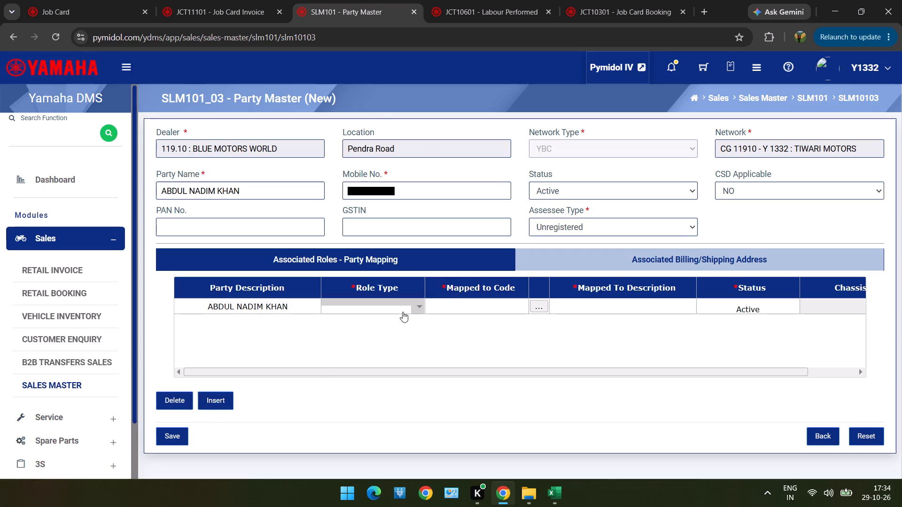
{"action": "left_click", "coordinate": [403, 312]}
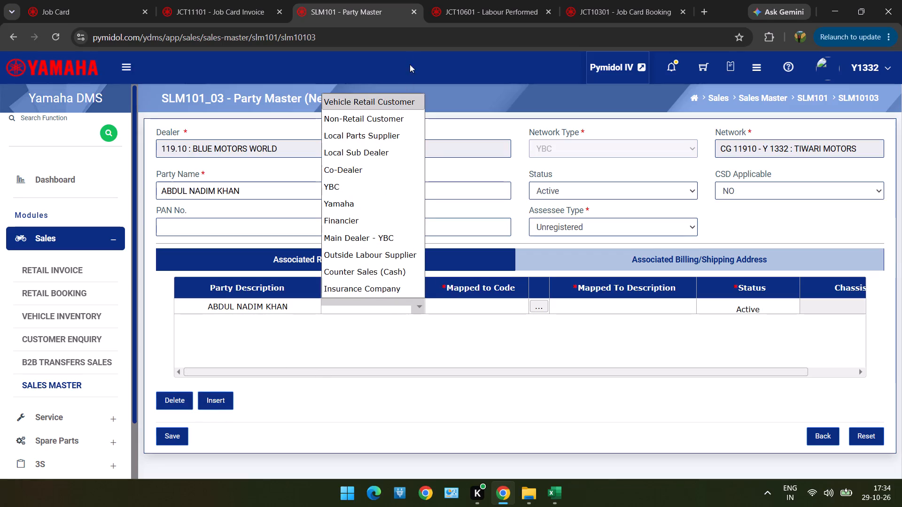
{"action": "left_click", "coordinate": [399, 100]}
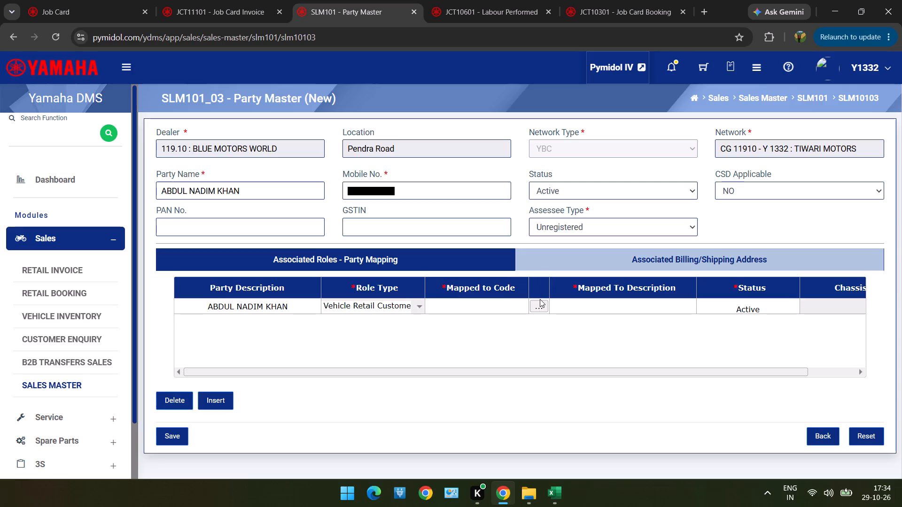
Look up the retail customer by the copied mobile number and map the matching customer to the new party's role row.
{"action": "left_click", "coordinate": [540, 299]}
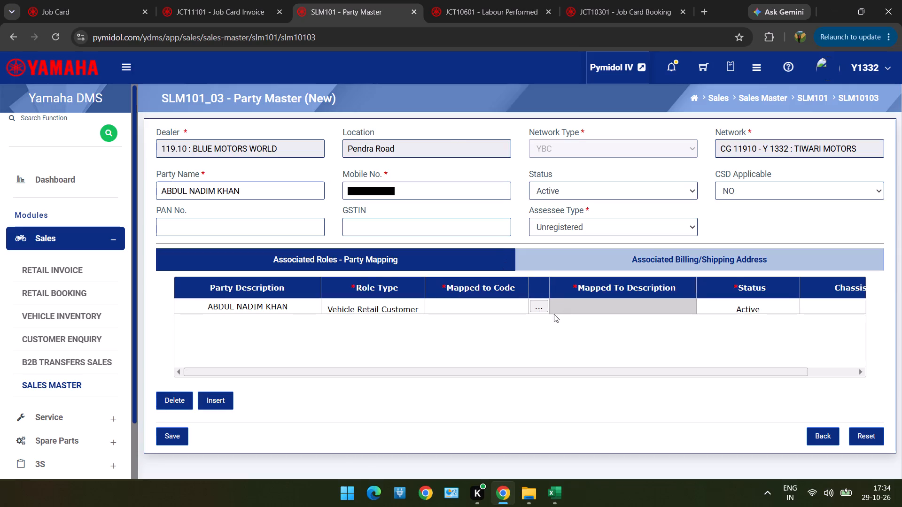
{"action": "left_click", "coordinate": [542, 304]}
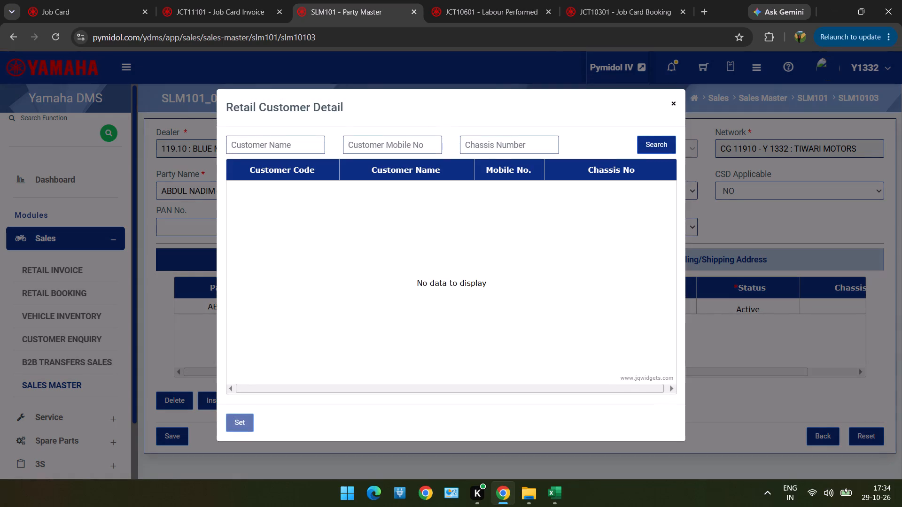
{"action": "left_click", "coordinate": [427, 152]}
{"action": "key", "text": "ctrl+v"}
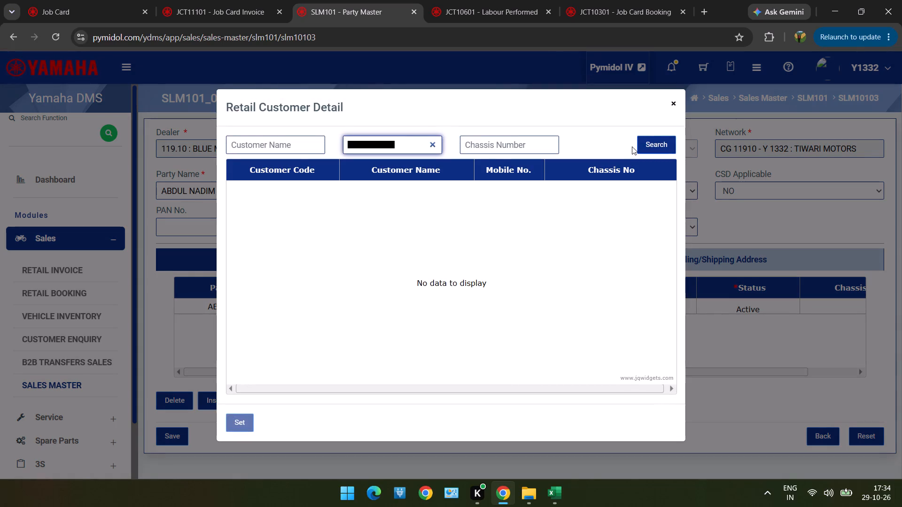
{"action": "left_click_drag", "start_coordinate": [632, 146], "coordinate": [663, 143]}
{"action": "double_click", "coordinate": [663, 143]}
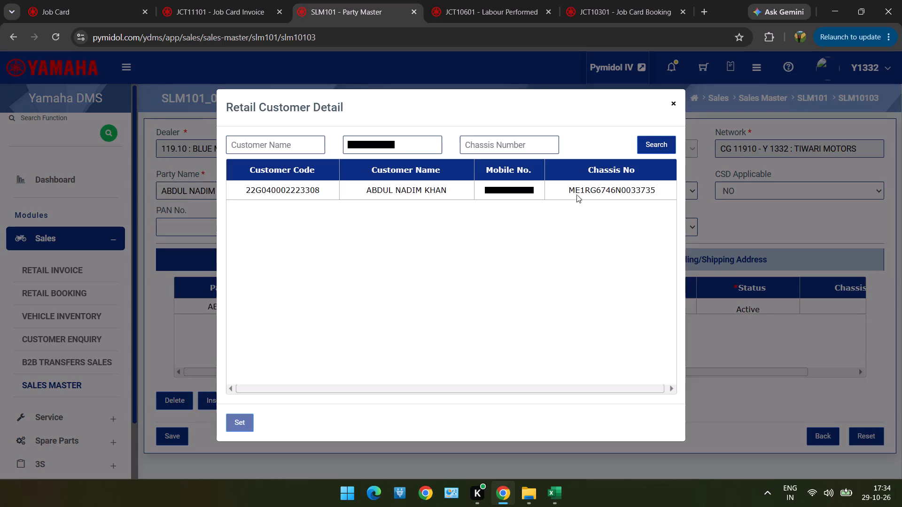
{"action": "double_click", "coordinate": [580, 186]}
{"action": "scroll", "coordinate": [422, 334], "scroll_direction": "down", "scroll_amount": 3}
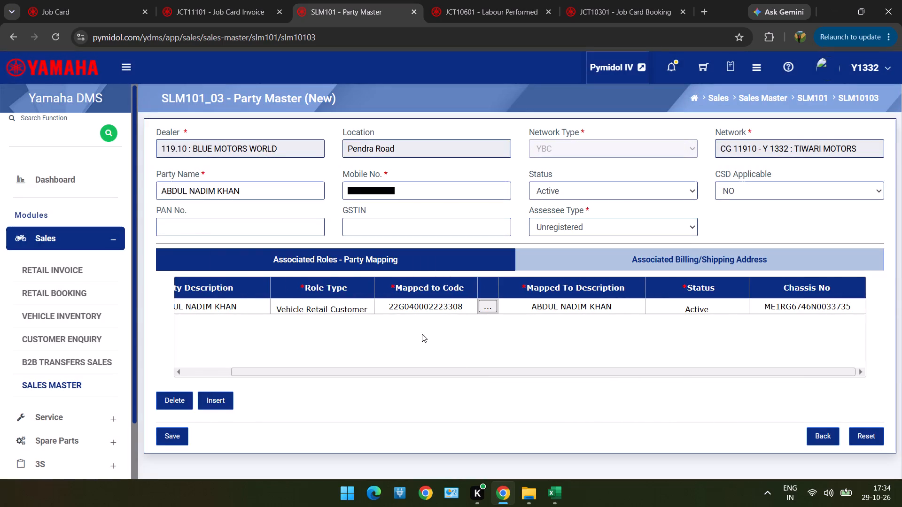
{"action": "scroll", "coordinate": [422, 334], "scroll_direction": "down", "scroll_amount": 4}
{"action": "scroll", "coordinate": [491, 160], "scroll_direction": "down", "scroll_amount": 3}
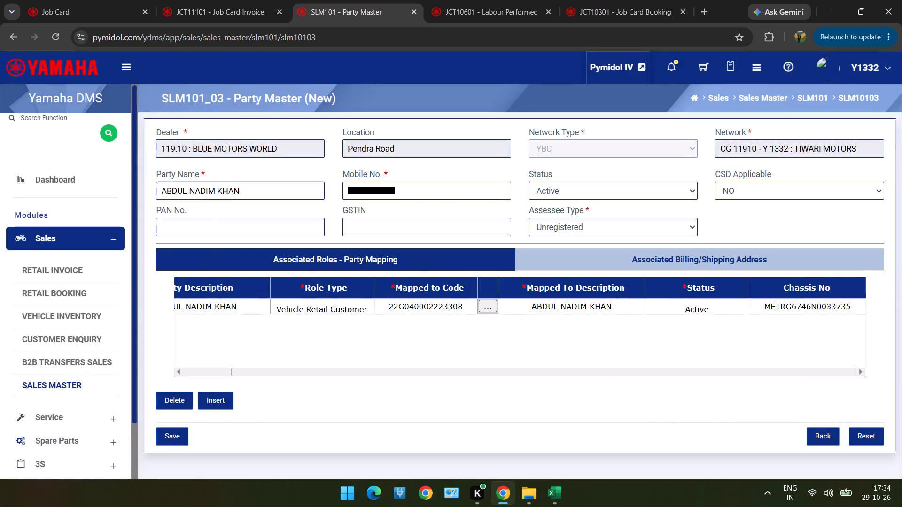
Save the new Party Master record and confirm its creation.
{"action": "left_click", "coordinate": [179, 441]}
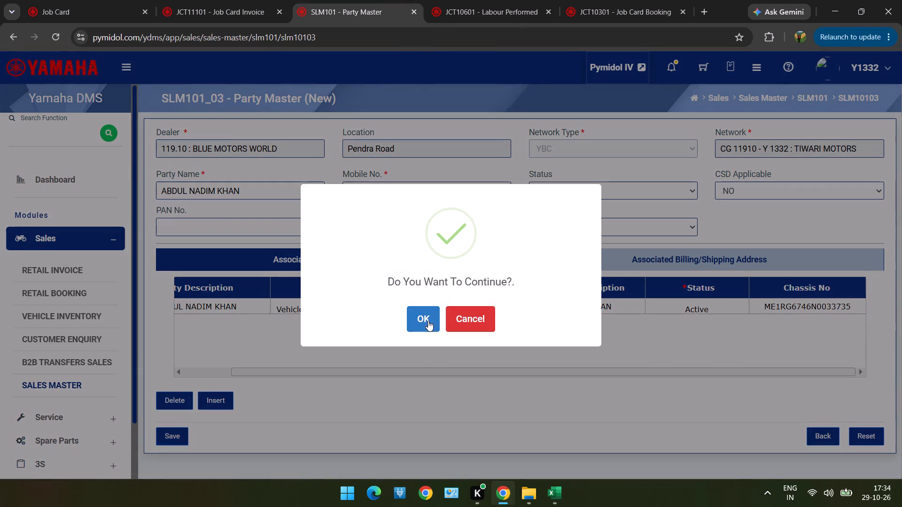
{"action": "left_click", "coordinate": [428, 321]}
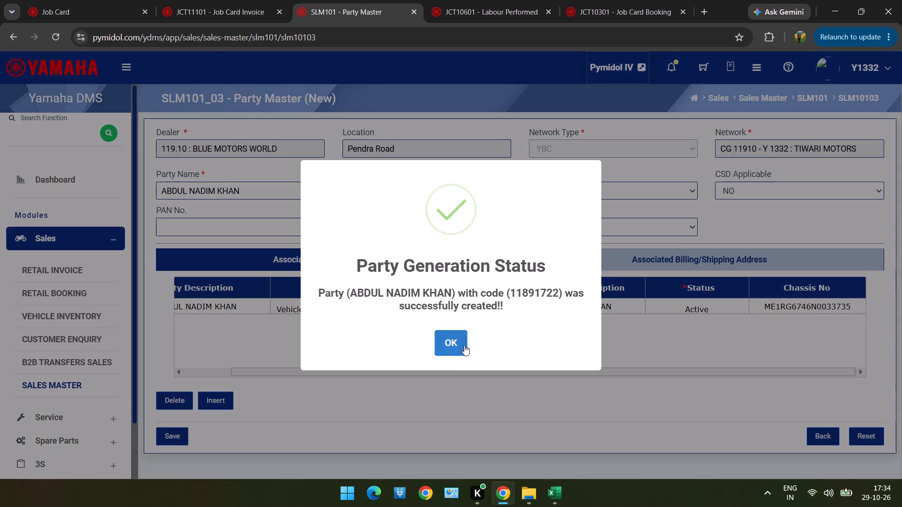
{"action": "left_click", "coordinate": [448, 349]}
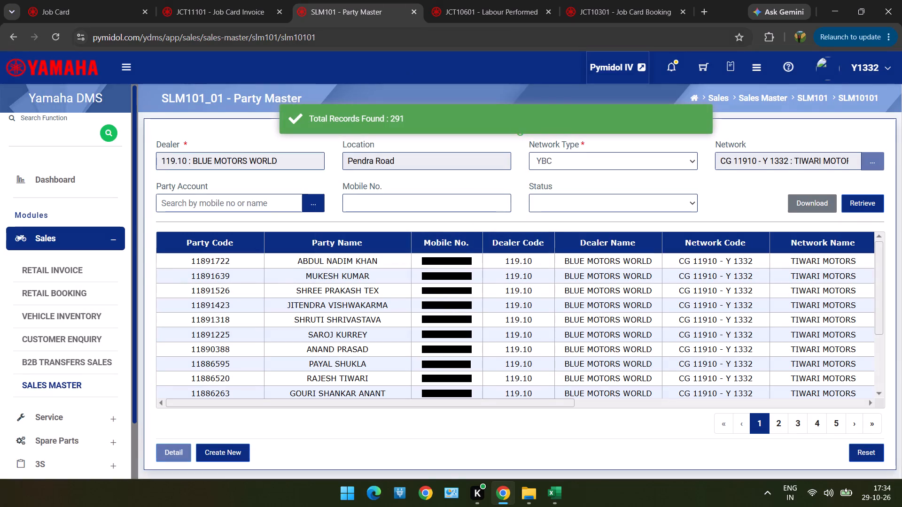
{"action": "left_click", "coordinate": [210, 9]}
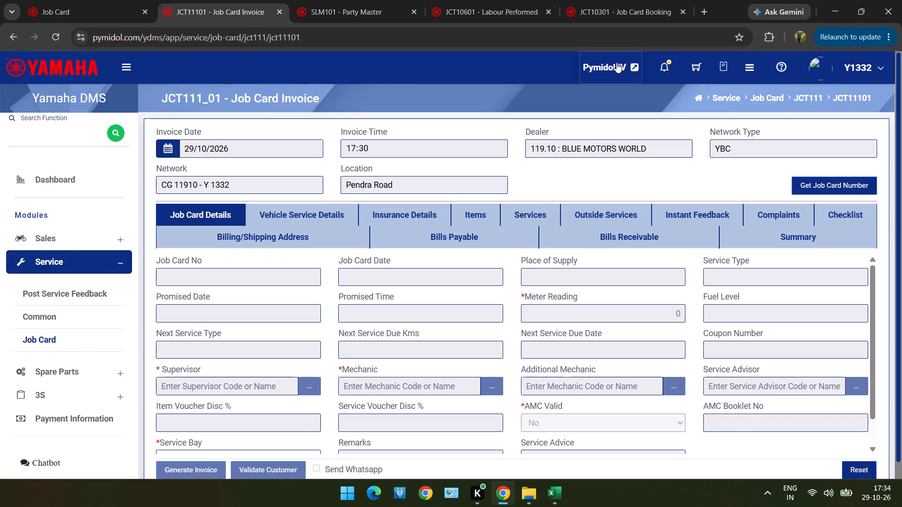
{"action": "left_click", "coordinate": [853, 187]}
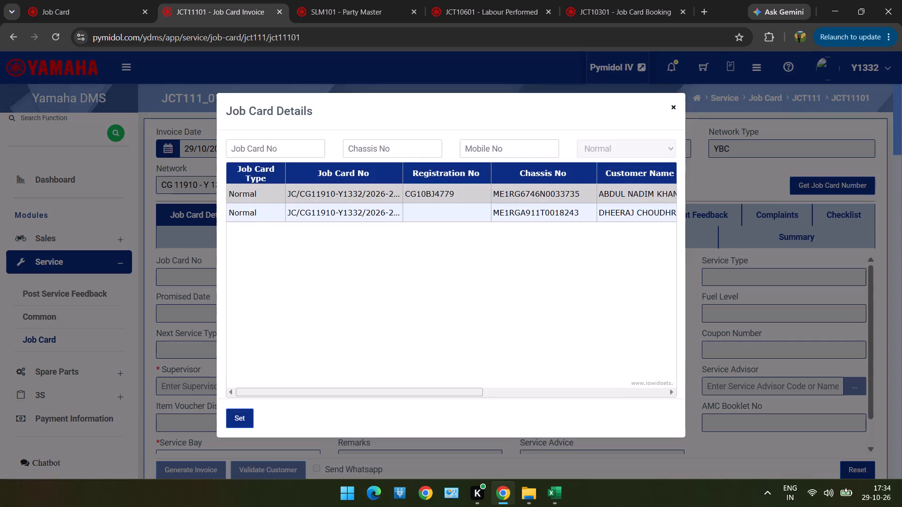
{"action": "double_click", "coordinate": [657, 192]}
{"action": "scroll", "coordinate": [657, 192], "scroll_direction": "down", "scroll_amount": 3}
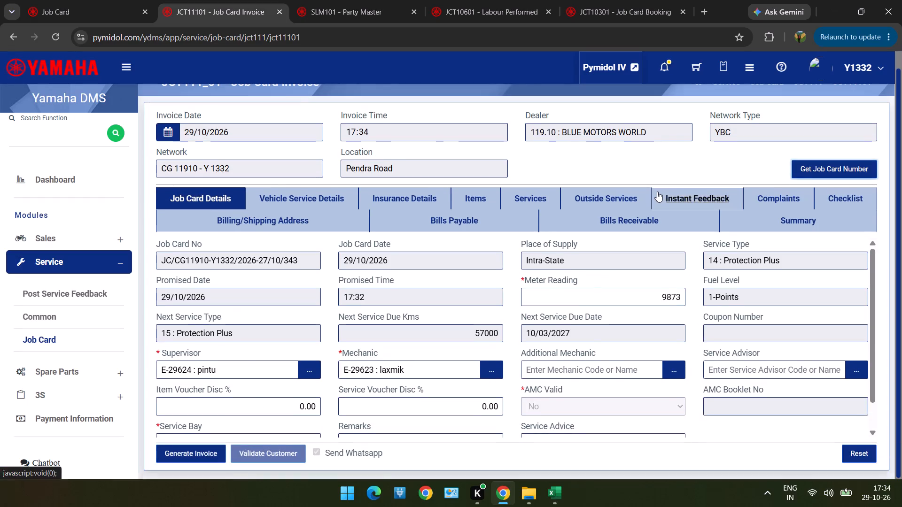
{"action": "left_click", "coordinate": [670, 376]}
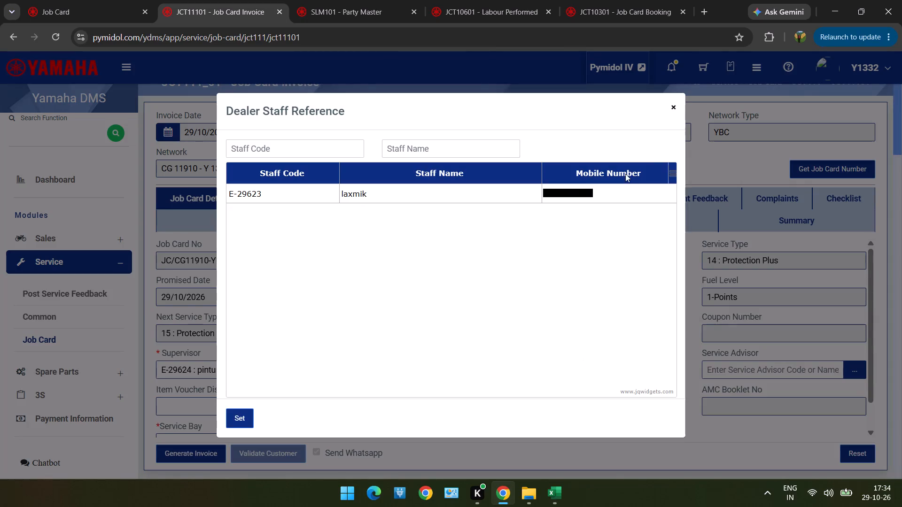
{"action": "double_click", "coordinate": [624, 197]}
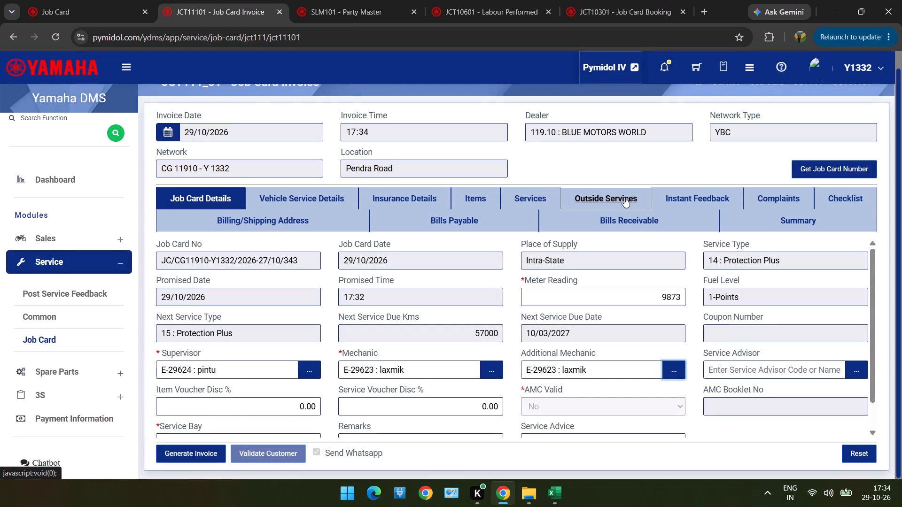
Fill the instant feedback with Yes for delivery on time and replaced parts handover, Ok for the other questions, and overall rating Excellent (5).
{"action": "left_click", "coordinate": [710, 195]}
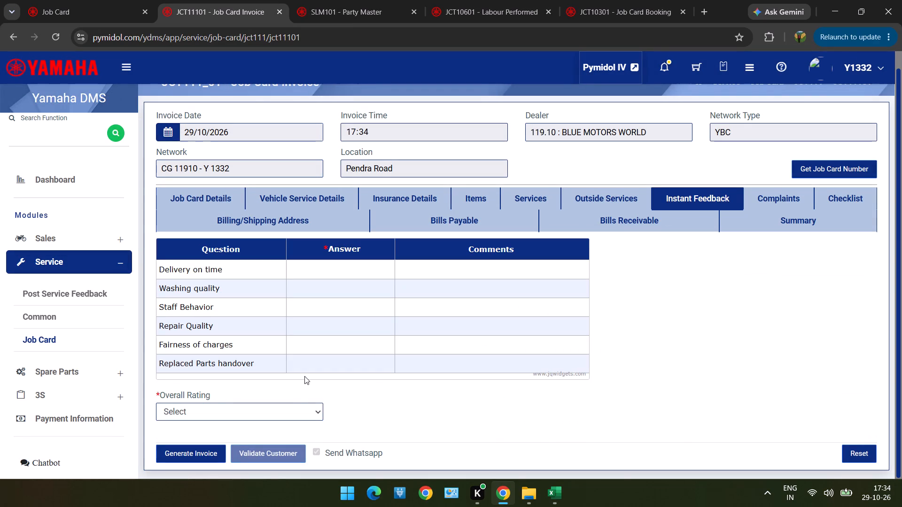
{"action": "double_click", "coordinate": [335, 268]}
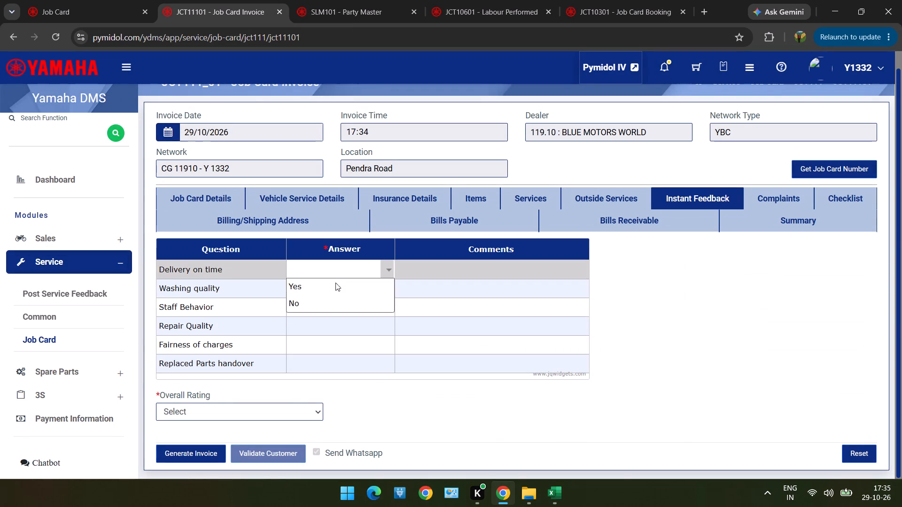
{"action": "left_click", "coordinate": [335, 284]}
{"action": "double_click", "coordinate": [335, 287]}
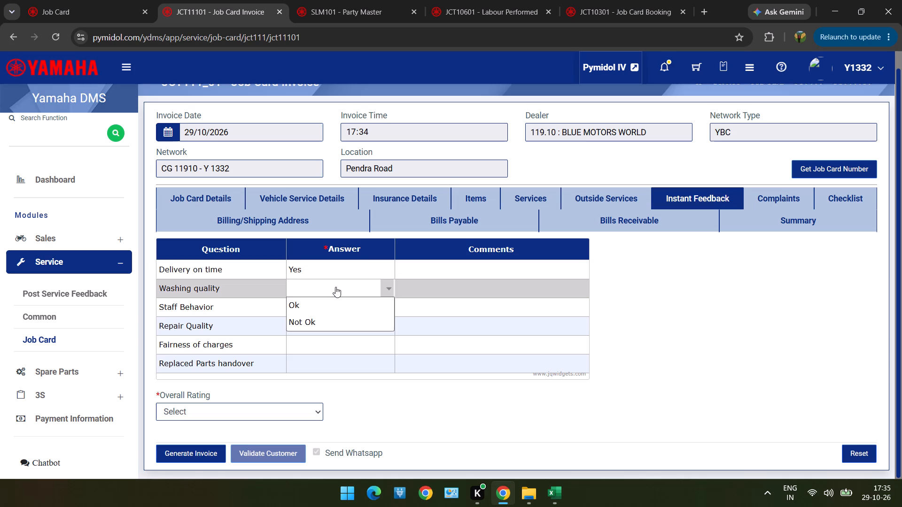
{"action": "left_click", "coordinate": [336, 302]}
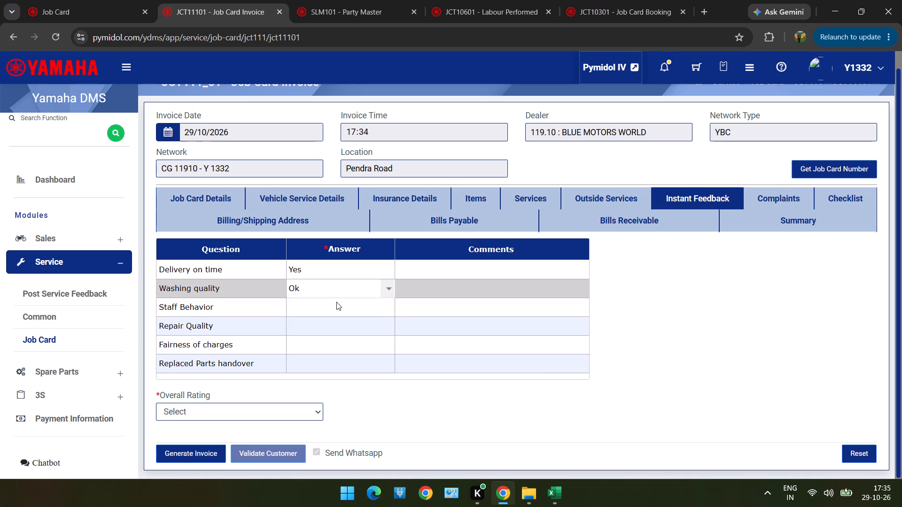
{"action": "double_click", "coordinate": [336, 307]}
{"action": "left_click", "coordinate": [337, 327]}
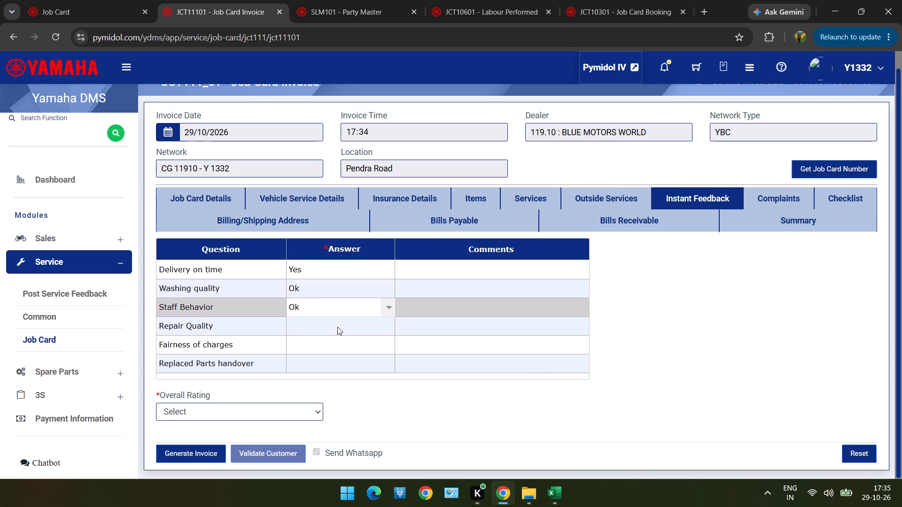
{"action": "double_click", "coordinate": [337, 327]}
{"action": "left_click", "coordinate": [337, 336]}
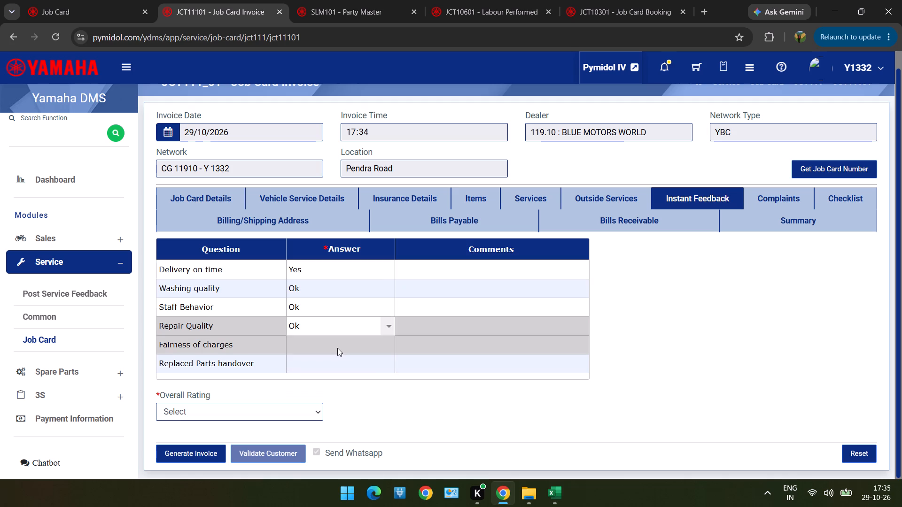
{"action": "double_click", "coordinate": [337, 348]}
{"action": "left_click", "coordinate": [336, 365]}
{"action": "triple_click", "coordinate": [336, 365]}
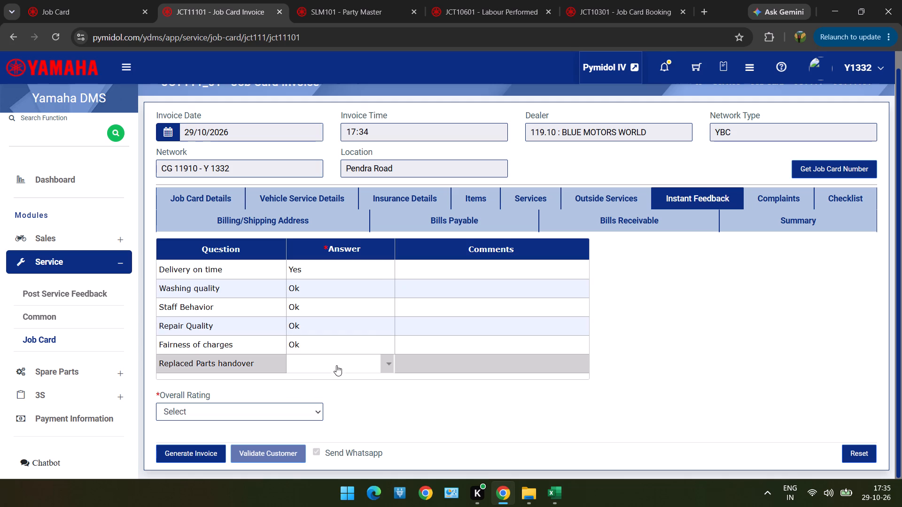
{"action": "left_click", "coordinate": [336, 365]}
{"action": "left_click_drag", "start_coordinate": [329, 384], "coordinate": [288, 419]}
{"action": "double_click", "coordinate": [288, 419]}
{"action": "left_click", "coordinate": [282, 396]}
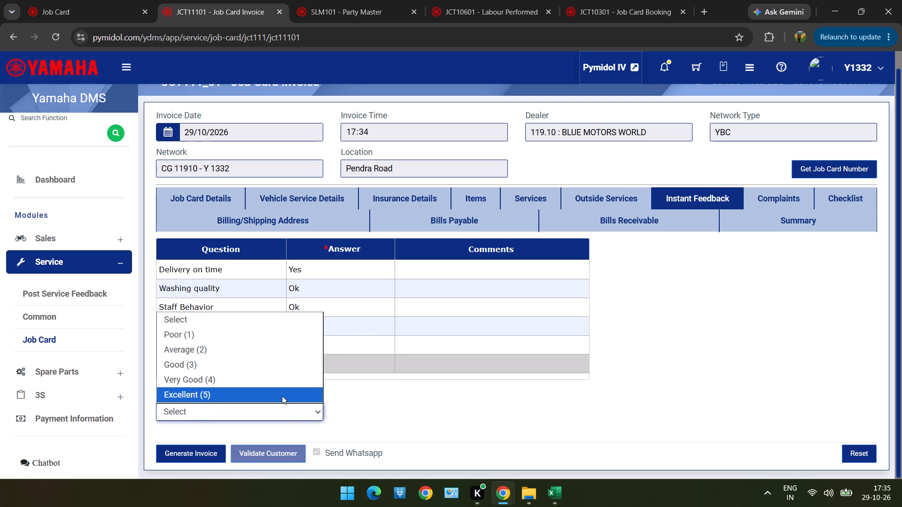
Mark the GENERAL SERVICE complaint as resolved with Yes.
{"action": "left_click", "coordinate": [776, 194]}
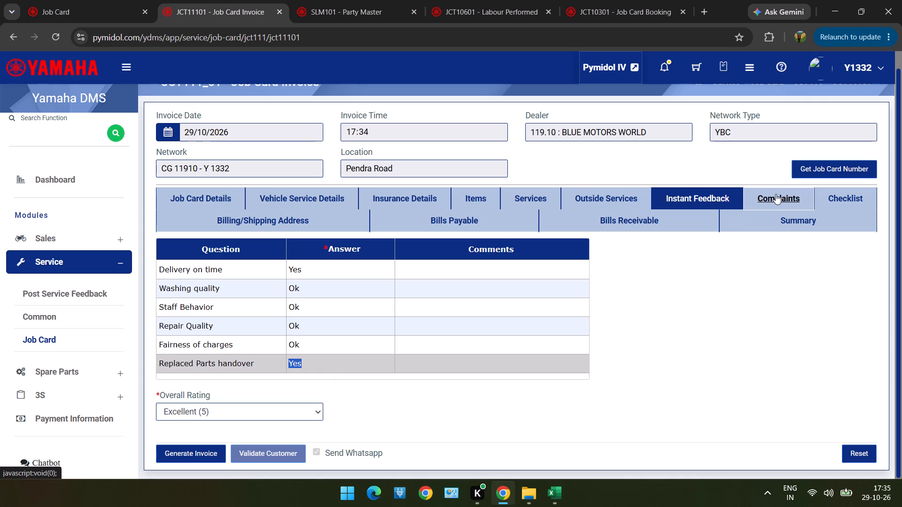
{"action": "double_click", "coordinate": [645, 265]}
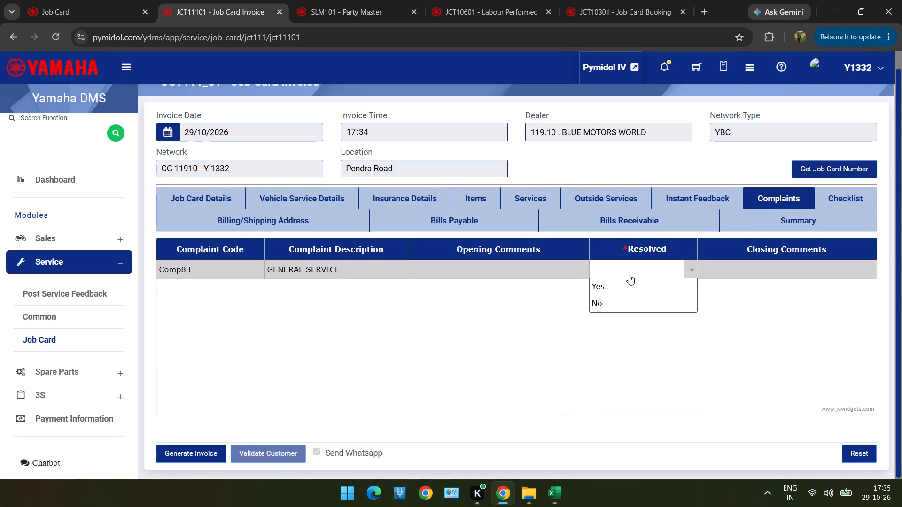
{"action": "left_click", "coordinate": [630, 287]}
Set the invoice summary's division code to 2355 SERVICE.
{"action": "left_click", "coordinate": [794, 218]}
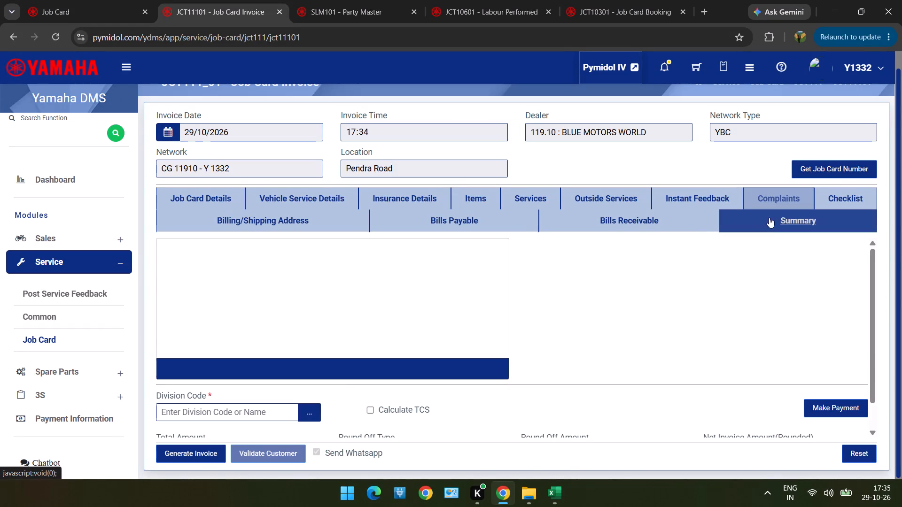
{"action": "left_click", "coordinate": [353, 392]}
{"action": "scroll", "coordinate": [353, 392], "scroll_direction": "down", "scroll_amount": 2}
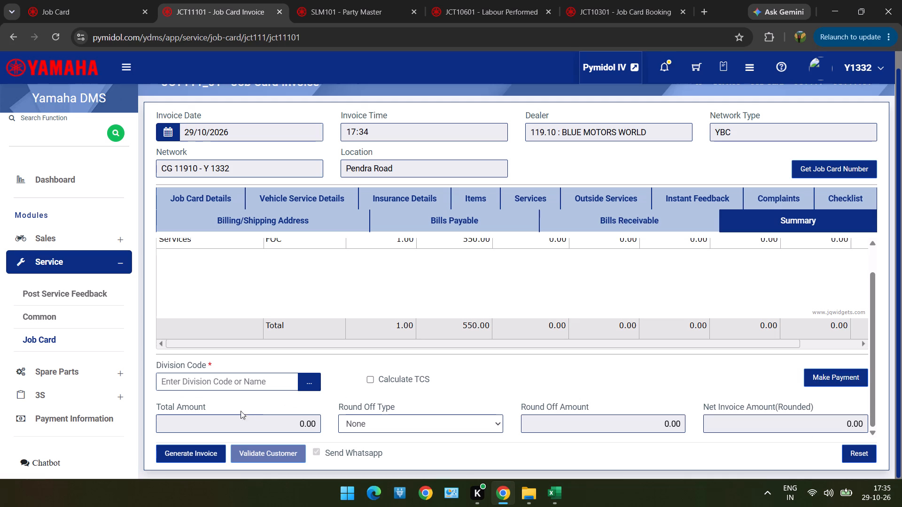
{"action": "left_click", "coordinate": [306, 385]}
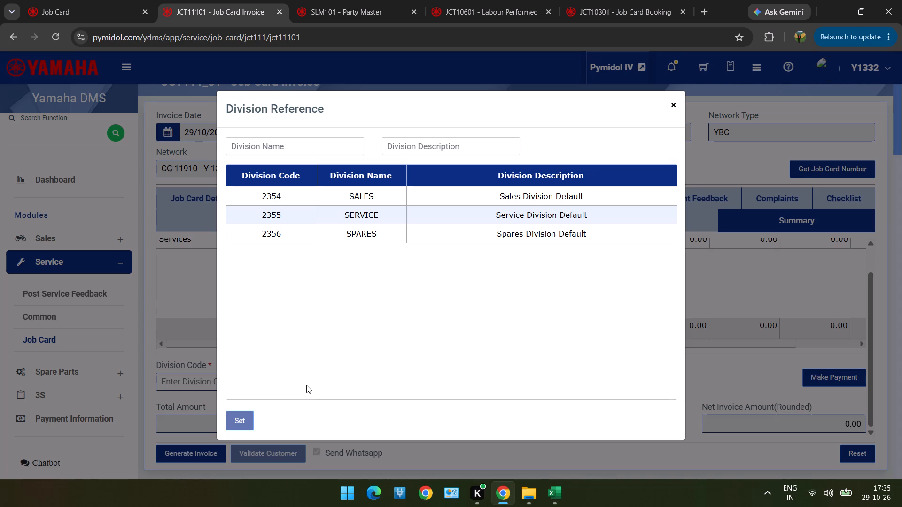
{"action": "left_click", "coordinate": [344, 213]}
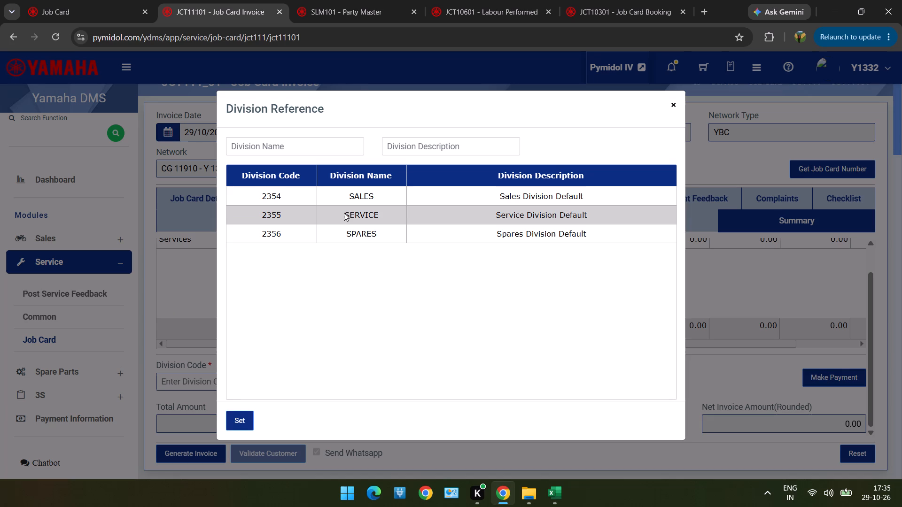
{"action": "double_click", "coordinate": [344, 213]}
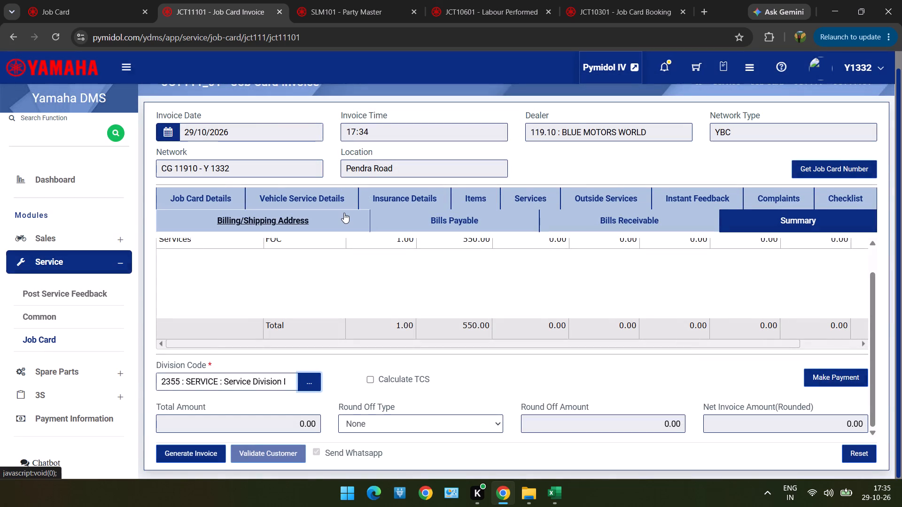
Generate the invoice for the loaded job card and return to the blank Job Card Invoice form.
{"action": "scroll", "coordinate": [344, 213], "scroll_direction": "down", "scroll_amount": 5}
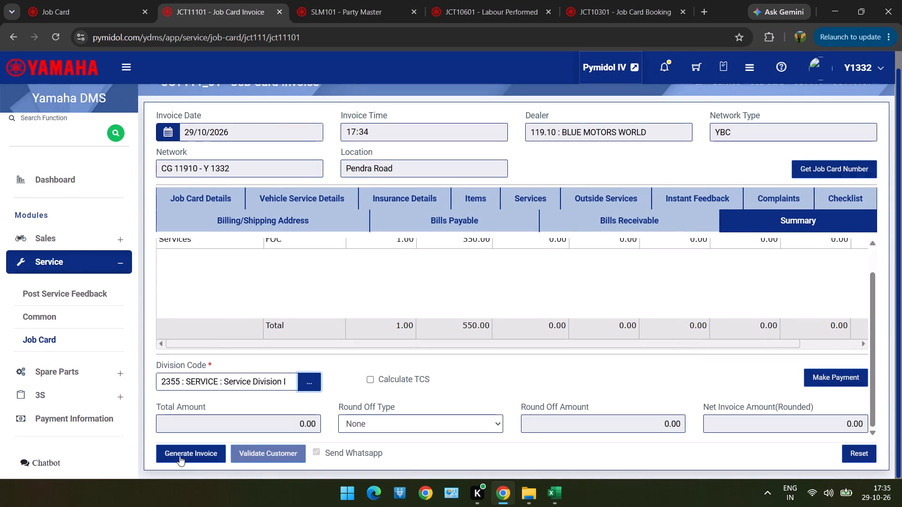
{"action": "double_click", "coordinate": [179, 456]}
{"action": "left_click", "coordinate": [179, 456]}
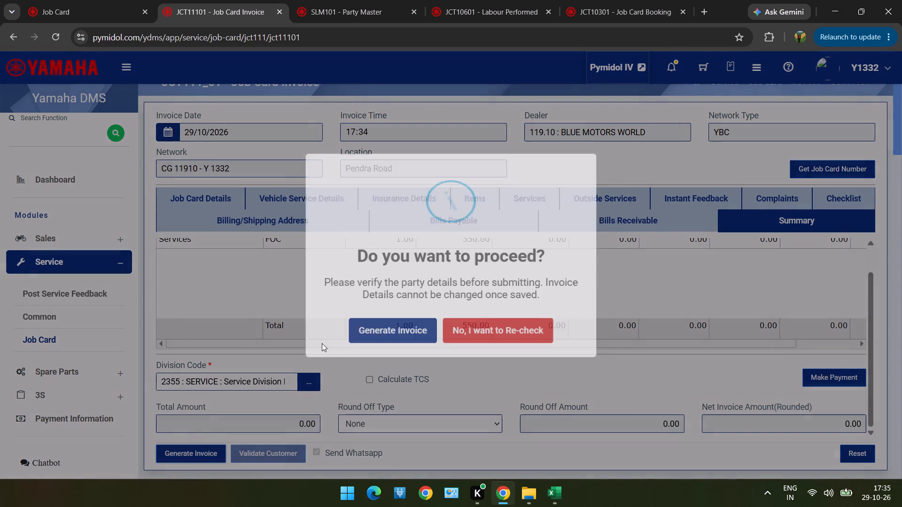
{"action": "left_click", "coordinate": [400, 335]}
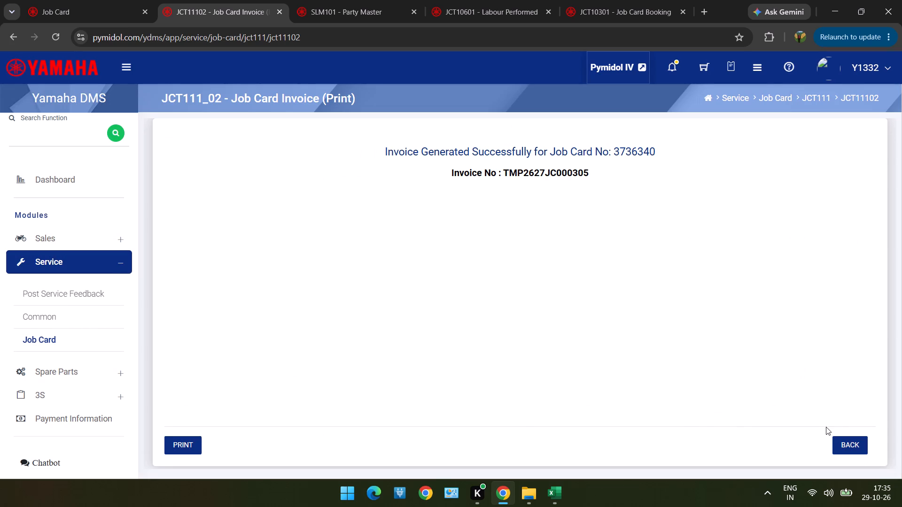
{"action": "left_click", "coordinate": [848, 444]}
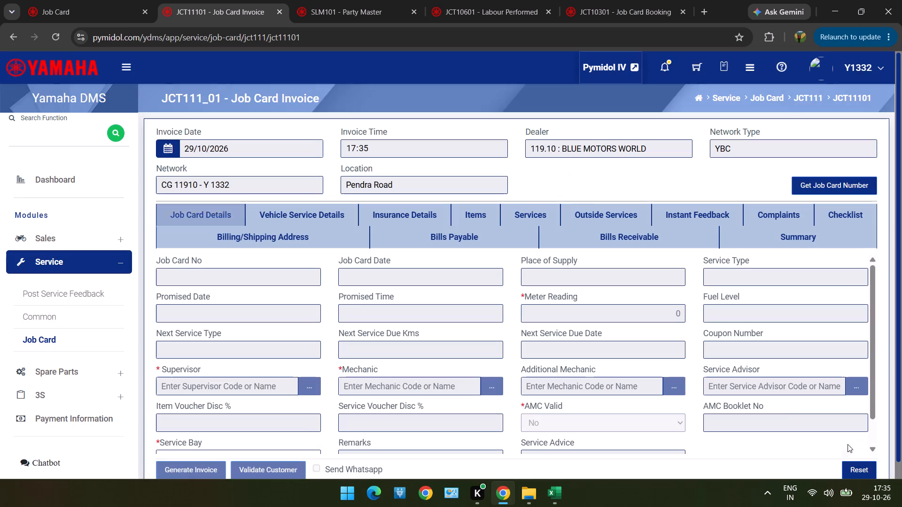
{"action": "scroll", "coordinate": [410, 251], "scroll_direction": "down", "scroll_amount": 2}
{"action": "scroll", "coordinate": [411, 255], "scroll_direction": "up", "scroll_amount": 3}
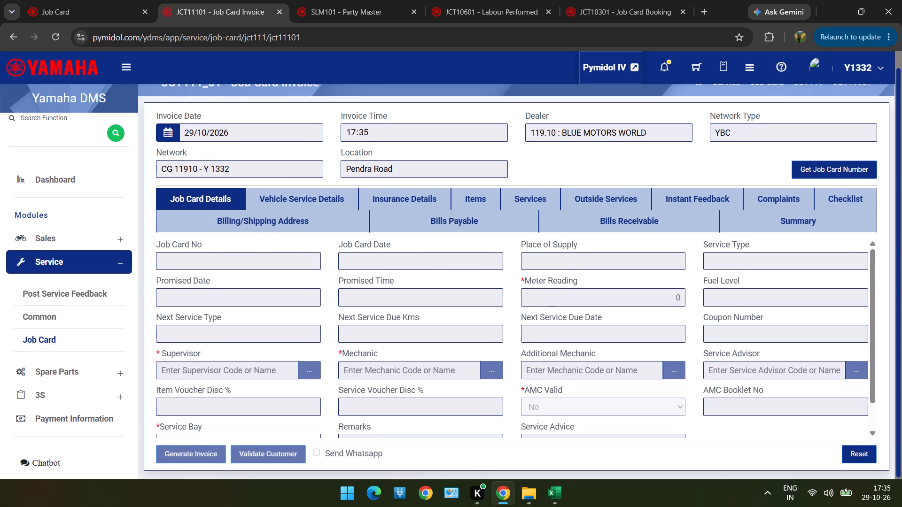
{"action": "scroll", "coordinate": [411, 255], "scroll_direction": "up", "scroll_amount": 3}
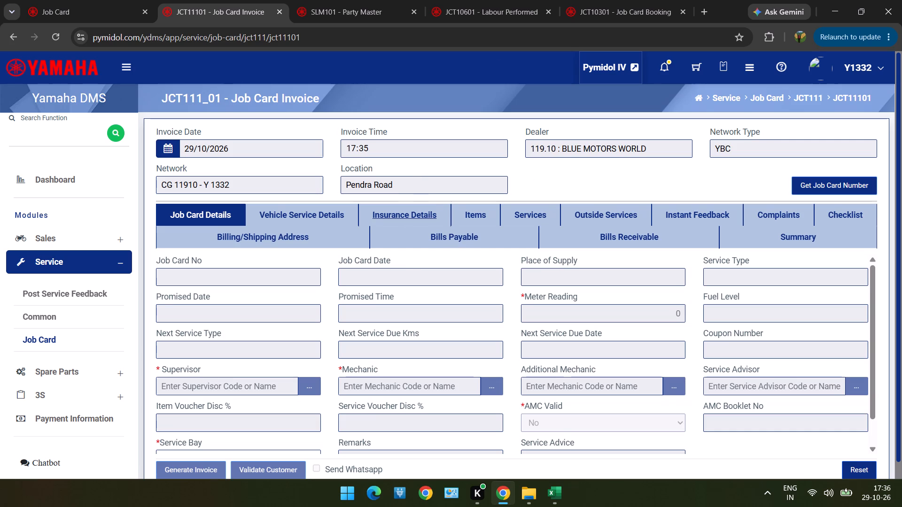
Copy the chassis number of row 49 from Book1 in Excel and return to the Job Card Booking form.
{"action": "left_click", "coordinate": [635, 8]}
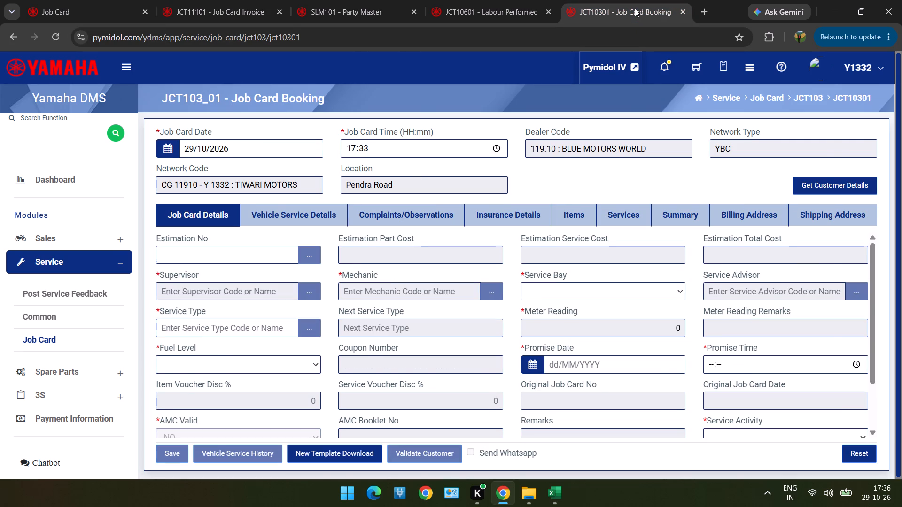
{"action": "key", "text": "alt+Tab"}
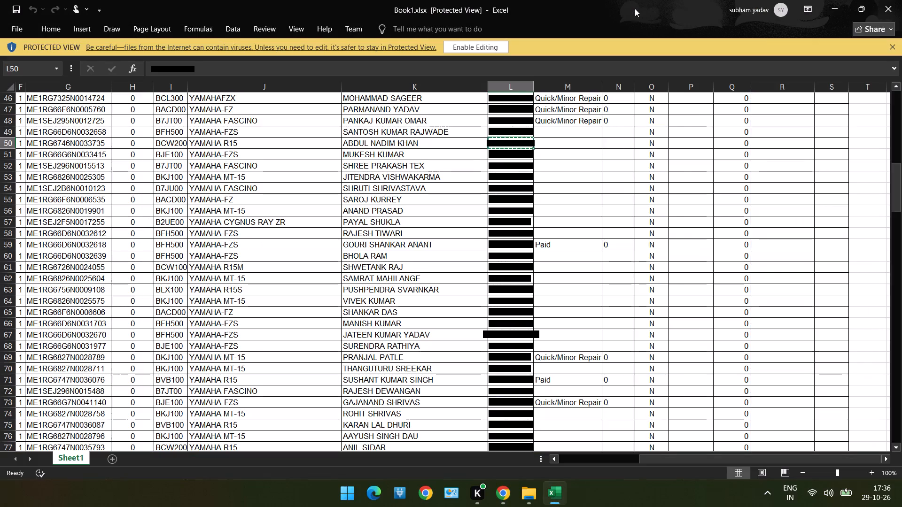
{"action": "key", "text": "Up"}
{"action": "key", "text": "Left"}
{"action": "key", "text": "Left"}
{"action": "key", "text": "Left"}
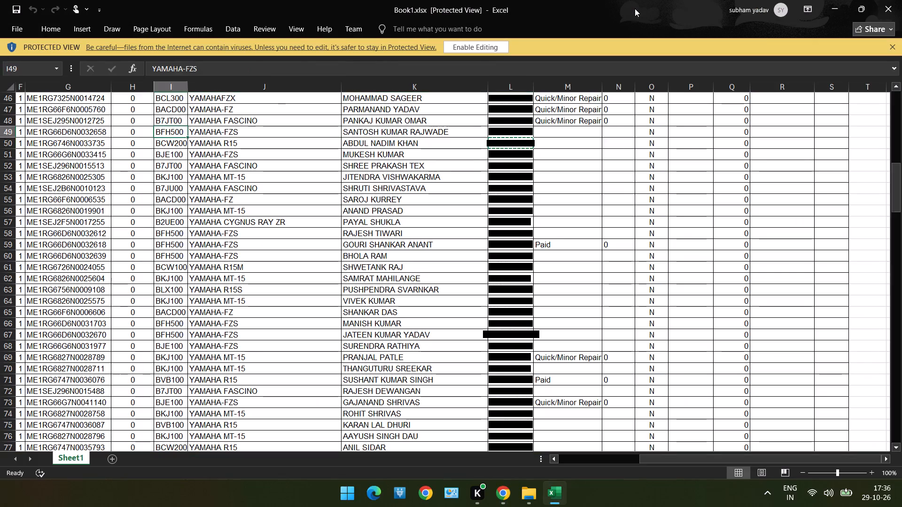
{"action": "key", "text": "Left"}
{"action": "key", "text": "Left"}
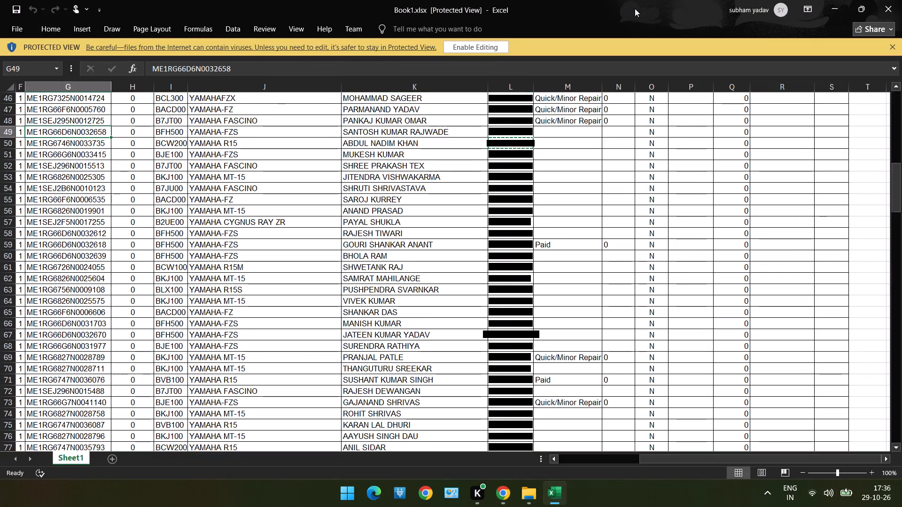
{"action": "key", "text": "ctrl+c"}
{"action": "key", "text": "alt+Tab"}
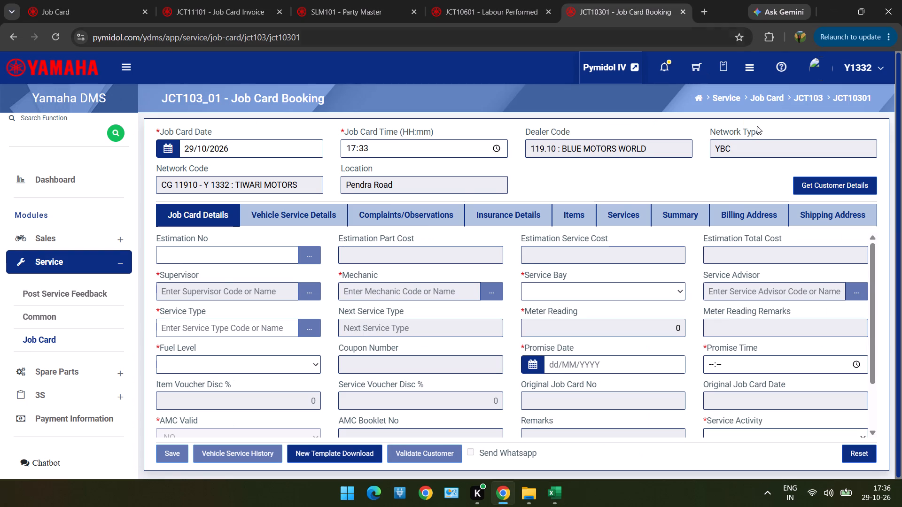
Retrieve the customer by the copied chassis number and load the matching record into the job card booking.
{"action": "left_click", "coordinate": [835, 180]}
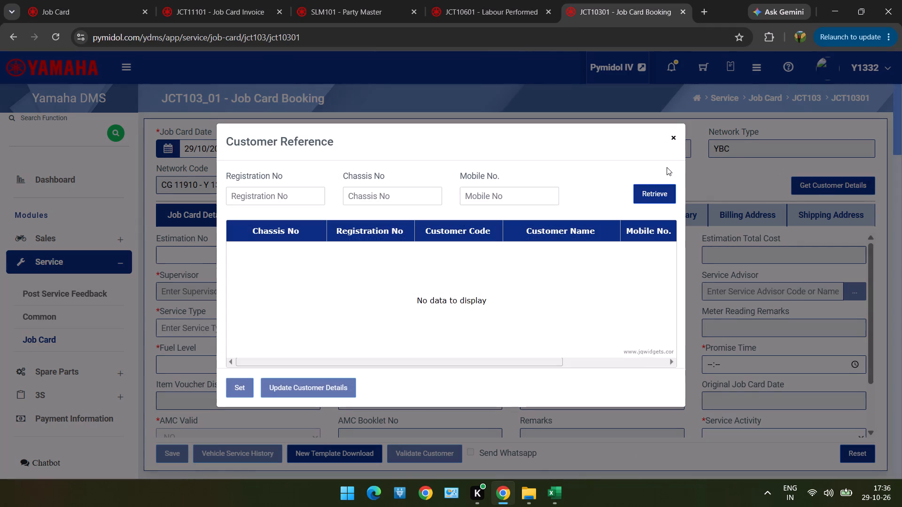
{"action": "left_click", "coordinate": [385, 200]}
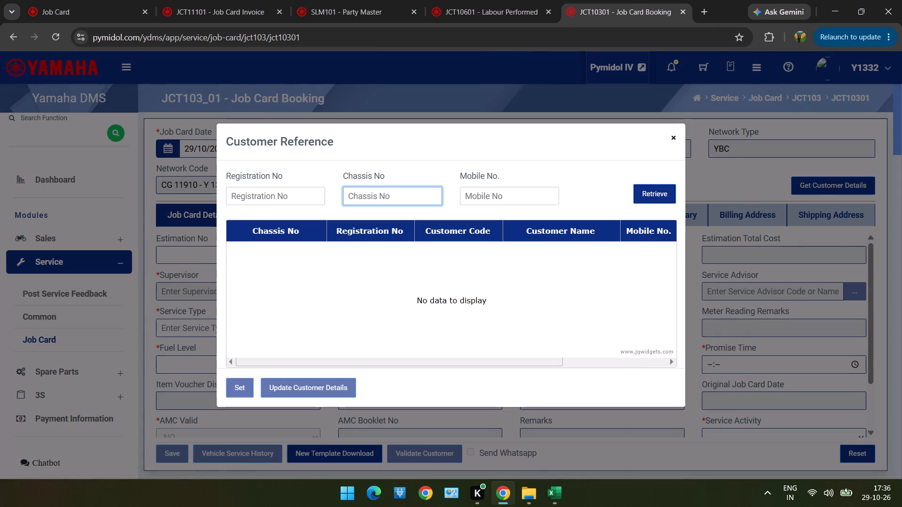
{"action": "key", "text": "ctrl+v"}
{"action": "left_click", "coordinate": [660, 199]}
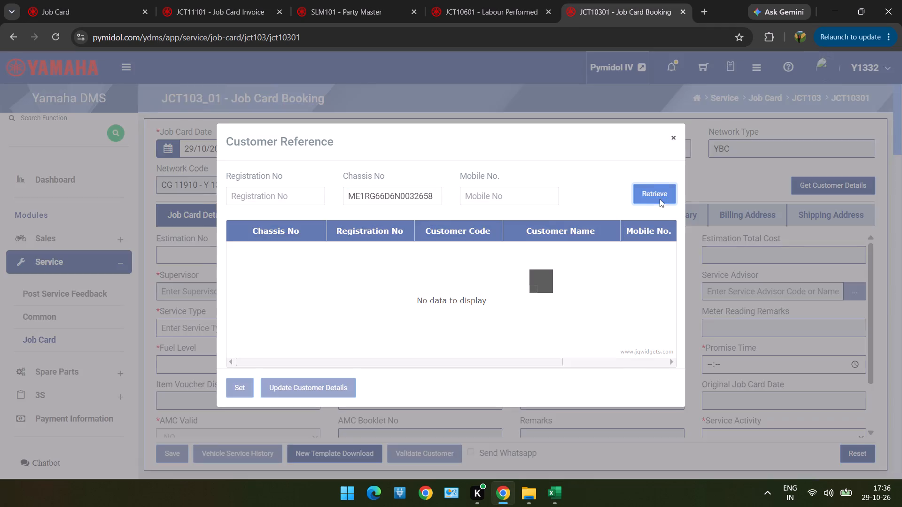
{"action": "double_click", "coordinate": [564, 249]}
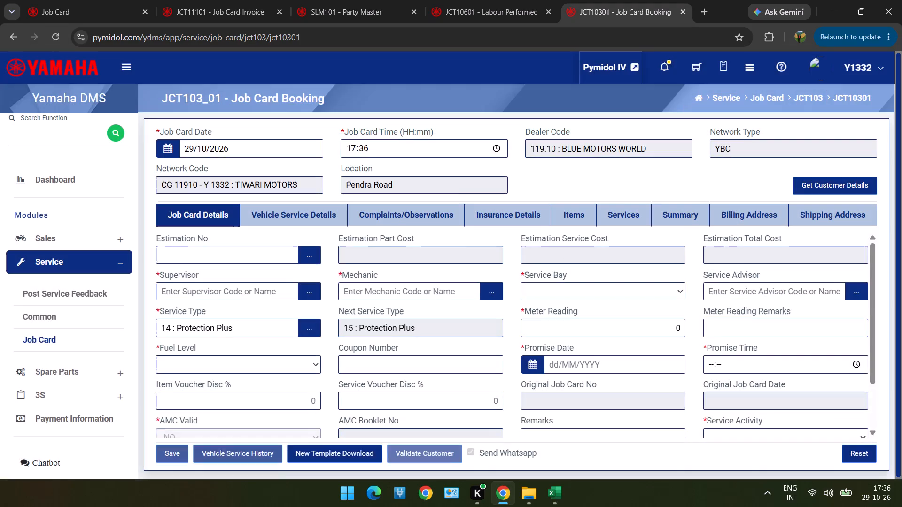
{"action": "left_click_drag", "start_coordinate": [323, 299], "coordinate": [308, 295]}
{"action": "left_click", "coordinate": [308, 295]}
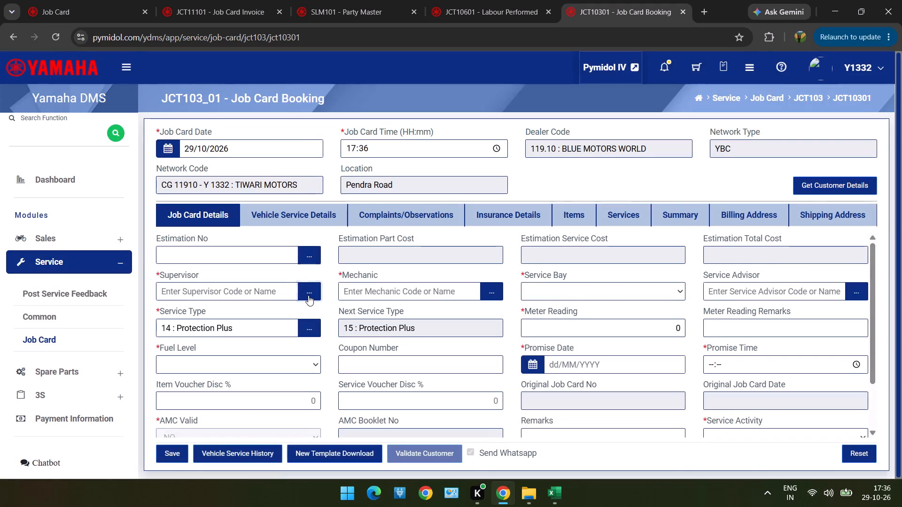
{"action": "double_click", "coordinate": [386, 193]}
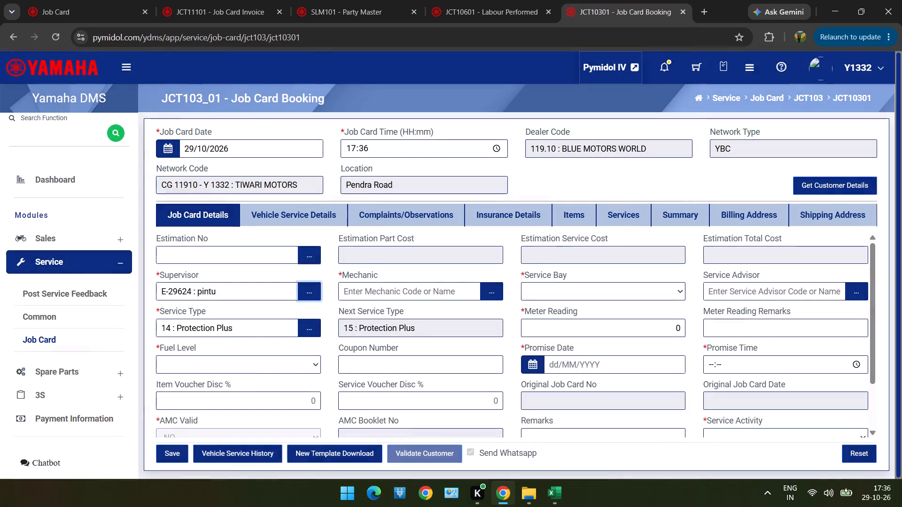
{"action": "left_click_drag", "start_coordinate": [489, 294], "coordinate": [478, 292]}
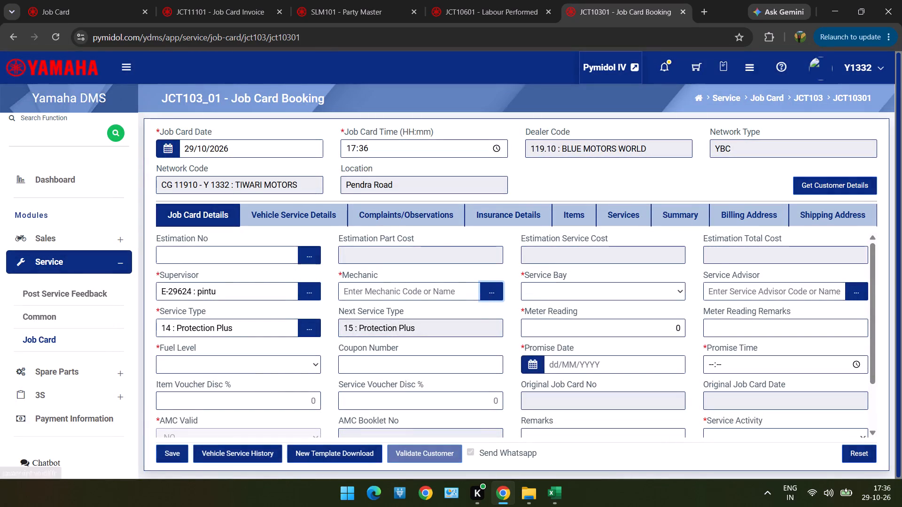
{"action": "left_click", "coordinate": [478, 292]}
{"action": "double_click", "coordinate": [481, 292]}
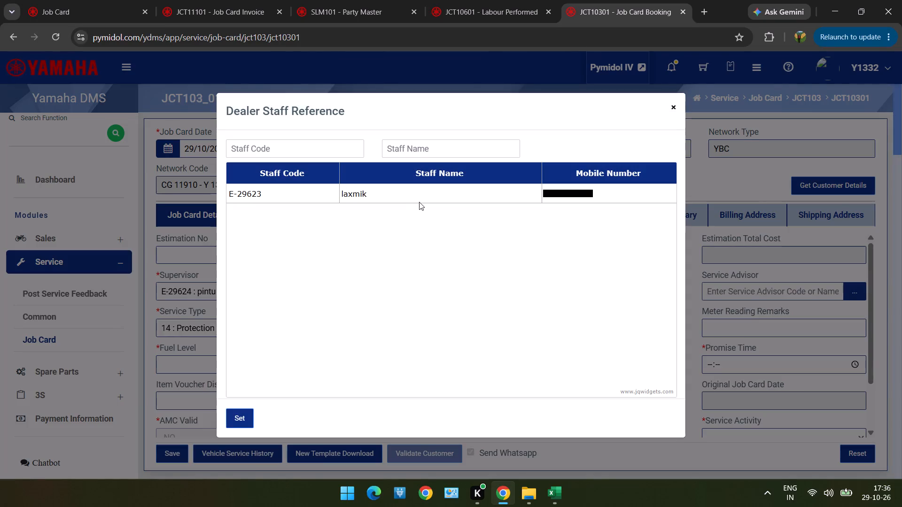
{"action": "left_click", "coordinate": [419, 202]}
{"action": "left_click", "coordinate": [509, 192]}
{"action": "left_click_drag", "start_coordinate": [509, 192], "coordinate": [587, 294]}
{"action": "left_click", "coordinate": [587, 294]}
{"action": "left_click", "coordinate": [588, 305]}
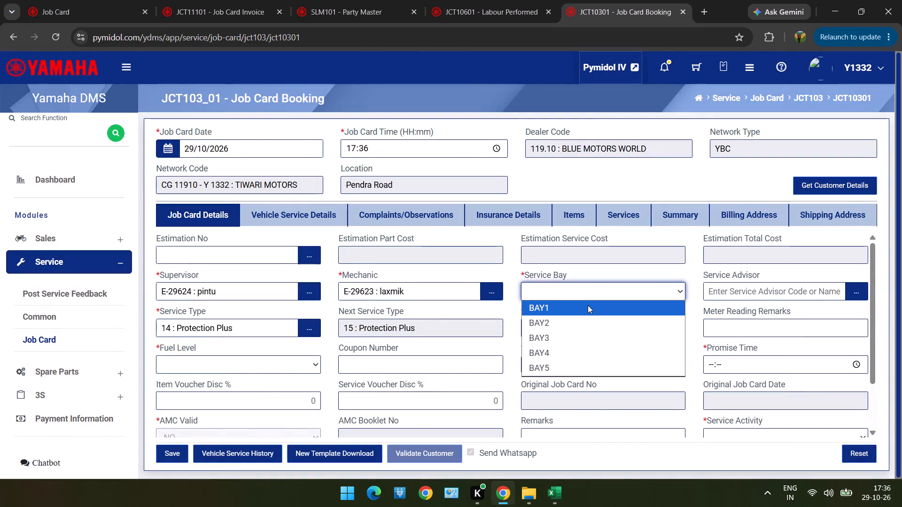
Check the vehicle service history for past meter readings and set the job card's meter reading to 19800.
{"action": "left_click", "coordinate": [253, 460]}
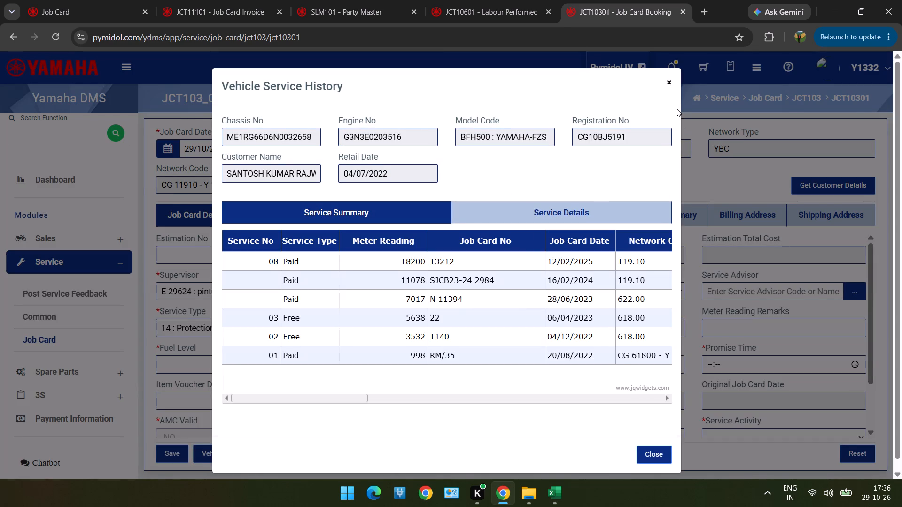
{"action": "left_click", "coordinate": [669, 80]}
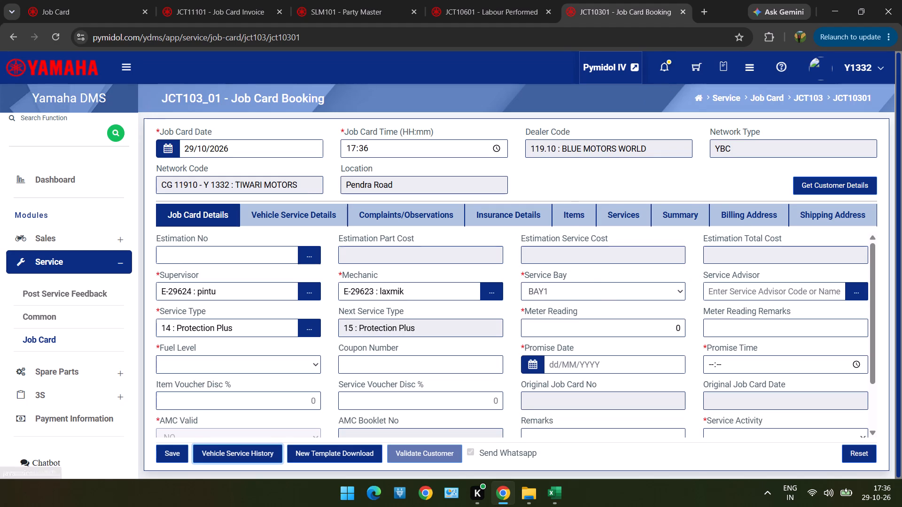
{"action": "left_click", "coordinate": [612, 324]}
{"action": "key", "text": "1"}
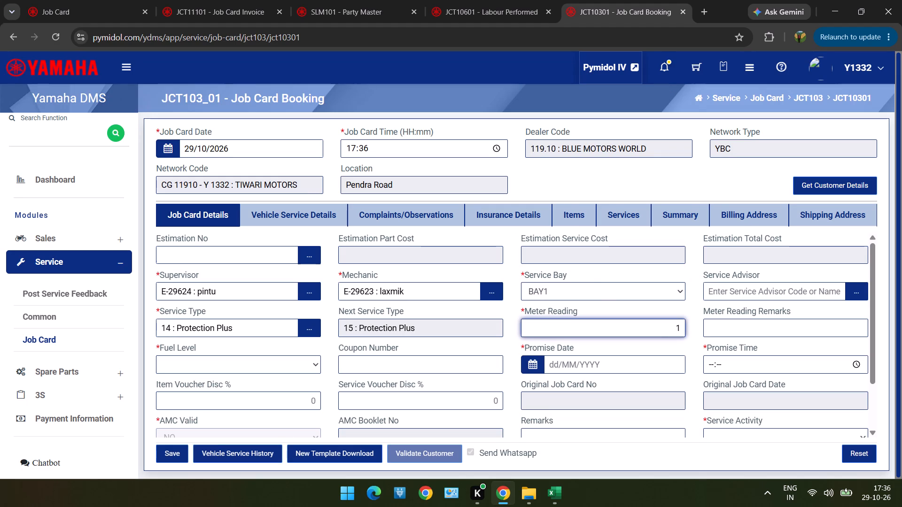
{"action": "type", "text": "9800"}
Set the job card's fuel level to 2-Points.
{"action": "scroll", "coordinate": [612, 324], "scroll_direction": "down", "scroll_amount": 1}
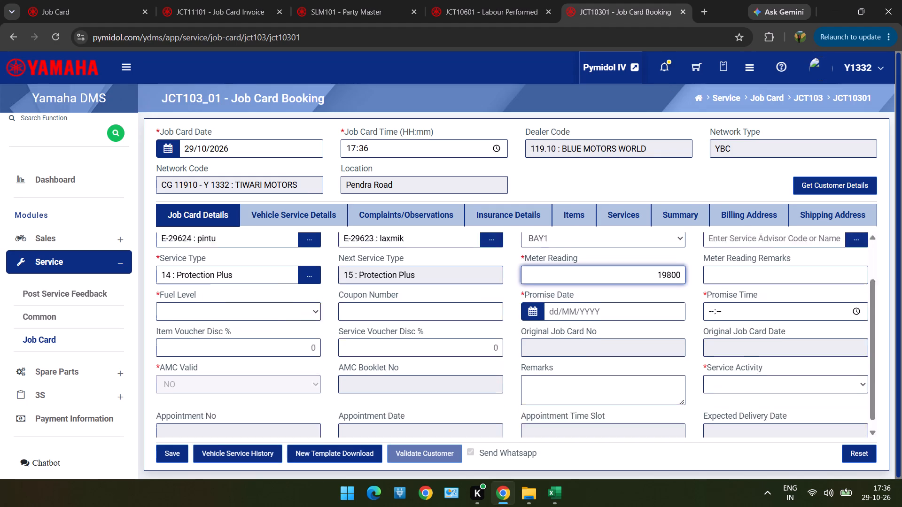
{"action": "scroll", "coordinate": [612, 324], "scroll_direction": "down", "scroll_amount": 1}
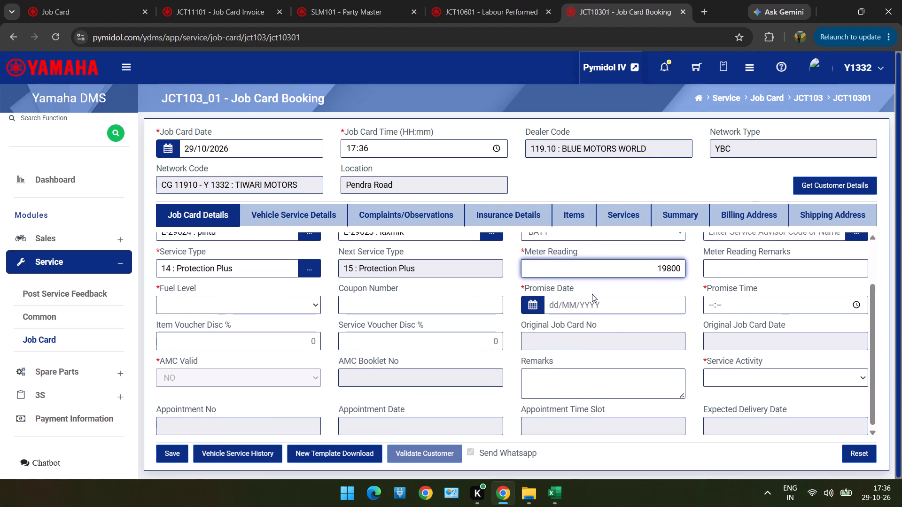
{"action": "left_click", "coordinate": [596, 308]}
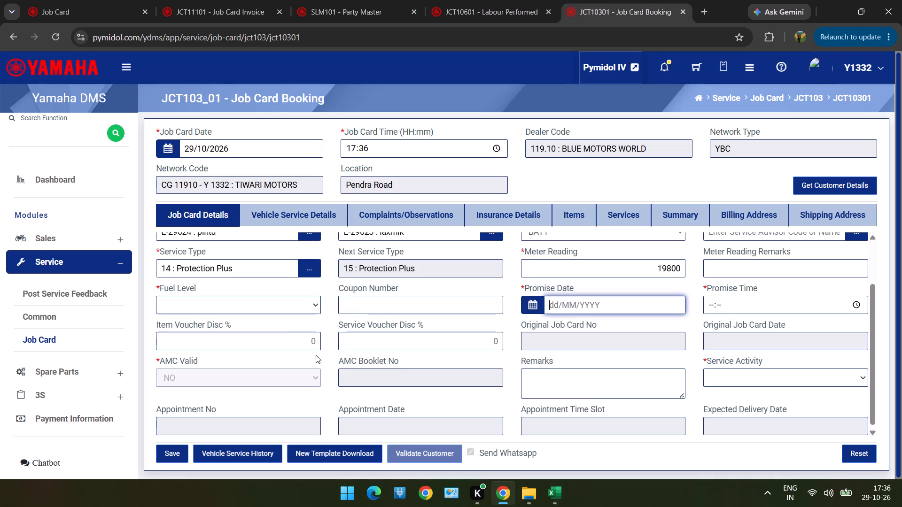
{"action": "left_click", "coordinate": [301, 304]}
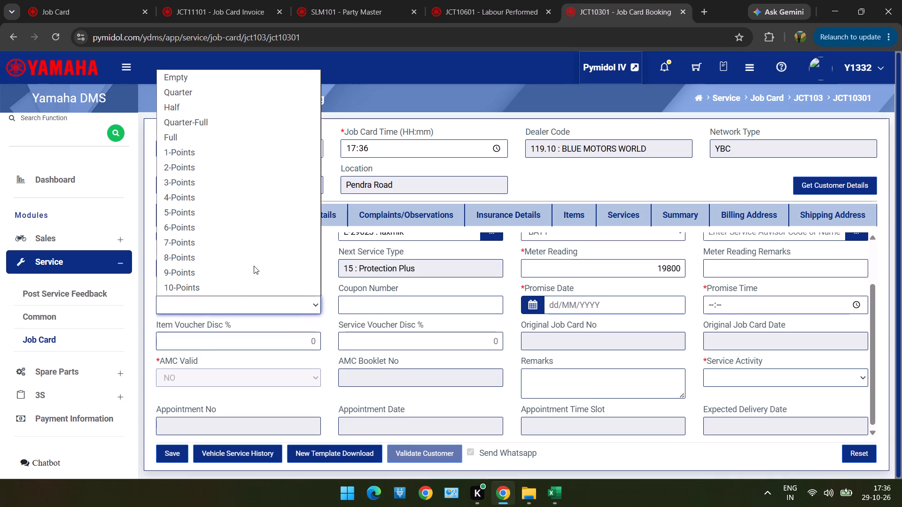
{"action": "left_click", "coordinate": [224, 161]}
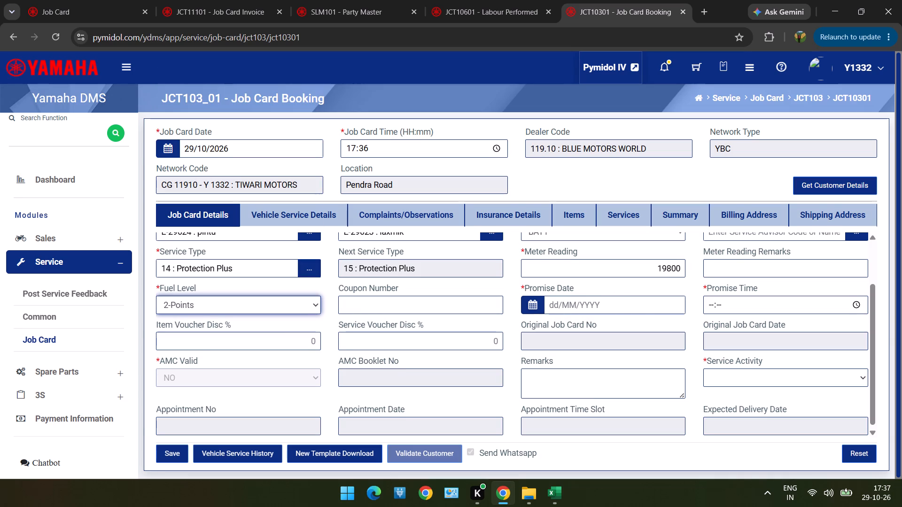
Set the promise date to 29/10/2026 and the promise time to 17:37.
{"action": "left_click", "coordinate": [622, 294]}
{"action": "left_click", "coordinate": [622, 301]}
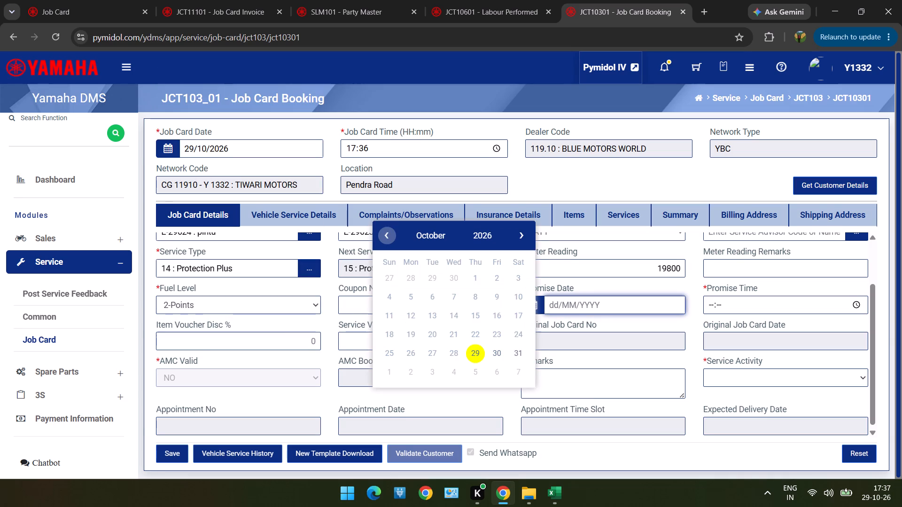
{"action": "left_click", "coordinate": [474, 357]}
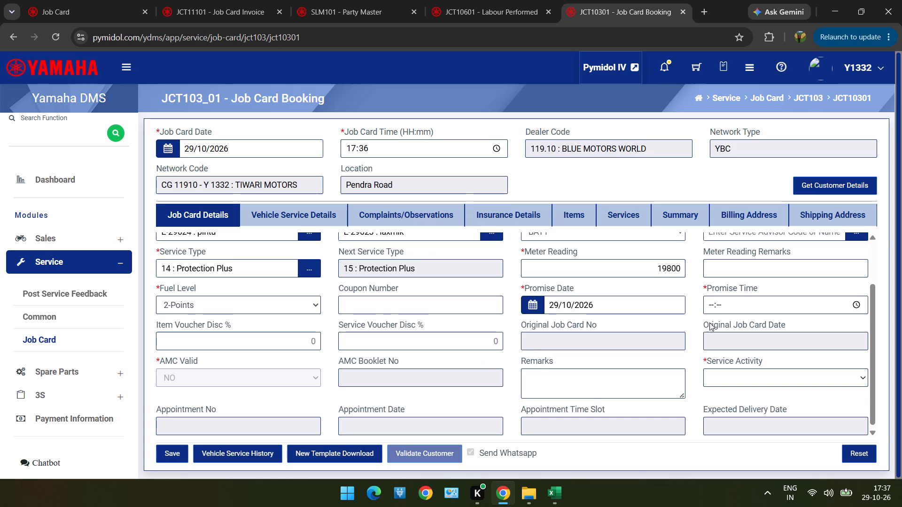
{"action": "left_click", "coordinate": [707, 305]}
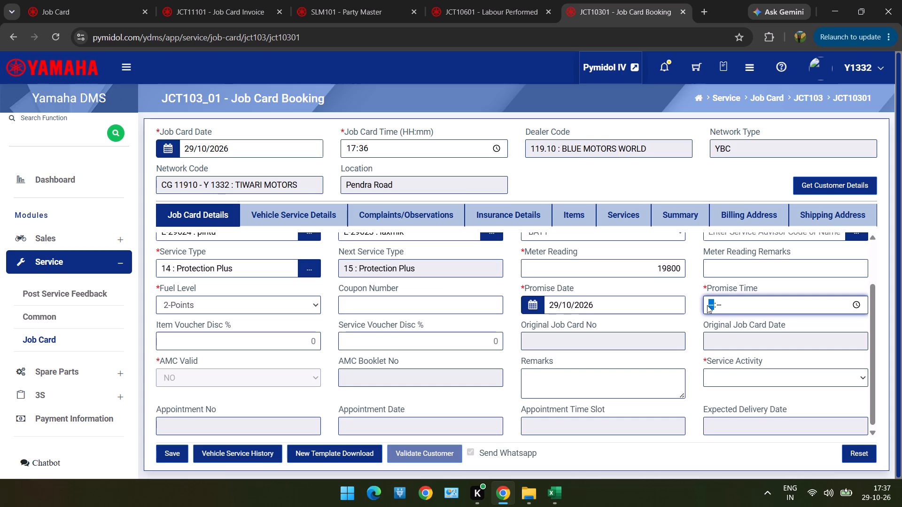
{"action": "type", "text": "17"}
{"action": "key", "text": "3"}
{"action": "key", "text": "7"}
Set the service activity to Normal Scheme.
{"action": "left_click", "coordinate": [757, 385]}
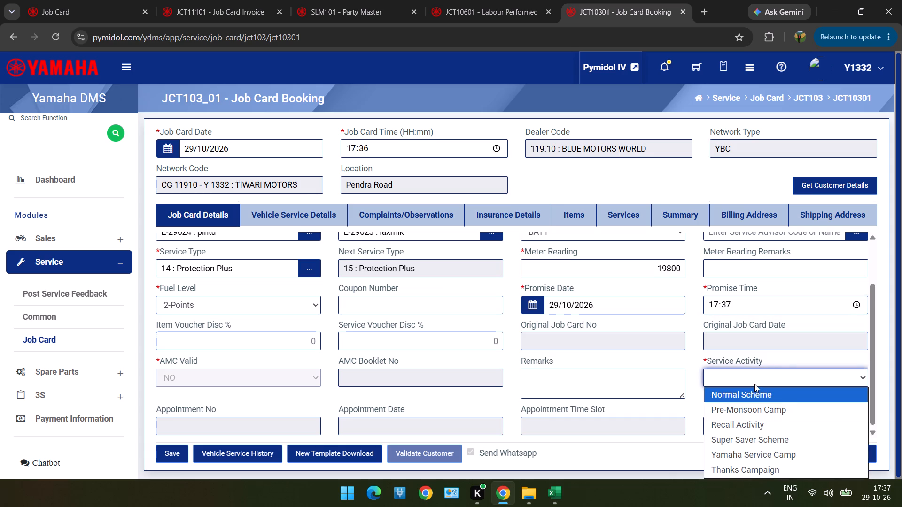
{"action": "left_click", "coordinate": [754, 384]}
{"action": "left_click", "coordinate": [754, 384]}
{"action": "left_click", "coordinate": [757, 397]}
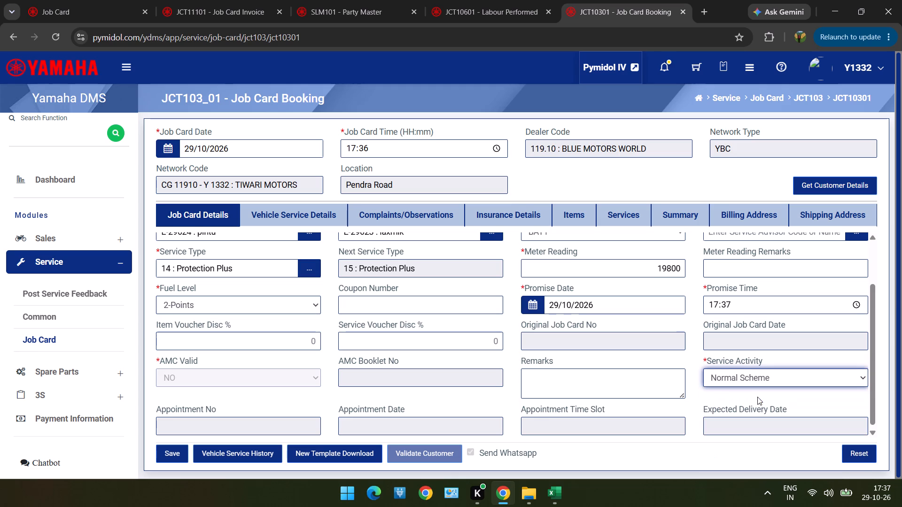
Add a complaint row with code Comp83 GENERAL SERVICE, searching the complaint descriptions for "gen".
{"action": "left_click", "coordinate": [428, 218]}
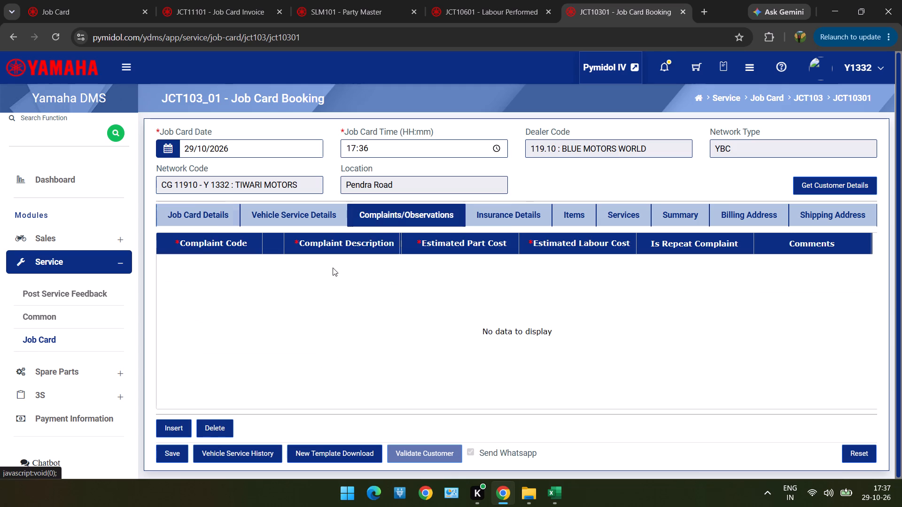
{"action": "left_click", "coordinate": [167, 424]}
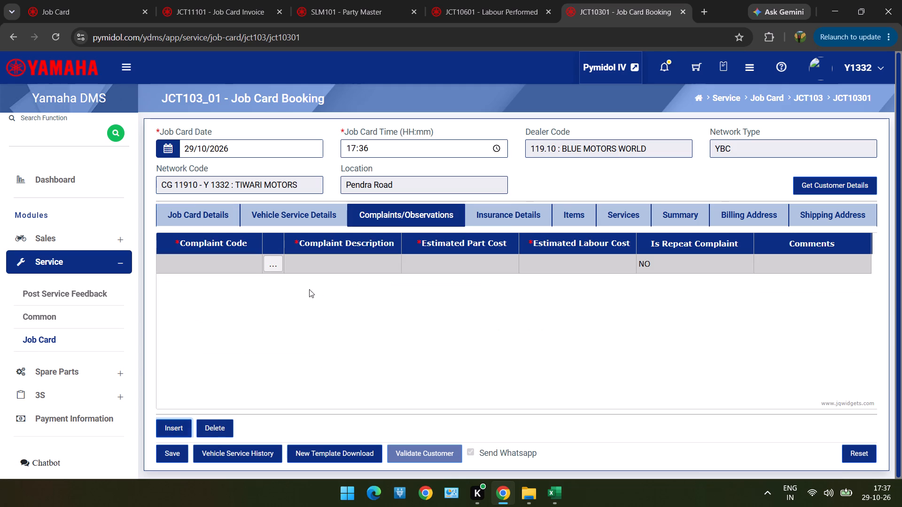
{"action": "left_click", "coordinate": [265, 265]}
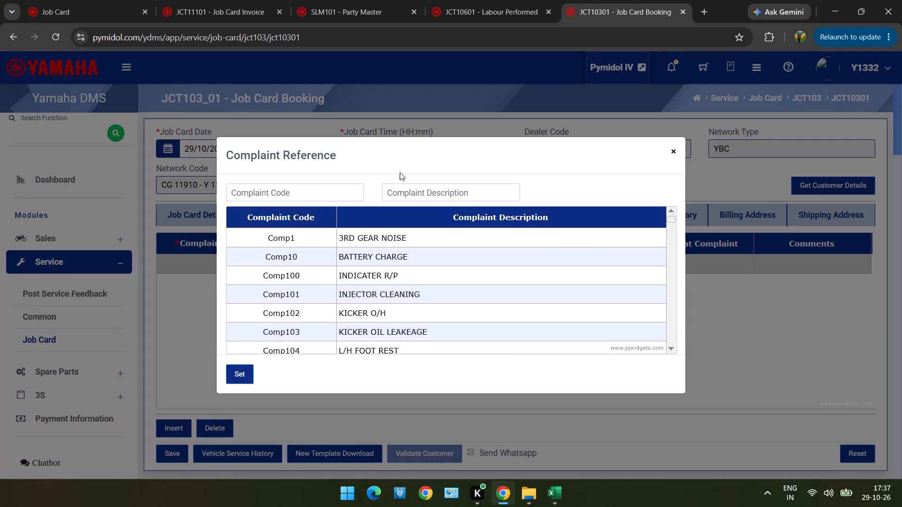
{"action": "left_click", "coordinate": [416, 182]}
{"action": "left_click", "coordinate": [417, 190]}
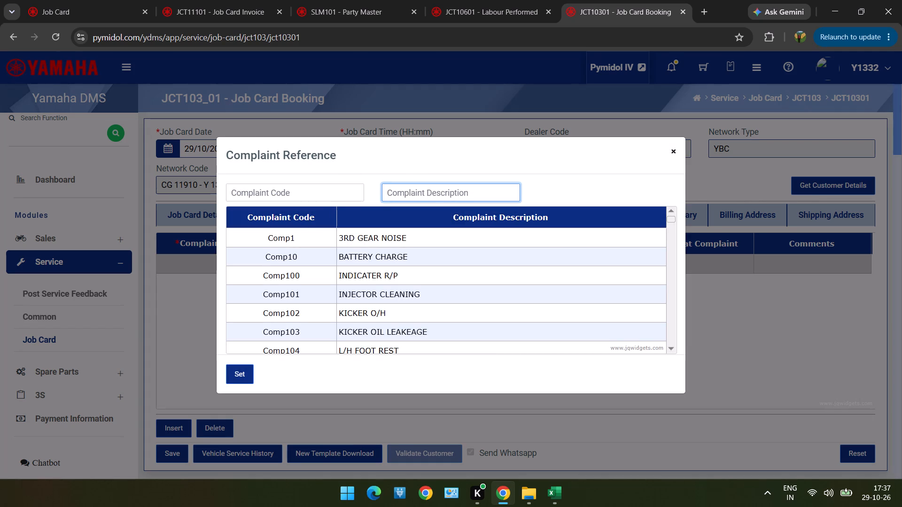
{"action": "type", "text": "gen"}
{"action": "left_click", "coordinate": [423, 246]}
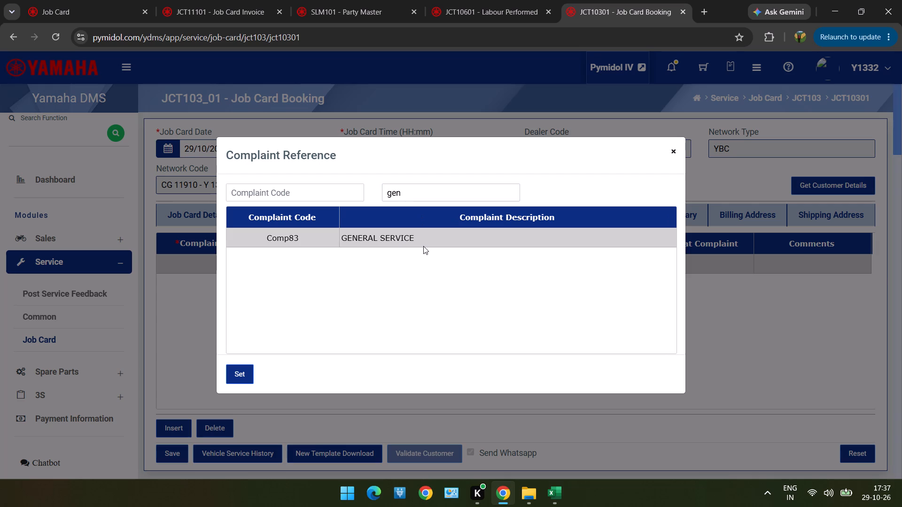
{"action": "left_click", "coordinate": [423, 246]}
{"action": "left_click_drag", "start_coordinate": [423, 246], "coordinate": [265, 358]}
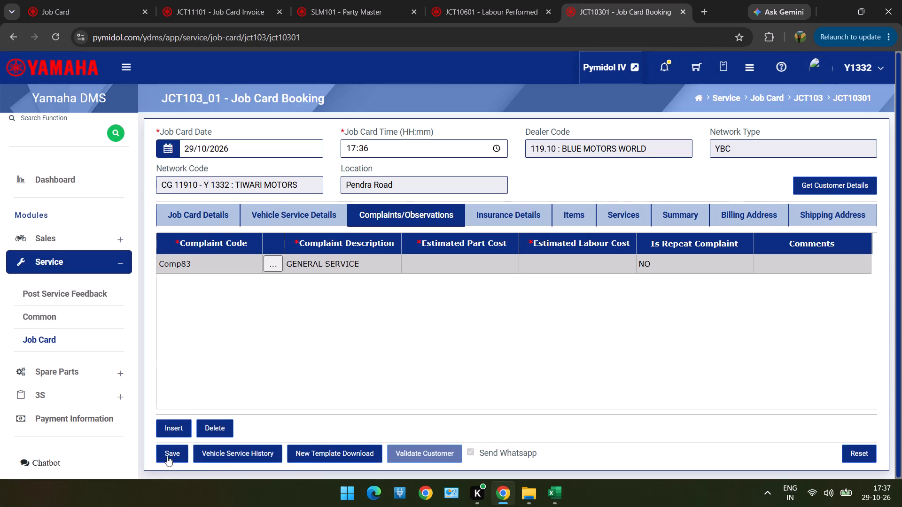
Try to save the job card booking, and delete all part rows from its items, including the recommended Yamalube parts and the blank row.
{"action": "left_click", "coordinate": [167, 456]}
{"action": "left_click_drag", "start_coordinate": [209, 323], "coordinate": [221, 446]}
{"action": "left_click_drag", "start_coordinate": [221, 446], "coordinate": [202, 294]}
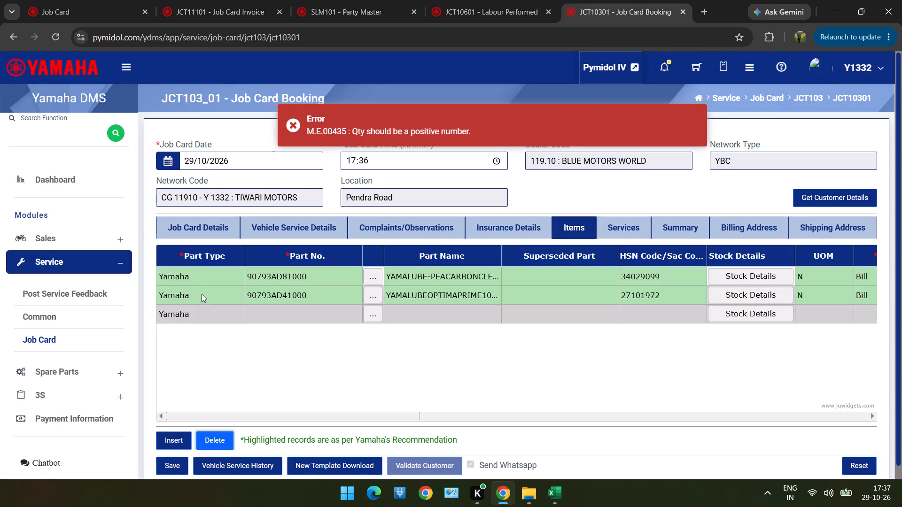
{"action": "left_click", "coordinate": [202, 294]}
{"action": "left_click", "coordinate": [219, 442]}
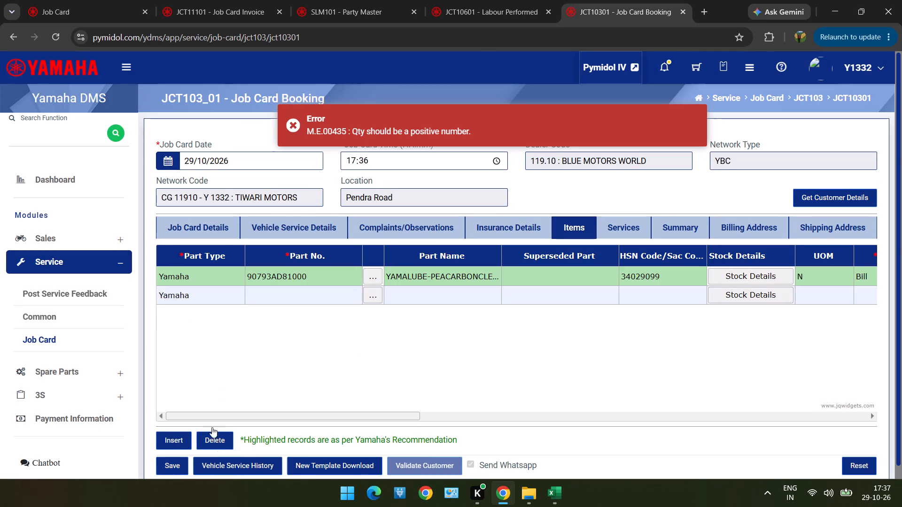
{"action": "left_click", "coordinate": [193, 277]}
{"action": "double_click", "coordinate": [225, 439]}
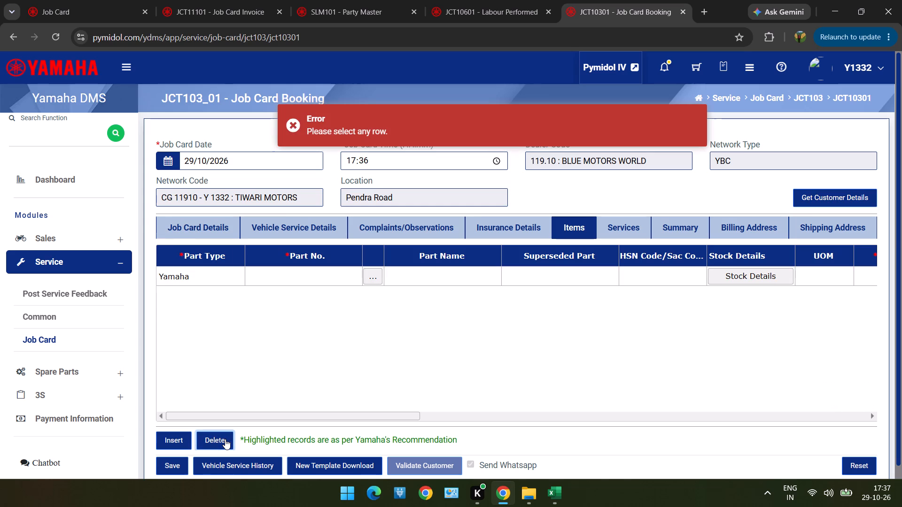
{"action": "left_click", "coordinate": [205, 274]}
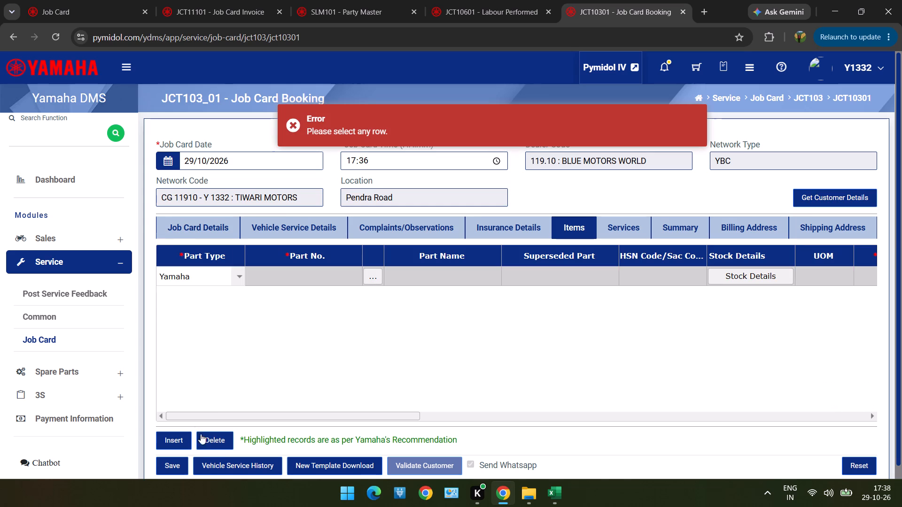
{"action": "left_click", "coordinate": [217, 441]}
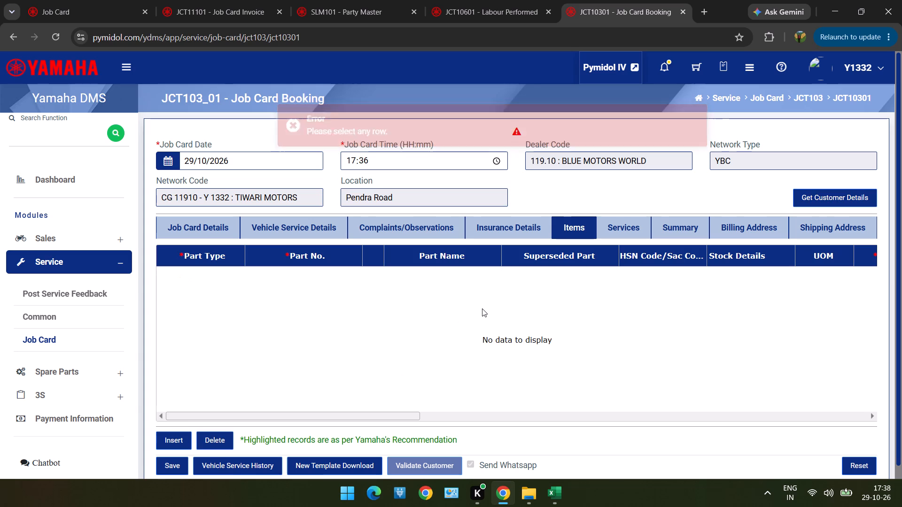
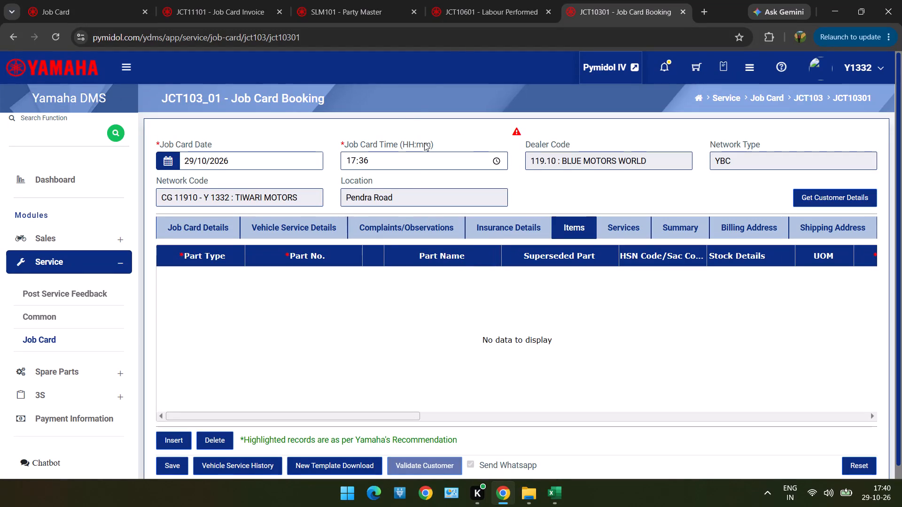
Check the available job cards on the Labour Performed screen and glance at Party Master before returning to the booking.
{"action": "left_click", "coordinate": [508, 2]}
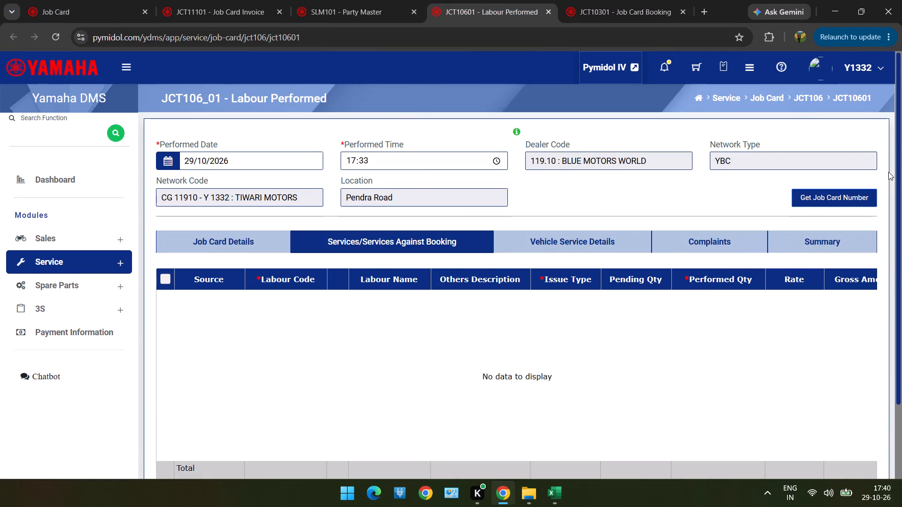
{"action": "left_click", "coordinate": [864, 194]}
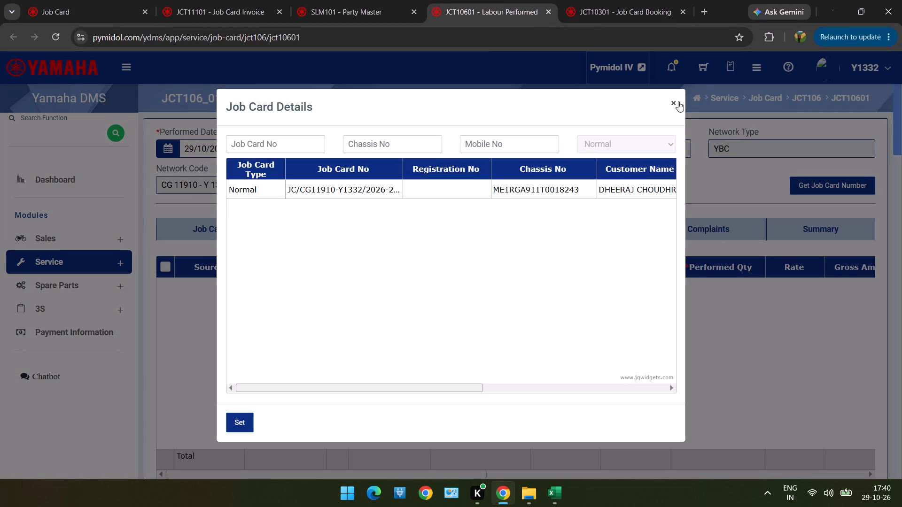
{"action": "left_click", "coordinate": [676, 105]}
{"action": "left_click", "coordinate": [636, 20]}
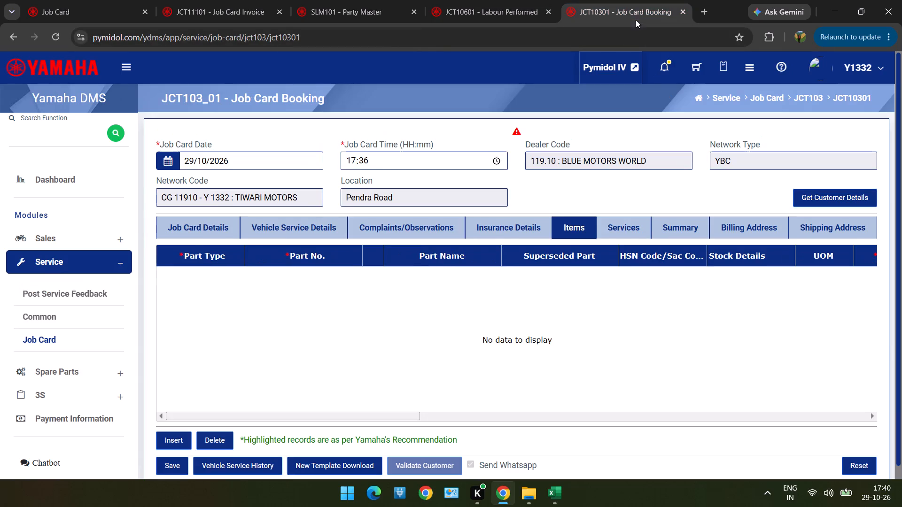
{"action": "left_click", "coordinate": [344, 19]}
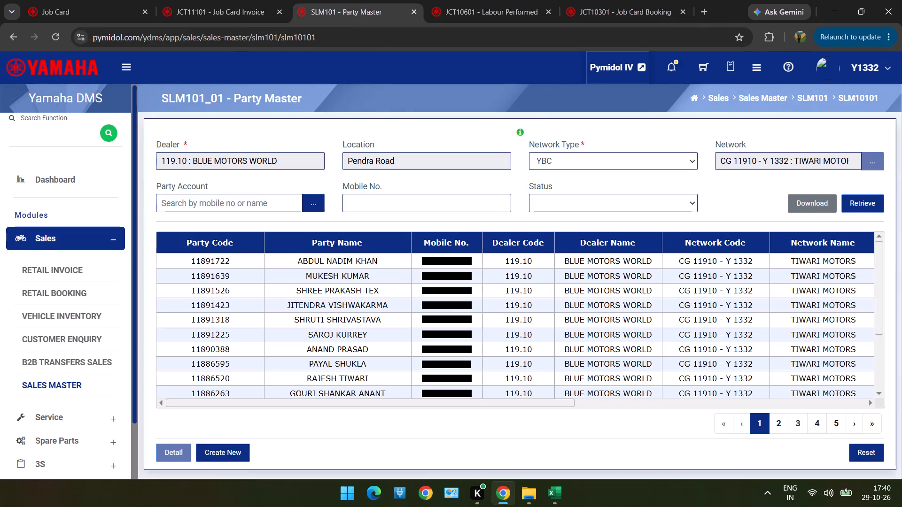
{"action": "left_click", "coordinate": [643, 11]}
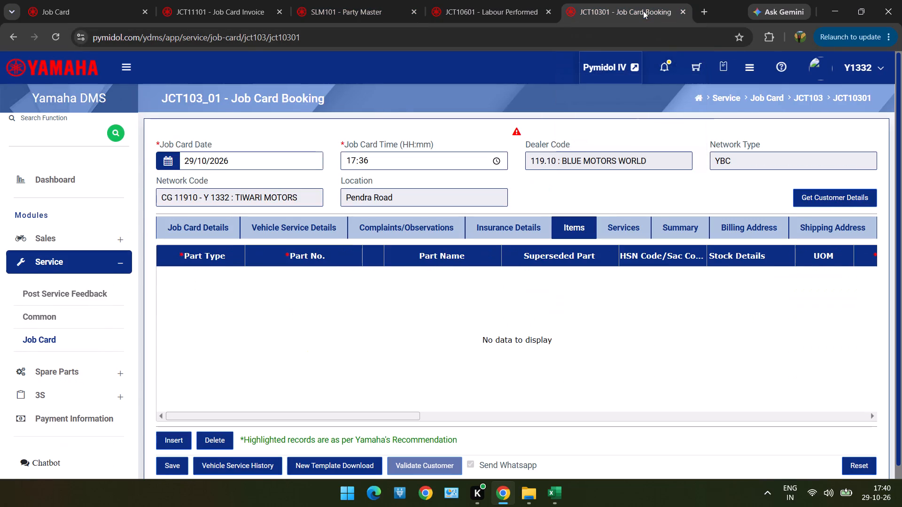
Review the booking's job card details, vehicle service details and complaints.
{"action": "left_click", "coordinate": [224, 230]}
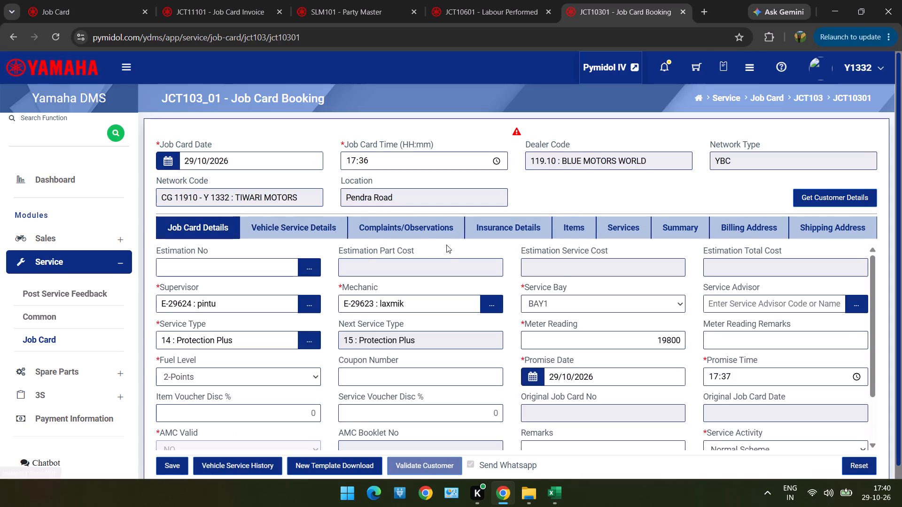
{"action": "left_click", "coordinate": [415, 229]}
{"action": "scroll", "coordinate": [415, 229], "scroll_direction": "right", "scroll_amount": 1}
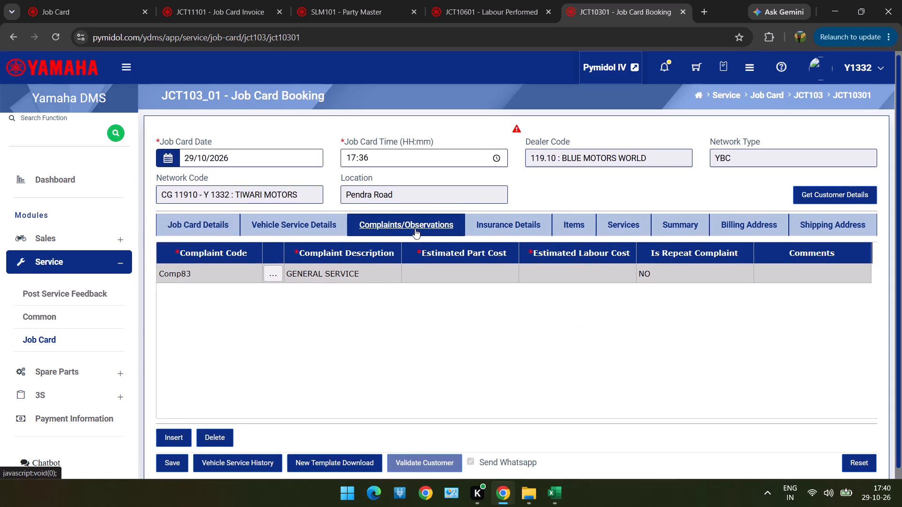
{"action": "scroll", "coordinate": [415, 229], "scroll_direction": "right", "scroll_amount": 1}
{"action": "left_click", "coordinate": [319, 221]}
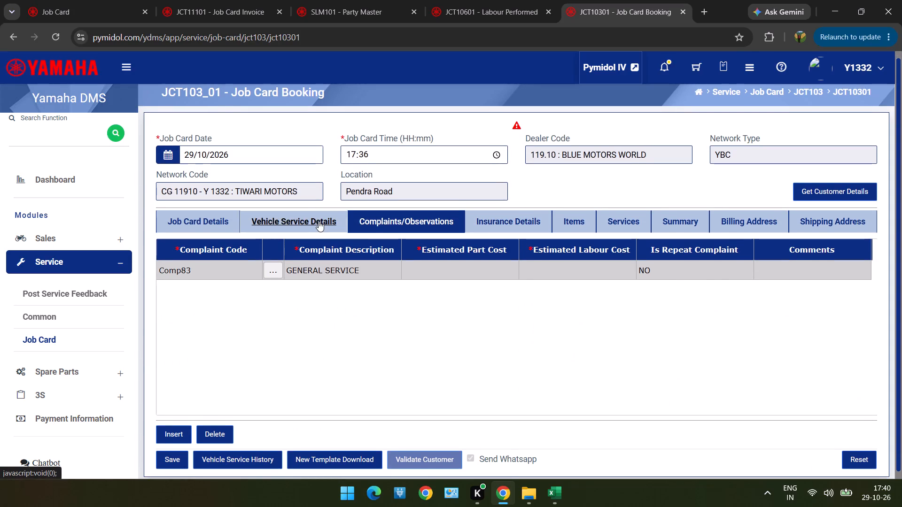
{"action": "scroll", "coordinate": [319, 221], "scroll_direction": "down", "scroll_amount": 1}
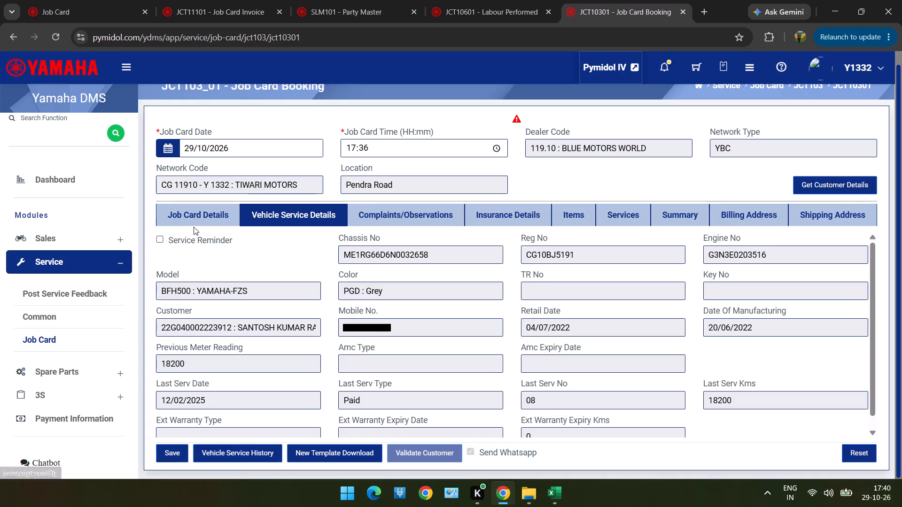
{"action": "left_click", "coordinate": [199, 219]}
{"action": "scroll", "coordinate": [199, 219], "scroll_direction": "down", "scroll_amount": 2}
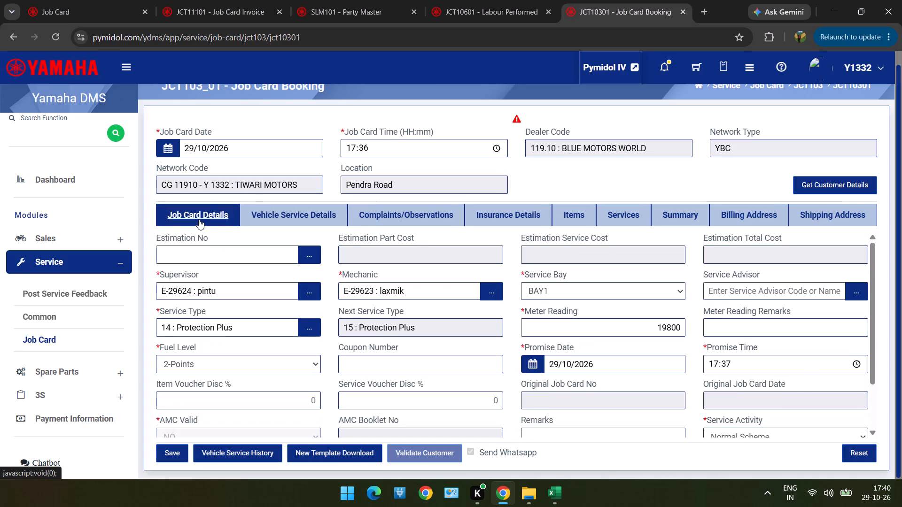
{"action": "double_click", "coordinate": [199, 219]}
{"action": "scroll", "coordinate": [342, 8], "scroll_direction": "up", "scroll_amount": 3}
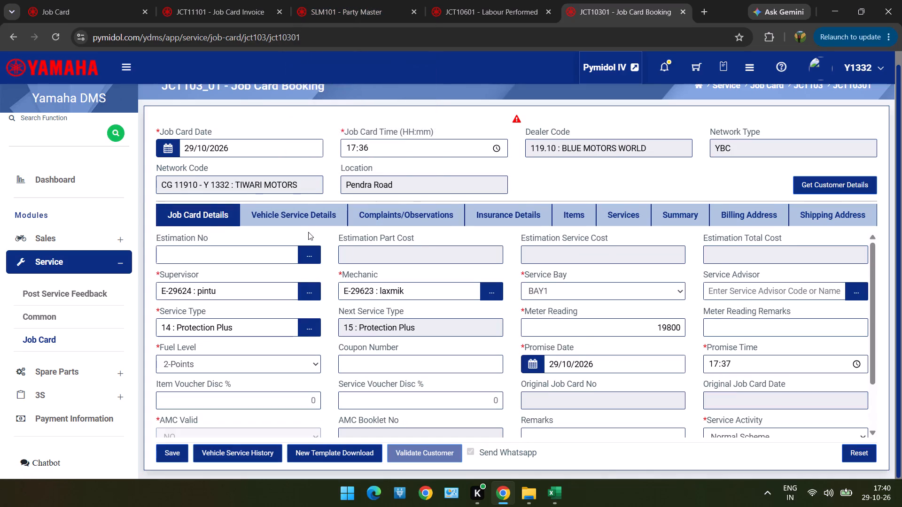
{"action": "left_click", "coordinate": [301, 206]}
{"action": "scroll", "coordinate": [301, 206], "scroll_direction": "down", "scroll_amount": 1}
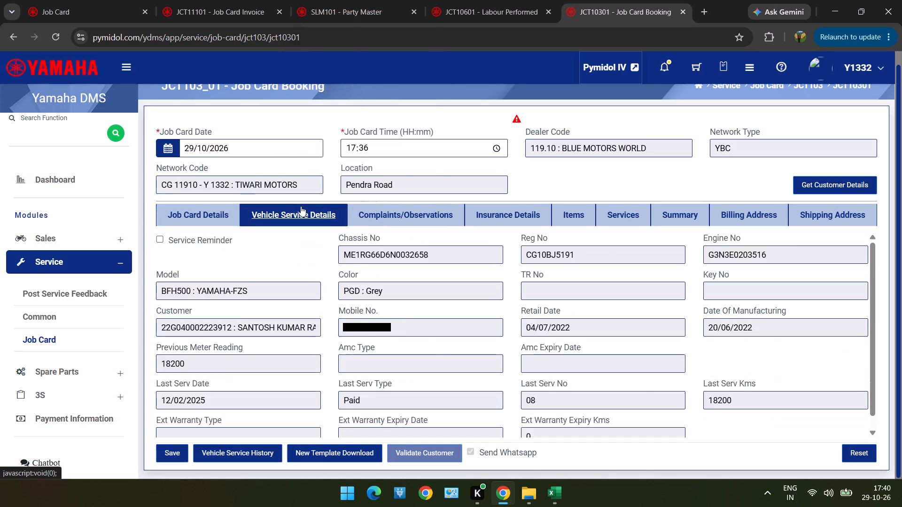
{"action": "scroll", "coordinate": [301, 206], "scroll_direction": "down", "scroll_amount": 2}
{"action": "scroll", "coordinate": [301, 206], "scroll_direction": "right", "scroll_amount": 1}
{"action": "scroll", "coordinate": [301, 206], "scroll_direction": "down", "scroll_amount": 1}
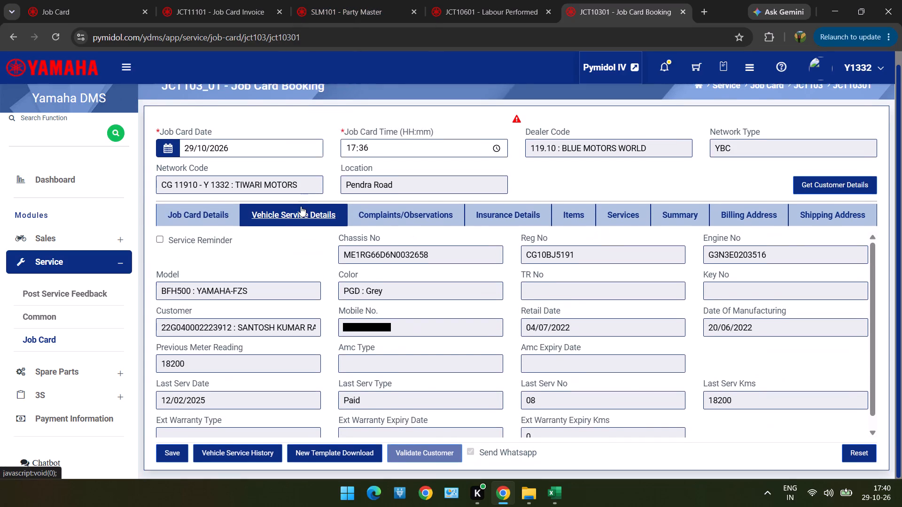
{"action": "scroll", "coordinate": [301, 206], "scroll_direction": "down", "scroll_amount": 1}
{"action": "left_click", "coordinate": [444, 220]}
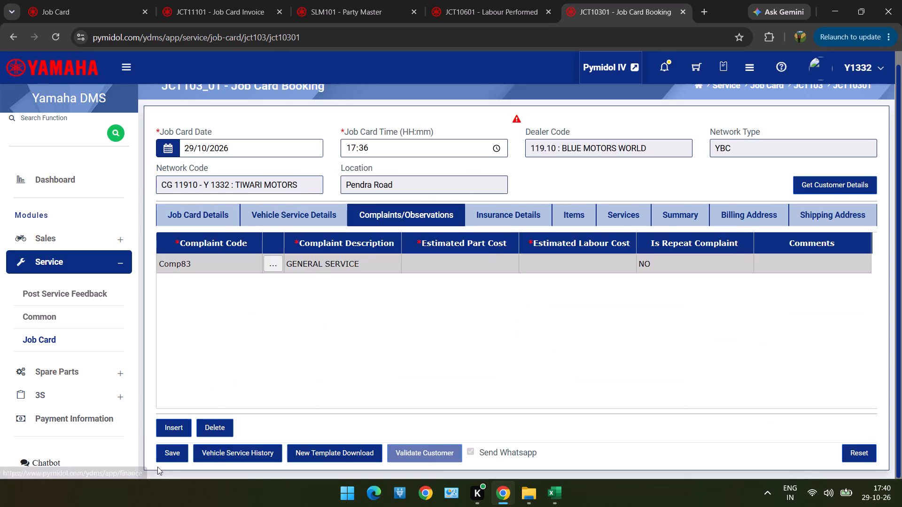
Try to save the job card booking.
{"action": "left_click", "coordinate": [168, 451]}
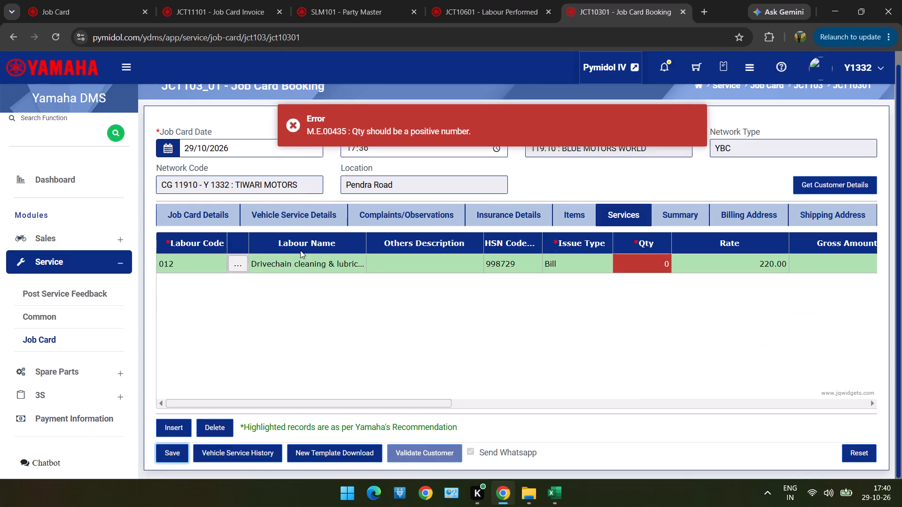
Delete labour line 012, drivechain cleaning, from the services and save the job card booking.
{"action": "left_click_drag", "start_coordinate": [303, 247], "coordinate": [295, 268]}
{"action": "left_click", "coordinate": [295, 268]}
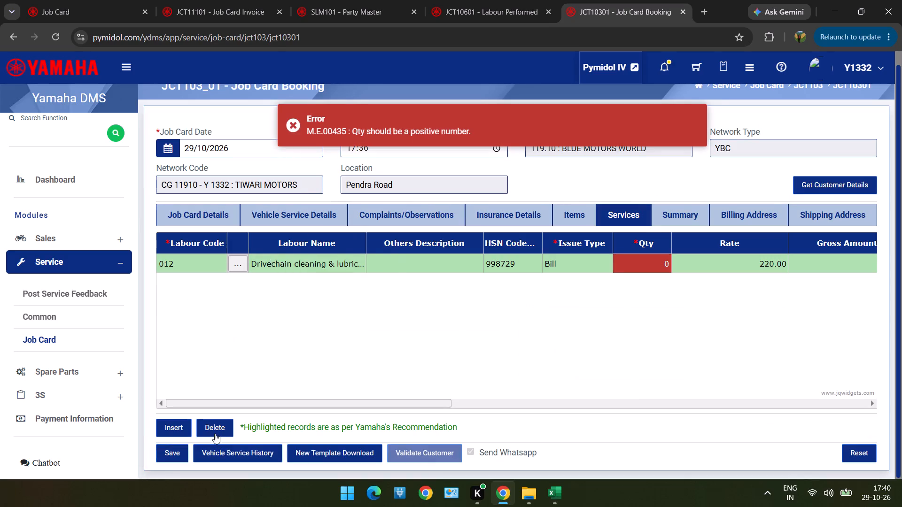
{"action": "left_click", "coordinate": [215, 433]}
{"action": "left_click", "coordinate": [171, 452]}
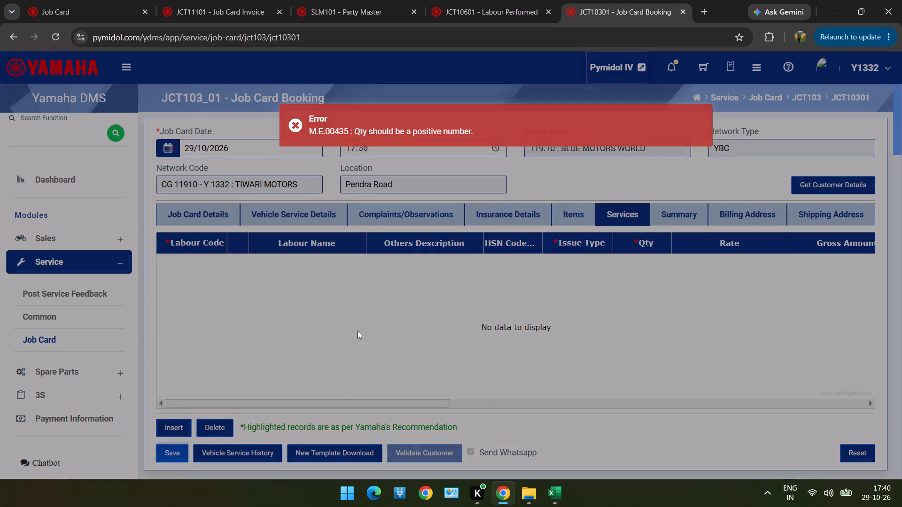
{"action": "left_click", "coordinate": [396, 358]}
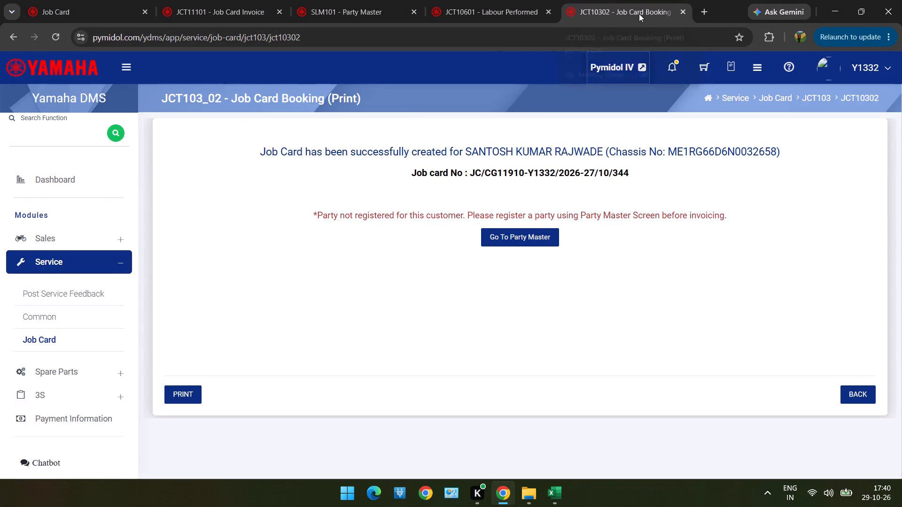
Load the newly created job card ending in 344 into Labour Performed and check its details.
{"action": "left_click", "coordinate": [521, 9]}
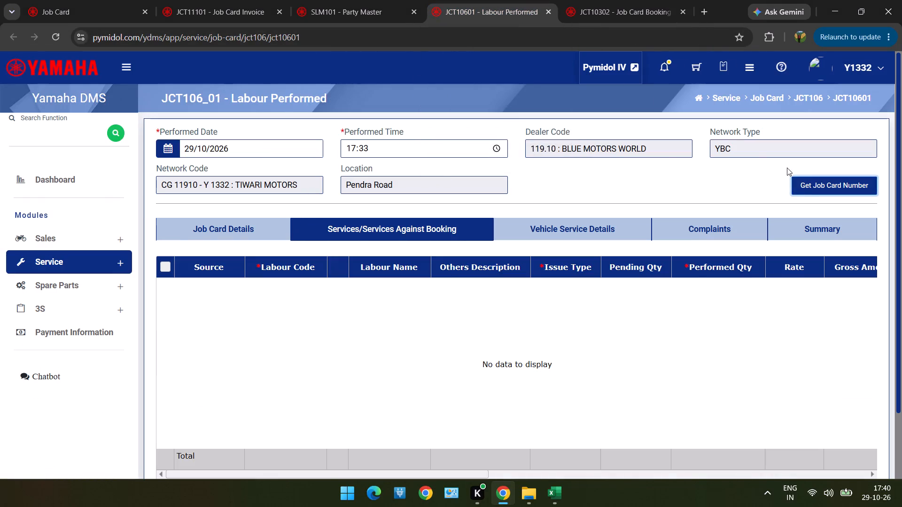
{"action": "left_click", "coordinate": [804, 194]}
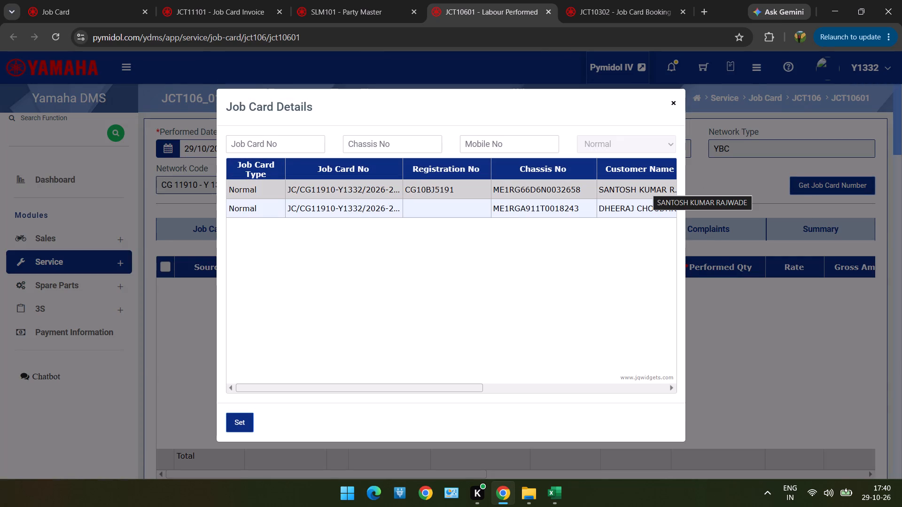
{"action": "double_click", "coordinate": [647, 187]}
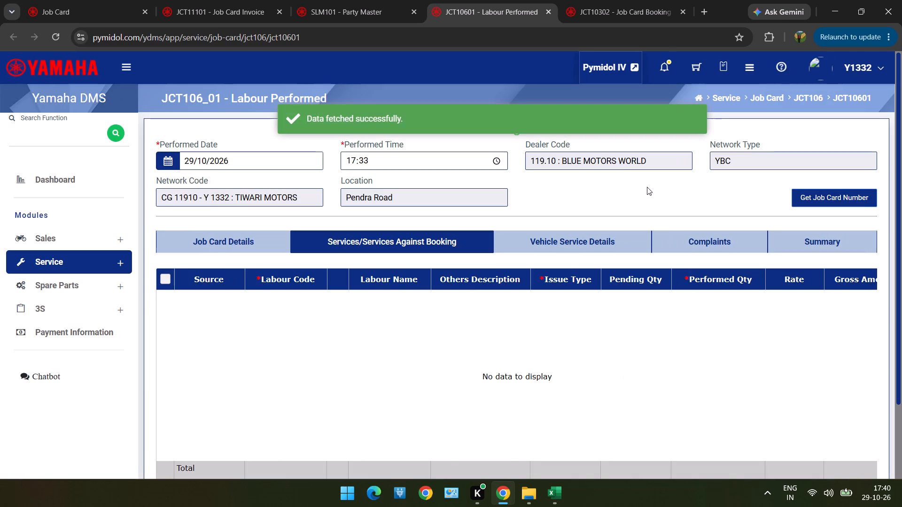
{"action": "left_click", "coordinate": [239, 240]}
Add a service line with labour code 001, Paid Service Including Washing, and issue type FOC.
{"action": "left_click", "coordinate": [471, 245]}
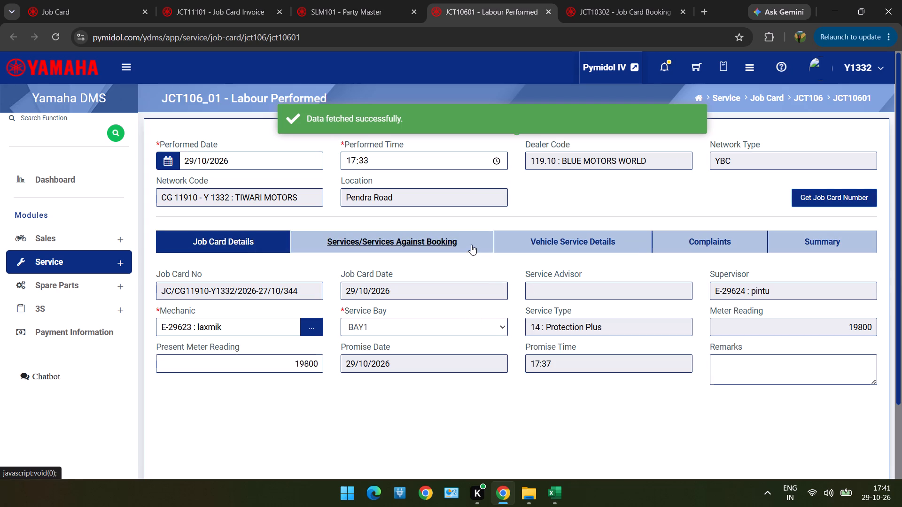
{"action": "scroll", "coordinate": [301, 299], "scroll_direction": "down", "scroll_amount": 2}
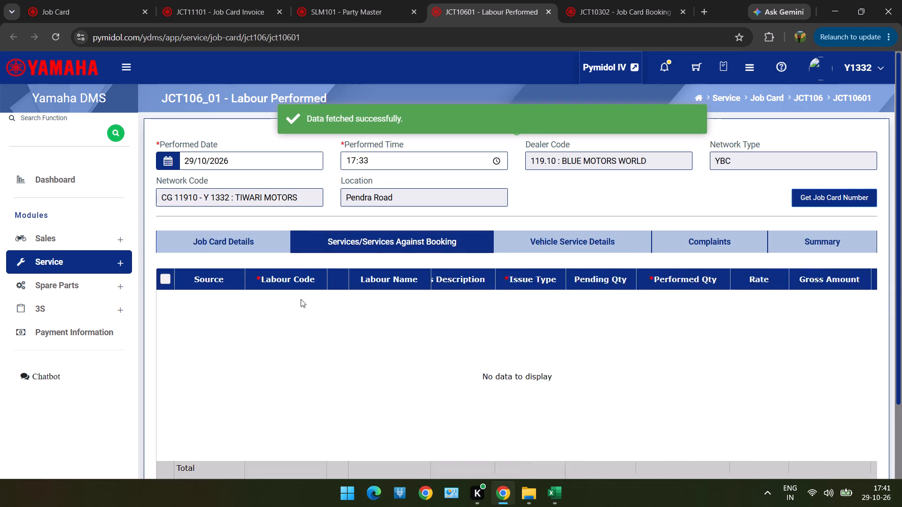
{"action": "scroll", "coordinate": [301, 299], "scroll_direction": "down", "scroll_amount": 1}
{"action": "scroll", "coordinate": [313, 293], "scroll_direction": "up", "scroll_amount": 12}
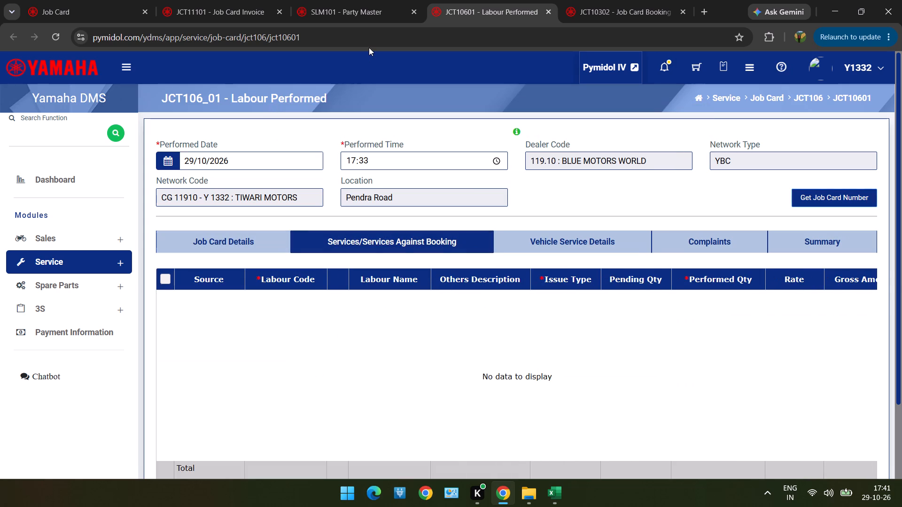
{"action": "scroll", "coordinate": [369, 47], "scroll_direction": "up", "scroll_amount": 2}
{"action": "scroll", "coordinate": [389, 124], "scroll_direction": "down", "scroll_amount": 2}
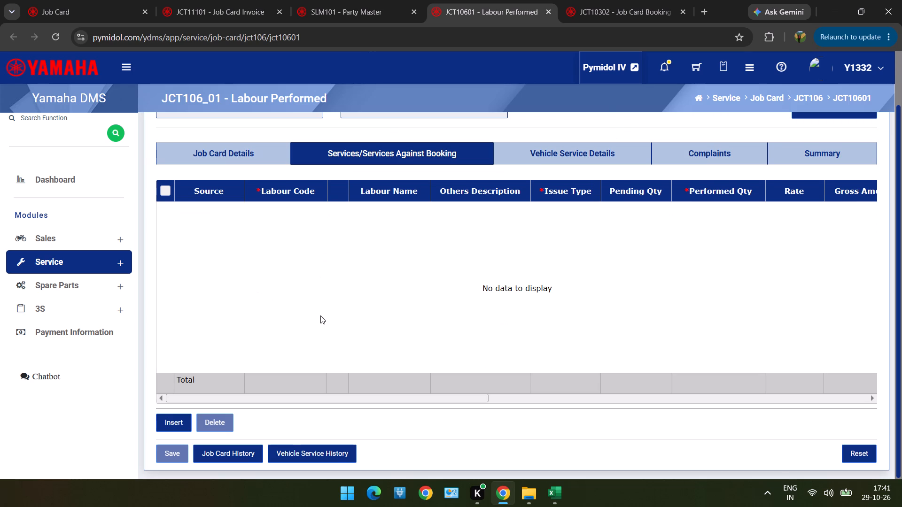
{"action": "left_click", "coordinate": [171, 422]}
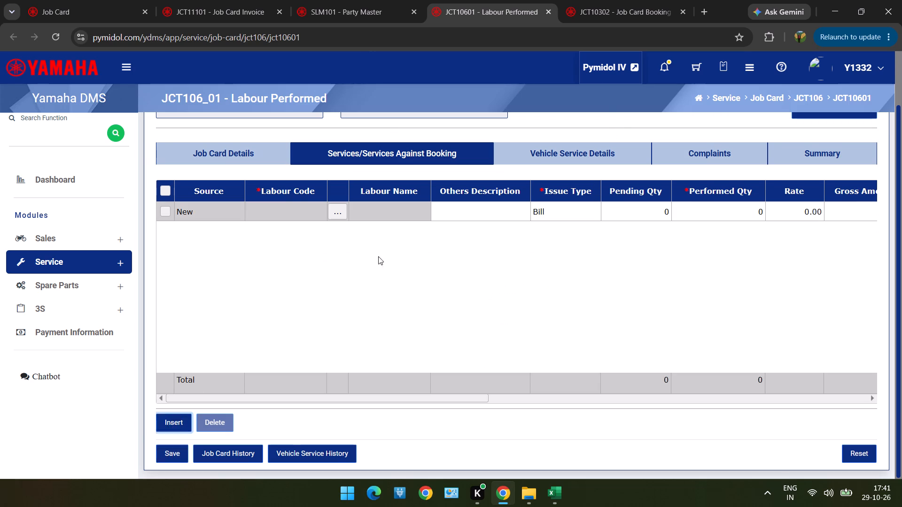
{"action": "left_click", "coordinate": [338, 213]}
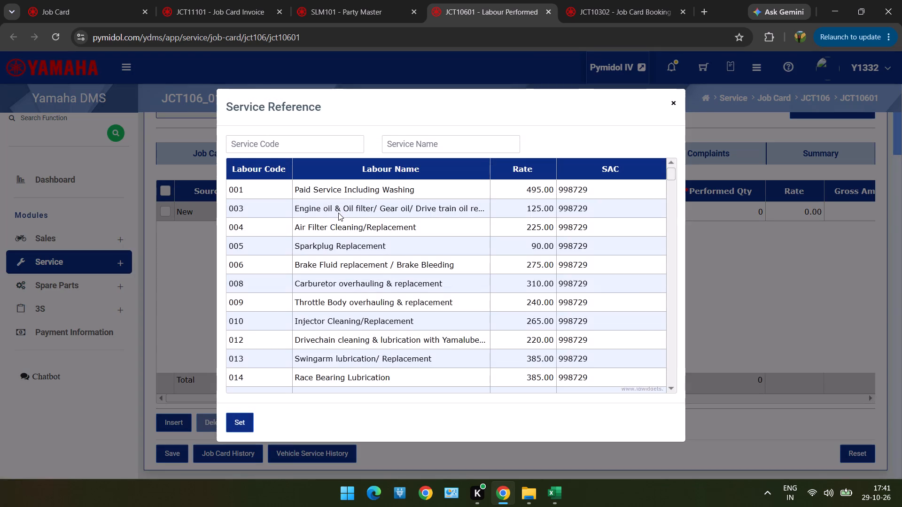
{"action": "double_click", "coordinate": [497, 185]}
{"action": "double_click", "coordinate": [574, 213]}
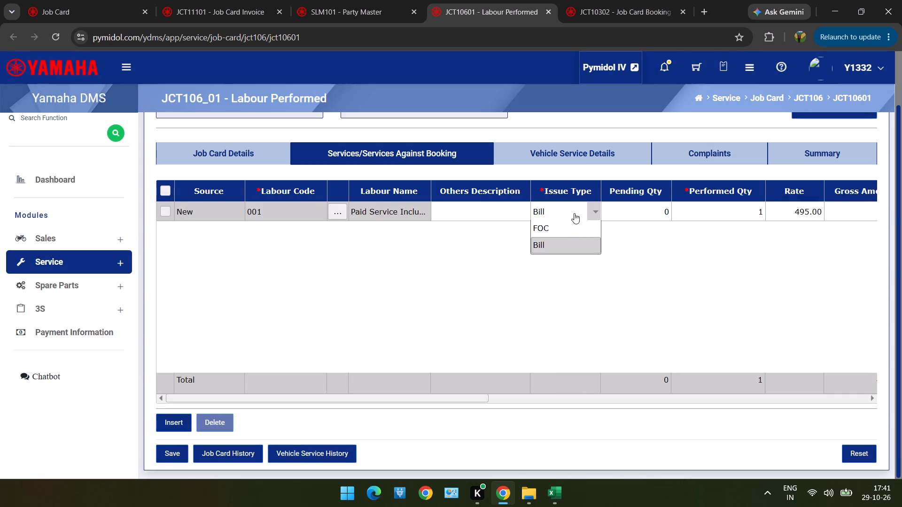
{"action": "left_click", "coordinate": [571, 227]}
Mark all service lines as selected and try to save the labour performed record.
{"action": "triple_click", "coordinate": [166, 189]}
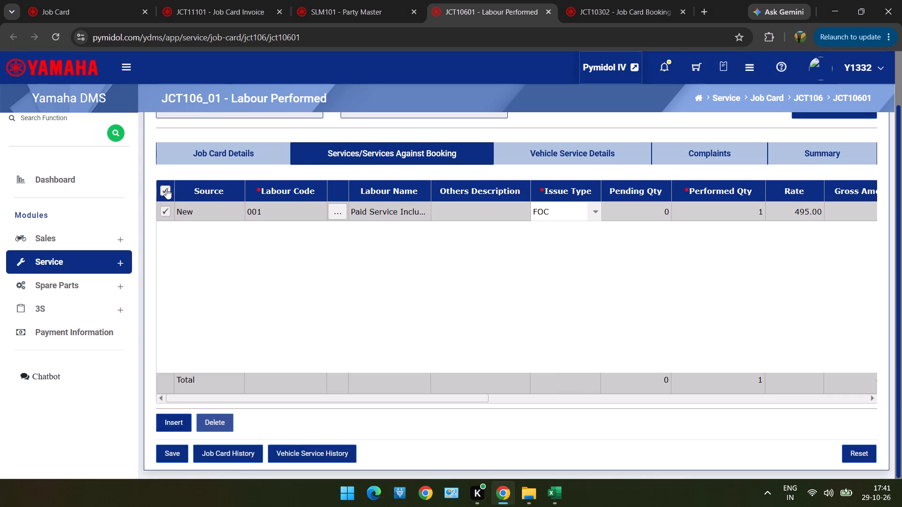
{"action": "left_click", "coordinate": [180, 448]}
{"action": "scroll", "coordinate": [216, 424], "scroll_direction": "right", "scroll_amount": 1}
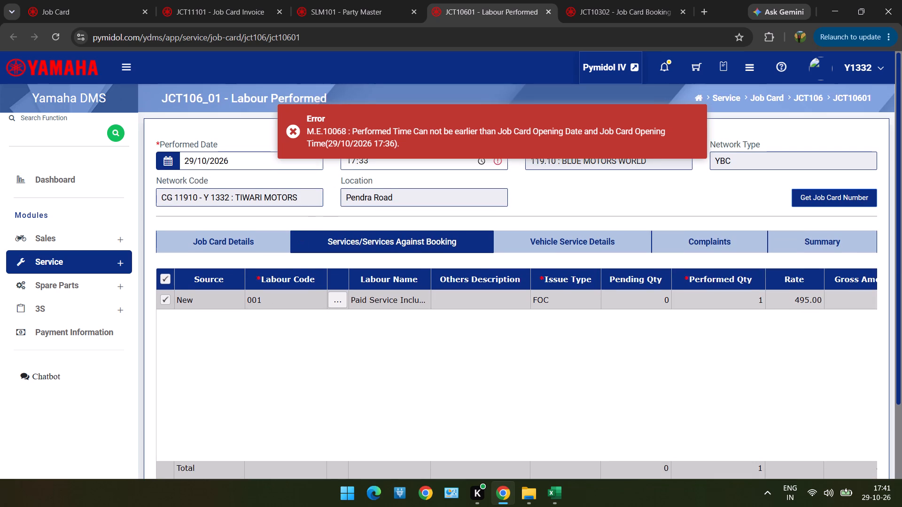
Set the performed time to 17:41 and save the labour performed record.
{"action": "left_click", "coordinate": [356, 164]}
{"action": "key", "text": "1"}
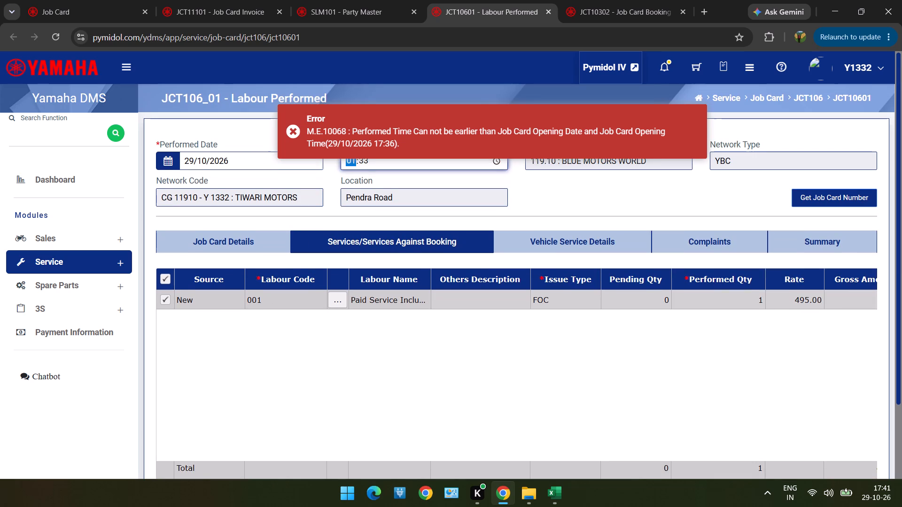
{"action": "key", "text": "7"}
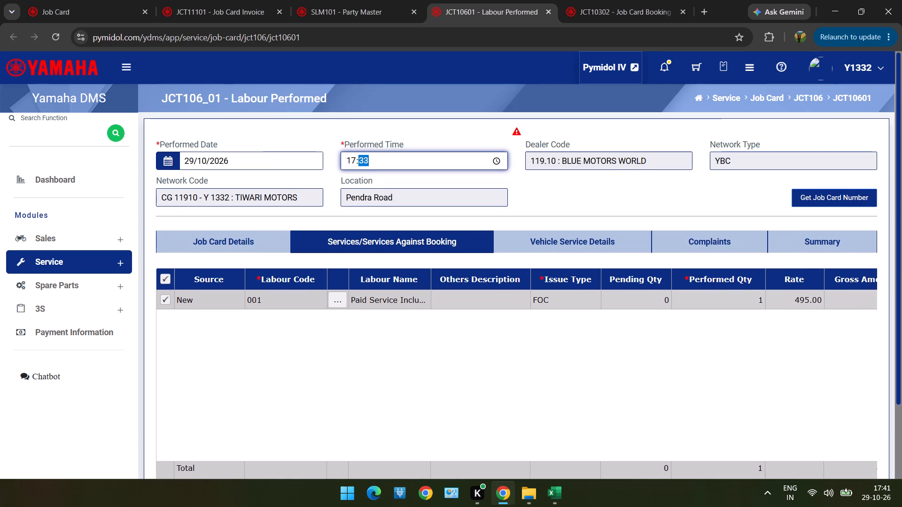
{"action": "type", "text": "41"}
{"action": "scroll", "coordinate": [356, 164], "scroll_direction": "down", "scroll_amount": 3}
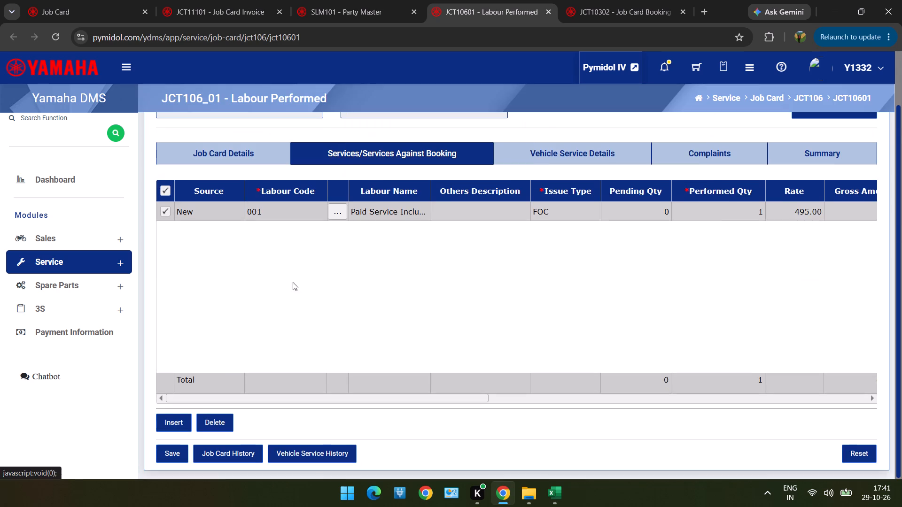
{"action": "left_click", "coordinate": [175, 453]}
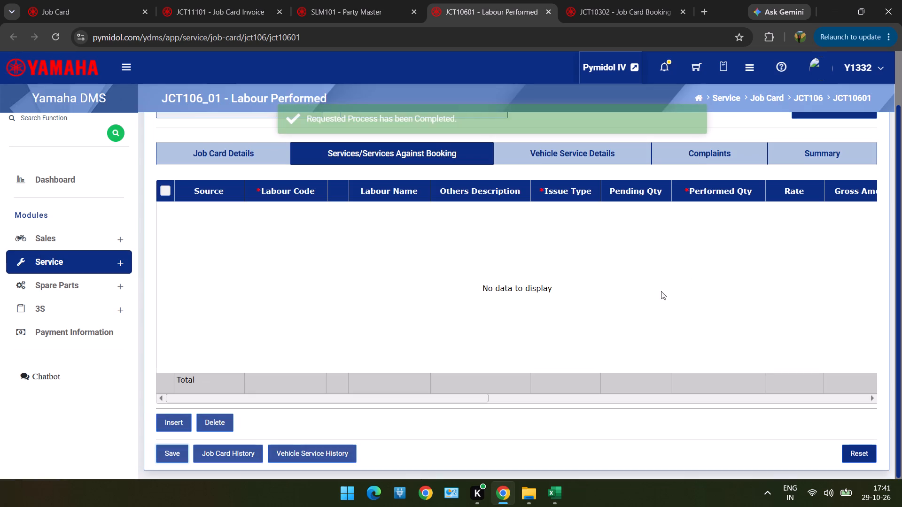
Start a new party record in the Party Master, ready for the party name.
{"action": "left_click", "coordinate": [364, 5]}
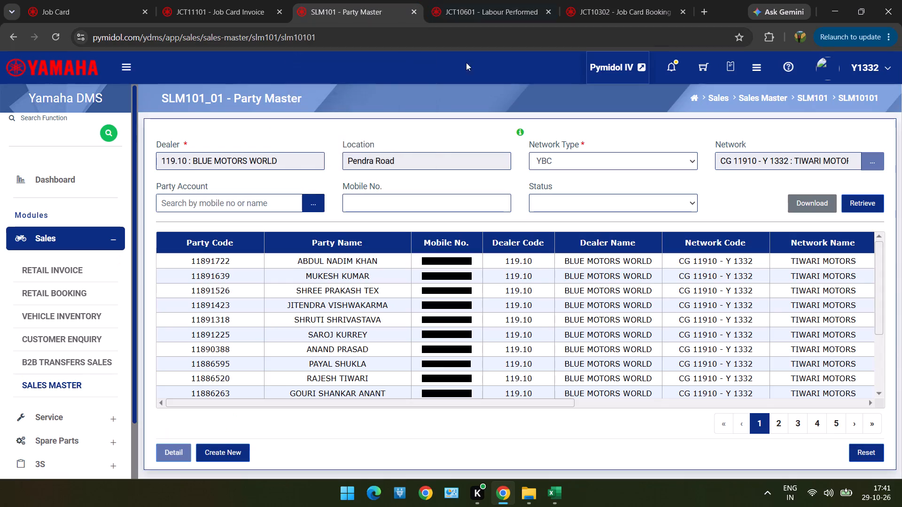
{"action": "left_click", "coordinate": [225, 447]}
{"action": "left_click", "coordinate": [277, 179]}
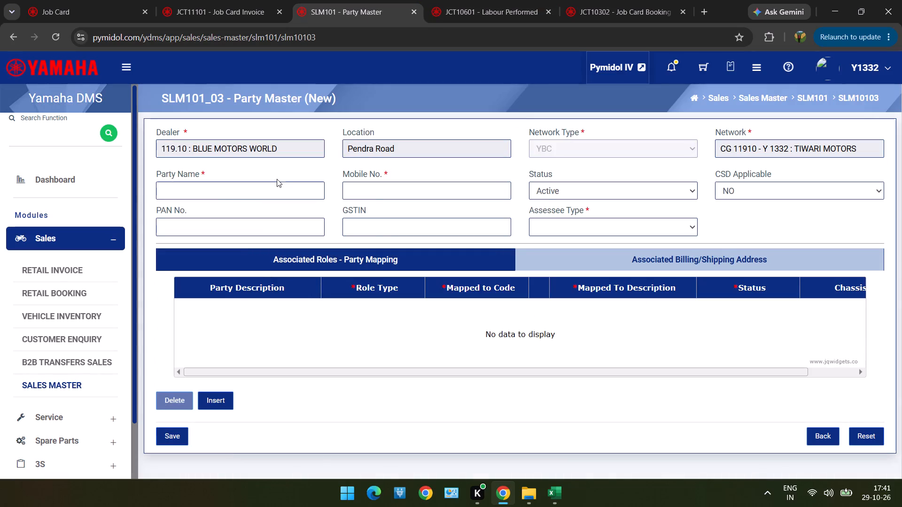
{"action": "left_click", "coordinate": [272, 189]}
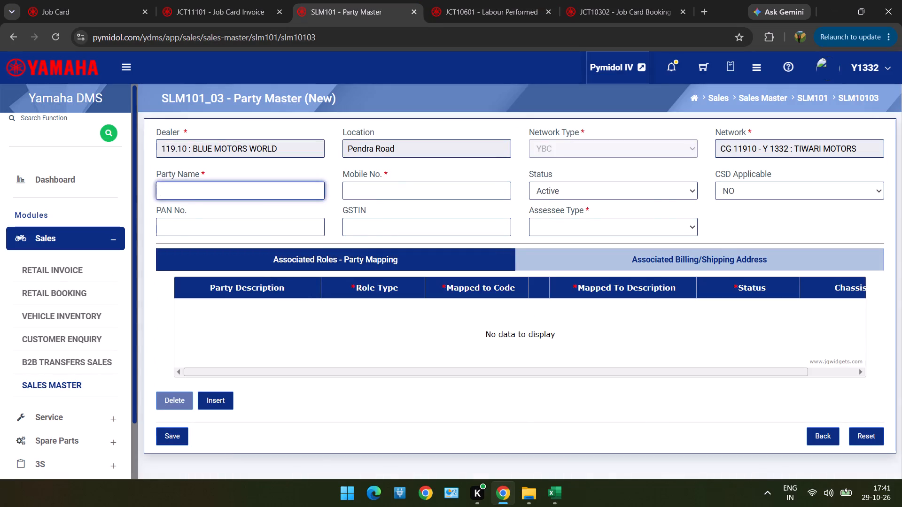
Examine the Excel customer list, the Labour Performed page and the invoice's pending job cards to identify the customer needing a party record.
{"action": "key", "text": "alt+Tab"}
{"action": "left_click", "coordinate": [272, 189]}
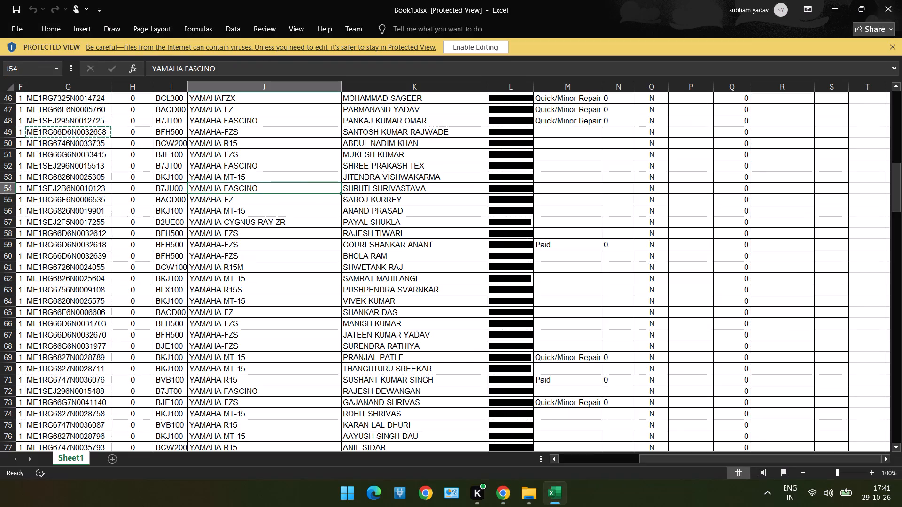
{"action": "key", "text": "Tab"}
{"action": "key", "text": "alt+Tab"}
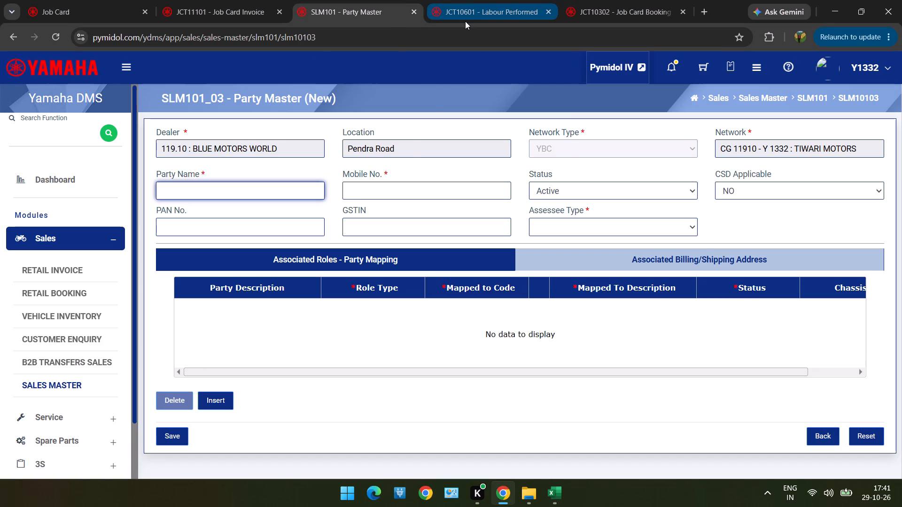
{"action": "left_click", "coordinate": [465, 17]}
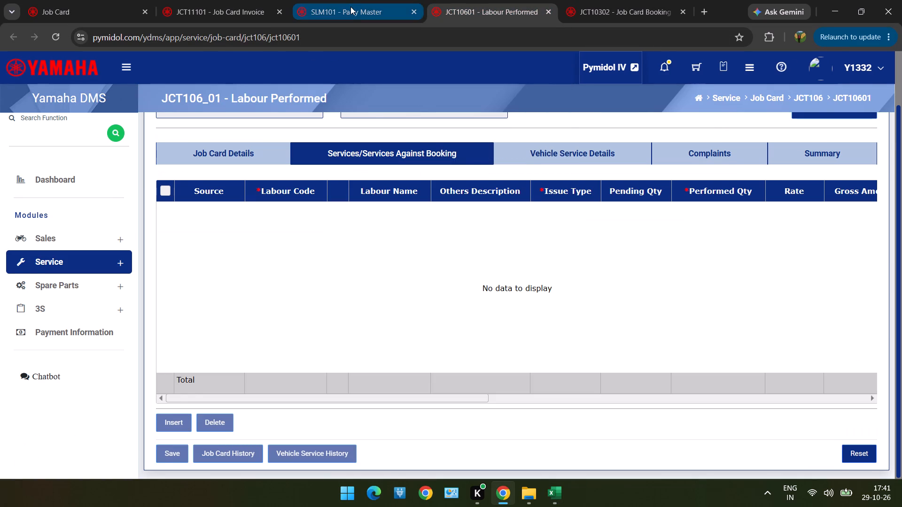
{"action": "left_click", "coordinate": [350, 7]}
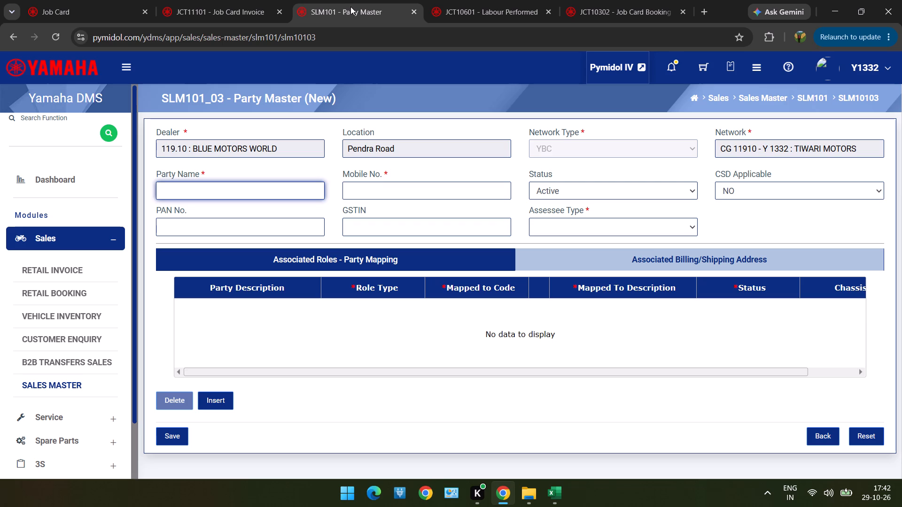
{"action": "left_click", "coordinate": [217, 23]}
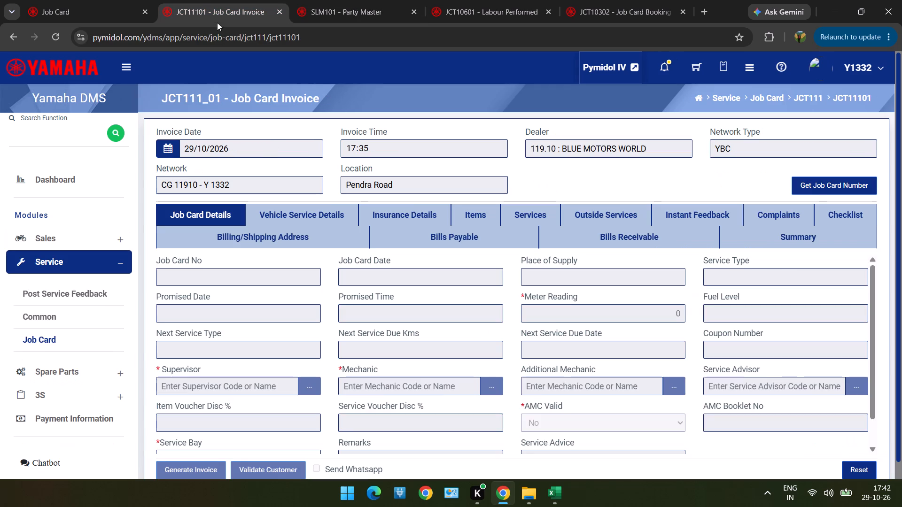
{"action": "left_click", "coordinate": [807, 181]}
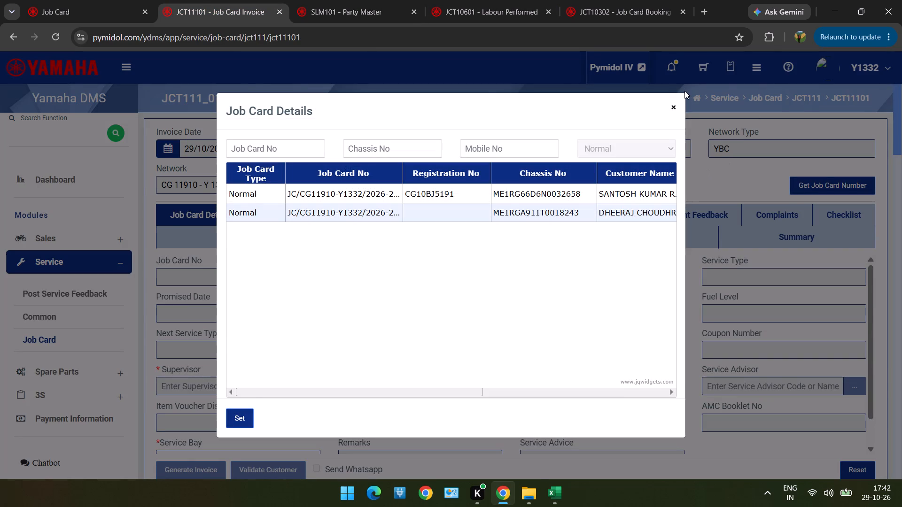
Copy the customer's name from row 49 of the Excel sheet into the new party's Party Name, checking it against the pending job card.
{"action": "key", "text": "alt+Tab"}
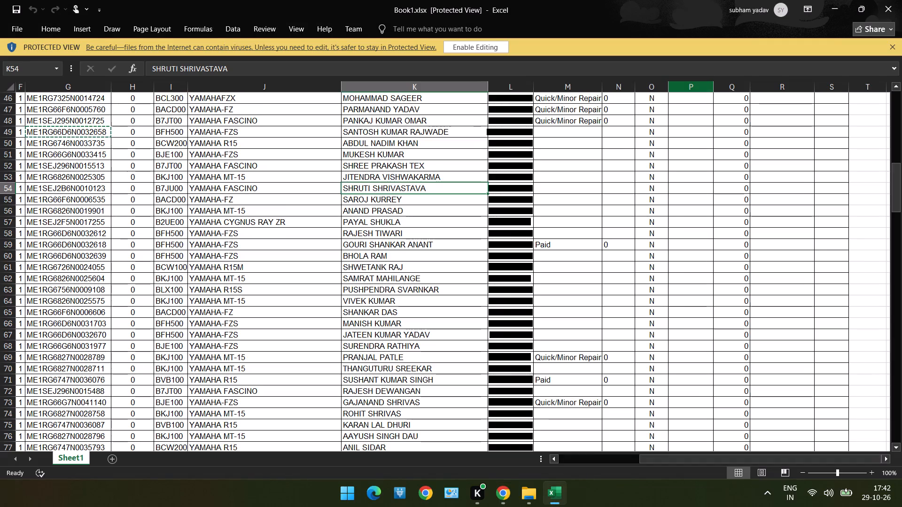
{"action": "key", "text": "Left"}
{"action": "key", "text": "Right"}
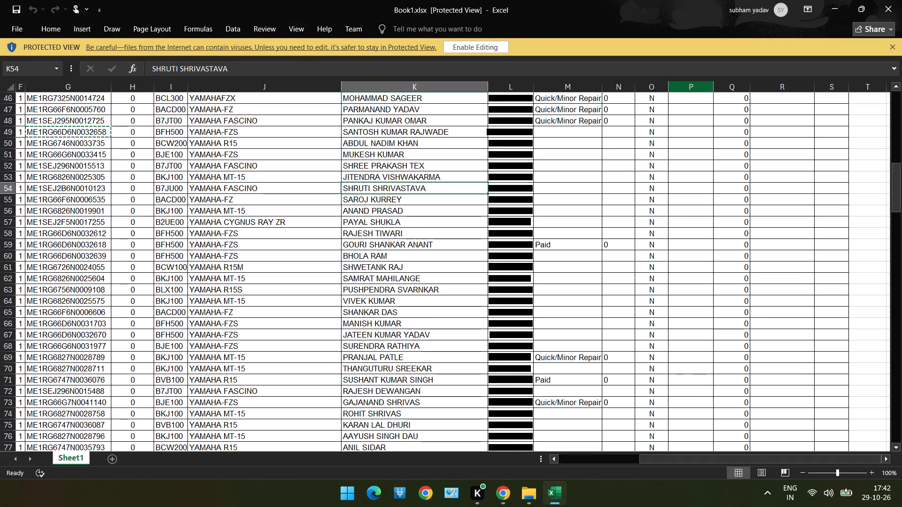
{"action": "key", "text": "Up"}
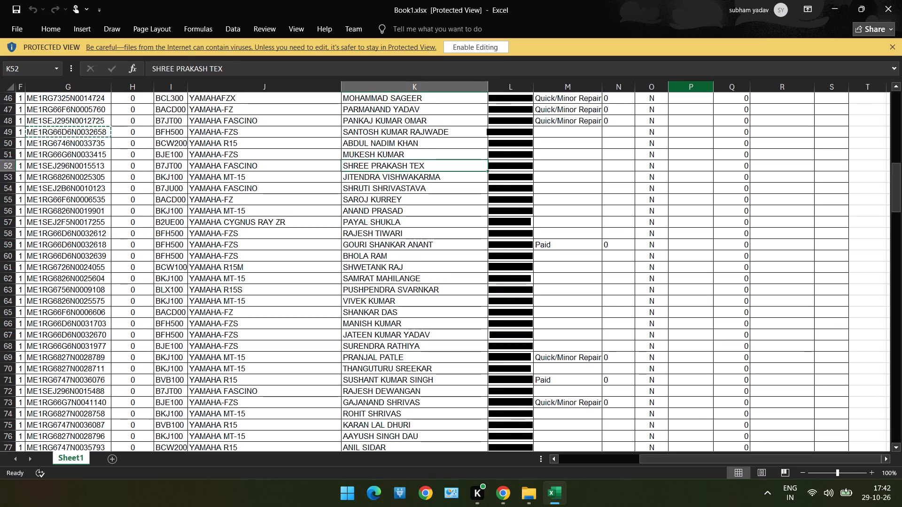
{"action": "key", "text": "Up"}
{"action": "key", "text": "Up"}
{"action": "key", "text": "Up"}
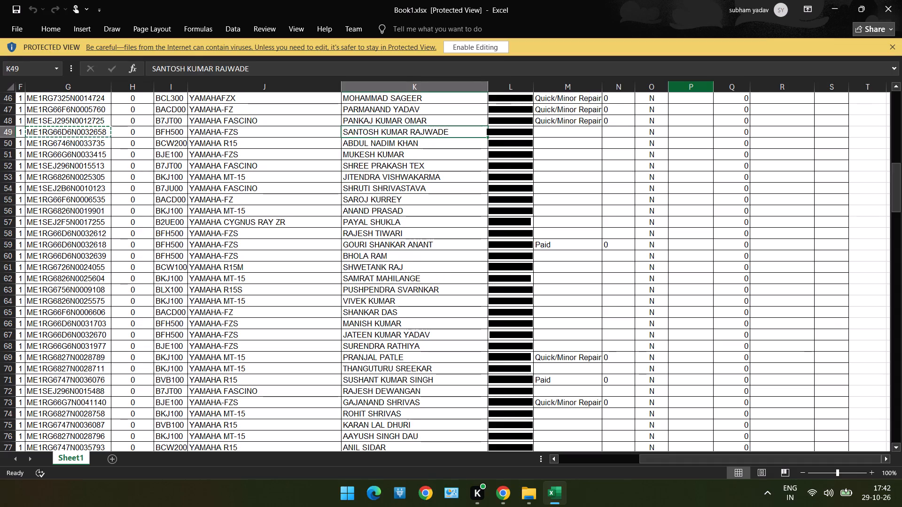
{"action": "key", "text": "ctrl+c"}
{"action": "key", "text": "alt+Tab"}
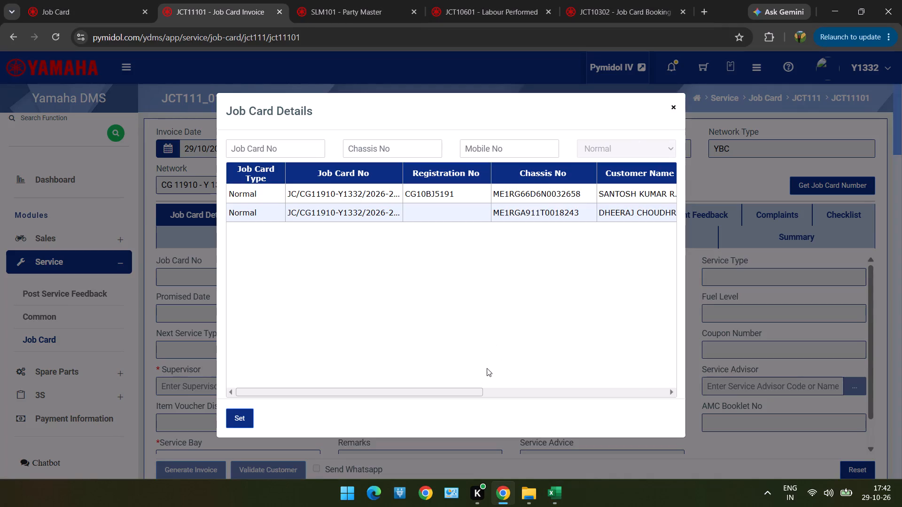
{"action": "left_click_drag", "start_coordinate": [473, 394], "coordinate": [512, 393]}
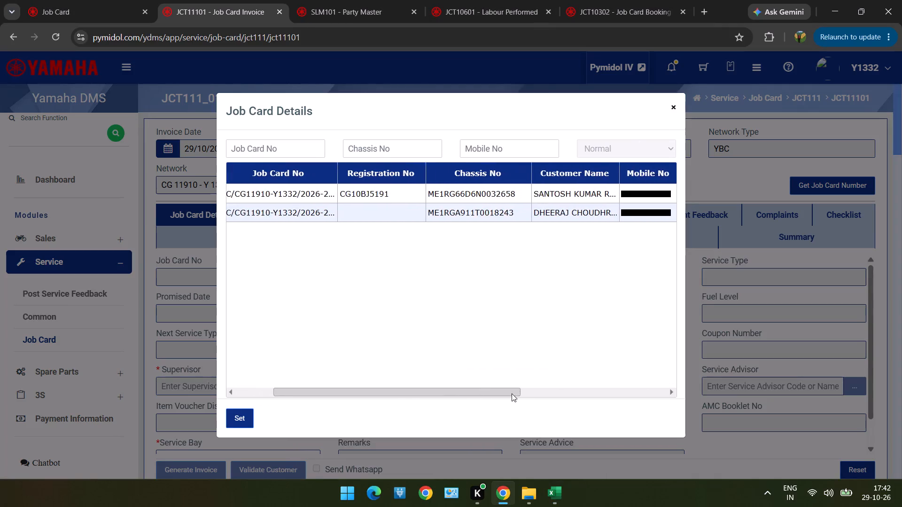
{"action": "left_click_drag", "start_coordinate": [512, 393], "coordinate": [534, 396]}
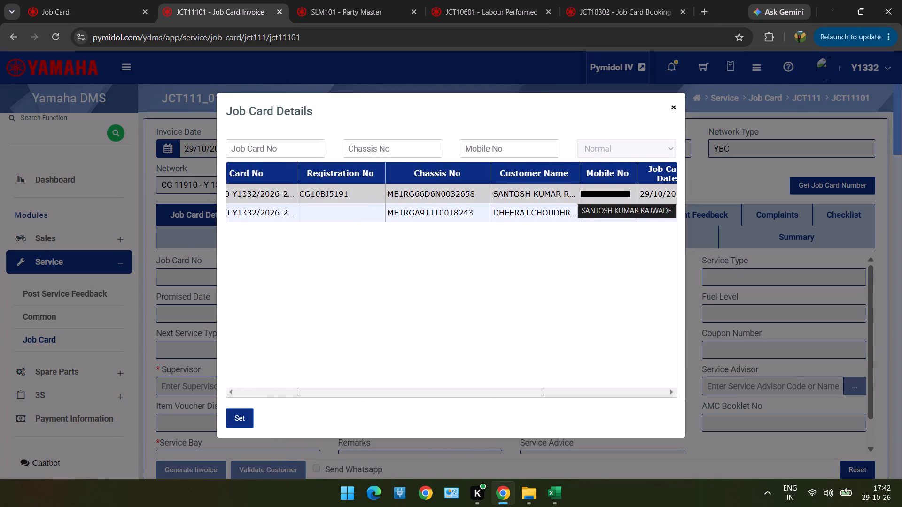
{"action": "left_click", "coordinate": [675, 104]}
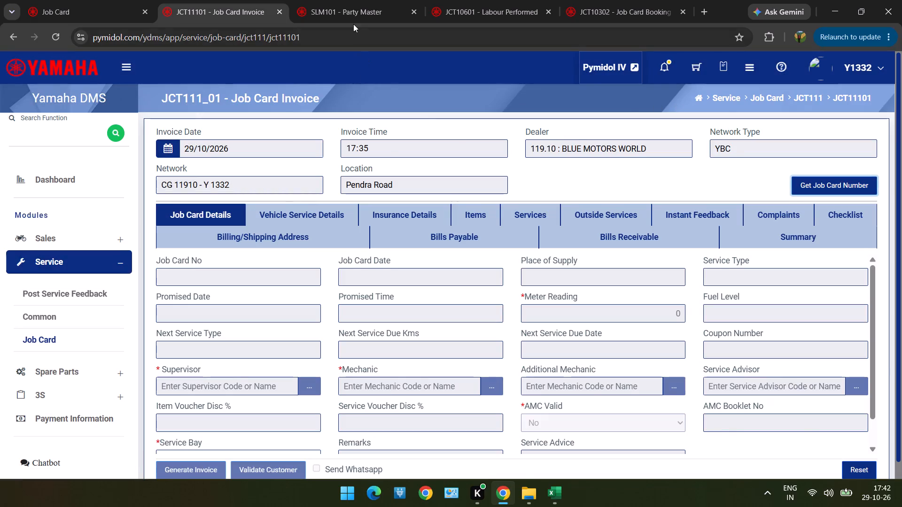
{"action": "left_click", "coordinate": [353, 22]}
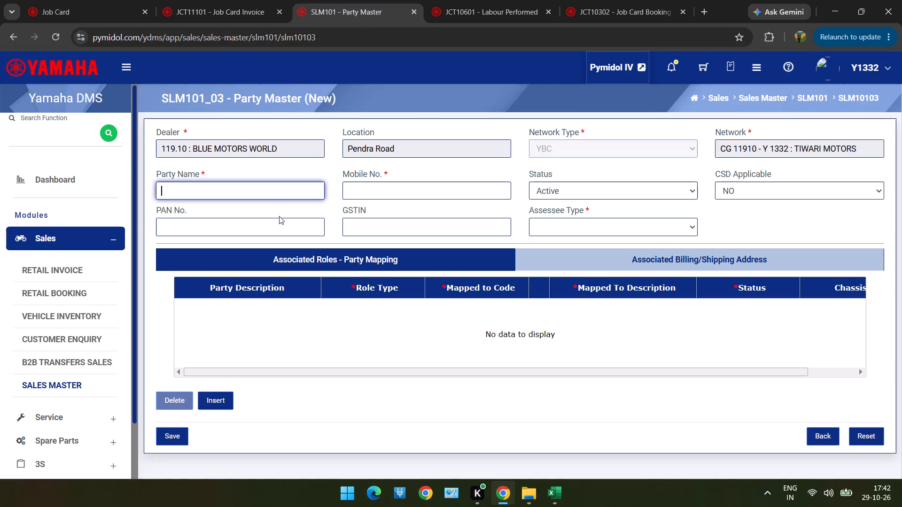
{"action": "key", "text": "ctrl+v"}
Copy the same customer's mobile number from row 49 of the Excel sheet into the new party's Mobile No.
{"action": "left_click", "coordinate": [381, 189]}
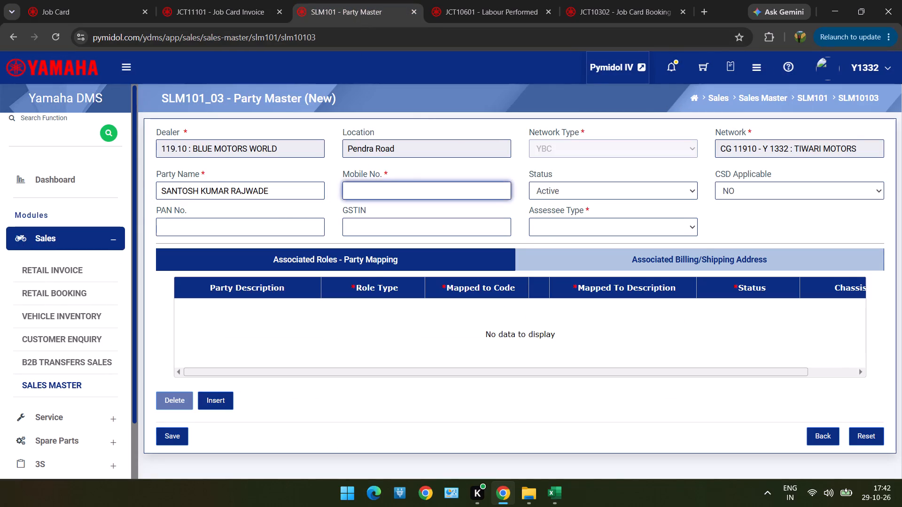
{"action": "key", "text": "alt+Tab"}
{"action": "key", "text": "Tab"}
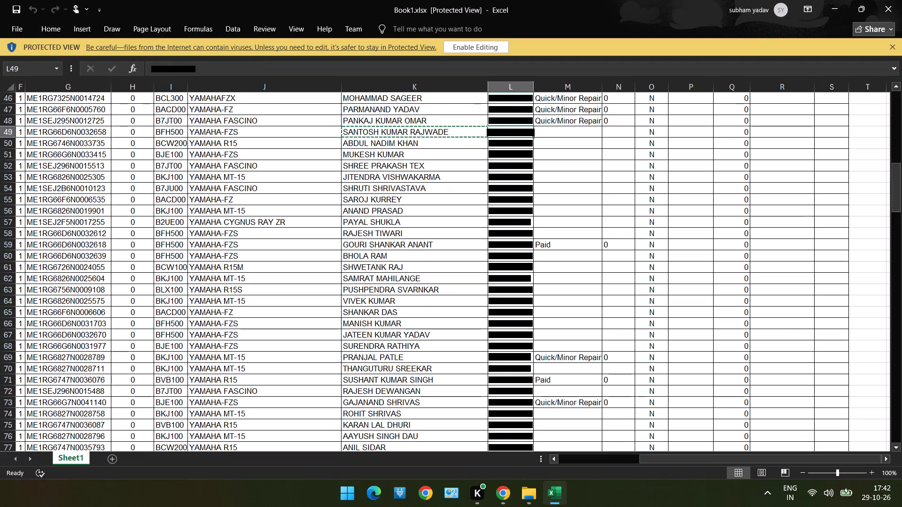
{"action": "key", "text": "ctrl+c"}
{"action": "key", "text": "alt+Tab"}
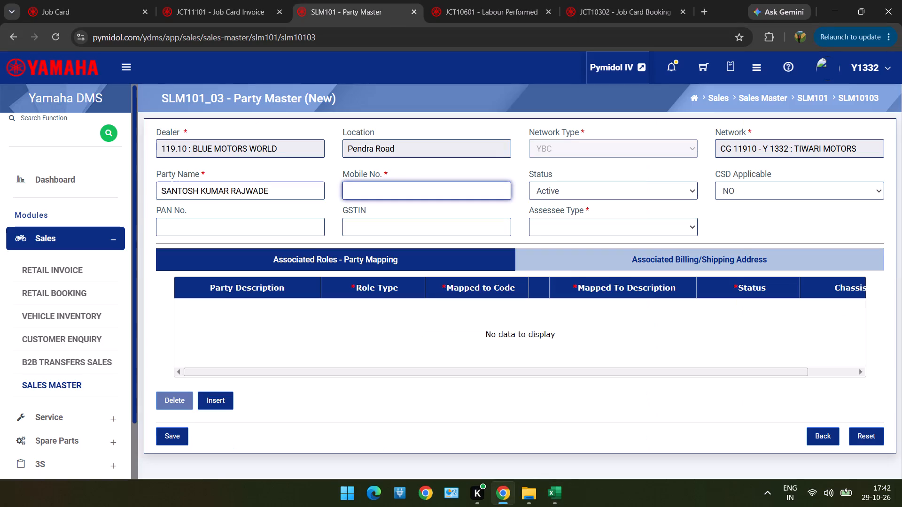
{"action": "key", "text": "ctrl+v"}
Set the new party's assessee type to Unregistered.
{"action": "left_click", "coordinate": [588, 225]}
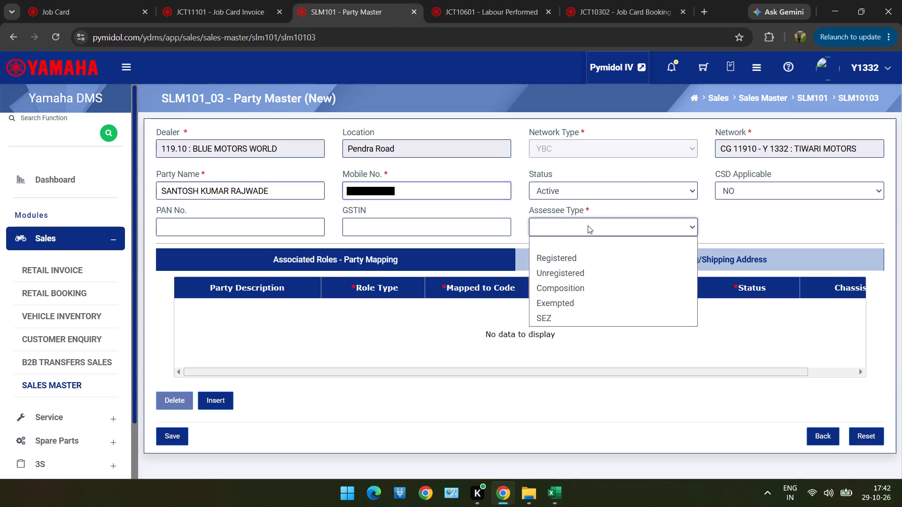
{"action": "left_click", "coordinate": [588, 272]}
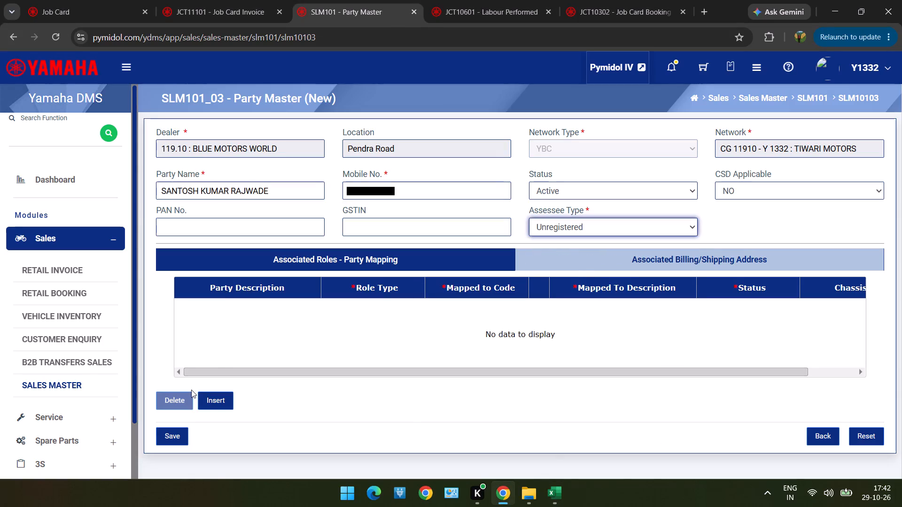
Add a party mapping row with the role type Vehicle Retail Customer.
{"action": "left_click", "coordinate": [225, 402]}
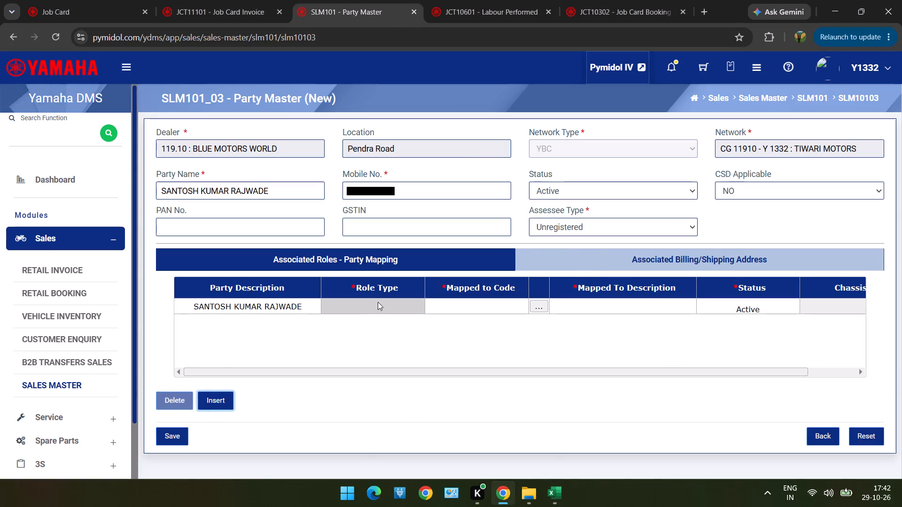
{"action": "double_click", "coordinate": [378, 304]}
{"action": "left_click", "coordinate": [378, 304]}
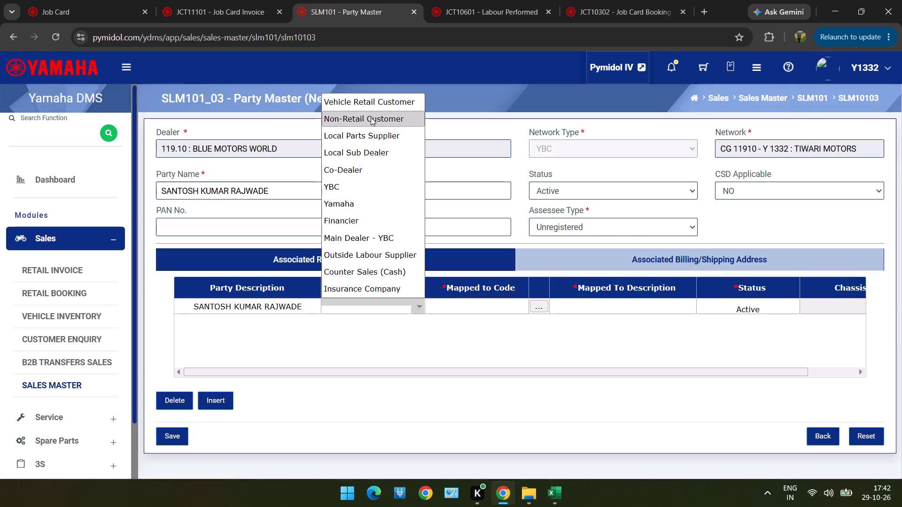
{"action": "left_click", "coordinate": [372, 107]}
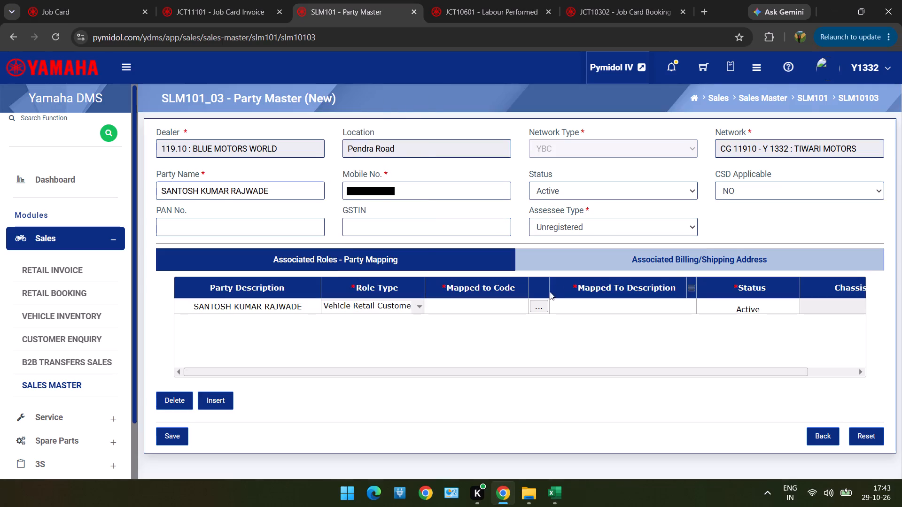
Find the retail customer by the copied mobile number and map the new party's role row to that customer record.
{"action": "left_click", "coordinate": [544, 302]}
{"action": "left_click", "coordinate": [435, 142]}
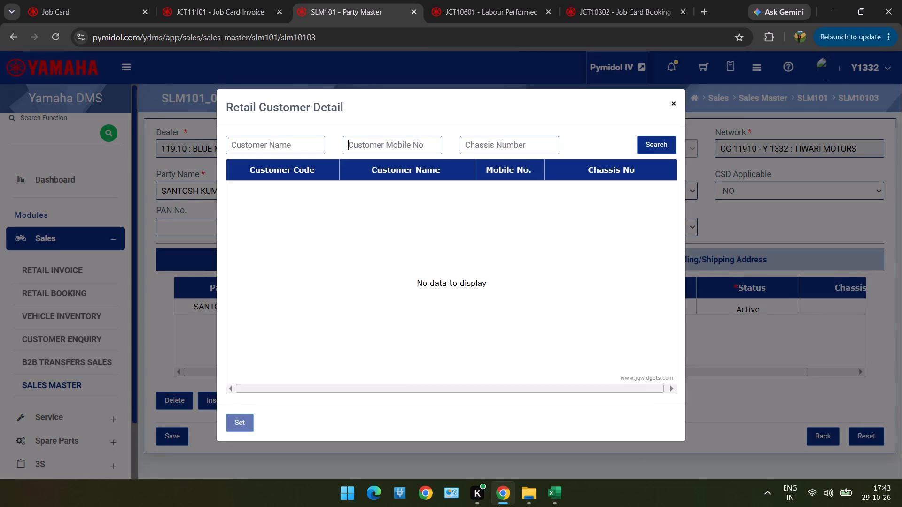
{"action": "key", "text": "ctrl+v"}
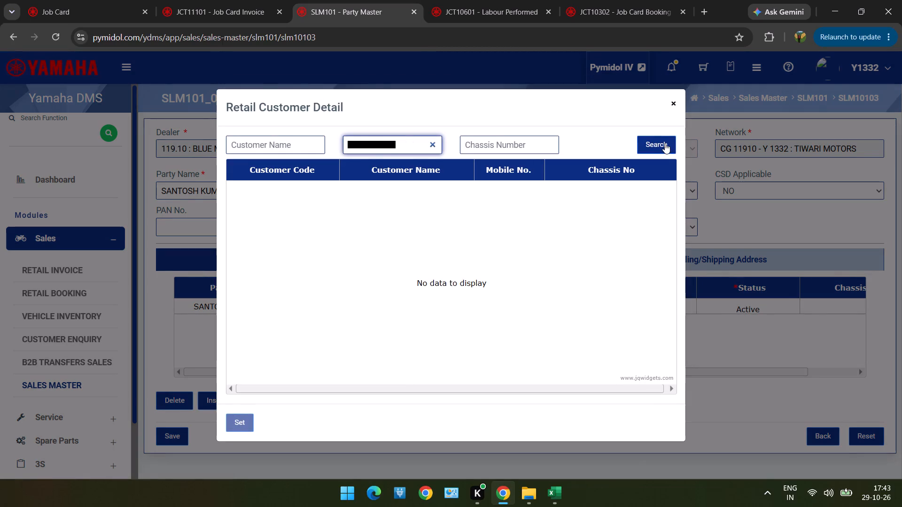
{"action": "left_click", "coordinate": [665, 143]}
{"action": "double_click", "coordinate": [577, 189]}
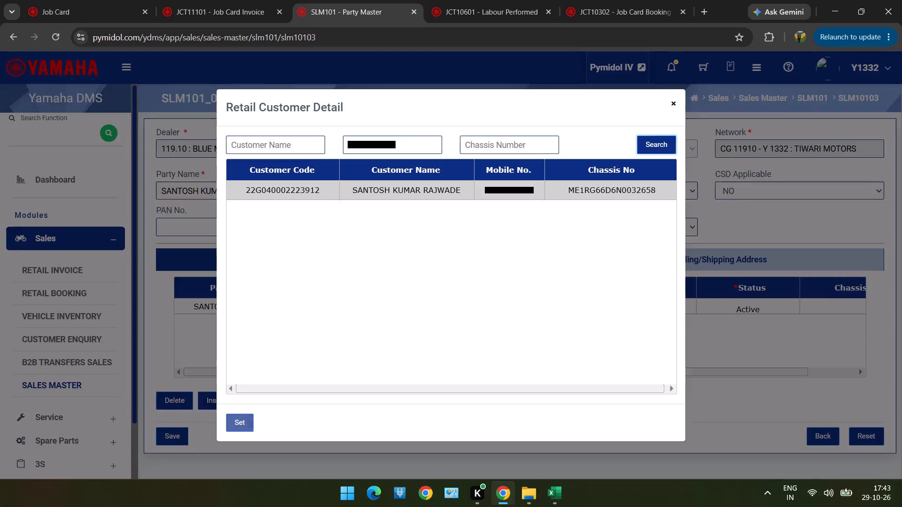
Save the new party record and acknowledge its creation.
{"action": "scroll", "coordinate": [577, 189], "scroll_direction": "down", "scroll_amount": 1}
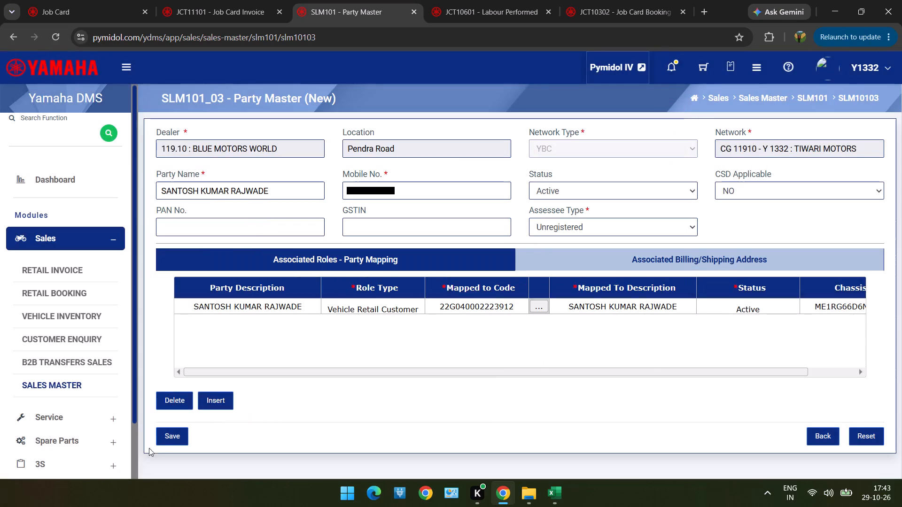
{"action": "left_click", "coordinate": [169, 435]}
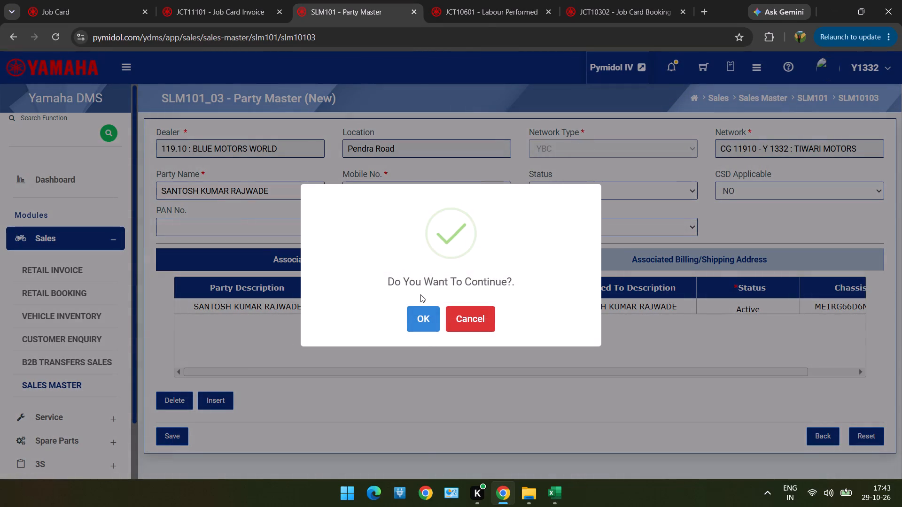
{"action": "left_click", "coordinate": [420, 309]}
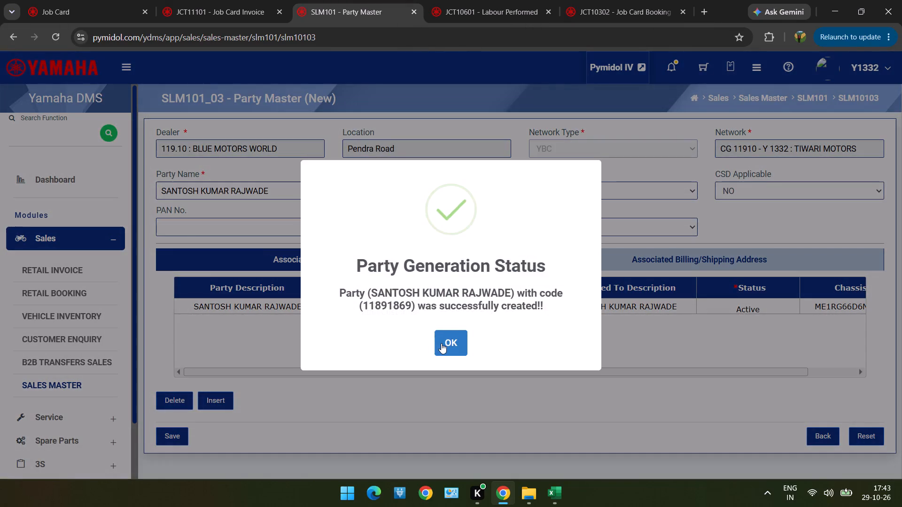
{"action": "left_click", "coordinate": [441, 343]}
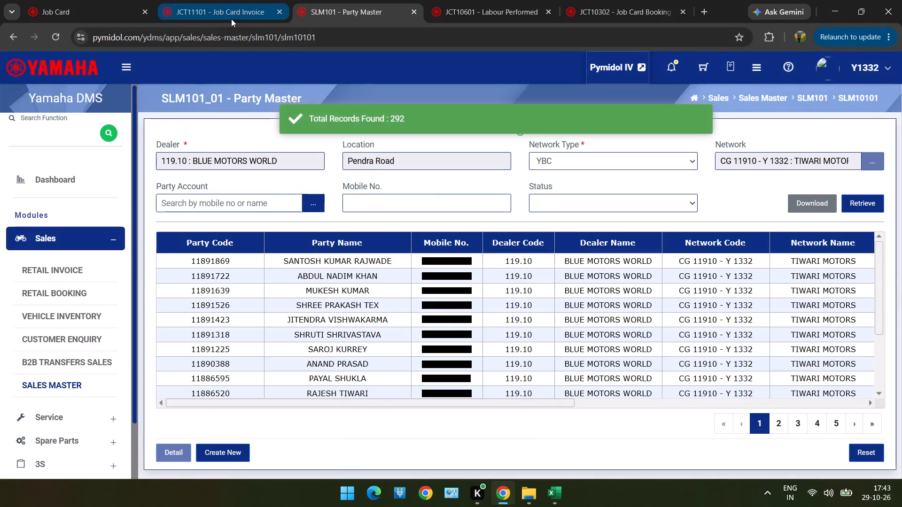
Load job card JC/CG11910-Y1332/2026-27/10/344 into the Job Card Invoice form.
{"action": "left_click", "coordinate": [231, 19]}
{"action": "left_click", "coordinate": [834, 179]}
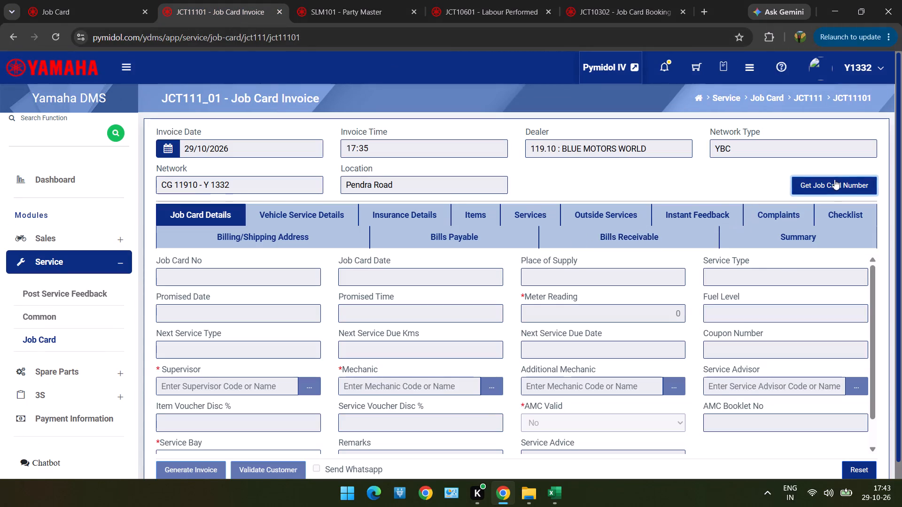
{"action": "double_click", "coordinate": [642, 184]}
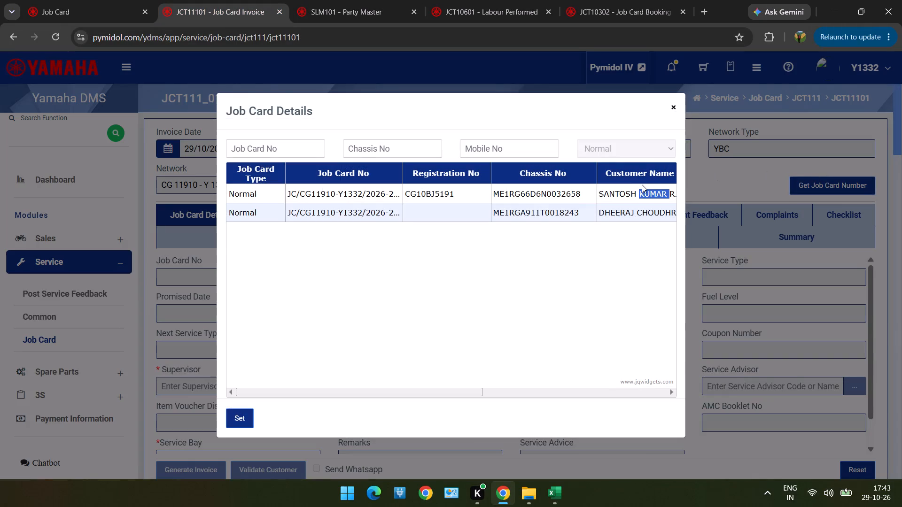
{"action": "double_click", "coordinate": [642, 184]}
{"action": "double_click", "coordinate": [624, 188]}
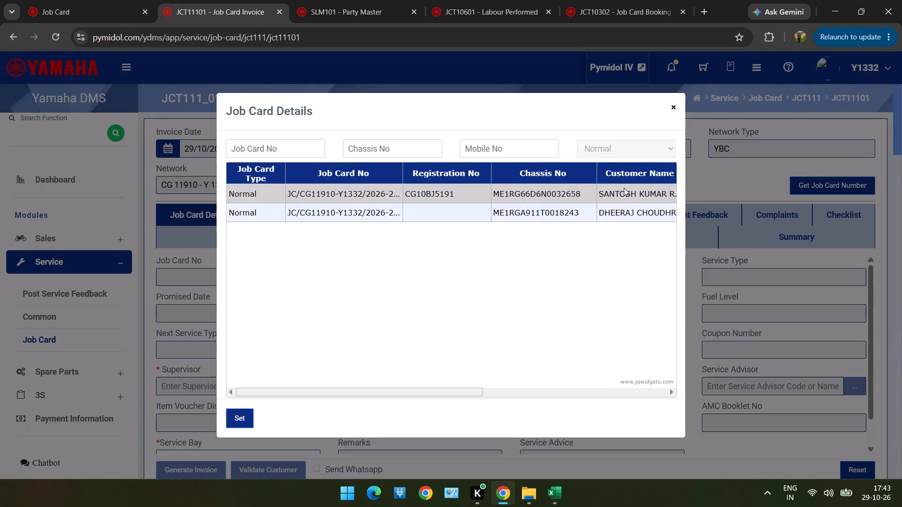
{"action": "scroll", "coordinate": [604, 198], "scroll_direction": "down", "scroll_amount": 3}
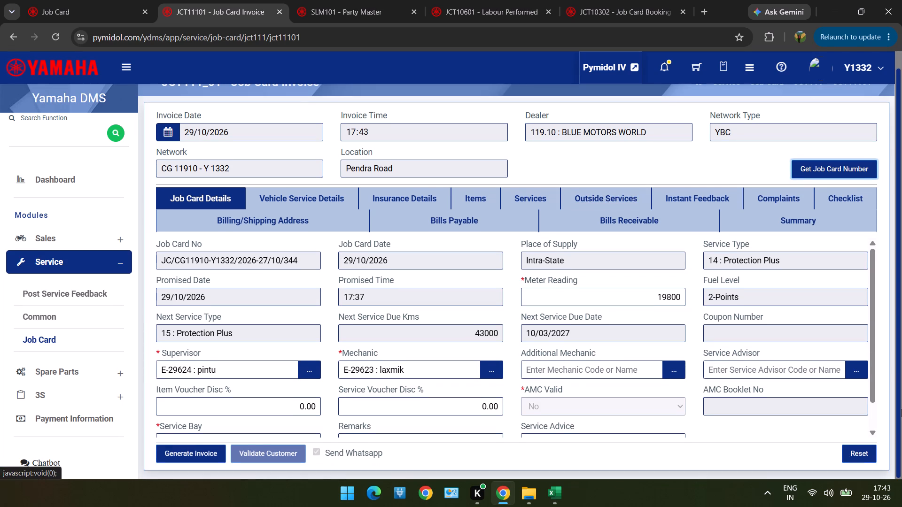
{"action": "left_click", "coordinate": [858, 369]}
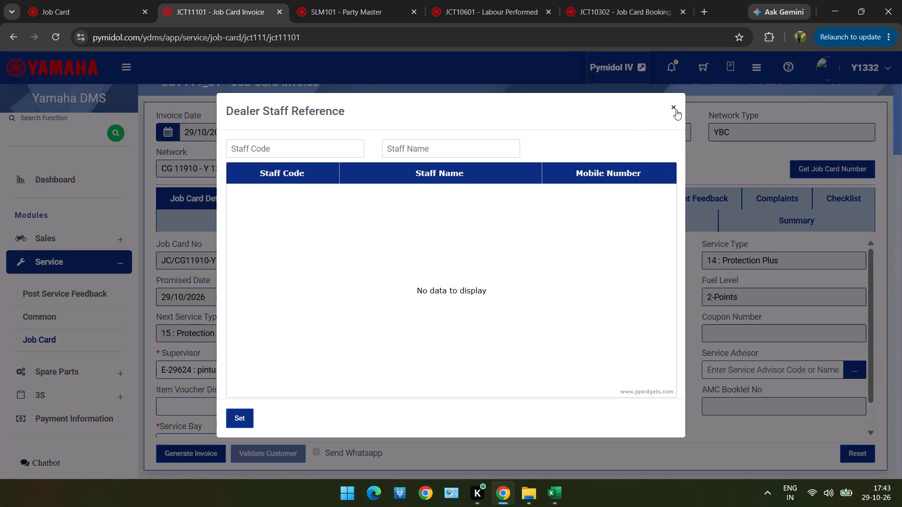
{"action": "left_click", "coordinate": [676, 109]}
{"action": "left_click", "coordinate": [672, 362]}
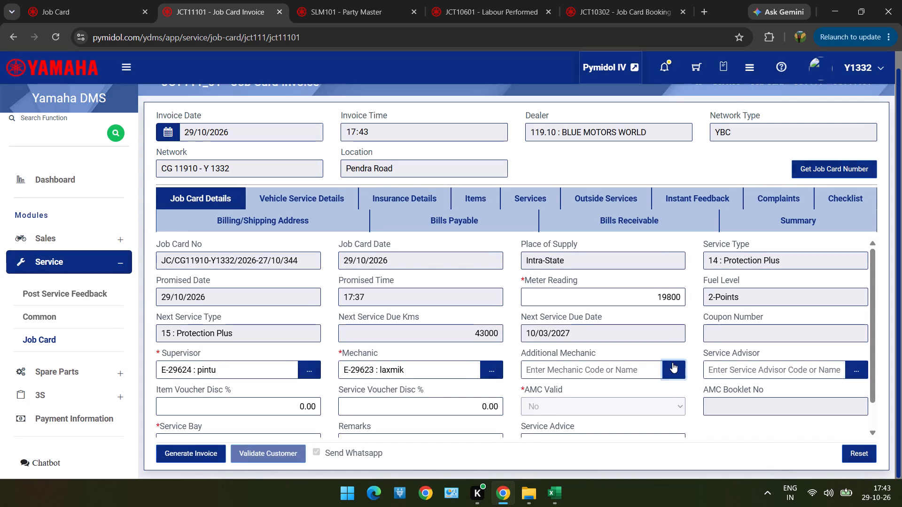
{"action": "double_click", "coordinate": [540, 187]}
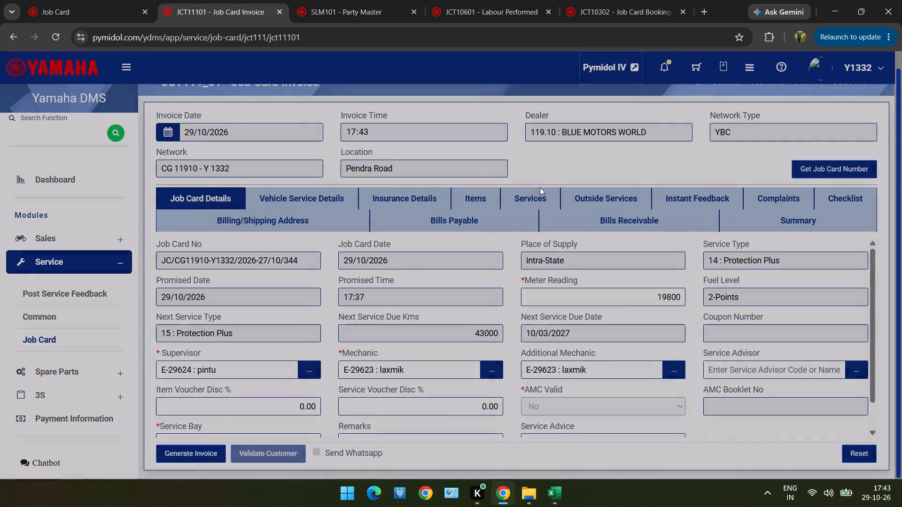
Answer the instant feedback: Yes for delivery on time and replaced parts handover, Ok for washing, staff behavior, repair quality and fairness of charges.
{"action": "left_click", "coordinate": [692, 204]}
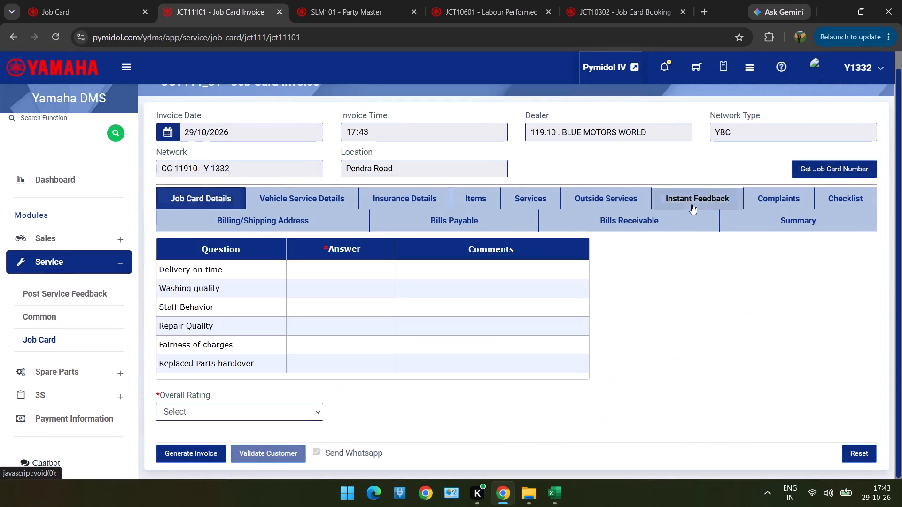
{"action": "left_click", "coordinate": [372, 270]}
{"action": "left_click_drag", "start_coordinate": [372, 270], "coordinate": [367, 290]}
{"action": "triple_click", "coordinate": [367, 290]}
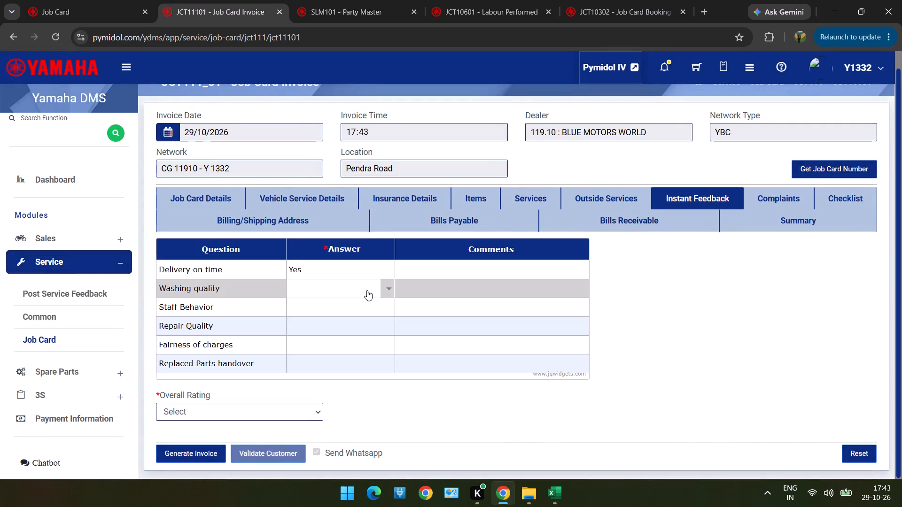
{"action": "left_click", "coordinate": [365, 300]}
{"action": "double_click", "coordinate": [365, 305]}
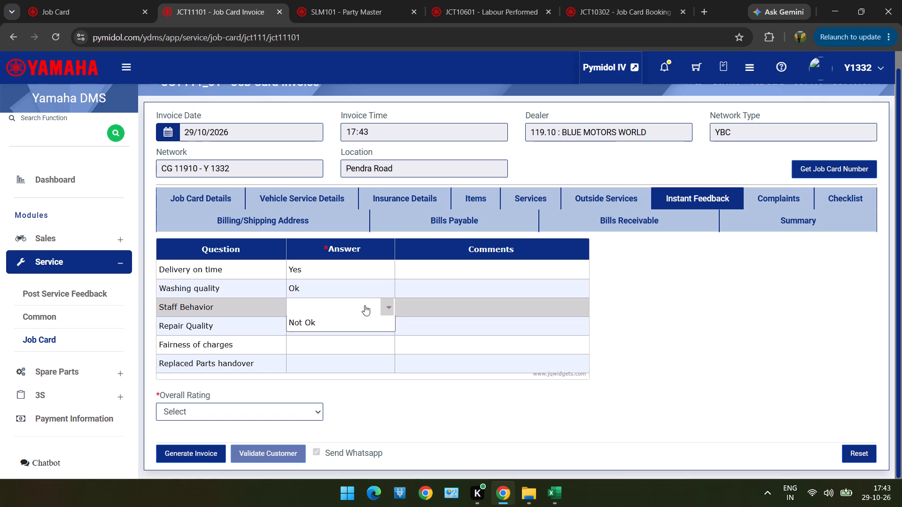
{"action": "left_click", "coordinate": [363, 324]}
{"action": "left_click", "coordinate": [363, 333]}
{"action": "left_click_drag", "start_coordinate": [363, 333], "coordinate": [363, 340]}
{"action": "left_click", "coordinate": [363, 340]}
{"action": "left_click", "coordinate": [363, 343]}
{"action": "left_click_drag", "start_coordinate": [363, 343], "coordinate": [358, 358]}
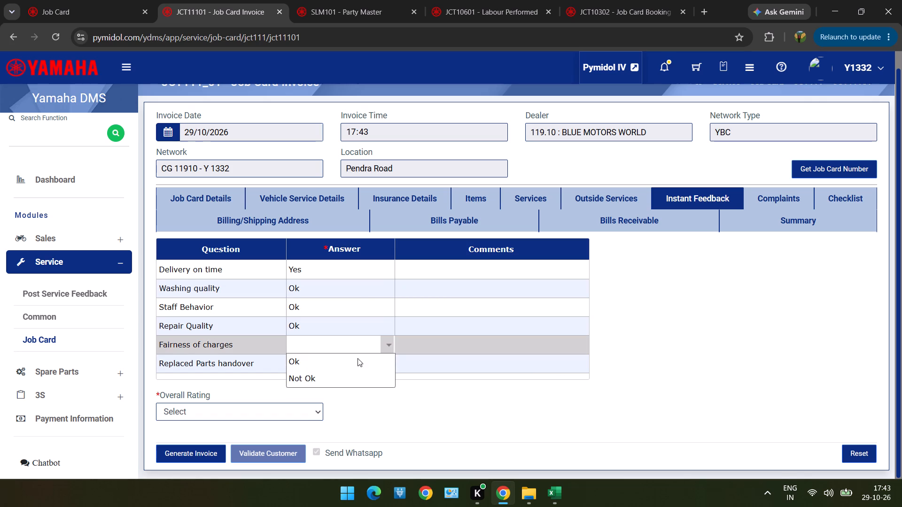
{"action": "left_click_drag", "start_coordinate": [358, 358], "coordinate": [356, 365]}
{"action": "triple_click", "coordinate": [356, 365]}
{"action": "left_click_drag", "start_coordinate": [347, 388], "coordinate": [295, 414]}
Set the overall feedback rating to Excellent (5).
{"action": "left_click", "coordinate": [295, 414]}
{"action": "left_click_drag", "start_coordinate": [295, 414], "coordinate": [288, 388]}
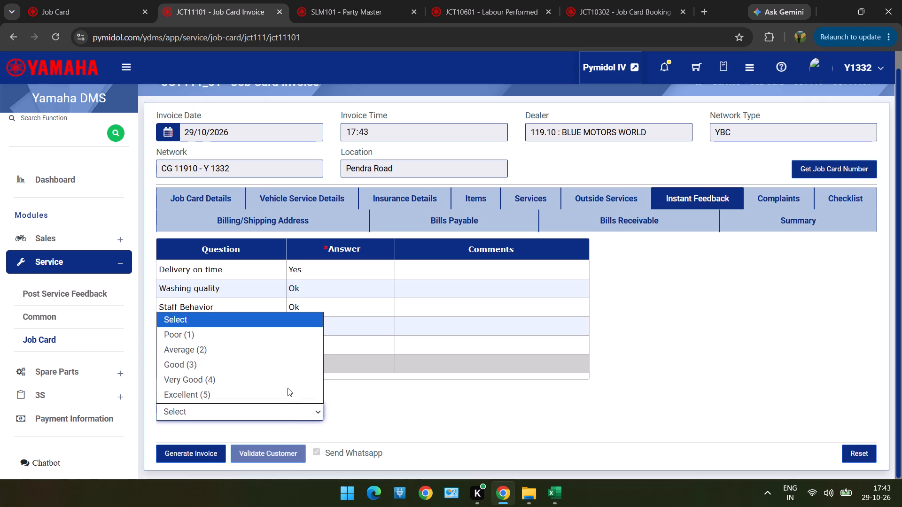
{"action": "left_click_drag", "start_coordinate": [288, 388], "coordinate": [196, 399]}
{"action": "double_click", "coordinate": [196, 399]}
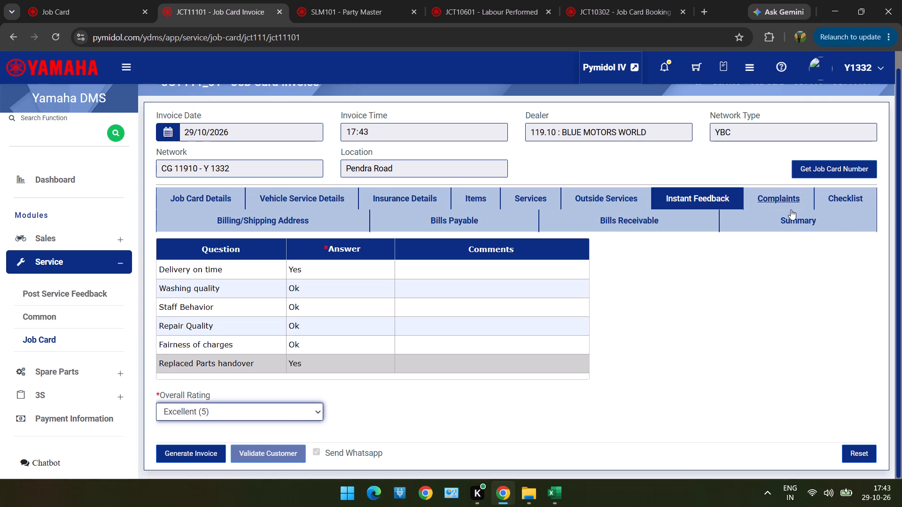
Mark the General Service complaint as resolved with Yes.
{"action": "left_click", "coordinate": [791, 209]}
{"action": "double_click", "coordinate": [691, 267]}
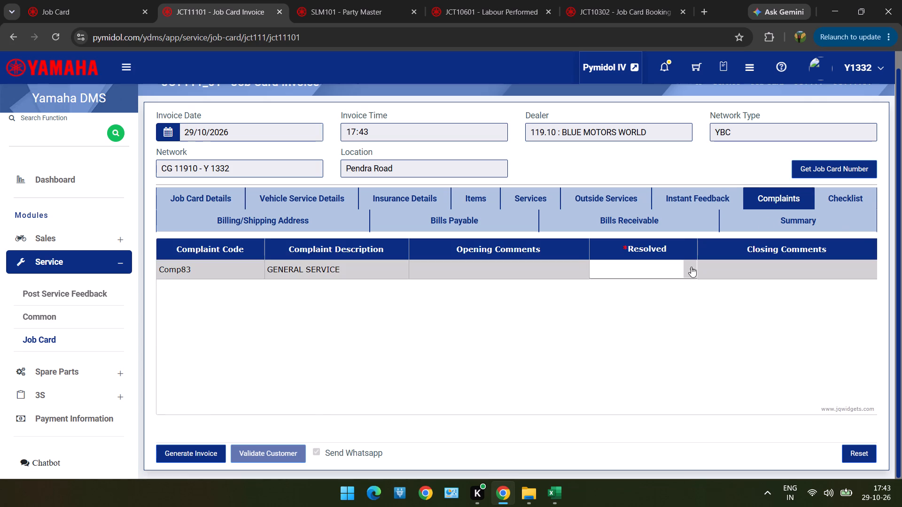
{"action": "left_click", "coordinate": [679, 288]}
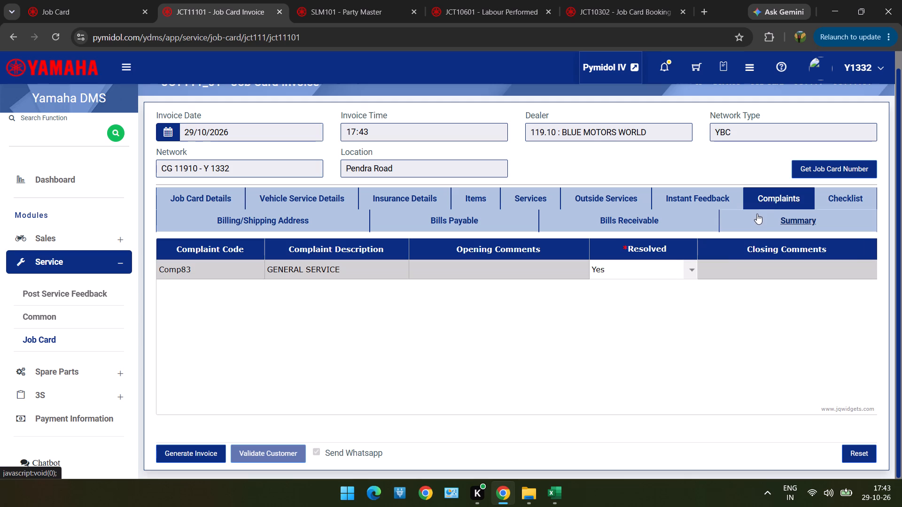
Set the division code in the invoice summary to 2355 : SERVICE.
{"action": "left_click", "coordinate": [757, 214]}
{"action": "scroll", "coordinate": [757, 214], "scroll_direction": "down", "scroll_amount": 3}
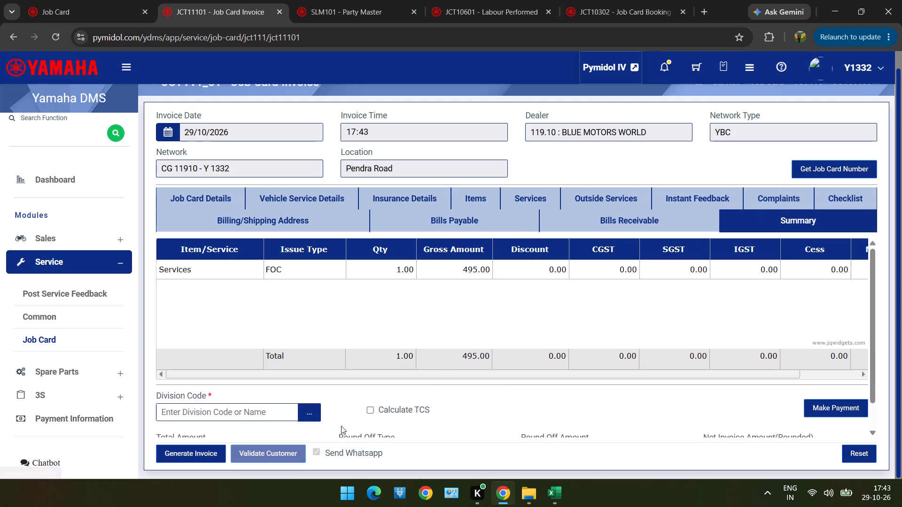
{"action": "left_click", "coordinate": [315, 414]}
{"action": "double_click", "coordinate": [450, 217]}
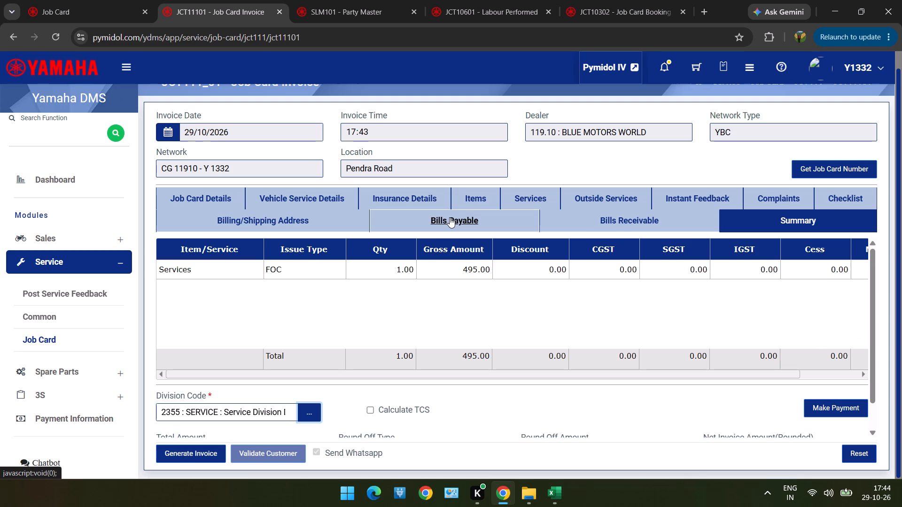
Generate the job card invoice, confirm the submission, and go back to the blank invoice form.
{"action": "scroll", "coordinate": [395, 320], "scroll_direction": "down", "scroll_amount": 2}
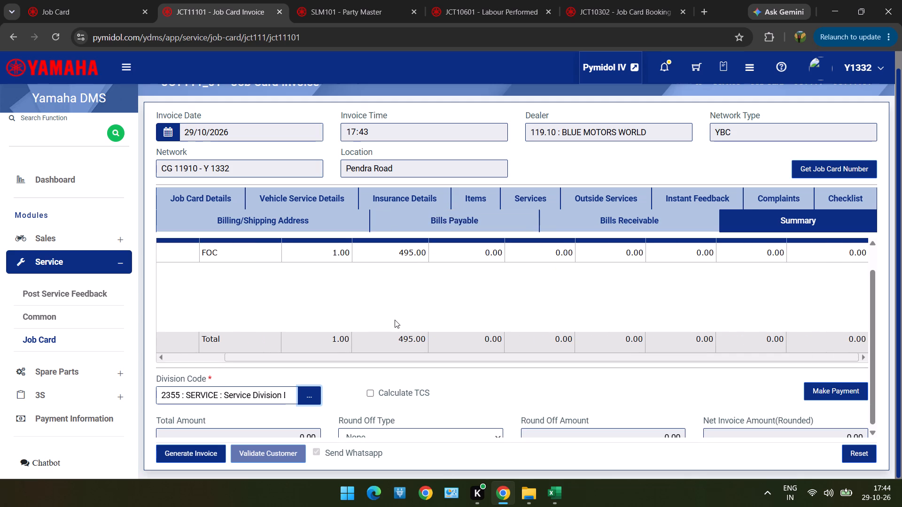
{"action": "scroll", "coordinate": [395, 320], "scroll_direction": "left", "scroll_amount": 1}
{"action": "left_click", "coordinate": [201, 446]}
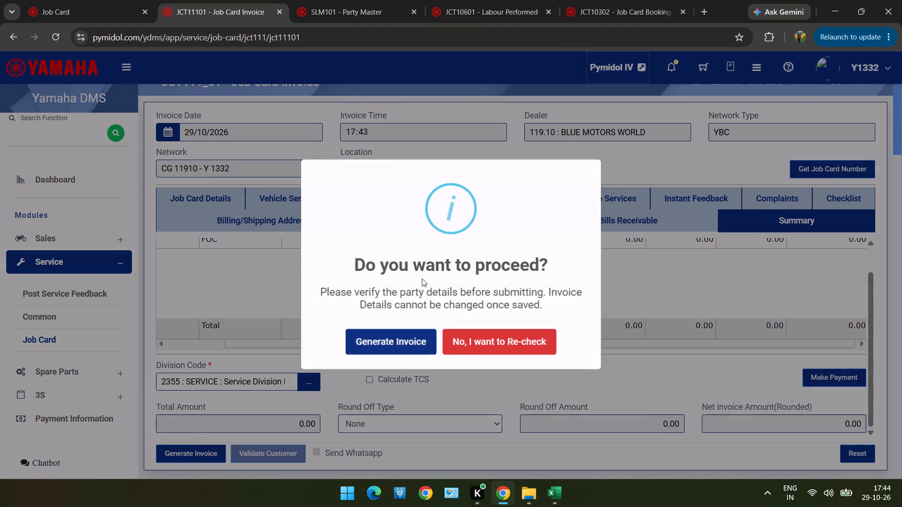
{"action": "left_click", "coordinate": [378, 347]}
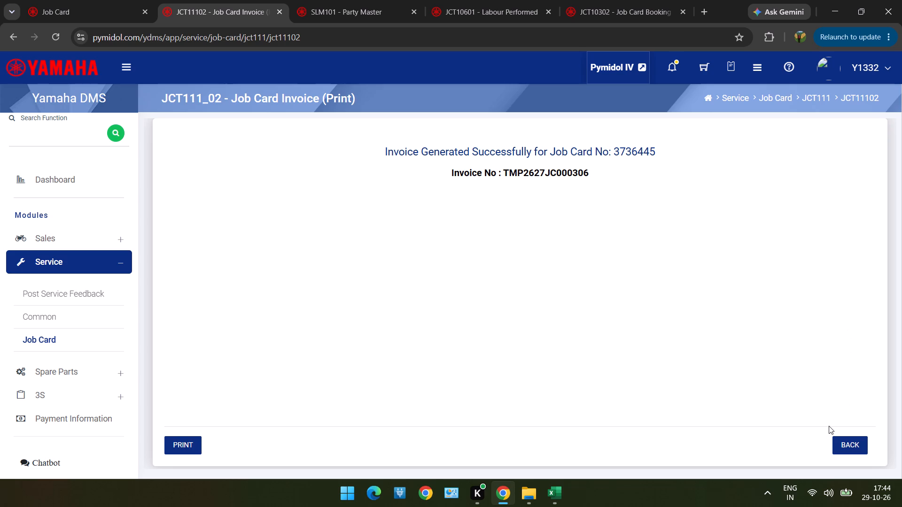
{"action": "left_click", "coordinate": [850, 440]}
Switch to the Excel customer list and copy the chassis number from row 48 for the next vehicle.
{"action": "key", "text": "alt+Tab"}
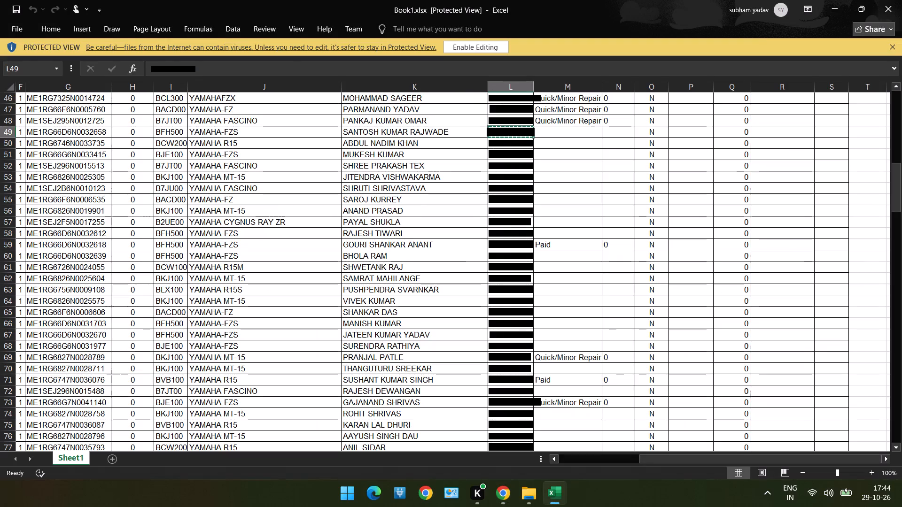
{"action": "key", "text": "Up"}
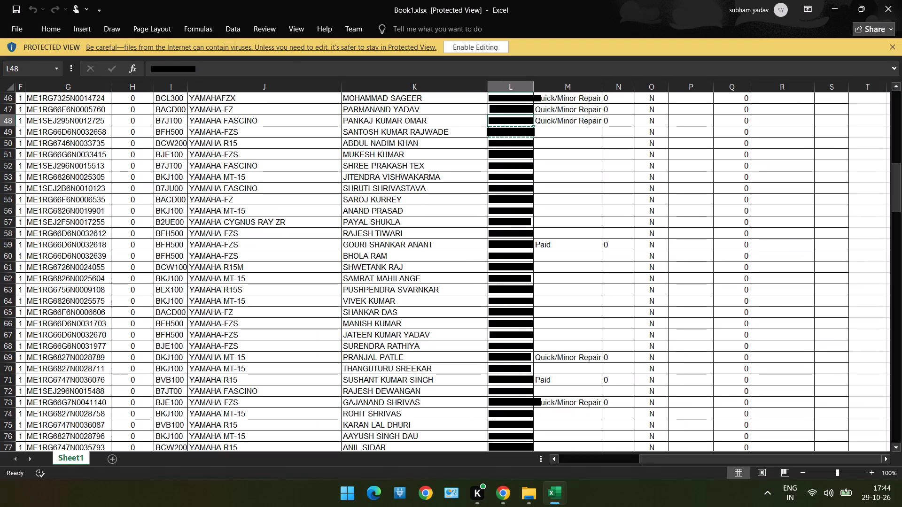
{"action": "key", "text": "Left"}
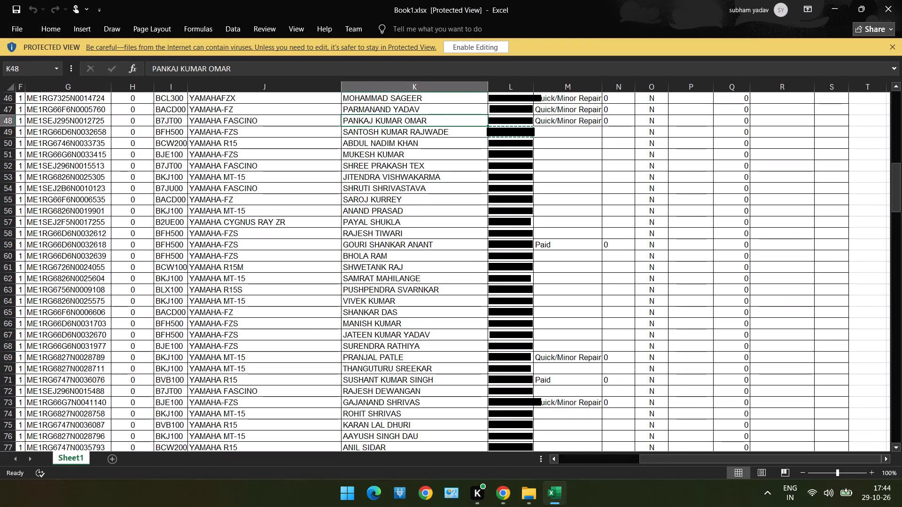
{"action": "key", "text": "Left"}
{"action": "key", "text": "Left"}
{"action": "key", "text": "Left"}
{"action": "key", "text": "Left"}
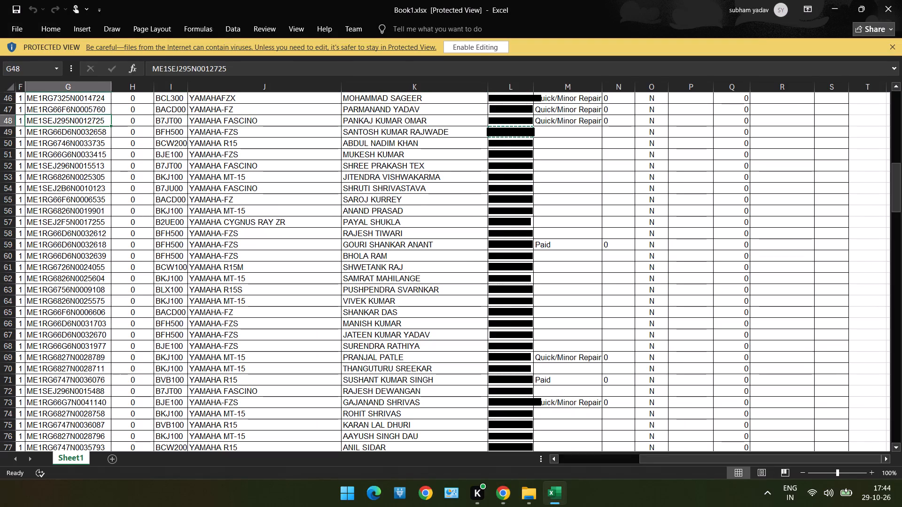
{"action": "key", "text": "ctrl+c"}
Return to Chrome, start a new job card booking, and load the customer found by the copied chassis number.
{"action": "key", "text": "alt+Tab"}
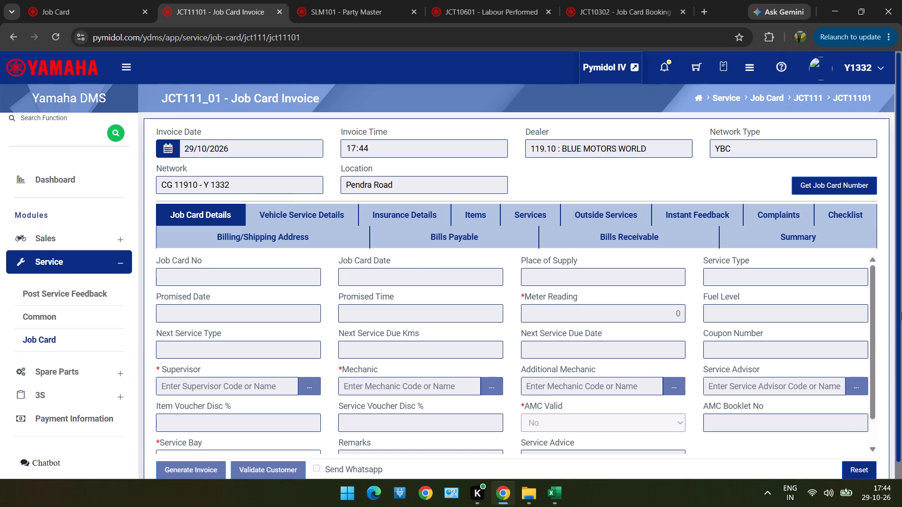
{"action": "left_click", "coordinate": [616, 16]}
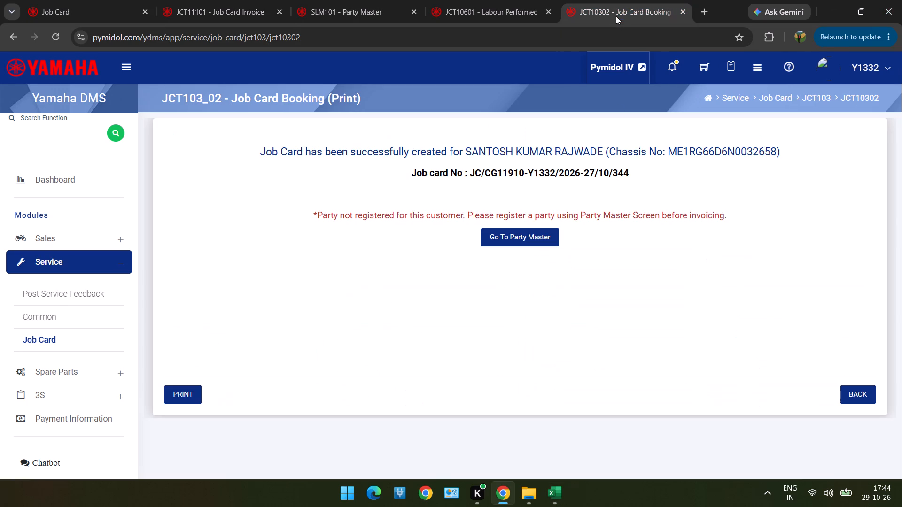
{"action": "left_click", "coordinate": [857, 390]}
{"action": "left_click", "coordinate": [847, 188]}
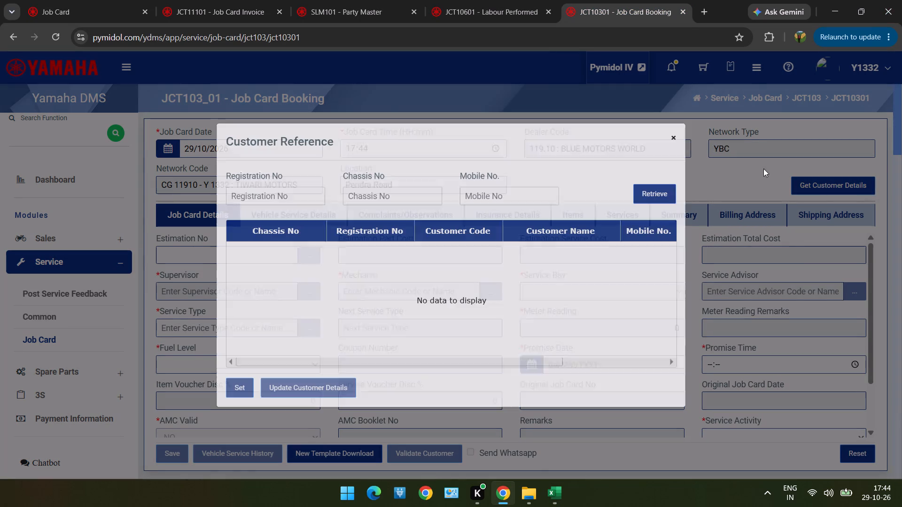
{"action": "left_click", "coordinate": [434, 201]}
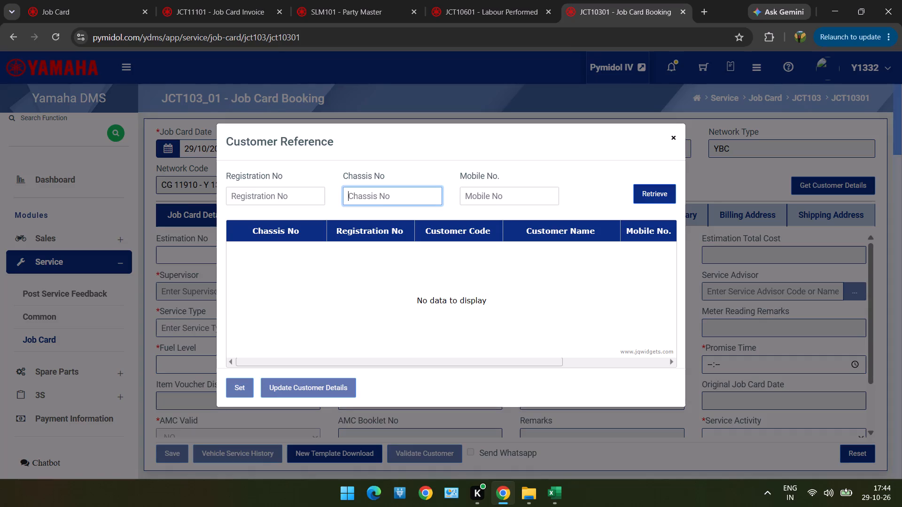
{"action": "key", "text": "ctrl+v"}
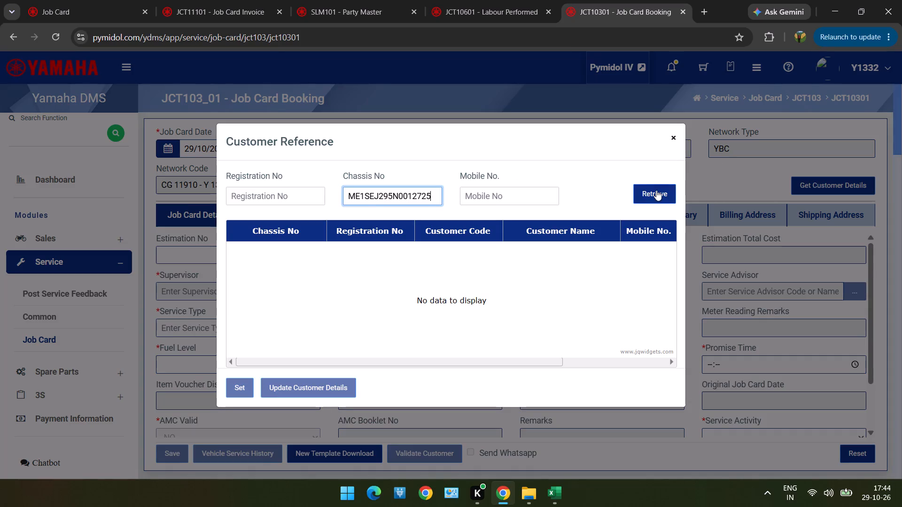
{"action": "left_click", "coordinate": [656, 190]}
{"action": "left_click_drag", "start_coordinate": [538, 262], "coordinate": [540, 257]}
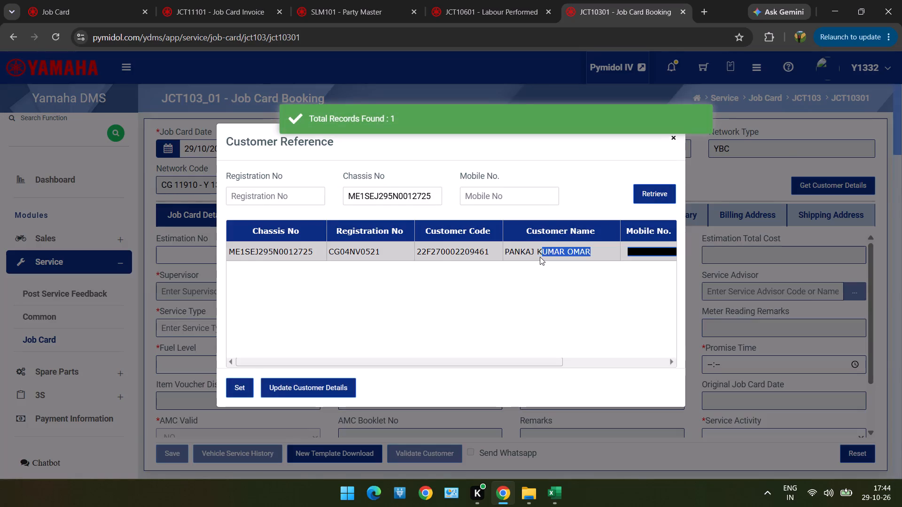
{"action": "double_click", "coordinate": [540, 257]}
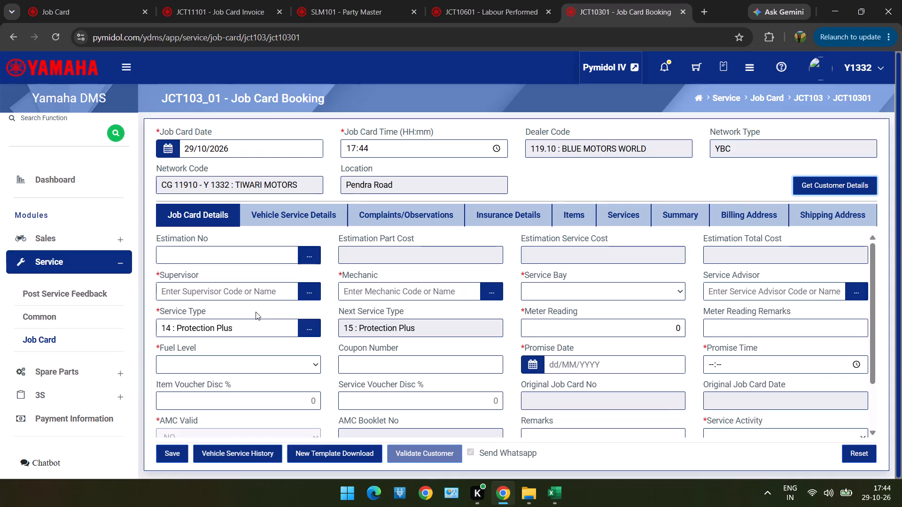
{"action": "left_click", "coordinate": [309, 295]}
{"action": "double_click", "coordinate": [363, 200]}
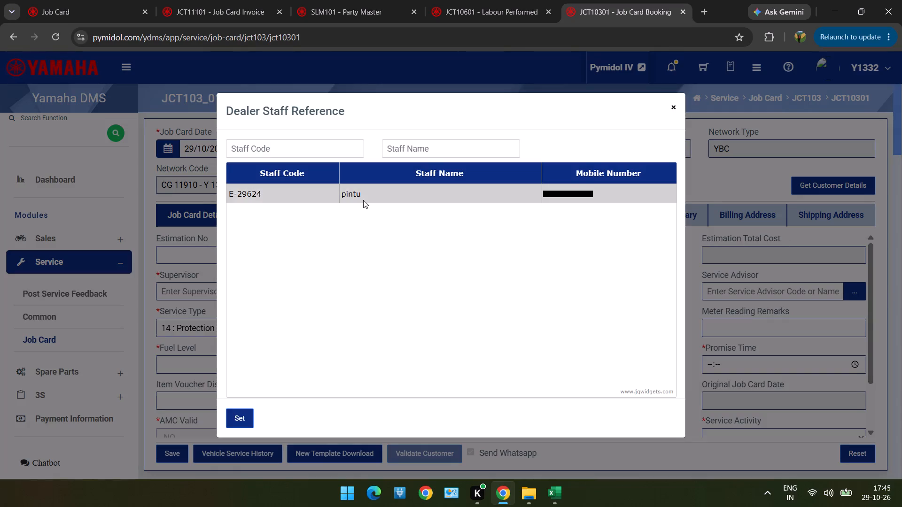
{"action": "left_click", "coordinate": [485, 290]}
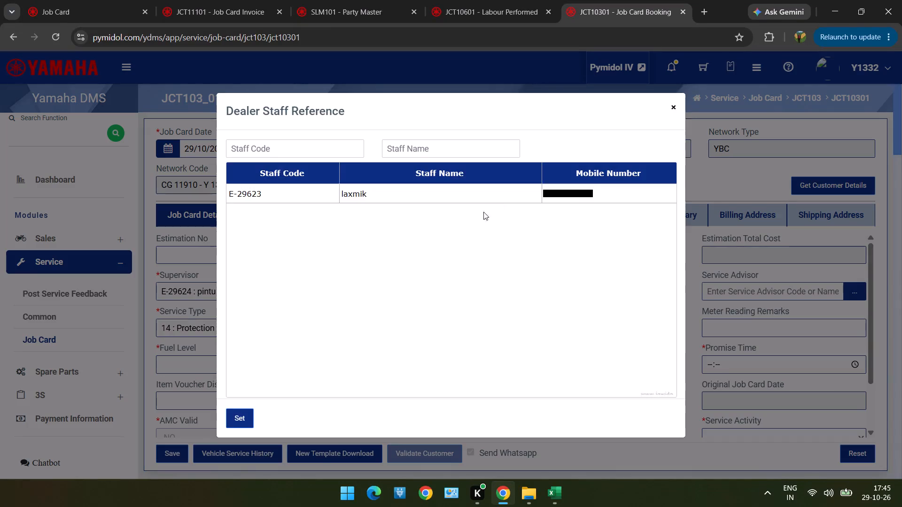
{"action": "double_click", "coordinate": [497, 200]}
{"action": "scroll", "coordinate": [525, 264], "scroll_direction": "down", "scroll_amount": 2}
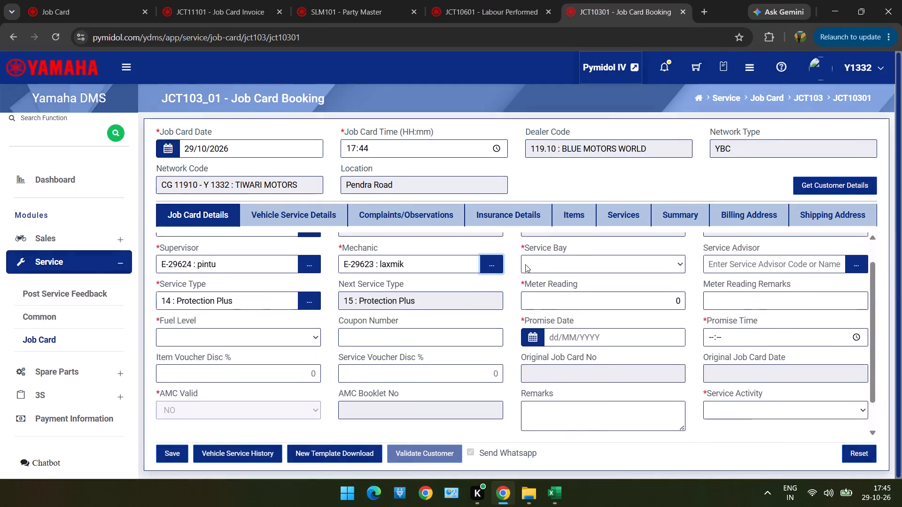
{"action": "scroll", "coordinate": [525, 264], "scroll_direction": "up", "scroll_amount": 1}
{"action": "left_click", "coordinate": [535, 286]}
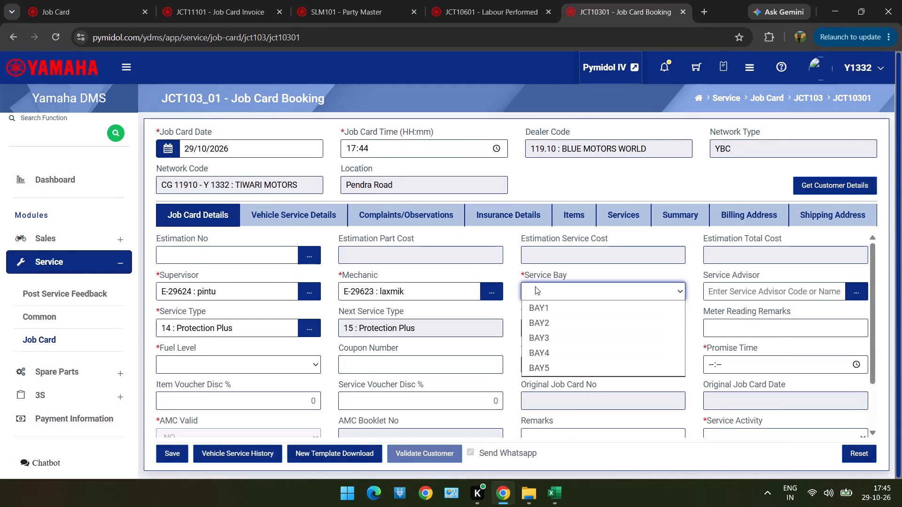
{"action": "left_click", "coordinate": [544, 314]}
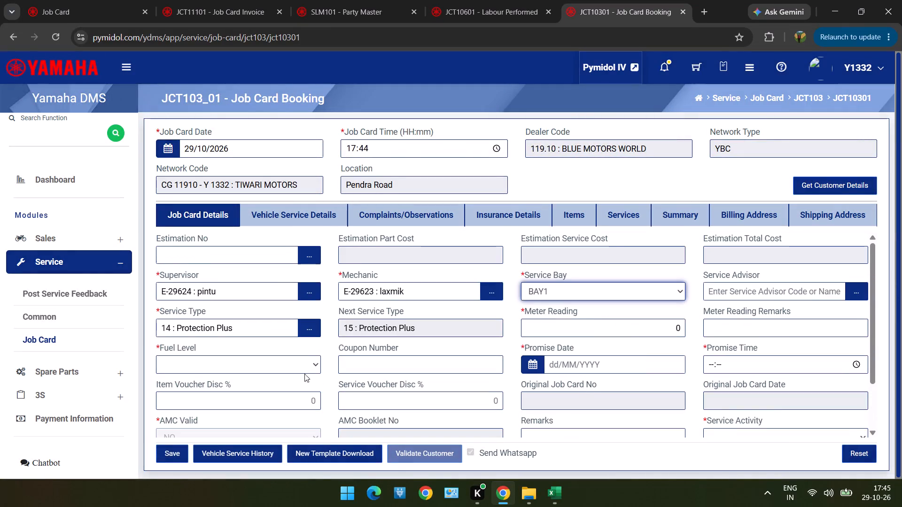
Change the booking's service type to Quick/Minor Repair.
{"action": "left_click", "coordinate": [306, 330]}
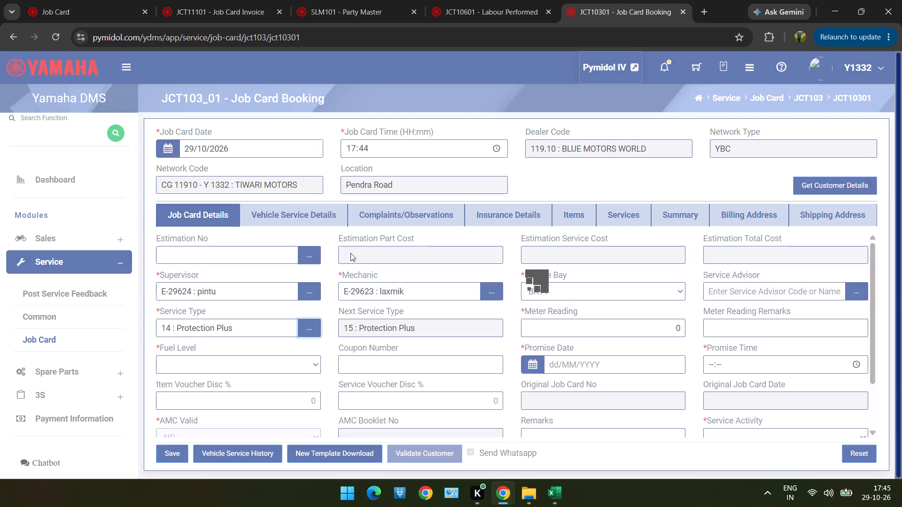
{"action": "left_click", "coordinate": [403, 199]}
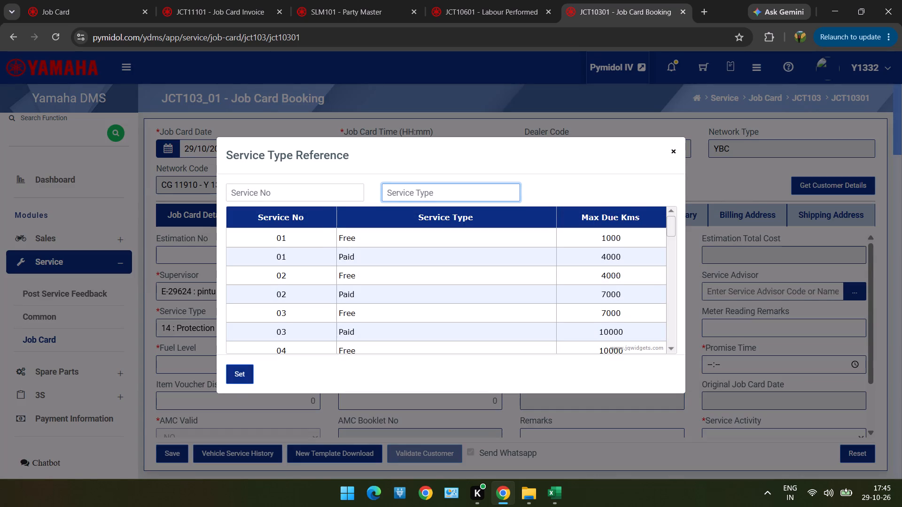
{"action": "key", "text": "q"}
{"action": "left_click", "coordinate": [408, 236]}
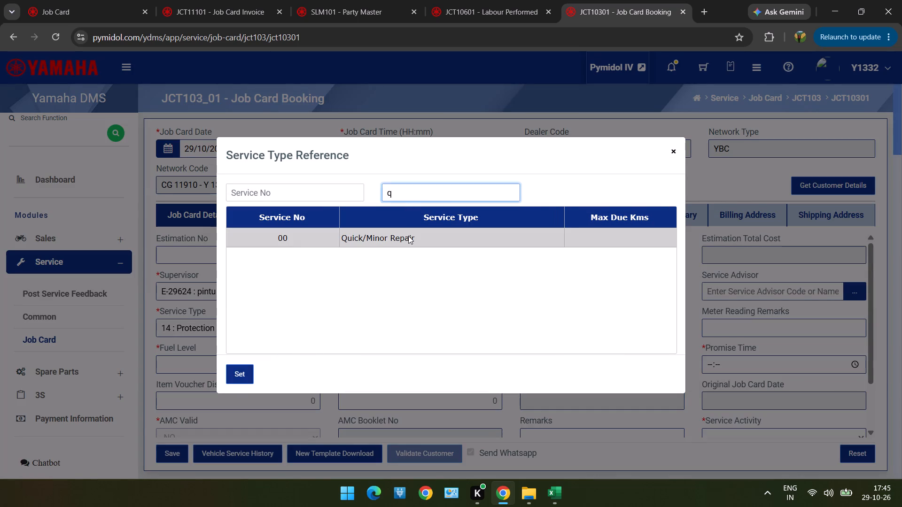
{"action": "double_click", "coordinate": [408, 236]}
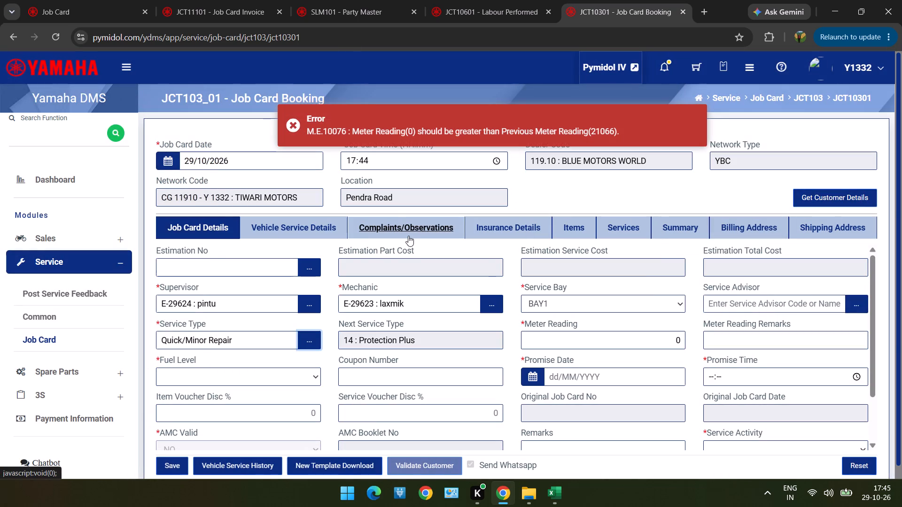
Set the job card time to 17:45.
{"action": "left_click", "coordinate": [354, 155]}
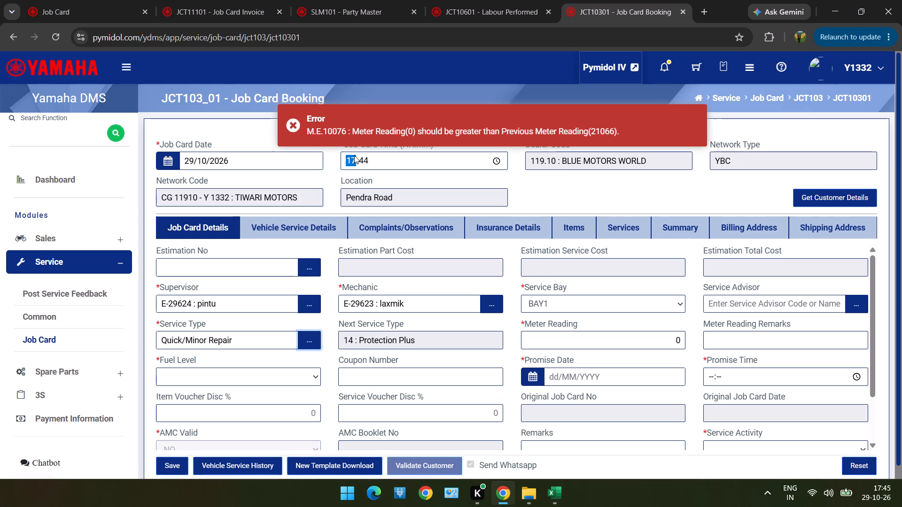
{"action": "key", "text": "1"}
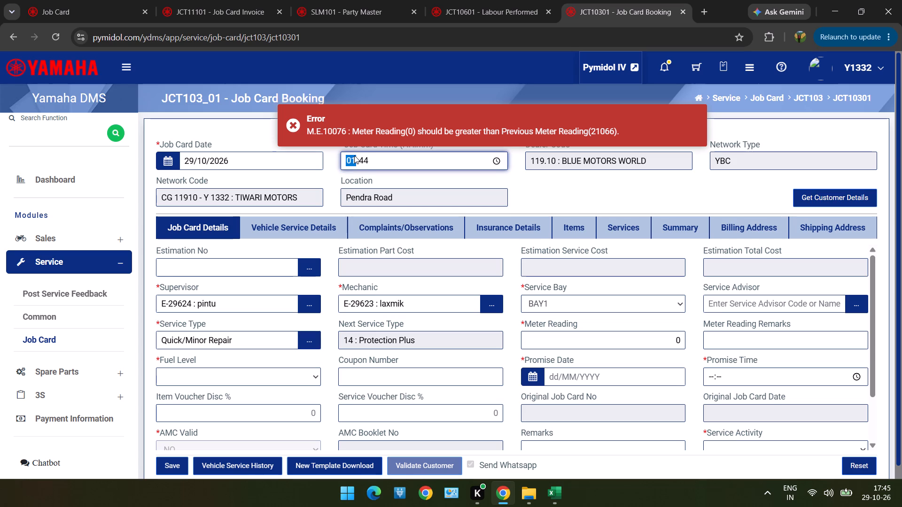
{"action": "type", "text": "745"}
{"action": "scroll", "coordinate": [354, 155], "scroll_direction": "down", "scroll_amount": 2}
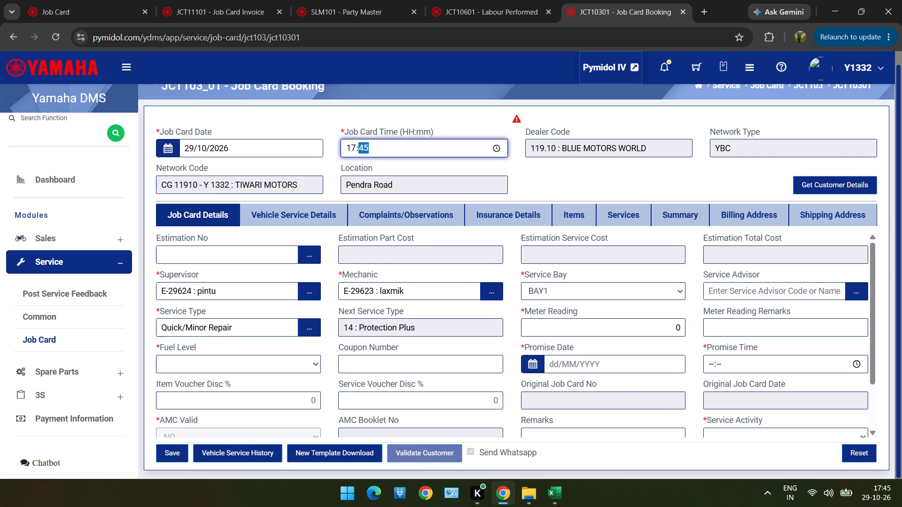
Check the vehicle's service history, then enter 22456 as the booking's meter reading.
{"action": "left_click", "coordinate": [270, 458]}
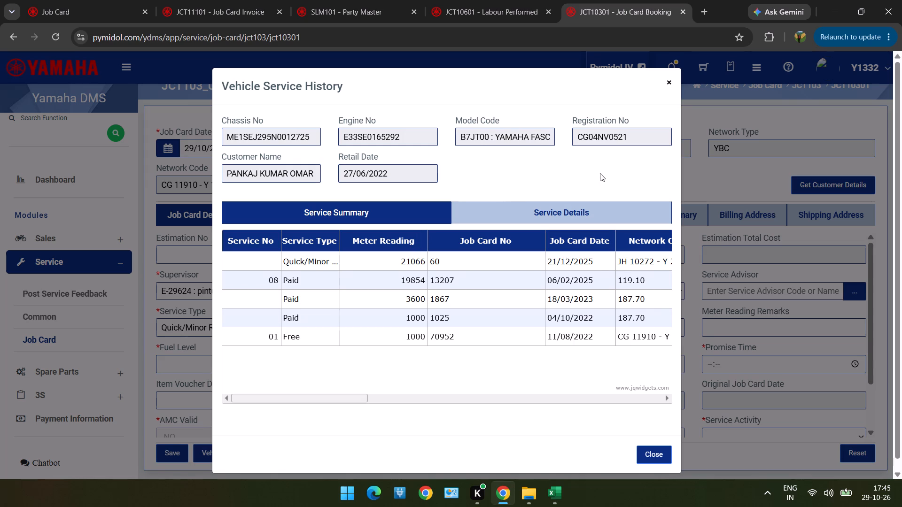
{"action": "left_click", "coordinate": [669, 81]}
{"action": "left_click", "coordinate": [602, 324]}
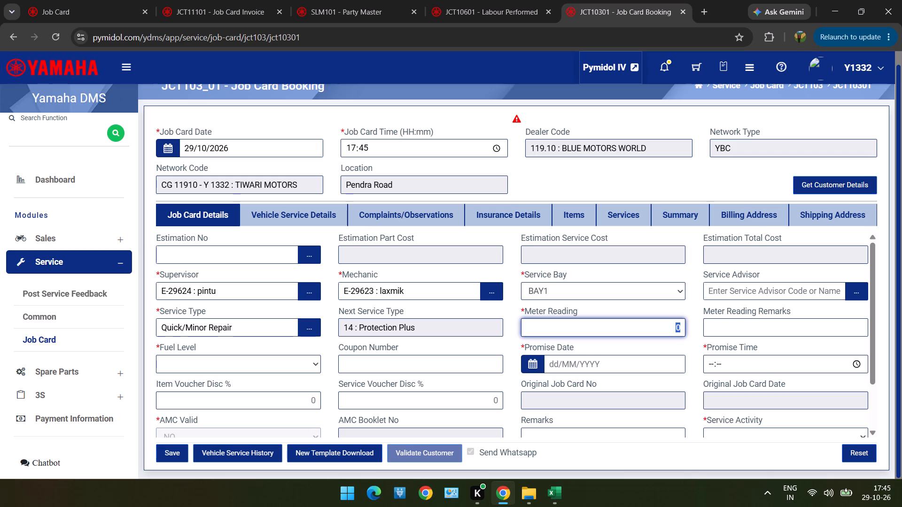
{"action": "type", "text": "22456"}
Set the promise date to 29/10/2026 and the fuel level to 1-Points.
{"action": "left_click", "coordinate": [584, 365]}
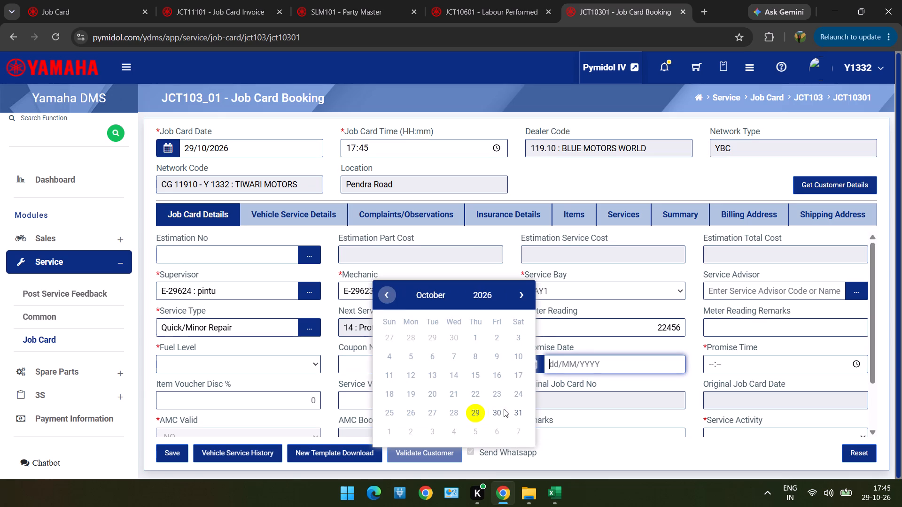
{"action": "left_click", "coordinate": [476, 417]}
{"action": "scroll", "coordinate": [619, 377], "scroll_direction": "down", "scroll_amount": 1}
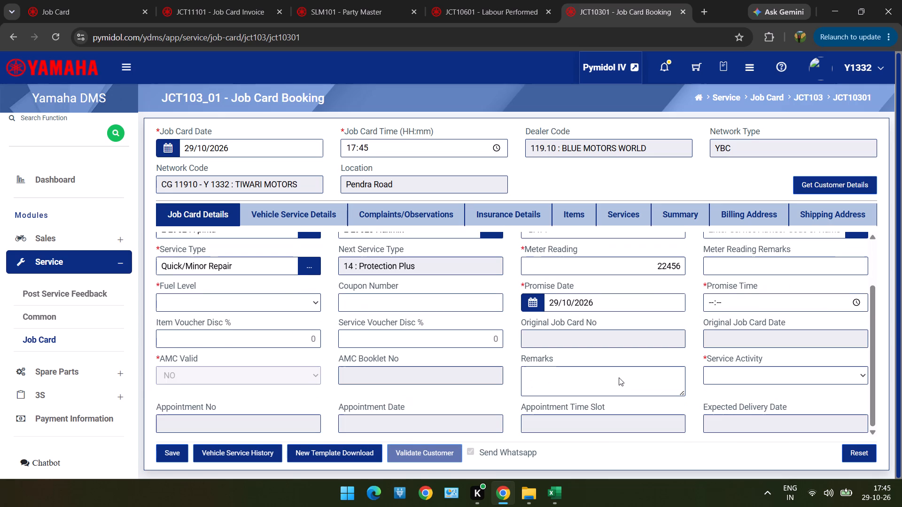
{"action": "scroll", "coordinate": [619, 377], "scroll_direction": "down", "scroll_amount": 1}
{"action": "left_click", "coordinate": [218, 309]}
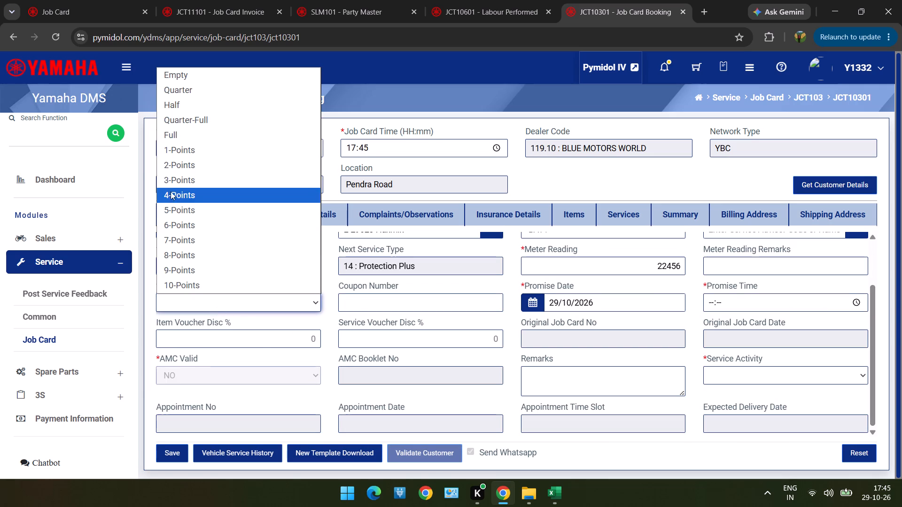
{"action": "left_click", "coordinate": [165, 157]}
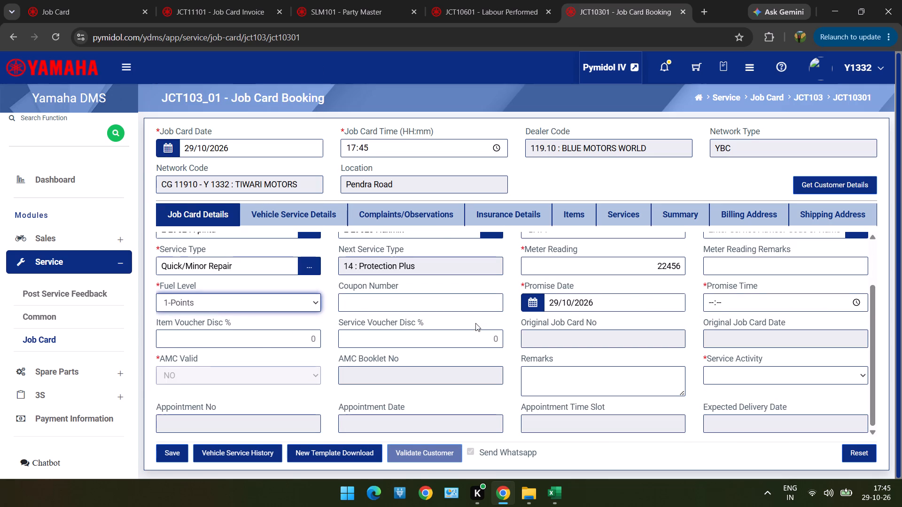
Set the promise time to 17:46 and the service activity to Normal Scheme.
{"action": "left_click", "coordinate": [715, 306]}
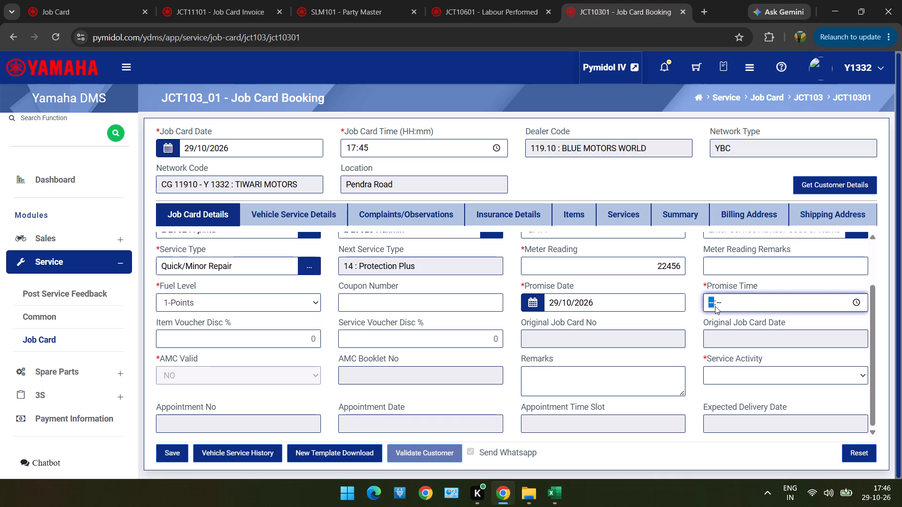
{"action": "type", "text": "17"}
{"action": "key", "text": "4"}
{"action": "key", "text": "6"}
{"action": "scroll", "coordinate": [715, 306], "scroll_direction": "down", "scroll_amount": 1}
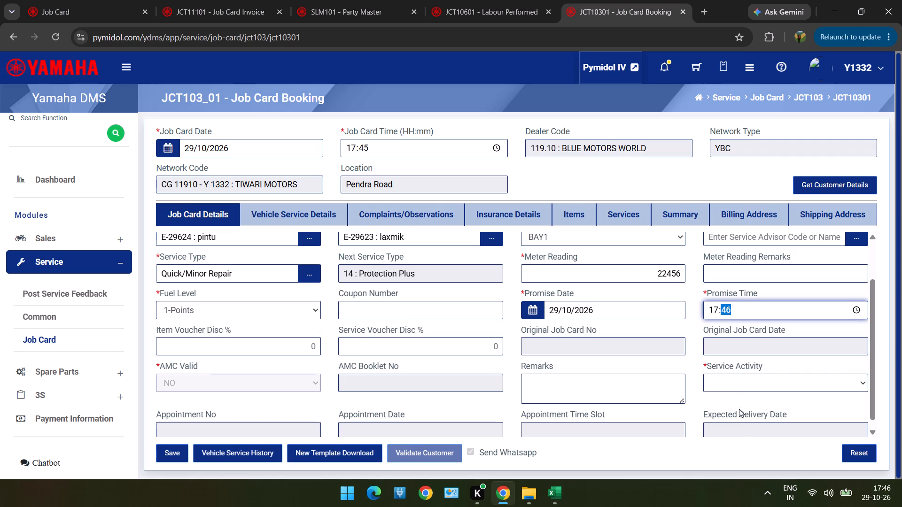
{"action": "left_click", "coordinate": [746, 385]}
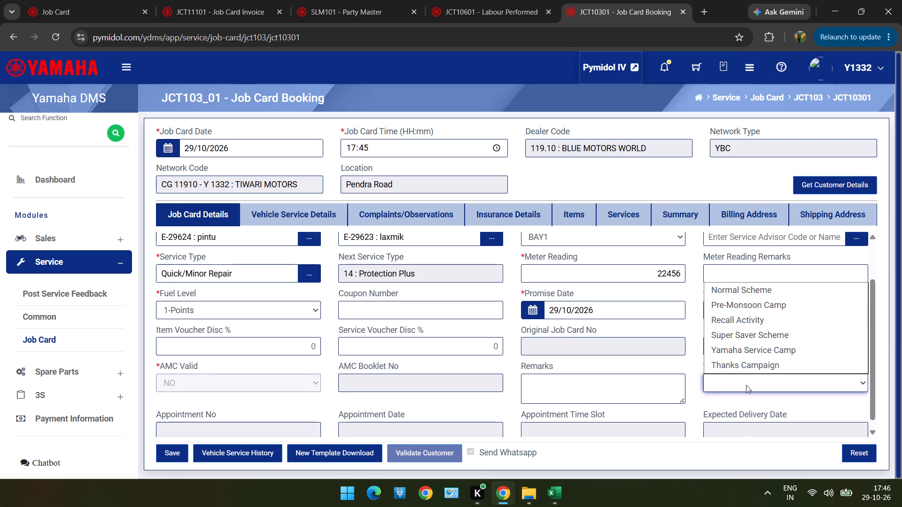
{"action": "double_click", "coordinate": [762, 289]}
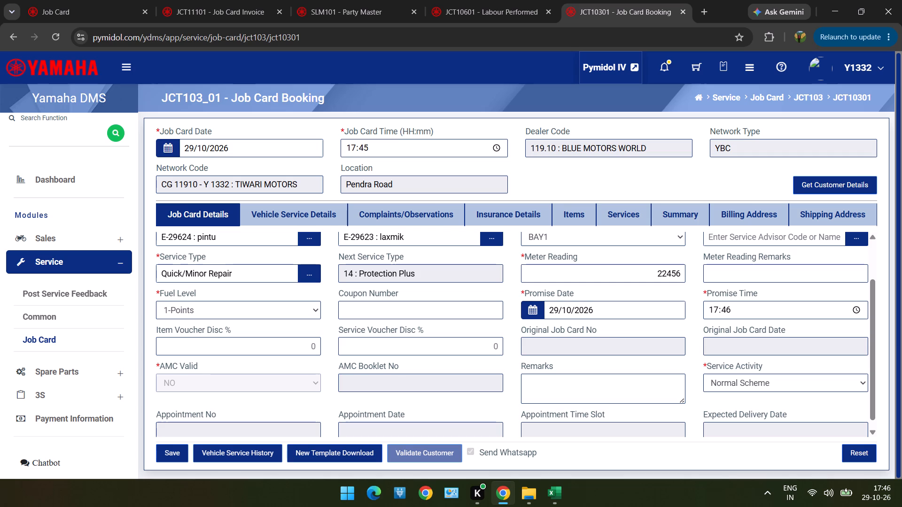
Add a complaint row to the booking and fill it with complaint Comp17, BRAKE NOICE.
{"action": "left_click", "coordinate": [436, 222]}
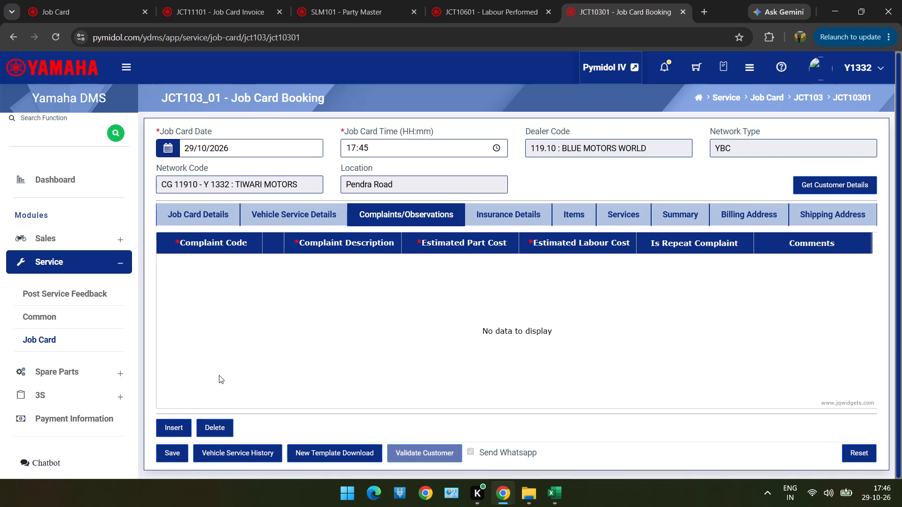
{"action": "left_click", "coordinate": [177, 423]}
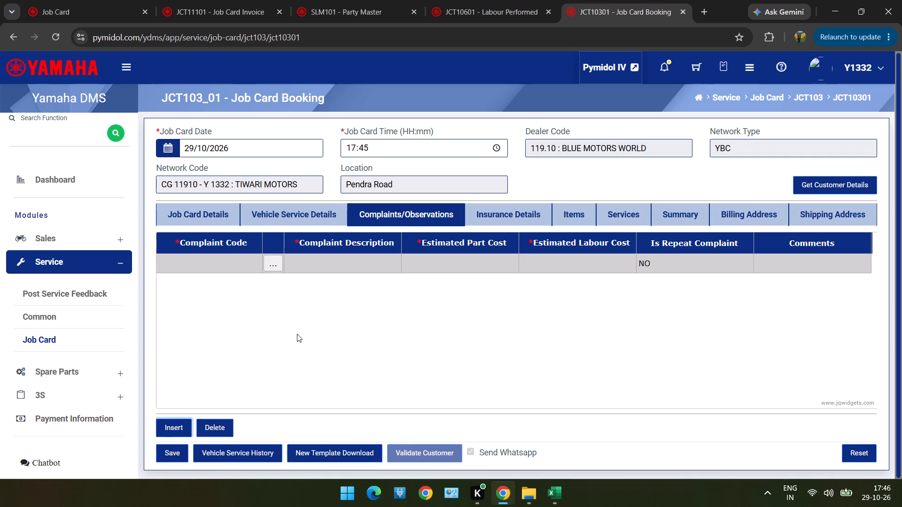
{"action": "left_click", "coordinate": [268, 265]}
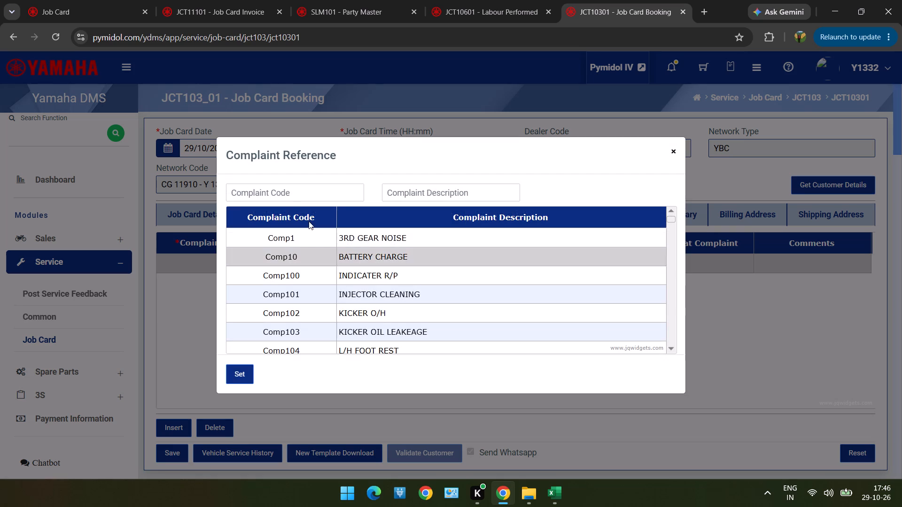
{"action": "left_click", "coordinate": [432, 190]}
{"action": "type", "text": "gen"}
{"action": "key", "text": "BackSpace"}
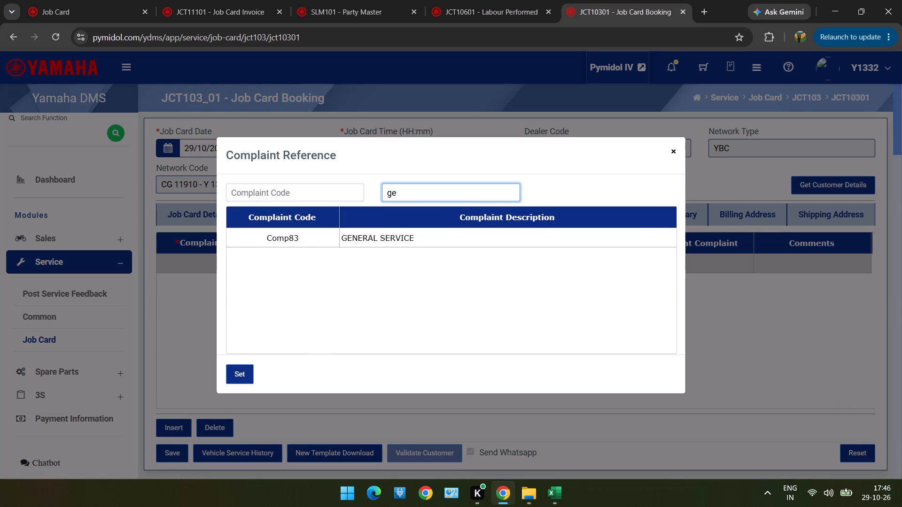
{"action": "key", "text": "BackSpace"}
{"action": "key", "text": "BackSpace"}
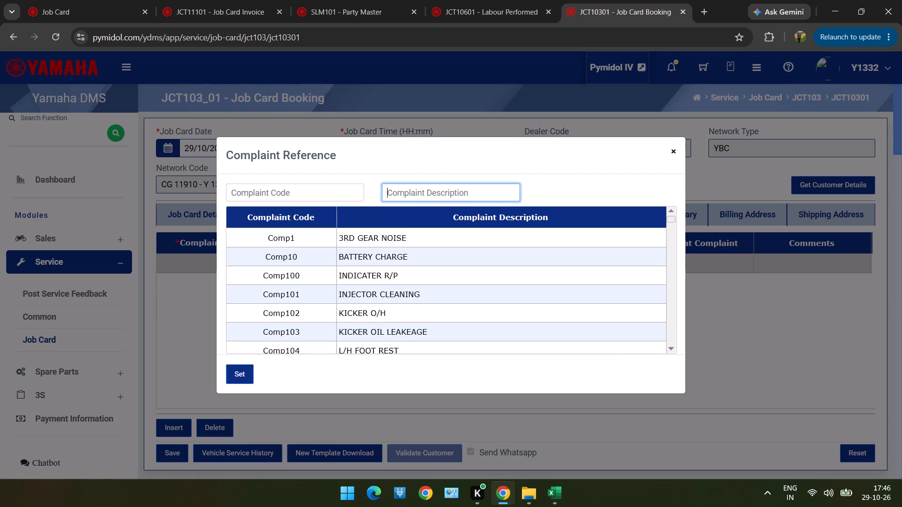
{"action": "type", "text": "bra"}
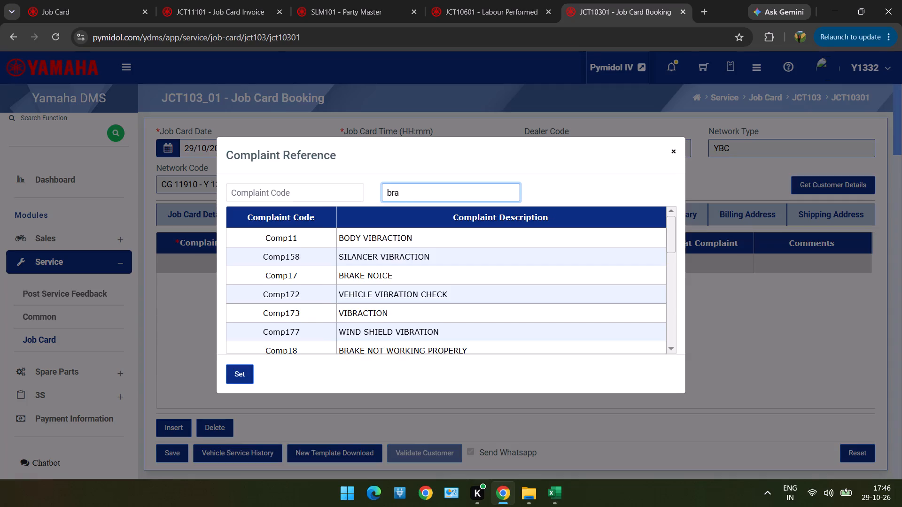
{"action": "double_click", "coordinate": [376, 268]}
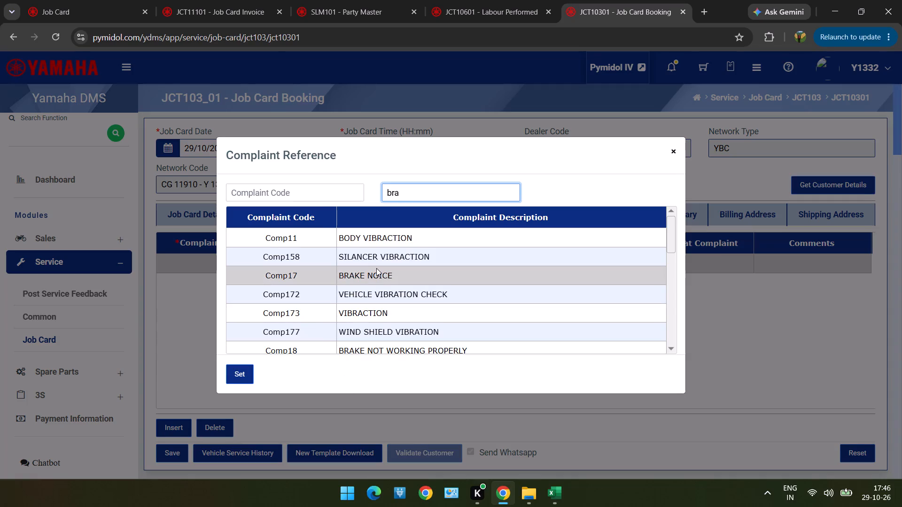
Review the booking's job card details and vehicle service details.
{"action": "left_click", "coordinate": [220, 204]}
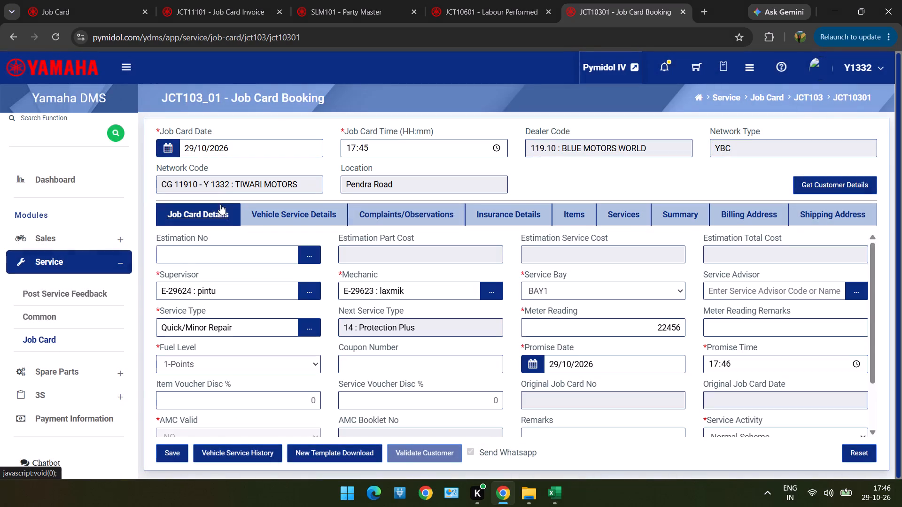
{"action": "left_click", "coordinate": [289, 203]}
{"action": "left_click", "coordinate": [289, 203]}
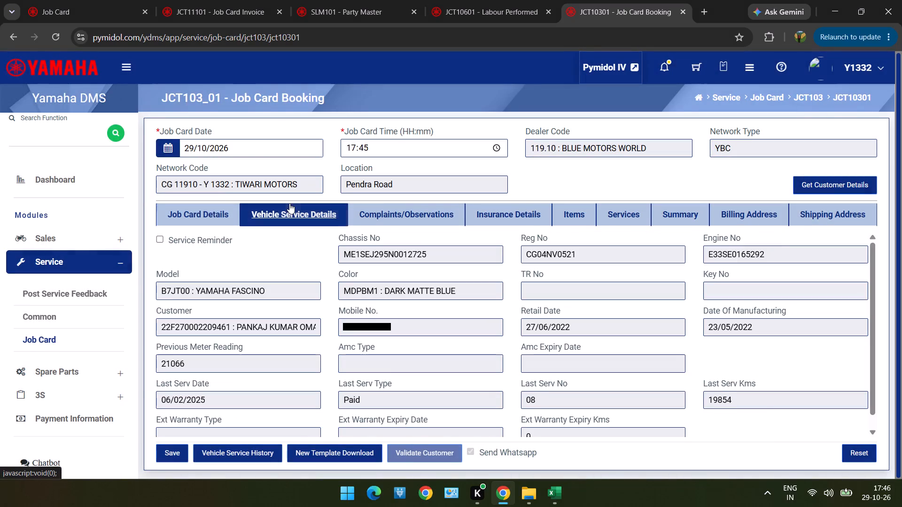
Save the Job Card Booking after checking its complaint row, accept the contact number confirmation, and return to the booking form.
{"action": "left_click", "coordinate": [378, 219]}
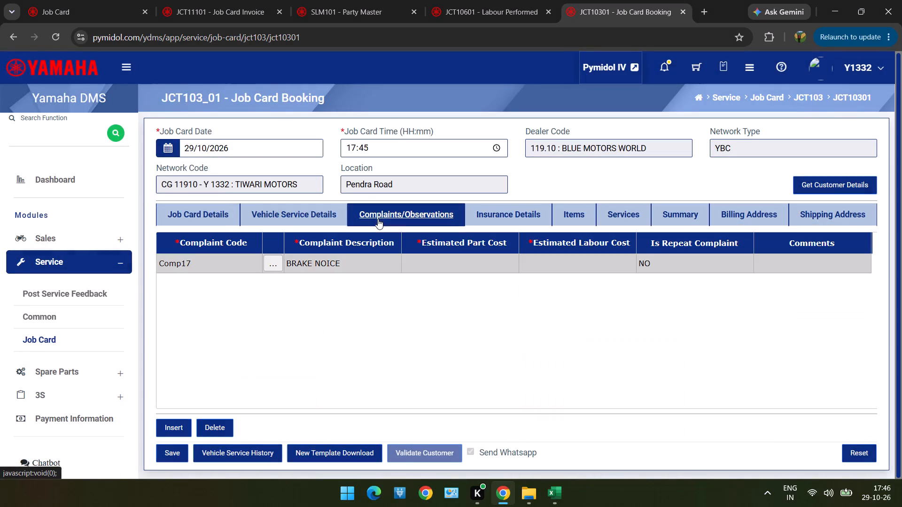
{"action": "left_click", "coordinate": [214, 200]}
{"action": "scroll", "coordinate": [214, 200], "scroll_direction": "up", "scroll_amount": 2}
{"action": "scroll", "coordinate": [214, 200], "scroll_direction": "down", "scroll_amount": 3}
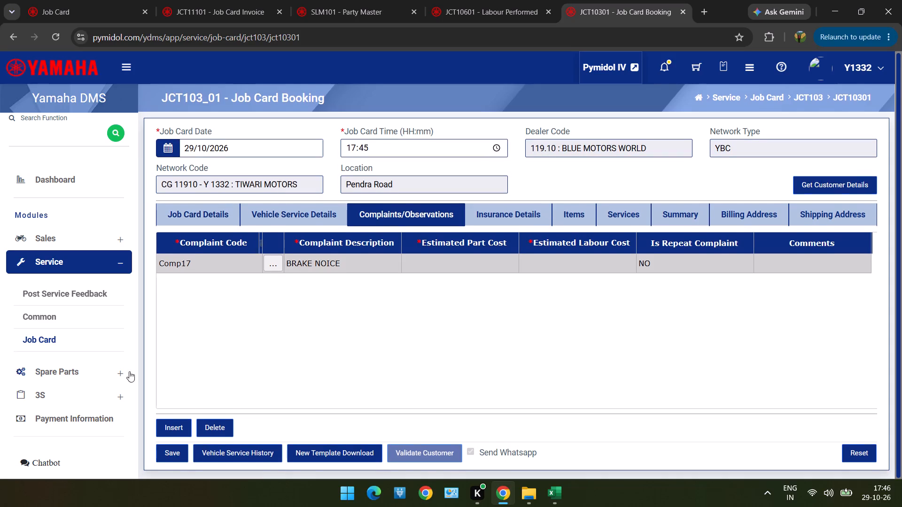
{"action": "left_click", "coordinate": [171, 457]}
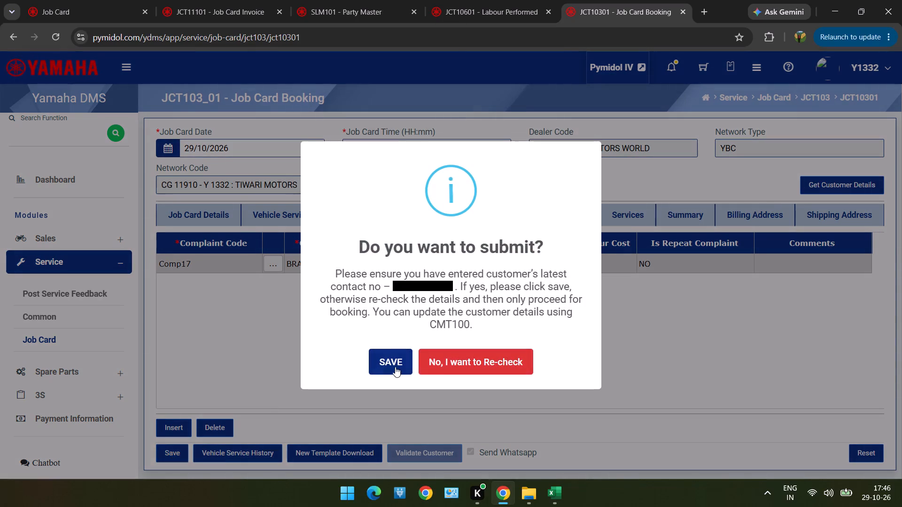
{"action": "left_click", "coordinate": [395, 367]}
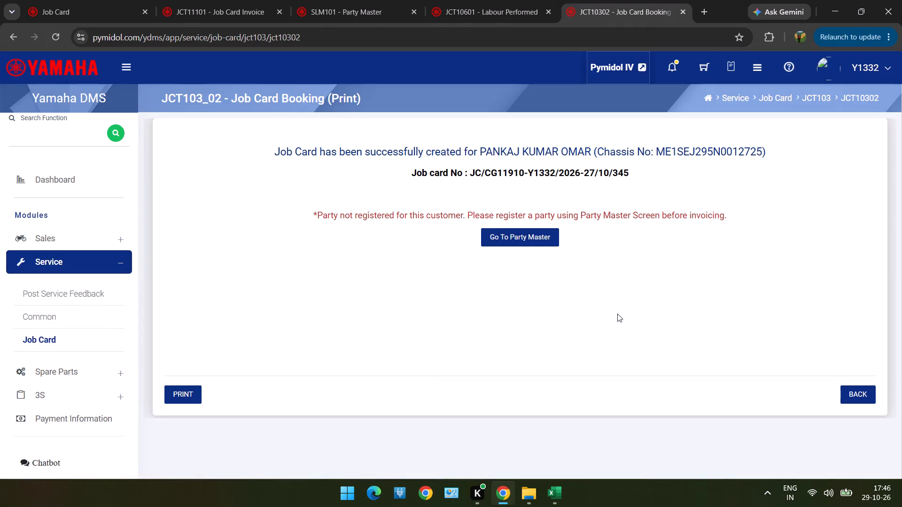
{"action": "left_click", "coordinate": [860, 399]}
{"action": "scroll", "coordinate": [860, 399], "scroll_direction": "down", "scroll_amount": 1}
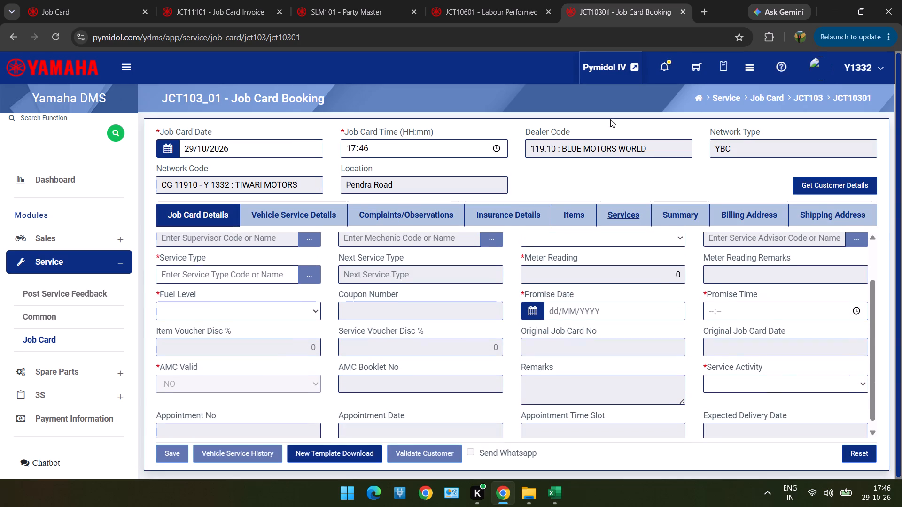
{"action": "left_click", "coordinate": [481, 8]}
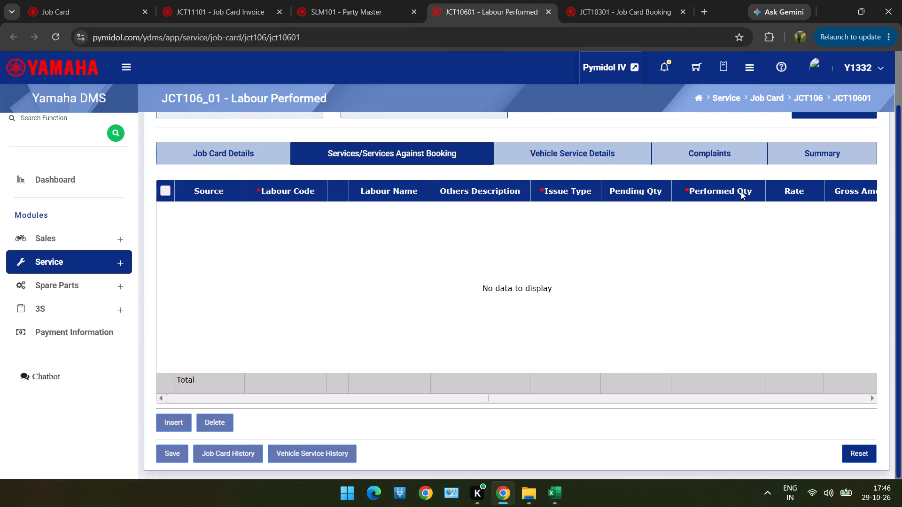
{"action": "scroll", "coordinate": [741, 192], "scroll_direction": "up", "scroll_amount": 4}
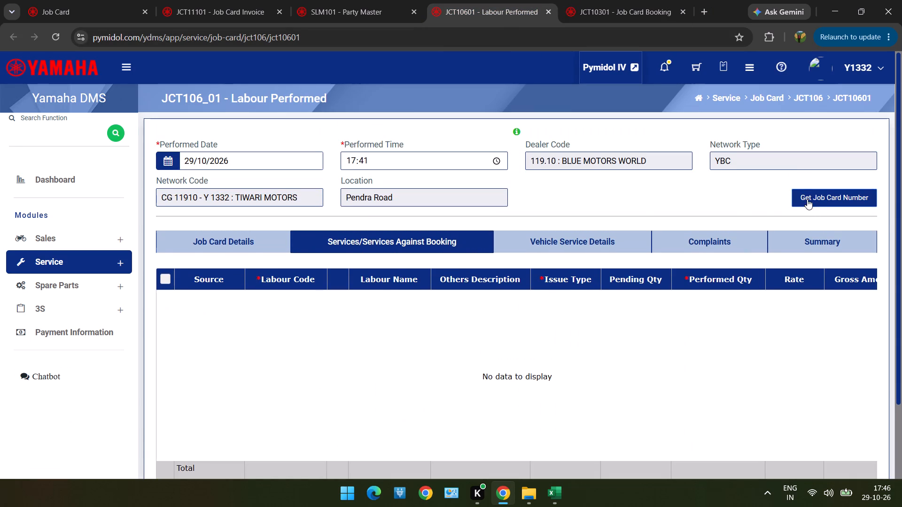
{"action": "left_click", "coordinate": [807, 199]}
{"action": "double_click", "coordinate": [618, 194]}
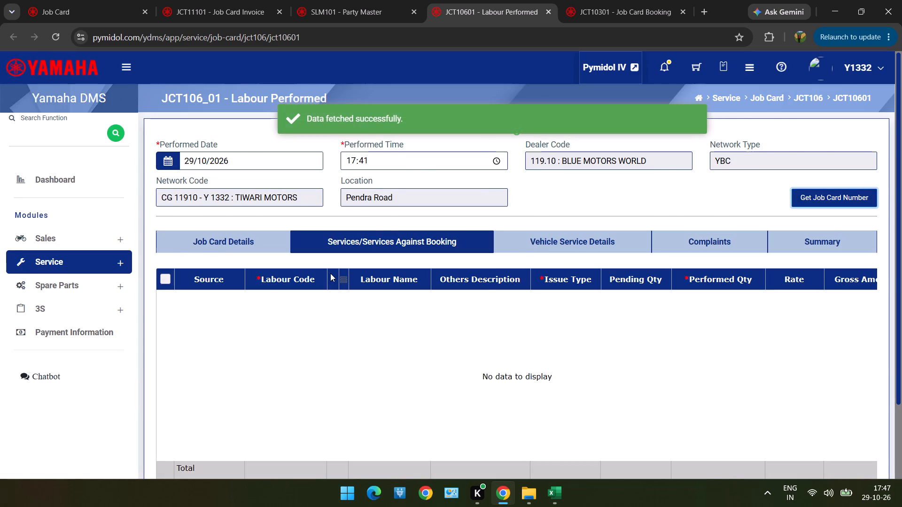
Switch to the Excel customer list and examine row 48 and the surrounding vehicles' service type entries.
{"action": "key", "text": "alt+Tab"}
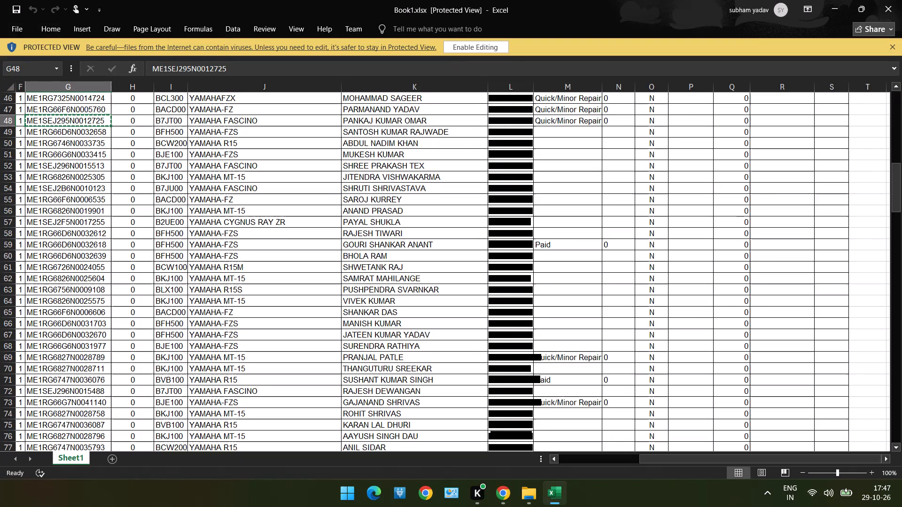
{"action": "key", "text": "Right"}
{"action": "key", "text": "Right"}
{"action": "key", "text": "Right"}
{"action": "key", "text": "Right"}
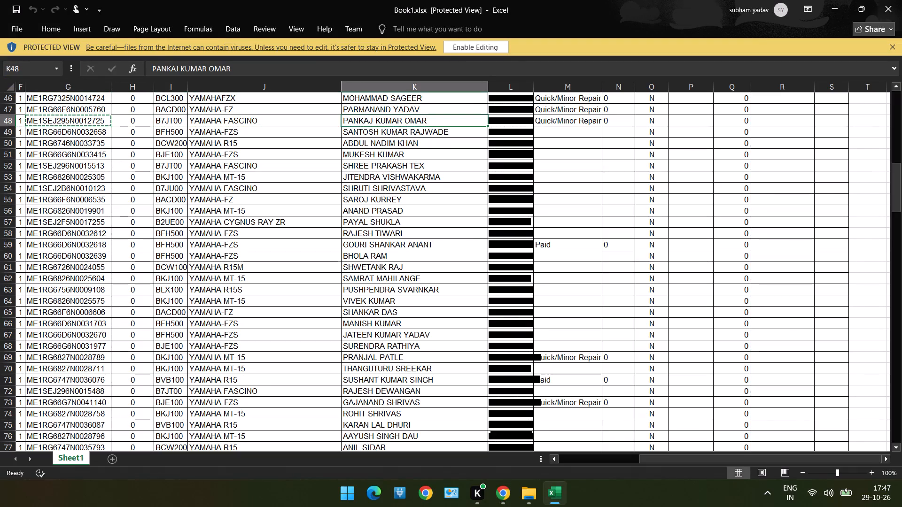
{"action": "scroll", "coordinate": [330, 273], "scroll_direction": "up", "scroll_amount": 3}
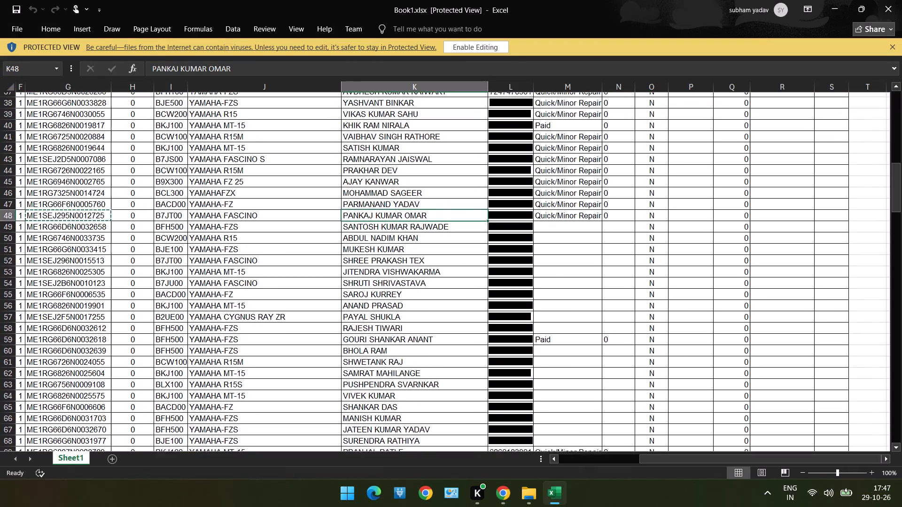
{"action": "scroll", "coordinate": [330, 273], "scroll_direction": "up", "scroll_amount": 2}
{"action": "scroll", "coordinate": [332, 266], "scroll_direction": "down", "scroll_amount": 3}
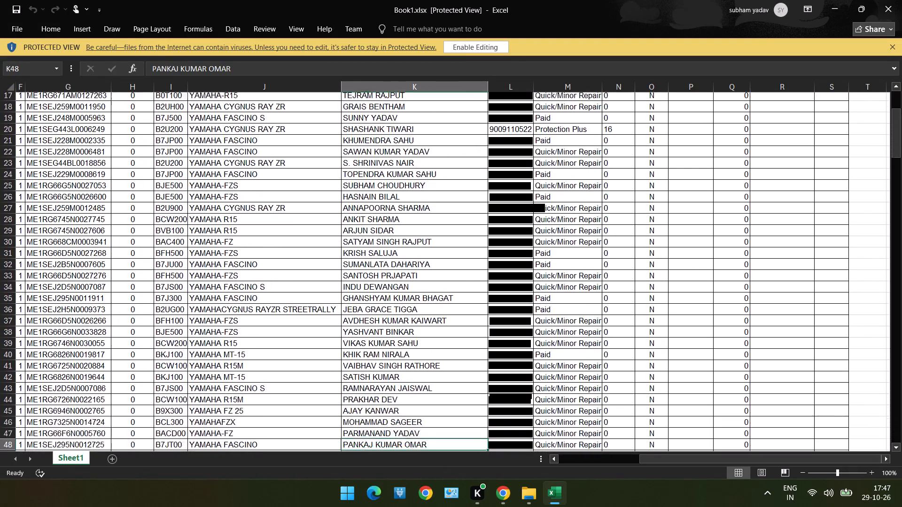
{"action": "scroll", "coordinate": [332, 266], "scroll_direction": "down", "scroll_amount": 2}
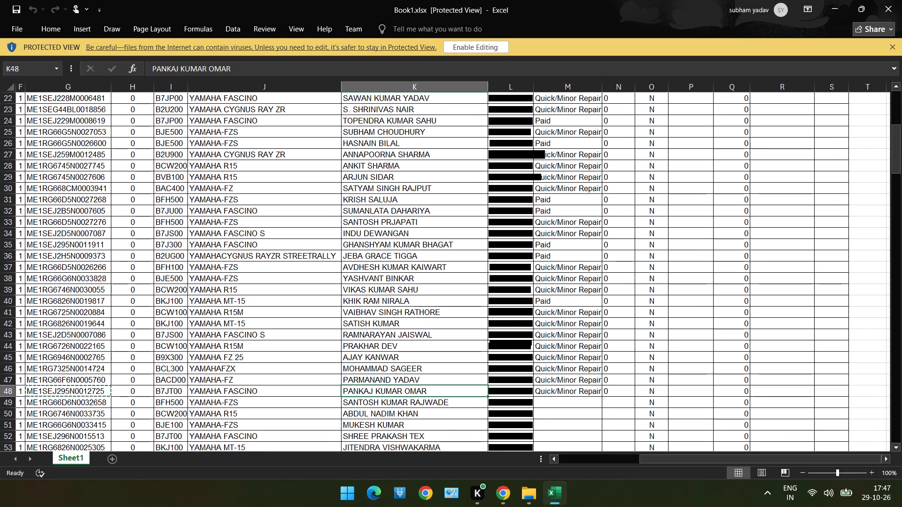
{"action": "key", "text": "Left"}
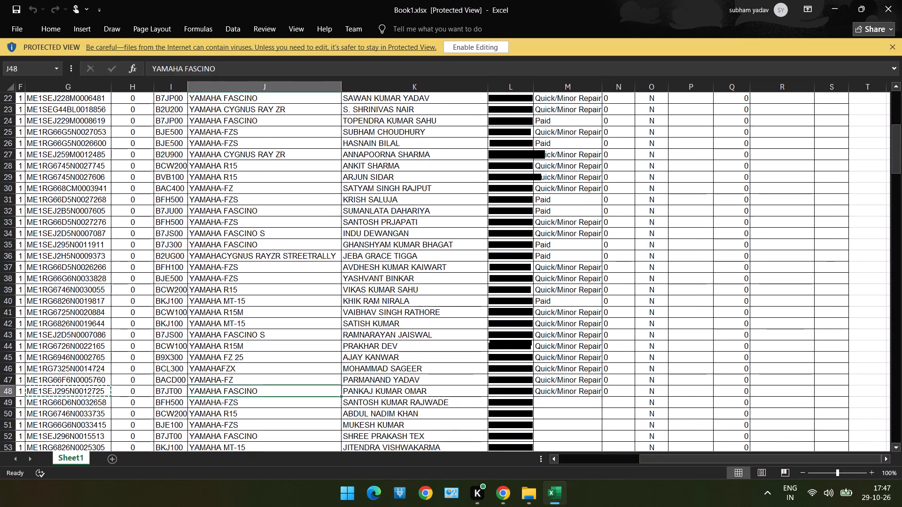
{"action": "scroll", "coordinate": [332, 266], "scroll_direction": "down", "scroll_amount": 2}
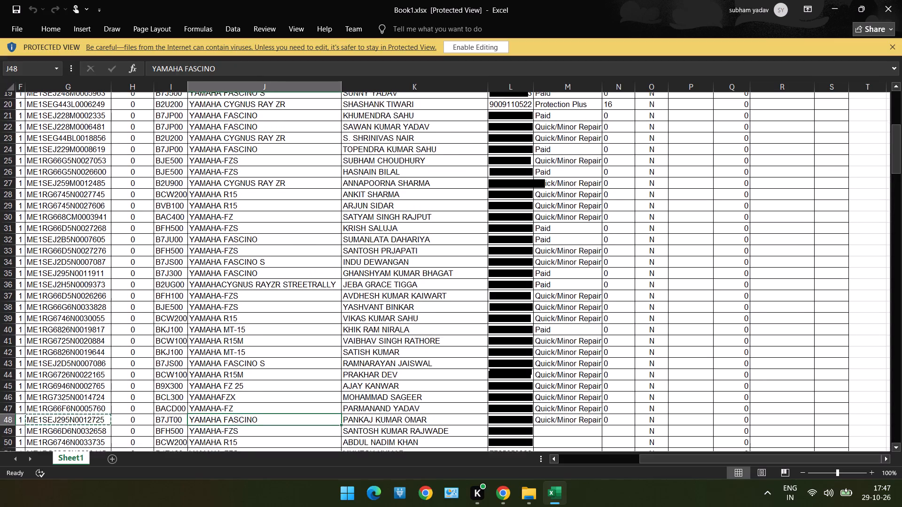
{"action": "scroll", "coordinate": [332, 266], "scroll_direction": "down", "scroll_amount": 1}
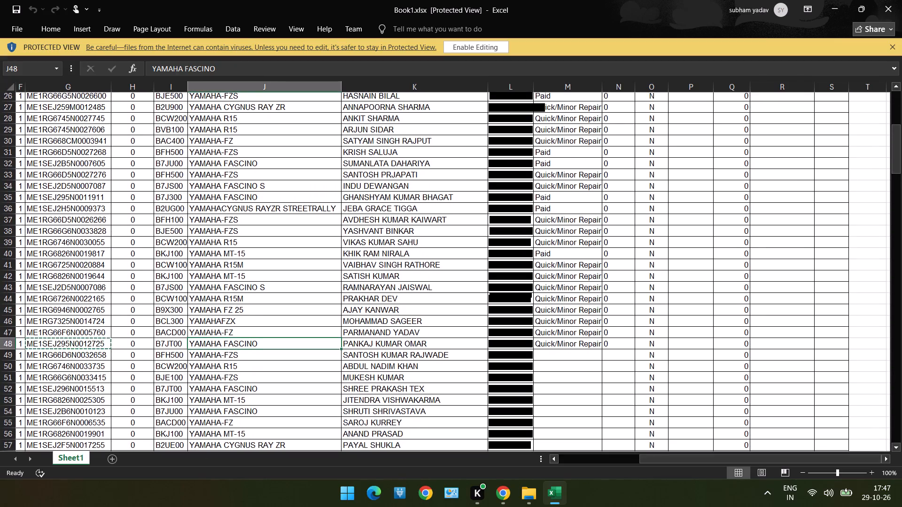
{"action": "scroll", "coordinate": [332, 266], "scroll_direction": "down", "scroll_amount": 1}
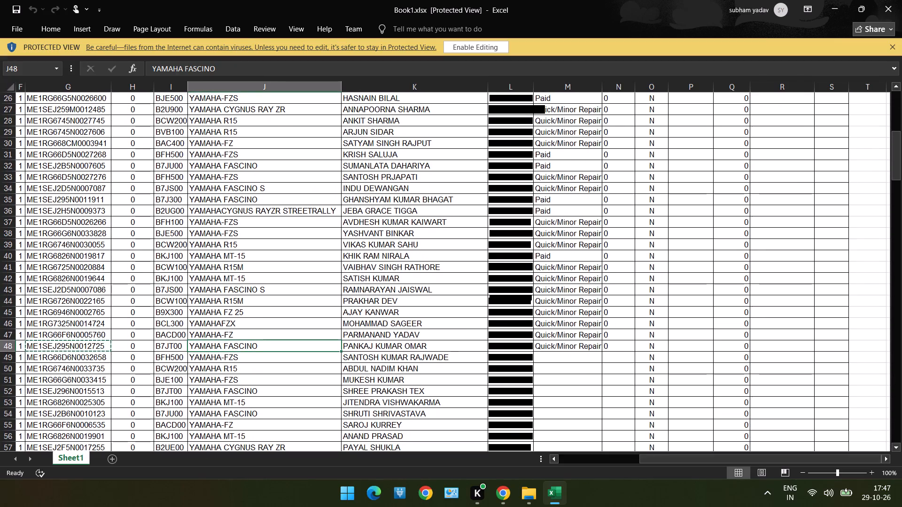
Back in Labour Performed, review the loaded job card's details and services, and reopen the job card list.
{"action": "key", "text": "alt+Tab"}
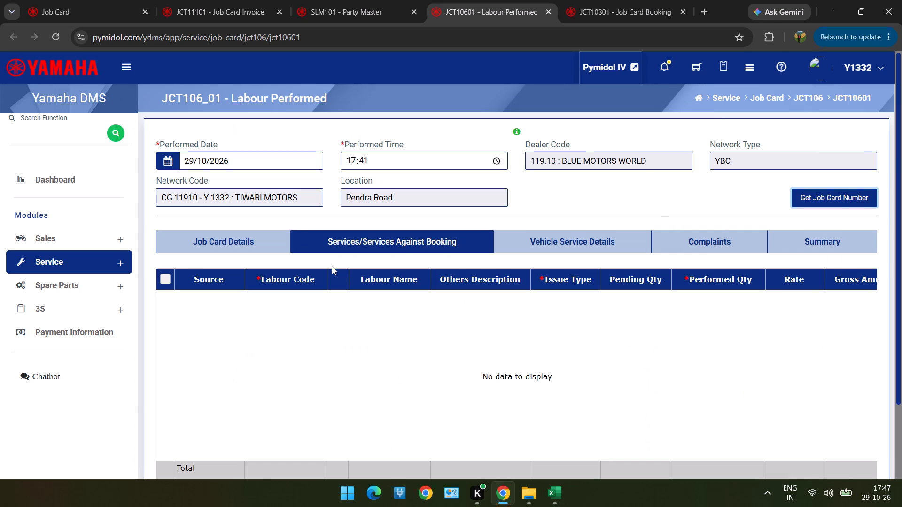
{"action": "left_click", "coordinate": [251, 249]}
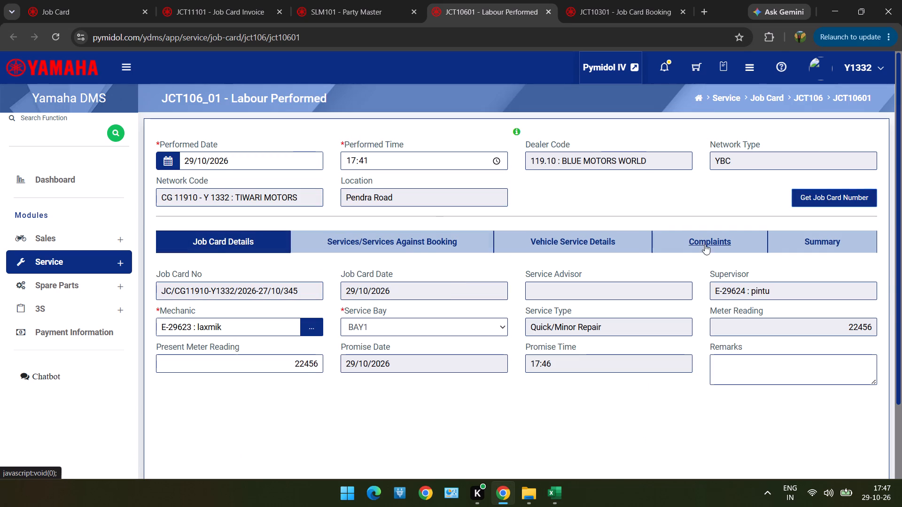
{"action": "left_click_drag", "start_coordinate": [471, 245], "coordinate": [745, 255]}
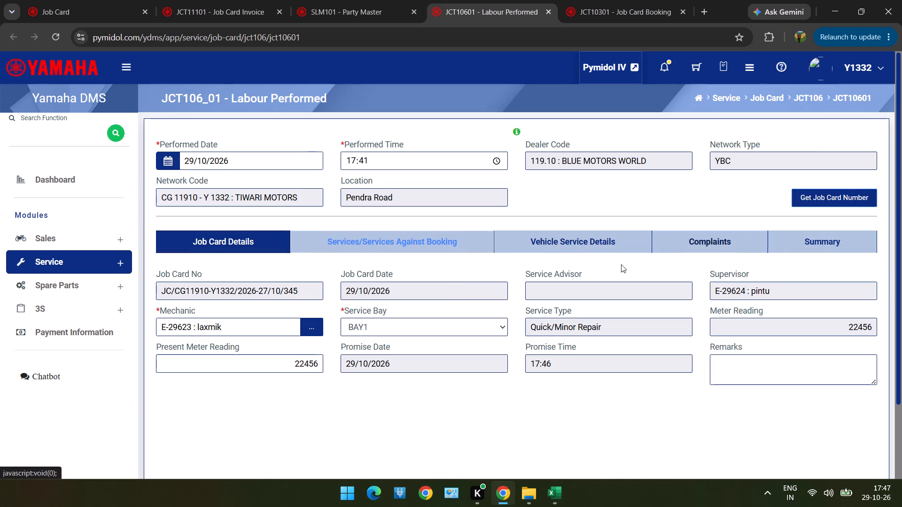
{"action": "left_click", "coordinate": [405, 248]}
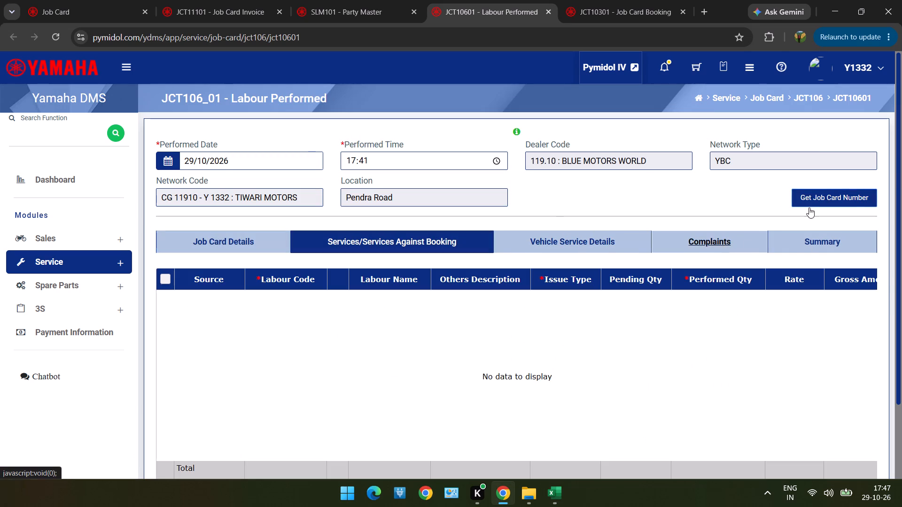
{"action": "left_click", "coordinate": [863, 205]}
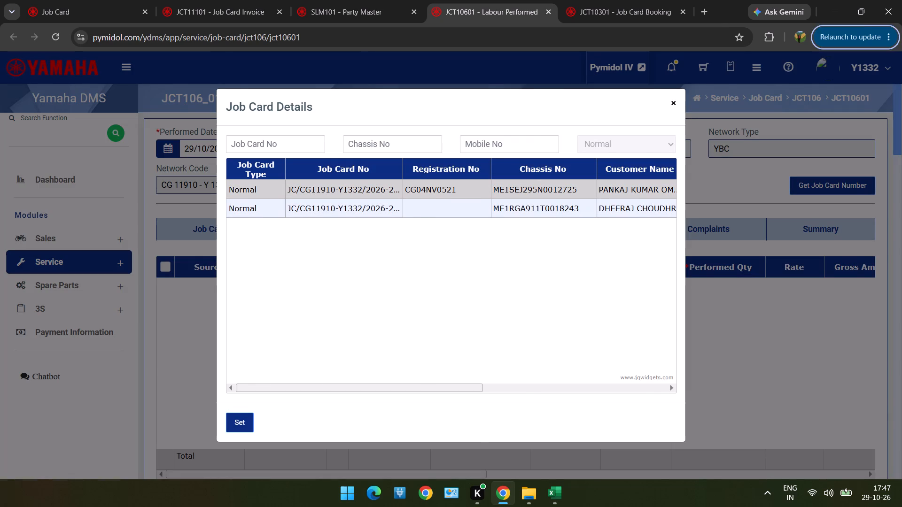
Search the Excel customer list for the booked customer's first name and examine that row and the ones following it.
{"action": "key", "text": "alt+Tab"}
{"action": "key", "text": "ctrl+f"}
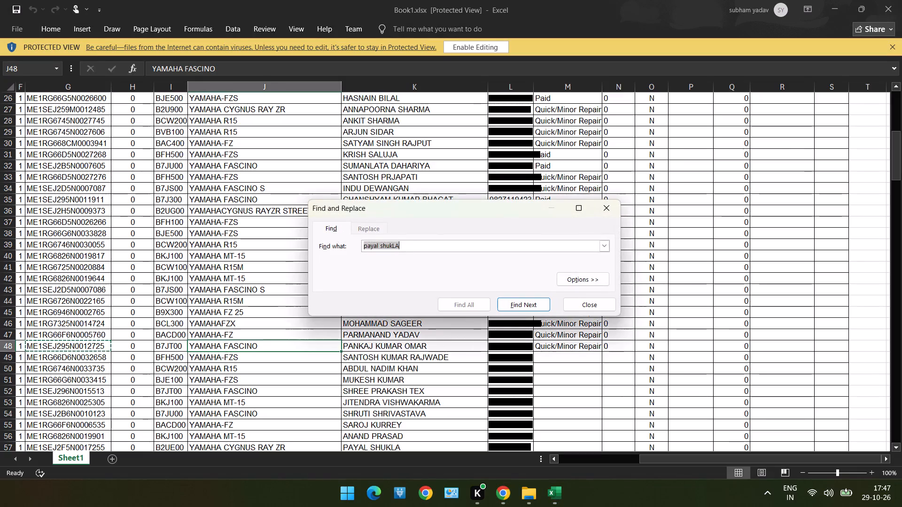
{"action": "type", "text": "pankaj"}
{"action": "left_click", "coordinate": [532, 305]}
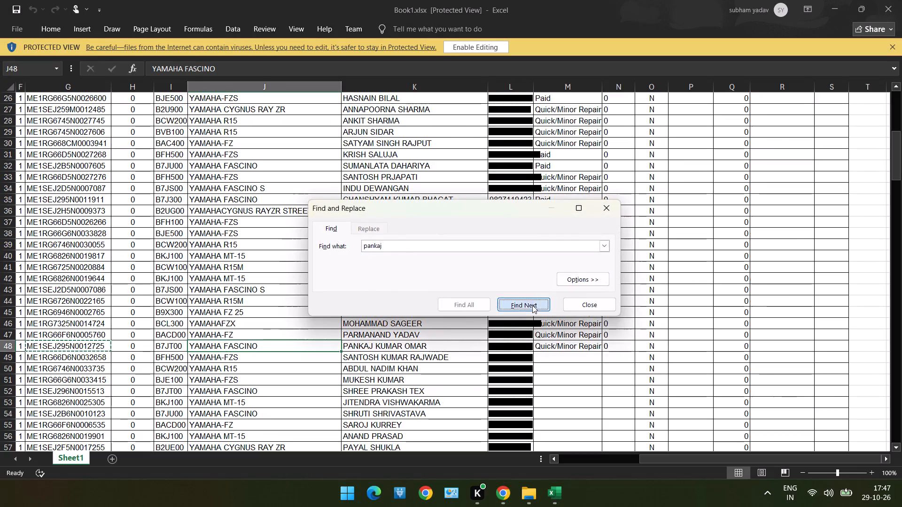
{"action": "left_click", "coordinate": [603, 208]}
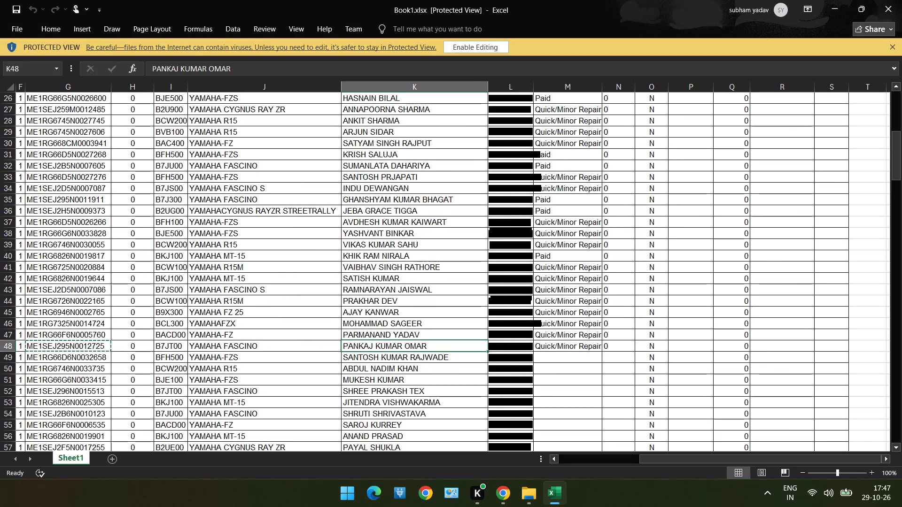
{"action": "key", "text": "Right"}
{"action": "key", "text": "Down"}
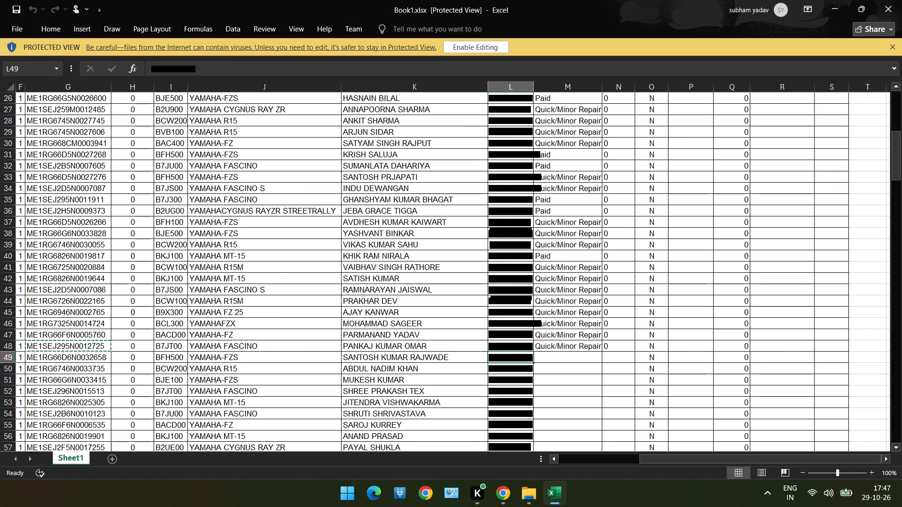
{"action": "key", "text": "Up"}
{"action": "key", "text": "Left"}
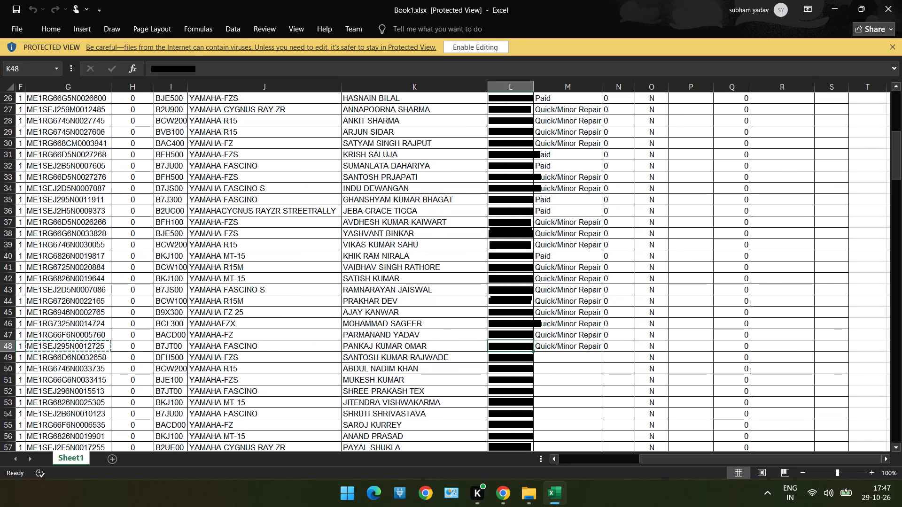
{"action": "key", "text": "Left"}
{"action": "key", "text": "Left"}
{"action": "scroll", "coordinate": [603, 208], "scroll_direction": "down", "scroll_amount": 1}
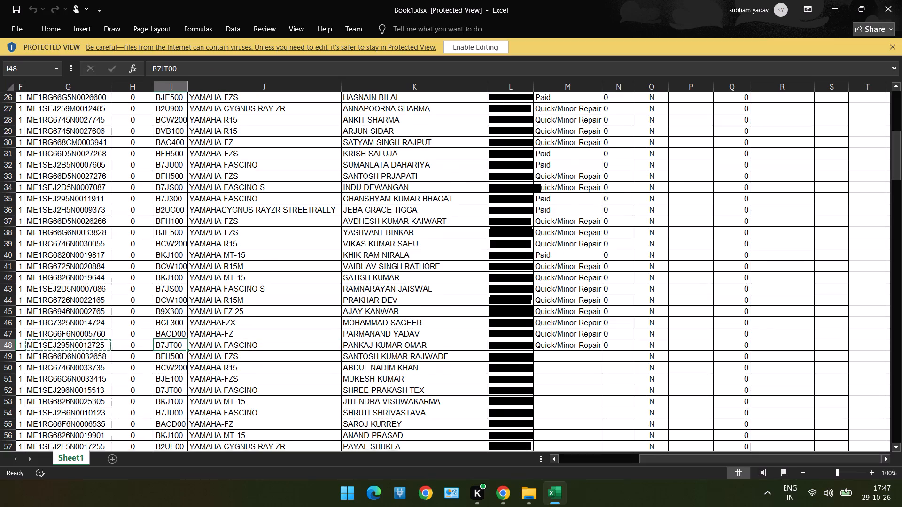
{"action": "scroll", "coordinate": [603, 208], "scroll_direction": "down", "scroll_amount": 1}
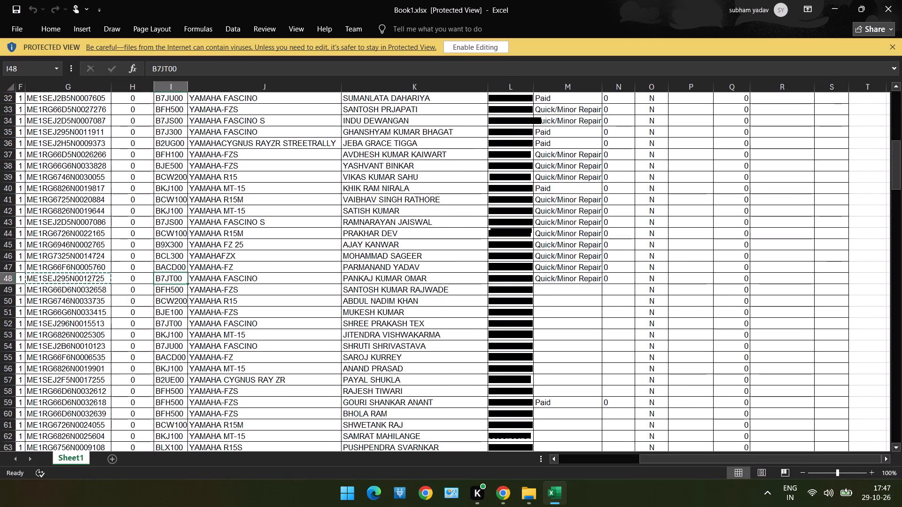
Reload job card JC/CG11910-Y1332/2026-27/10/345 into Labour Performed from the job card list and check its job card details.
{"action": "key", "text": "alt+Tab"}
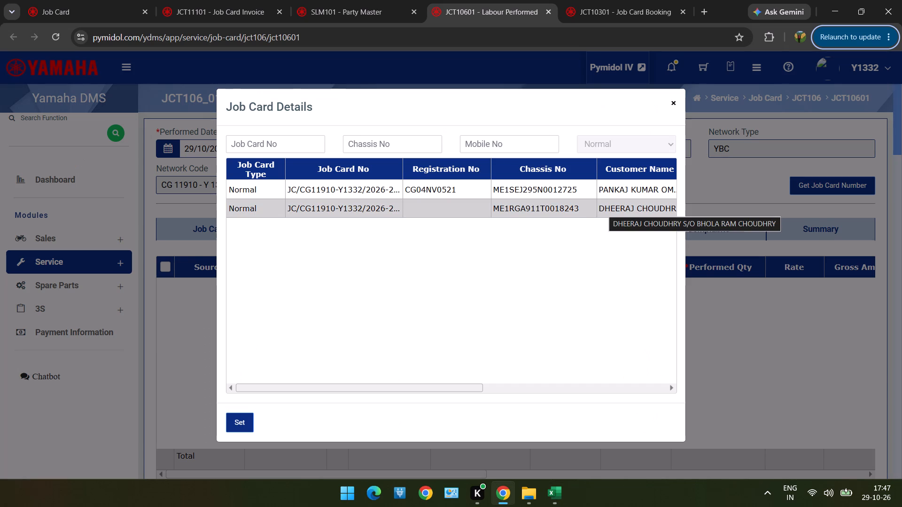
{"action": "double_click", "coordinate": [624, 183]}
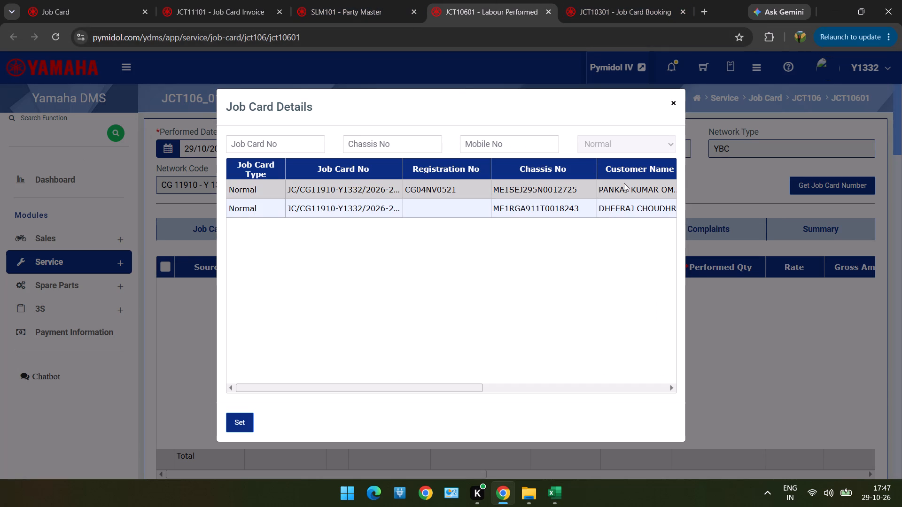
{"action": "left_click", "coordinate": [265, 246]}
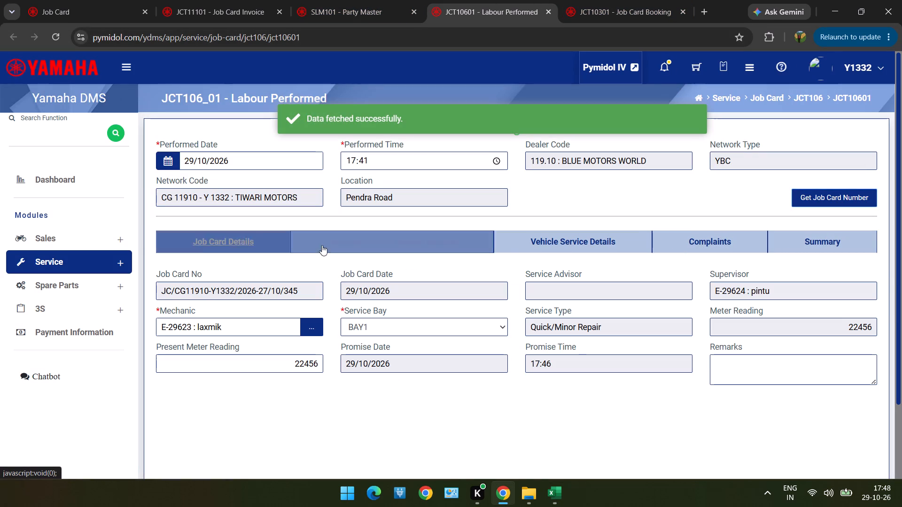
Insert a row under Services/Services Against Booking and fill it with labour code 001, the paid service.
{"action": "left_click", "coordinate": [403, 235]}
{"action": "scroll", "coordinate": [403, 235], "scroll_direction": "down", "scroll_amount": 4}
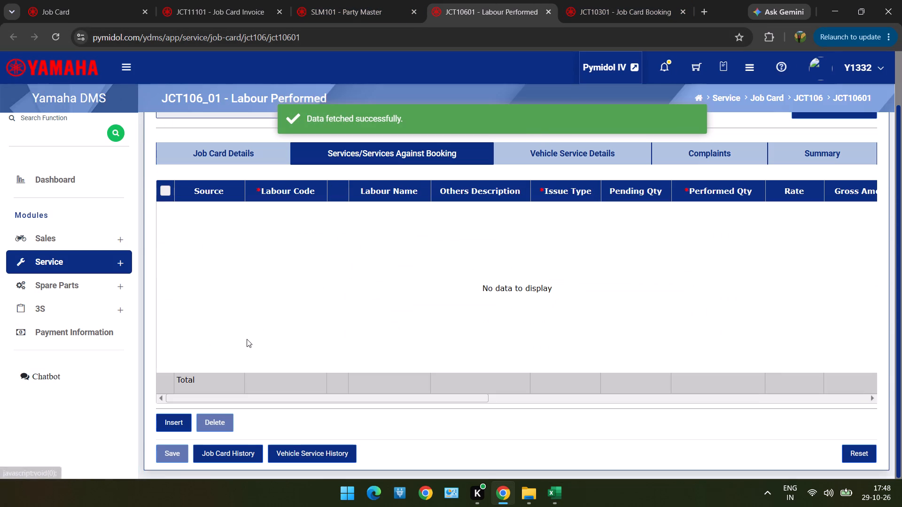
{"action": "left_click_drag", "start_coordinate": [178, 434], "coordinate": [178, 427]}
{"action": "left_click", "coordinate": [178, 427]}
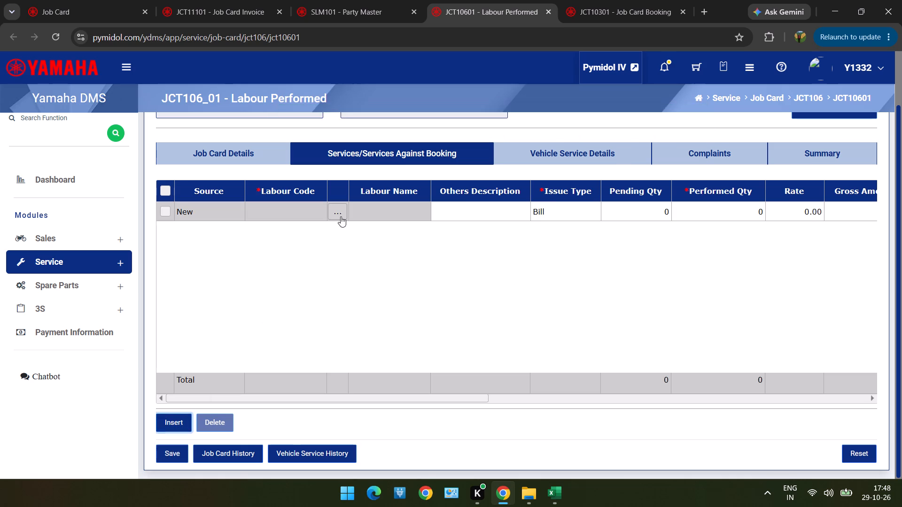
{"action": "left_click", "coordinate": [341, 216]}
{"action": "double_click", "coordinate": [422, 183]}
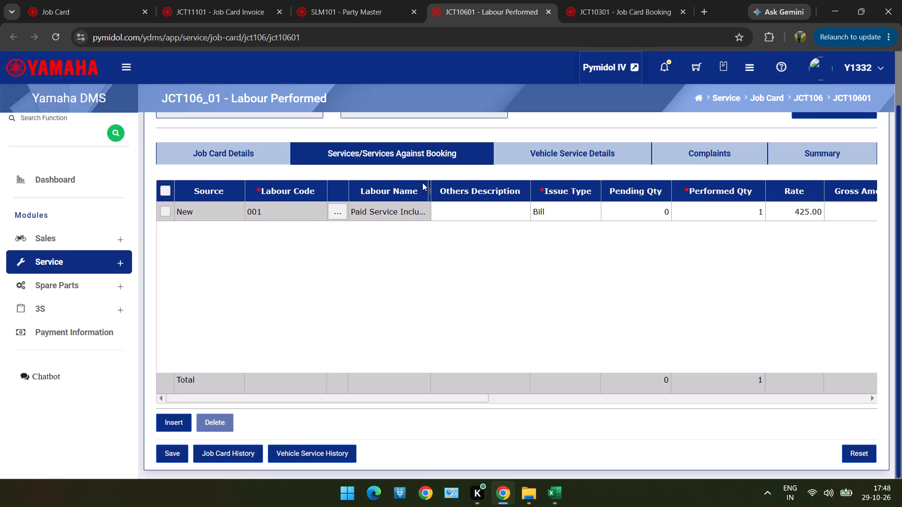
Set the Issue Type of the labour 001 row to FOC, select the row, and try to save the labour record.
{"action": "double_click", "coordinate": [560, 201]}
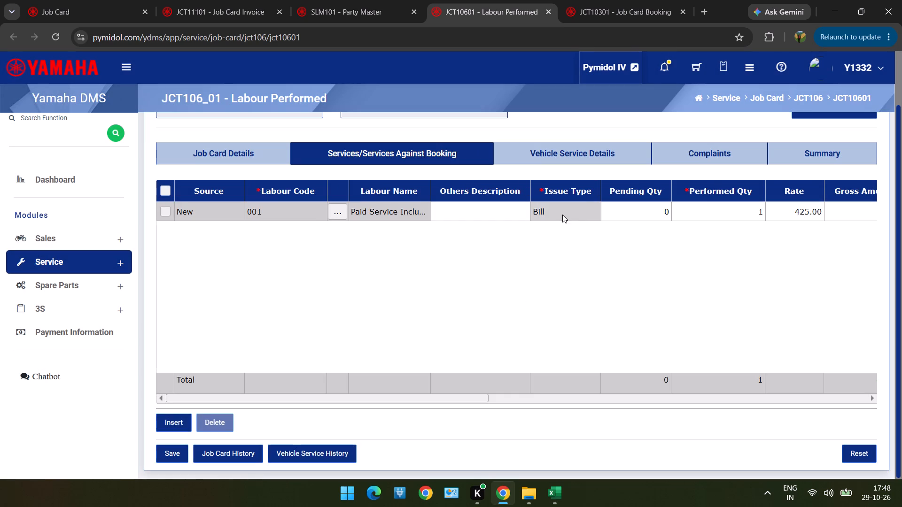
{"action": "left_click", "coordinate": [562, 215]}
{"action": "left_click_drag", "start_coordinate": [562, 215], "coordinate": [560, 229]}
{"action": "left_click", "coordinate": [560, 229]}
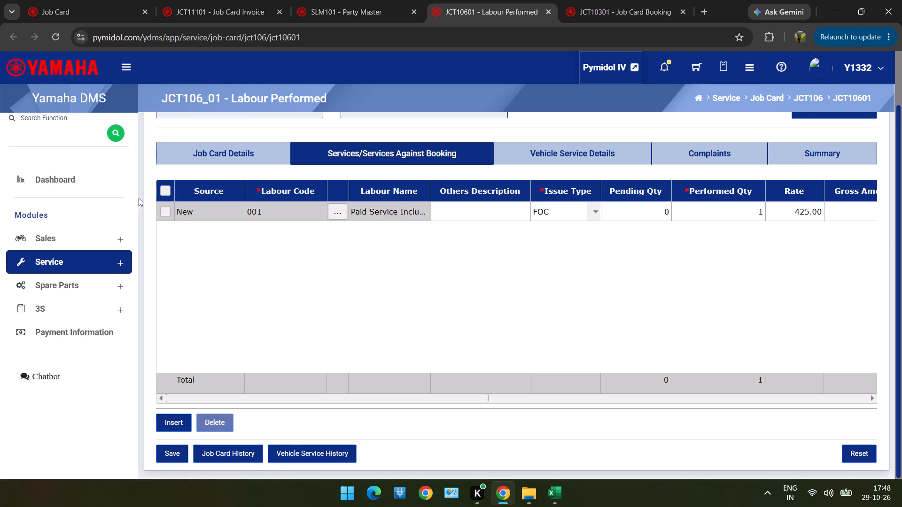
{"action": "left_click", "coordinate": [160, 194]}
{"action": "left_click", "coordinate": [161, 194]}
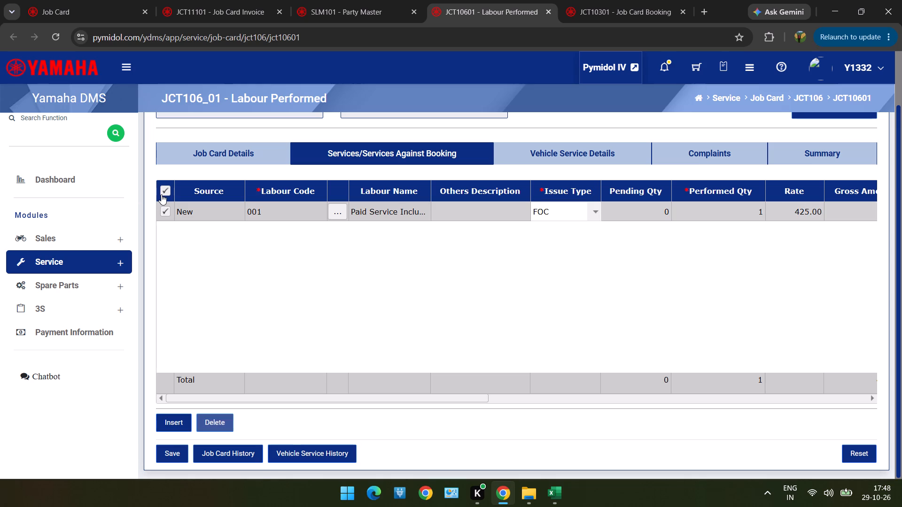
{"action": "left_click", "coordinate": [171, 449]}
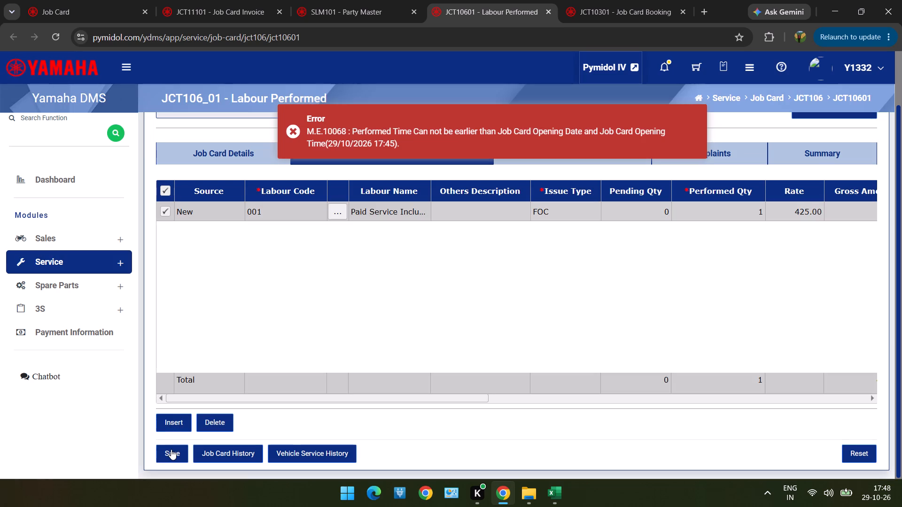
Set the labour record's performed time to 17:48 and try saving it again.
{"action": "scroll", "coordinate": [265, 464], "scroll_direction": "up", "scroll_amount": 2}
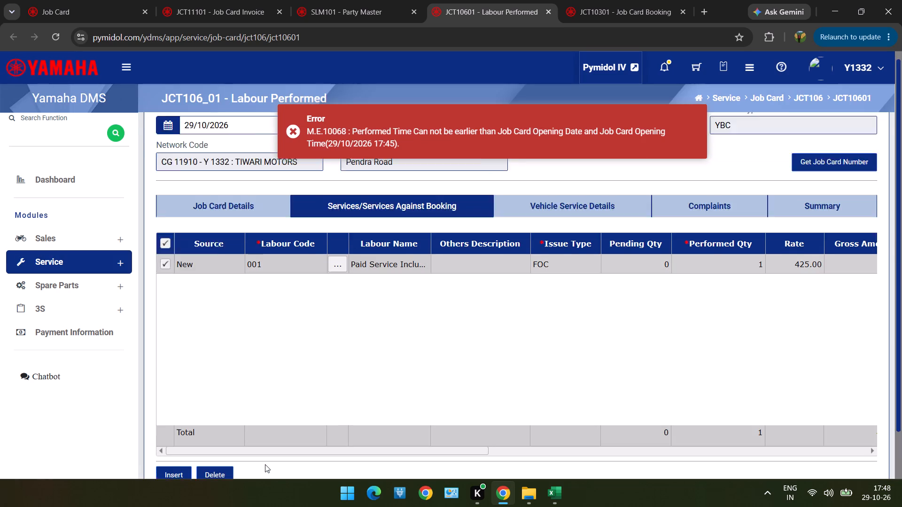
{"action": "scroll", "coordinate": [265, 464], "scroll_direction": "up", "scroll_amount": 1}
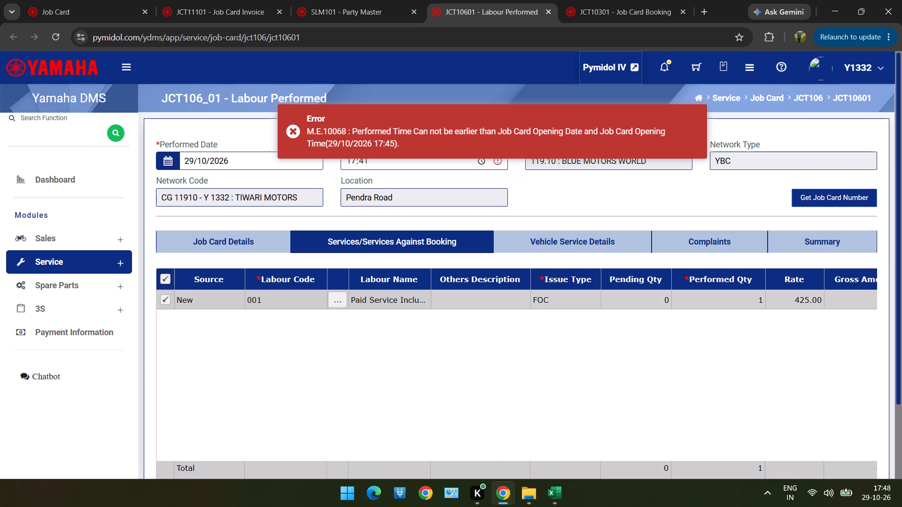
{"action": "left_click", "coordinate": [351, 161]}
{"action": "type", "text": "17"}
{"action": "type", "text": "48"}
{"action": "scroll", "coordinate": [351, 161], "scroll_direction": "down", "scroll_amount": 2}
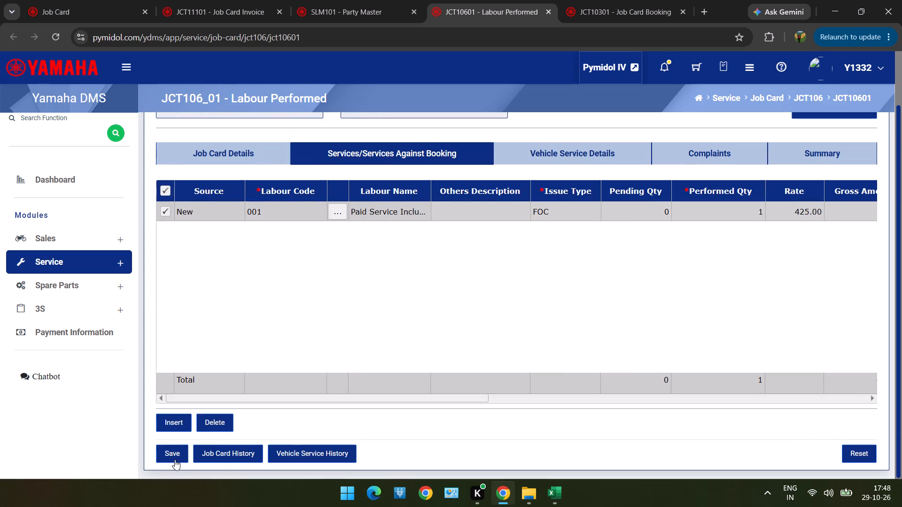
{"action": "left_click", "coordinate": [171, 451]}
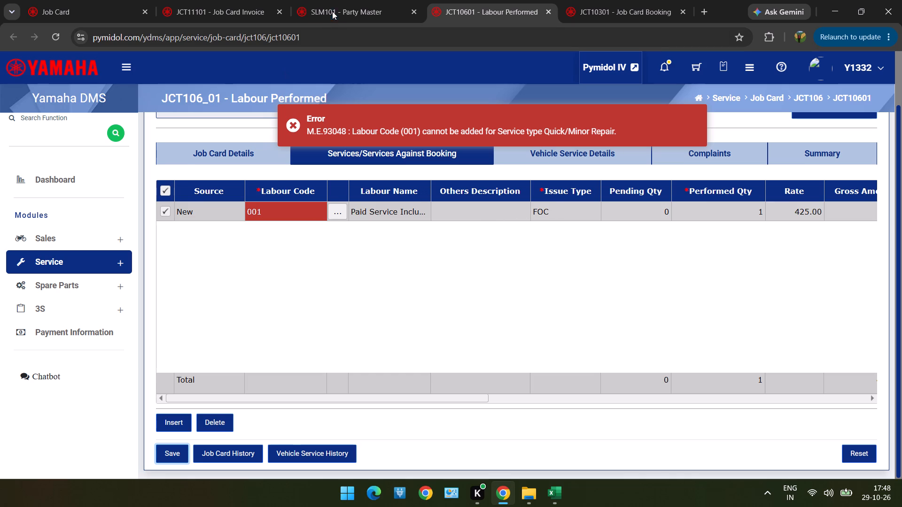
Replace labour code 001 in the service row with 047, Rear Brake switch replacement, by searching the service reference for "brak".
{"action": "left_click", "coordinate": [327, 209]}
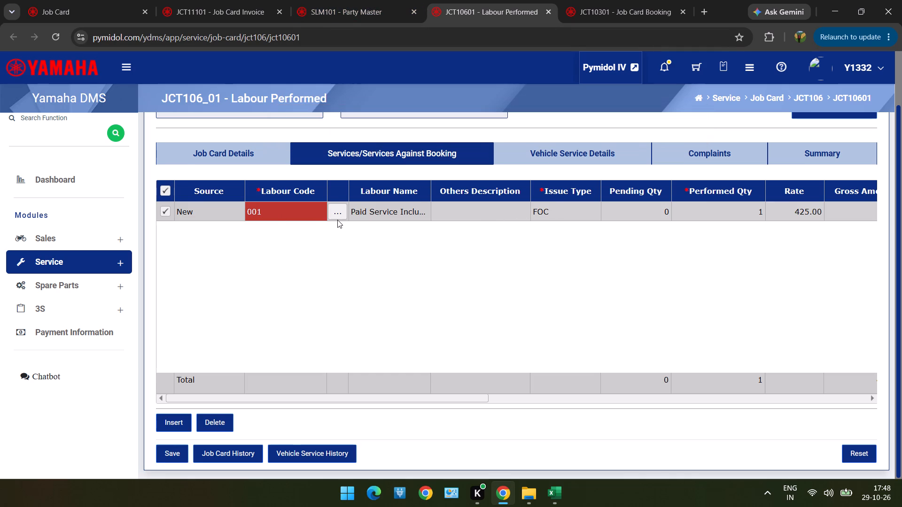
{"action": "left_click", "coordinate": [337, 220]}
{"action": "left_click", "coordinate": [337, 217]}
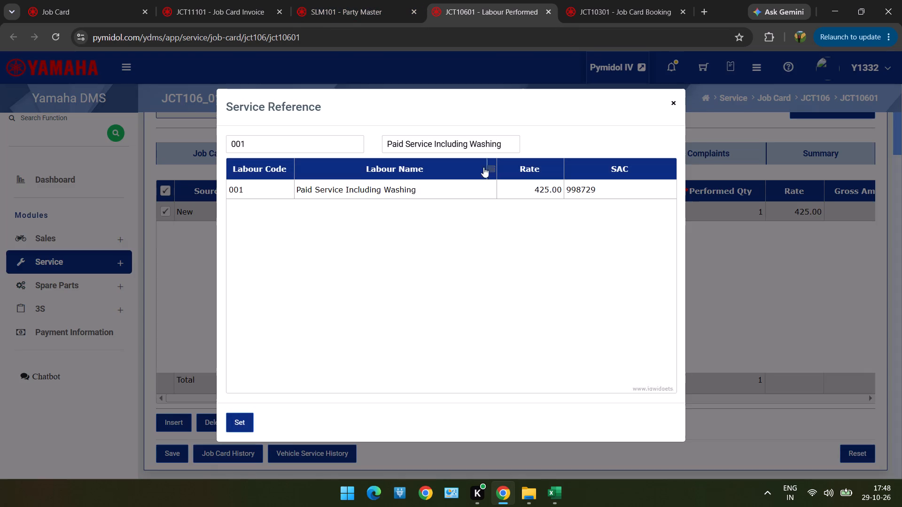
{"action": "left_click", "coordinate": [501, 144]}
{"action": "double_click", "coordinate": [501, 144]}
{"action": "key", "text": "BackSpace"}
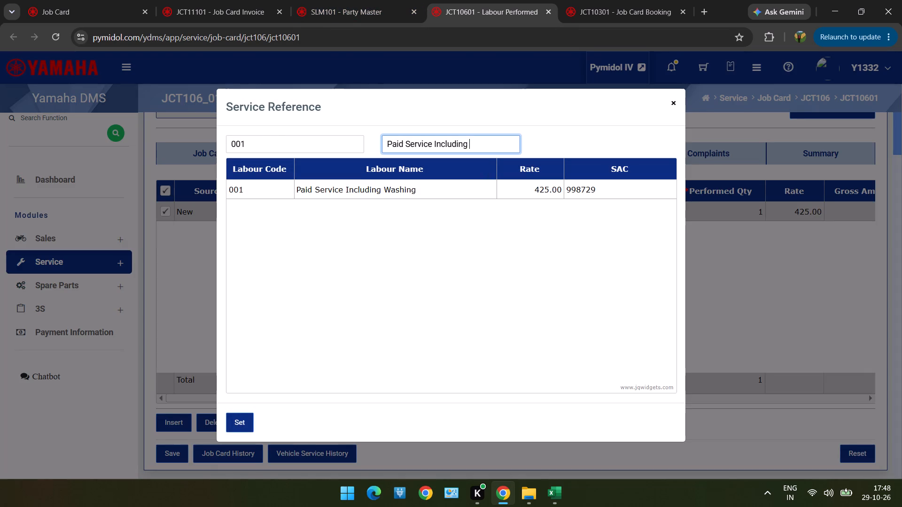
{"action": "key", "text": "BackSpace"}
{"action": "key", "text": "BackSpace"}
{"action": "key", "text": "BackSpace"}
{"action": "key", "text": "BackSpace"}
{"action": "key", "text": "BackSpace"}
{"action": "key", "text": "BackSpace"}
{"action": "key", "text": "BackSpace"}
{"action": "key", "text": "BackSpace"}
{"action": "key", "text": "BackSpace"}
{"action": "key", "text": "BackSpace"}
{"action": "key", "text": "BackSpace"}
{"action": "key", "text": "BackSpace"}
{"action": "key", "text": "BackSpace"}
{"action": "key", "text": "BackSpace"}
{"action": "key", "text": "BackSpace"}
{"action": "key", "text": "BackSpace"}
{"action": "key", "text": "BackSpace"}
{"action": "key", "text": "BackSpace"}
{"action": "key", "text": "BackSpace"}
{"action": "key", "text": "BackSpace"}
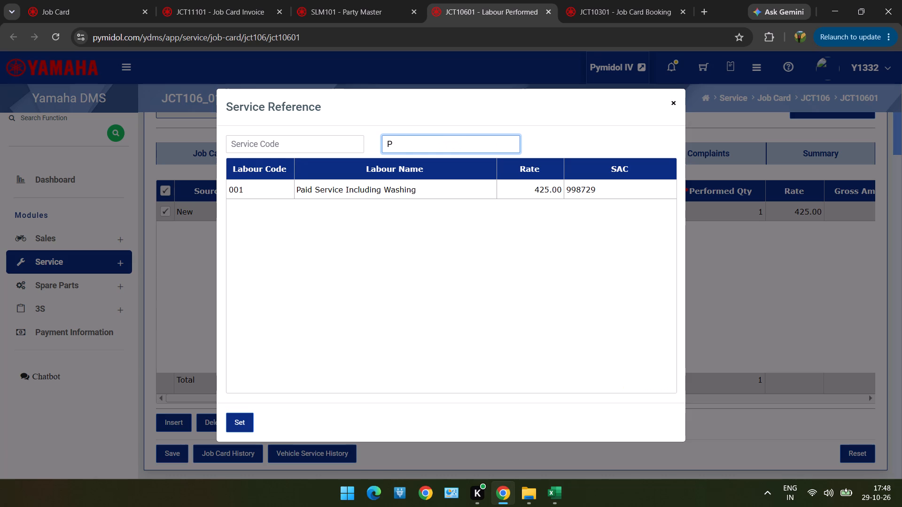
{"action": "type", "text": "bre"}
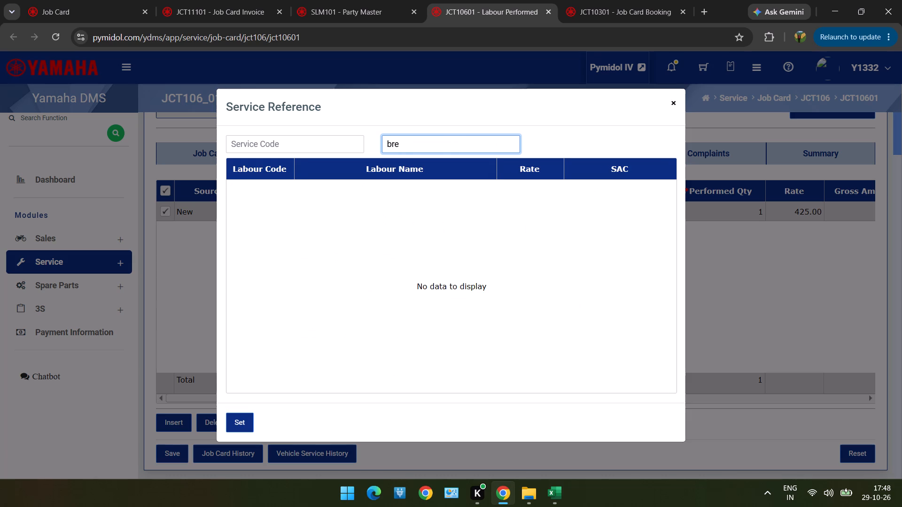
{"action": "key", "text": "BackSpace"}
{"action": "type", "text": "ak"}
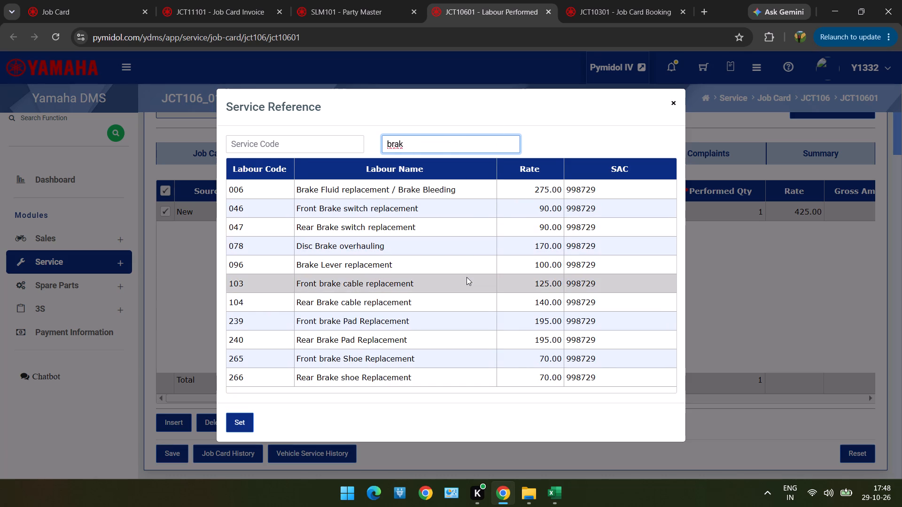
{"action": "double_click", "coordinate": [470, 230]}
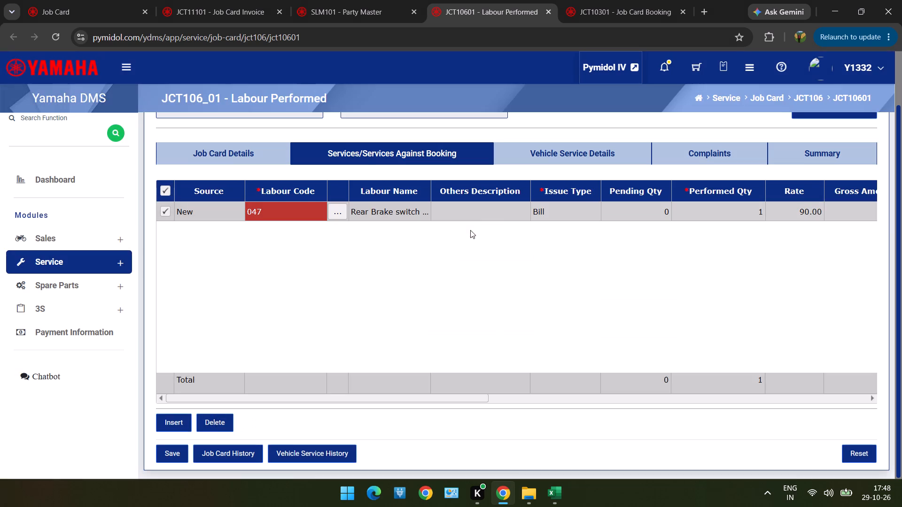
Set the Issue Type of the Rear Brake switch replacement row to FOC and save the labour record.
{"action": "double_click", "coordinate": [551, 211]}
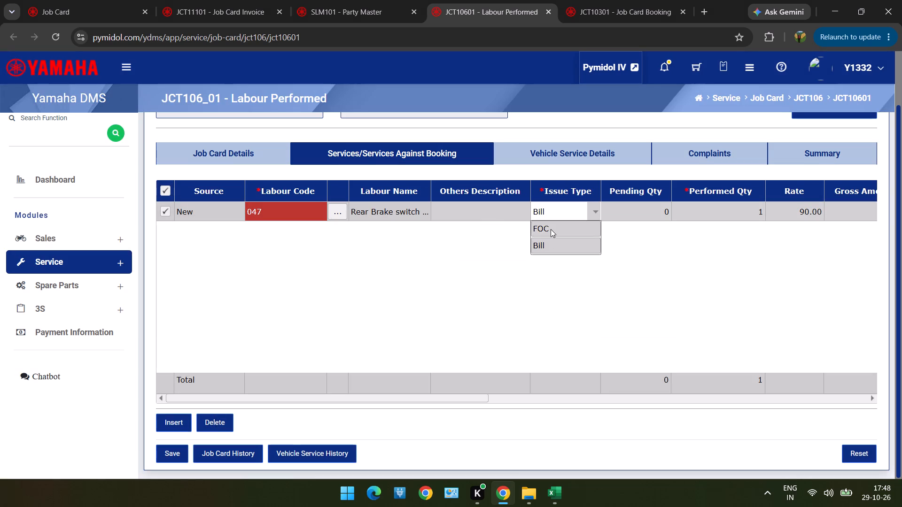
{"action": "left_click", "coordinate": [551, 229]}
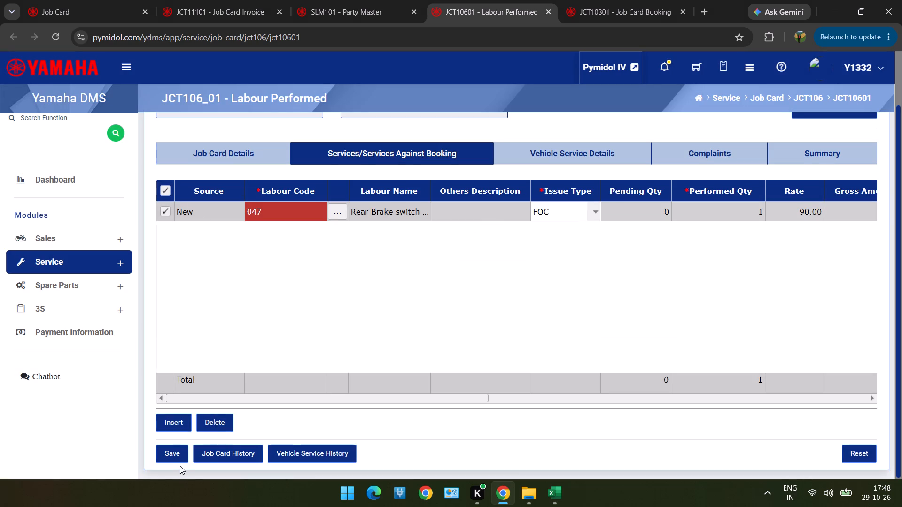
{"action": "left_click", "coordinate": [174, 453]}
Start a new Party Master record and fill Party Name with the customer name copied from Excel cell K48.
{"action": "left_click", "coordinate": [366, 0]}
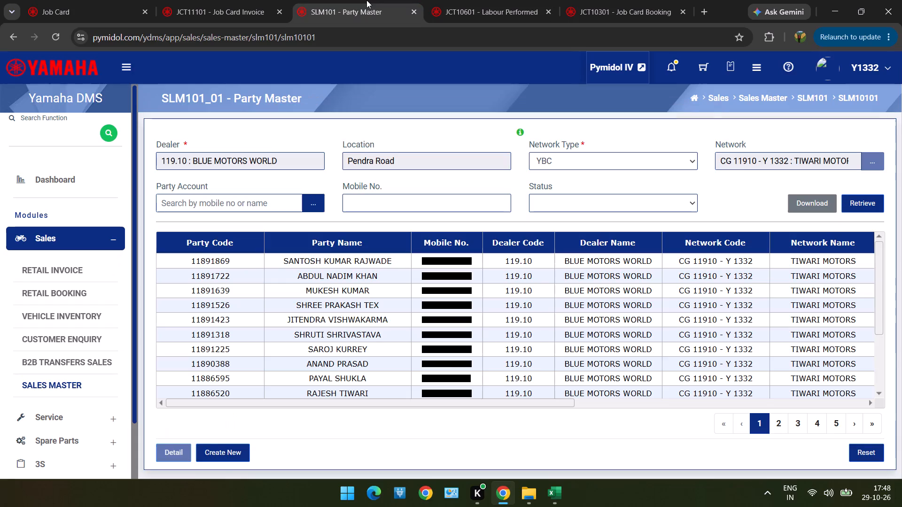
{"action": "left_click", "coordinate": [237, 447]}
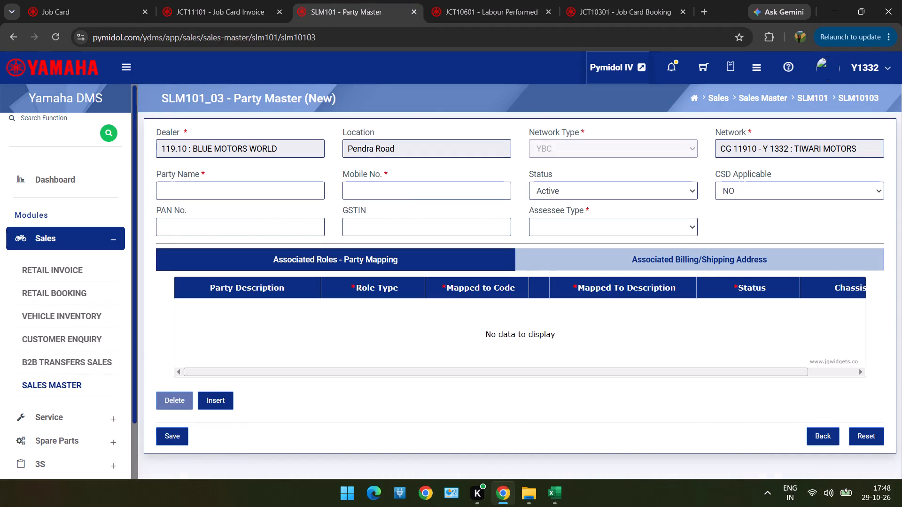
{"action": "key", "text": "alt+Tab"}
{"action": "key", "text": "Tab"}
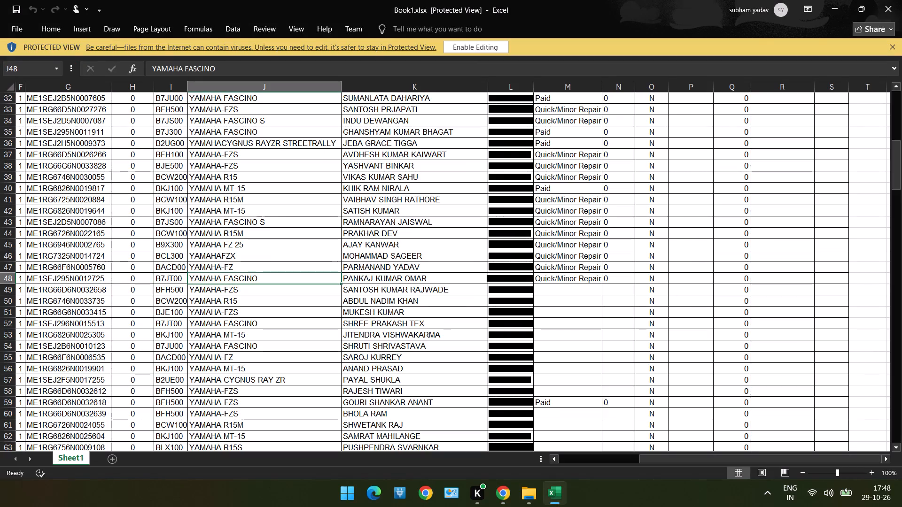
{"action": "key", "text": "Tab"}
{"action": "key", "text": "ctrl+c"}
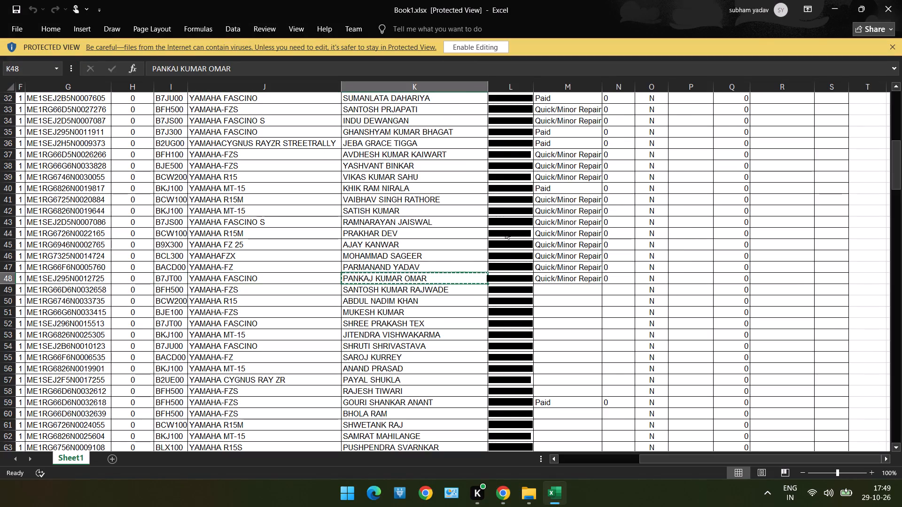
{"action": "key", "text": "alt+Tab"}
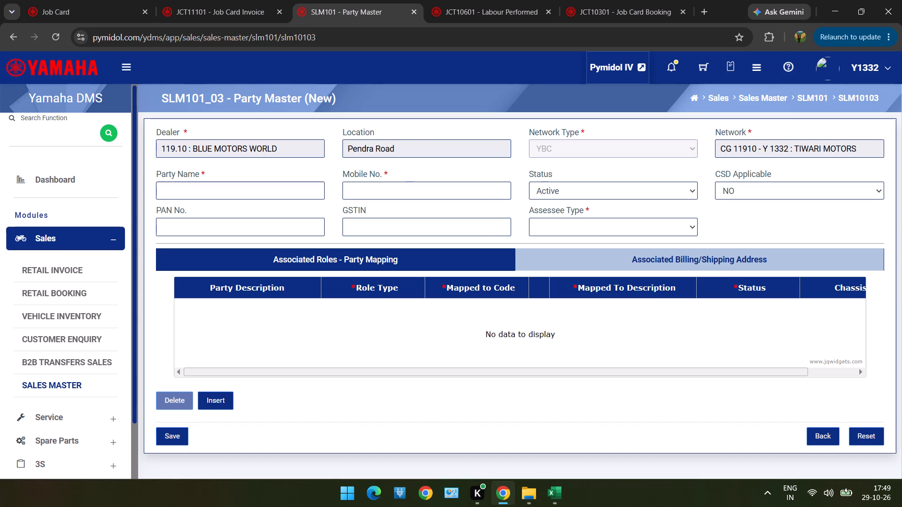
{"action": "left_click", "coordinate": [317, 196]}
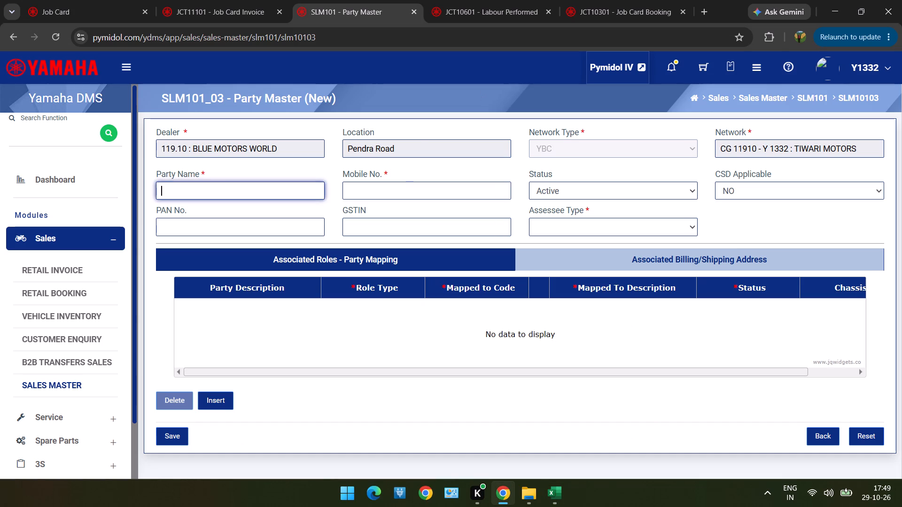
{"action": "key", "text": "ctrl+v"}
{"action": "key", "text": "Tab"}
Copy the mobile number from the same Excel row into the new party record and set Assessee Type to Unregistered.
{"action": "key", "text": "alt+Tab"}
{"action": "key", "text": "Tab"}
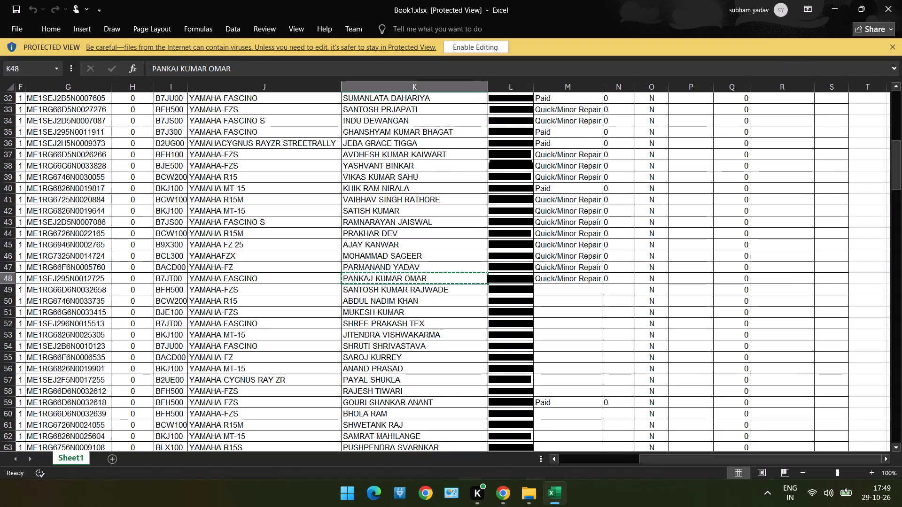
{"action": "key", "text": "ctrl+c"}
{"action": "key", "text": "alt+Tab"}
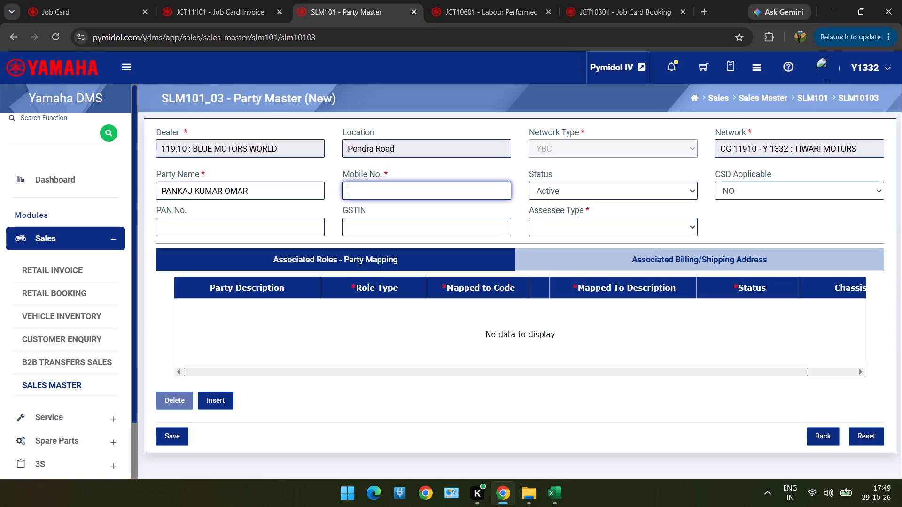
{"action": "key", "text": "ctrl+v"}
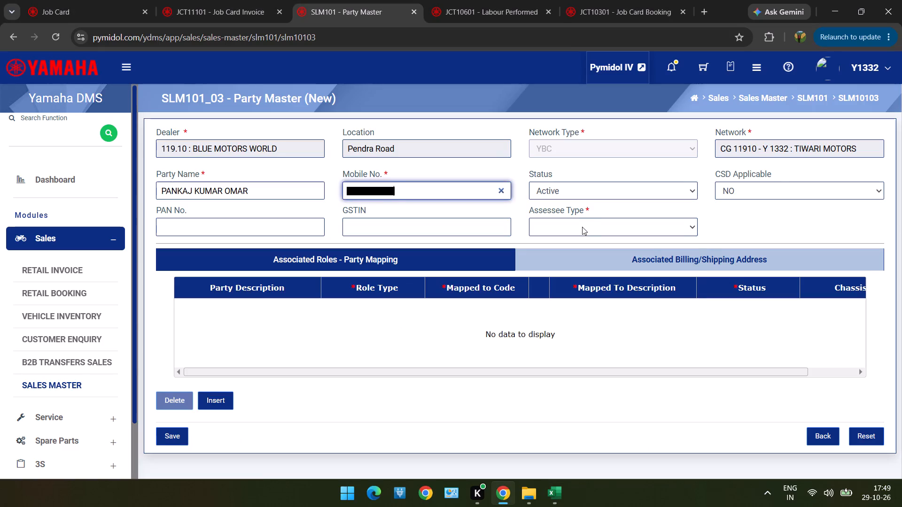
{"action": "left_click", "coordinate": [582, 227]}
{"action": "left_click", "coordinate": [587, 274]}
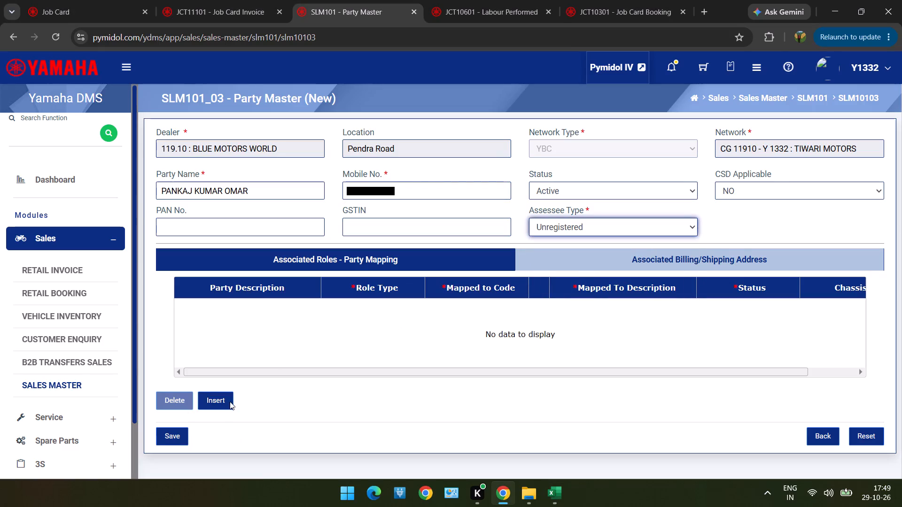
Insert a party mapping row with role type Vehicle Retail Customer and map it to the retail customer matching the copied mobile number.
{"action": "left_click", "coordinate": [222, 407]}
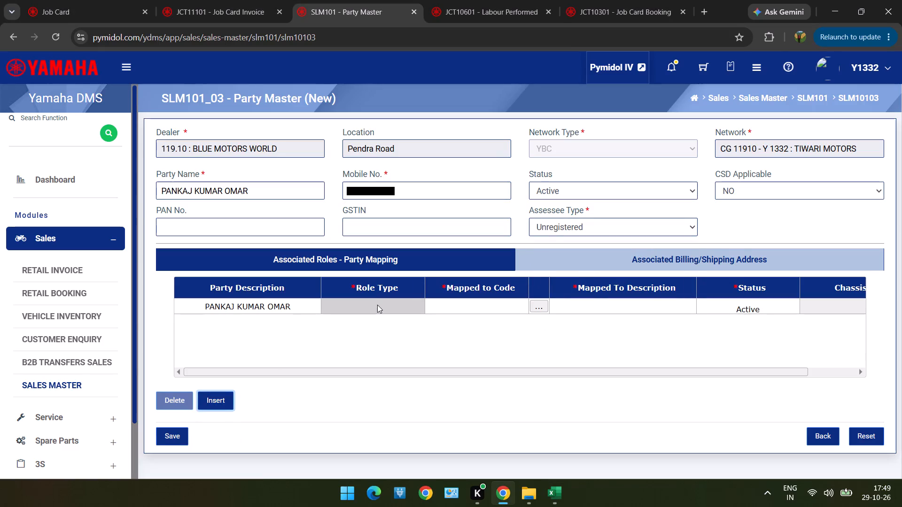
{"action": "double_click", "coordinate": [377, 305]}
{"action": "left_click", "coordinate": [377, 305]}
{"action": "left_click", "coordinate": [372, 106]}
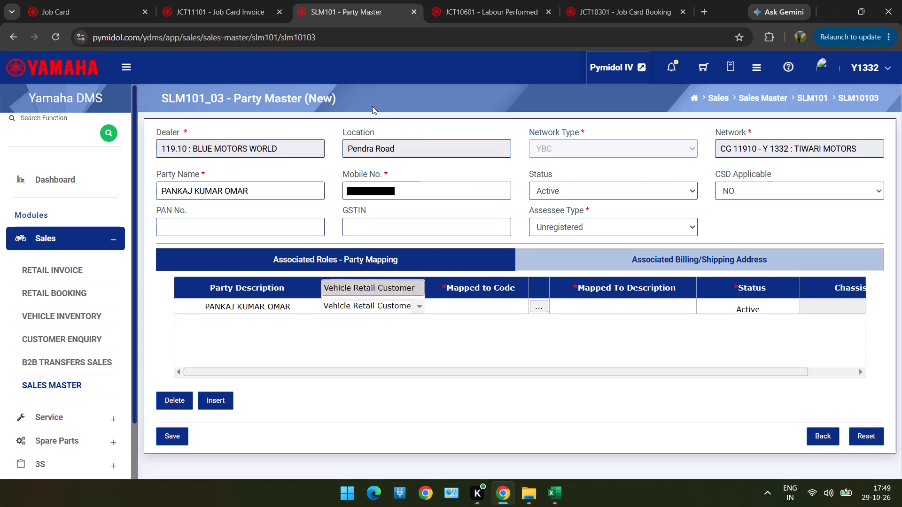
{"action": "left_click", "coordinate": [547, 301]}
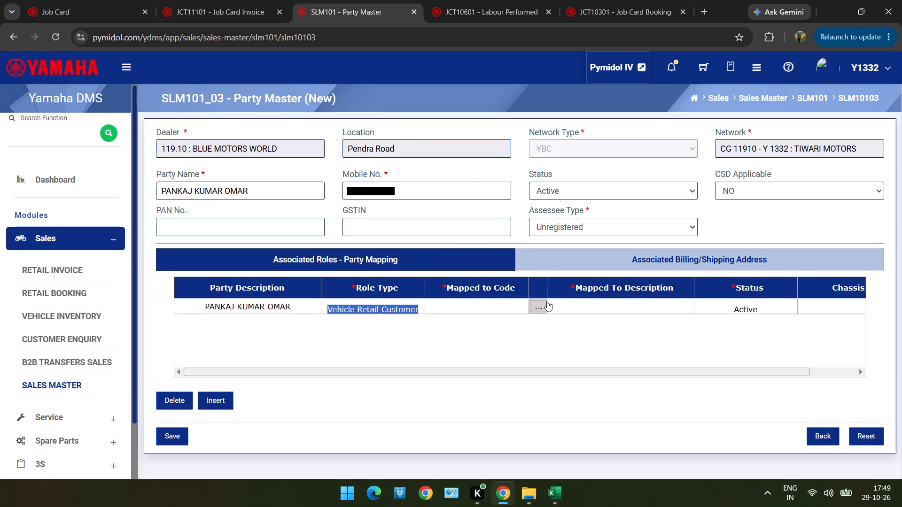
{"action": "left_click_drag", "start_coordinate": [547, 301], "coordinate": [538, 304]}
{"action": "left_click", "coordinate": [538, 304]}
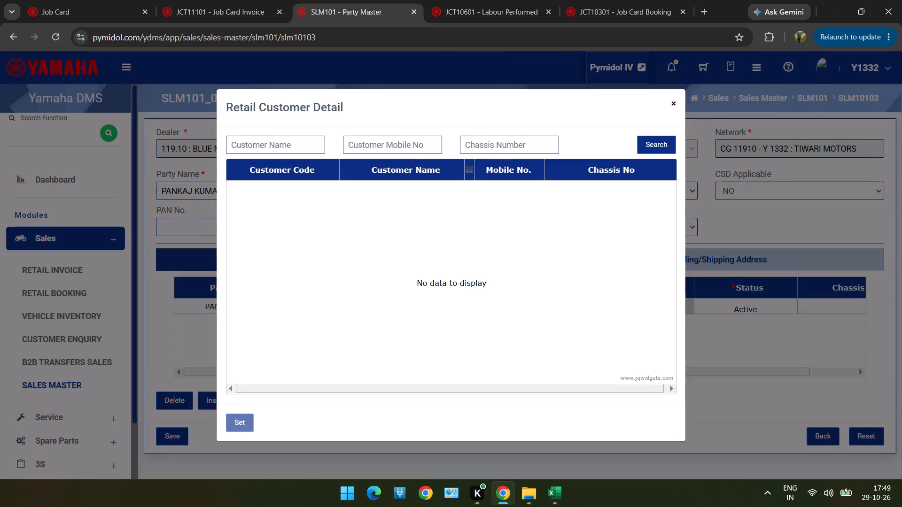
{"action": "left_click", "coordinate": [415, 147]}
{"action": "key", "text": "ctrl+v"}
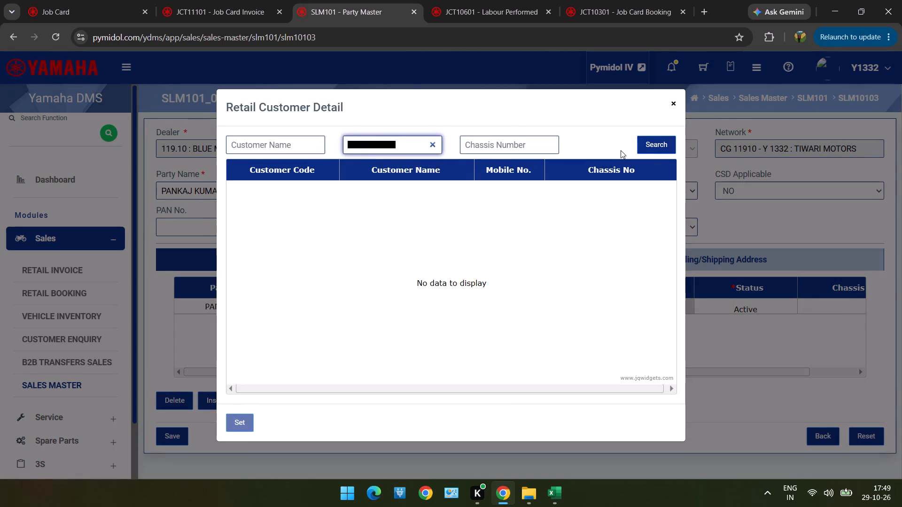
{"action": "left_click", "coordinate": [640, 149]}
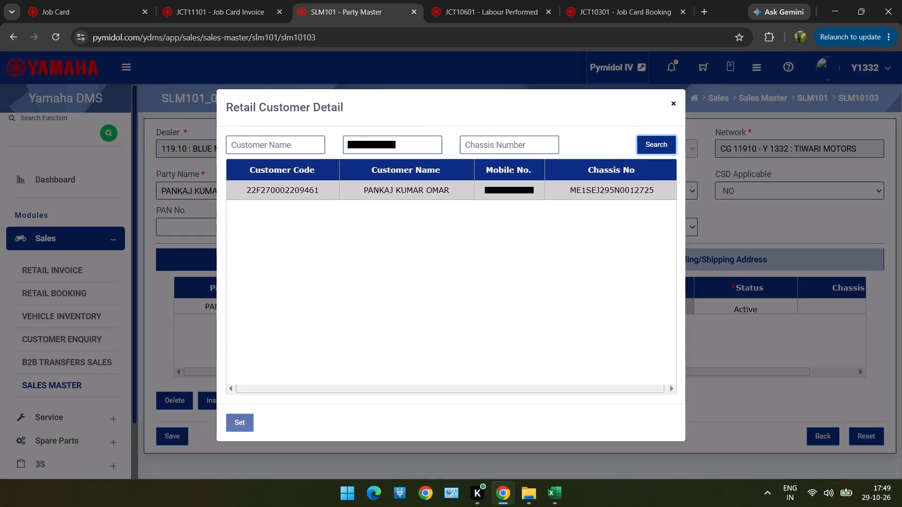
{"action": "double_click", "coordinate": [576, 185]}
Save the new Party Master record with its retail customer mapping and confirm continuing.
{"action": "scroll", "coordinate": [576, 185], "scroll_direction": "down", "scroll_amount": 2}
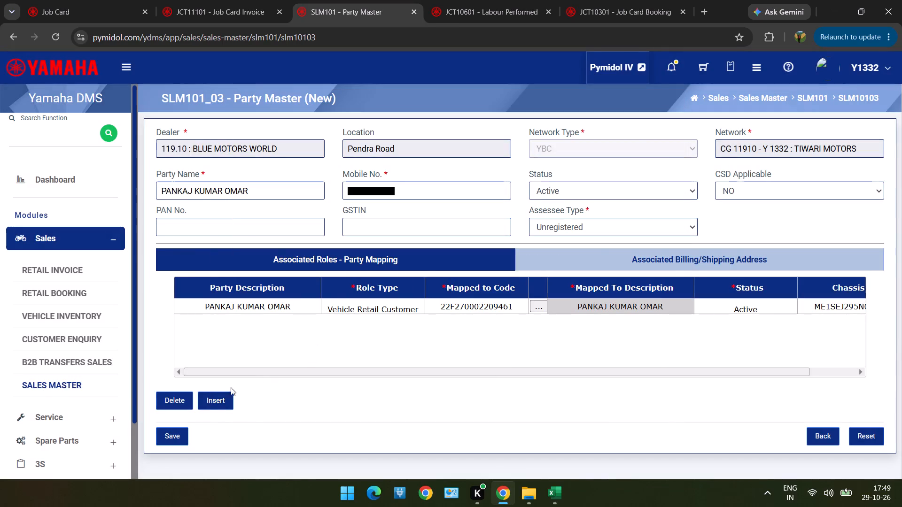
{"action": "left_click", "coordinate": [182, 438]}
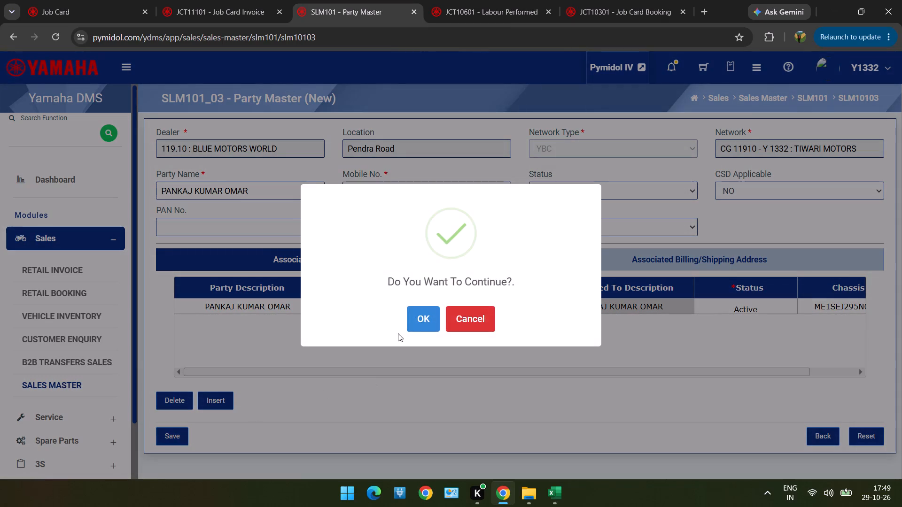
{"action": "left_click", "coordinate": [420, 318]}
{"action": "left_click", "coordinate": [449, 346]}
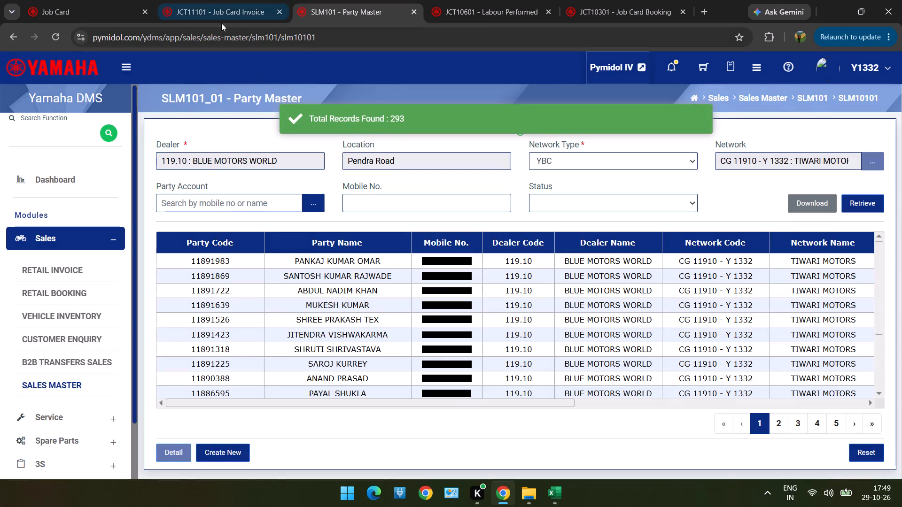
Load the Quick/Minor Repair job card of the newly created party into the Job Card Invoice form.
{"action": "left_click", "coordinate": [220, 21]}
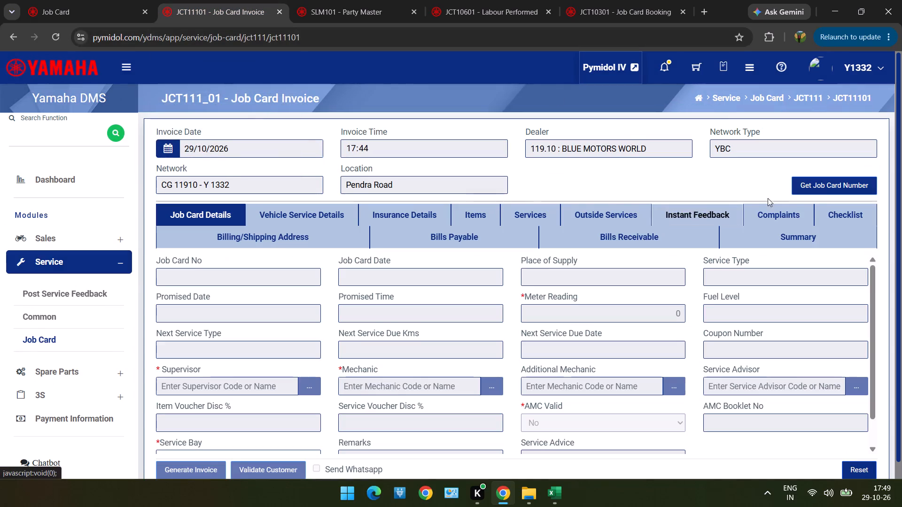
{"action": "left_click", "coordinate": [801, 183]}
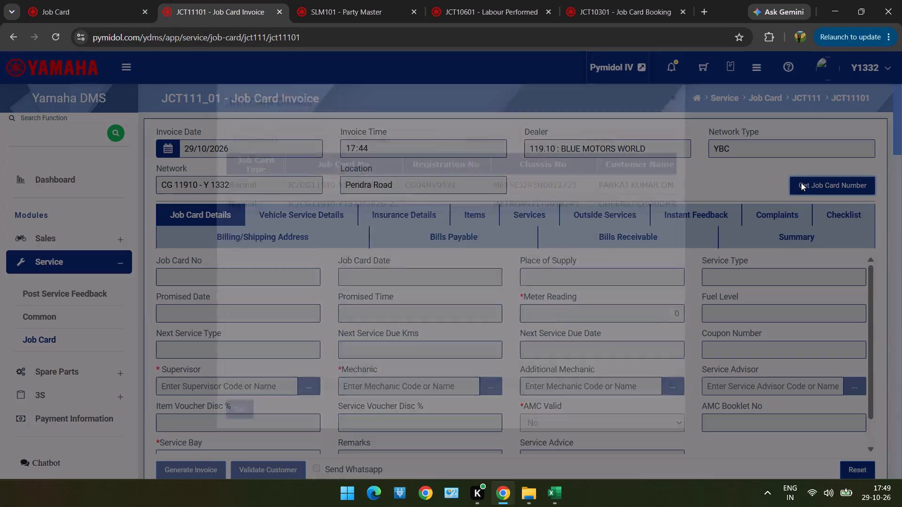
{"action": "double_click", "coordinate": [655, 195]}
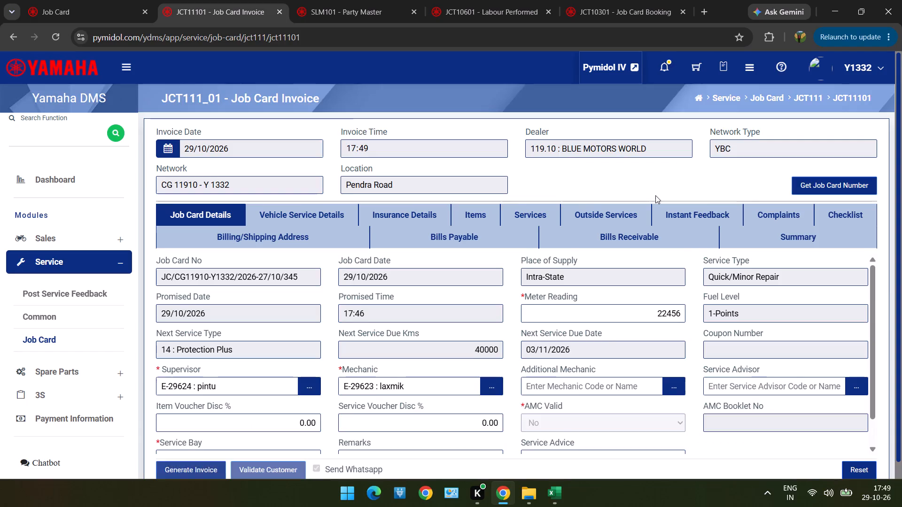
{"action": "scroll", "coordinate": [655, 195], "scroll_direction": "down", "scroll_amount": 3}
{"action": "left_click", "coordinate": [676, 365]}
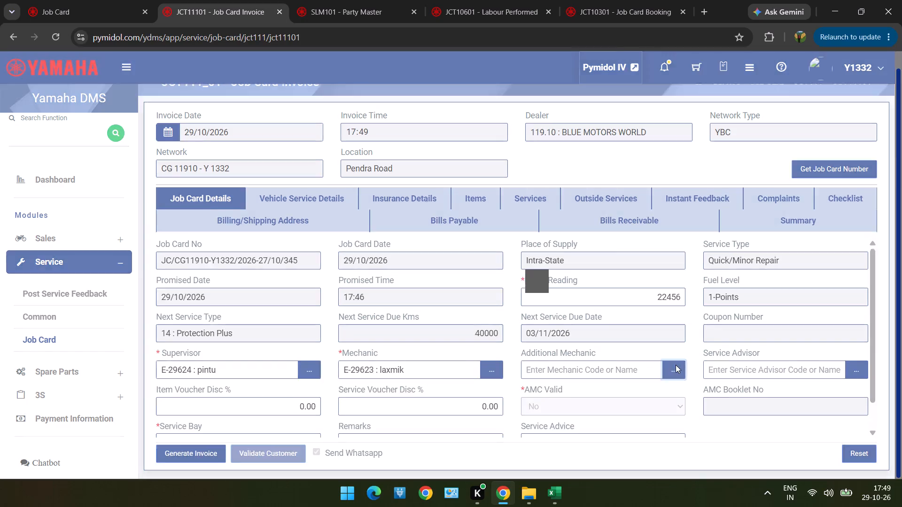
{"action": "double_click", "coordinate": [586, 191]}
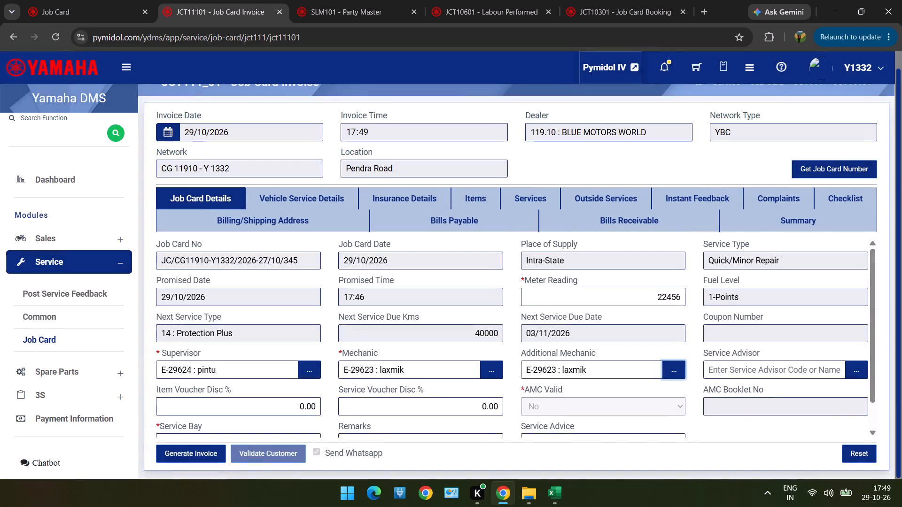
{"action": "scroll", "coordinate": [639, 384], "scroll_direction": "down", "scroll_amount": 2}
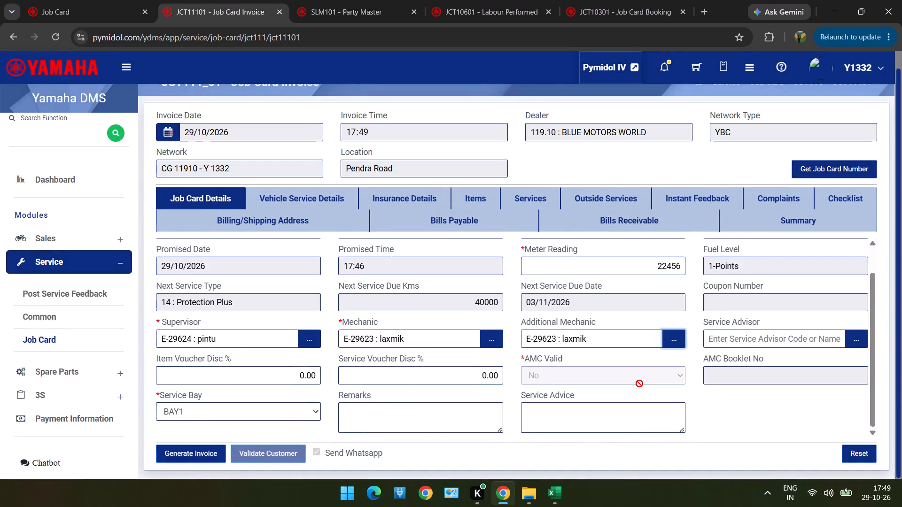
{"action": "scroll", "coordinate": [639, 384], "scroll_direction": "up", "scroll_amount": 3}
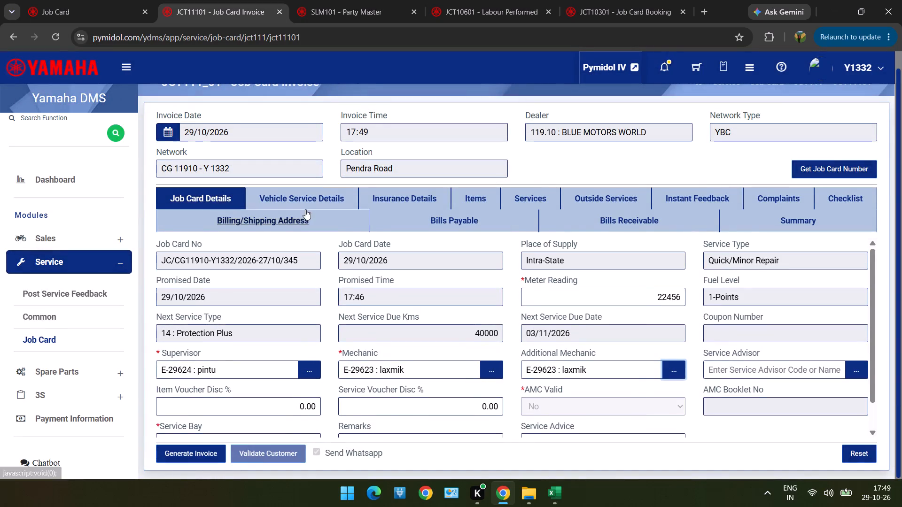
Answer the instant feedback: Yes for Delivery on time and Replaced Parts handover, Ok for washing, staff behavior, repair quality and fairness of charges.
{"action": "left_click", "coordinate": [302, 192]}
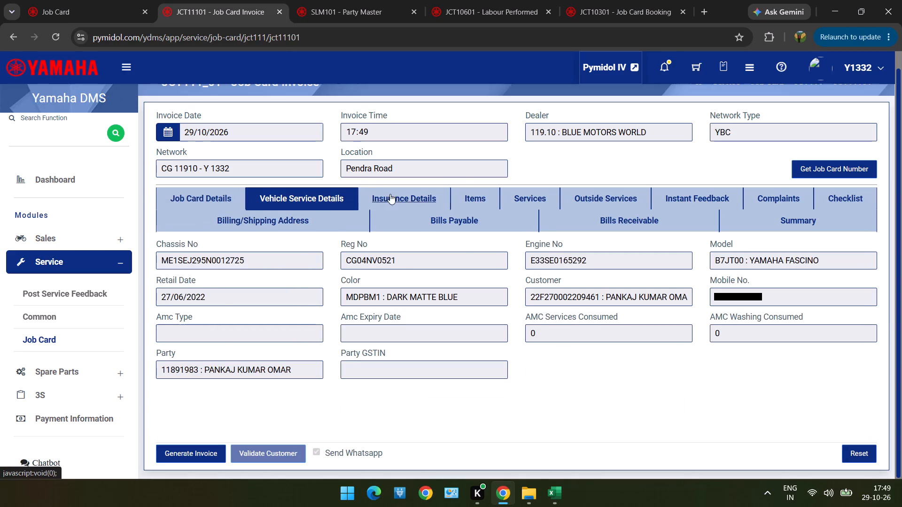
{"action": "left_click", "coordinate": [671, 194]}
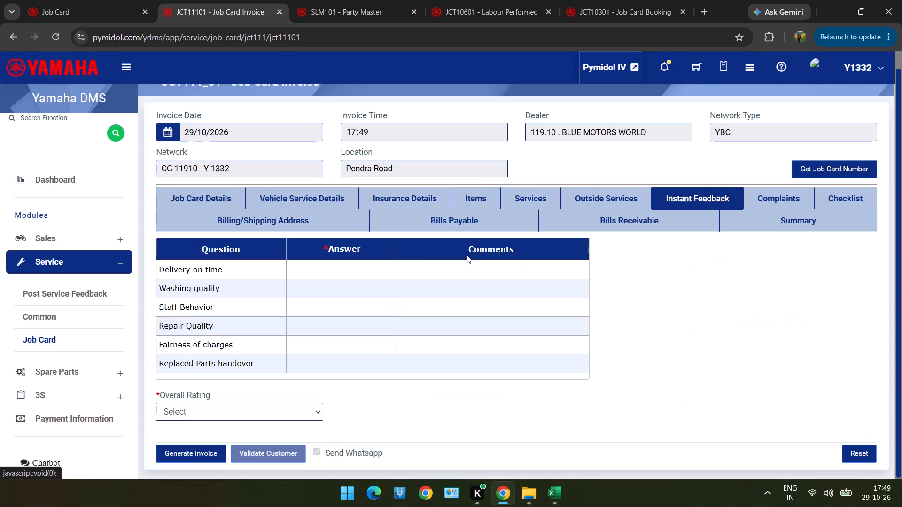
{"action": "double_click", "coordinate": [378, 270]}
{"action": "left_click", "coordinate": [372, 283]}
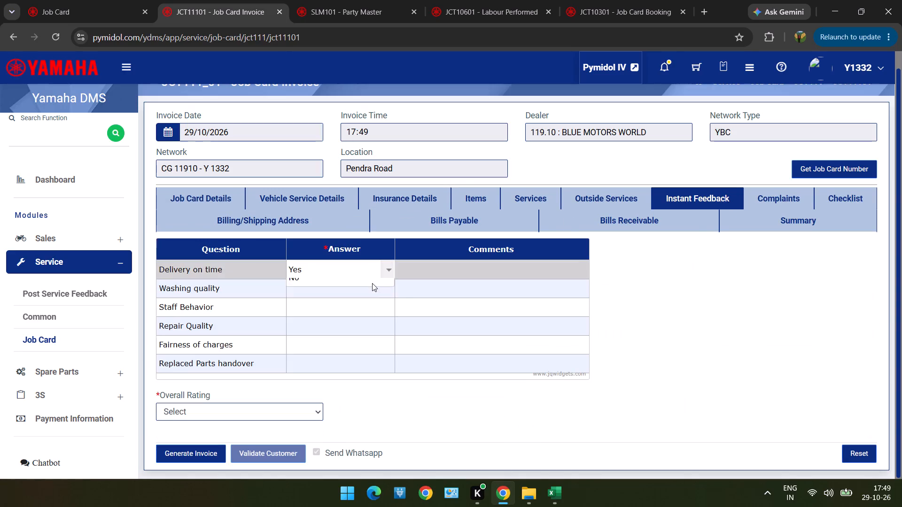
{"action": "left_click", "coordinate": [372, 293]}
{"action": "left_click_drag", "start_coordinate": [372, 293], "coordinate": [369, 308]}
{"action": "triple_click", "coordinate": [369, 308]}
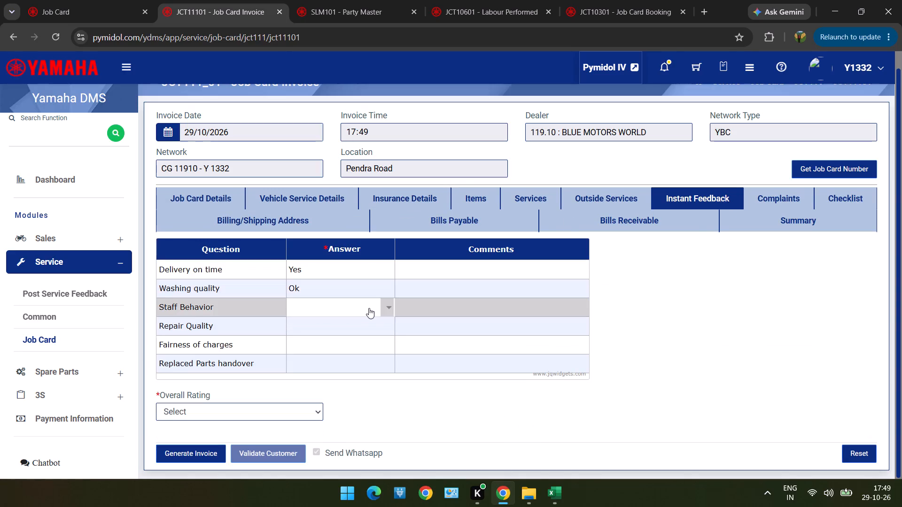
{"action": "left_click", "coordinate": [367, 323]}
{"action": "double_click", "coordinate": [366, 330]}
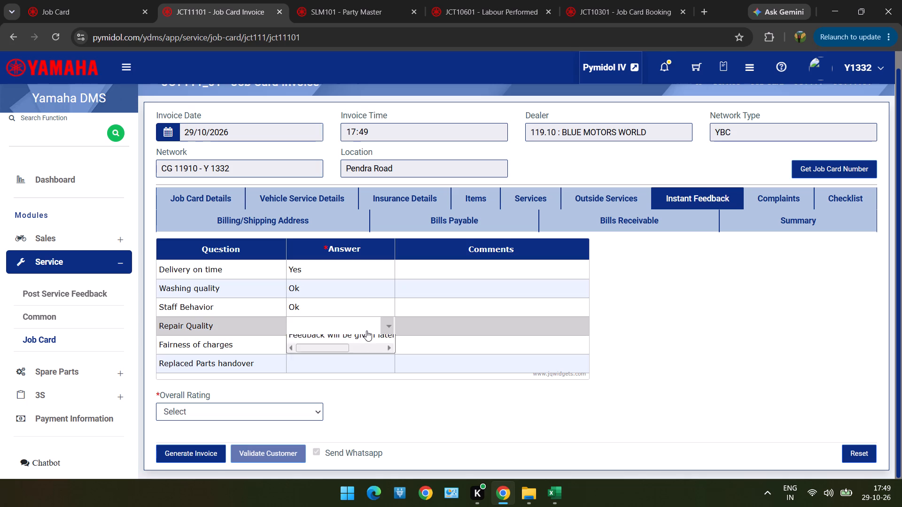
{"action": "left_click", "coordinate": [365, 337]}
{"action": "double_click", "coordinate": [364, 347]}
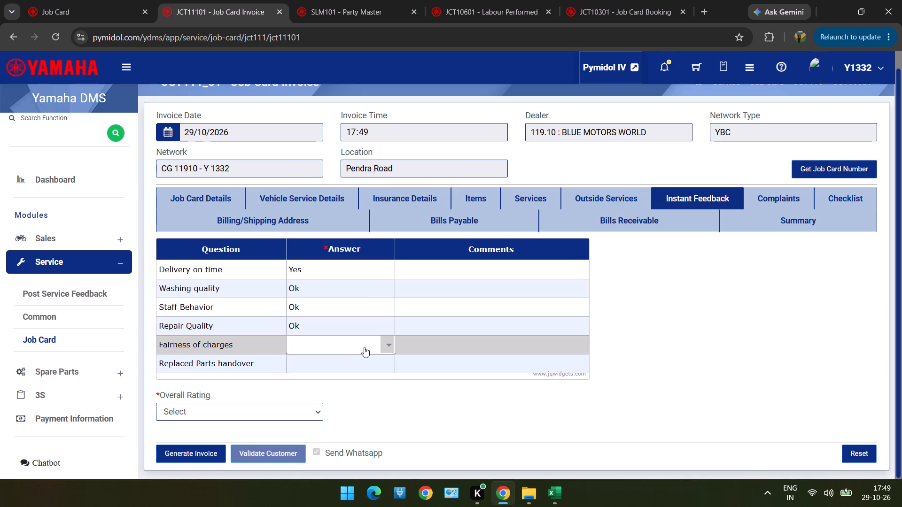
{"action": "triple_click", "coordinate": [358, 368]}
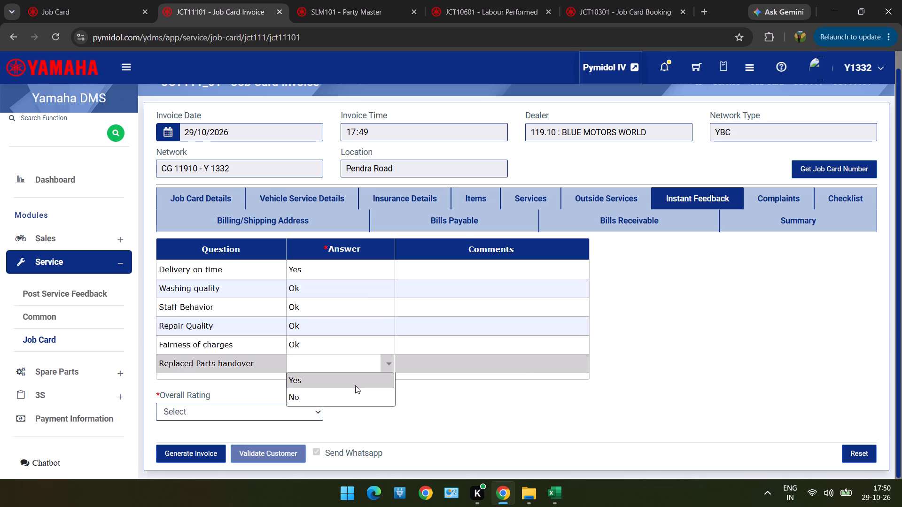
{"action": "left_click_drag", "start_coordinate": [355, 385], "coordinate": [303, 414]}
Set the Overall Rating of the instant feedback to Excellent (5).
{"action": "triple_click", "coordinate": [303, 414]}
{"action": "left_click", "coordinate": [303, 414]}
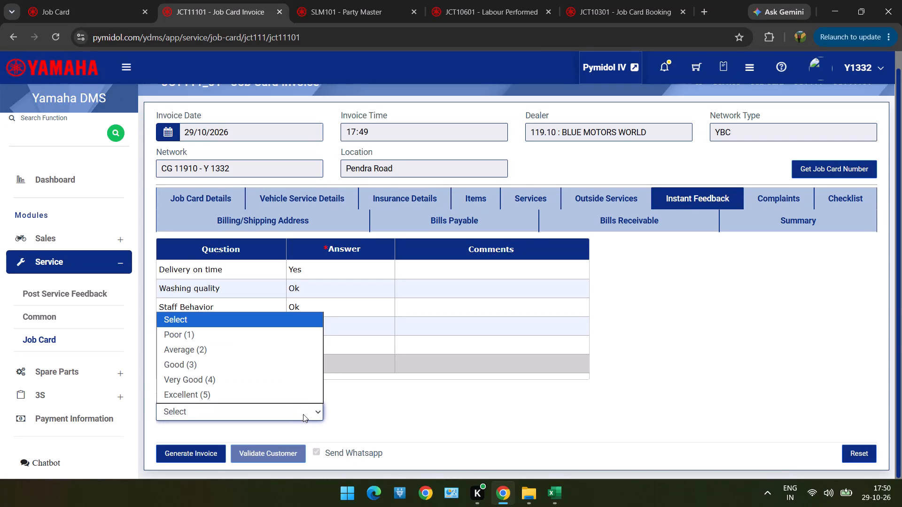
{"action": "left_click", "coordinate": [302, 396]}
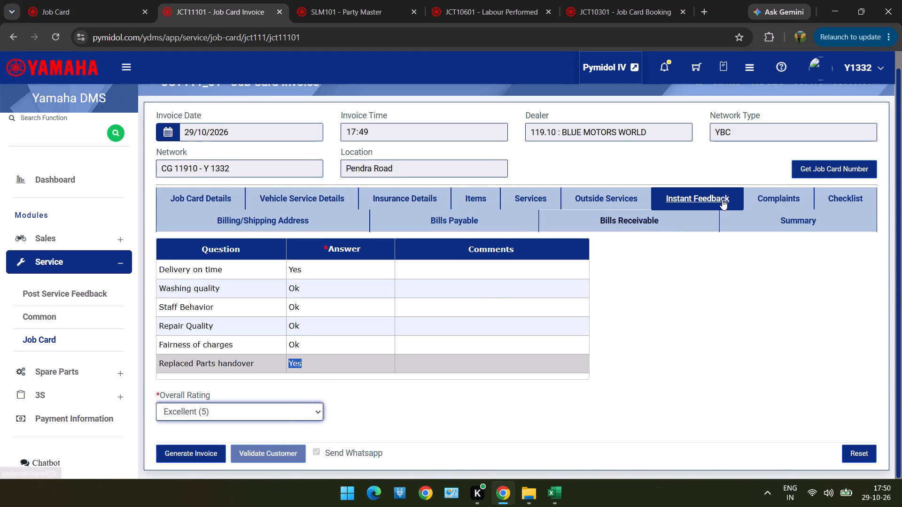
Mark the BRAKE NOICE complaint as resolved with Yes.
{"action": "left_click", "coordinate": [805, 197]}
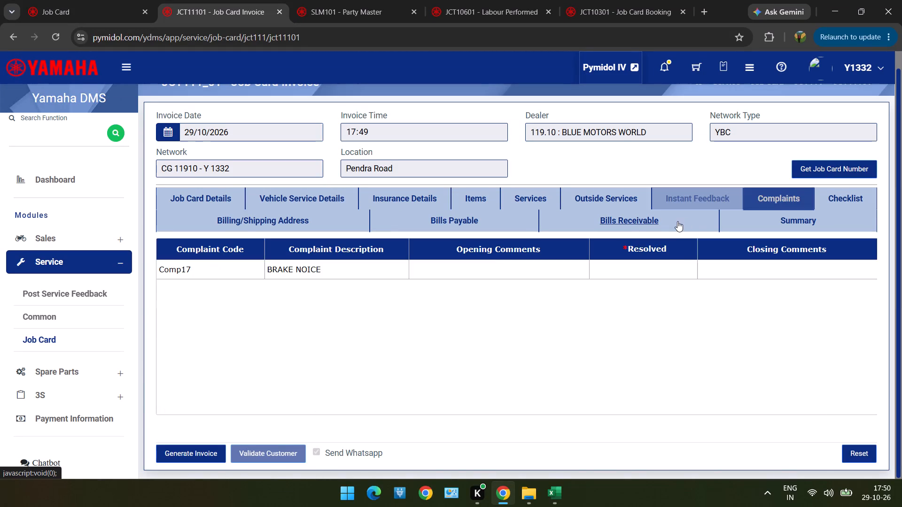
{"action": "double_click", "coordinate": [651, 271]}
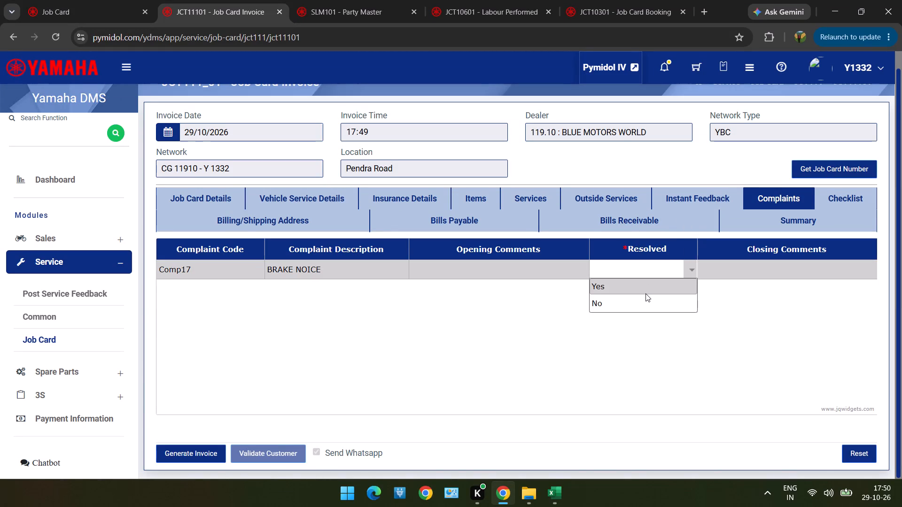
{"action": "left_click", "coordinate": [645, 293]}
{"action": "left_click", "coordinate": [745, 232]}
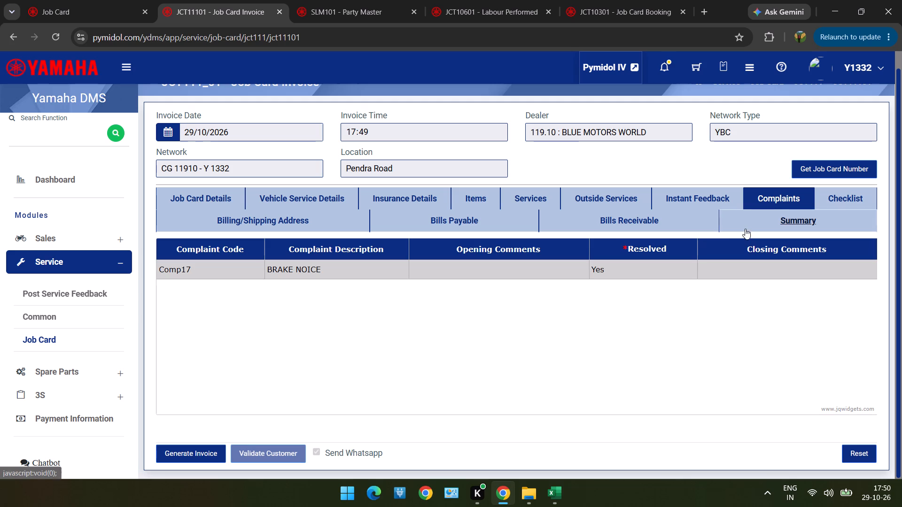
Set the Division Code in the invoice summary to 2355 SERVICE.
{"action": "left_click", "coordinate": [745, 229]}
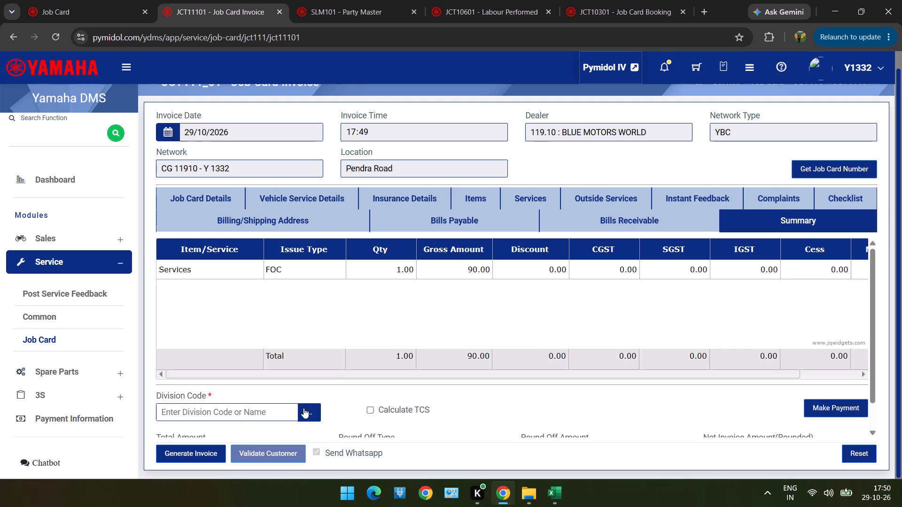
{"action": "left_click", "coordinate": [303, 408]}
{"action": "double_click", "coordinate": [399, 222]}
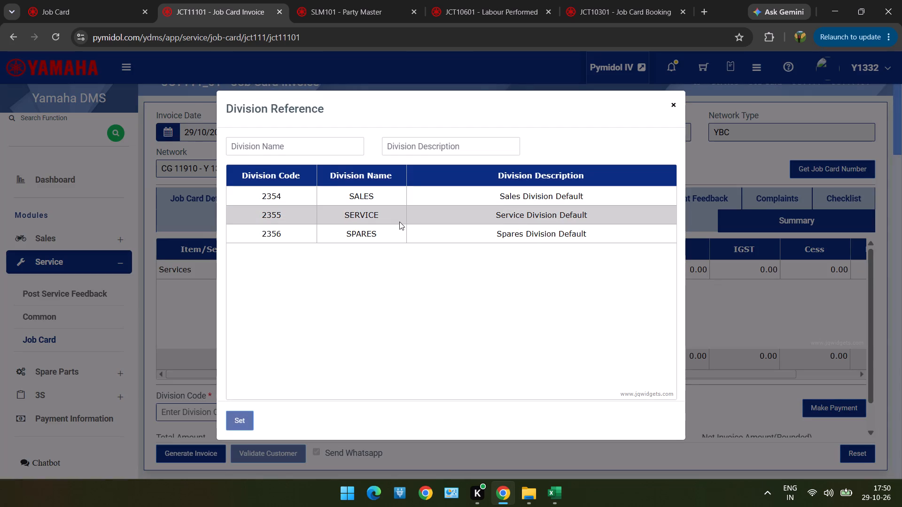
Generate the job card invoice and return to the blank Job Card Invoice form without printing.
{"action": "scroll", "coordinate": [399, 222], "scroll_direction": "down", "scroll_amount": 4}
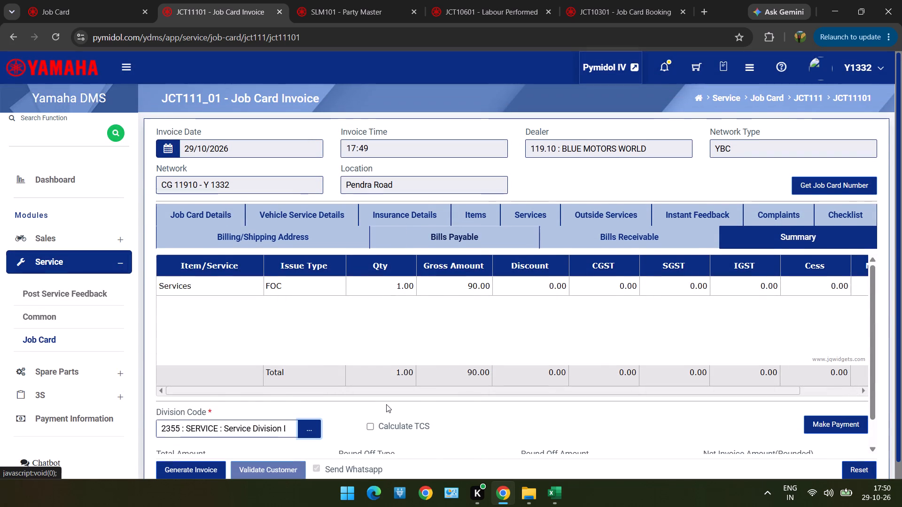
{"action": "scroll", "coordinate": [387, 405], "scroll_direction": "down", "scroll_amount": 1}
{"action": "left_click", "coordinate": [198, 474]}
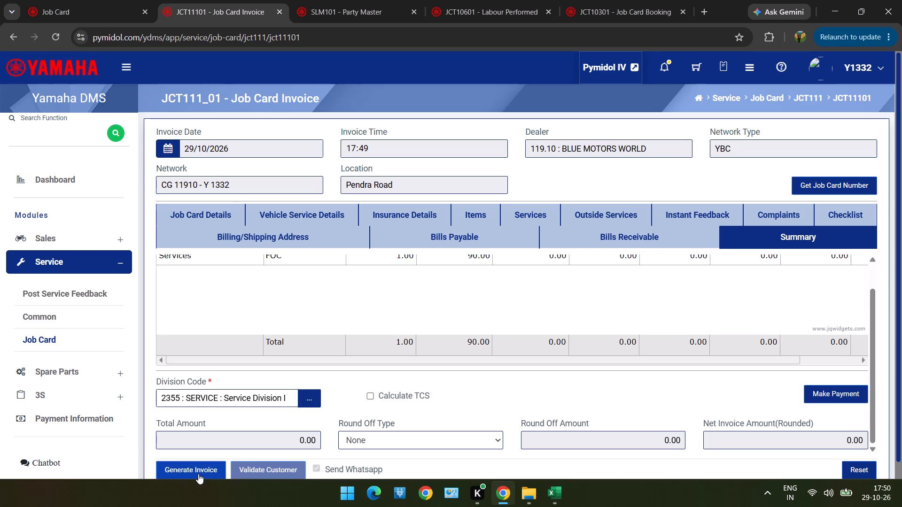
{"action": "left_click", "coordinate": [385, 346]}
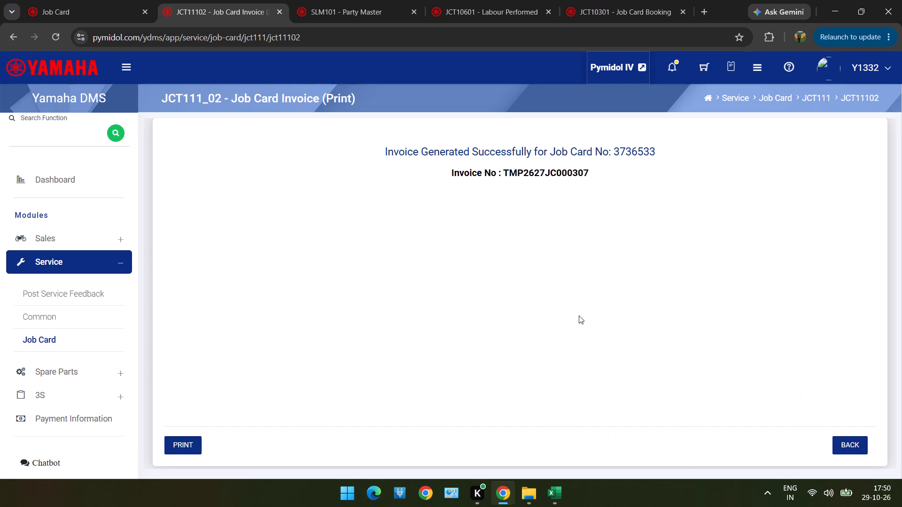
{"action": "left_click", "coordinate": [849, 442]}
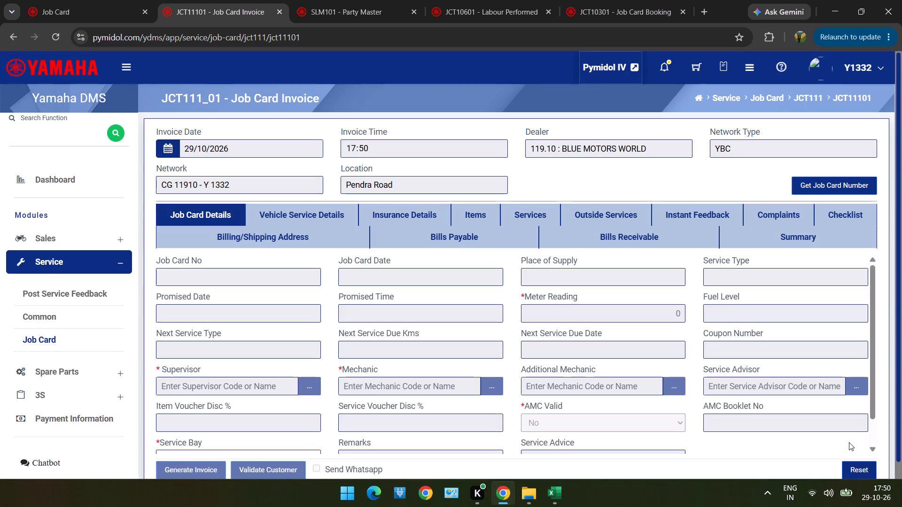
Switch to the Excel customer list and copy the chassis number in cell G47, one row above the finished customer.
{"action": "key", "text": "Tab"}
{"action": "key", "text": "alt+Tab"}
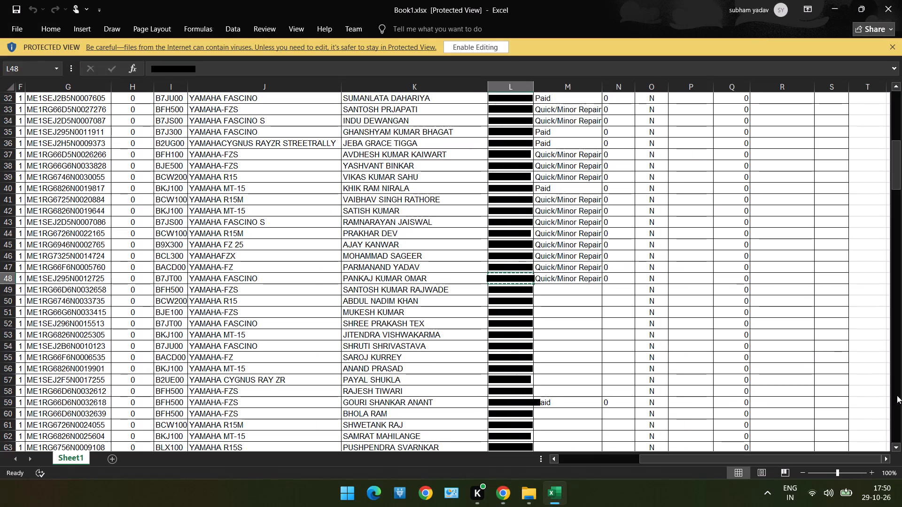
{"action": "key", "text": "Up"}
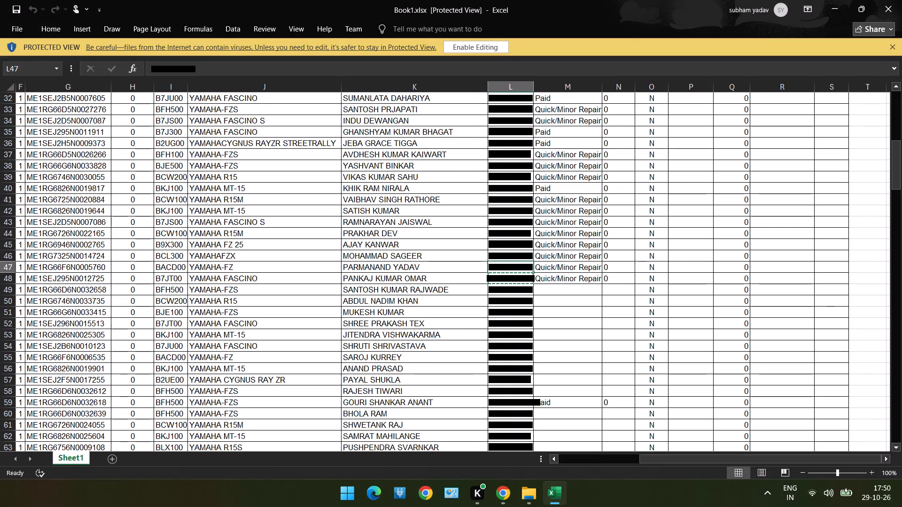
{"action": "key", "text": "Left"}
{"action": "key", "text": "Left"}
{"action": "key", "text": "Left"}
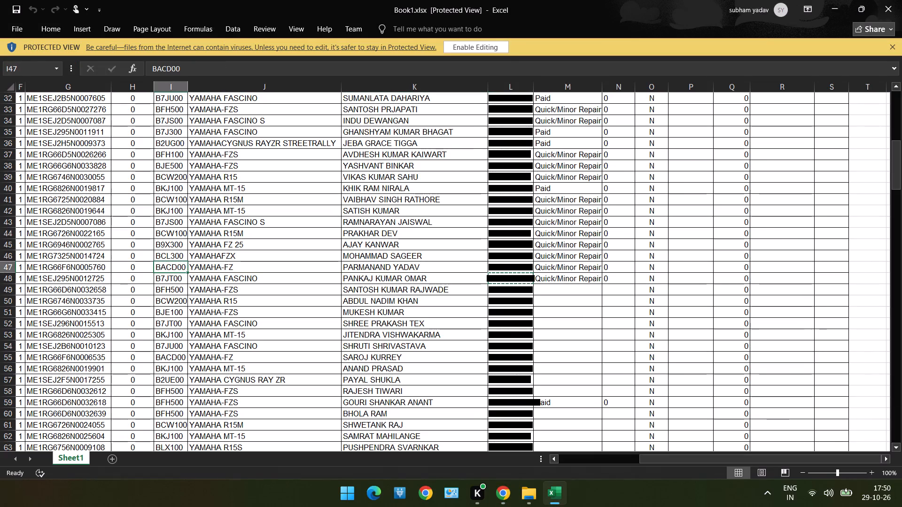
{"action": "key", "text": "Left"}
{"action": "key", "text": "Left"}
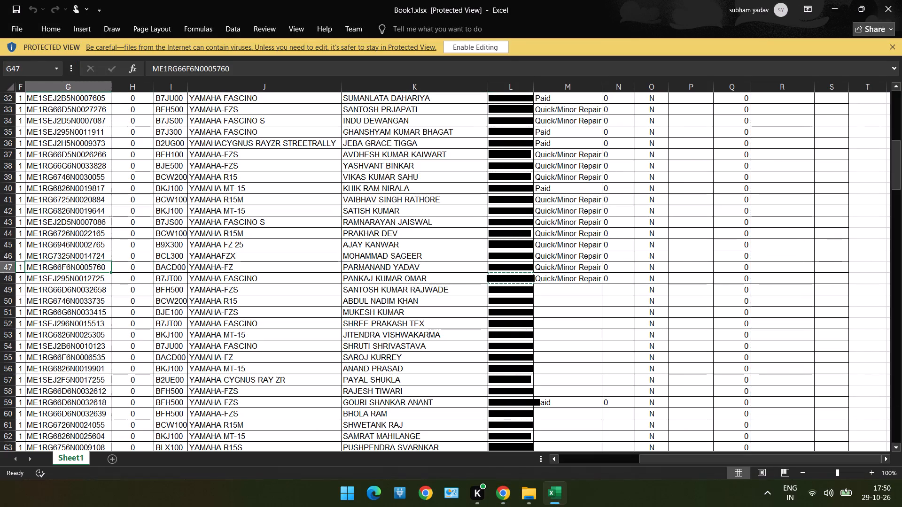
{"action": "key", "text": "ctrl+c"}
Switch to Job Card Booking in the browser and load the customer found by the copied chassis number.
{"action": "key", "text": "alt+Tab"}
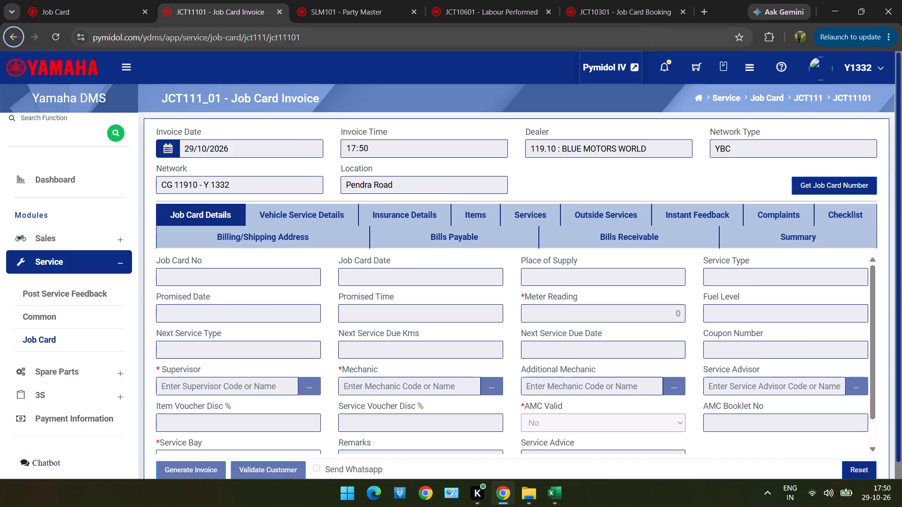
{"action": "left_click", "coordinate": [630, 1]}
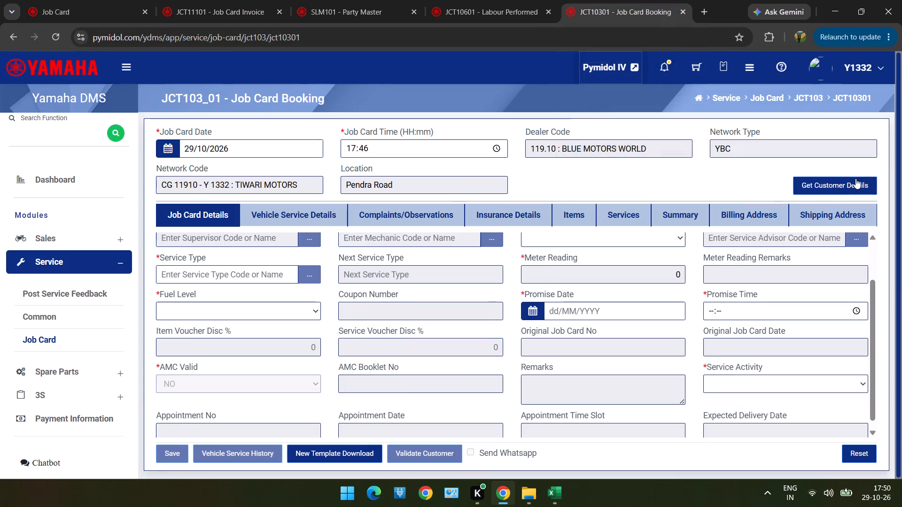
{"action": "left_click", "coordinate": [853, 178]}
{"action": "left_click", "coordinate": [382, 189]}
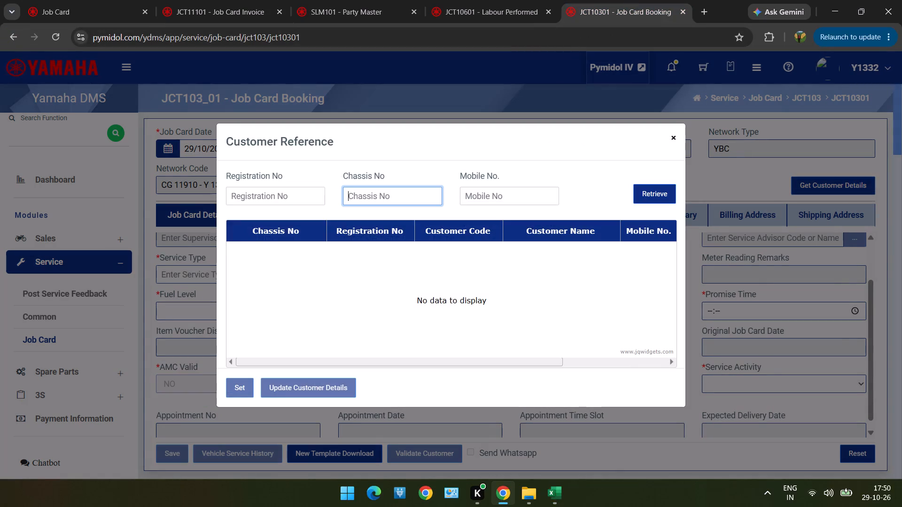
{"action": "key", "text": "ctrl+v"}
{"action": "left_click_drag", "start_coordinate": [648, 182], "coordinate": [660, 205]}
{"action": "left_click", "coordinate": [660, 205]}
{"action": "left_click", "coordinate": [660, 204]}
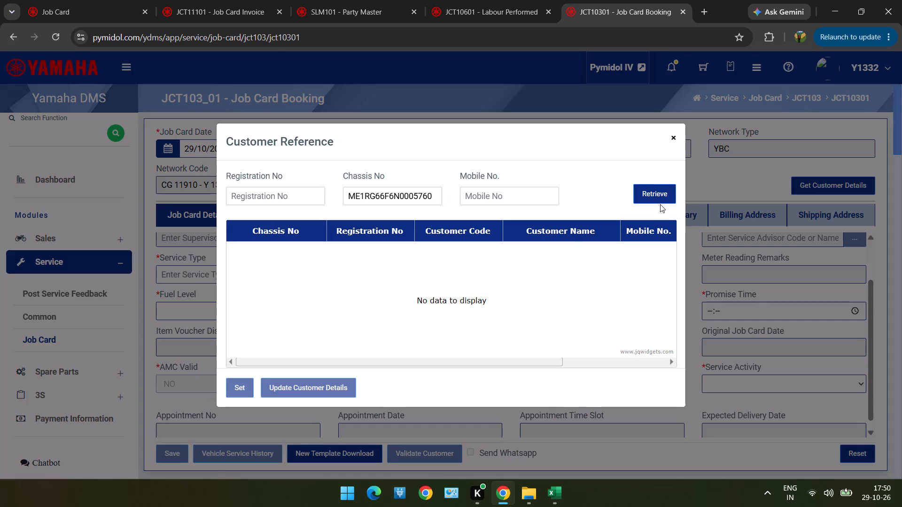
{"action": "left_click", "coordinate": [649, 195]}
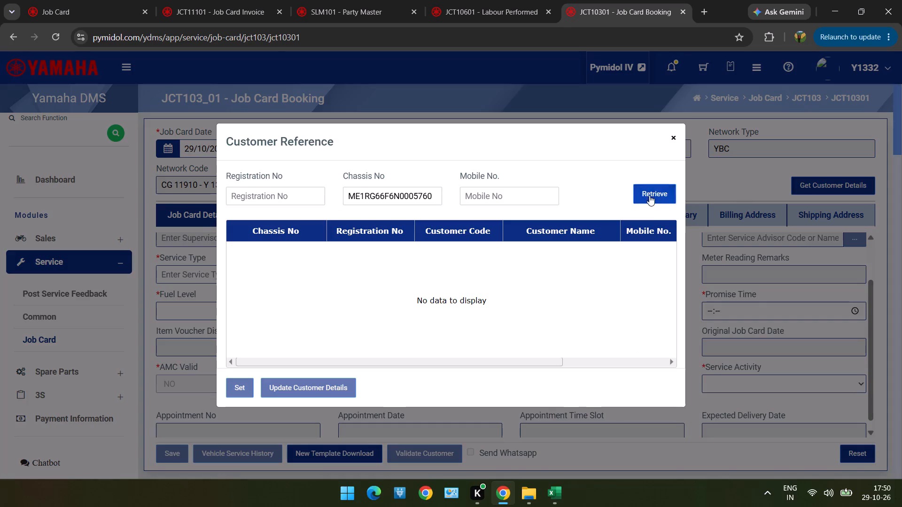
{"action": "double_click", "coordinate": [566, 256]}
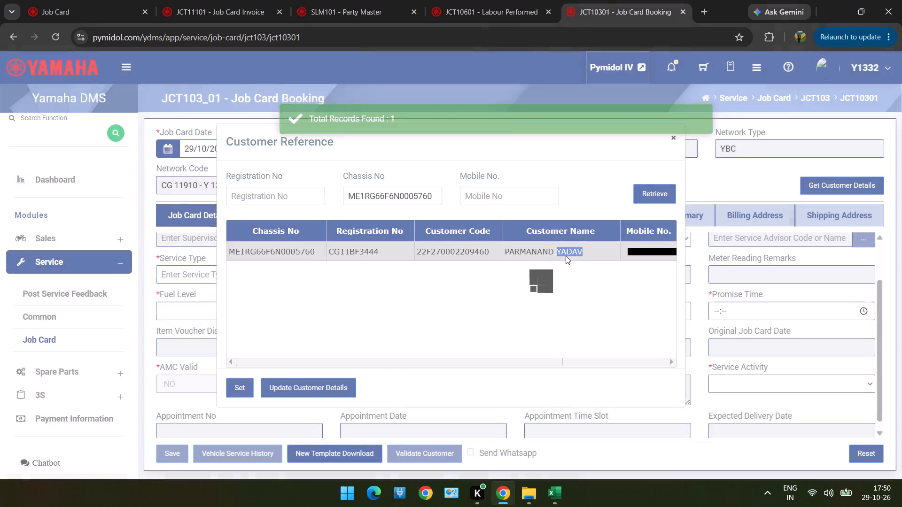
Set the Fuel Level of the job card to 2-Points.
{"action": "left_click", "coordinate": [279, 308]}
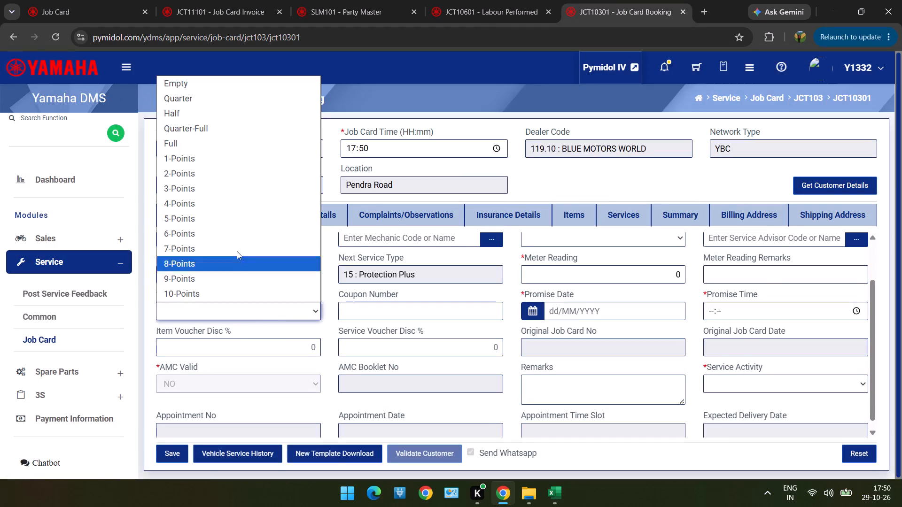
{"action": "left_click", "coordinate": [249, 175]}
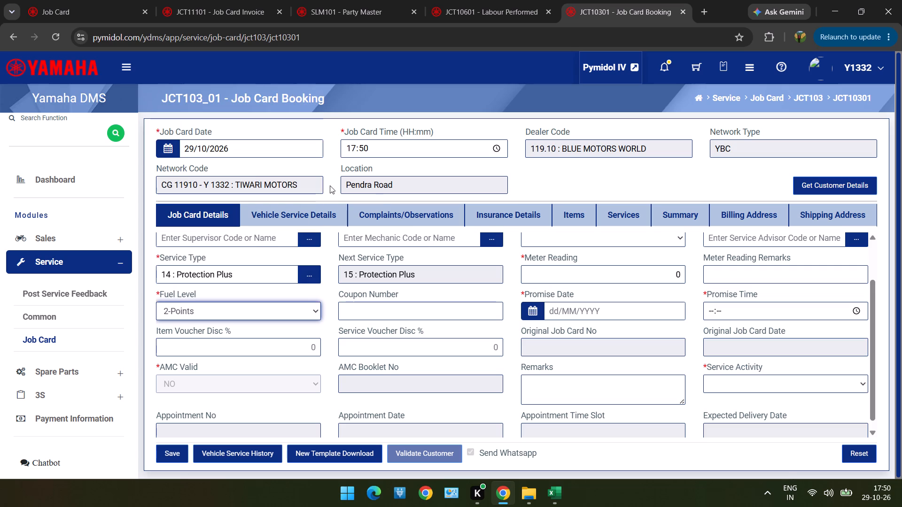
{"action": "scroll", "coordinate": [457, 346], "scroll_direction": "up", "scroll_amount": 2}
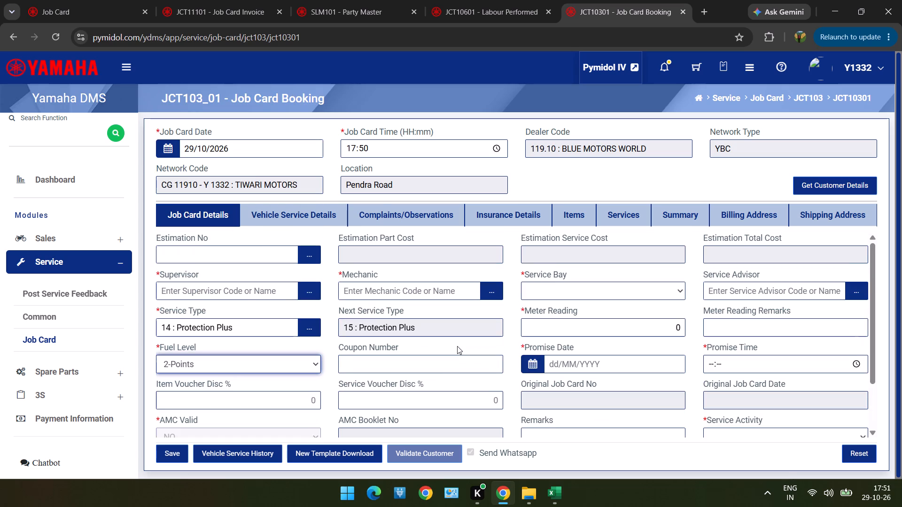
{"action": "left_click_drag", "start_coordinate": [310, 303], "coordinate": [310, 294]}
{"action": "left_click", "coordinate": [310, 294]}
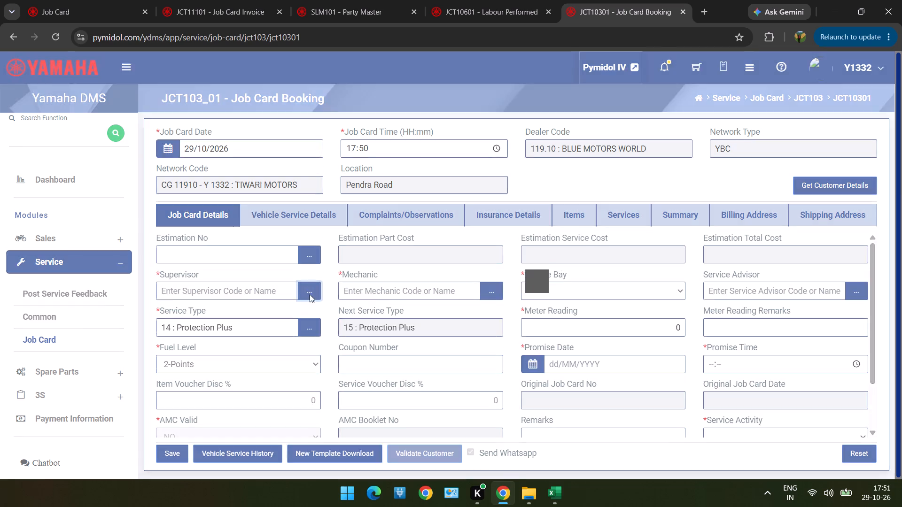
{"action": "double_click", "coordinate": [320, 197]}
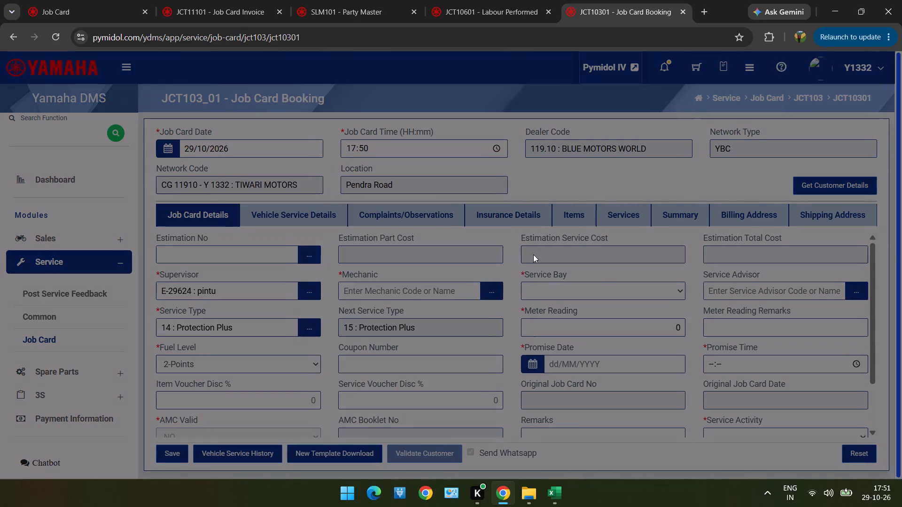
{"action": "left_click", "coordinate": [498, 284]}
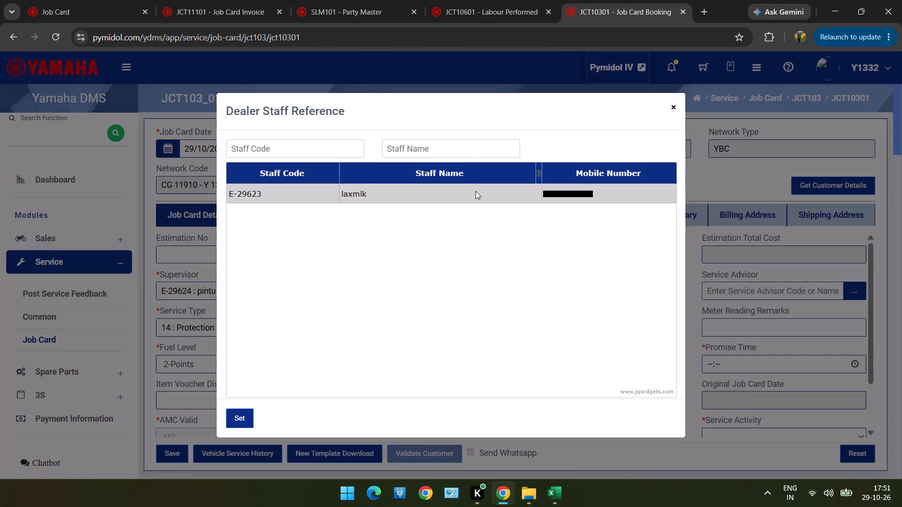
{"action": "left_click", "coordinate": [475, 192]}
{"action": "left_click_drag", "start_coordinate": [475, 192], "coordinate": [579, 285]}
{"action": "left_click", "coordinate": [579, 285]}
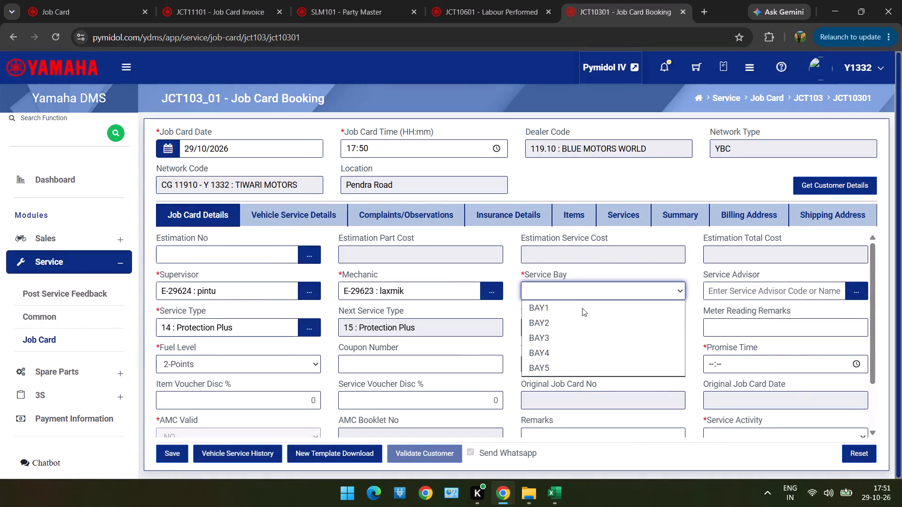
{"action": "left_click", "coordinate": [580, 313]}
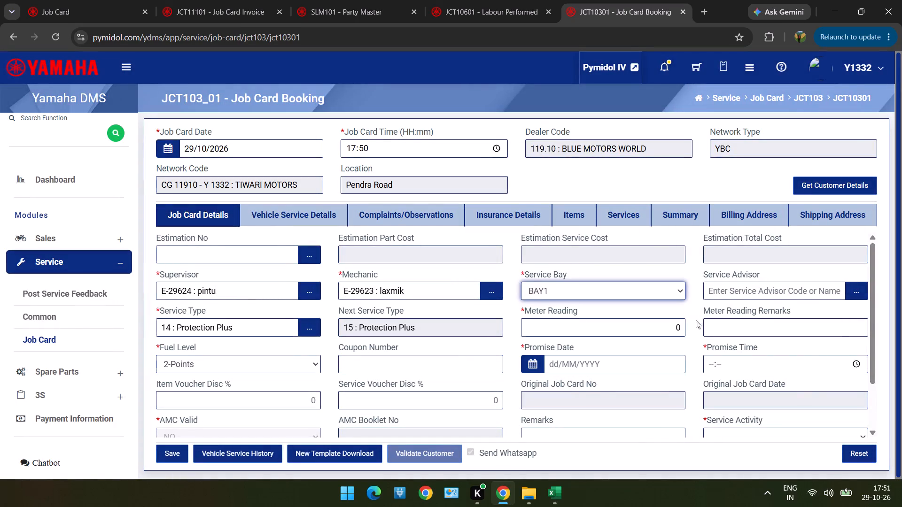
Check the vehicle service history for past meter readings and set the Meter Reading to 22300.
{"action": "left_click", "coordinate": [670, 325]}
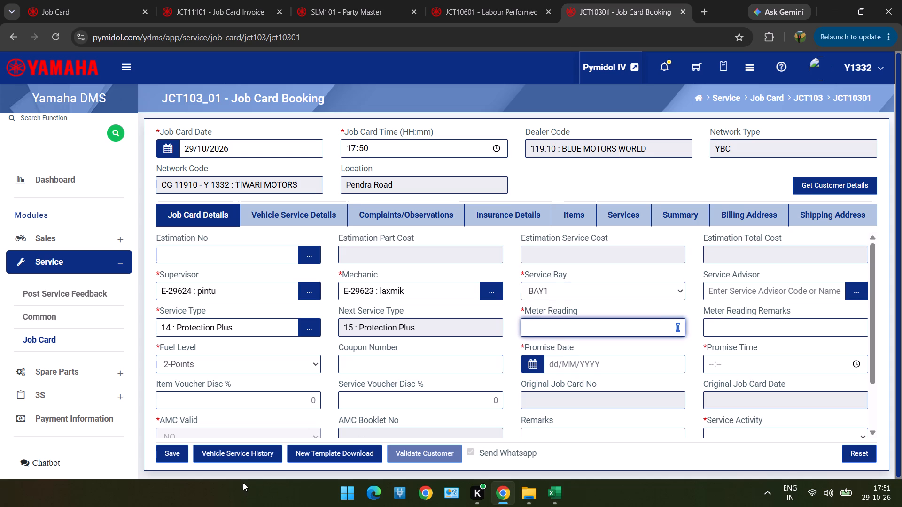
{"action": "left_click", "coordinate": [238, 453]}
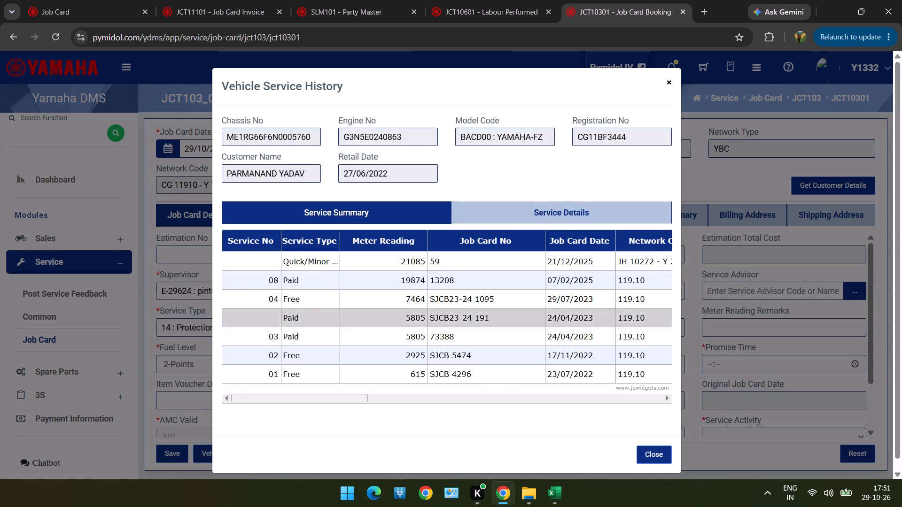
{"action": "left_click", "coordinate": [672, 82]}
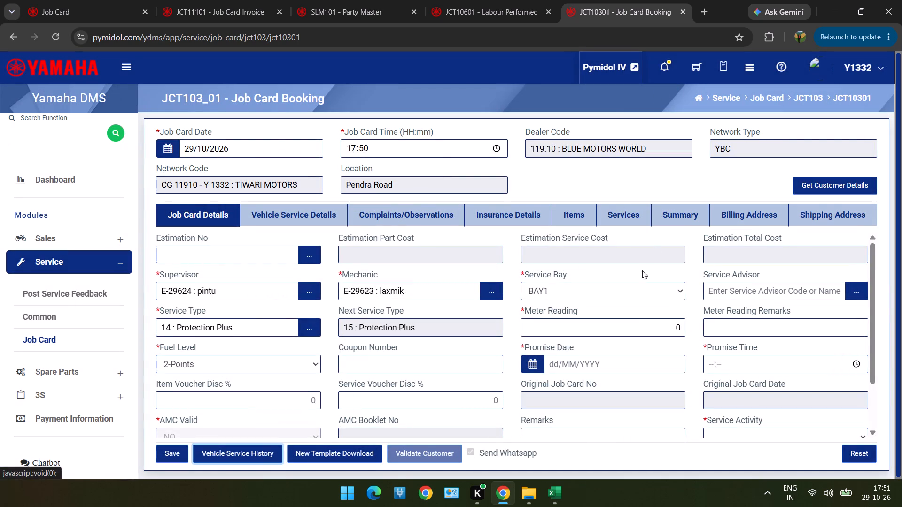
{"action": "left_click", "coordinate": [635, 330]}
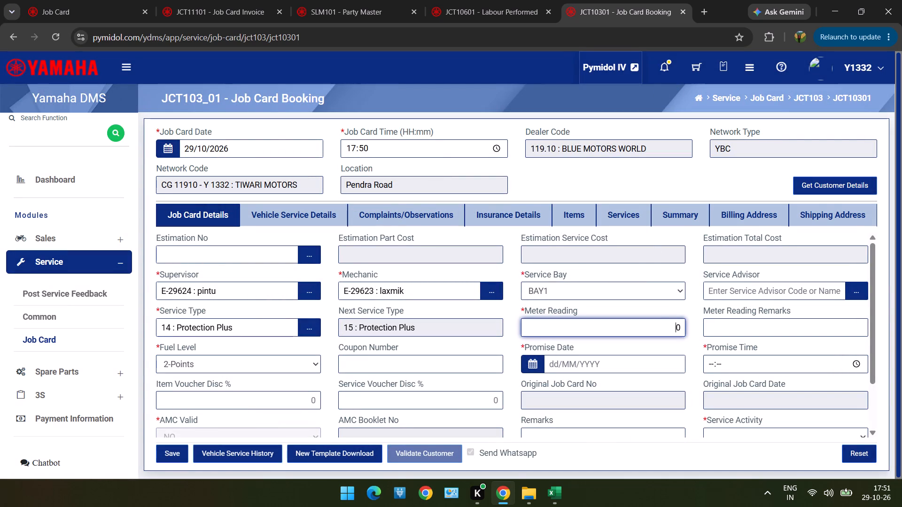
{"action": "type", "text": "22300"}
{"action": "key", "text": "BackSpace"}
Set the Promise Date to 29/10/2026 and the Promise Time to 17:51.
{"action": "left_click", "coordinate": [658, 364]}
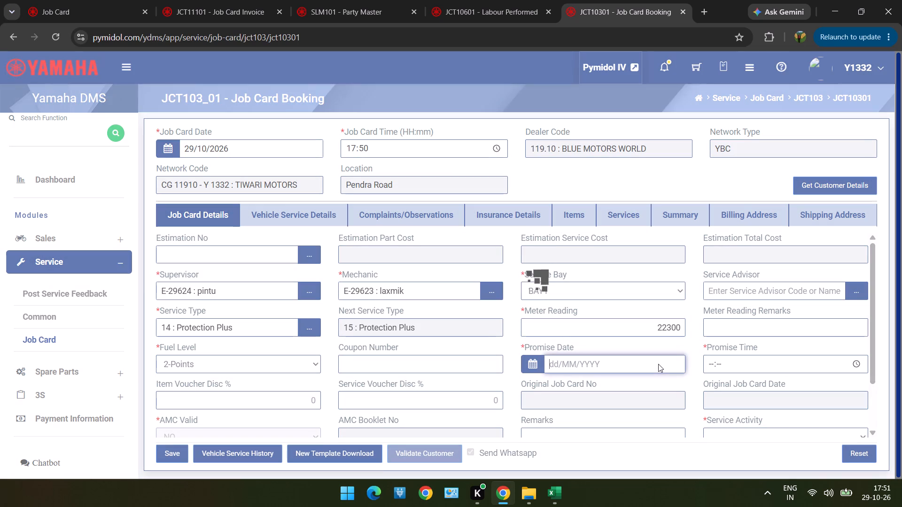
{"action": "left_click", "coordinate": [572, 359]}
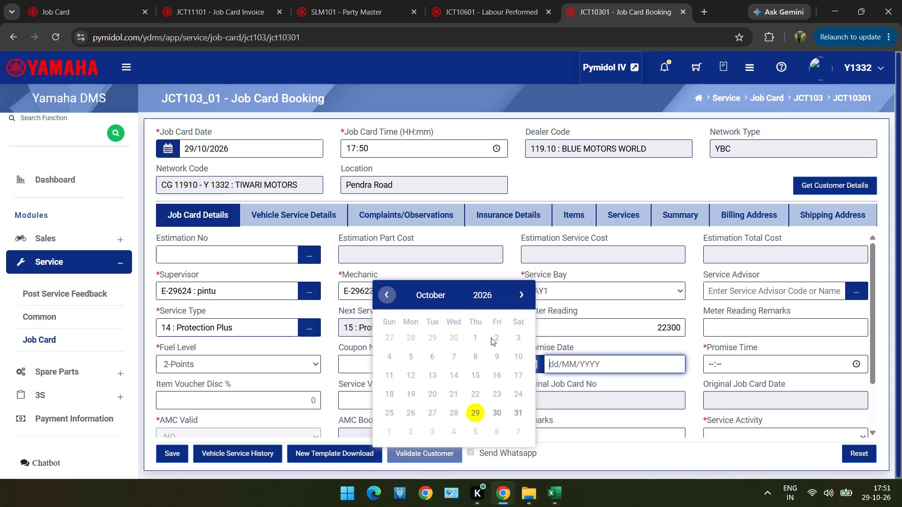
{"action": "left_click", "coordinate": [468, 413]}
{"action": "scroll", "coordinate": [468, 413], "scroll_direction": "down", "scroll_amount": 1}
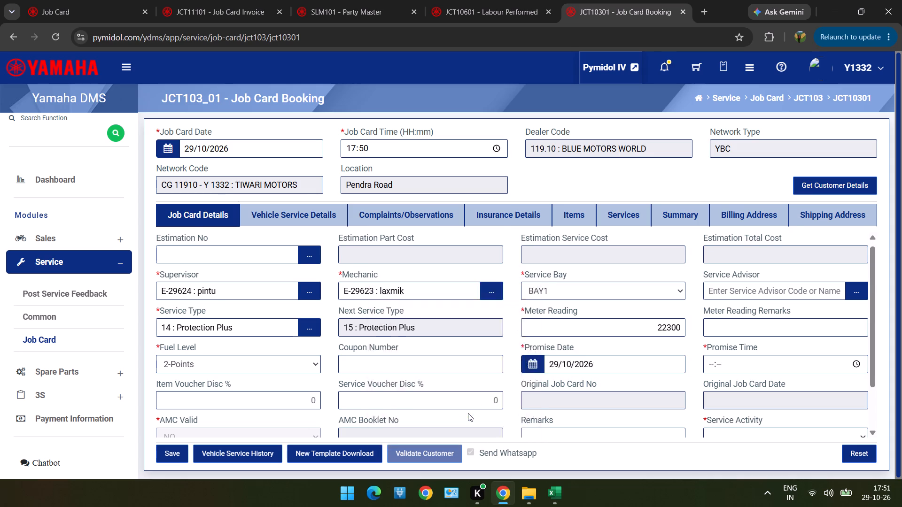
{"action": "scroll", "coordinate": [468, 413], "scroll_direction": "down", "scroll_amount": 2}
{"action": "left_click", "coordinate": [706, 308]}
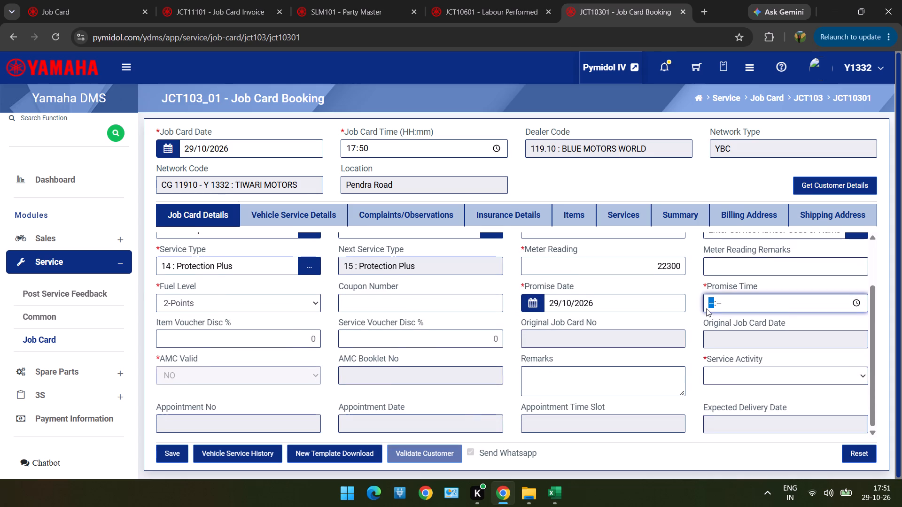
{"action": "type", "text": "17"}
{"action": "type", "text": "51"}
Set the Service Activity of the job card to Normal Scheme.
{"action": "scroll", "coordinate": [706, 308], "scroll_direction": "right", "scroll_amount": 1}
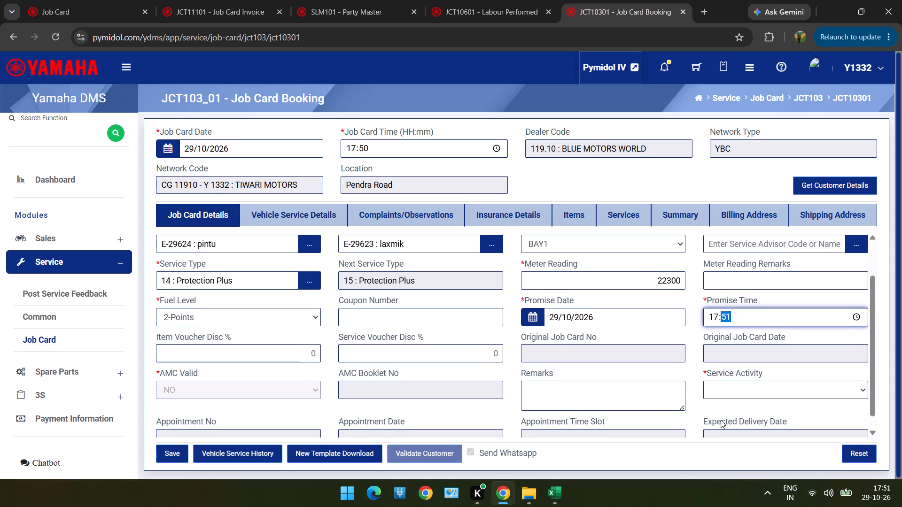
{"action": "left_click", "coordinate": [730, 385]}
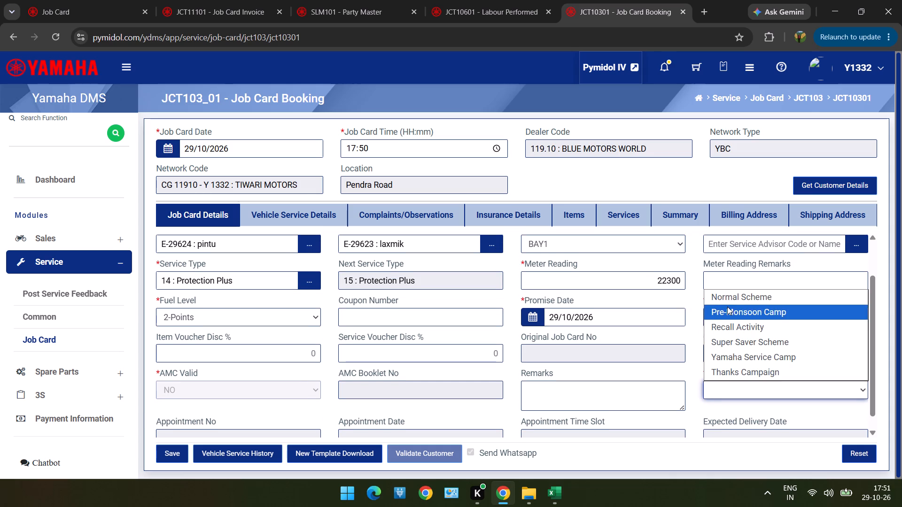
{"action": "left_click", "coordinate": [727, 307]}
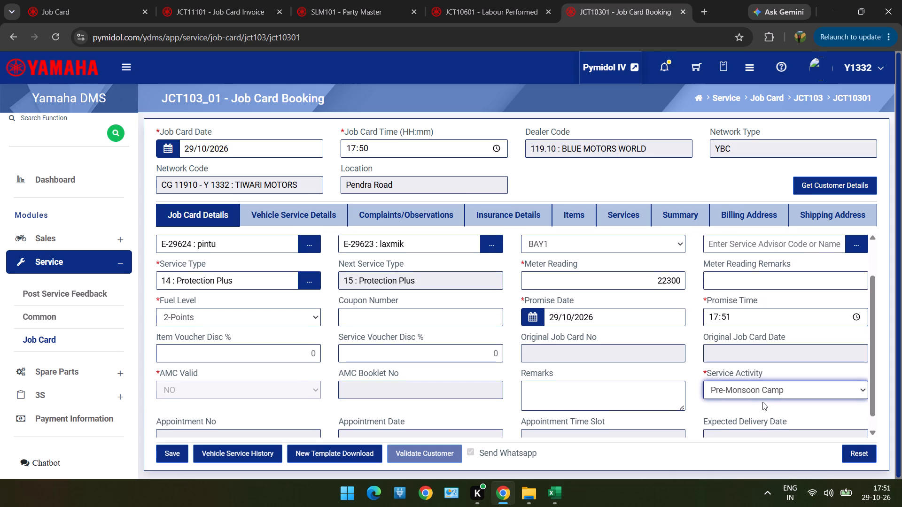
{"action": "left_click", "coordinate": [762, 402]}
{"action": "left_click", "coordinate": [762, 398]}
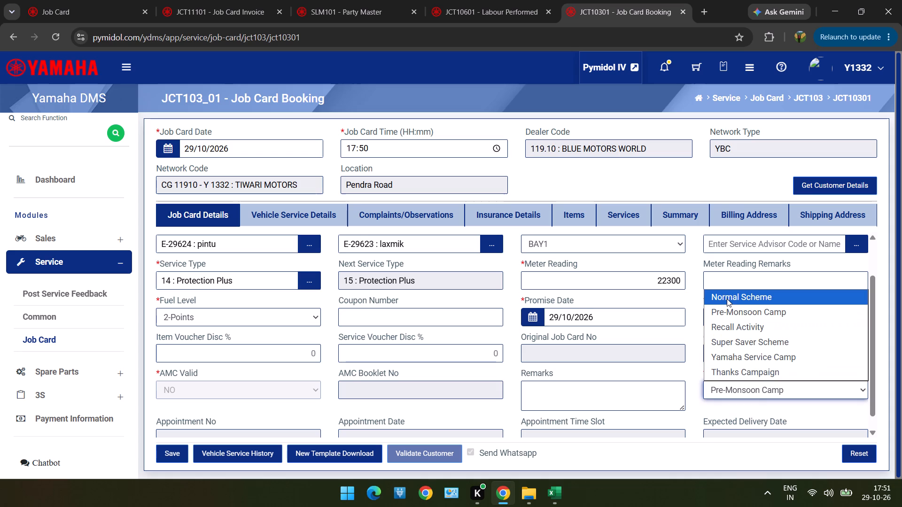
{"action": "left_click", "coordinate": [727, 299]}
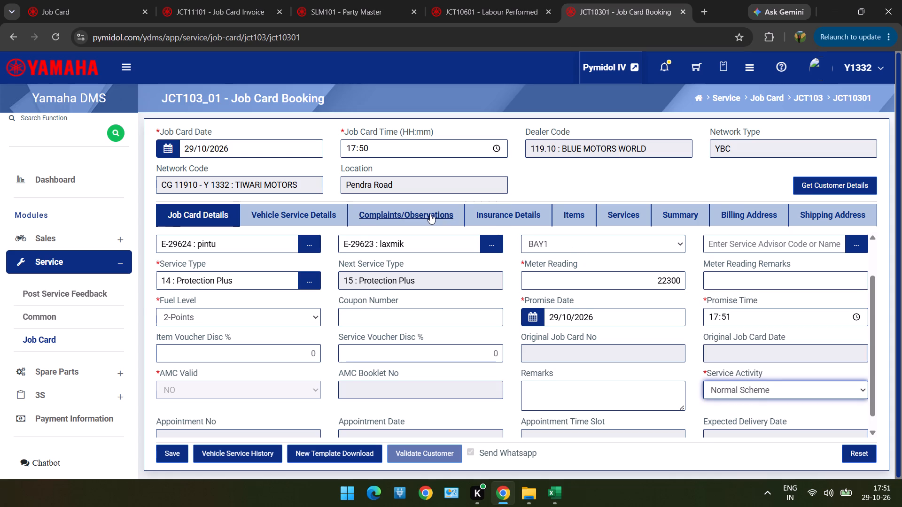
Add the GENERAL SERVICE complaint, code Comp83, to the job card and try to save it.
{"action": "left_click", "coordinate": [428, 213]}
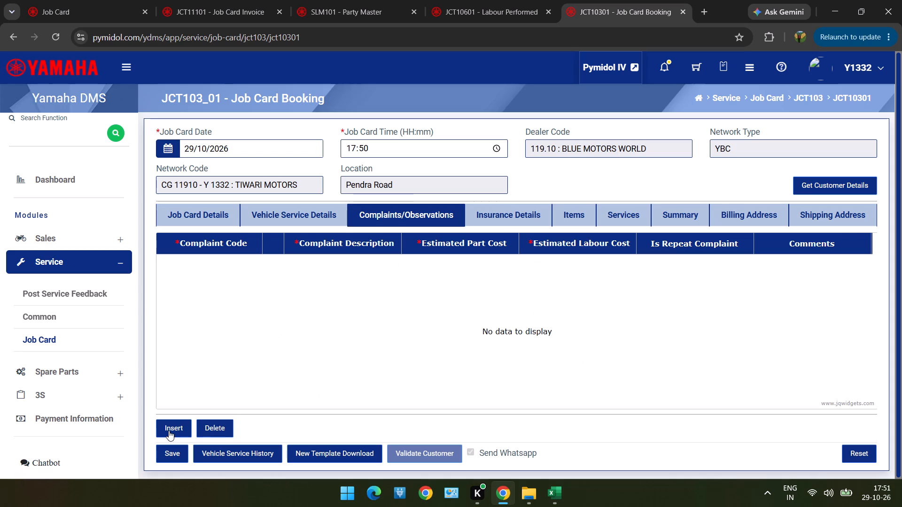
{"action": "left_click", "coordinate": [169, 430]}
{"action": "left_click", "coordinate": [269, 269]}
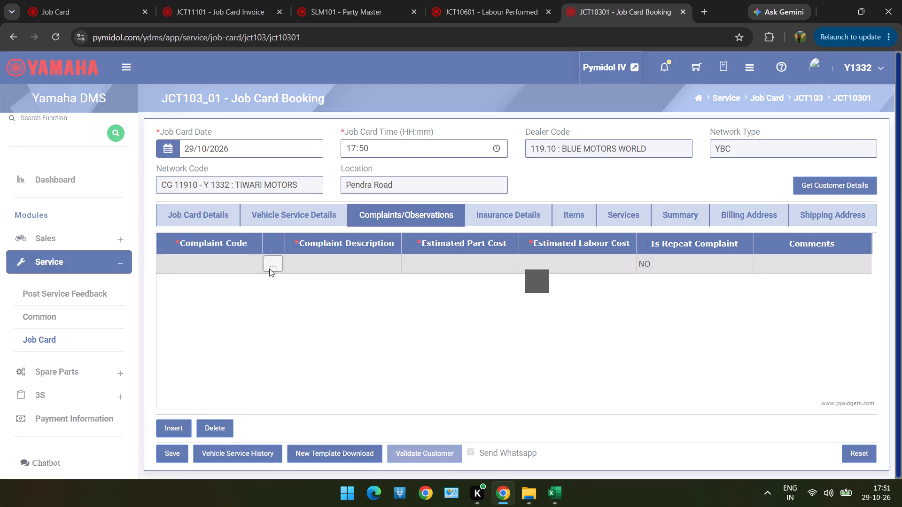
{"action": "left_click", "coordinate": [414, 193]}
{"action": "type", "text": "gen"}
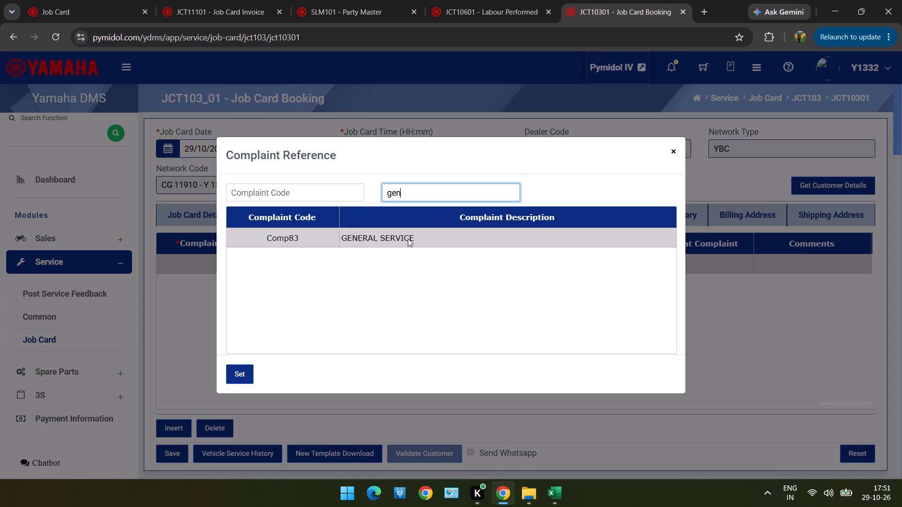
{"action": "double_click", "coordinate": [408, 238]}
{"action": "left_click", "coordinate": [184, 454]}
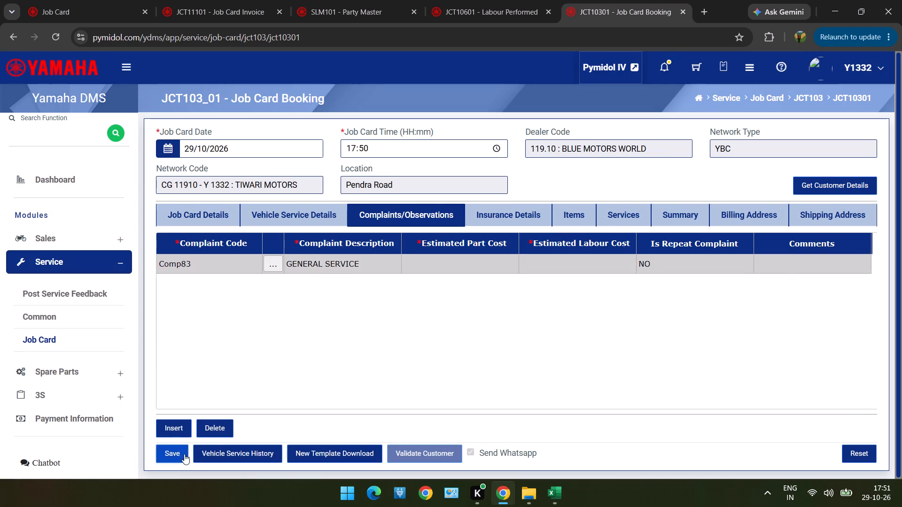
Delete the three recommended parts, 90793AD41000, 21CE34400100 and 90793AD81000, from the job card's Items.
{"action": "left_click", "coordinate": [202, 324]}
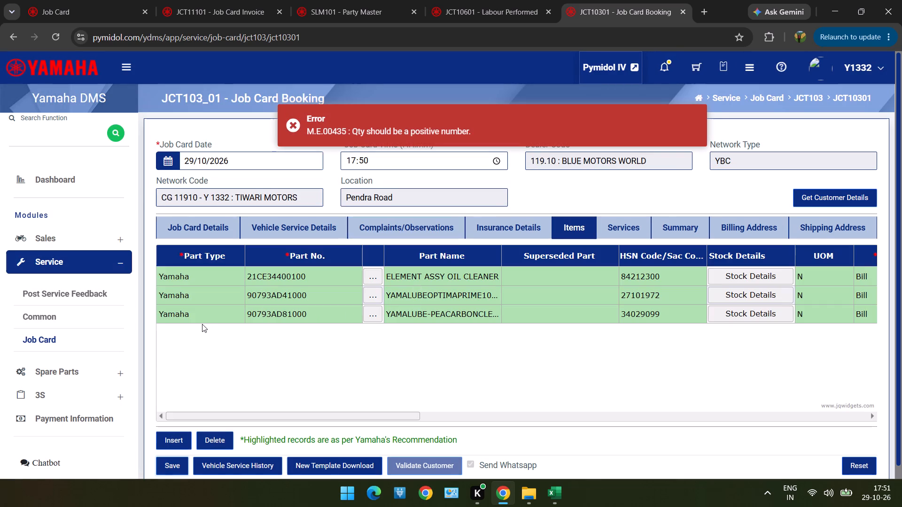
{"action": "left_click_drag", "start_coordinate": [256, 299], "coordinate": [225, 438]}
{"action": "left_click_drag", "start_coordinate": [225, 438], "coordinate": [297, 298]}
{"action": "left_click_drag", "start_coordinate": [297, 298], "coordinate": [225, 434]}
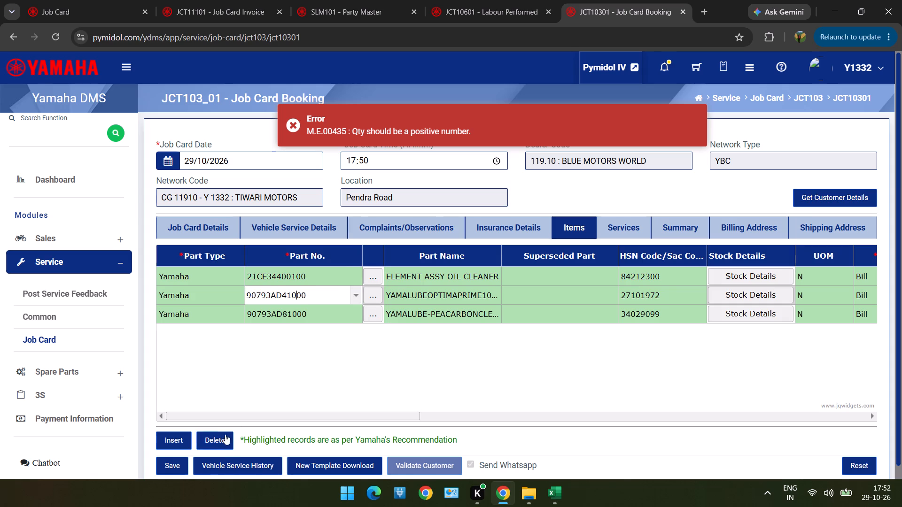
{"action": "left_click_drag", "start_coordinate": [225, 434], "coordinate": [220, 453]}
{"action": "left_click_drag", "start_coordinate": [220, 453], "coordinate": [218, 443]}
{"action": "left_click", "coordinate": [218, 443]}
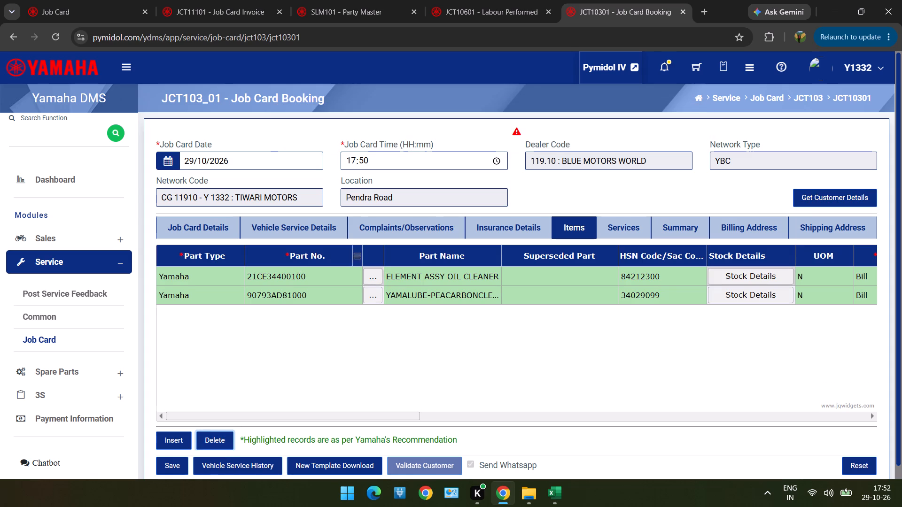
{"action": "left_click_drag", "start_coordinate": [290, 291], "coordinate": [225, 438]}
{"action": "left_click_drag", "start_coordinate": [225, 438], "coordinate": [293, 308]}
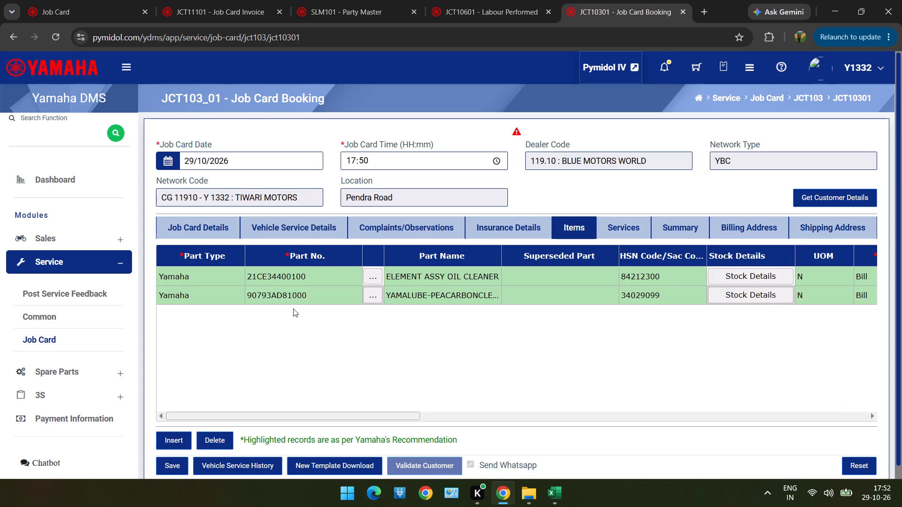
{"action": "left_click_drag", "start_coordinate": [293, 308], "coordinate": [304, 280]}
{"action": "left_click_drag", "start_coordinate": [304, 280], "coordinate": [215, 441]}
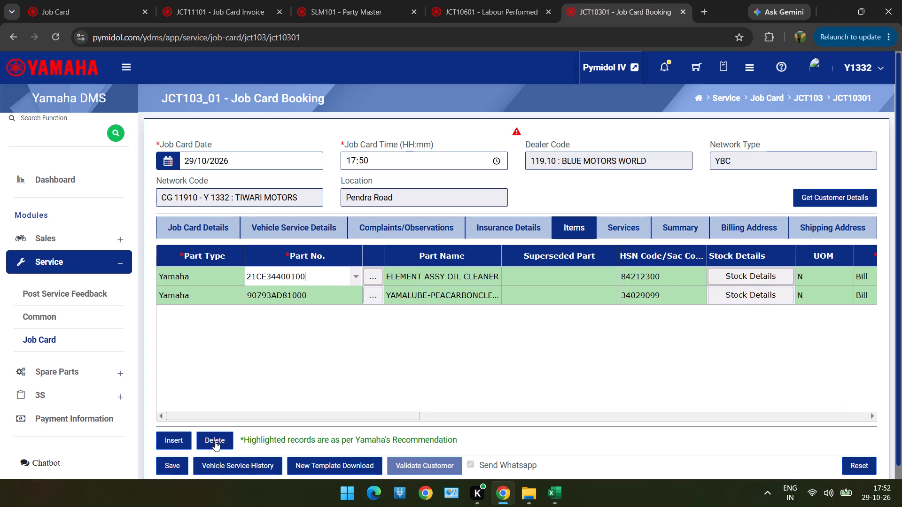
{"action": "left_click", "coordinate": [215, 441]}
{"action": "left_click", "coordinate": [293, 278]}
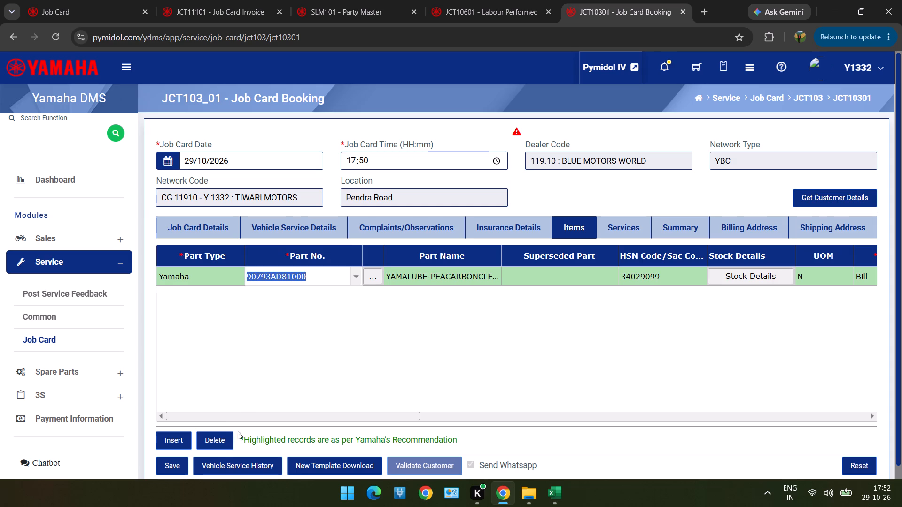
{"action": "left_click", "coordinate": [221, 442]}
Delete the recommended labour entry from the job card's Services.
{"action": "left_click", "coordinate": [613, 236]}
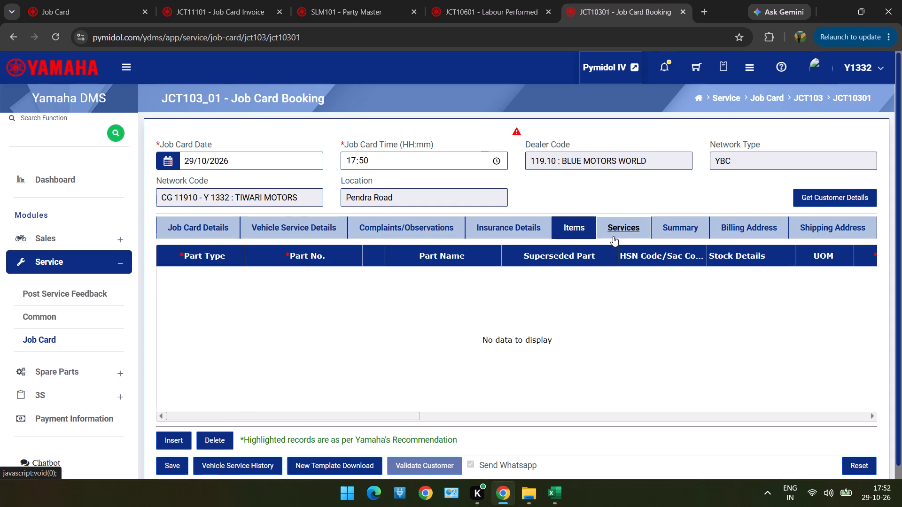
{"action": "left_click_drag", "start_coordinate": [315, 279], "coordinate": [214, 430]}
{"action": "left_click", "coordinate": [214, 430]}
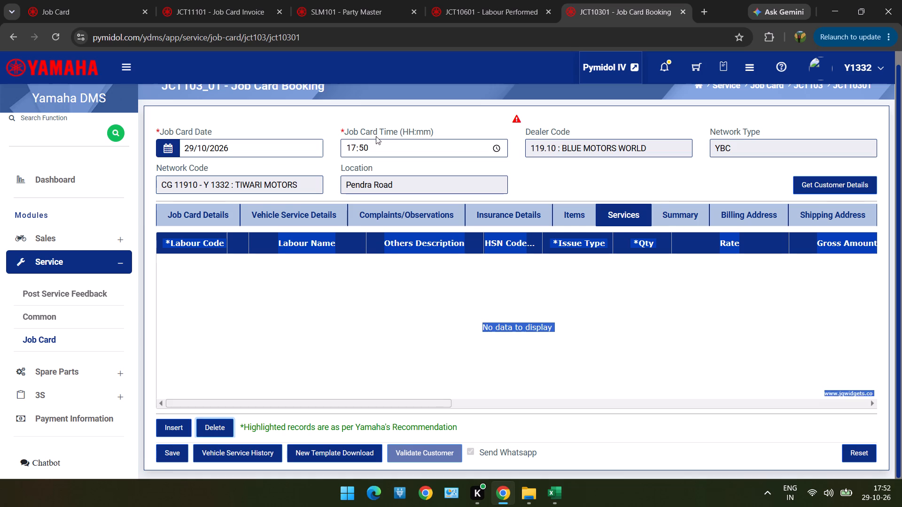
Recheck the Job Card Details, then save the job card and confirm its submission.
{"action": "left_click", "coordinate": [215, 219]}
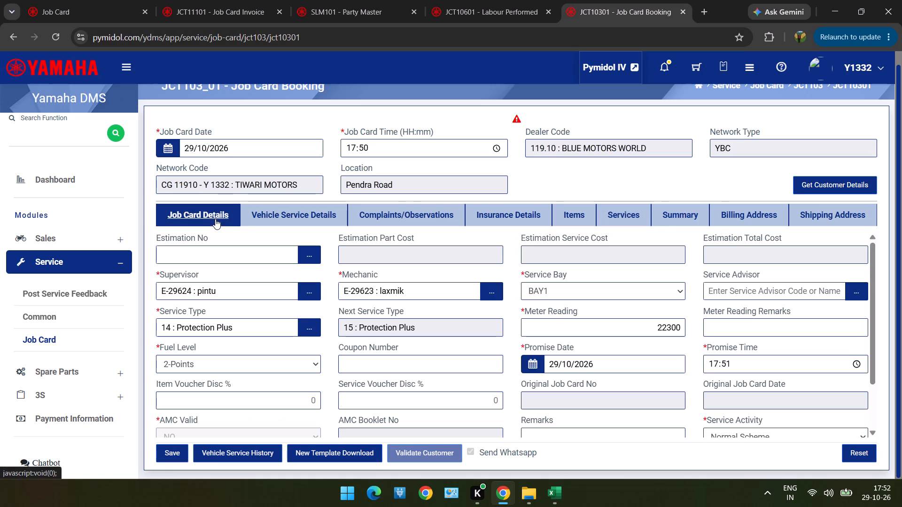
{"action": "scroll", "coordinate": [303, 207], "scroll_direction": "down", "scroll_amount": 3}
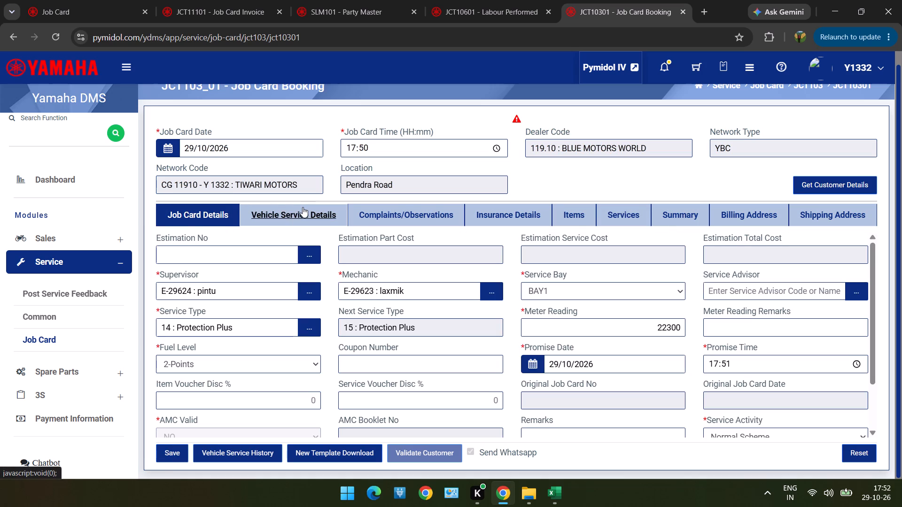
{"action": "left_click", "coordinate": [171, 445]}
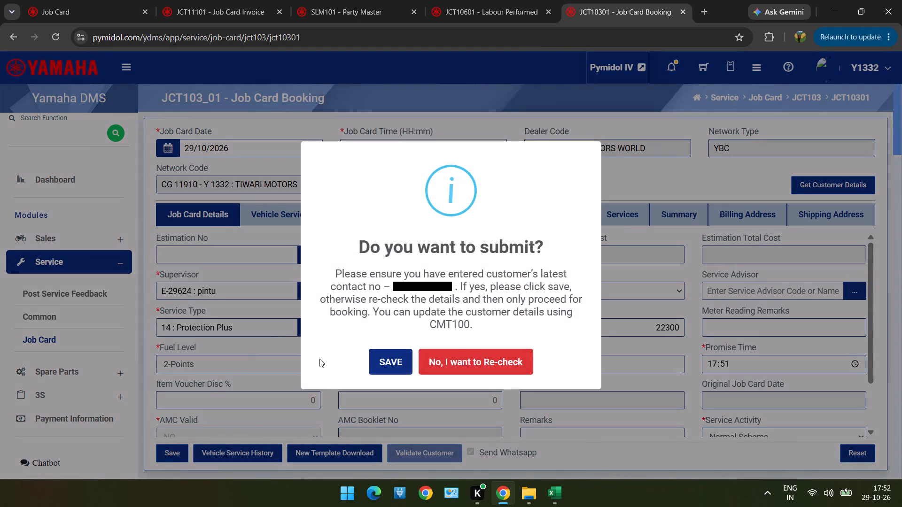
{"action": "left_click", "coordinate": [378, 364]}
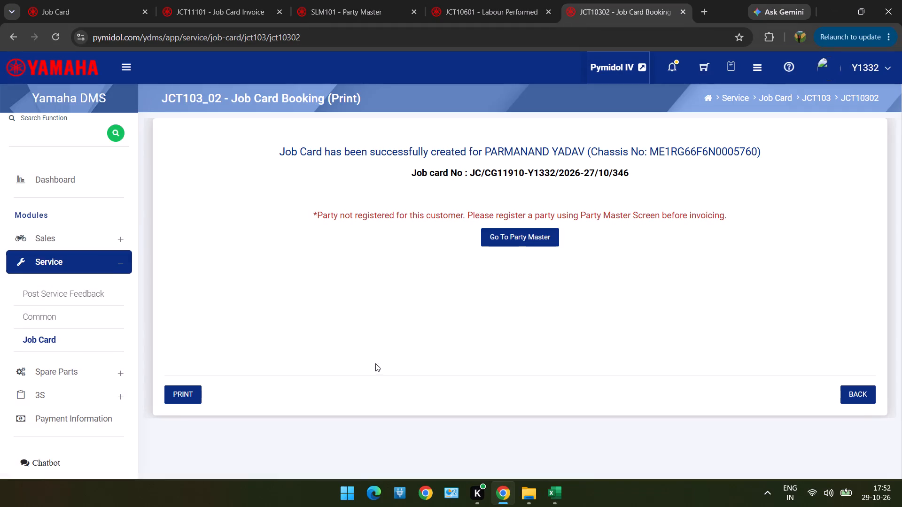
Load the newly booked Normal job card into the Labour Performed screen.
{"action": "left_click", "coordinate": [512, 9]}
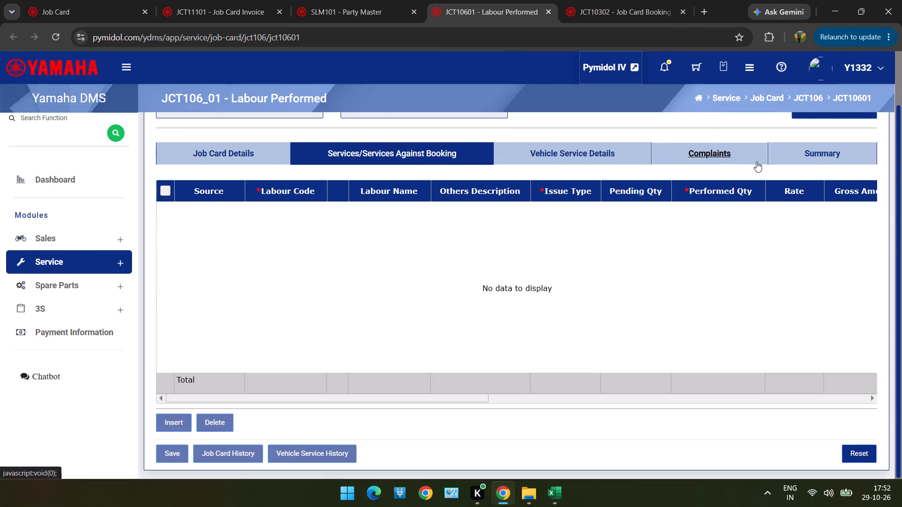
{"action": "scroll", "coordinate": [756, 161], "scroll_direction": "up", "scroll_amount": 3}
{"action": "left_click", "coordinate": [832, 194]}
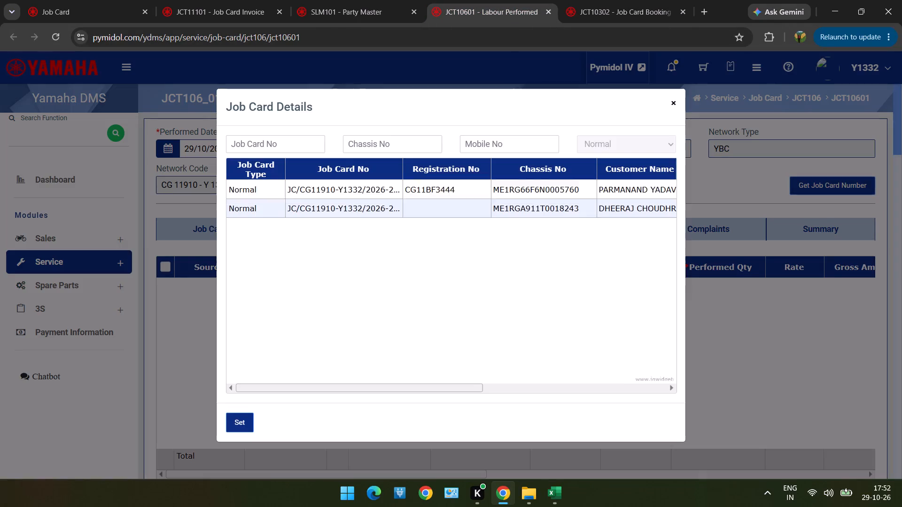
{"action": "double_click", "coordinate": [638, 192]}
Add labour code 001, Paid Service Including Washing, with Issue Type FOC, mark it for saving and try to save.
{"action": "scroll", "coordinate": [390, 294], "scroll_direction": "down", "scroll_amount": 2}
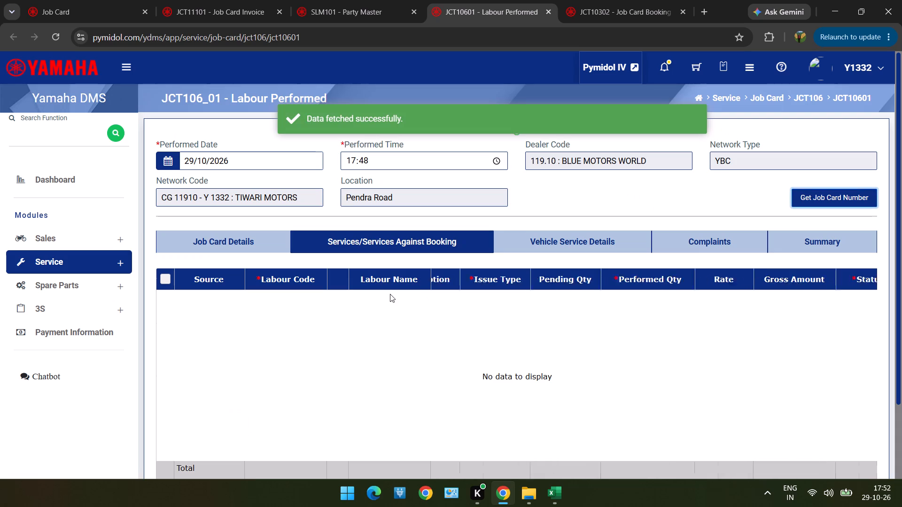
{"action": "scroll", "coordinate": [390, 294], "scroll_direction": "down", "scroll_amount": 1}
{"action": "scroll", "coordinate": [390, 294], "scroll_direction": "up", "scroll_amount": 9}
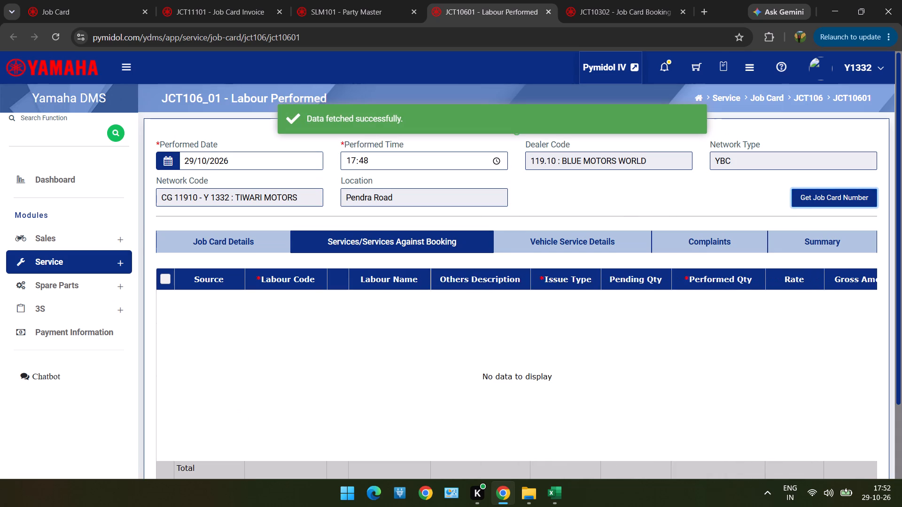
{"action": "scroll", "coordinate": [436, 160], "scroll_direction": "down", "scroll_amount": 2}
{"action": "left_click", "coordinate": [172, 417]}
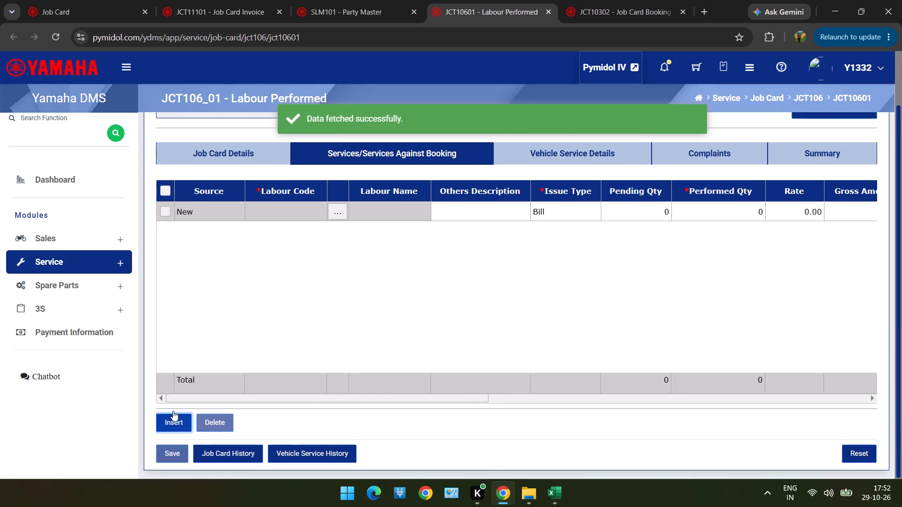
{"action": "left_click", "coordinate": [330, 214]}
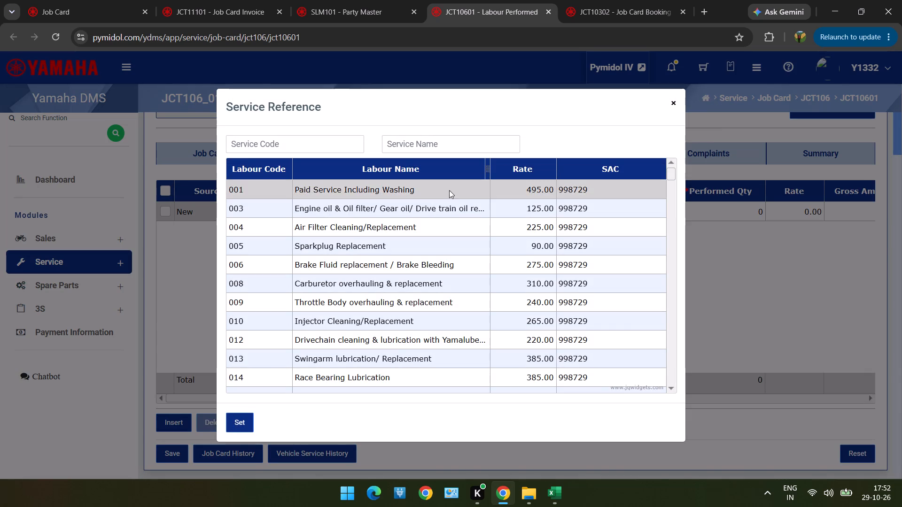
{"action": "double_click", "coordinate": [449, 191]}
{"action": "double_click", "coordinate": [546, 201]}
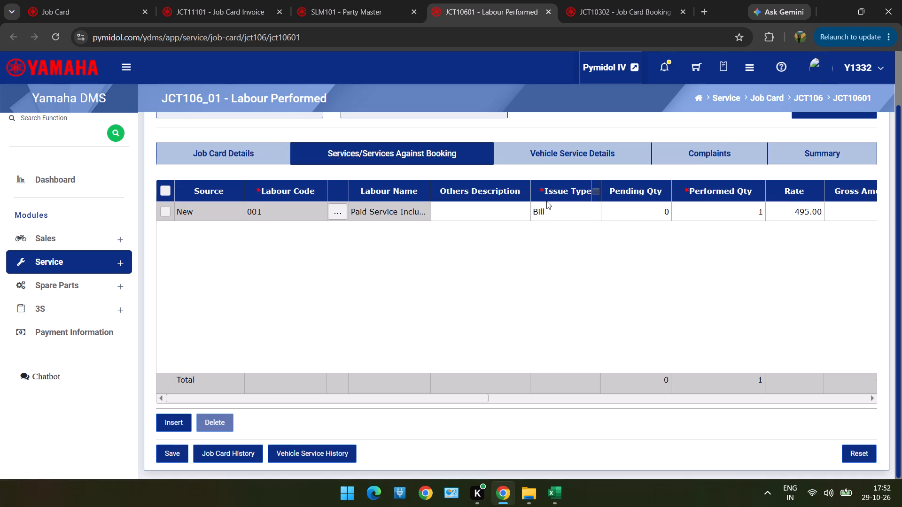
{"action": "double_click", "coordinate": [557, 214]}
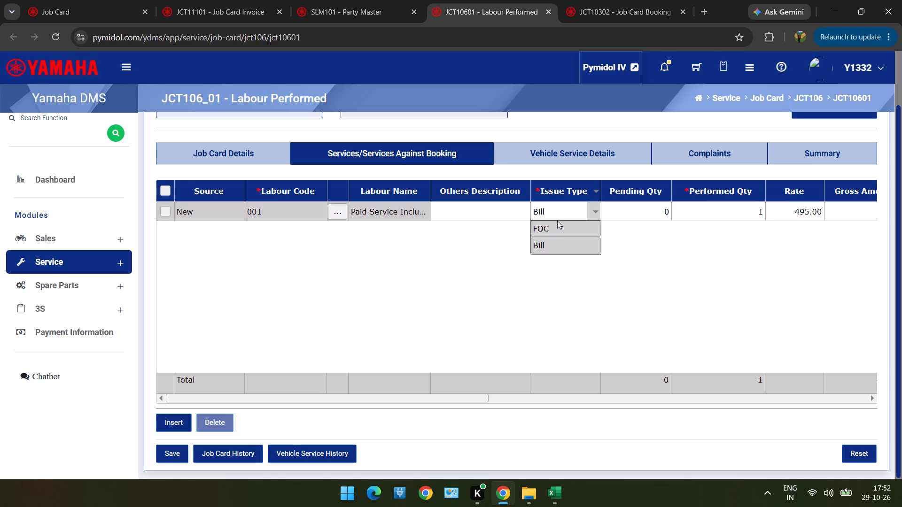
{"action": "left_click", "coordinate": [557, 224]}
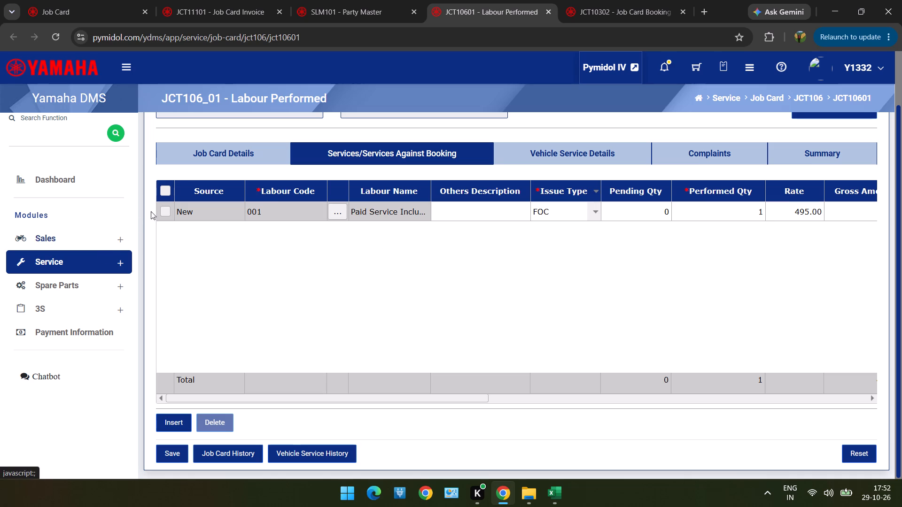
{"action": "left_click", "coordinate": [161, 193]}
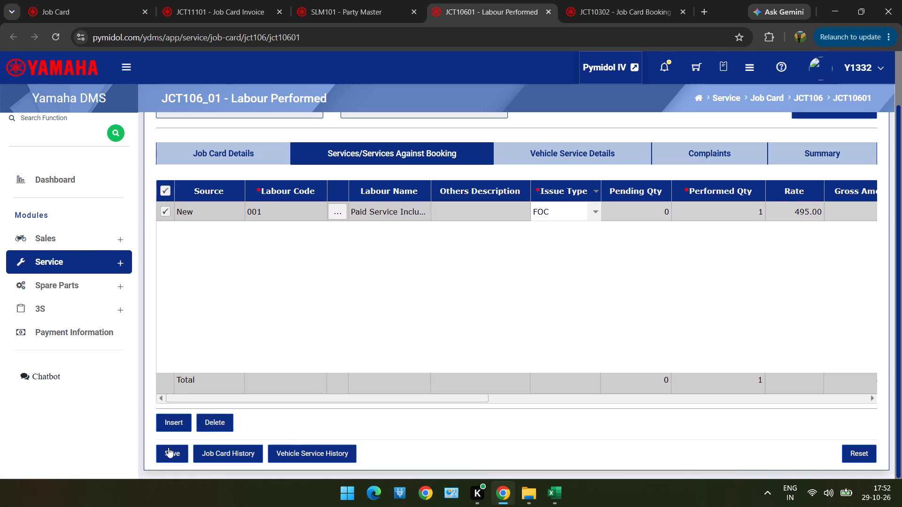
{"action": "left_click", "coordinate": [169, 447]}
Set the Performed Time to 17:52 and save the labour record.
{"action": "scroll", "coordinate": [251, 247], "scroll_direction": "up", "scroll_amount": 3}
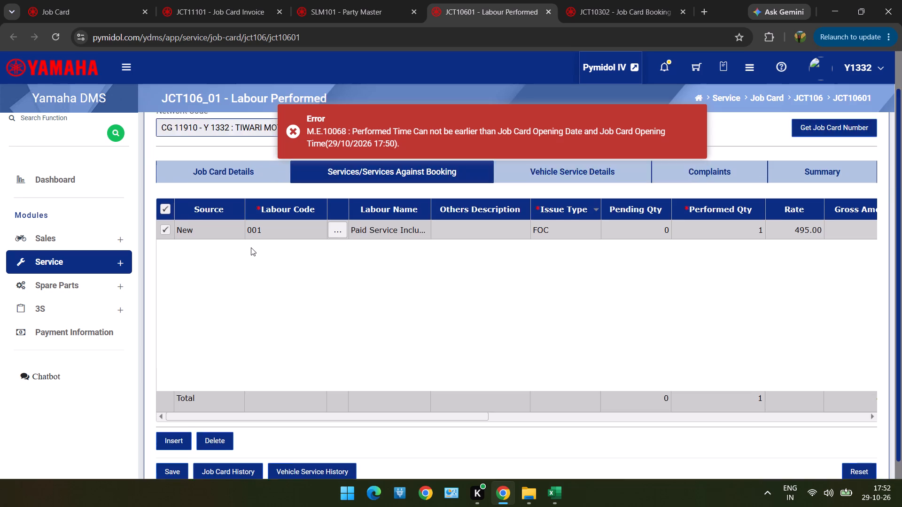
{"action": "scroll", "coordinate": [251, 247], "scroll_direction": "up", "scroll_amount": 2}
{"action": "left_click", "coordinate": [348, 164]}
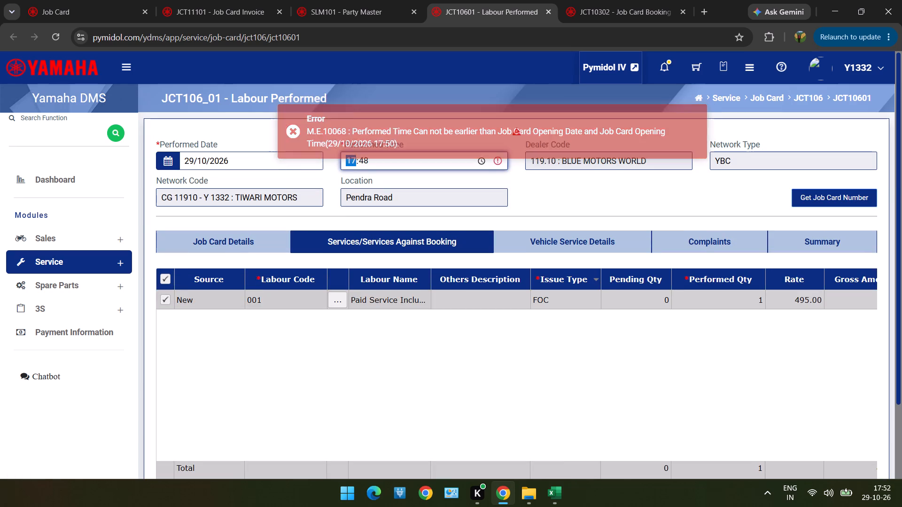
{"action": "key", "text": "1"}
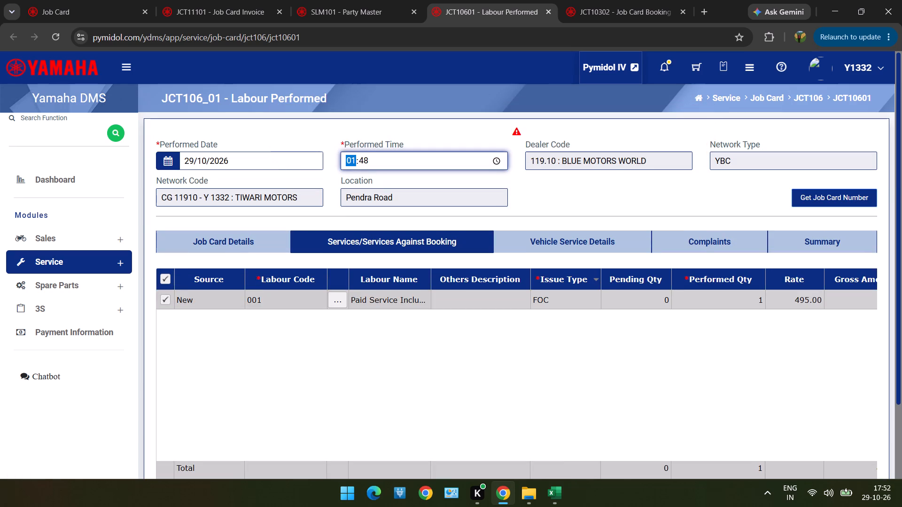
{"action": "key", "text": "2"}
{"action": "key", "text": "BackSpace"}
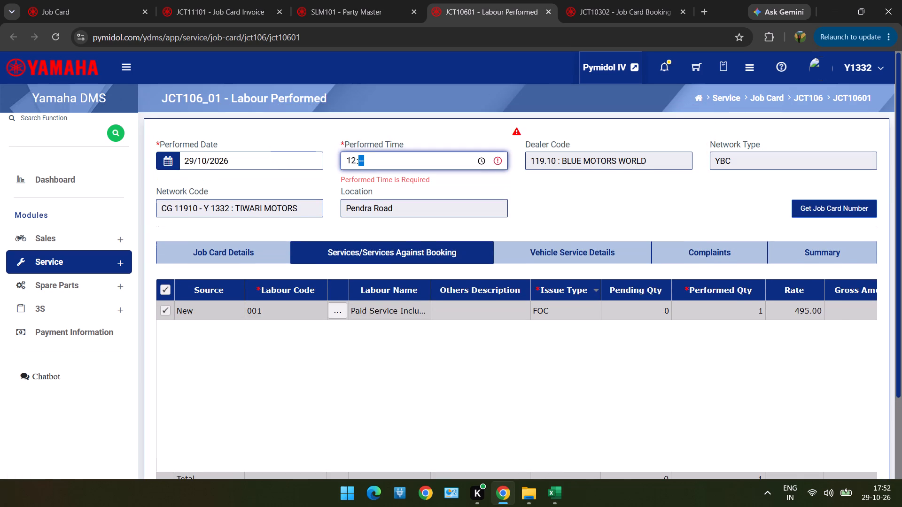
{"action": "key", "text": "BackSpace"}
{"action": "key", "text": "BackSpace"}
{"action": "key", "text": "Left"}
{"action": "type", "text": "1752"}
{"action": "scroll", "coordinate": [348, 164], "scroll_direction": "down", "scroll_amount": 4}
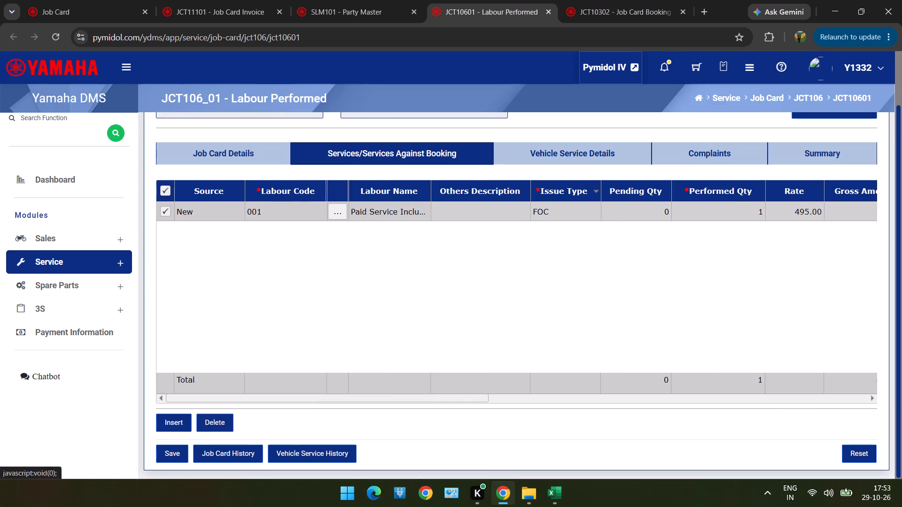
{"action": "left_click", "coordinate": [170, 449]}
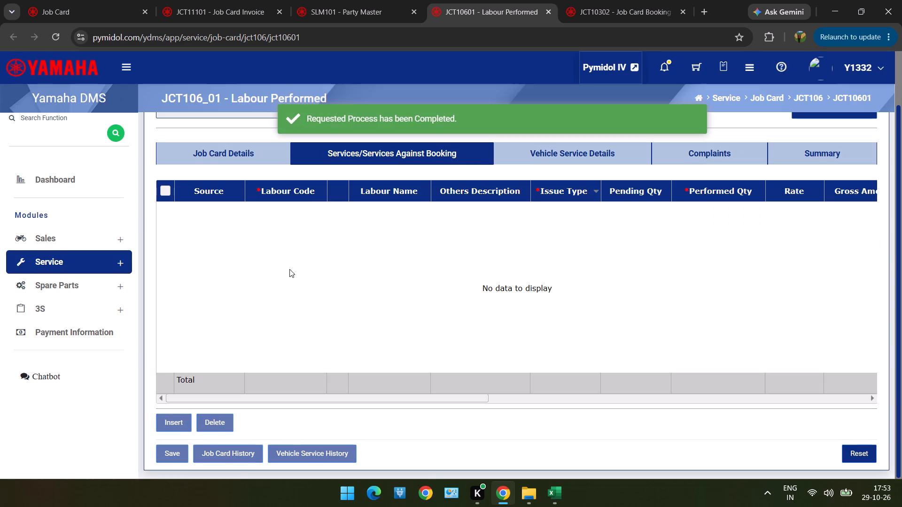
Start a new Party Master record for the job card's customer.
{"action": "left_click_drag", "start_coordinate": [340, 4], "coordinate": [263, 174]}
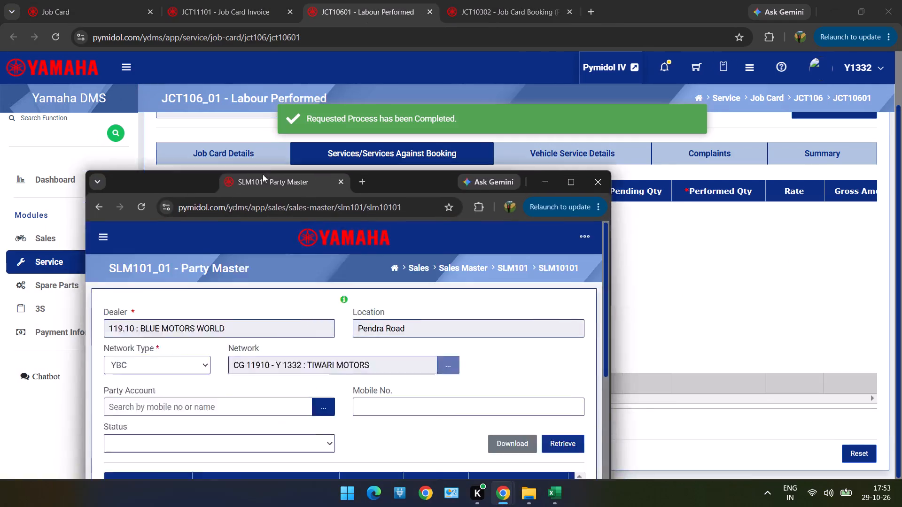
{"action": "left_click_drag", "start_coordinate": [263, 174], "coordinate": [302, 32]}
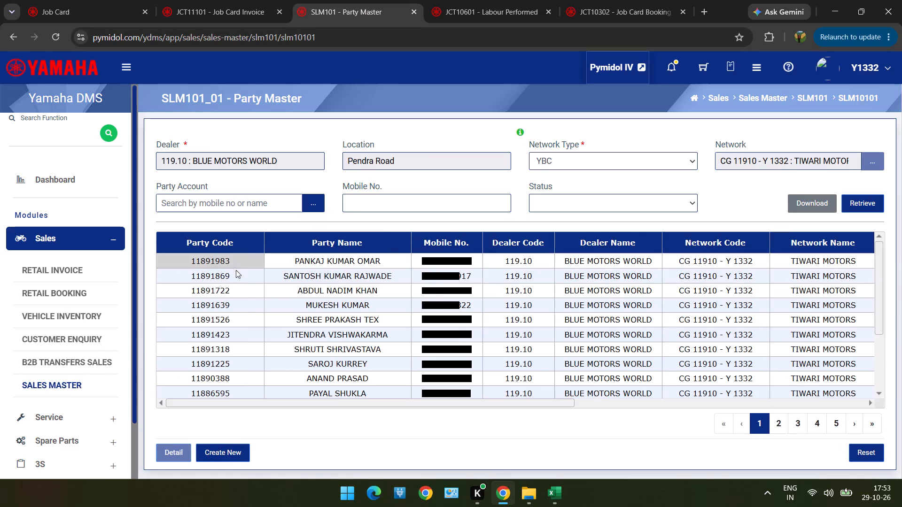
{"action": "left_click", "coordinate": [224, 450]}
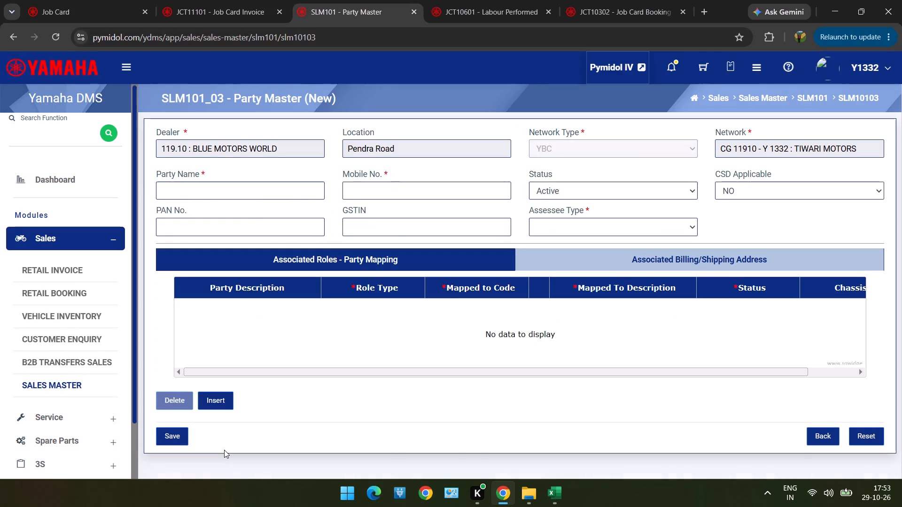
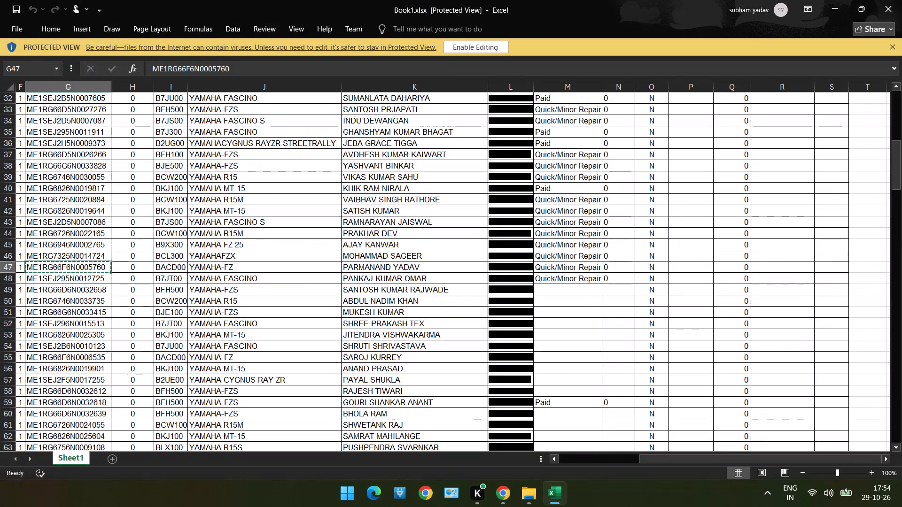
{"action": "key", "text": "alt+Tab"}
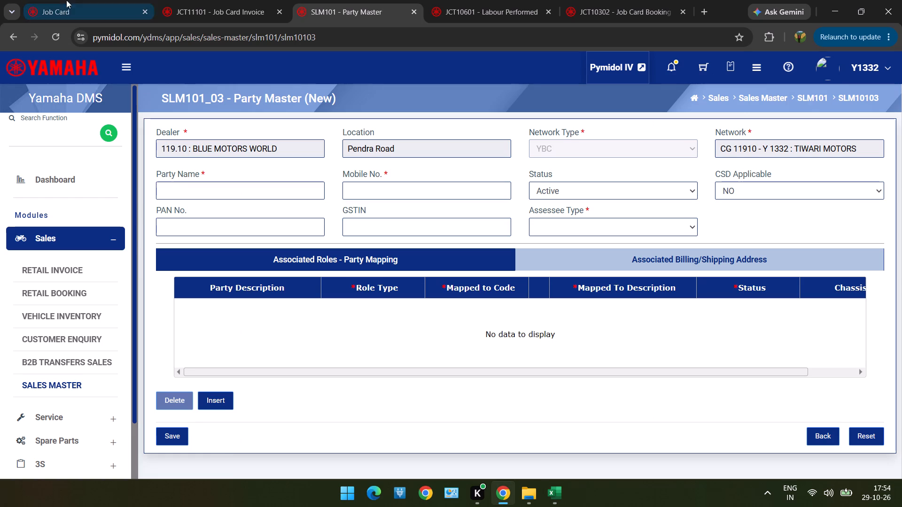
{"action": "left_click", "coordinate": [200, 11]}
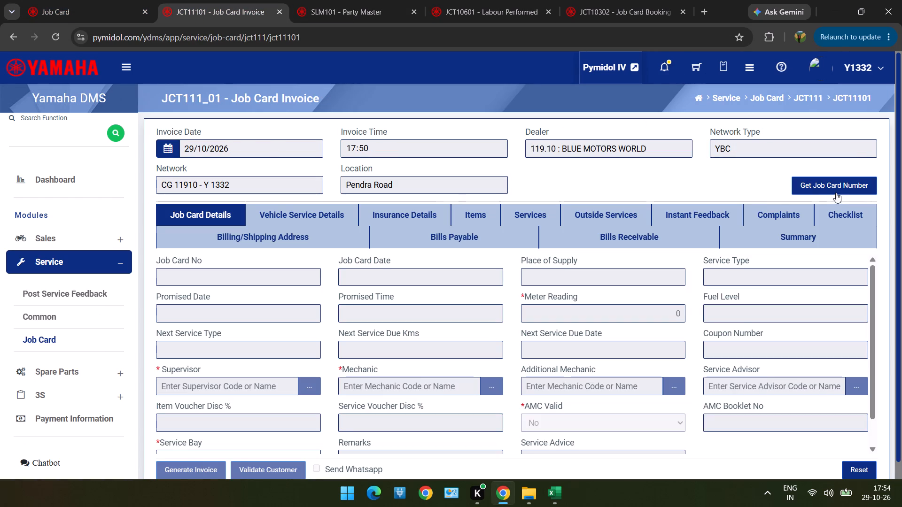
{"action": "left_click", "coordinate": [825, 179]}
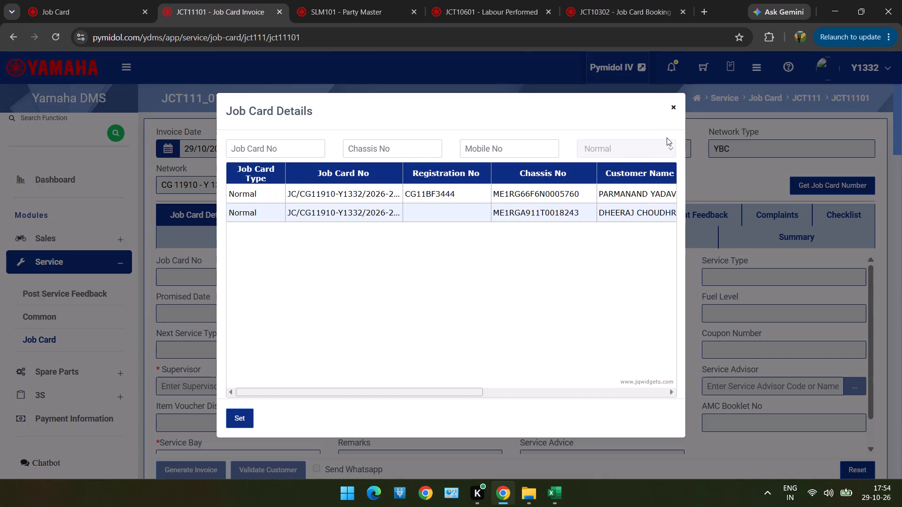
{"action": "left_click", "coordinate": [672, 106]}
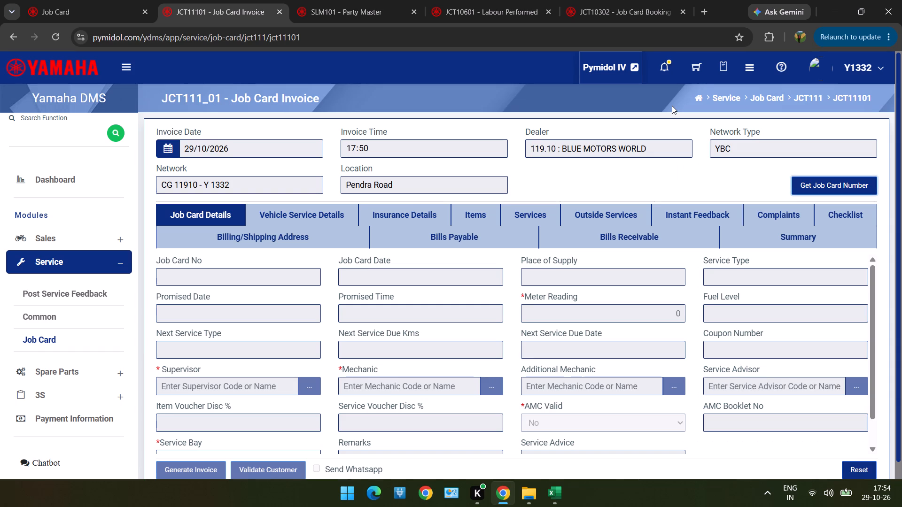
Copy the customer's name from row 47 of the Excel list into the new Party Master record's Party Name.
{"action": "key", "text": "alt+Tab"}
{"action": "key", "text": "Tab"}
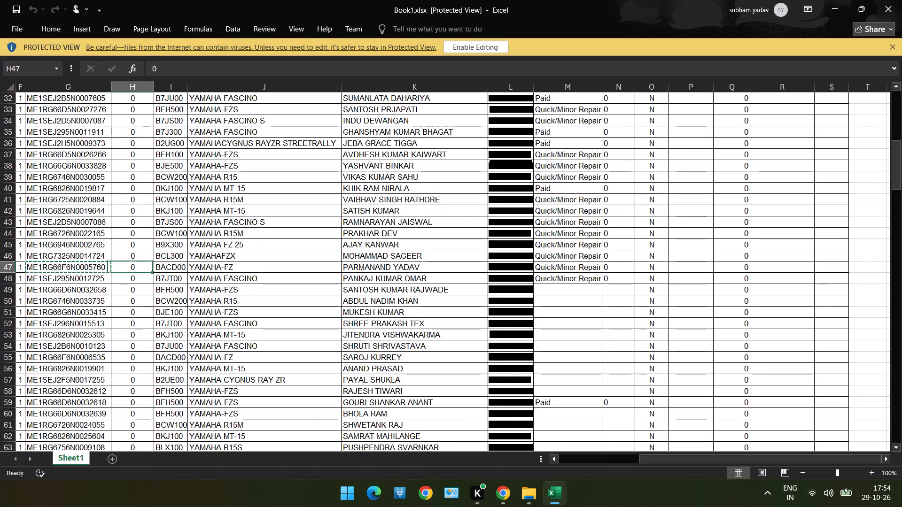
{"action": "key", "text": "Tab"}
{"action": "key", "text": "Tab"}
{"action": "key", "text": "Tab"}
{"action": "key", "text": "ctrl+c"}
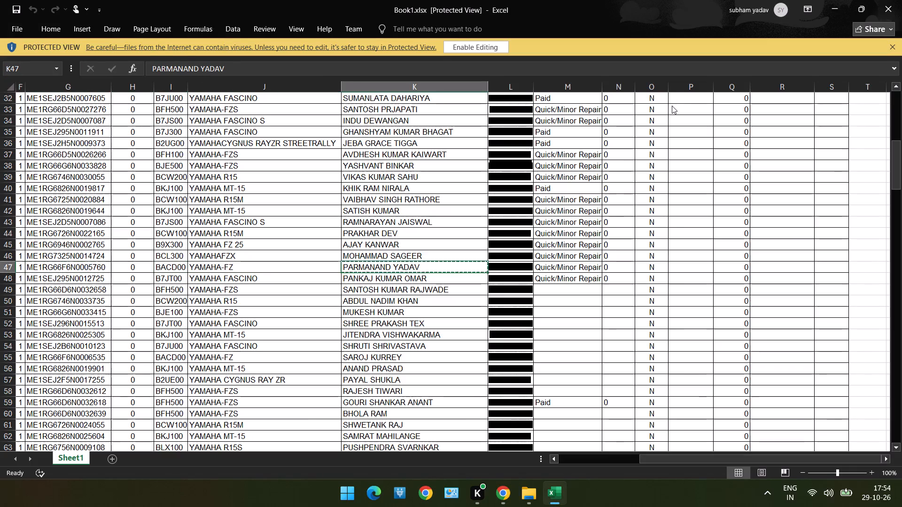
{"action": "key", "text": "alt+Tab"}
{"action": "scroll", "coordinate": [594, 22], "scroll_direction": "left", "scroll_amount": 1}
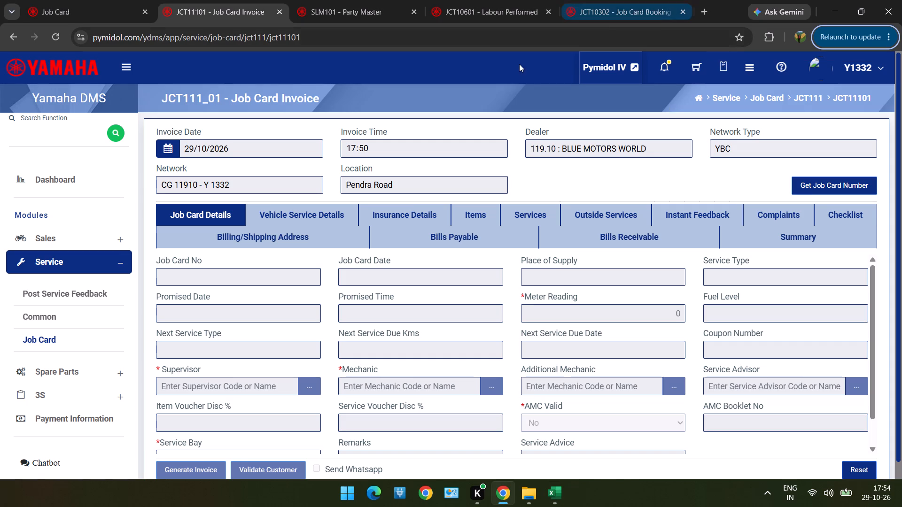
{"action": "left_click", "coordinate": [387, 11]}
{"action": "left_click", "coordinate": [282, 192]}
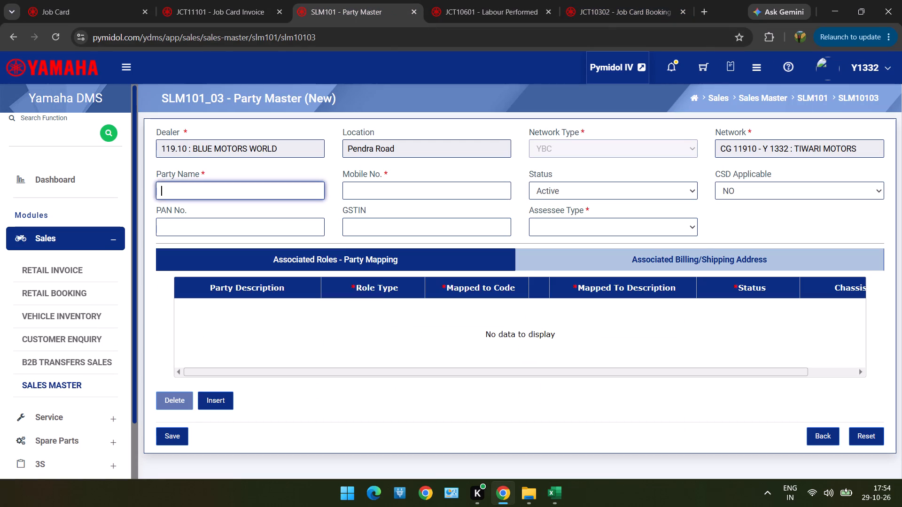
{"action": "key", "text": "ctrl+v"}
{"action": "key", "text": "Tab"}
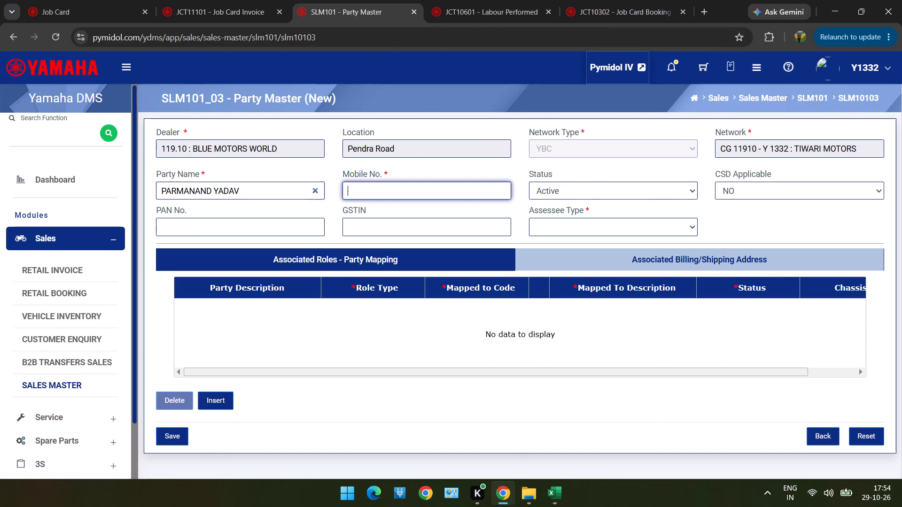
Copy the same customer's mobile number from Excel into Mobile No. and set the Assessee Type to Unregistered.
{"action": "key", "text": "alt+Tab"}
{"action": "key", "text": "Tab"}
{"action": "key", "text": "ctrl+c"}
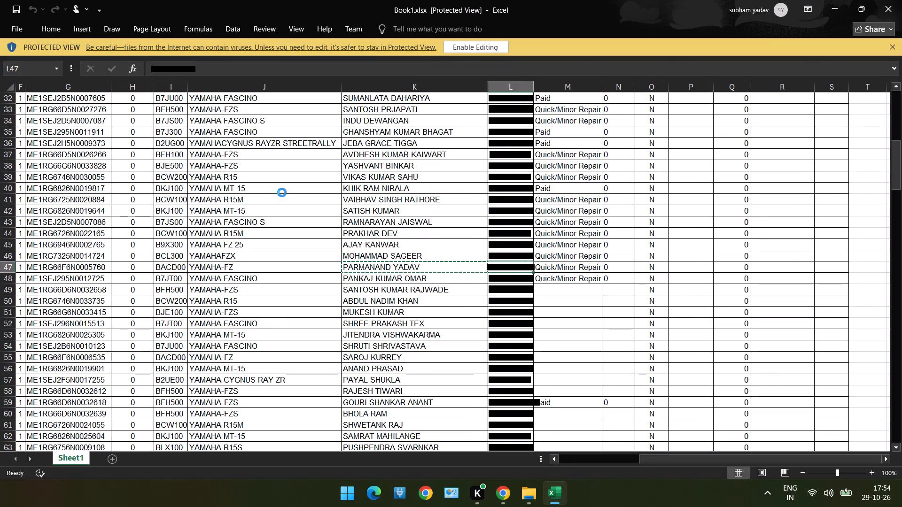
{"action": "key", "text": "alt+Tab"}
{"action": "key", "text": "ctrl+v"}
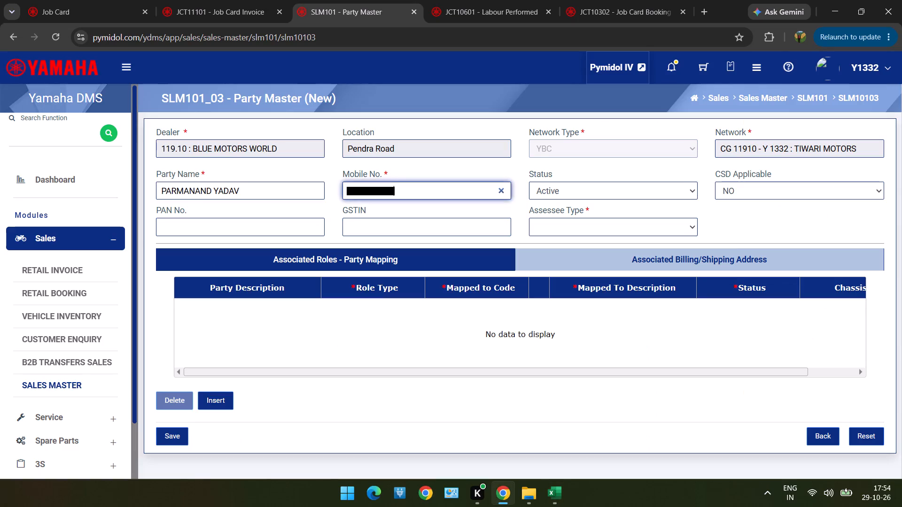
{"action": "left_click", "coordinate": [609, 228]}
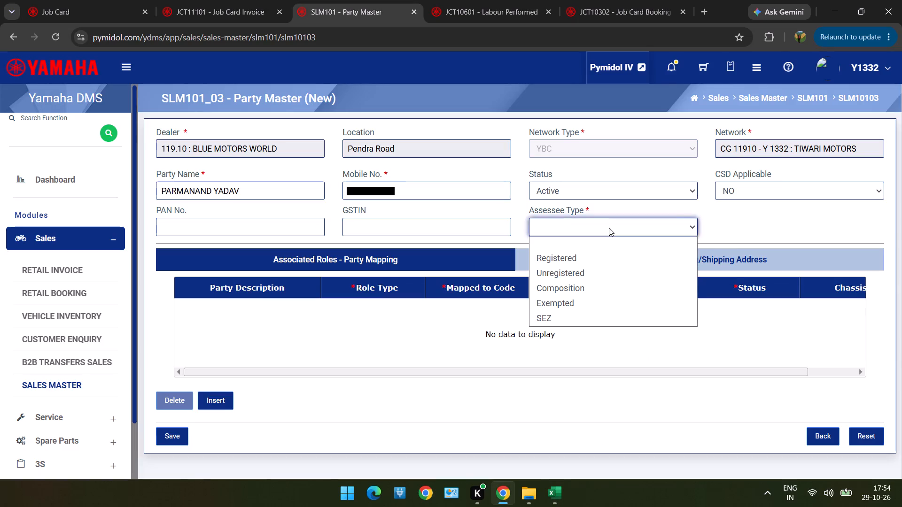
{"action": "left_click_drag", "start_coordinate": [607, 274], "coordinate": [597, 273]}
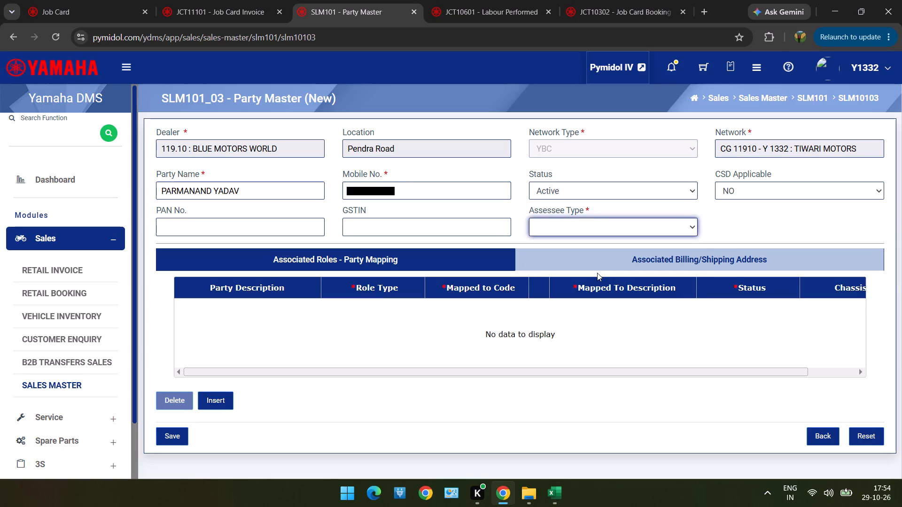
{"action": "left_click", "coordinate": [597, 273]}
Add a party mapping row with Role Type Vehicle Retail Customer, mapped to the retail customer searched by mobile number.
{"action": "left_click", "coordinate": [217, 402]}
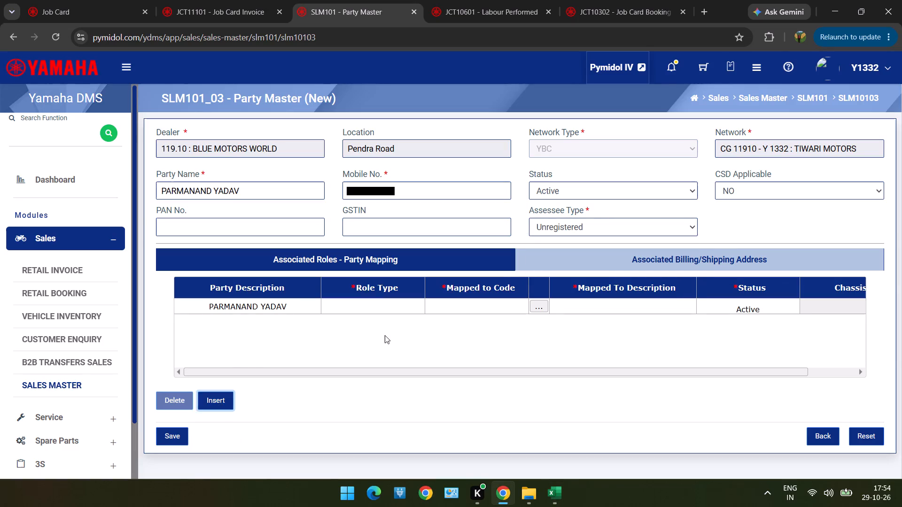
{"action": "double_click", "coordinate": [382, 303]}
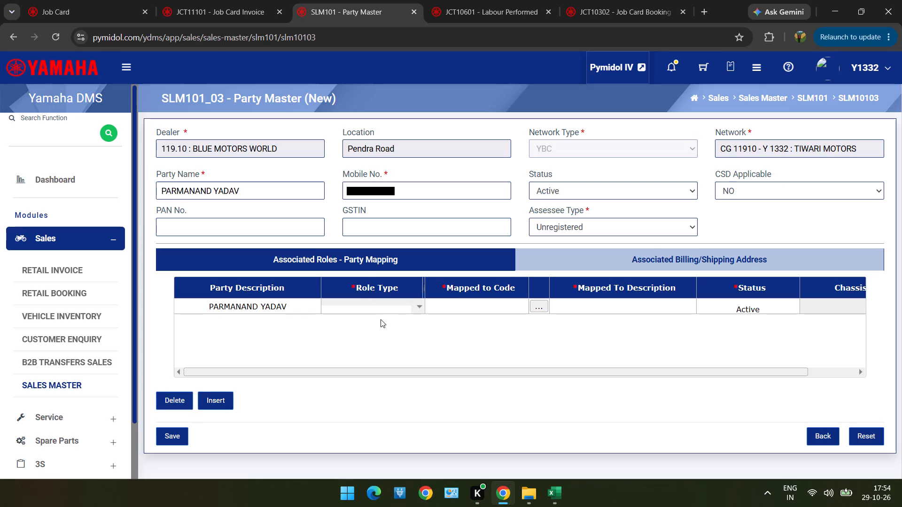
{"action": "left_click", "coordinate": [375, 312]}
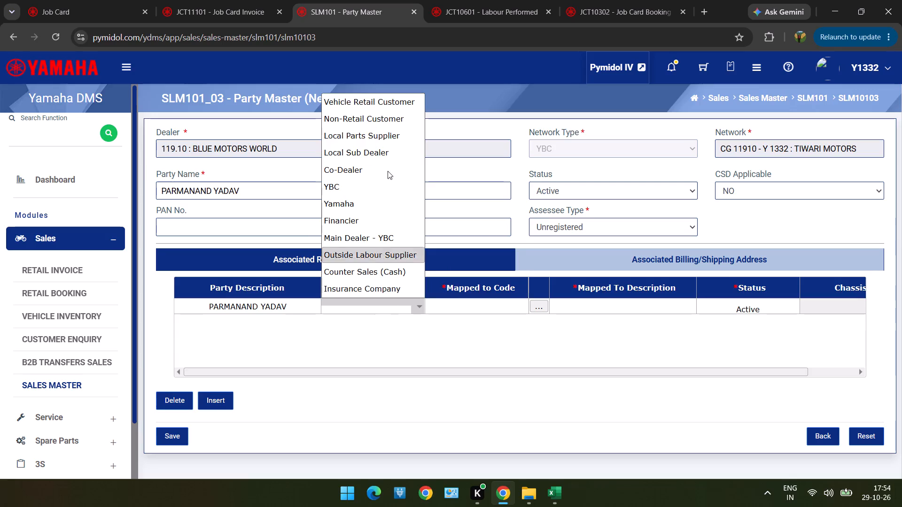
{"action": "left_click", "coordinate": [353, 106]}
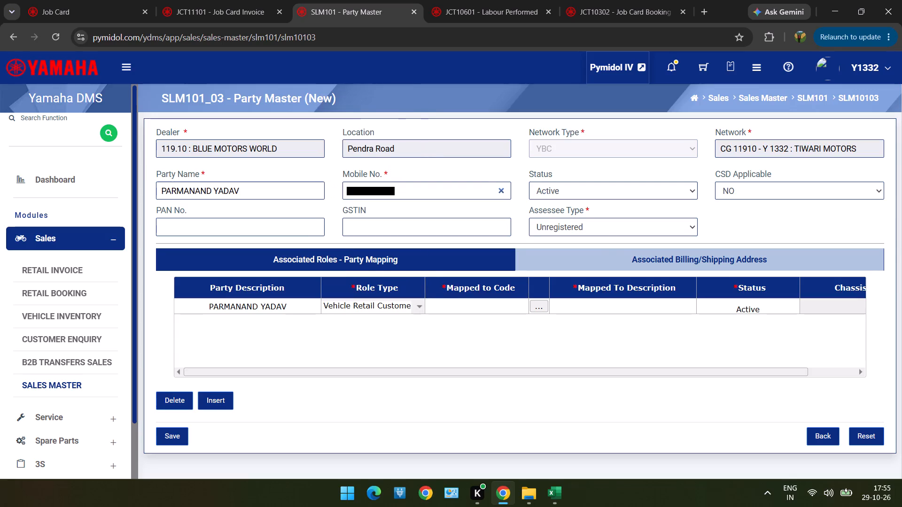
{"action": "left_click", "coordinate": [542, 305]}
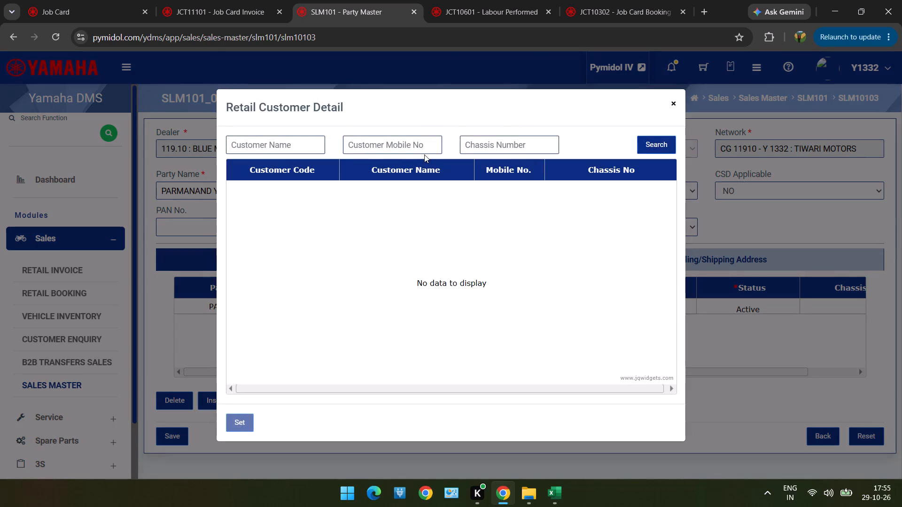
{"action": "left_click", "coordinate": [423, 146]}
{"action": "key", "text": "ctrl+v"}
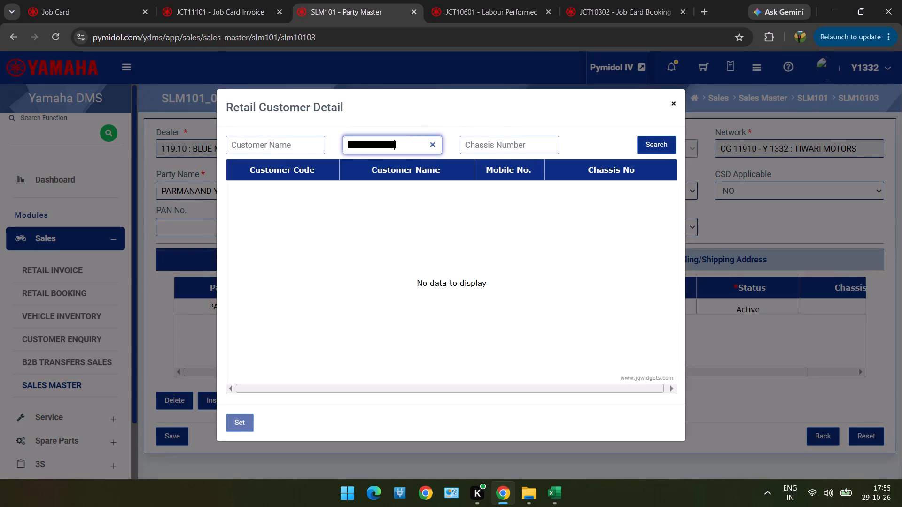
{"action": "left_click", "coordinate": [669, 146]}
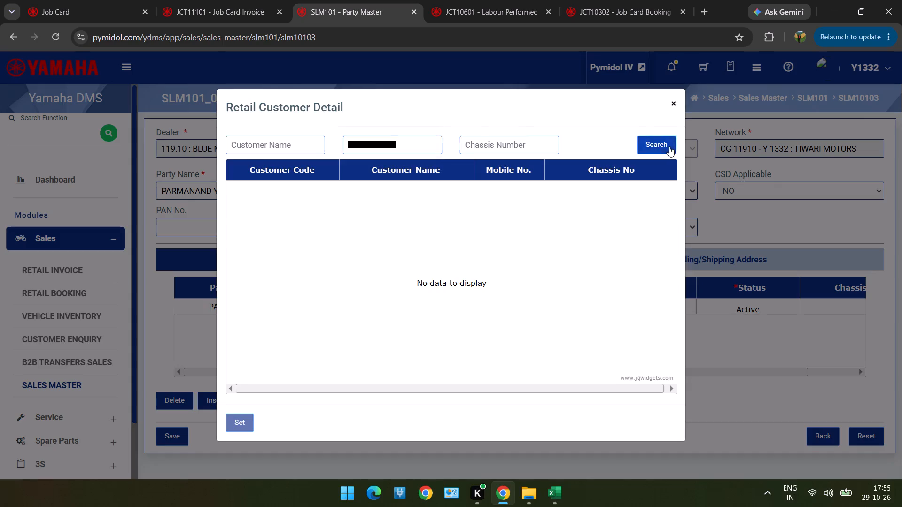
{"action": "double_click", "coordinate": [581, 187]}
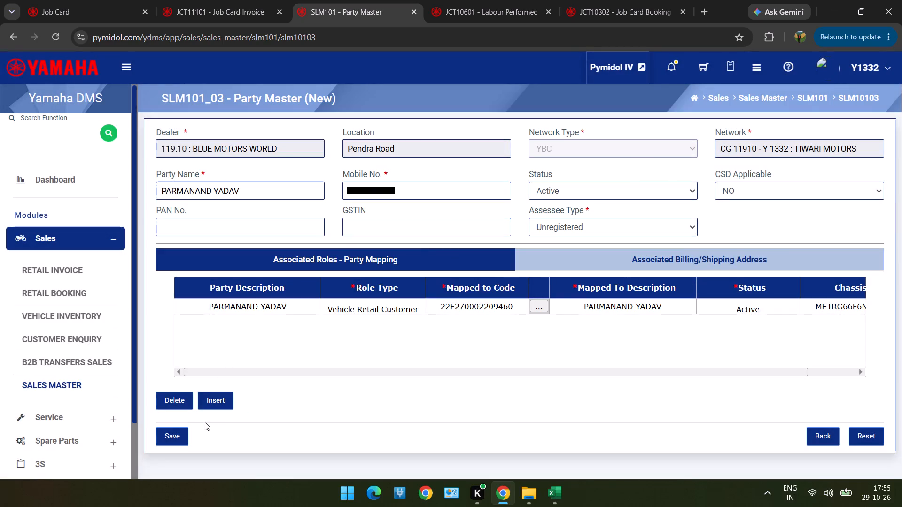
Save the new Party Master record and accept the confirmation.
{"action": "left_click", "coordinate": [167, 434]}
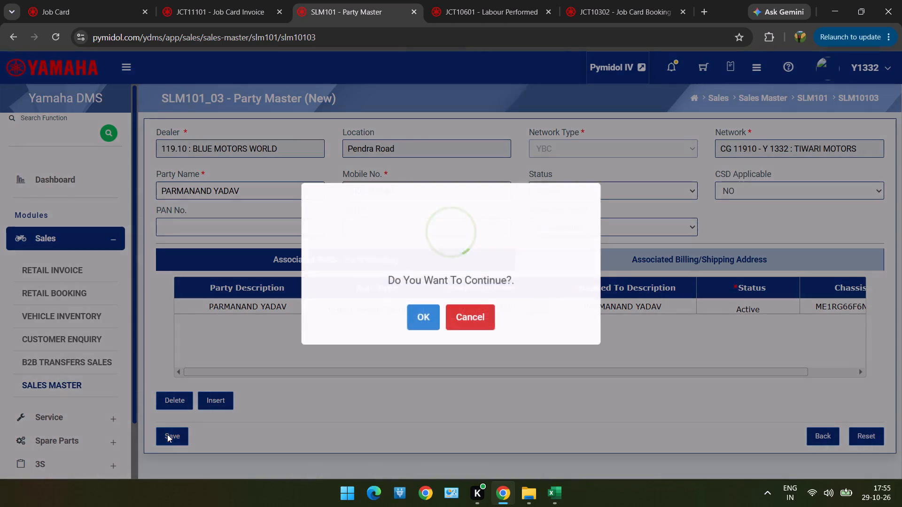
{"action": "left_click", "coordinate": [426, 326]}
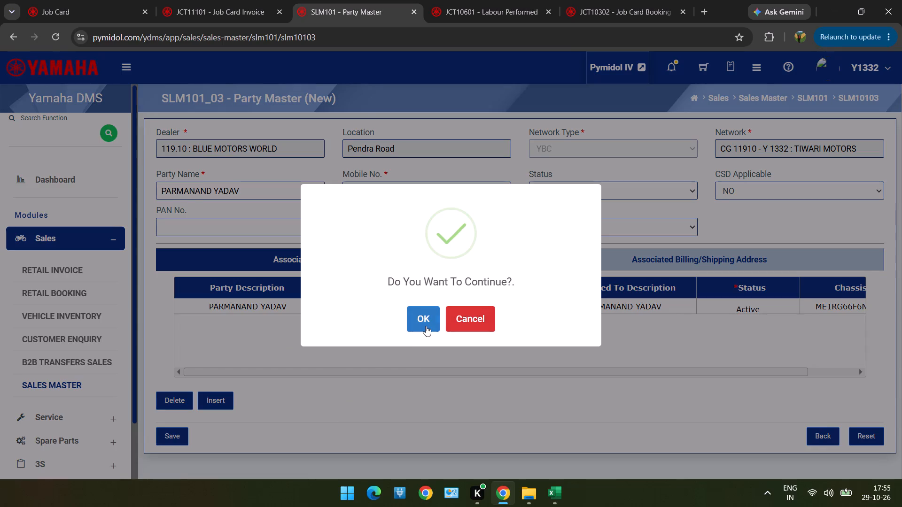
{"action": "left_click", "coordinate": [457, 348]}
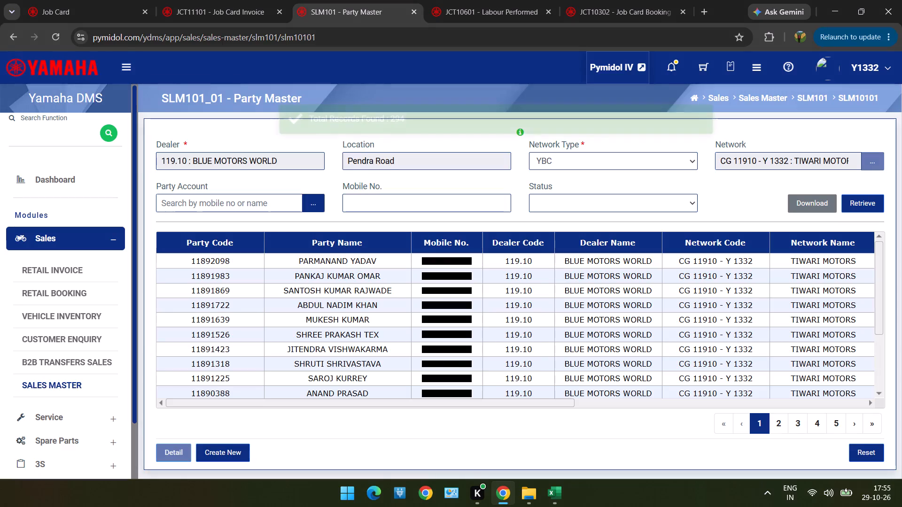
Load the same customer's Normal job card into the Job Card Invoice screen.
{"action": "left_click", "coordinate": [212, 0]}
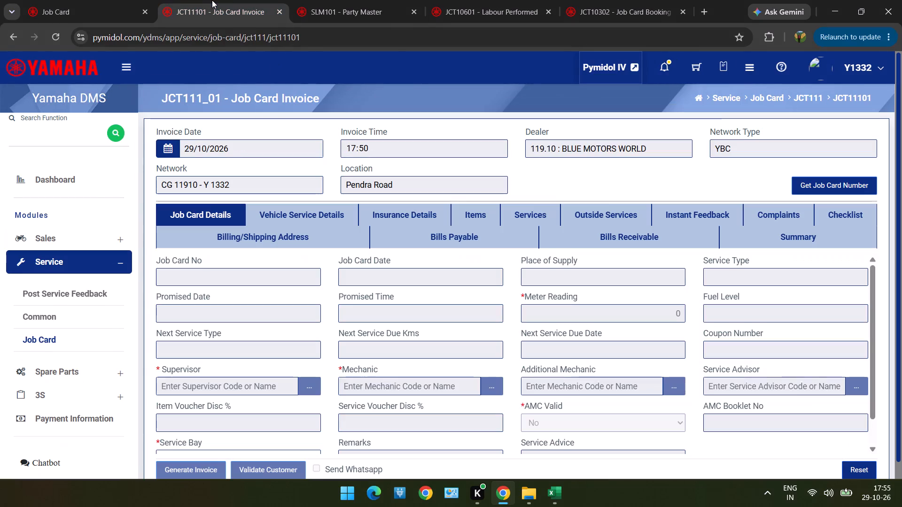
{"action": "left_click", "coordinate": [823, 181]}
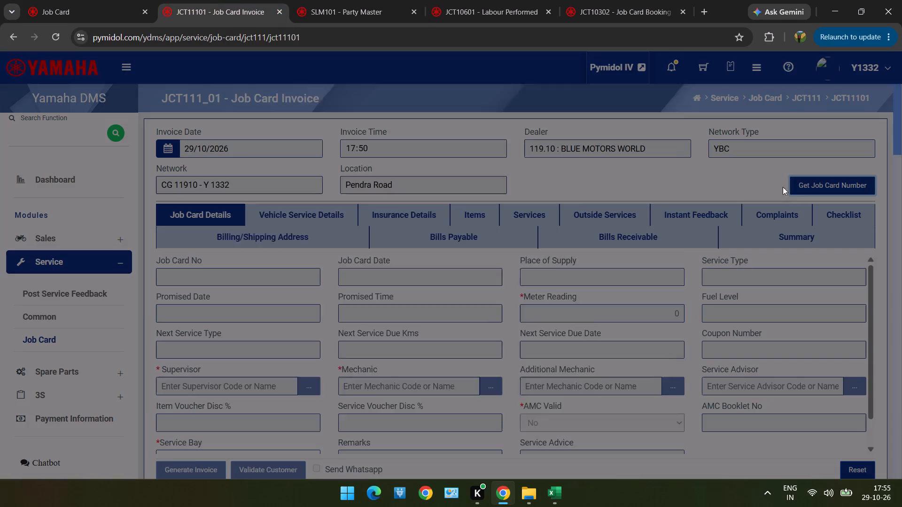
{"action": "double_click", "coordinate": [584, 195]}
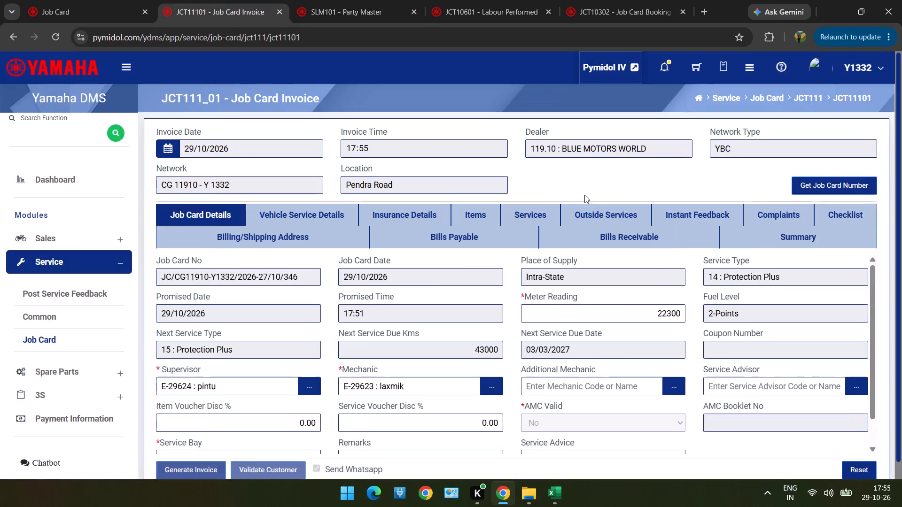
{"action": "scroll", "coordinate": [534, 317], "scroll_direction": "down", "scroll_amount": 4}
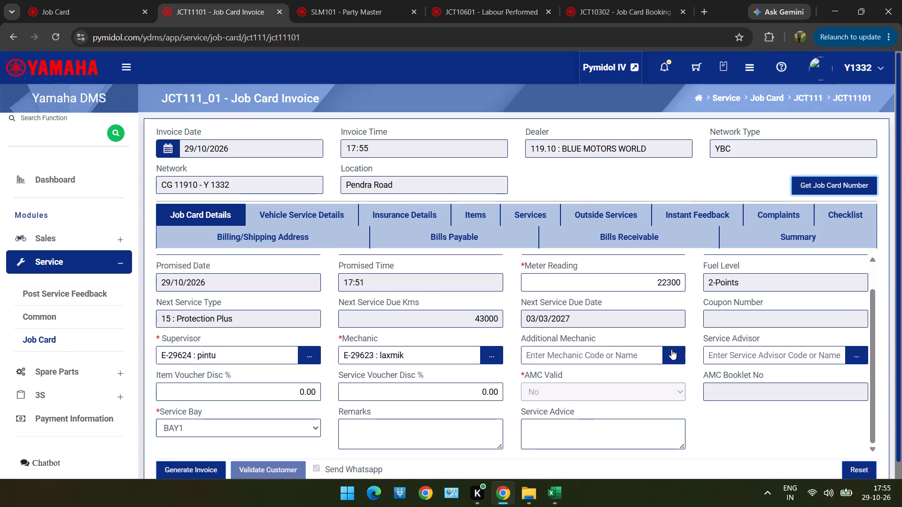
{"action": "double_click", "coordinate": [671, 349]}
{"action": "double_click", "coordinate": [603, 191]}
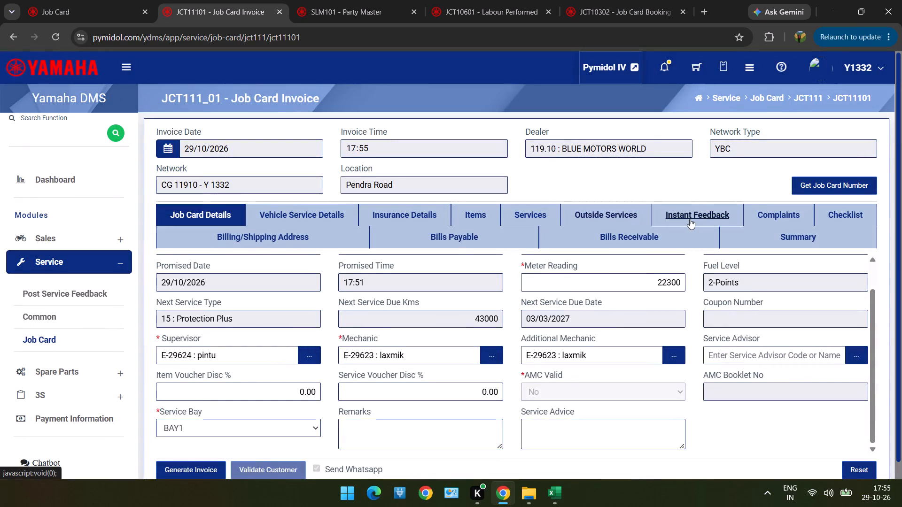
Answer the Instant Feedback questions: Yes for Delivery on time and Replaced Parts handover, Ok for washing, staff, repair and charges.
{"action": "left_click", "coordinate": [690, 219]}
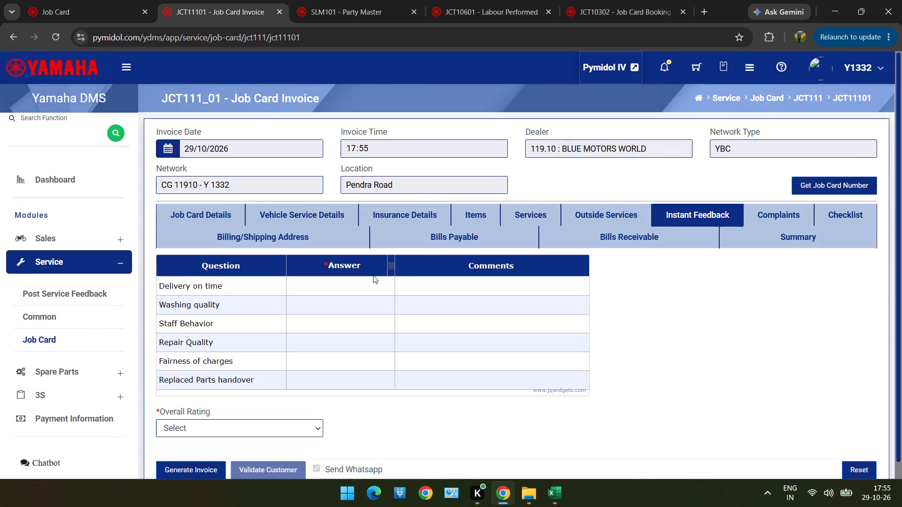
{"action": "double_click", "coordinate": [371, 289]}
{"action": "left_click", "coordinate": [370, 296]}
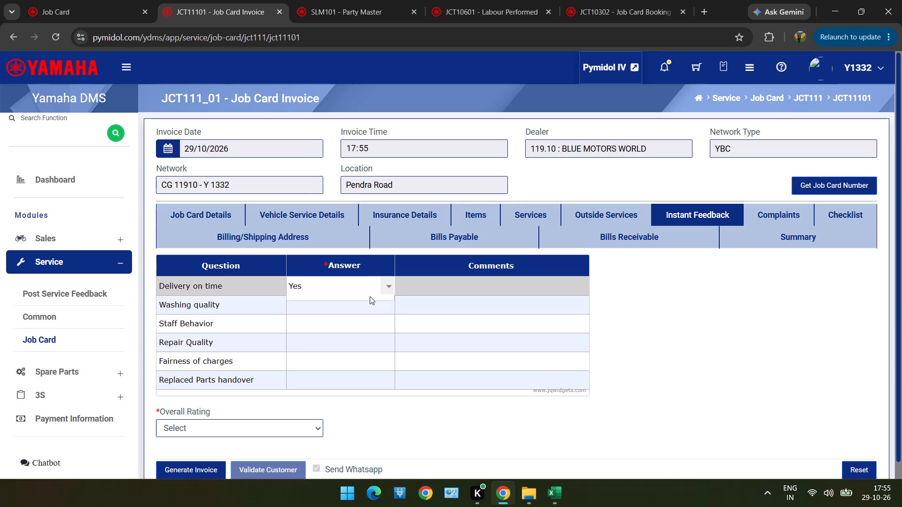
{"action": "left_click", "coordinate": [370, 308]}
{"action": "left_click_drag", "start_coordinate": [370, 308], "coordinate": [368, 317]}
{"action": "left_click", "coordinate": [368, 317]}
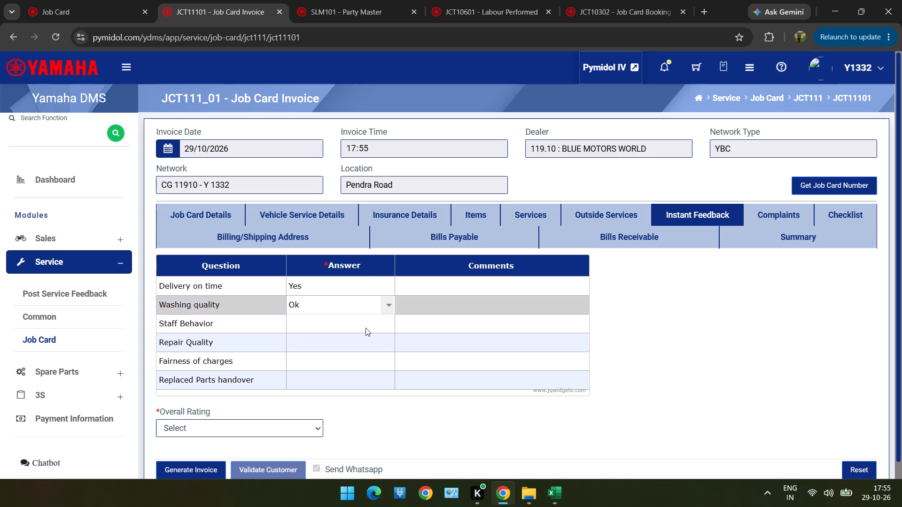
{"action": "double_click", "coordinate": [365, 328]}
{"action": "left_click", "coordinate": [363, 340]}
{"action": "left_click", "coordinate": [362, 348]}
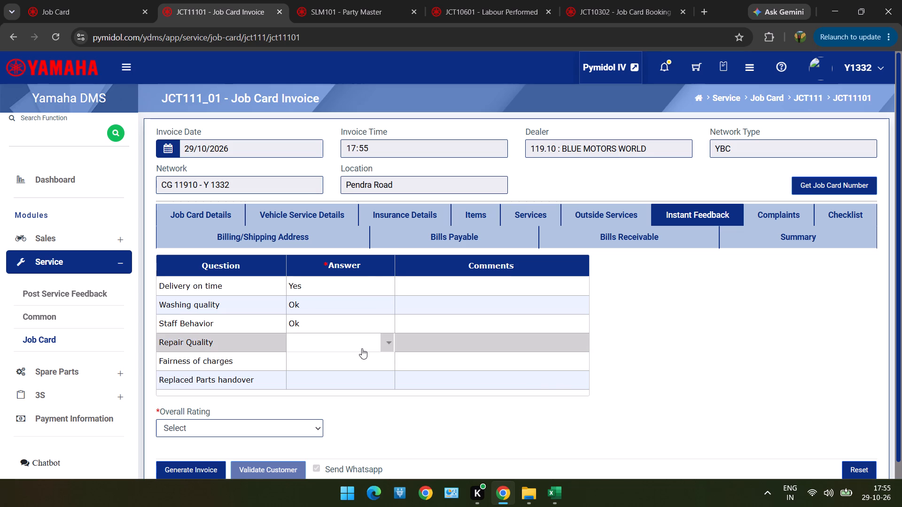
{"action": "left_click_drag", "start_coordinate": [362, 348], "coordinate": [359, 361]}
{"action": "left_click", "coordinate": [359, 361]}
{"action": "double_click", "coordinate": [359, 365]}
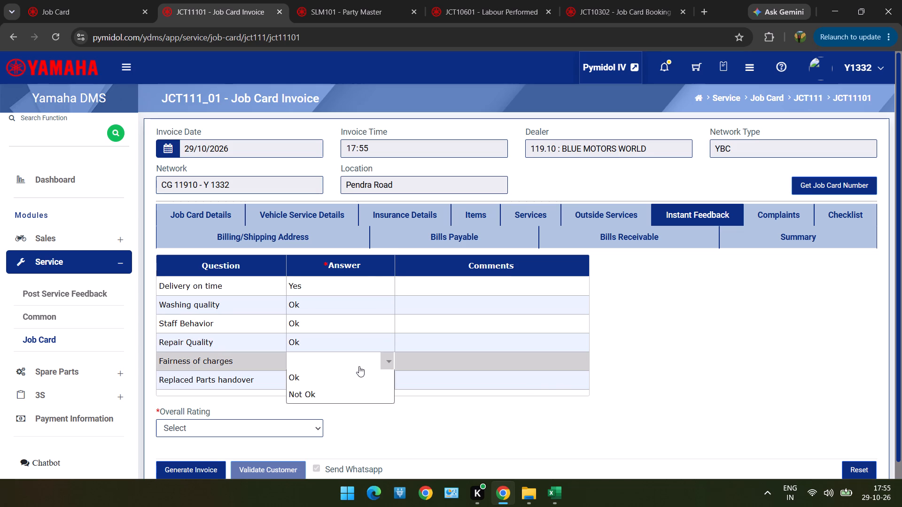
{"action": "left_click", "coordinate": [359, 372]}
{"action": "double_click", "coordinate": [359, 379]}
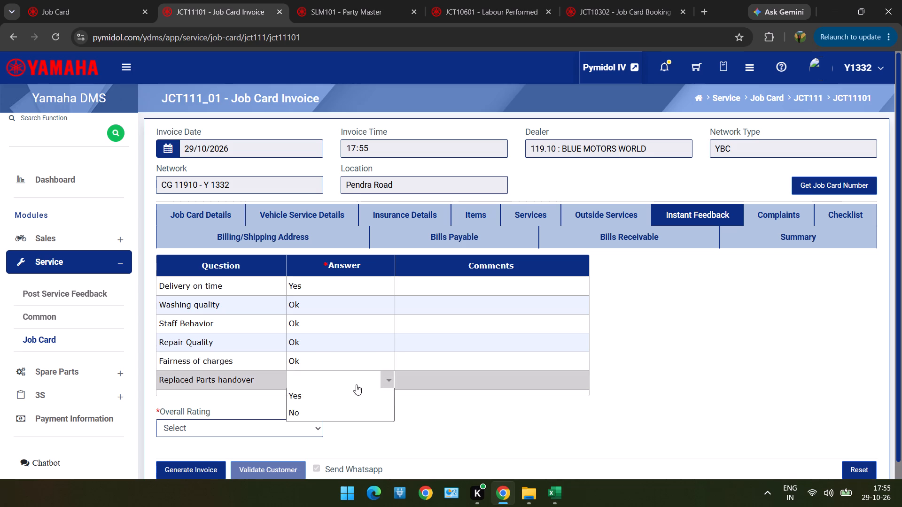
{"action": "left_click", "coordinate": [353, 395]}
Set the feedback's Overall Rating to Excellent (5).
{"action": "left_click", "coordinate": [313, 431]}
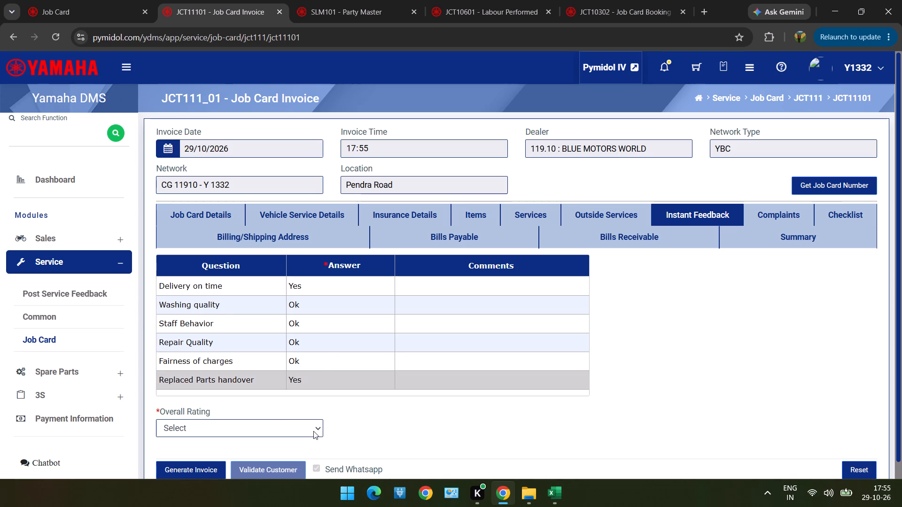
{"action": "left_click", "coordinate": [313, 431]}
{"action": "left_click", "coordinate": [305, 415]}
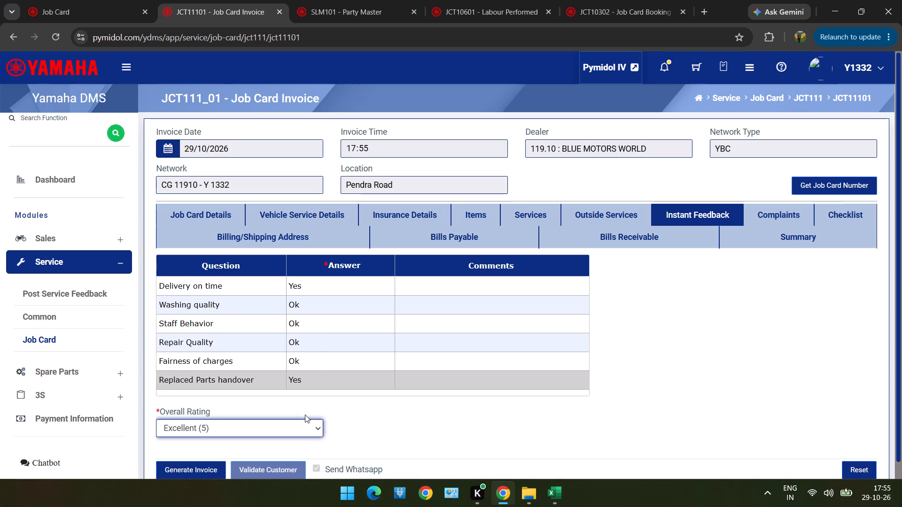
Mark the GENERAL SERVICE complaint as resolved with Yes.
{"action": "left_click", "coordinate": [796, 209]}
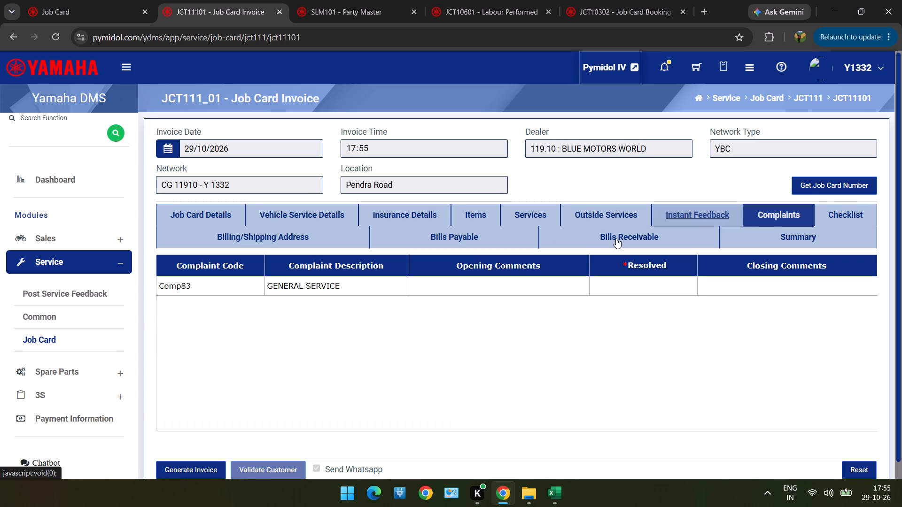
{"action": "double_click", "coordinate": [650, 284]}
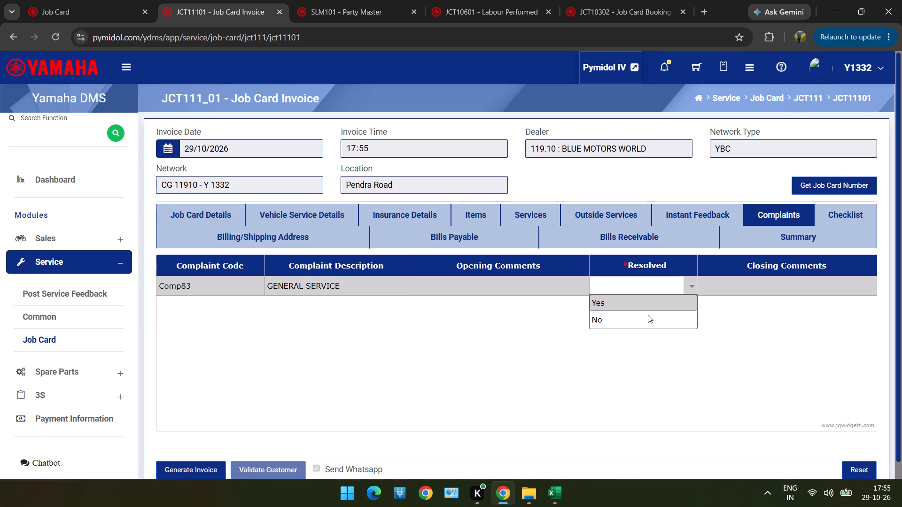
{"action": "left_click", "coordinate": [648, 311]}
Set the invoice summary's Division Code to 2355, the SERVICE division.
{"action": "left_click", "coordinate": [723, 230]}
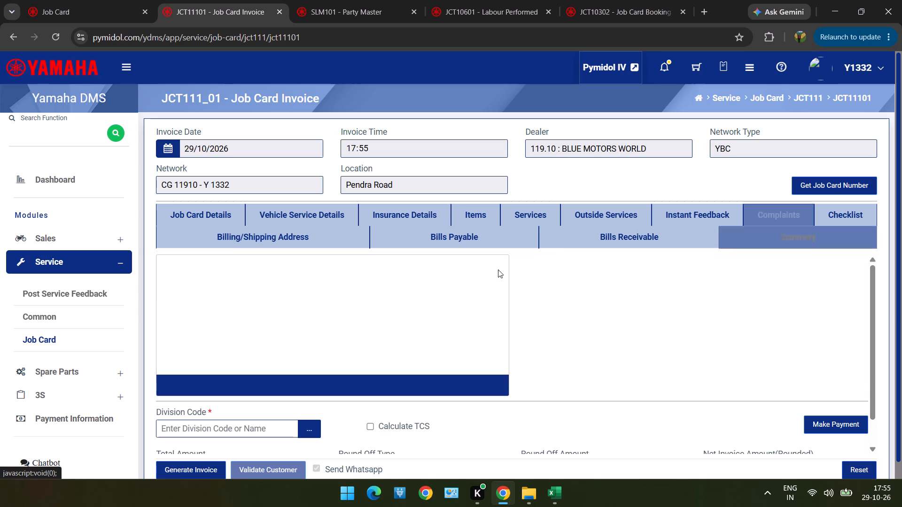
{"action": "scroll", "coordinate": [310, 438], "scroll_direction": "down", "scroll_amount": 2}
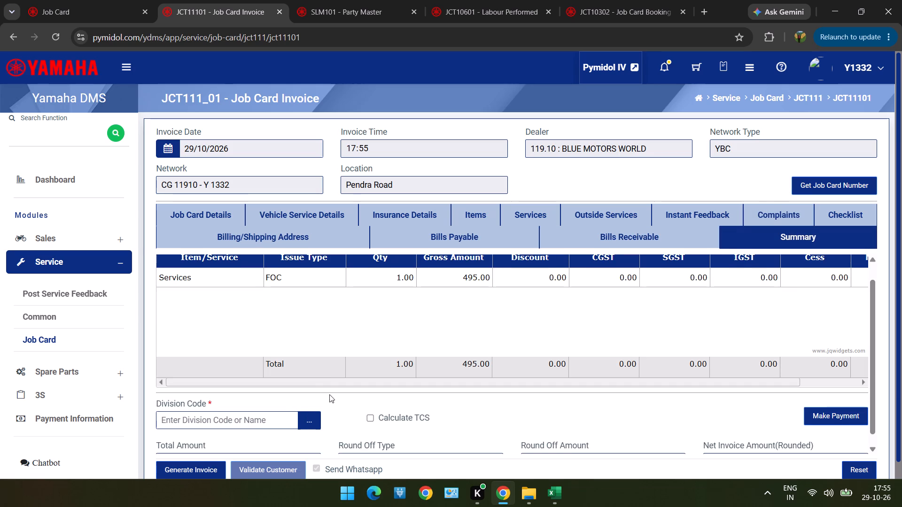
{"action": "left_click", "coordinate": [311, 407]}
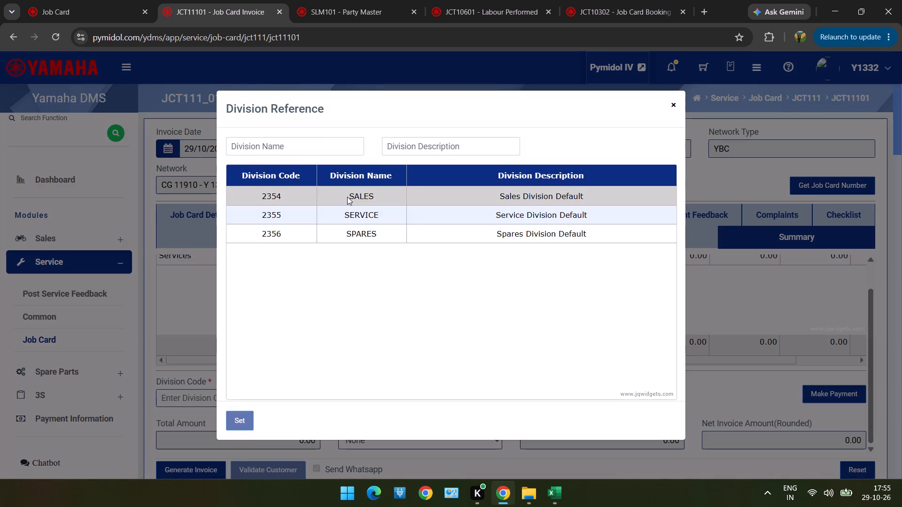
{"action": "left_click", "coordinate": [346, 208]}
{"action": "double_click", "coordinate": [346, 208]}
Generate the job card invoice and confirm that it should proceed.
{"action": "scroll", "coordinate": [346, 208], "scroll_direction": "down", "scroll_amount": 1}
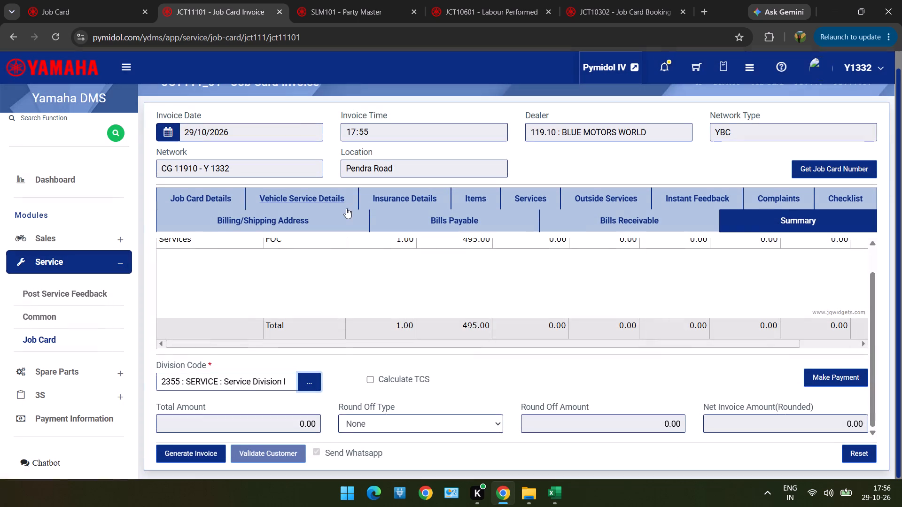
{"action": "scroll", "coordinate": [346, 208], "scroll_direction": "down", "scroll_amount": 2}
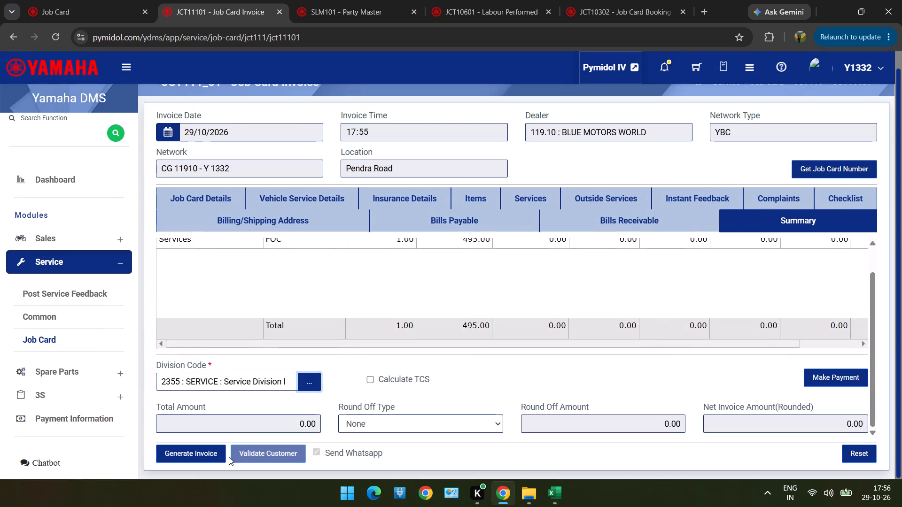
{"action": "left_click", "coordinate": [200, 459]}
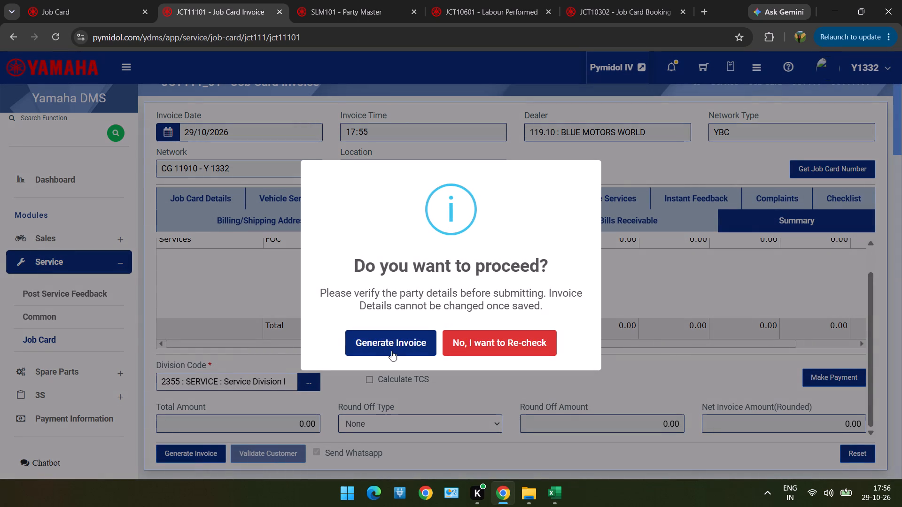
{"action": "left_click", "coordinate": [391, 351]}
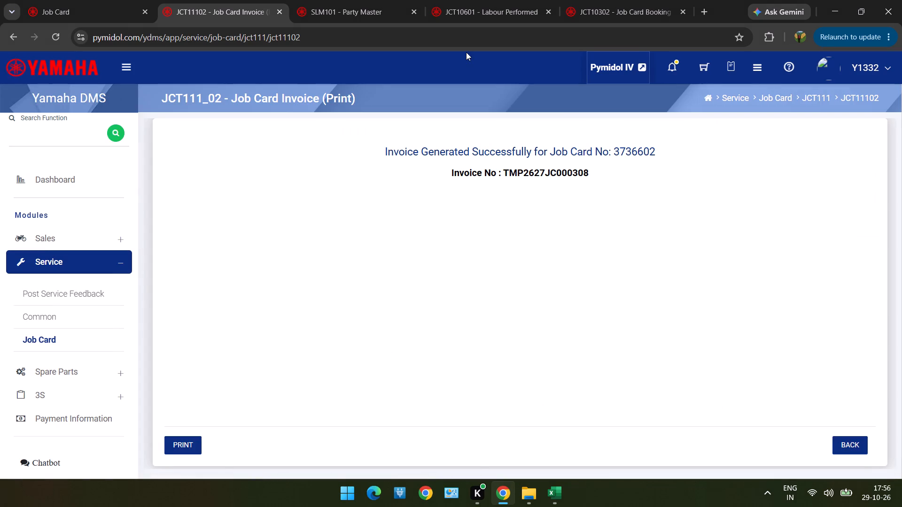
Switch to the Excel customer list and copy the next vehicle's chassis number from cell G46.
{"action": "left_click", "coordinate": [647, 3]}
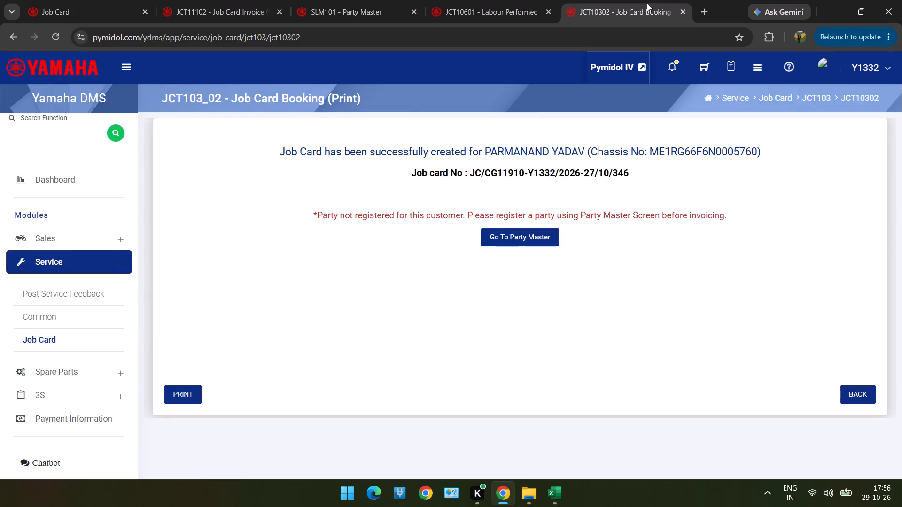
{"action": "key", "text": "alt+Tab"}
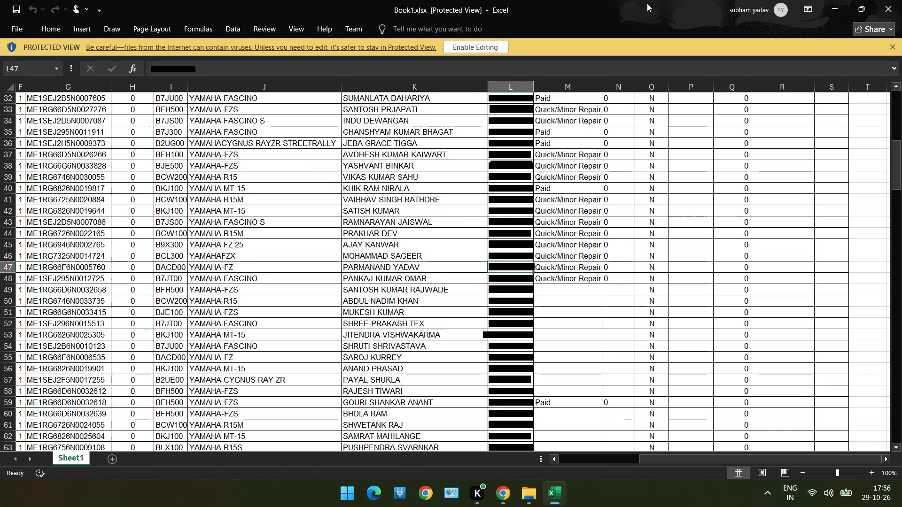
{"action": "key", "text": "Right"}
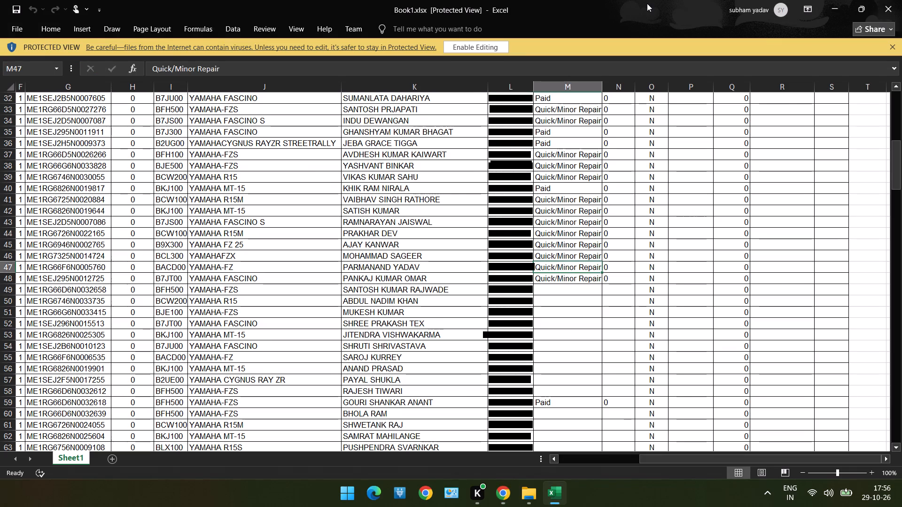
{"action": "key", "text": "Left"}
{"action": "key", "text": "Left"}
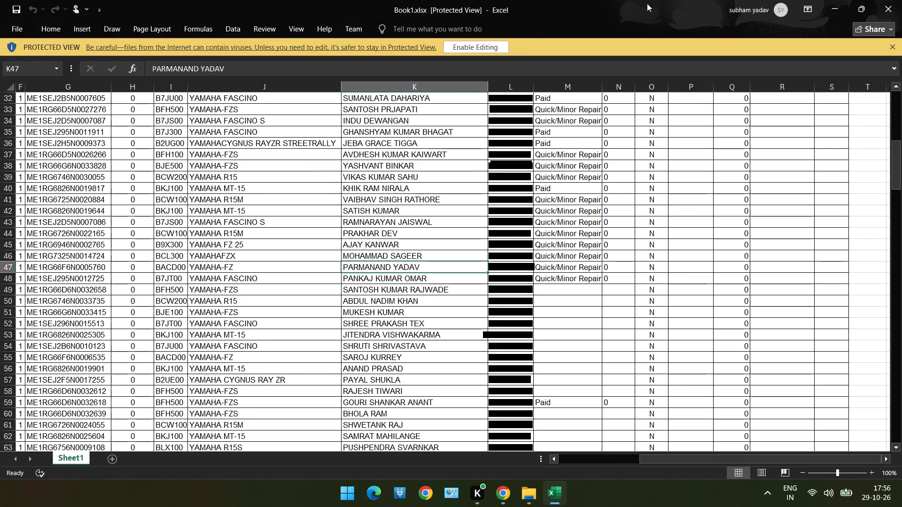
{"action": "key", "text": "Up"}
{"action": "key", "text": "Left"}
{"action": "key", "text": "Left"}
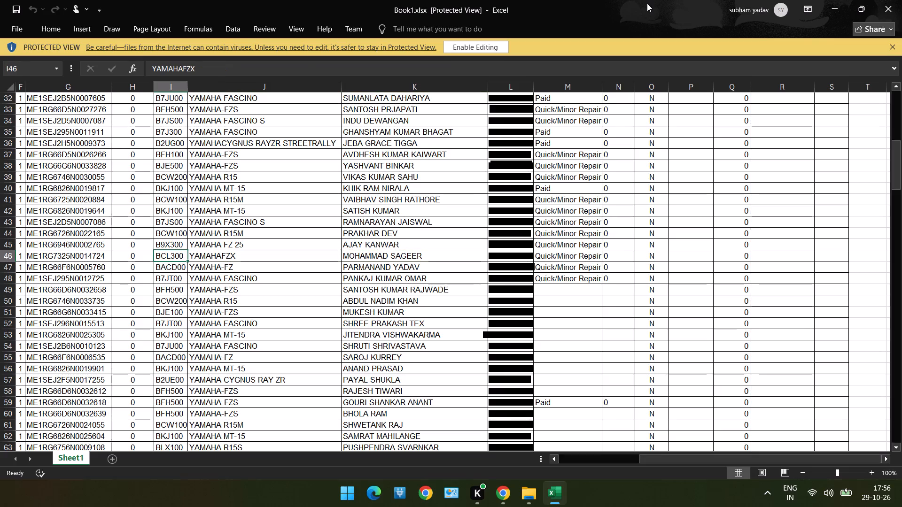
{"action": "key", "text": "Left"}
{"action": "key", "text": "Left"}
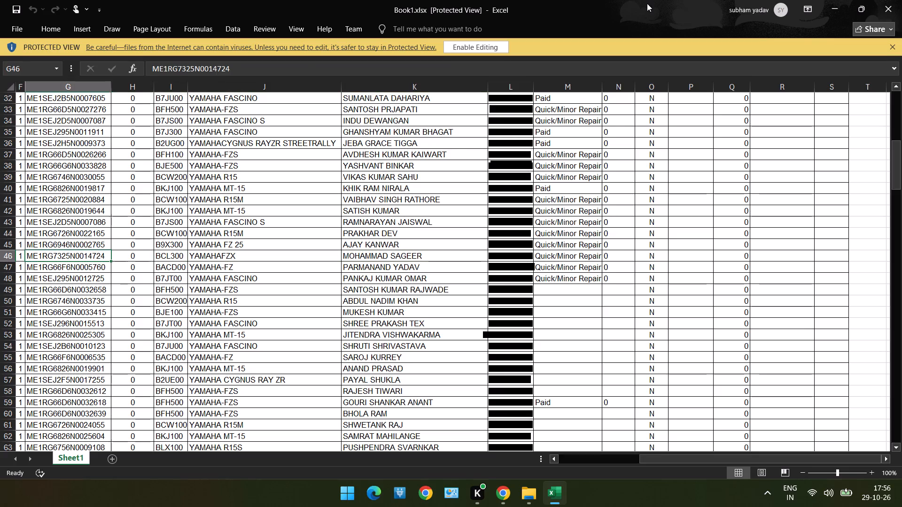
{"action": "key", "text": "ctrl+c"}
Back in Chrome, start a new job card booking and load the customer found by the copied chassis number.
{"action": "key", "text": "alt+Tab"}
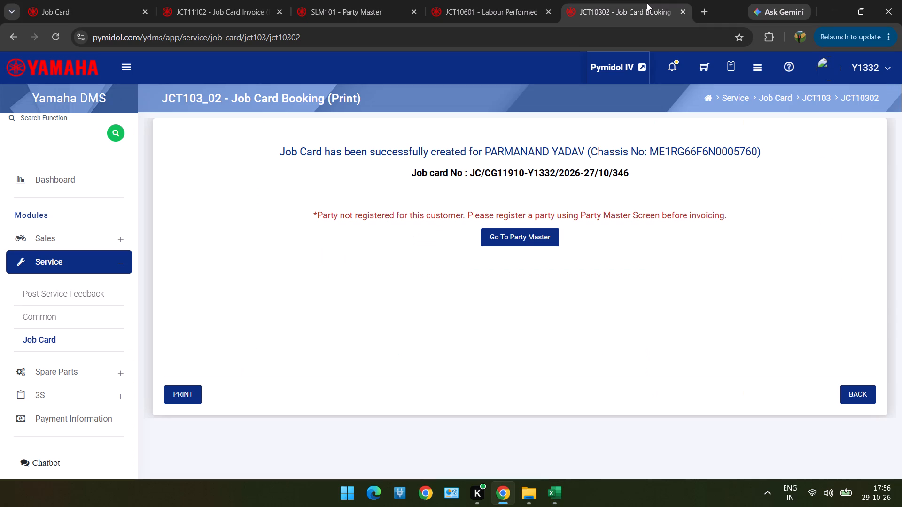
{"action": "left_click", "coordinate": [869, 395]}
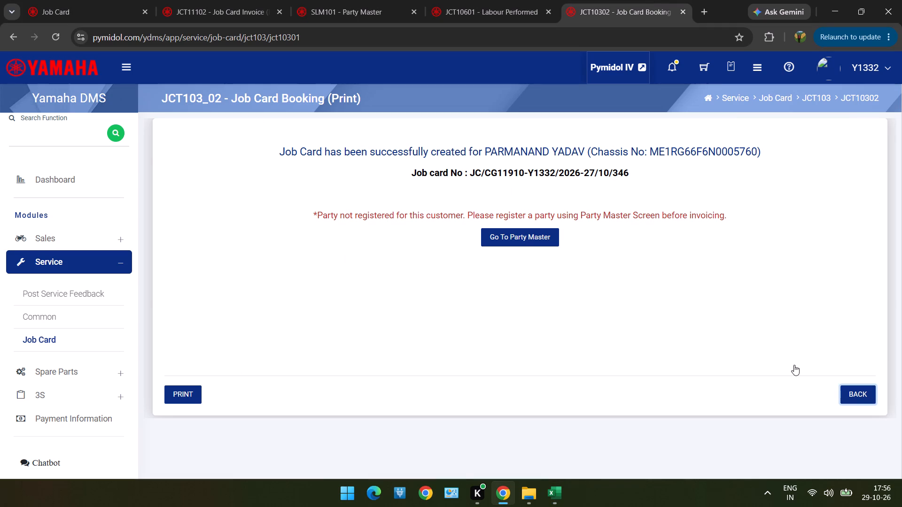
{"action": "left_click_drag", "start_coordinate": [828, 190], "coordinate": [632, 189]}
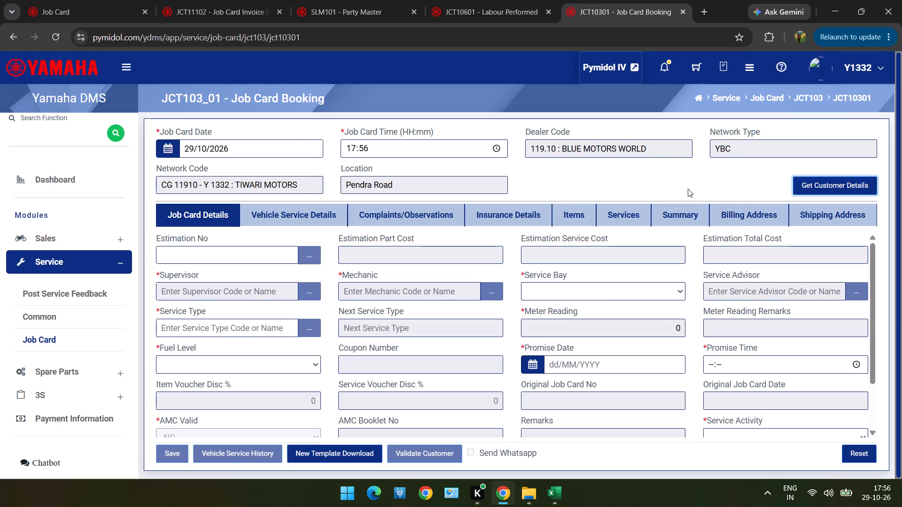
{"action": "left_click", "coordinate": [821, 187]}
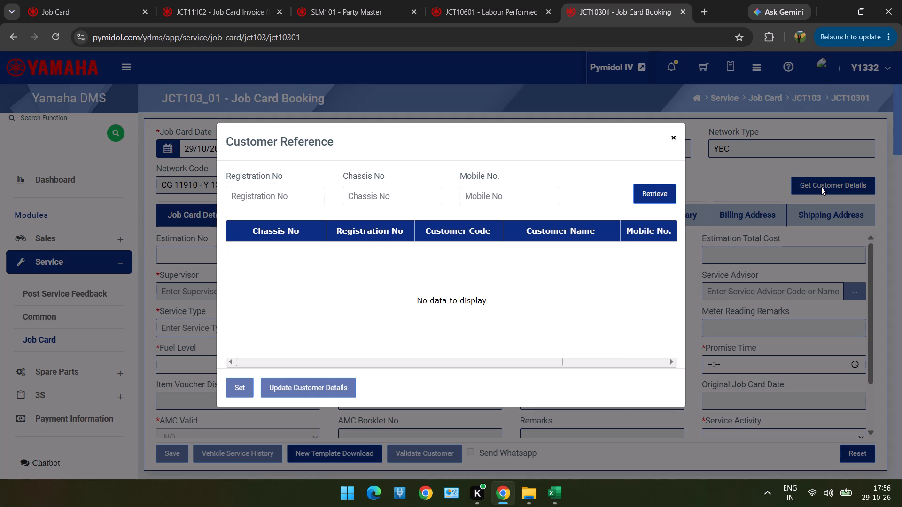
{"action": "left_click", "coordinate": [821, 187]}
{"action": "left_click", "coordinate": [403, 198]}
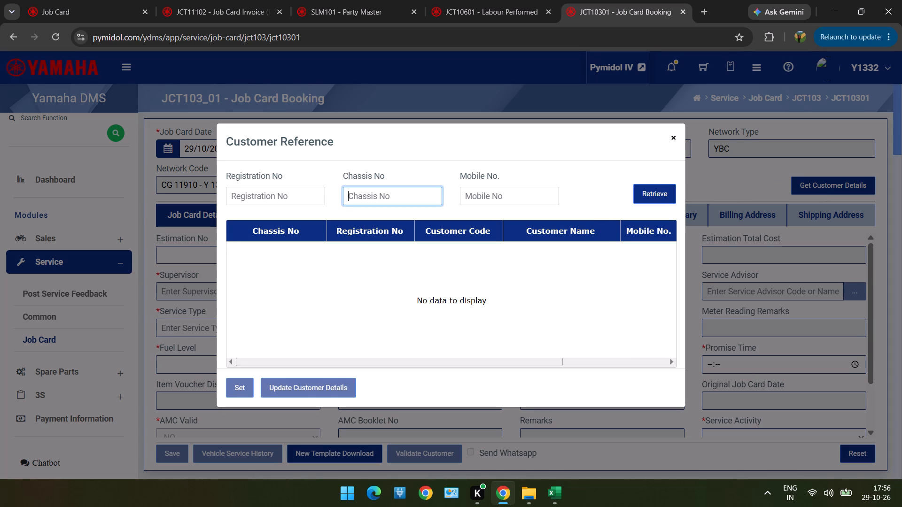
{"action": "key", "text": "ctrl+v"}
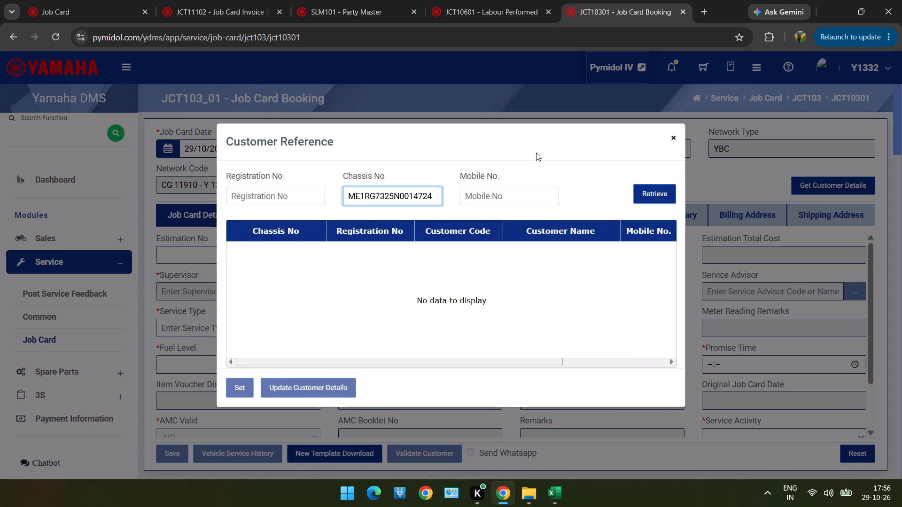
{"action": "left_click", "coordinate": [652, 196]}
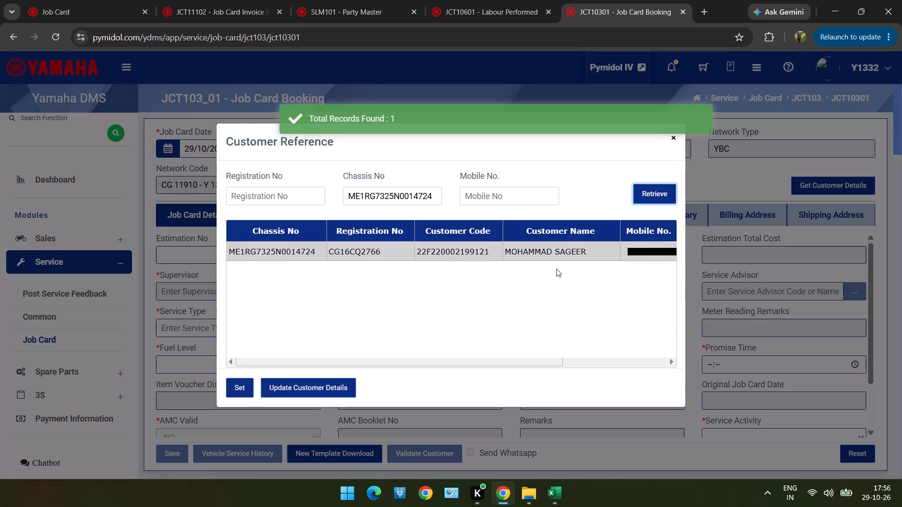
{"action": "double_click", "coordinate": [552, 251]}
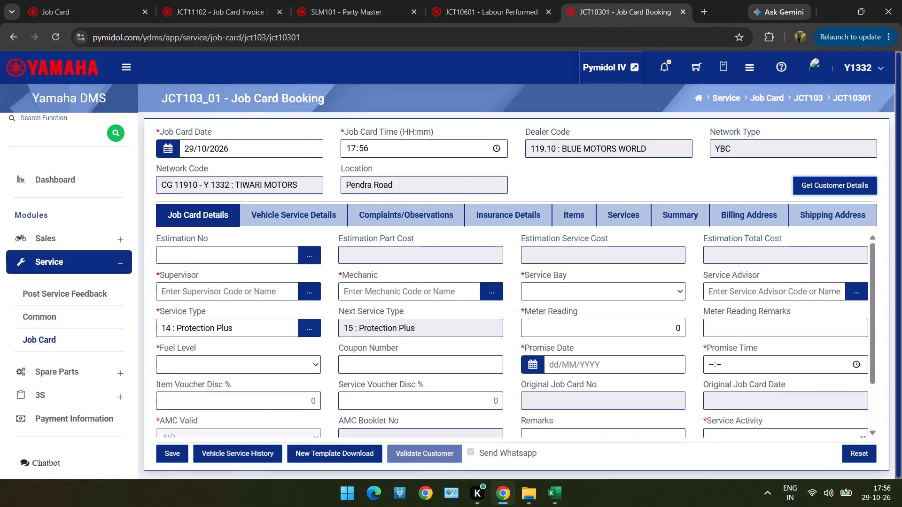
{"action": "left_click", "coordinate": [552, 251]}
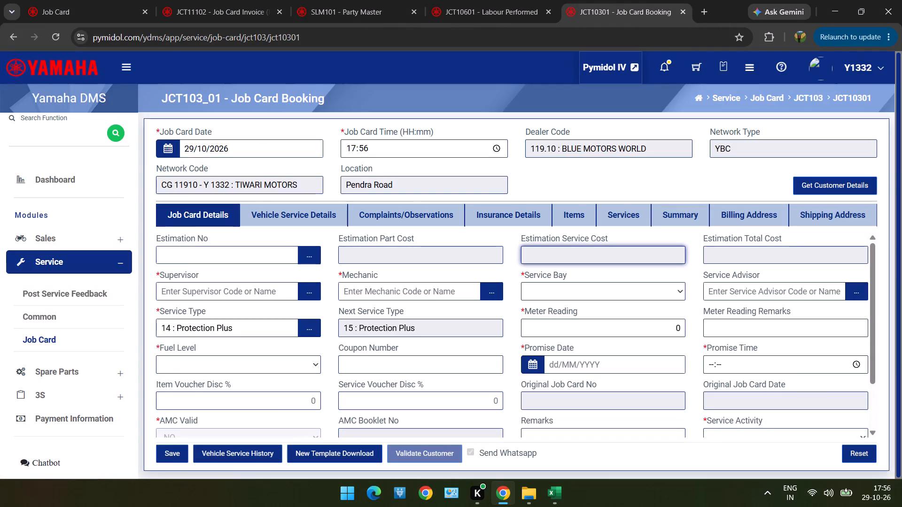
{"action": "left_click", "coordinate": [316, 296]}
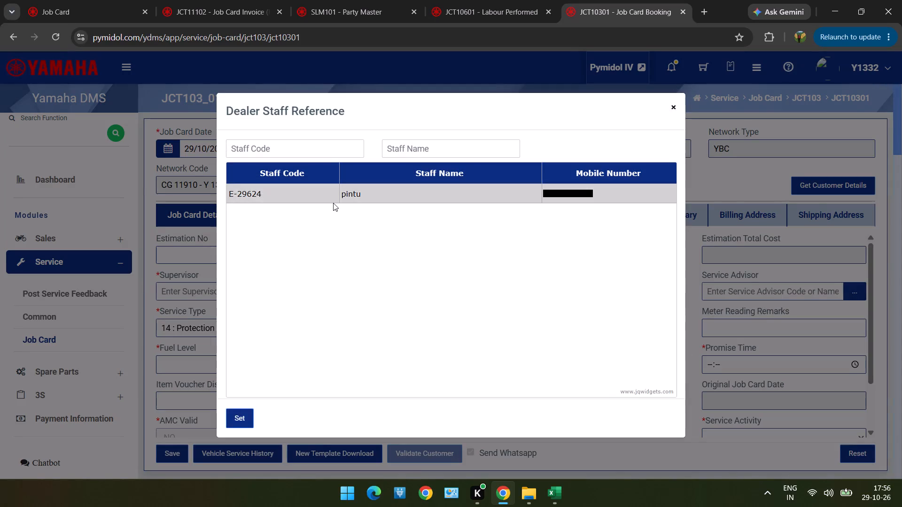
{"action": "double_click", "coordinate": [333, 203]}
{"action": "left_click", "coordinate": [491, 287]}
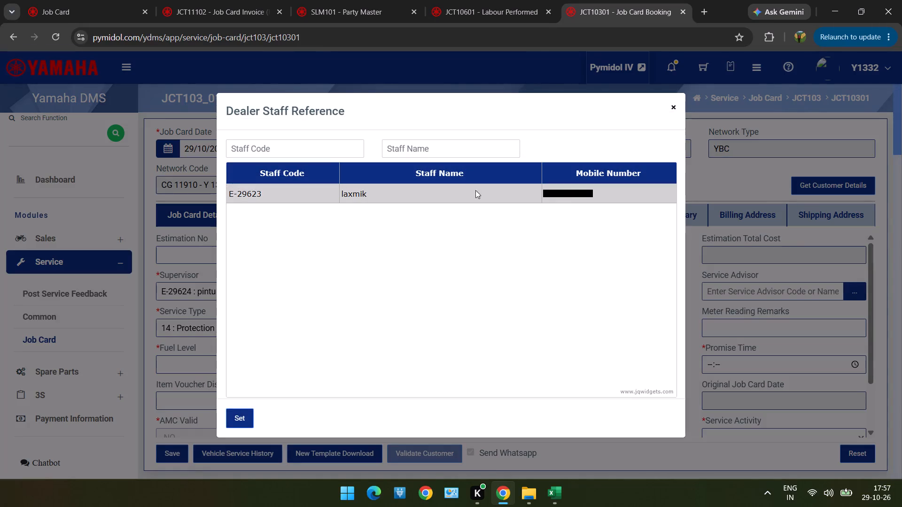
{"action": "left_click", "coordinate": [475, 189]}
{"action": "double_click", "coordinate": [475, 189]}
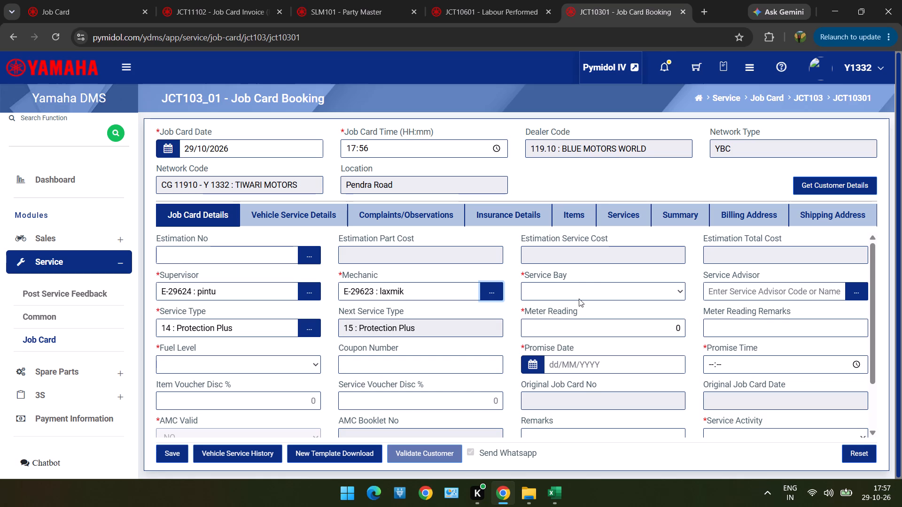
{"action": "left_click", "coordinate": [579, 299]}
{"action": "left_click", "coordinate": [578, 309]}
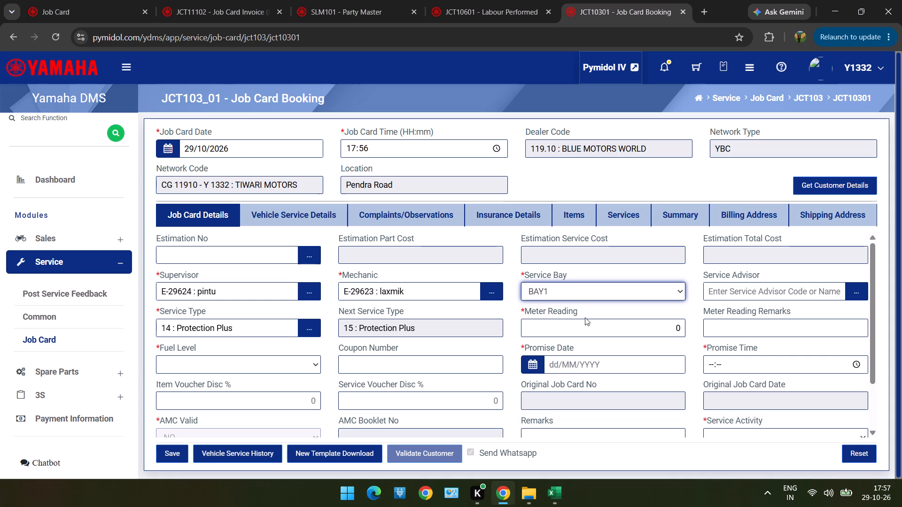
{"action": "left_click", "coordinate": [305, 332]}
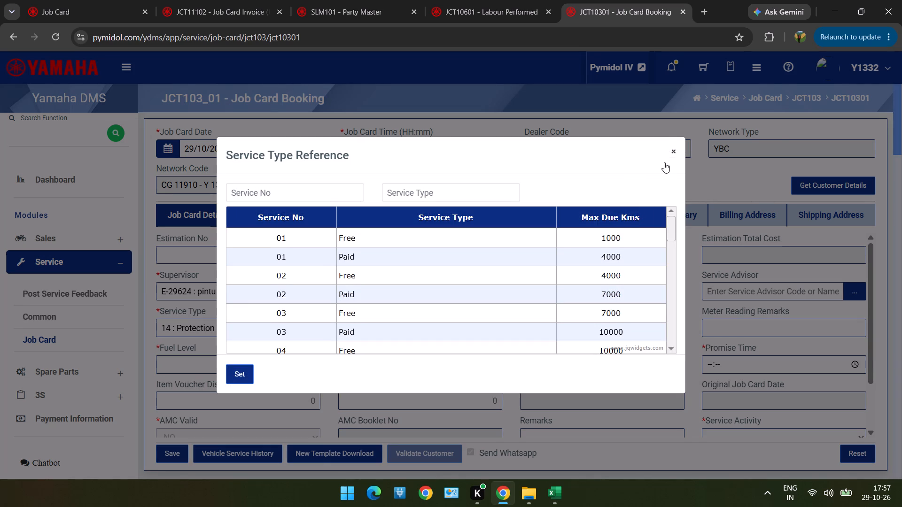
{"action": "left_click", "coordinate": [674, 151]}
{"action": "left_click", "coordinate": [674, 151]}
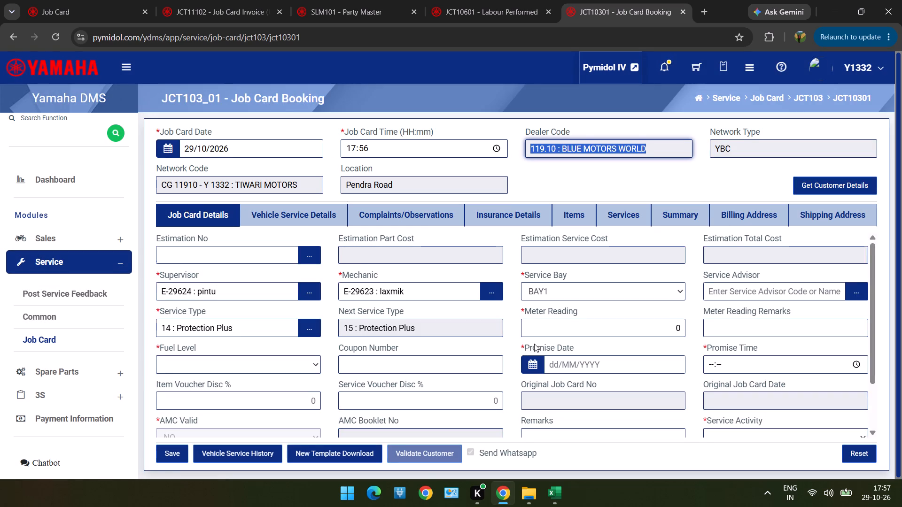
Examine the vehicle's service history for the meter readings recorded at its earlier services.
{"action": "left_click", "coordinate": [568, 316]}
{"action": "left_click", "coordinate": [568, 316]}
{"action": "left_click", "coordinate": [568, 316]}
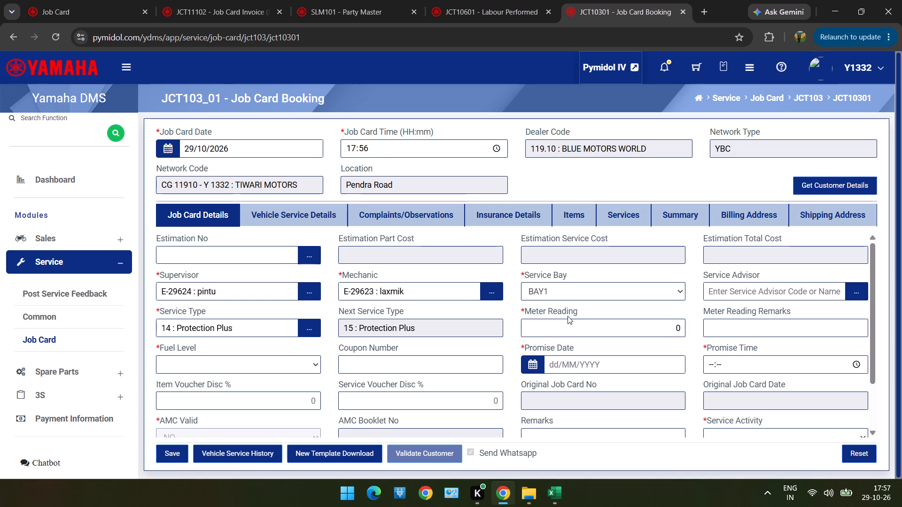
{"action": "left_click", "coordinate": [254, 448]}
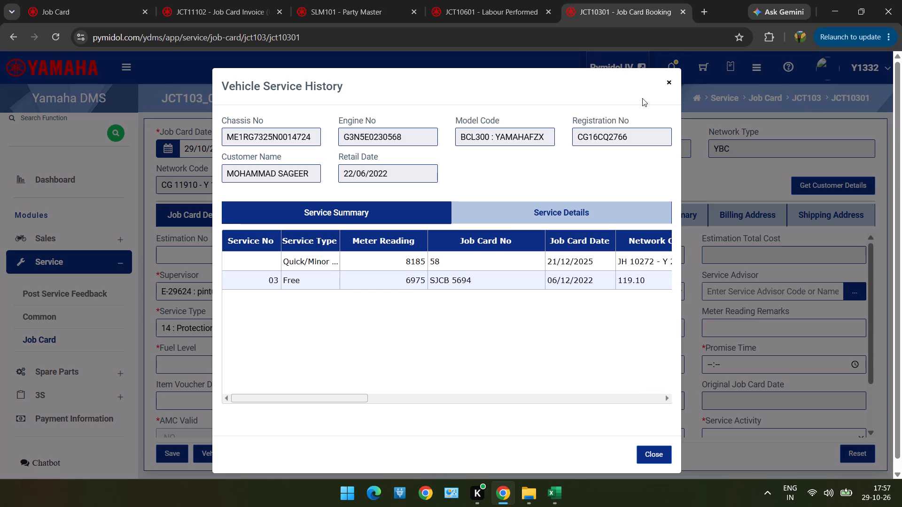
{"action": "left_click", "coordinate": [670, 82]}
{"action": "left_click", "coordinate": [609, 328]}
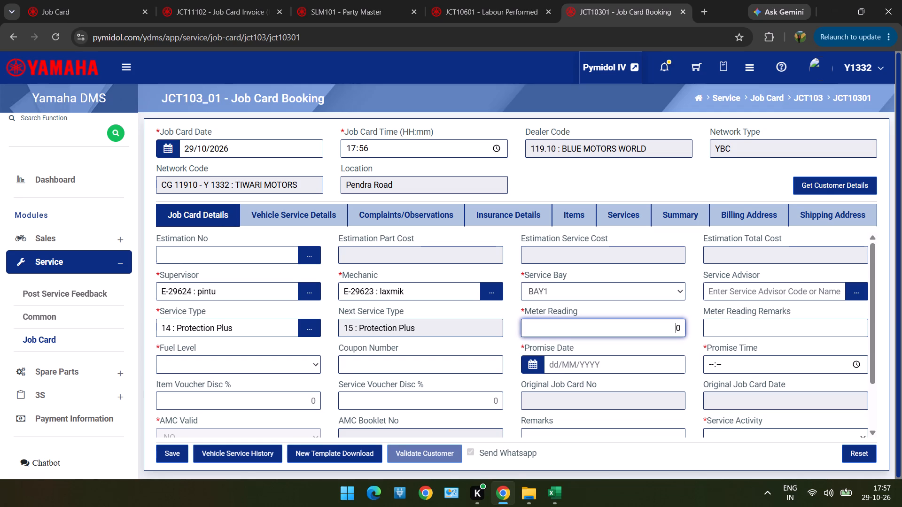
{"action": "left_click", "coordinate": [260, 447]}
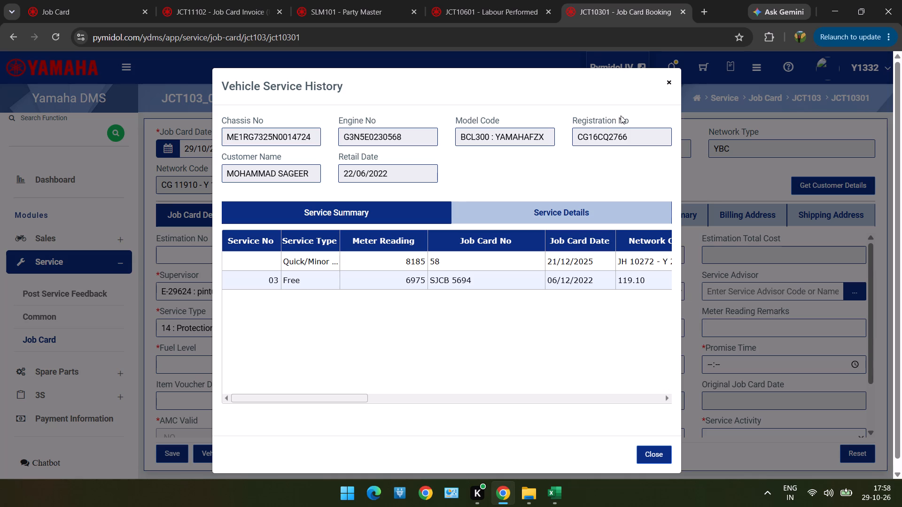
{"action": "left_click", "coordinate": [672, 79]}
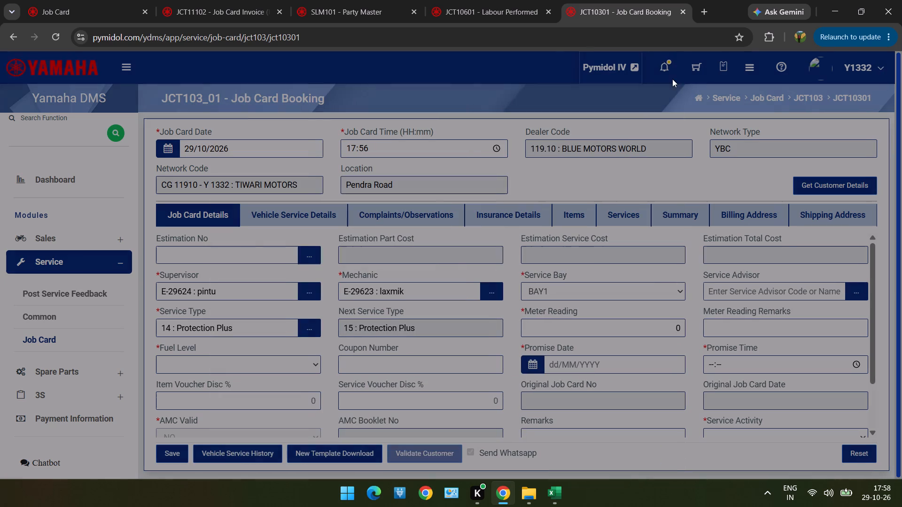
Set the job card's Meter Reading to 8340, checking it against the vehicle's service history.
{"action": "left_click", "coordinate": [657, 319]}
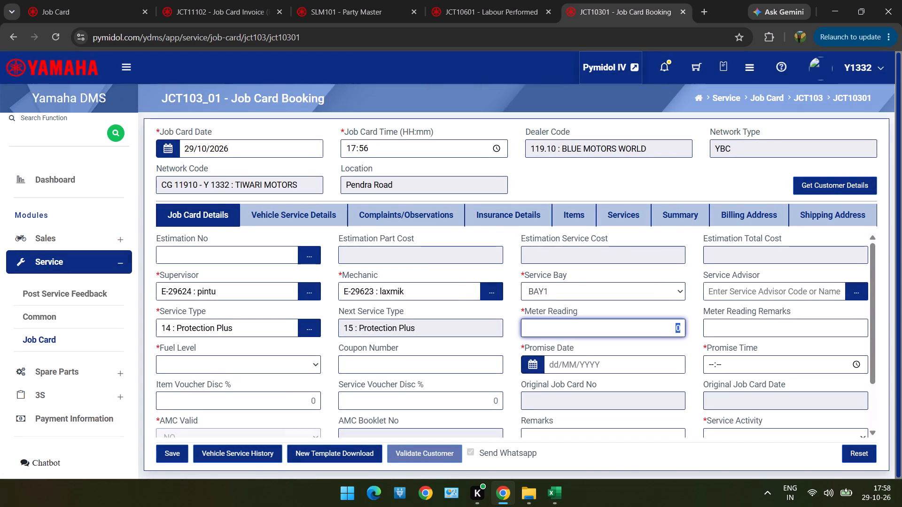
{"action": "type", "text": "83400"}
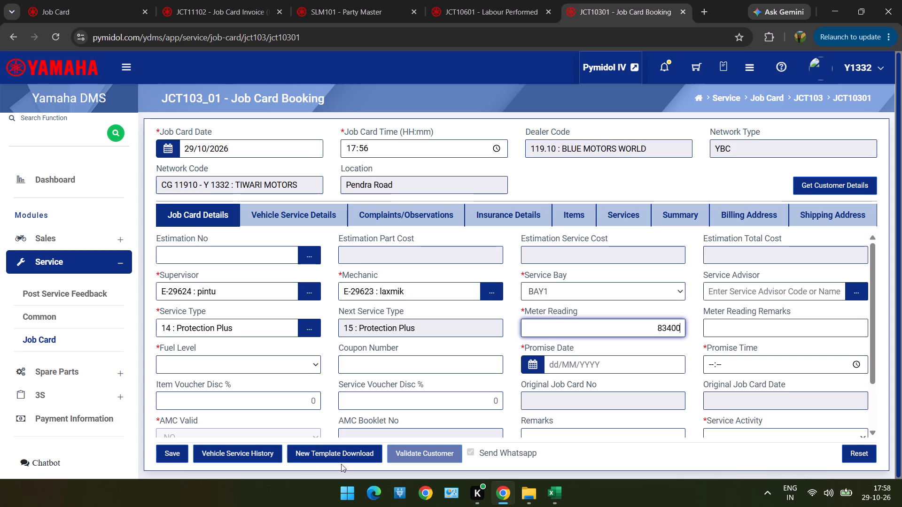
{"action": "left_click", "coordinate": [250, 446]}
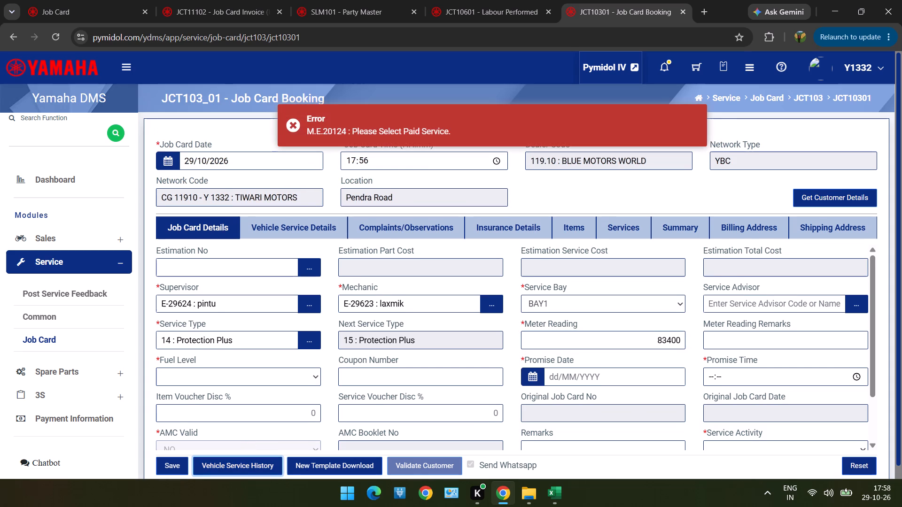
{"action": "left_click", "coordinate": [222, 473]}
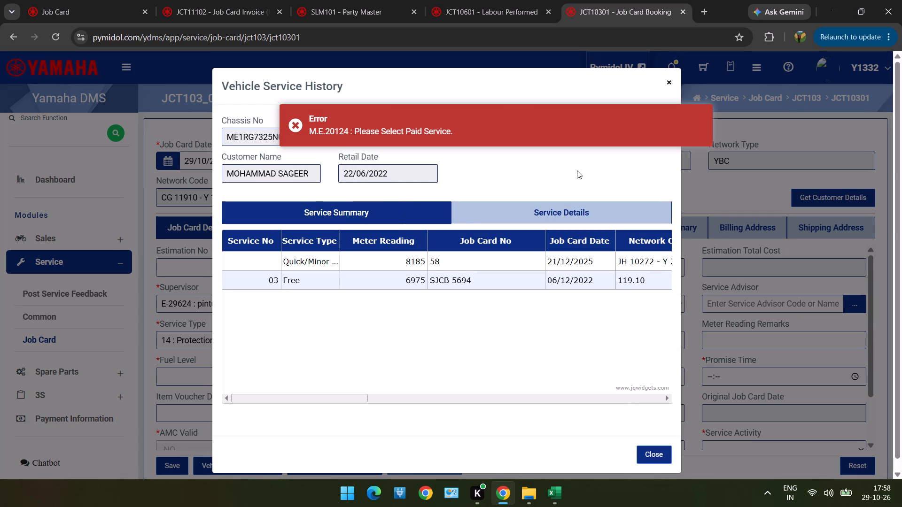
{"action": "left_click", "coordinate": [673, 79]}
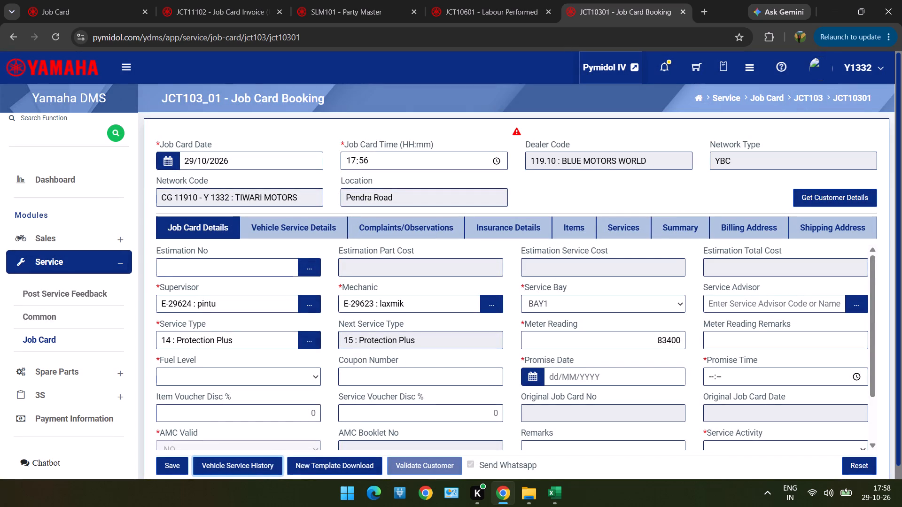
{"action": "left_click", "coordinate": [683, 338]}
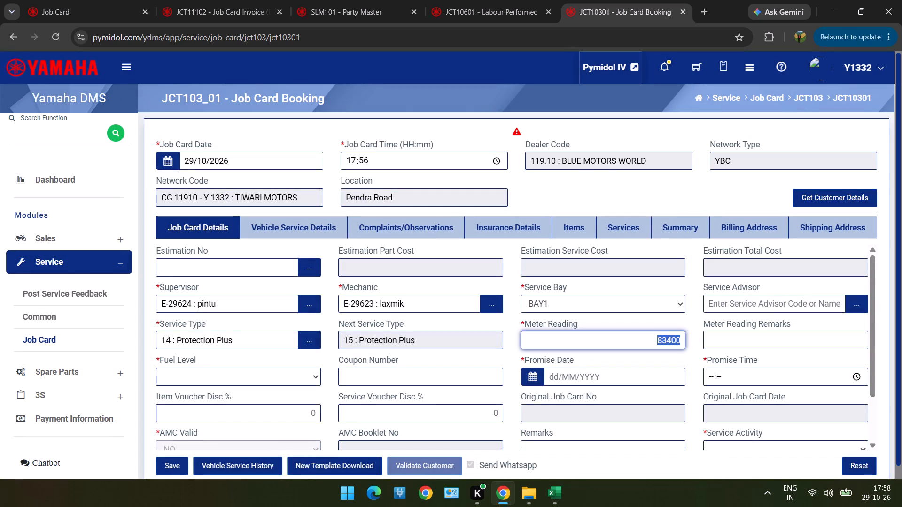
{"action": "left_click", "coordinate": [683, 338]}
{"action": "key", "text": "BackSpace"}
Set the job card's Promise Date to 29/10/2026 and its Promise Time to 17:58.
{"action": "scroll", "coordinate": [683, 338], "scroll_direction": "down", "scroll_amount": 1}
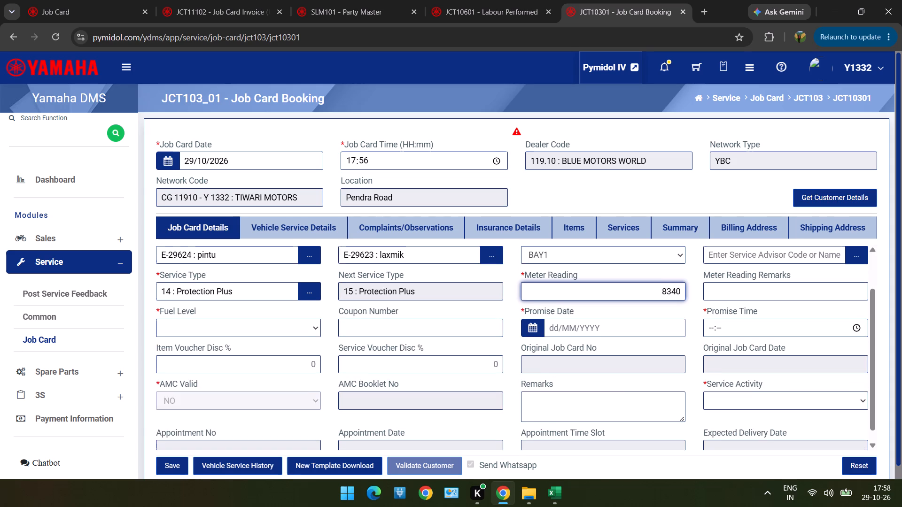
{"action": "scroll", "coordinate": [683, 338], "scroll_direction": "down", "scroll_amount": 1}
{"action": "left_click", "coordinate": [565, 312]}
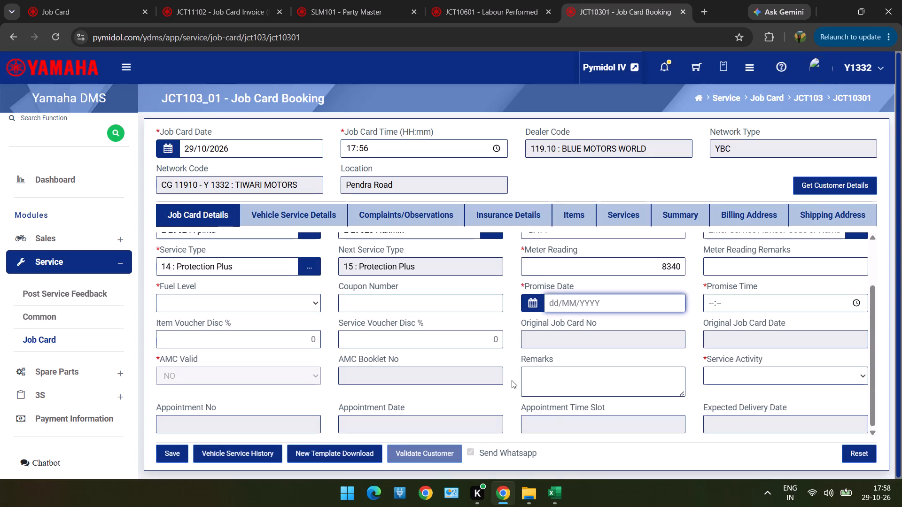
{"action": "left_click", "coordinate": [612, 301]}
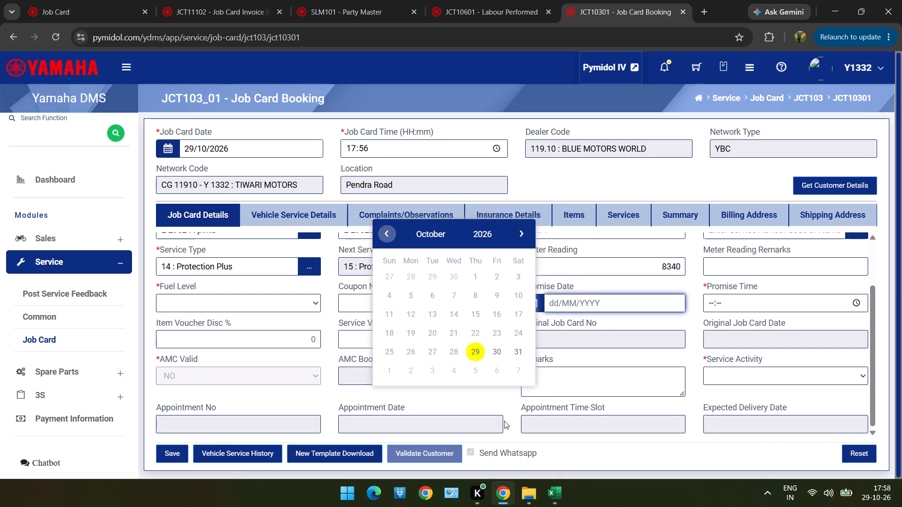
{"action": "left_click", "coordinate": [480, 354]}
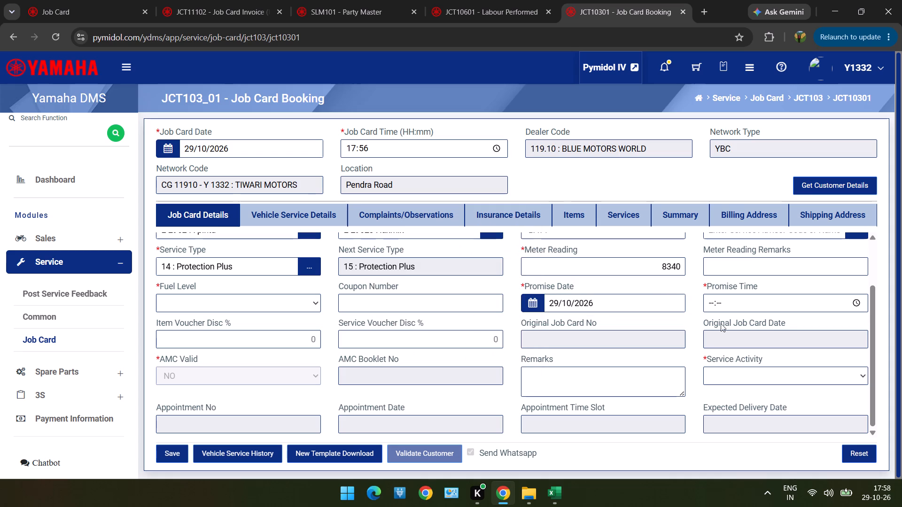
{"action": "left_click", "coordinate": [706, 300]}
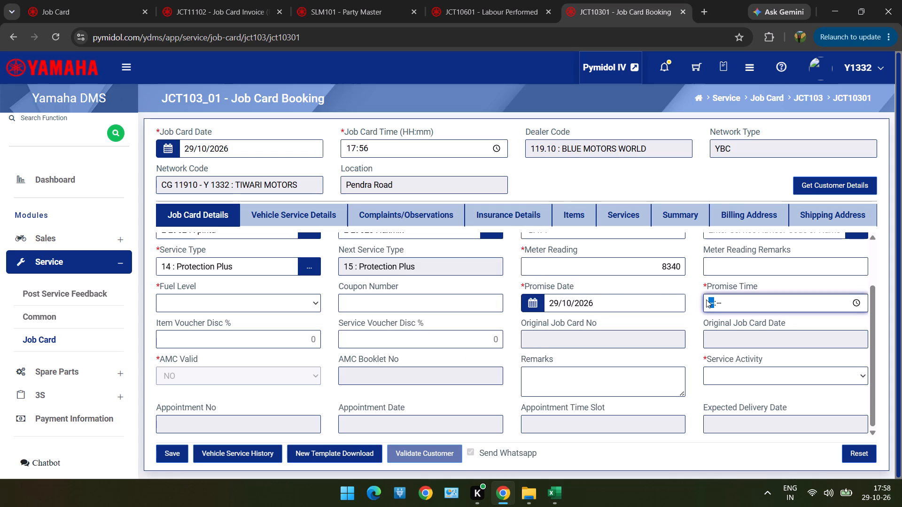
{"action": "type", "text": "17"}
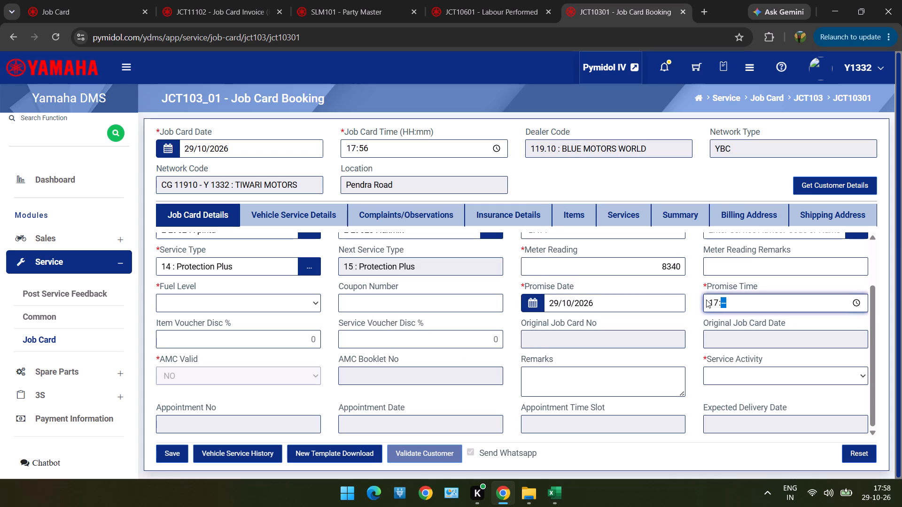
{"action": "key", "text": "5"}
{"action": "key", "text": "8"}
Set the job card's Service Activity to Normal Scheme.
{"action": "scroll", "coordinate": [706, 300], "scroll_direction": "down", "scroll_amount": 1}
{"action": "left_click", "coordinate": [718, 376]}
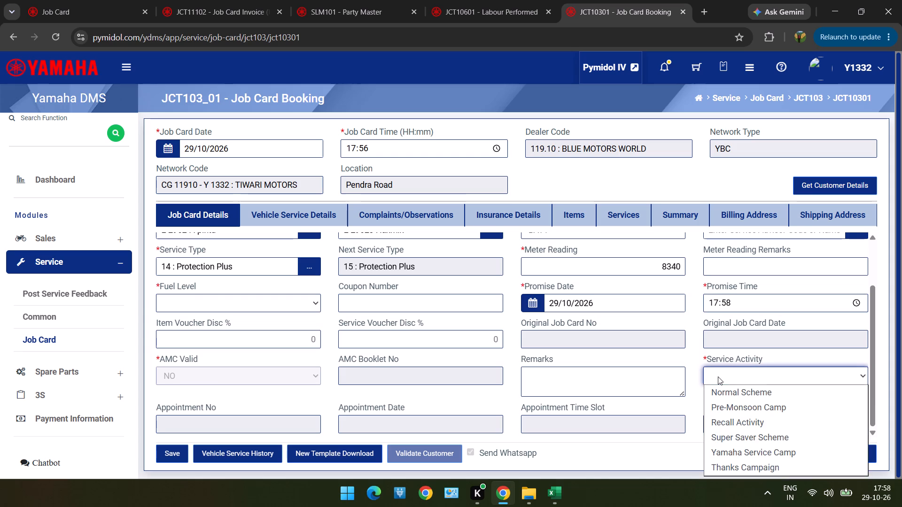
{"action": "left_click", "coordinate": [739, 393]}
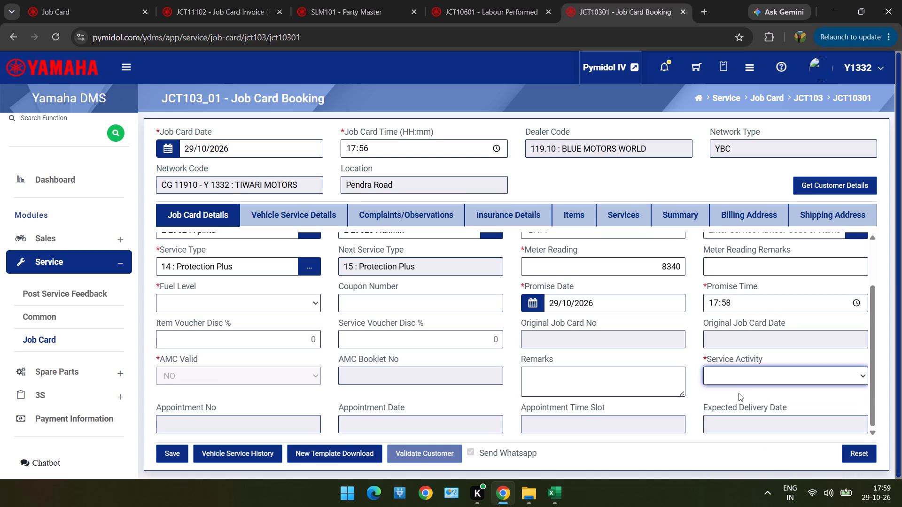
Add a complaint row to the job card with code Comp83, GENERAL SERVICE, found by searching descriptions for "gen".
{"action": "scroll", "coordinate": [590, 365], "scroll_direction": "up", "scroll_amount": 4}
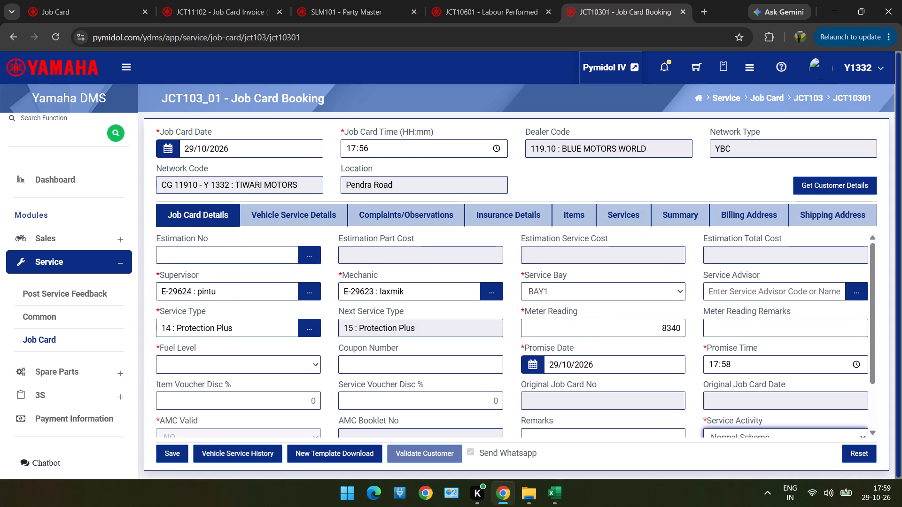
{"action": "left_click", "coordinate": [397, 216]}
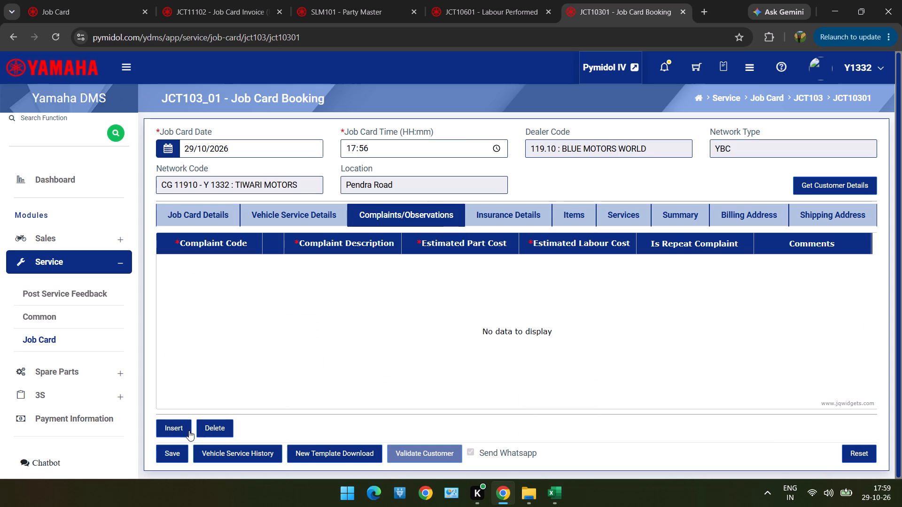
{"action": "left_click", "coordinate": [180, 431]}
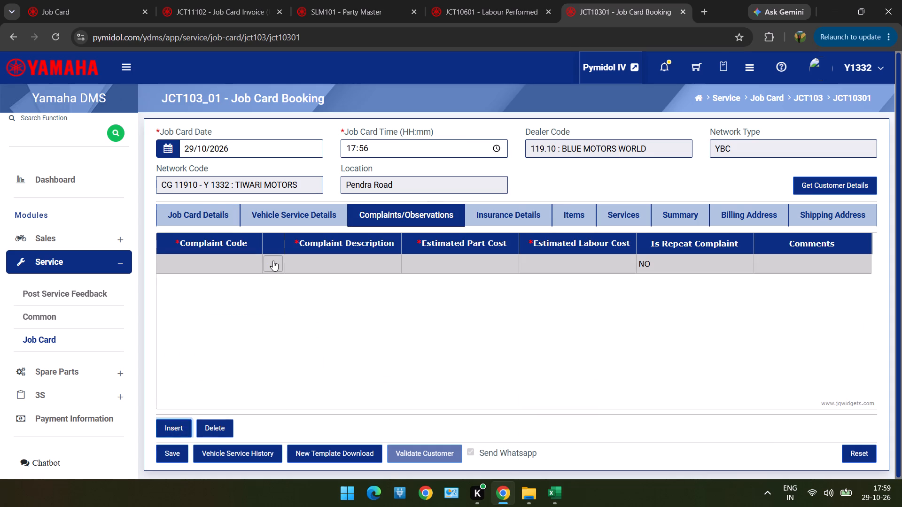
{"action": "left_click", "coordinate": [273, 261]}
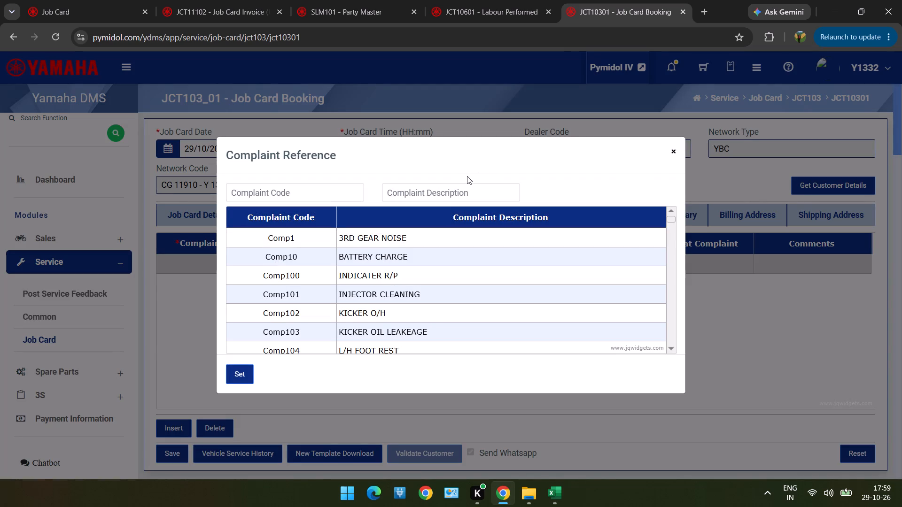
{"action": "left_click_drag", "start_coordinate": [467, 176], "coordinate": [465, 196]}
{"action": "left_click", "coordinate": [465, 196]}
{"action": "type", "text": "gen"}
{"action": "double_click", "coordinate": [453, 235]}
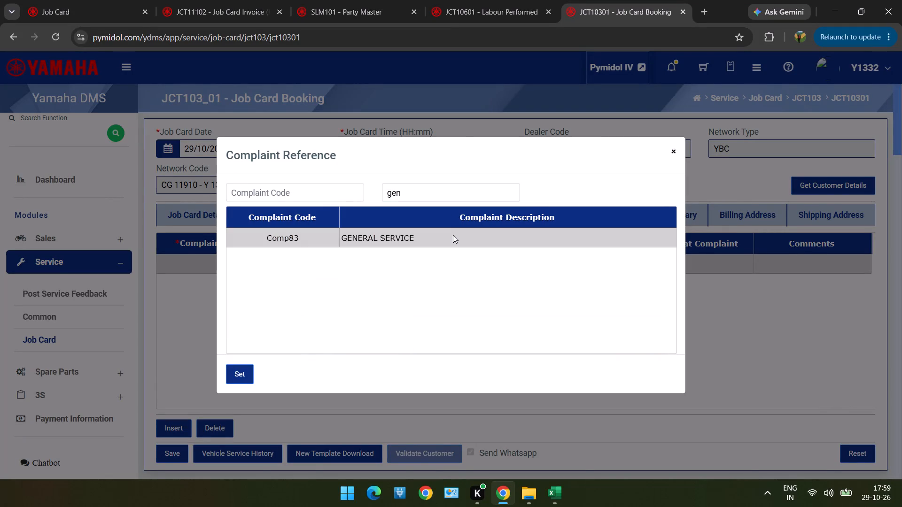
Set the job card's Fuel Level to 1-Points and try to save the booking.
{"action": "left_click_drag", "start_coordinate": [210, 230], "coordinate": [210, 216]}
{"action": "left_click", "coordinate": [210, 216]}
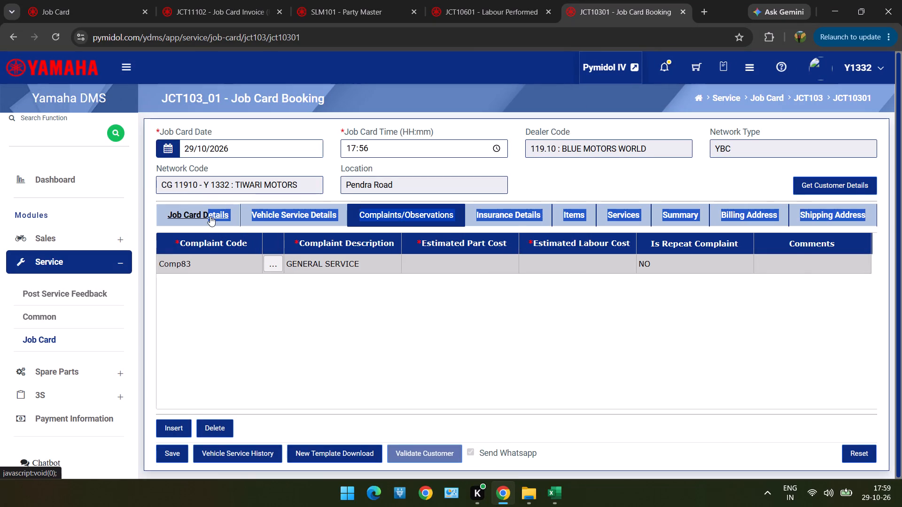
{"action": "double_click", "coordinate": [532, 178]}
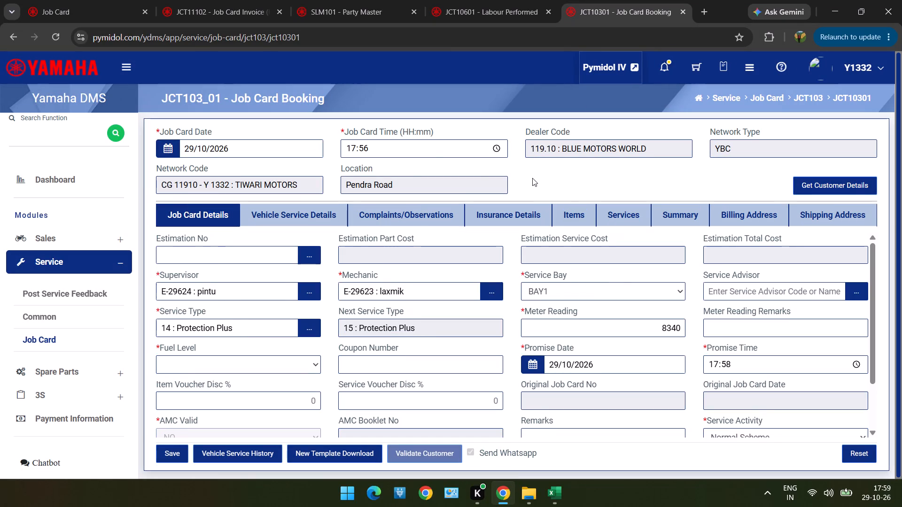
{"action": "scroll", "coordinate": [448, 205], "scroll_direction": "down", "scroll_amount": 9}
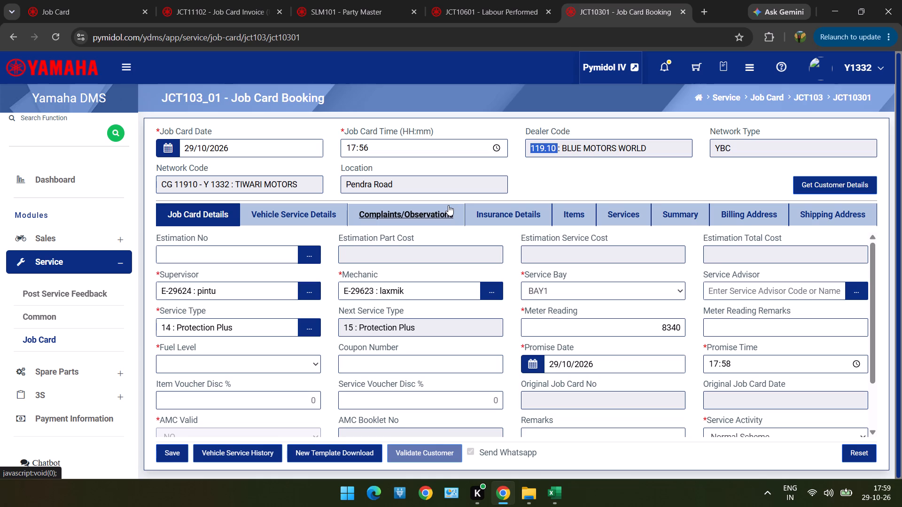
{"action": "left_click", "coordinate": [174, 447]}
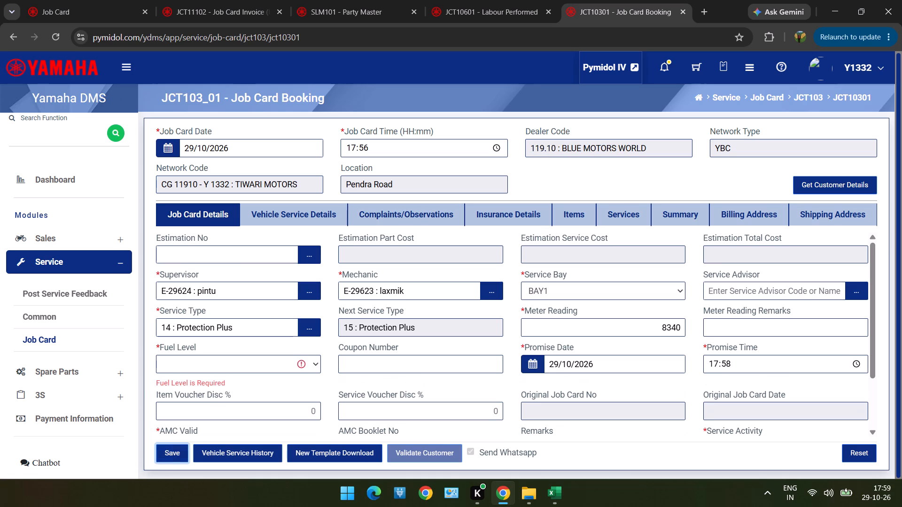
{"action": "left_click", "coordinate": [226, 366]}
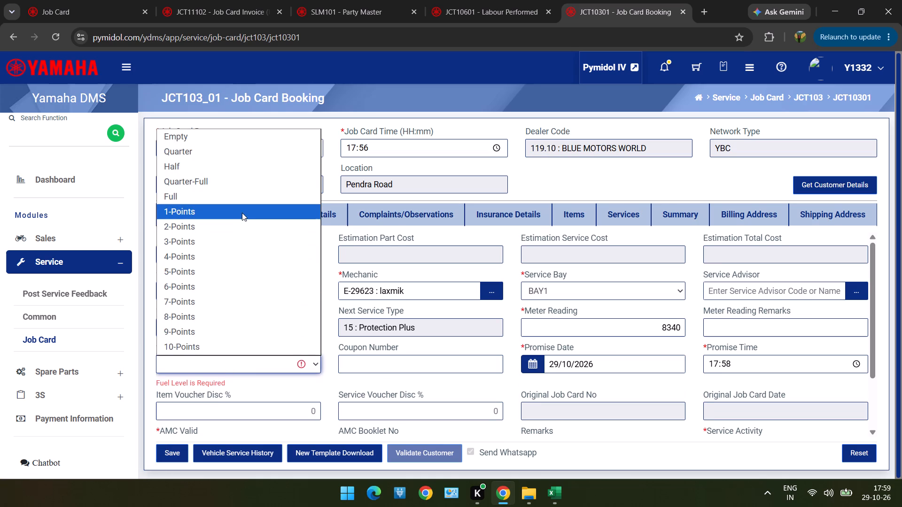
{"action": "left_click", "coordinate": [246, 211]}
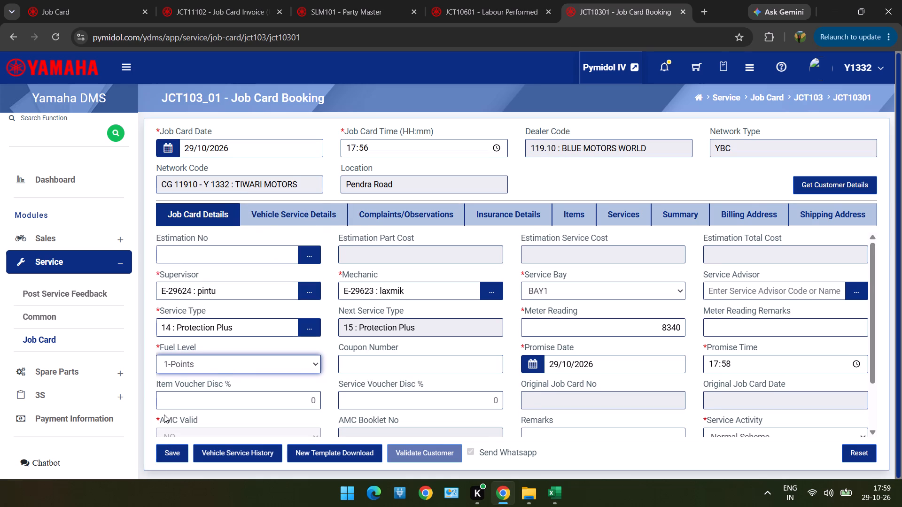
{"action": "left_click", "coordinate": [171, 450]}
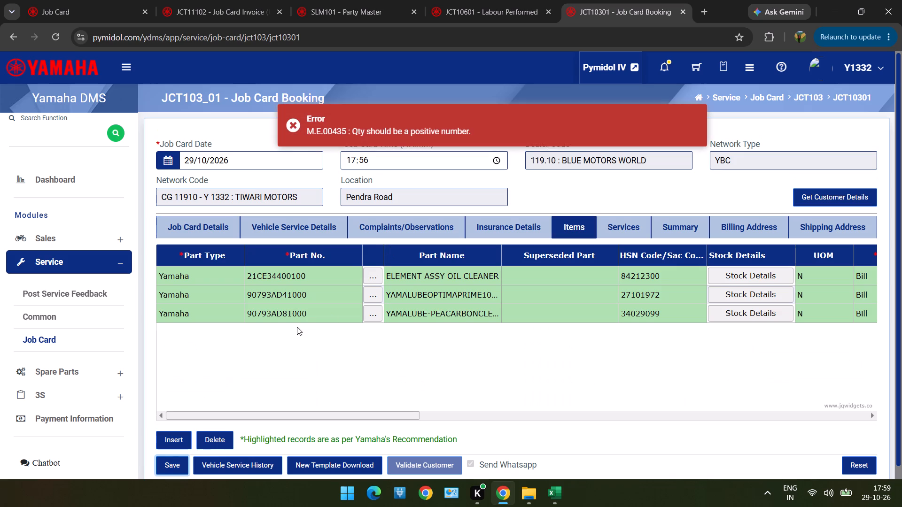
Delete all recommended part rows from the job card's Items: 21CE34400100, 90793AD41000 and 90793AD81000.
{"action": "left_click_drag", "start_coordinate": [296, 311], "coordinate": [225, 434]}
{"action": "left_click_drag", "start_coordinate": [225, 434], "coordinate": [290, 285]}
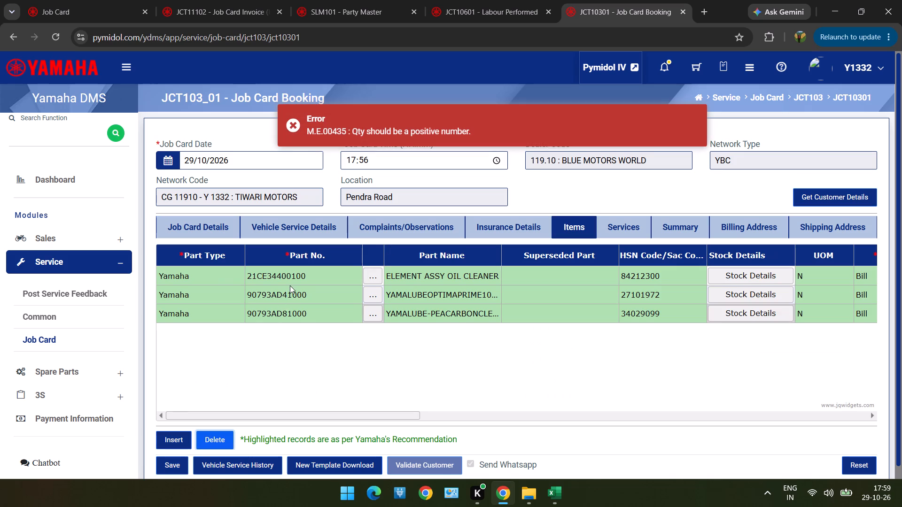
{"action": "left_click", "coordinate": [290, 285]}
{"action": "left_click", "coordinate": [220, 443]}
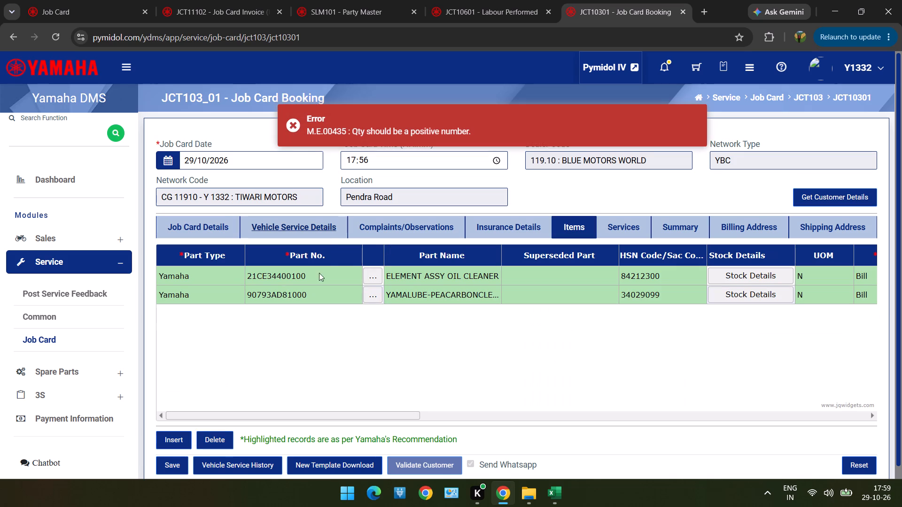
{"action": "left_click", "coordinate": [304, 298]}
{"action": "left_click", "coordinate": [229, 436]}
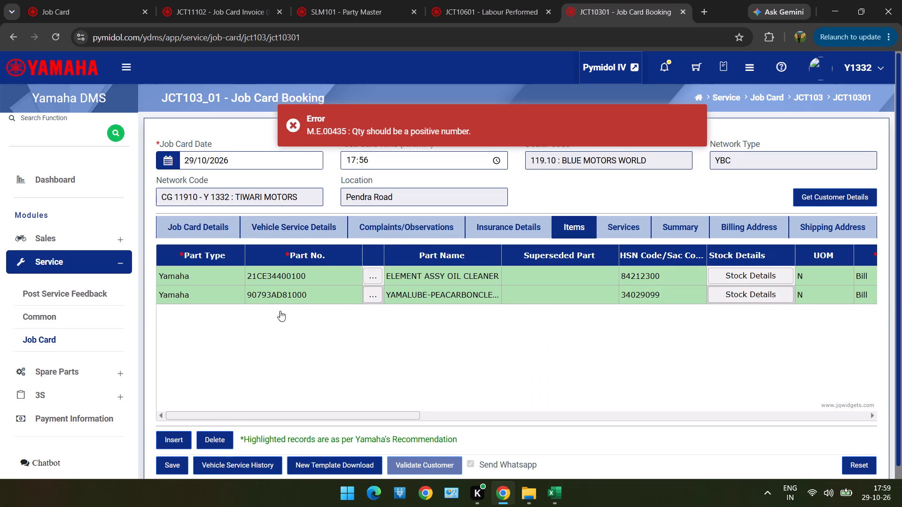
{"action": "left_click", "coordinate": [314, 286]}
{"action": "left_click_drag", "start_coordinate": [317, 282], "coordinate": [206, 448]}
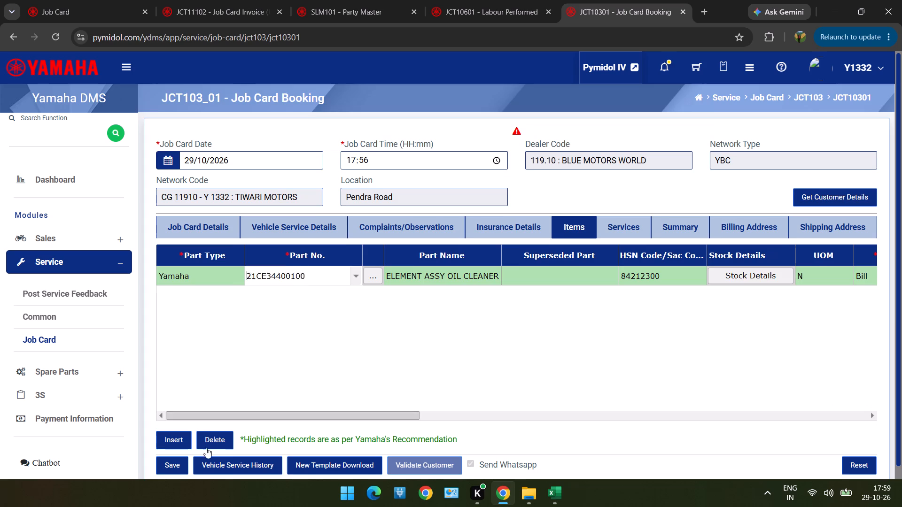
{"action": "left_click_drag", "start_coordinate": [206, 448], "coordinate": [202, 422]}
{"action": "left_click", "coordinate": [202, 422]}
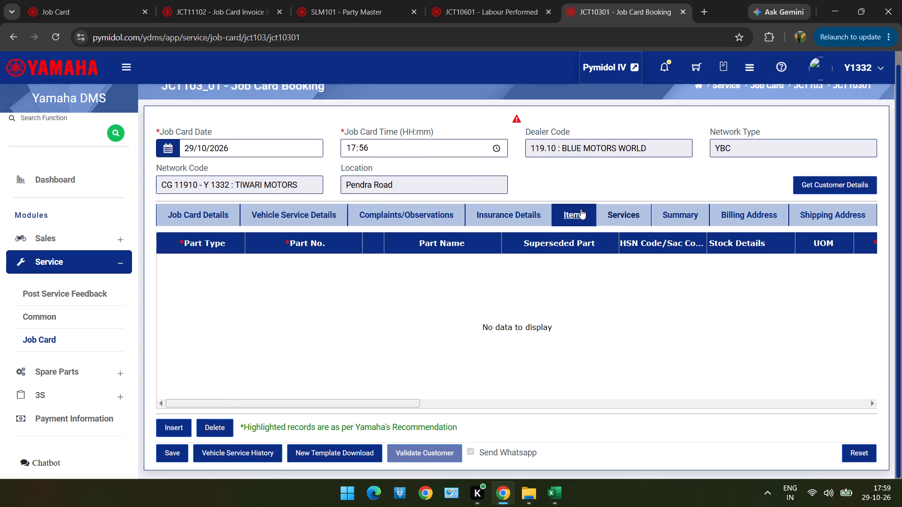
Delete the recommended labour row 012, Drivechain cleaning & lubrication, from the job card's Services.
{"action": "left_click", "coordinate": [607, 208]}
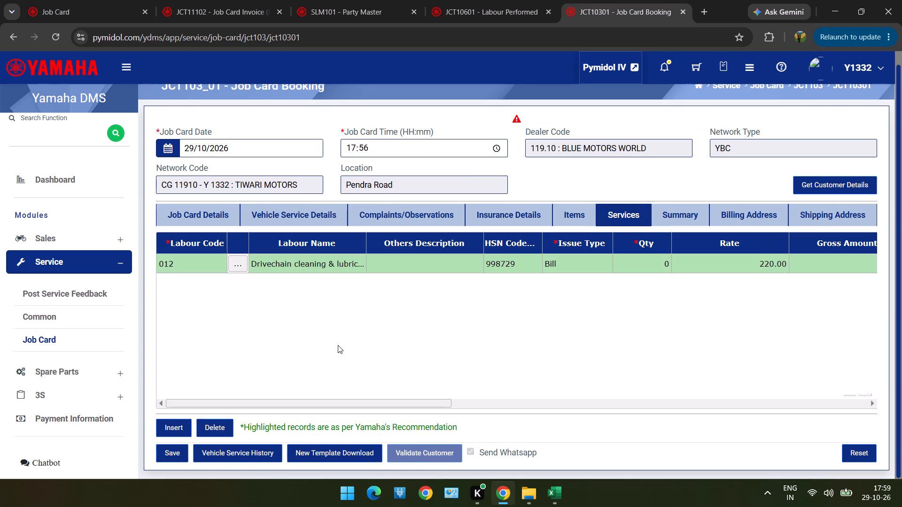
{"action": "left_click", "coordinate": [311, 258]}
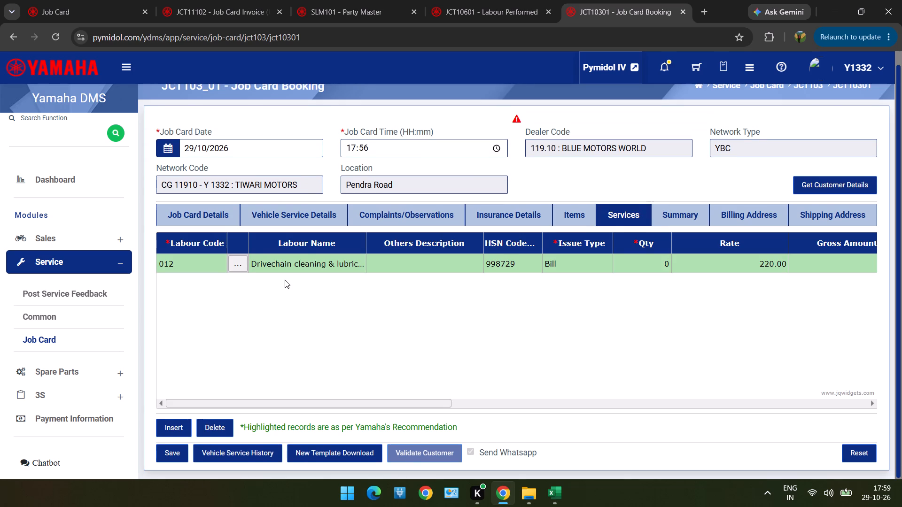
{"action": "left_click", "coordinate": [288, 270]}
{"action": "left_click", "coordinate": [230, 423]}
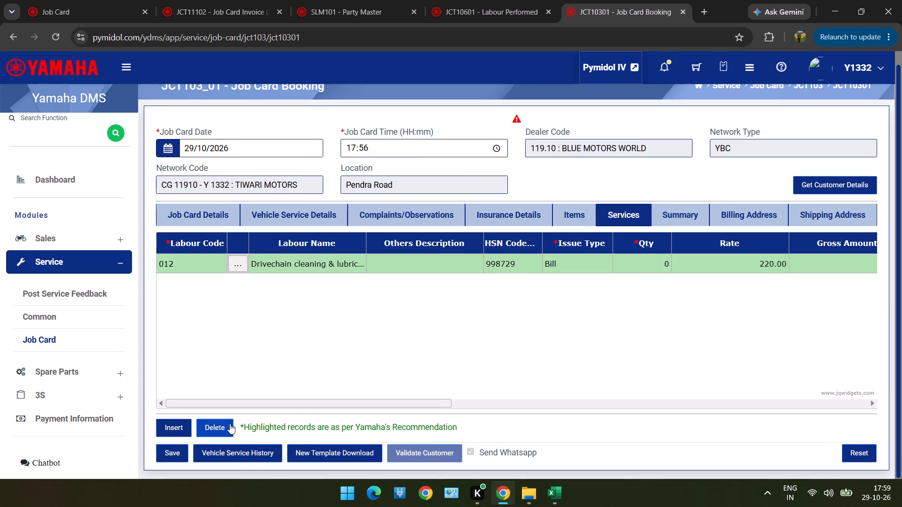
Save and submit the job card booking, then return to a blank booking form.
{"action": "left_click", "coordinate": [170, 452]}
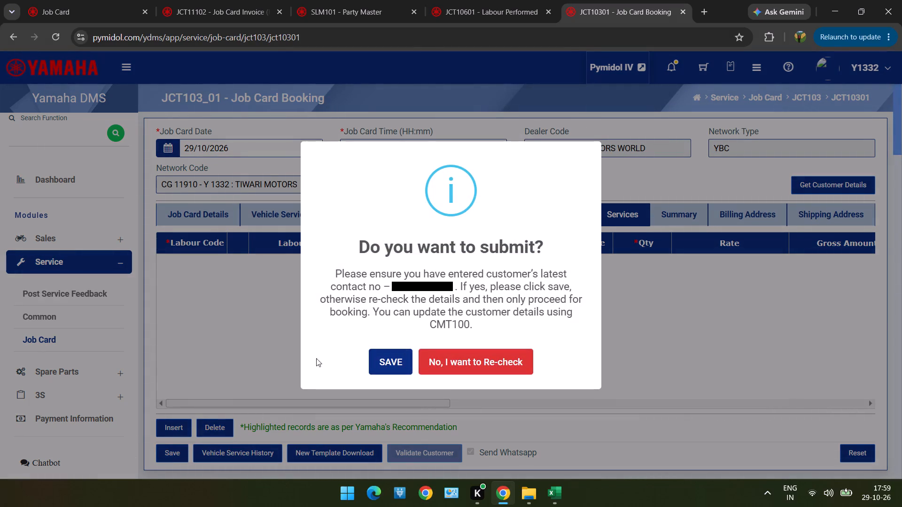
{"action": "left_click", "coordinate": [383, 368]}
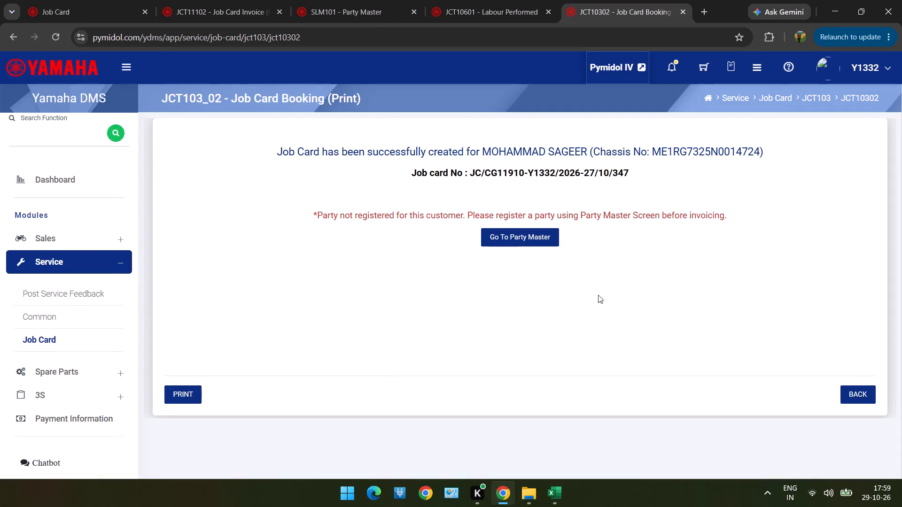
{"action": "left_click", "coordinate": [860, 396]}
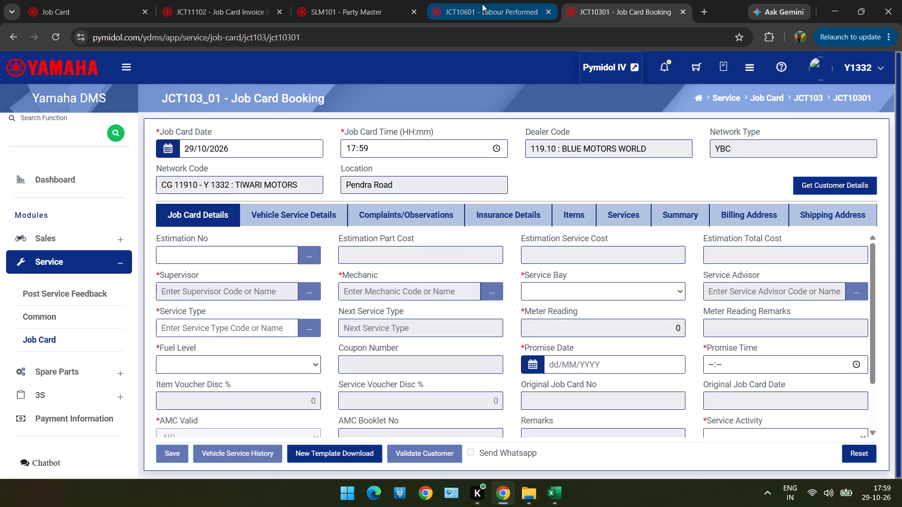
On the Labour Performed screen, set the Performed Time to 18:00.
{"action": "left_click", "coordinate": [484, 15]}
{"action": "scroll", "coordinate": [618, 138], "scroll_direction": "up", "scroll_amount": 2}
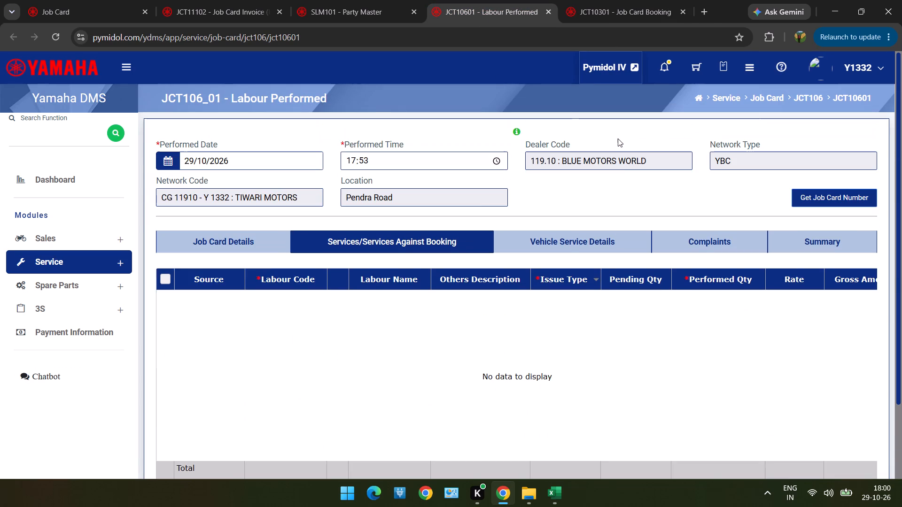
{"action": "left_click", "coordinate": [359, 165]}
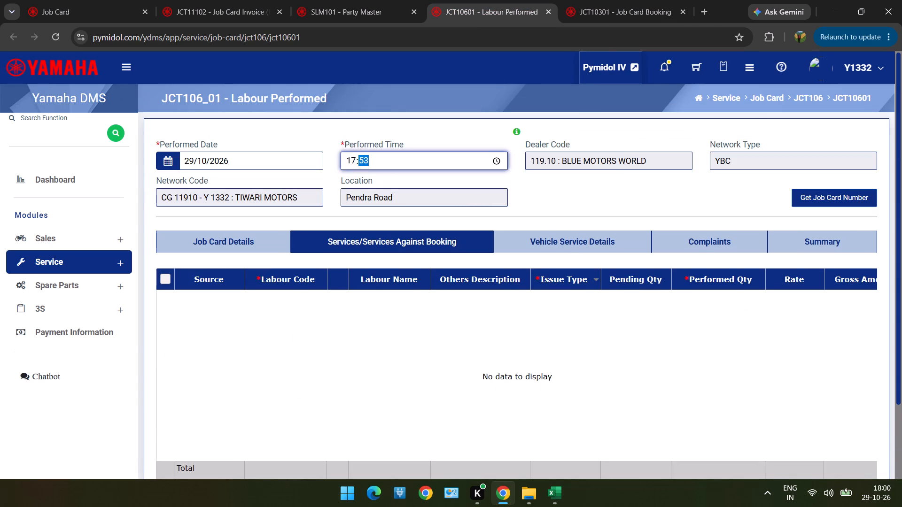
{"action": "left_click", "coordinate": [343, 165]}
{"action": "left_click", "coordinate": [343, 165]}
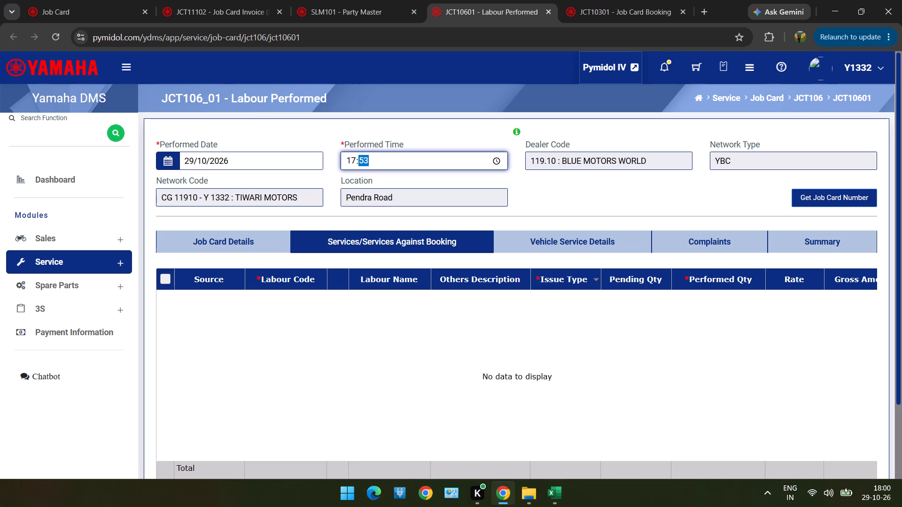
{"action": "left_click", "coordinate": [359, 158]}
{"action": "left_click_drag", "start_coordinate": [359, 158], "coordinate": [351, 160]}
{"action": "left_click", "coordinate": [351, 160]}
{"action": "key", "text": "1"}
{"action": "key", "text": "8"}
{"action": "type", "text": "00"}
{"action": "scroll", "coordinate": [351, 160], "scroll_direction": "down", "scroll_amount": 2}
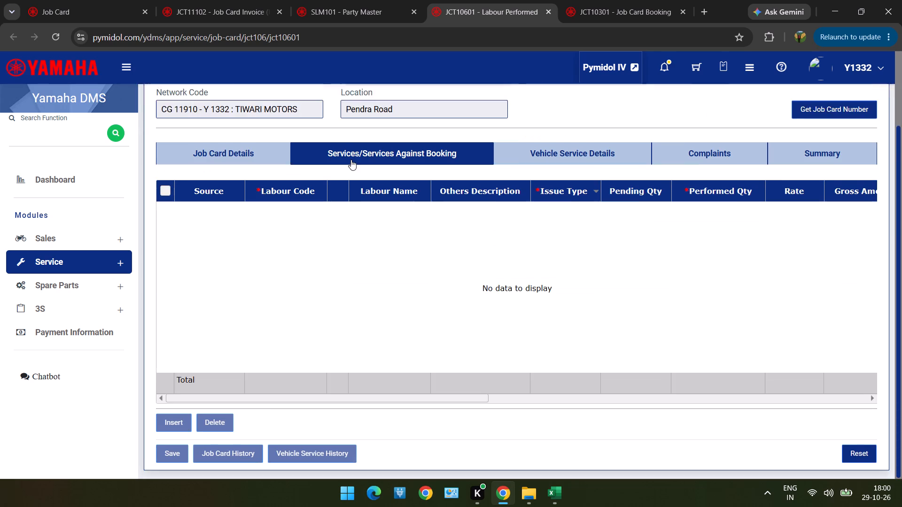
{"action": "left_click", "coordinate": [197, 157]}
{"action": "scroll", "coordinate": [396, 276], "scroll_direction": "up", "scroll_amount": 4}
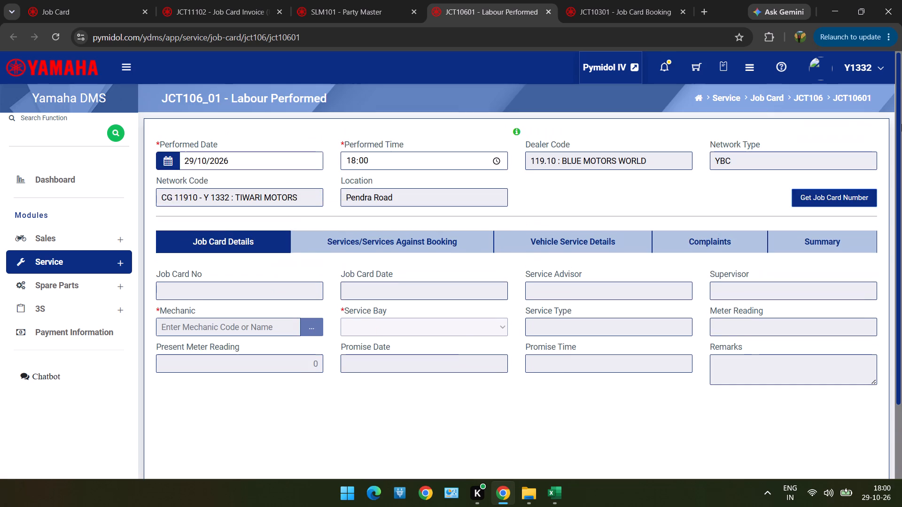
{"action": "left_click", "coordinate": [852, 191]}
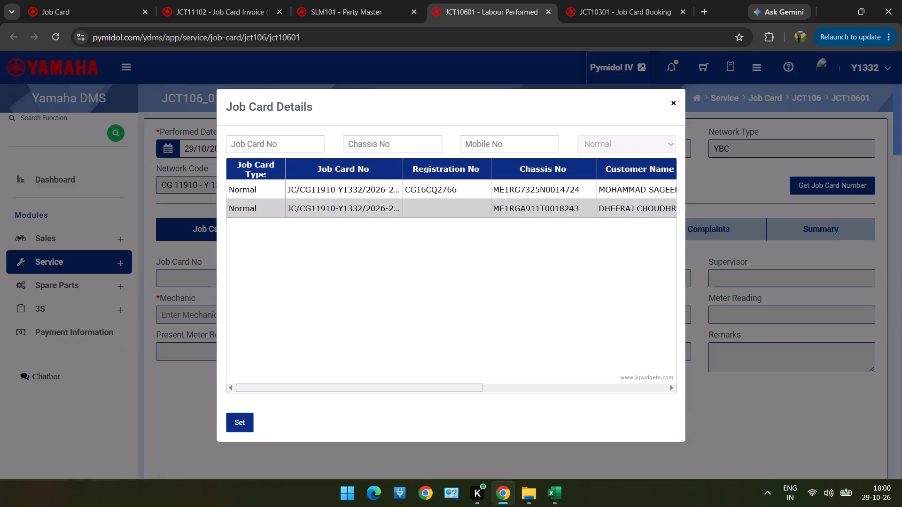
{"action": "double_click", "coordinate": [628, 196]}
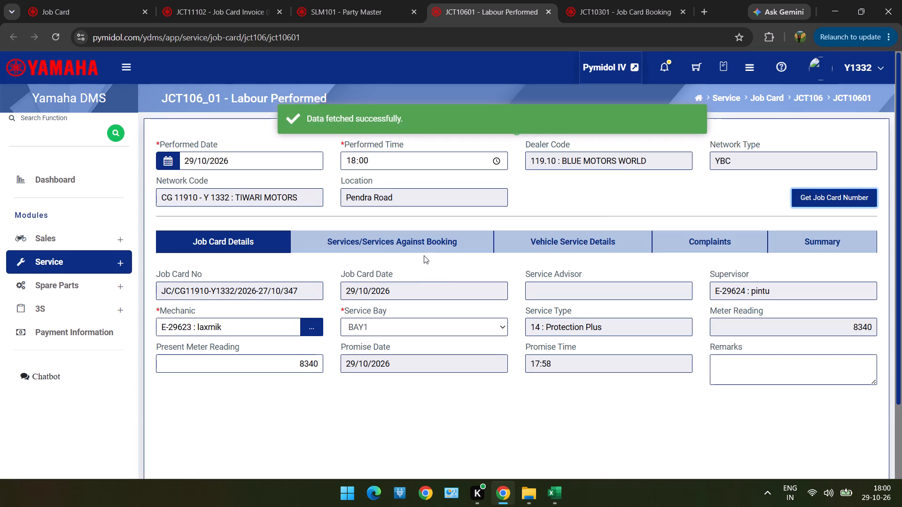
Add a service row to the labour record with labour code 001, Paid Service Including Washing.
{"action": "left_click", "coordinate": [424, 254]}
{"action": "left_click", "coordinate": [421, 244]}
{"action": "scroll", "coordinate": [421, 244], "scroll_direction": "down", "scroll_amount": 3}
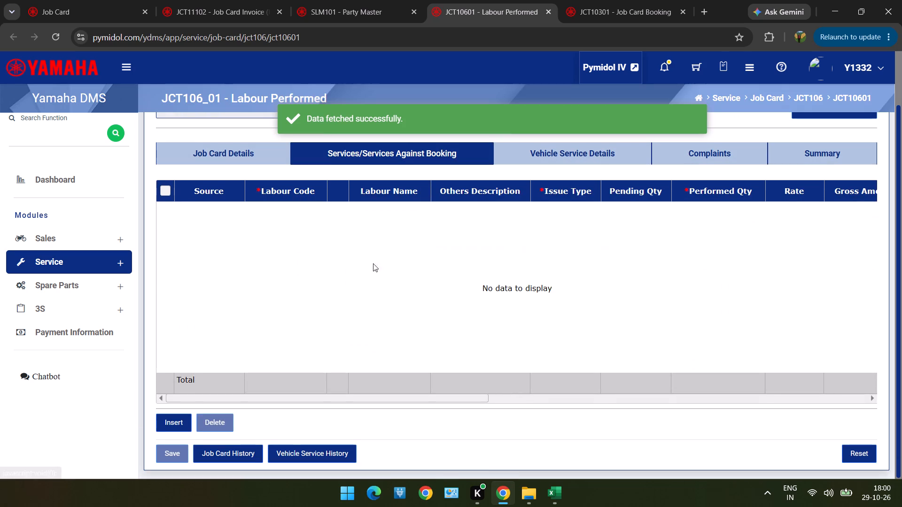
{"action": "left_click", "coordinate": [173, 424]}
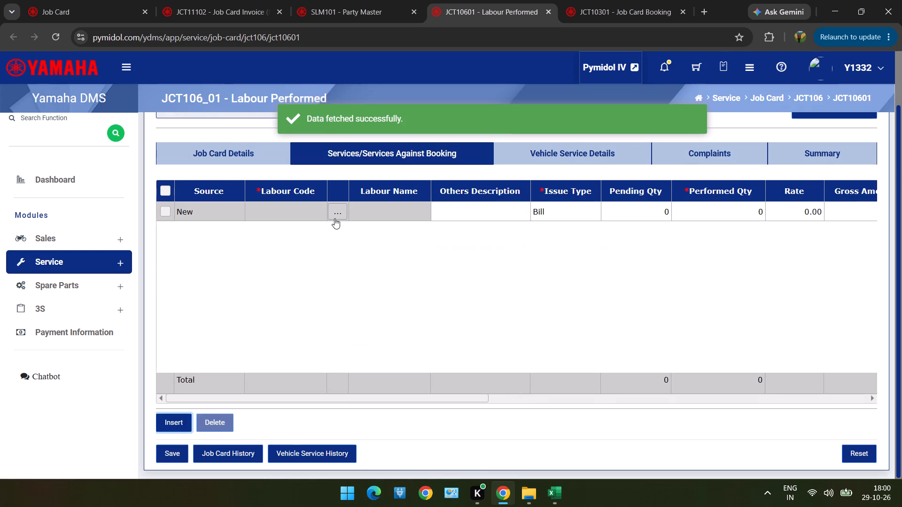
{"action": "left_click", "coordinate": [334, 218]}
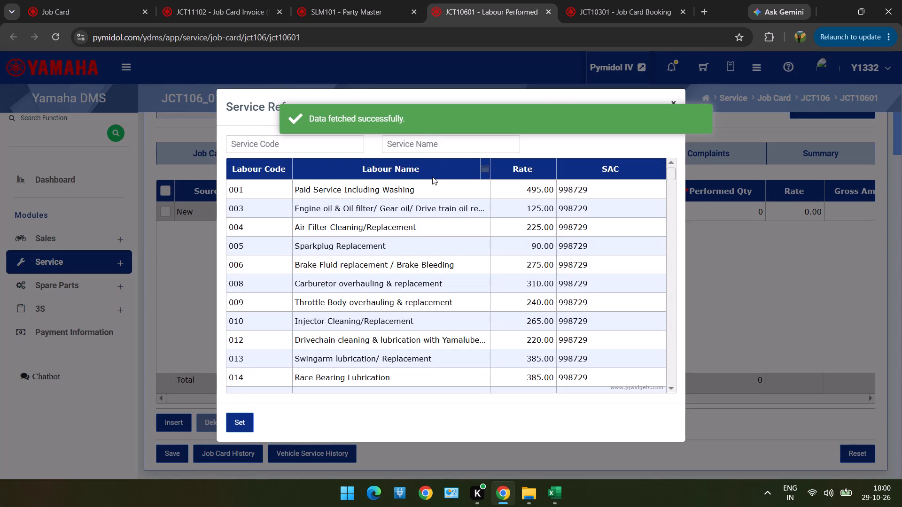
{"action": "double_click", "coordinate": [431, 191]}
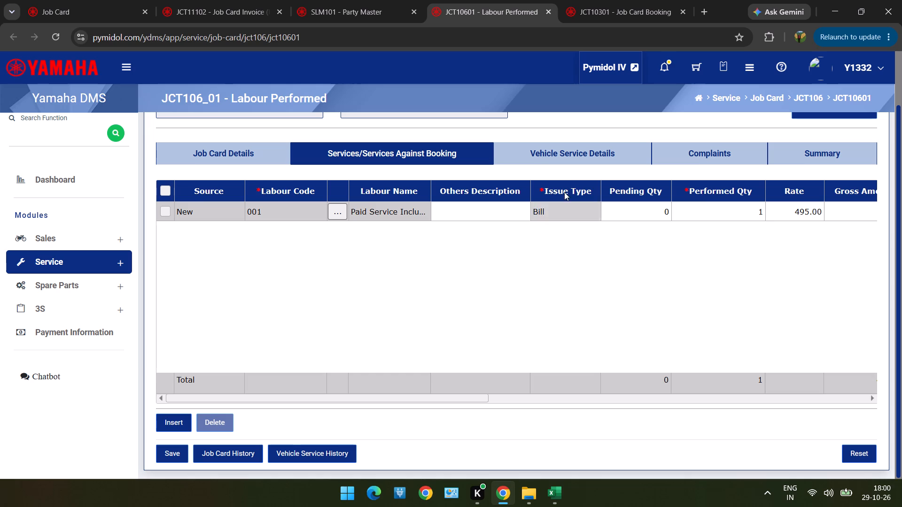
Set the labour row's Issue Type to FOC and mark the row as selected.
{"action": "double_click", "coordinate": [559, 208]}
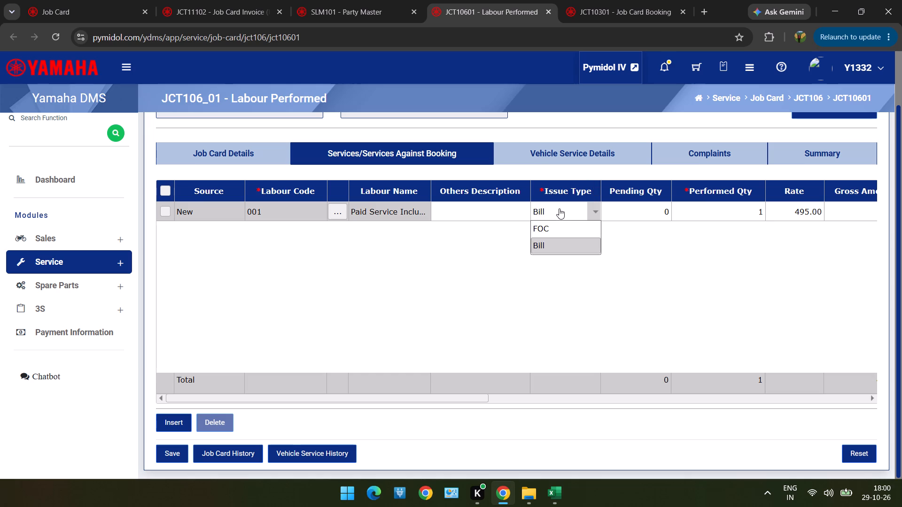
{"action": "left_click", "coordinate": [552, 232]}
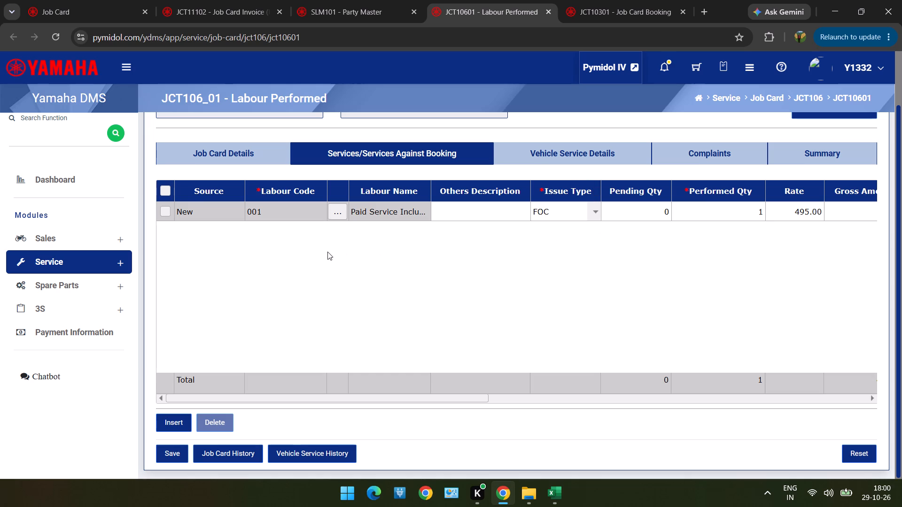
{"action": "left_click", "coordinate": [165, 188]}
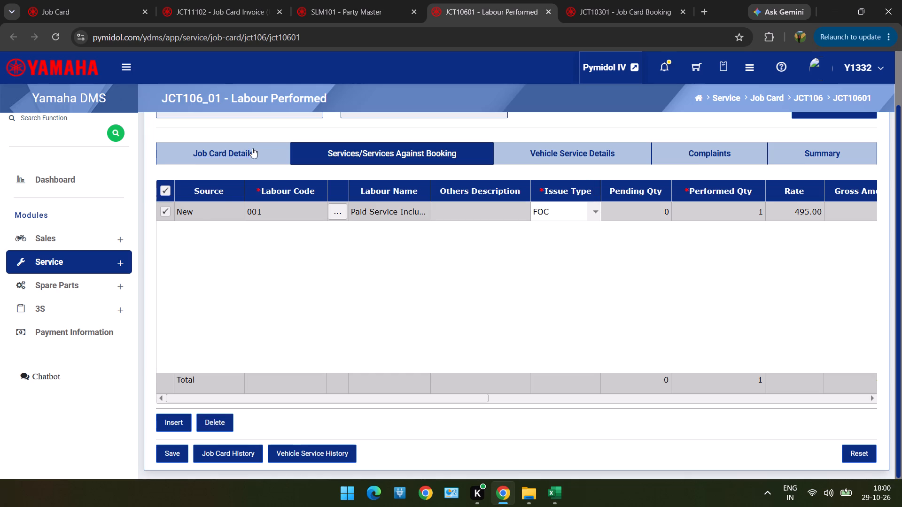
Review the Job Card Details of the labour record and save the Labour Performed entry.
{"action": "left_click", "coordinate": [257, 148]}
{"action": "scroll", "coordinate": [306, 257], "scroll_direction": "down", "scroll_amount": 2}
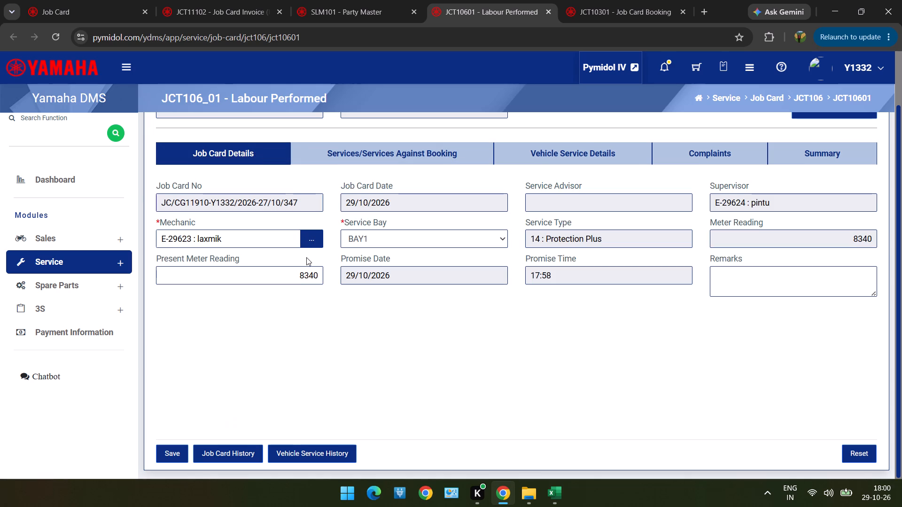
{"action": "scroll", "coordinate": [306, 257], "scroll_direction": "down", "scroll_amount": 2}
{"action": "left_click", "coordinate": [168, 457]}
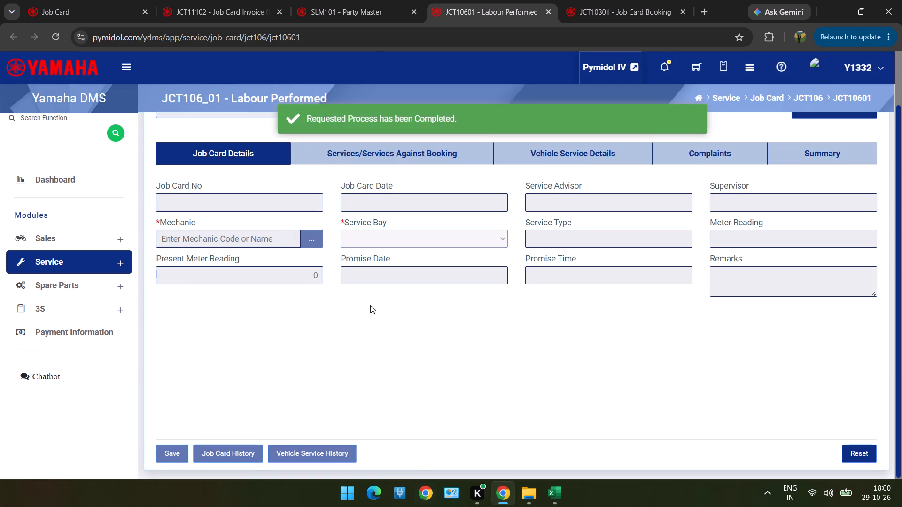
Start a new Party Master record and copy the customer's name from row 46 of the Excel list.
{"action": "left_click", "coordinate": [377, 1]}
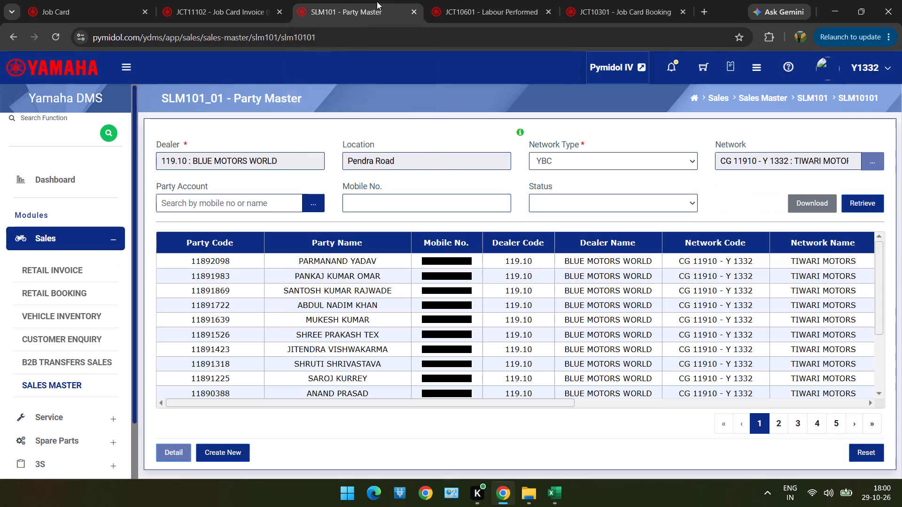
{"action": "left_click", "coordinate": [236, 459]}
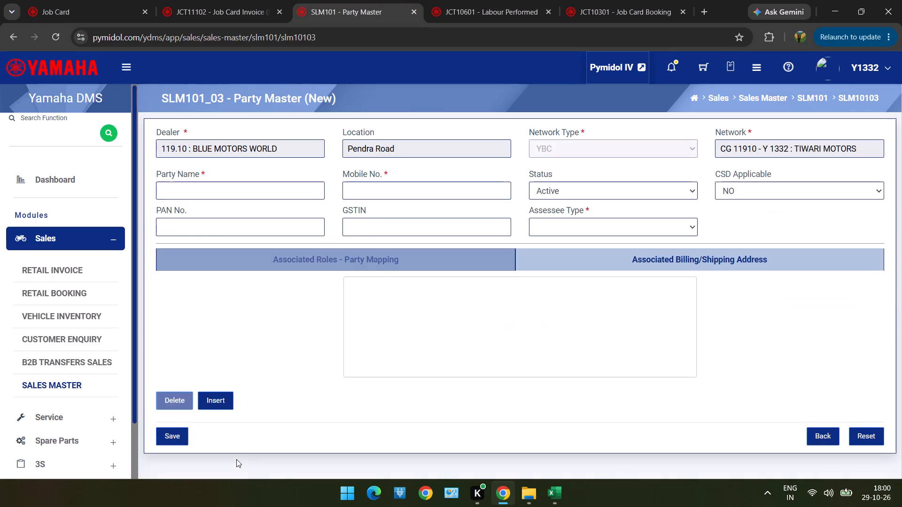
{"action": "key", "text": "alt+Tab"}
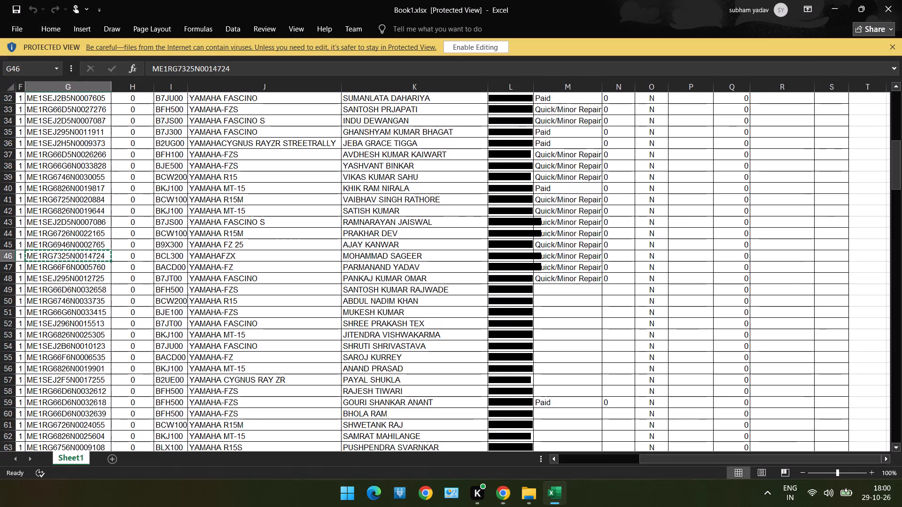
{"action": "key", "text": "Tab"}
{"action": "key", "text": "Tab"}
{"action": "key", "text": "Tab"}
{"action": "key", "text": "Tab"}
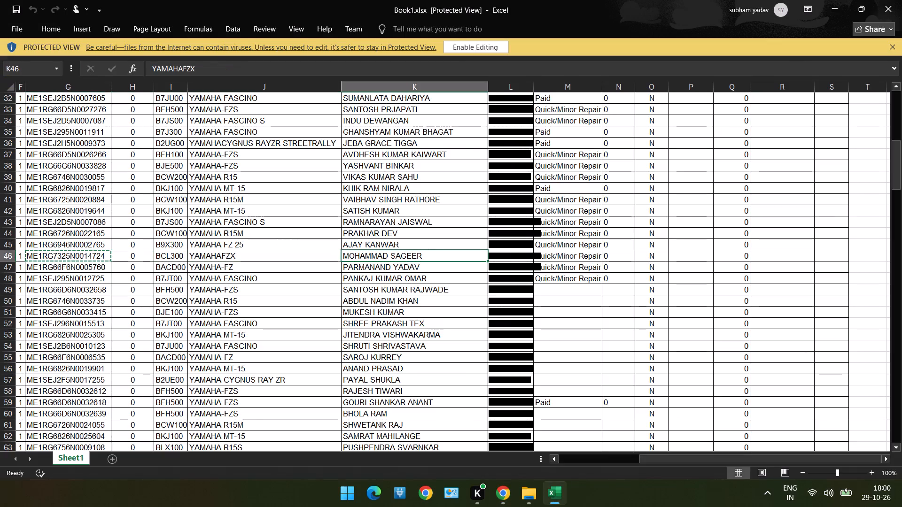
{"action": "key", "text": "ctrl+c"}
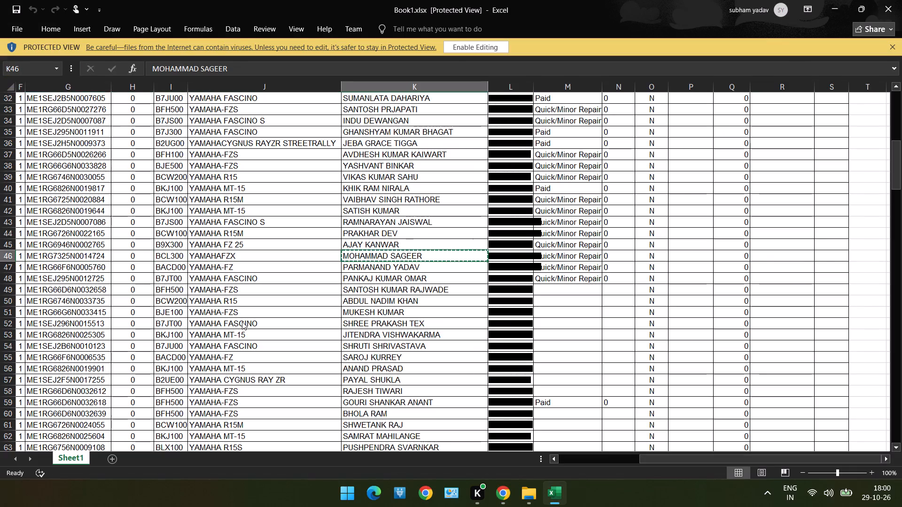
{"action": "key", "text": "alt+Tab"}
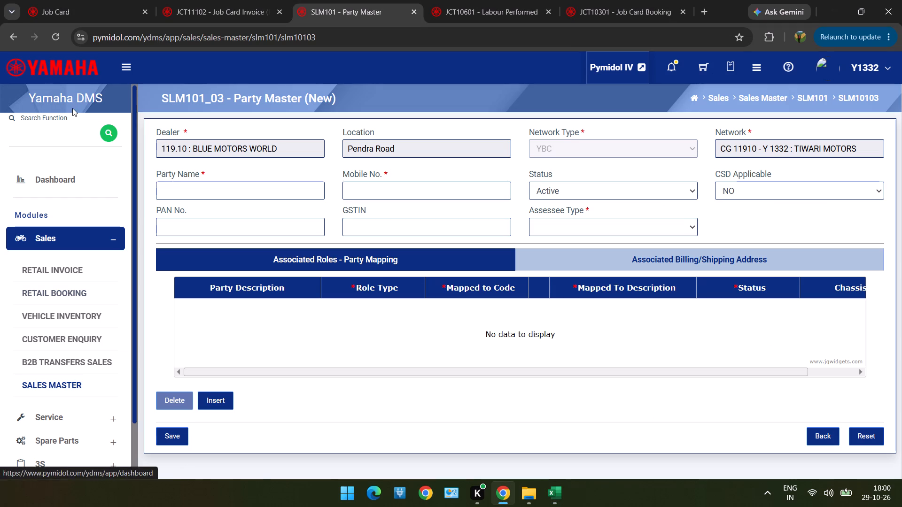
Return from the previous invoice's print page to a blank Job Card Invoice form.
{"action": "left_click", "coordinate": [185, 11]}
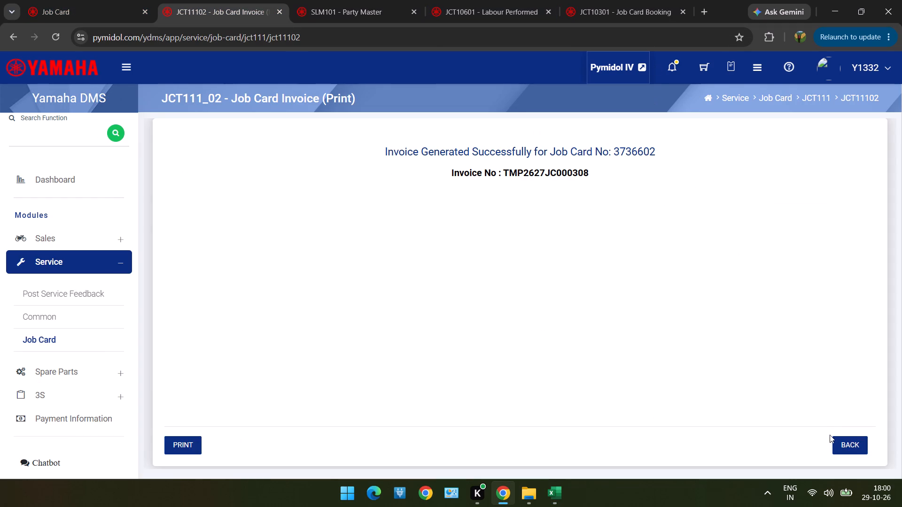
{"action": "left_click", "coordinate": [855, 451]}
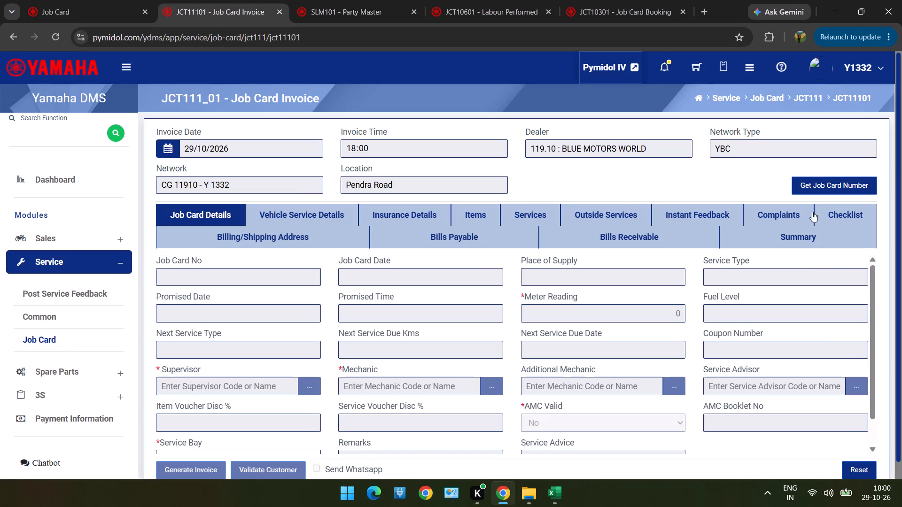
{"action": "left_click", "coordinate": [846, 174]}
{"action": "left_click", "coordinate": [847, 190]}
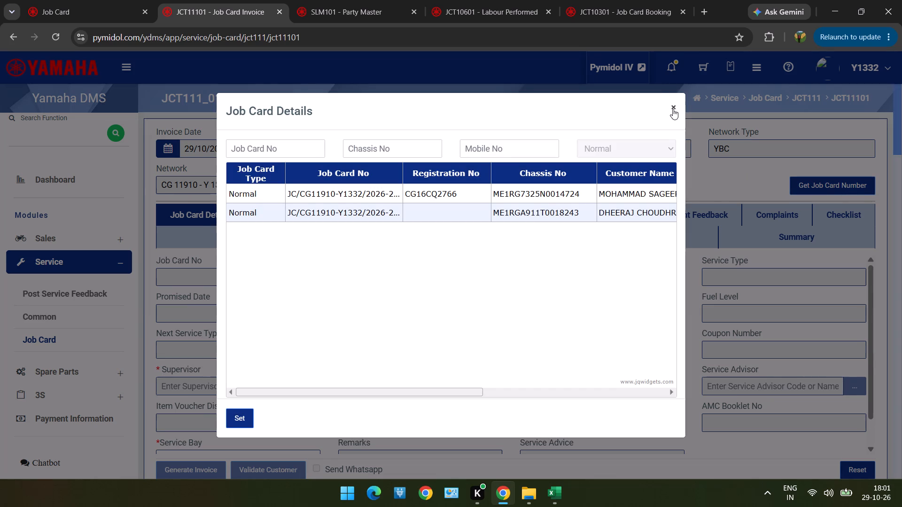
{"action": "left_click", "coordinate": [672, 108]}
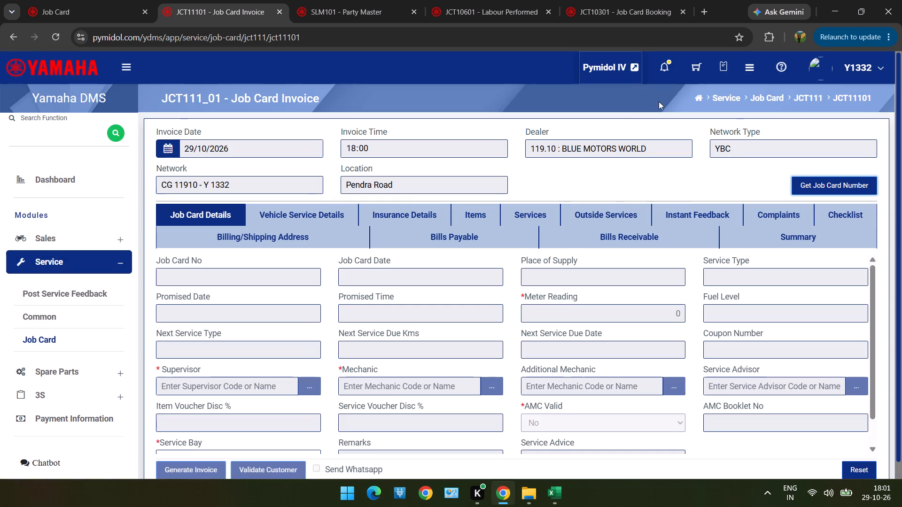
Fill the new party's name and mobile number from Excel row 46 and set Assessee Type to Unregistered.
{"action": "left_click", "coordinate": [367, 18]}
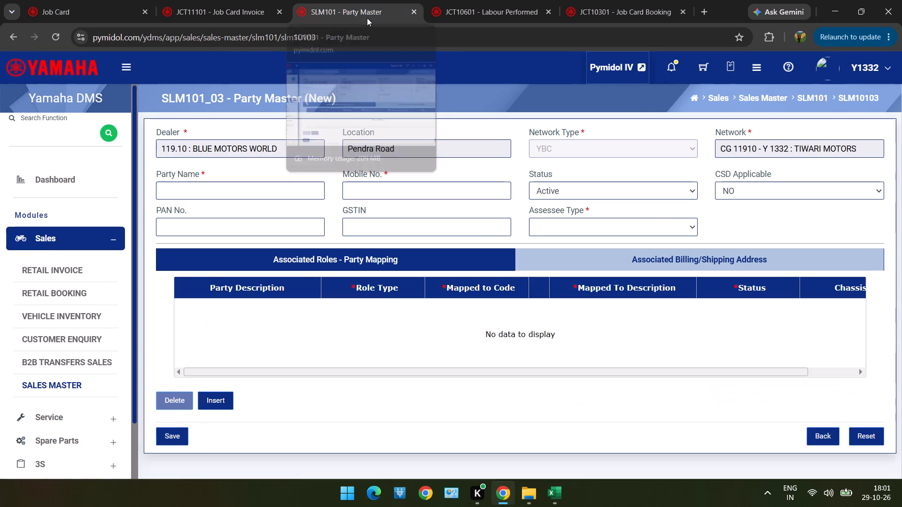
{"action": "left_click", "coordinate": [312, 189]}
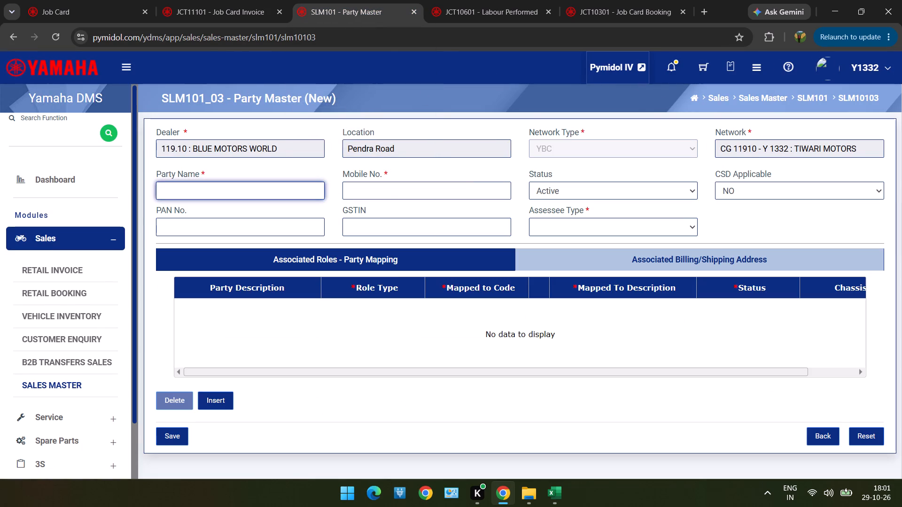
{"action": "key", "text": "ctrl+v"}
{"action": "key", "text": "alt+Tab"}
{"action": "key", "text": "Tab"}
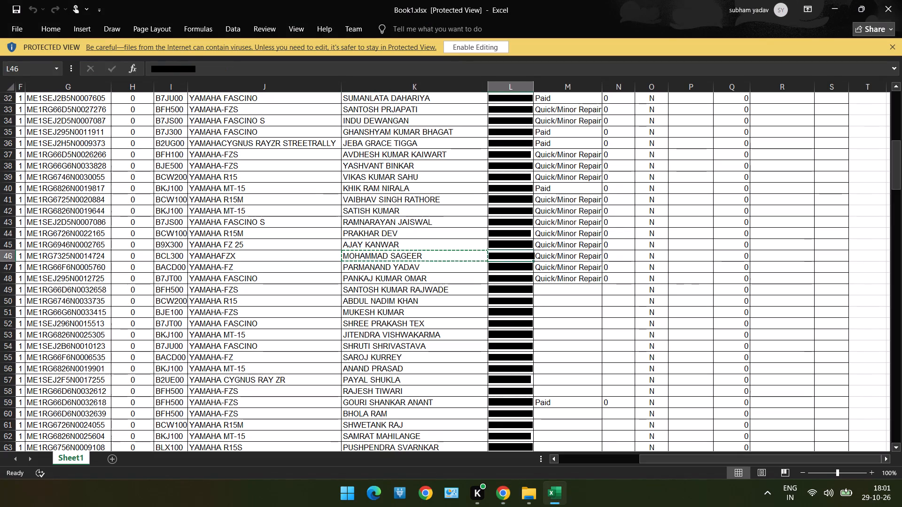
{"action": "key", "text": "ctrl+c"}
{"action": "key", "text": "alt+Tab"}
{"action": "key", "text": "Tab"}
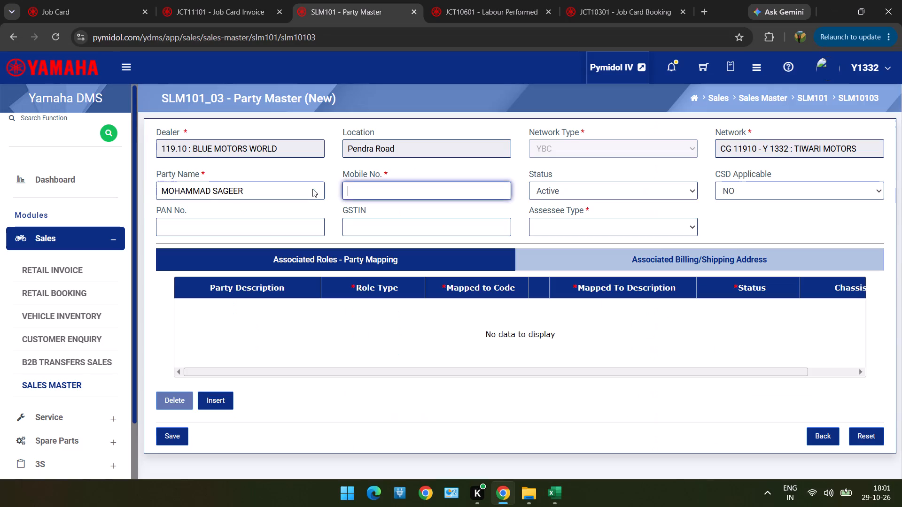
{"action": "key", "text": "ctrl+v"}
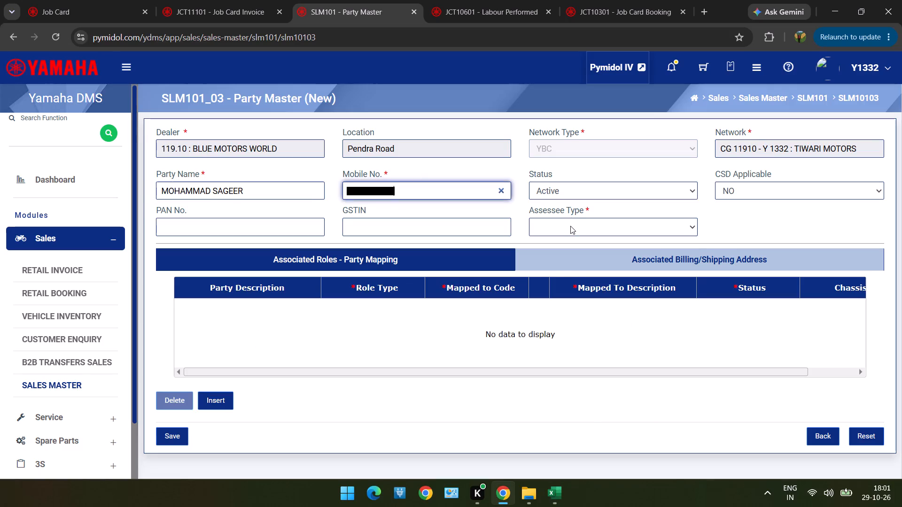
{"action": "left_click", "coordinate": [570, 226]}
{"action": "left_click", "coordinate": [567, 268]}
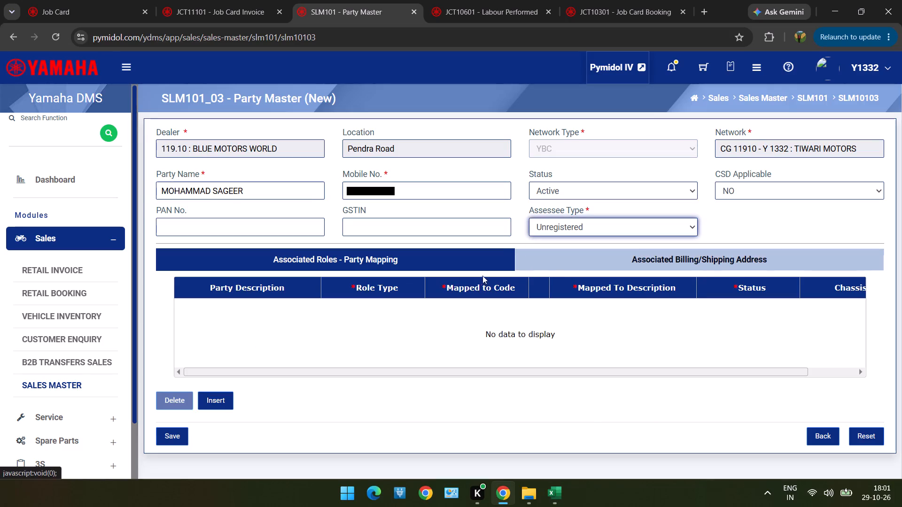
Add a party mapping row under Associated Roles with Role Type Vehicle Retail Customer.
{"action": "left_click", "coordinate": [218, 410]}
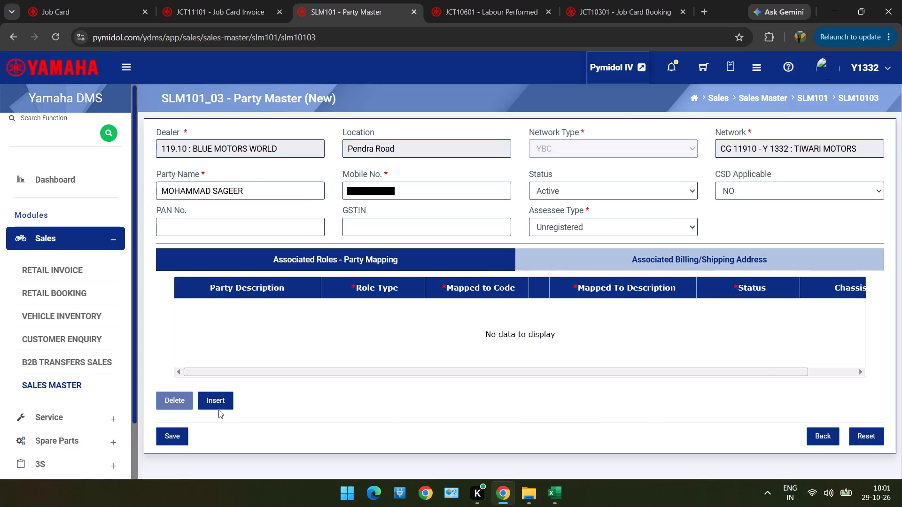
{"action": "left_click", "coordinate": [225, 399]}
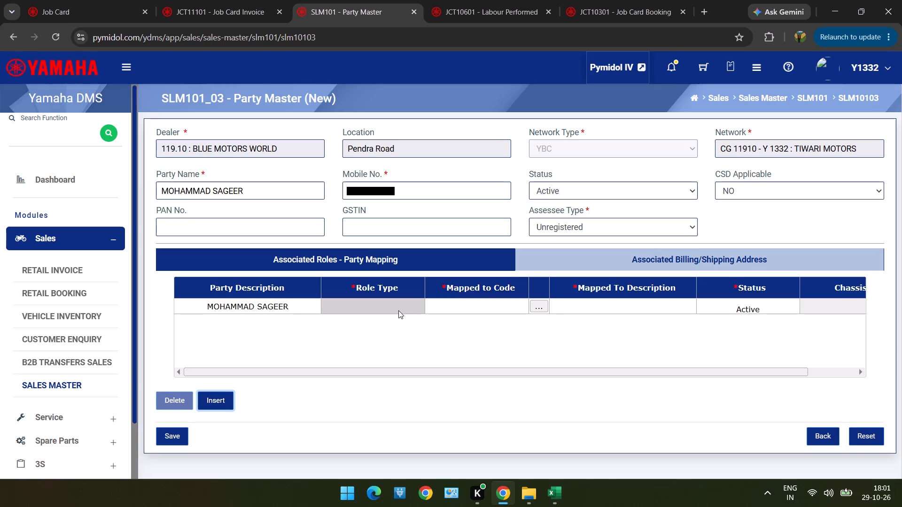
{"action": "double_click", "coordinate": [398, 310]}
{"action": "left_click", "coordinate": [398, 310]}
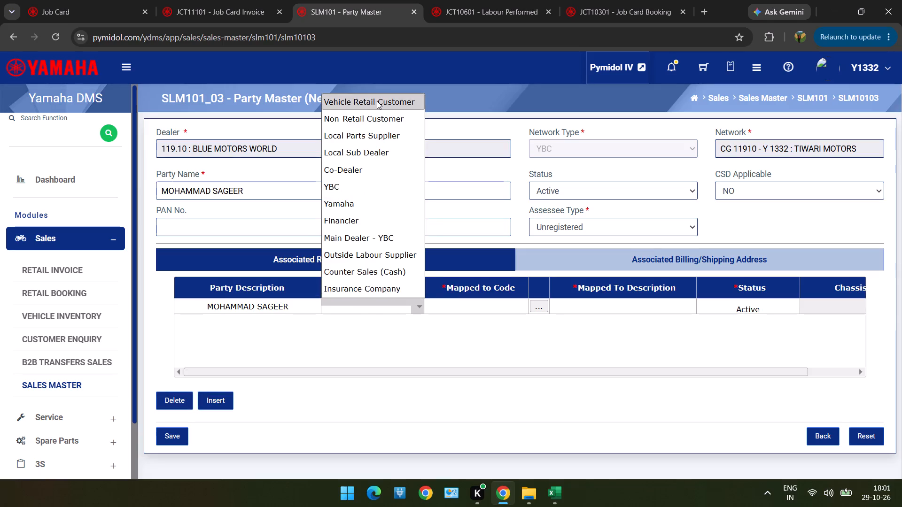
{"action": "left_click", "coordinate": [377, 101]}
Find the retail customer by the copied mobile number and map that customer to the new role row.
{"action": "double_click", "coordinate": [538, 301]}
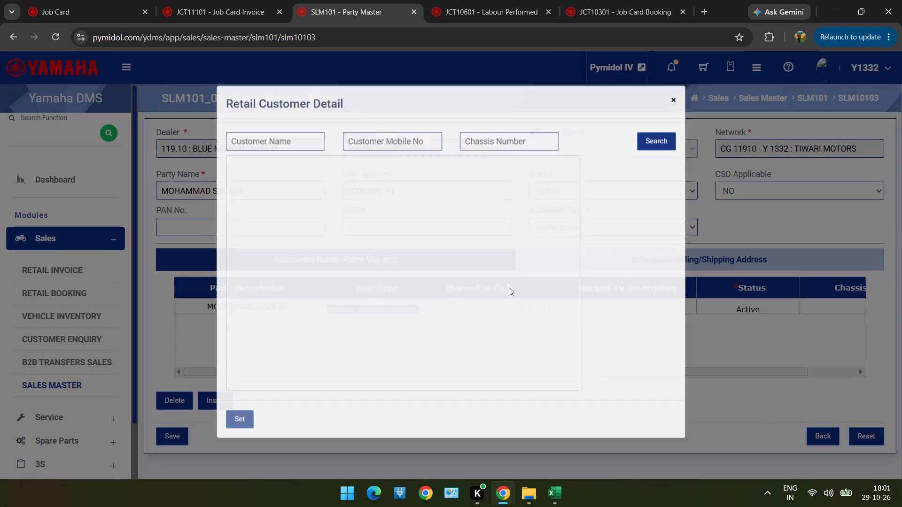
{"action": "left_click", "coordinate": [406, 152]}
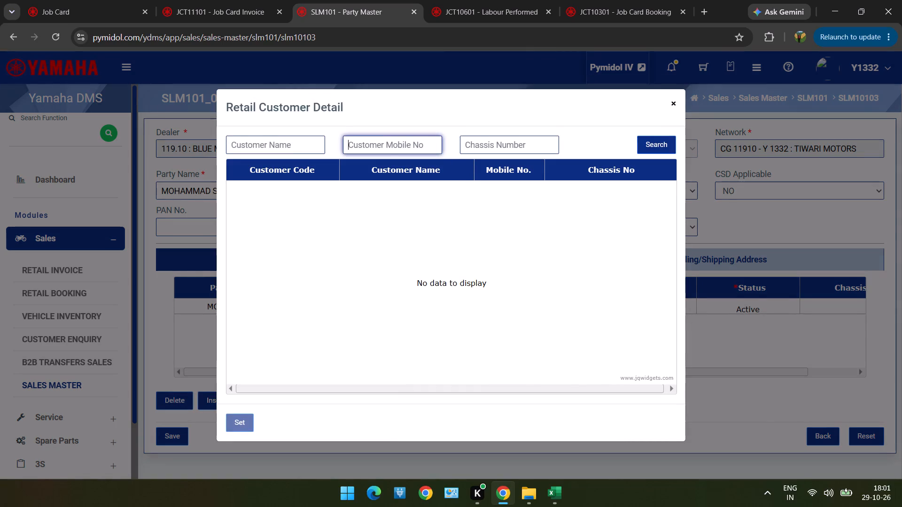
{"action": "key", "text": "ctrl+v"}
{"action": "left_click", "coordinate": [650, 151]}
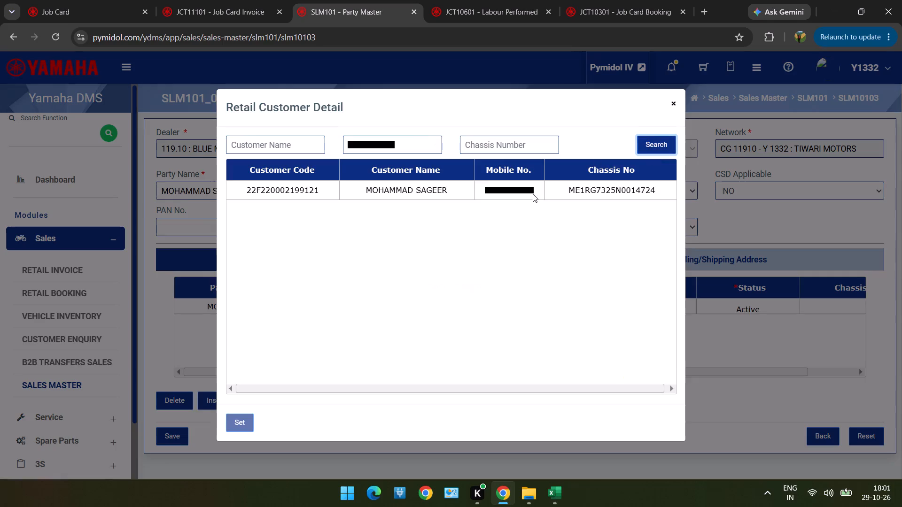
{"action": "double_click", "coordinate": [528, 196]}
Save the new Party Master record and confirm its creation.
{"action": "scroll", "coordinate": [528, 196], "scroll_direction": "down", "scroll_amount": 1}
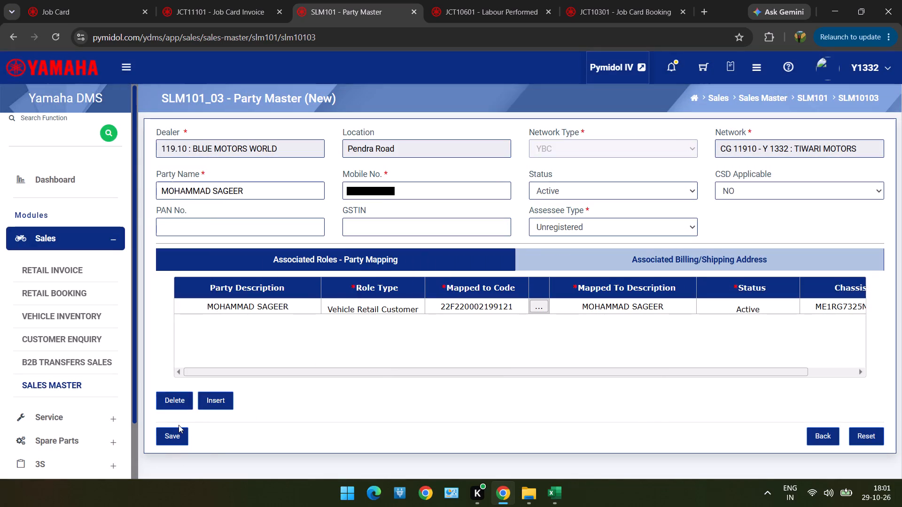
{"action": "left_click", "coordinate": [179, 425]}
{"action": "left_click", "coordinate": [175, 430]}
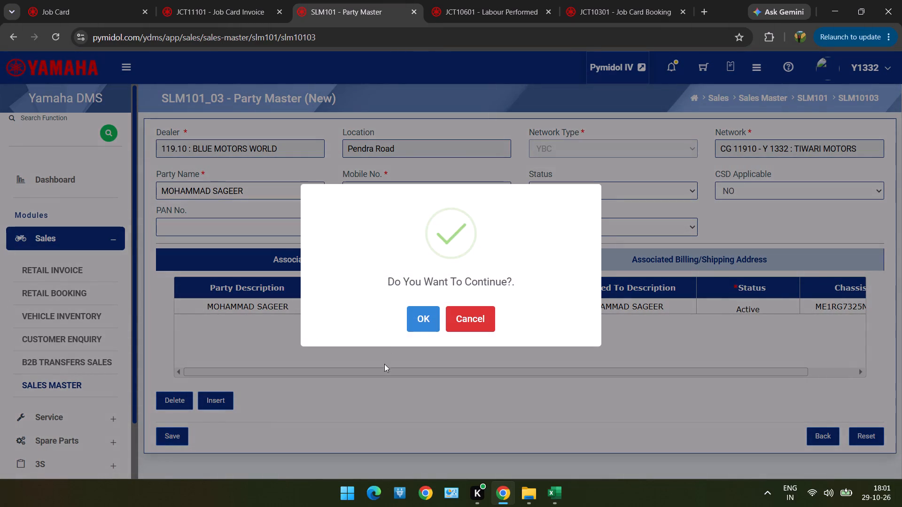
{"action": "left_click", "coordinate": [419, 314]}
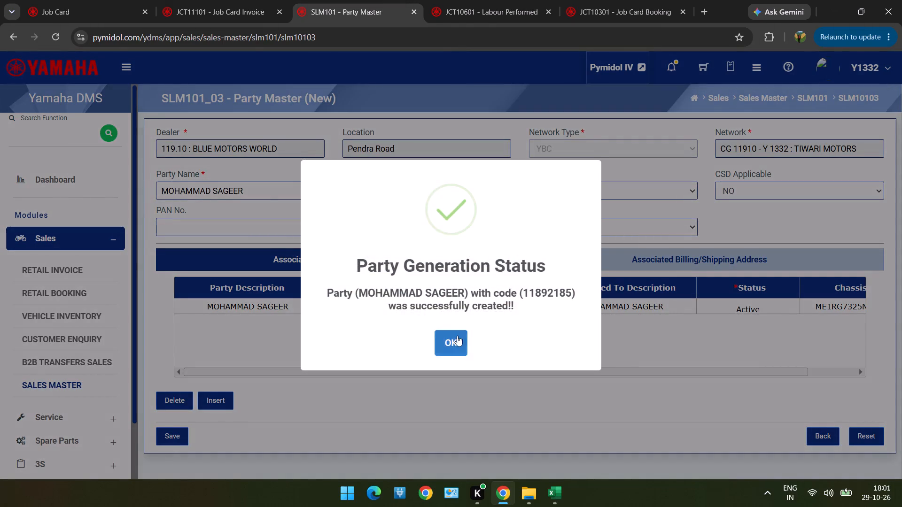
{"action": "left_click", "coordinate": [457, 337]}
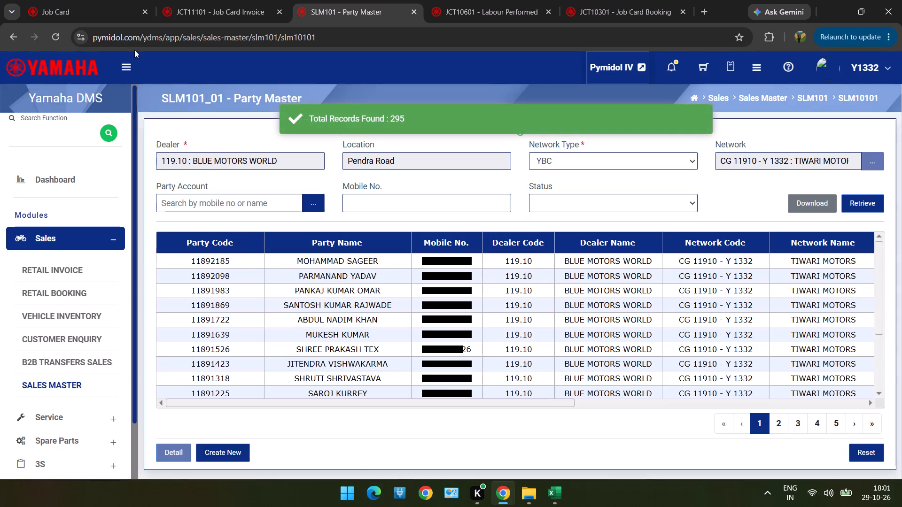
{"action": "left_click", "coordinate": [202, 15]}
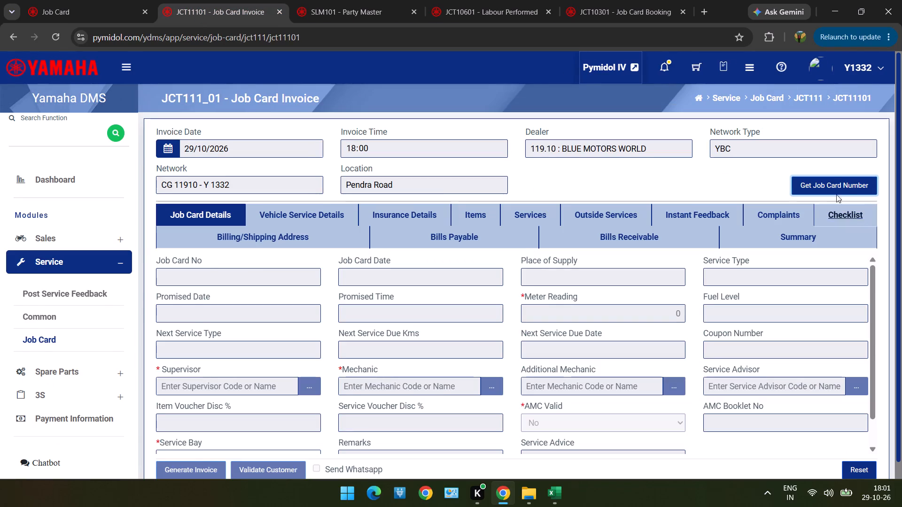
{"action": "left_click", "coordinate": [829, 176]}
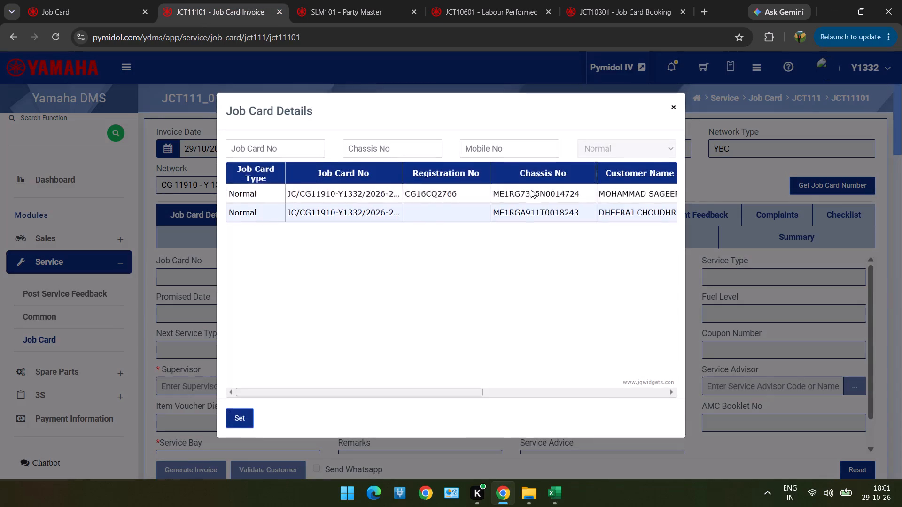
{"action": "double_click", "coordinate": [567, 203]}
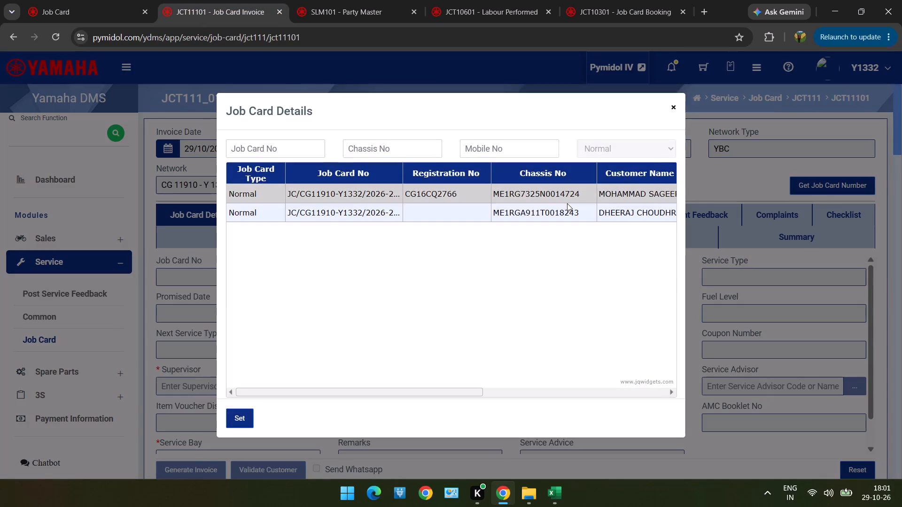
{"action": "scroll", "coordinate": [567, 203], "scroll_direction": "down", "scroll_amount": 1}
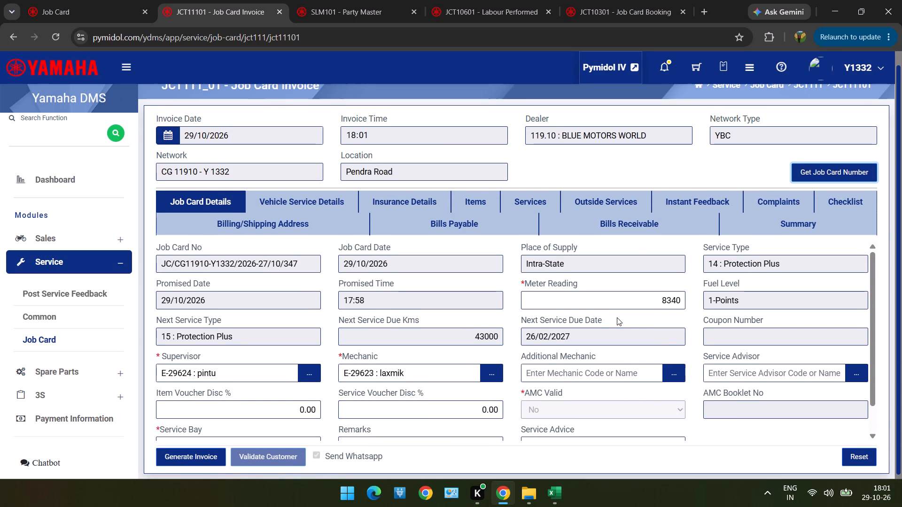
{"action": "left_click", "coordinate": [685, 380]}
{"action": "left_click", "coordinate": [682, 378]}
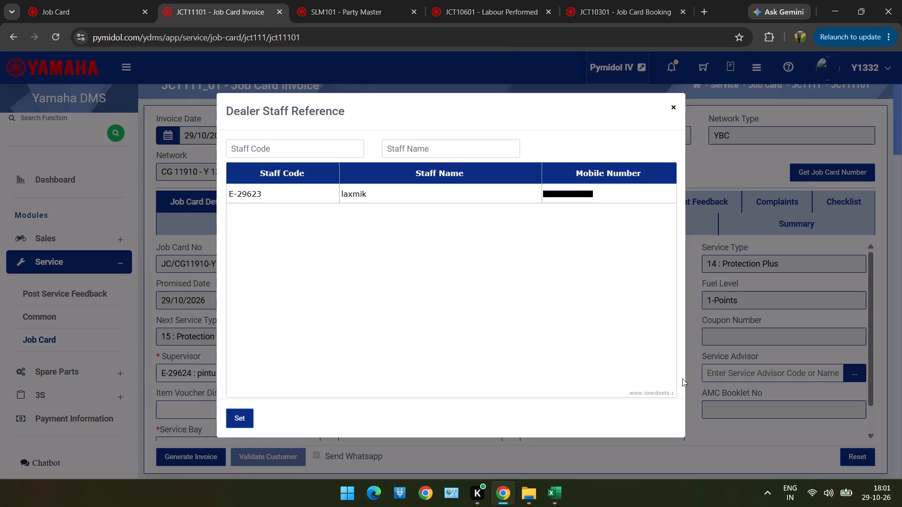
{"action": "left_click", "coordinate": [571, 198]}
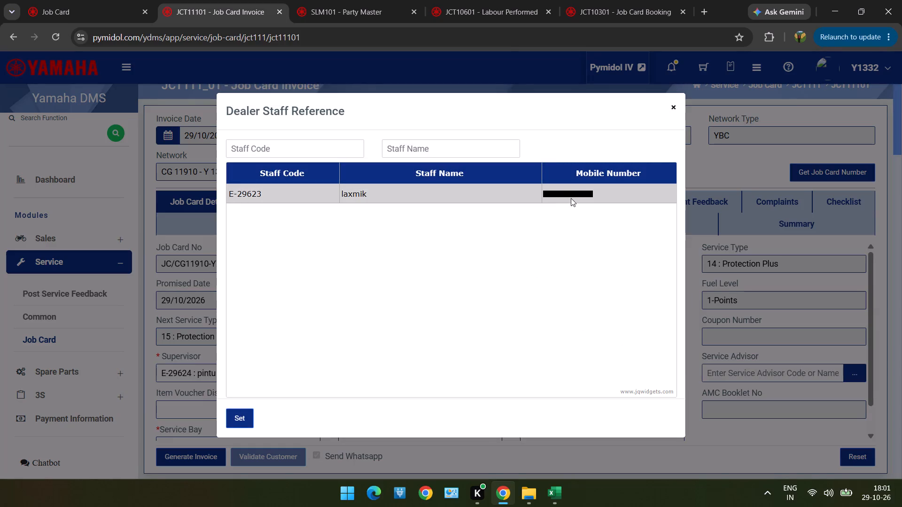
{"action": "double_click", "coordinate": [545, 196]}
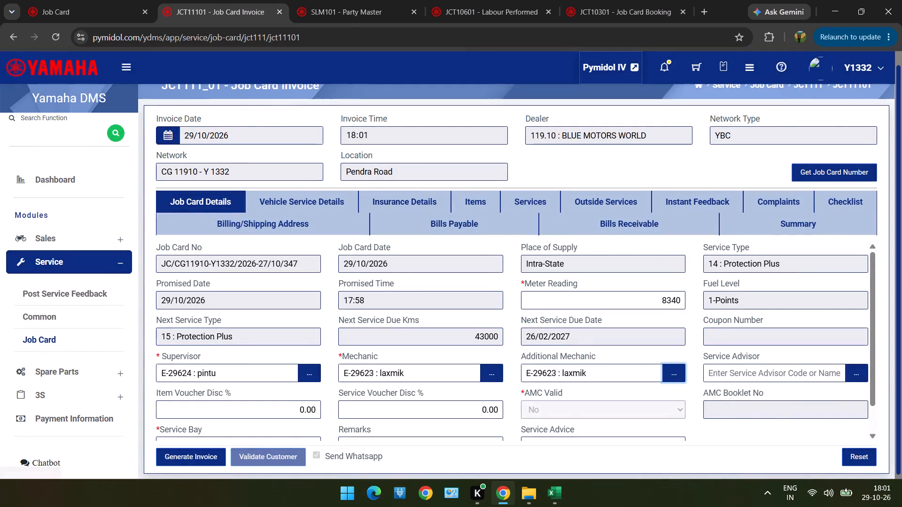
In the job card invoice's instant feedback, answer Delivery on time with Yes and Washing quality with Ok.
{"action": "scroll", "coordinate": [646, 300], "scroll_direction": "down", "scroll_amount": 2}
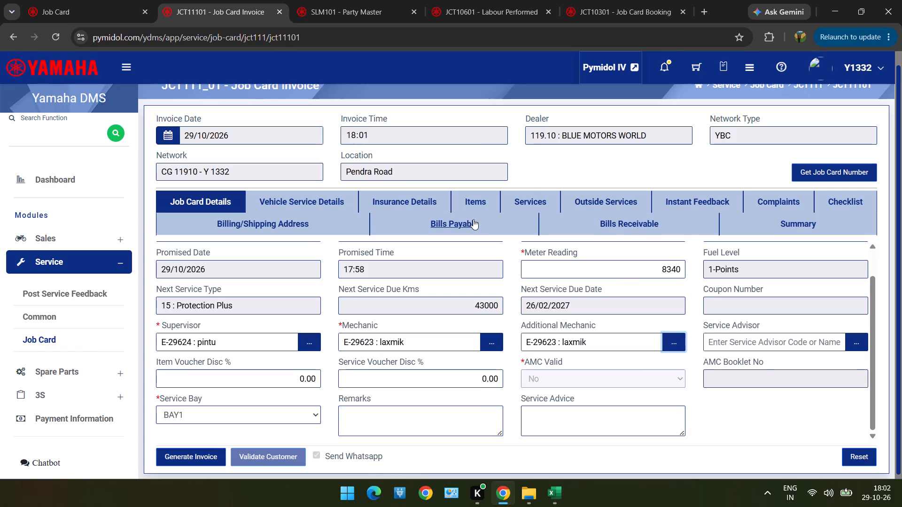
{"action": "left_click", "coordinate": [350, 201]}
{"action": "left_click", "coordinate": [420, 205]}
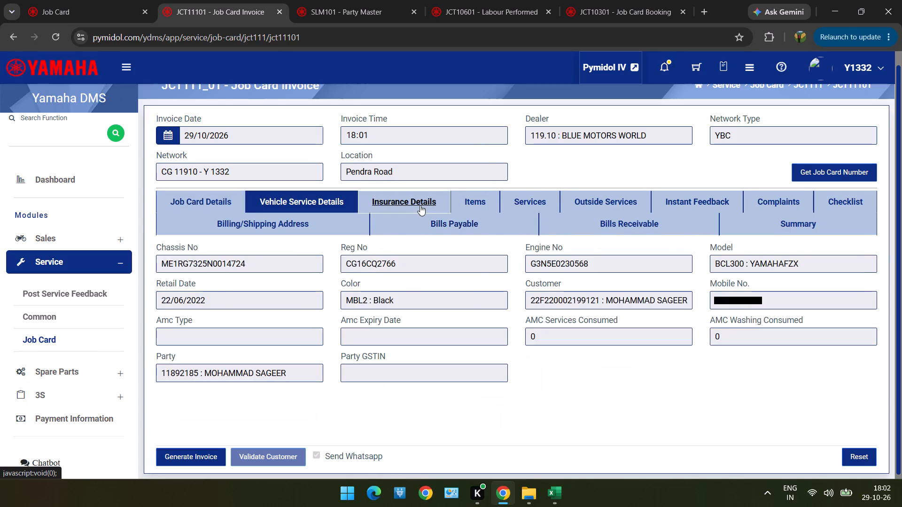
{"action": "left_click_drag", "start_coordinate": [552, 204], "coordinate": [688, 203]}
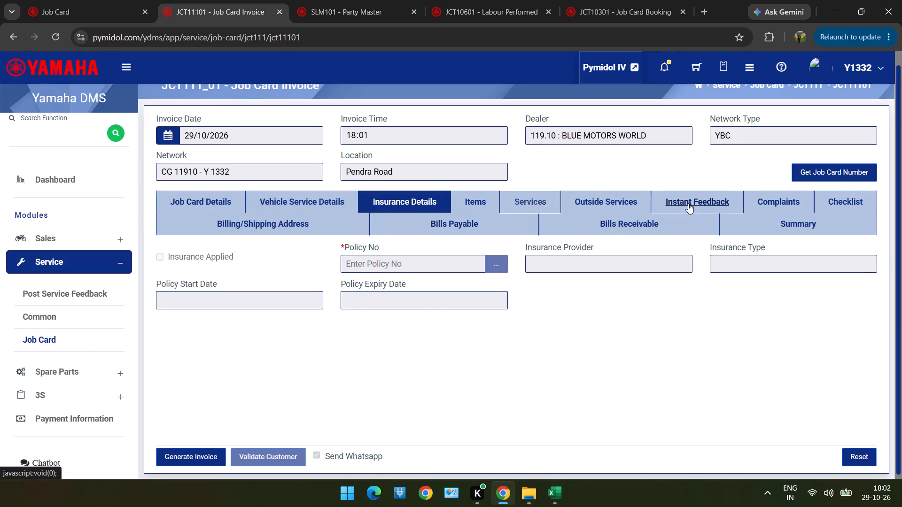
{"action": "left_click", "coordinate": [688, 203]}
{"action": "double_click", "coordinate": [376, 271]}
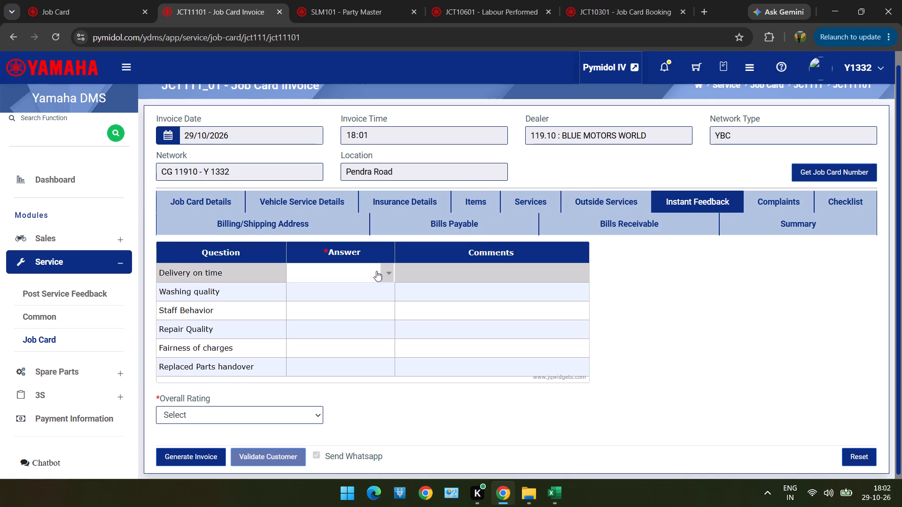
{"action": "left_click", "coordinate": [363, 296]}
{"action": "double_click", "coordinate": [363, 296]}
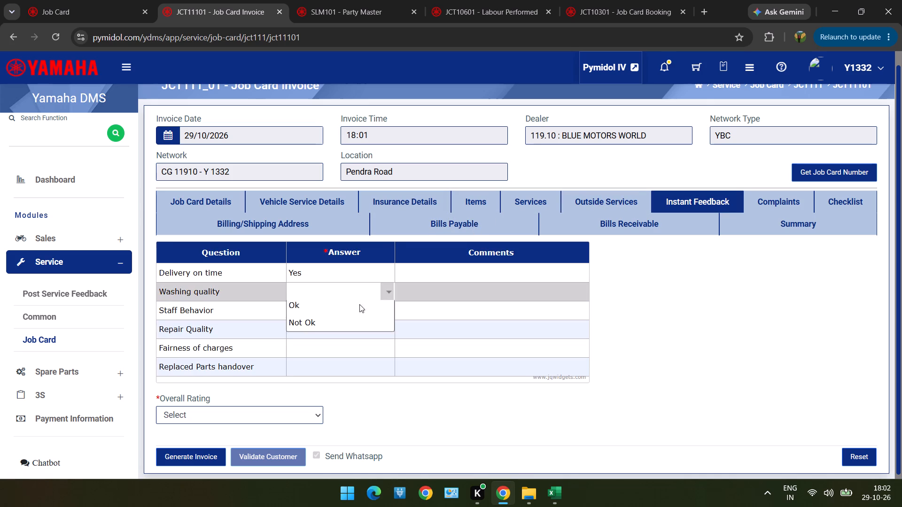
{"action": "left_click", "coordinate": [356, 317]}
{"action": "left_click", "coordinate": [353, 292]}
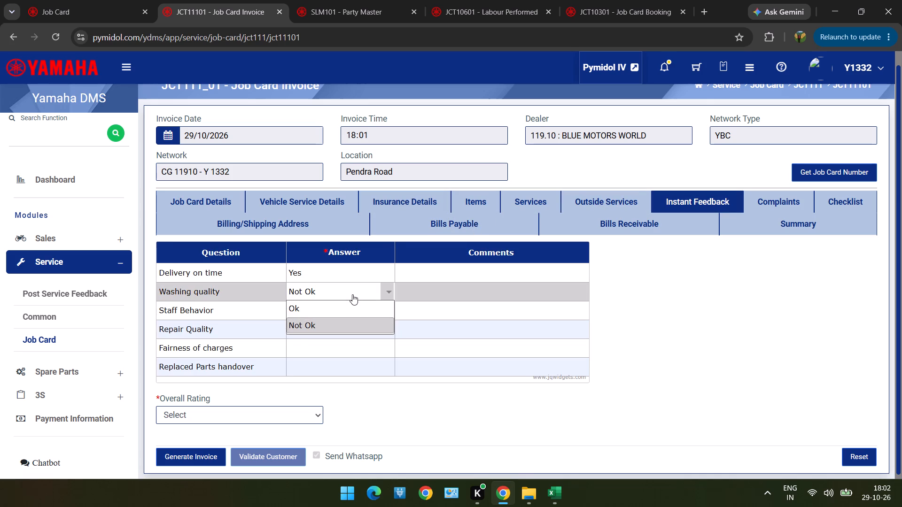
{"action": "left_click", "coordinate": [352, 306]}
Answer Staff Behavior, Fairness of charges and Repair Quality with Ok, and Replaced Parts handover with Yes.
{"action": "double_click", "coordinate": [352, 308]}
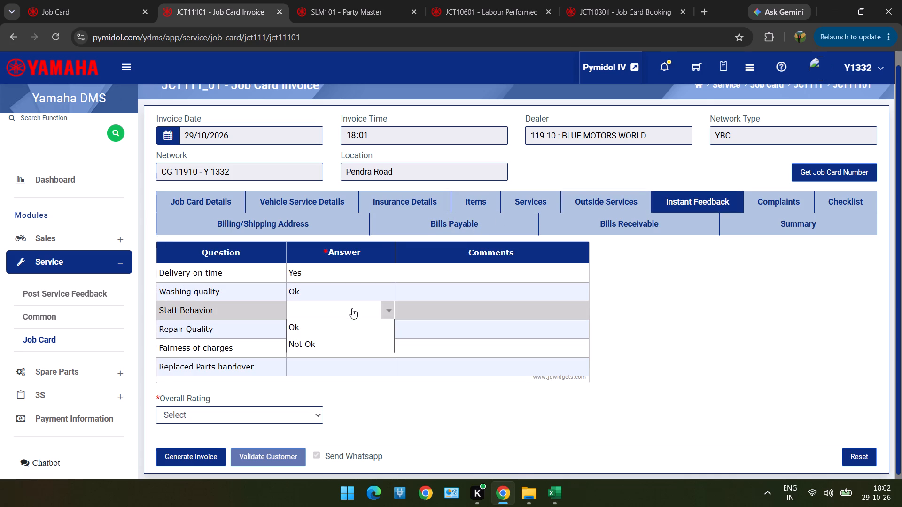
{"action": "left_click", "coordinate": [353, 325]}
{"action": "double_click", "coordinate": [353, 341]}
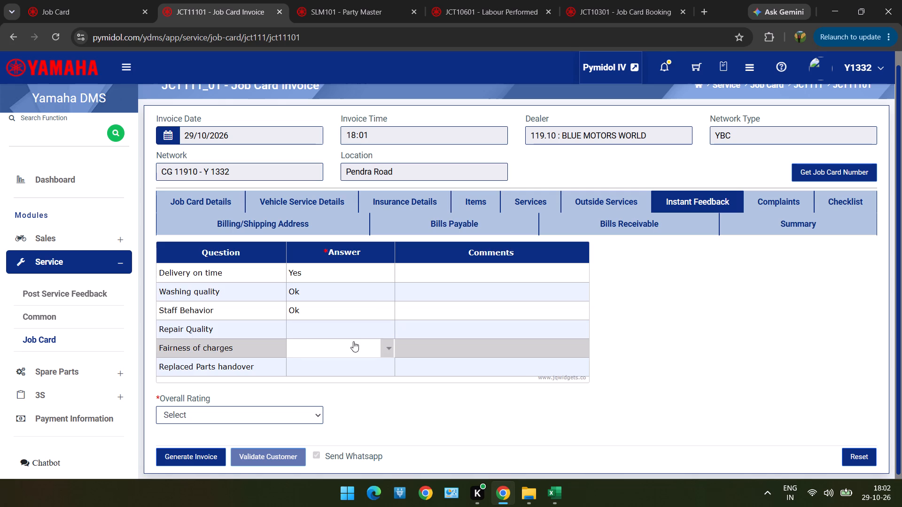
{"action": "left_click", "coordinate": [349, 359]}
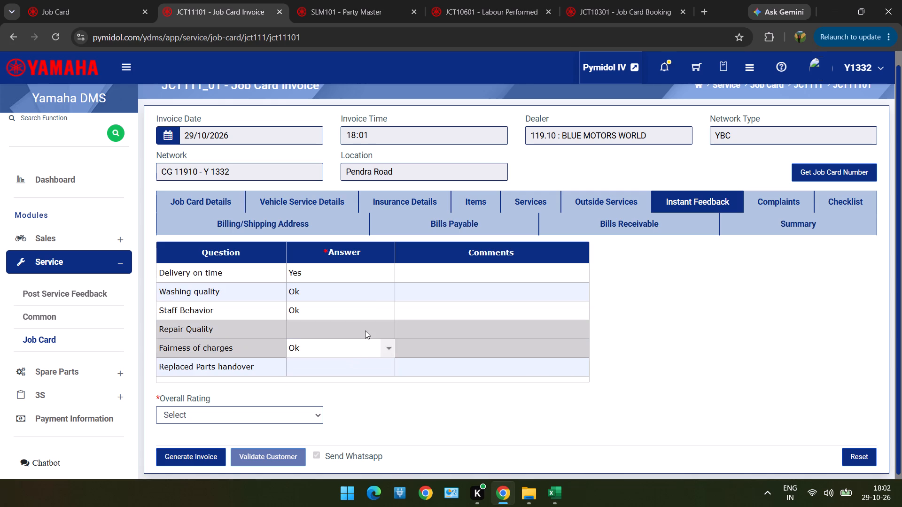
{"action": "double_click", "coordinate": [365, 330]}
{"action": "left_click", "coordinate": [362, 344]}
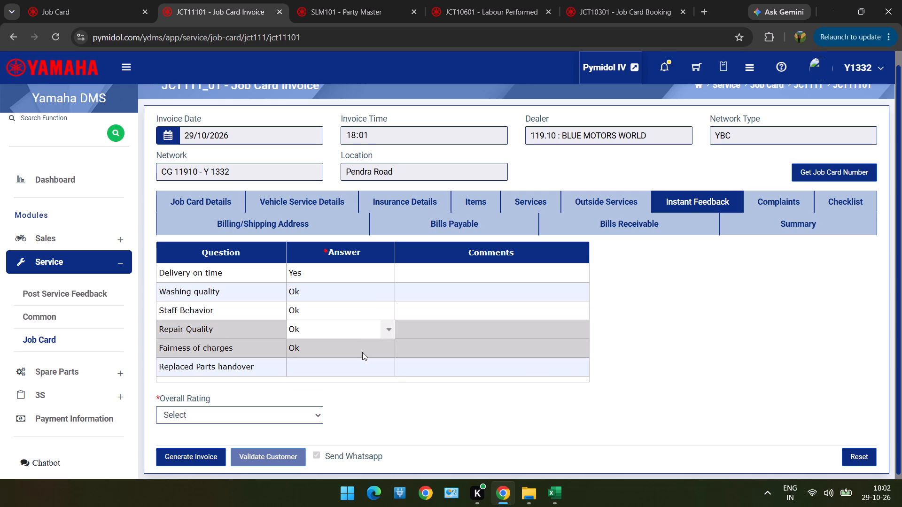
{"action": "double_click", "coordinate": [369, 370]}
{"action": "left_click_drag", "start_coordinate": [361, 390], "coordinate": [302, 414]}
Set the feedback's Overall Rating to Excellent (5).
{"action": "left_click", "coordinate": [302, 414]}
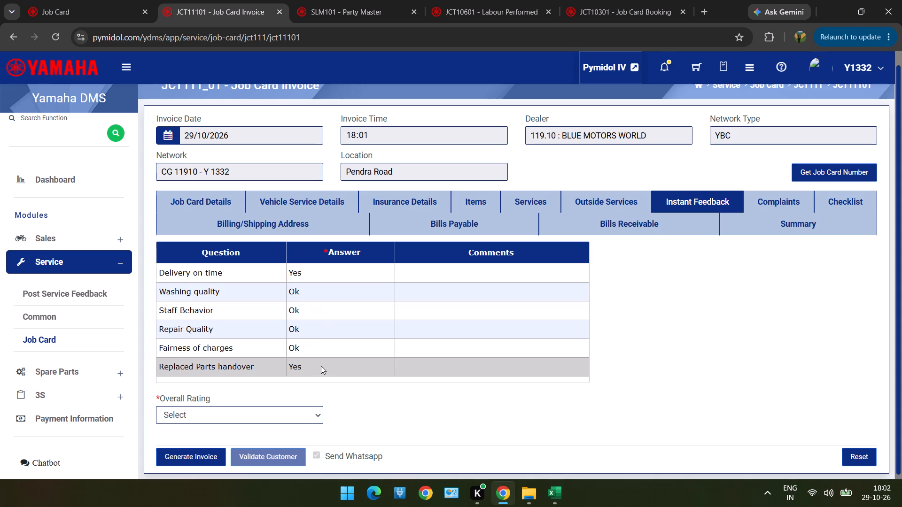
{"action": "left_click", "coordinate": [307, 415]}
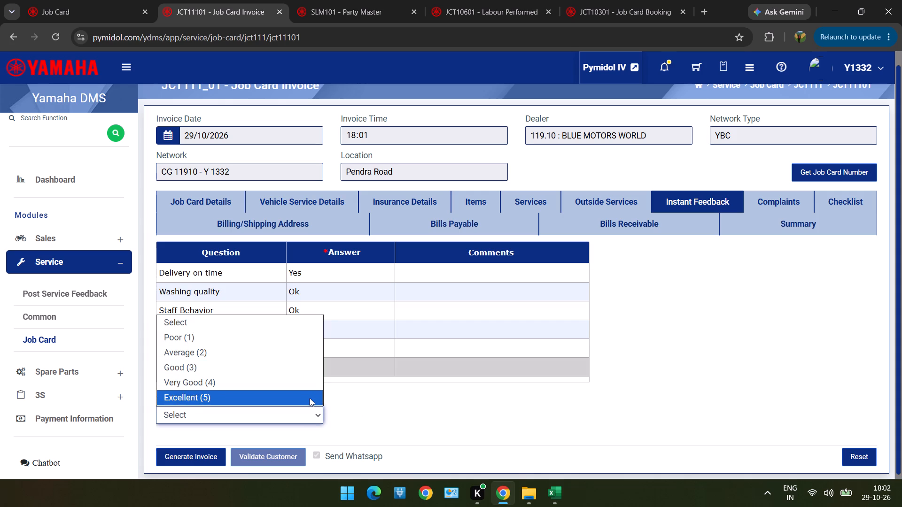
{"action": "left_click", "coordinate": [310, 398]}
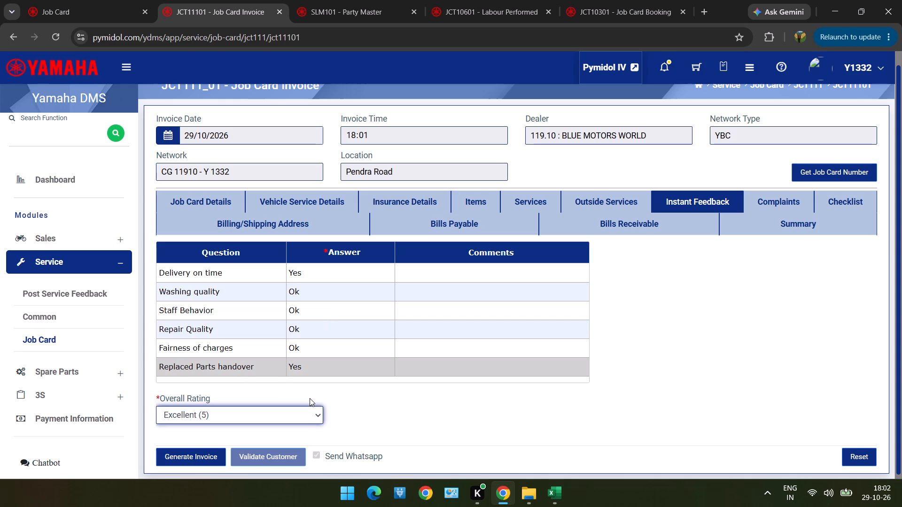
Mark the GENERAL SERVICE complaint Comp83 as resolved with Yes.
{"action": "left_click", "coordinate": [803, 205]}
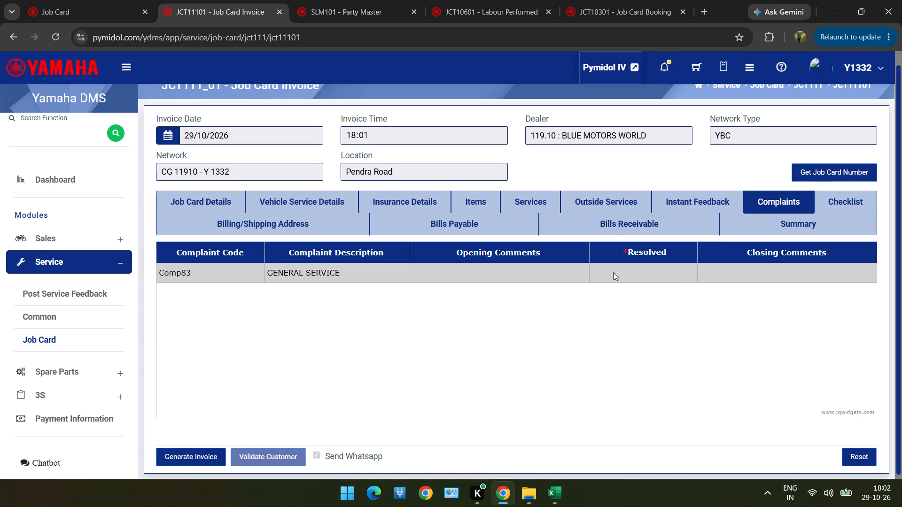
{"action": "double_click", "coordinate": [613, 272]}
{"action": "left_click", "coordinate": [616, 283]}
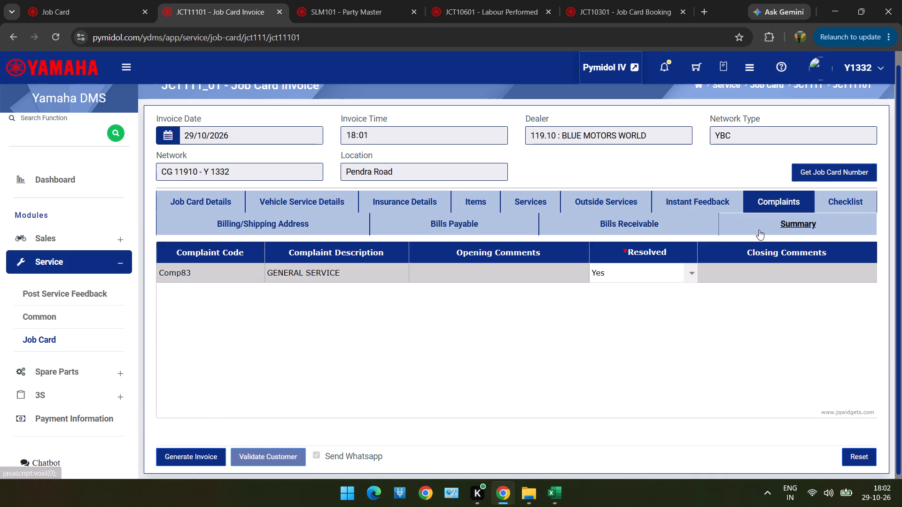
Set the Division Code in the invoice summary to 2355, SERVICE.
{"action": "left_click", "coordinate": [759, 230]}
{"action": "scroll", "coordinate": [547, 266], "scroll_direction": "down", "scroll_amount": 1}
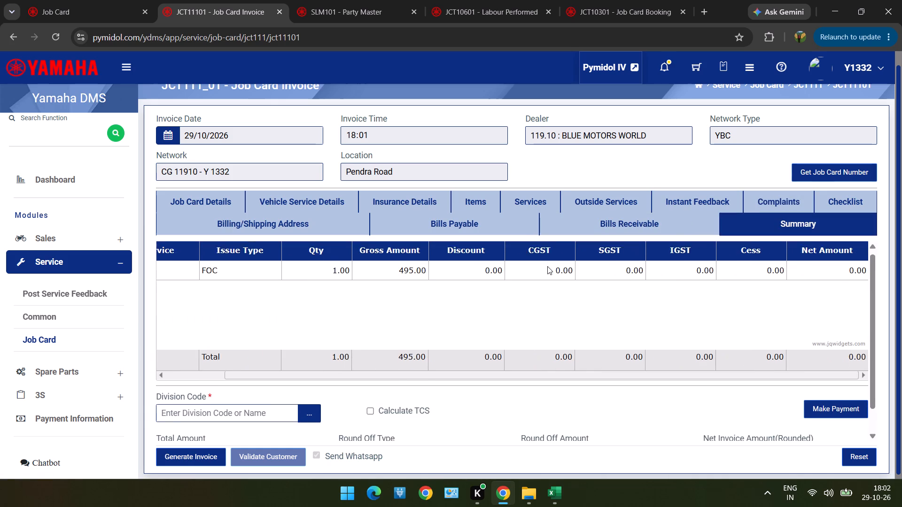
{"action": "scroll", "coordinate": [547, 266], "scroll_direction": "down", "scroll_amount": 3}
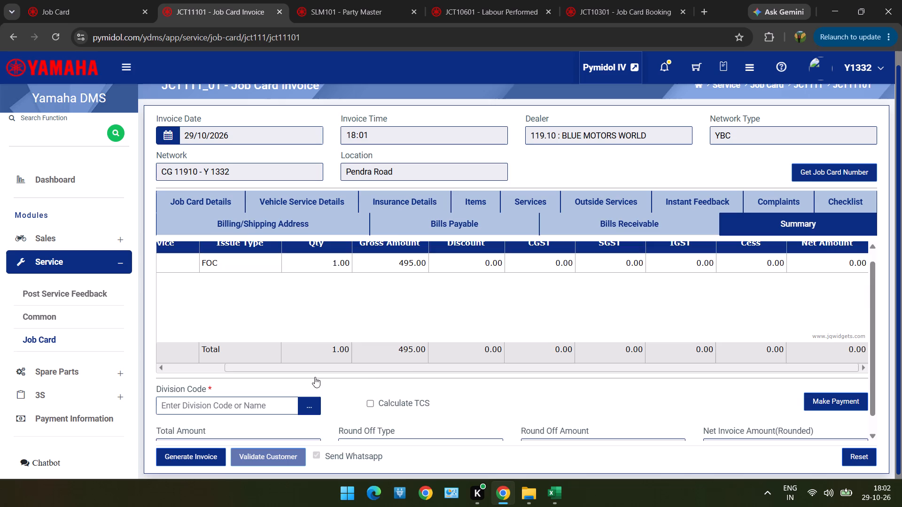
{"action": "left_click", "coordinate": [315, 377]}
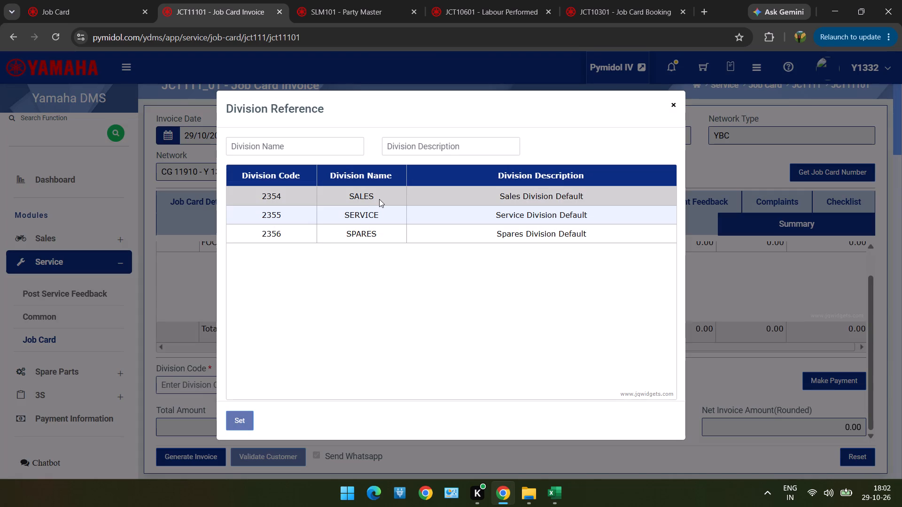
{"action": "double_click", "coordinate": [378, 209]}
Generate and confirm the job card invoice, then go back to the blank Job Card Invoice form.
{"action": "scroll", "coordinate": [378, 209], "scroll_direction": "down", "scroll_amount": 2}
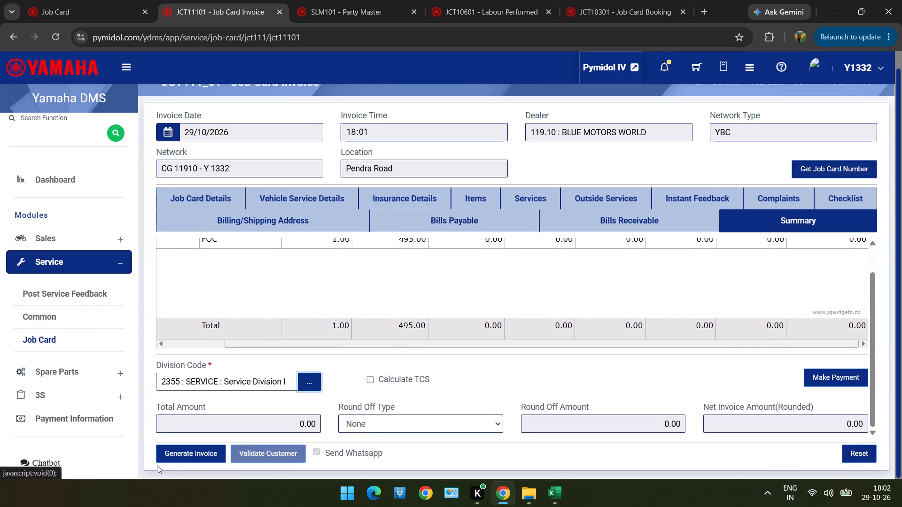
{"action": "left_click", "coordinate": [180, 454]}
{"action": "left_click", "coordinate": [391, 348]}
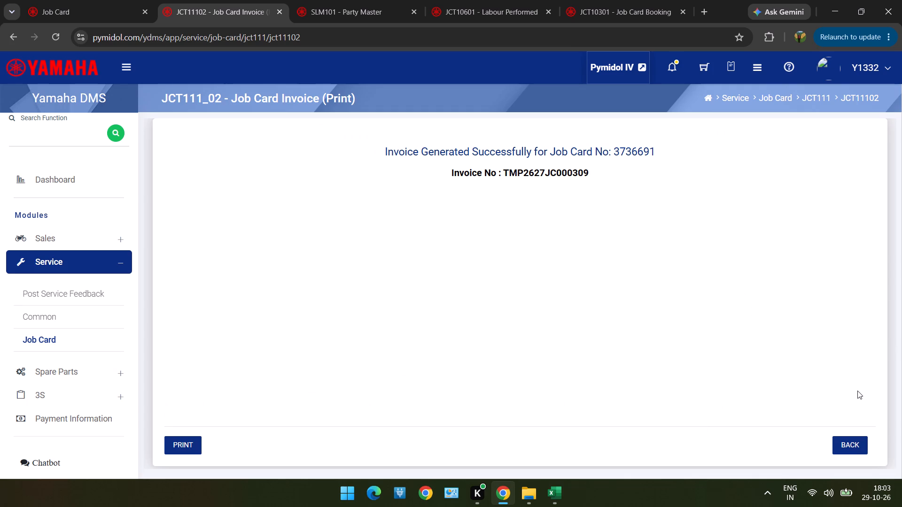
{"action": "left_click", "coordinate": [851, 436]}
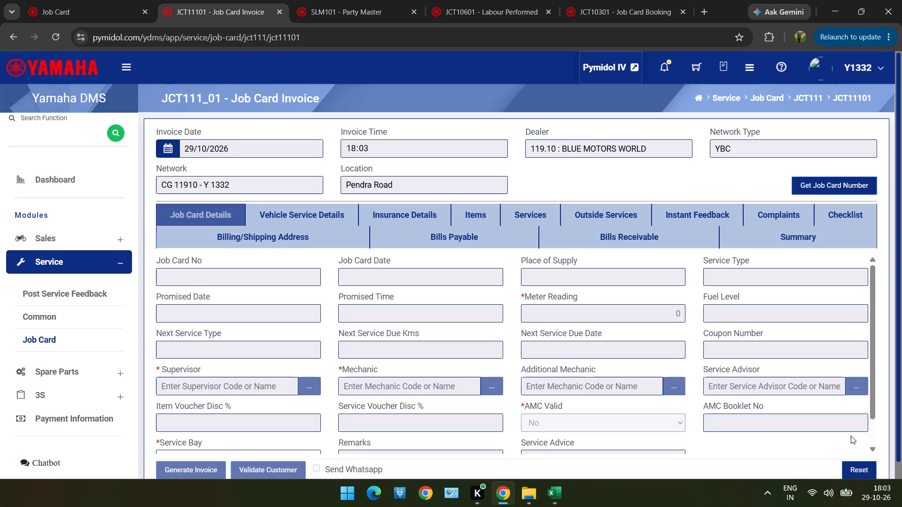
Reload the Job Card Invoice and Party Master pages for the next customer.
{"action": "scroll", "coordinate": [849, 375], "scroll_direction": "up", "scroll_amount": 1}
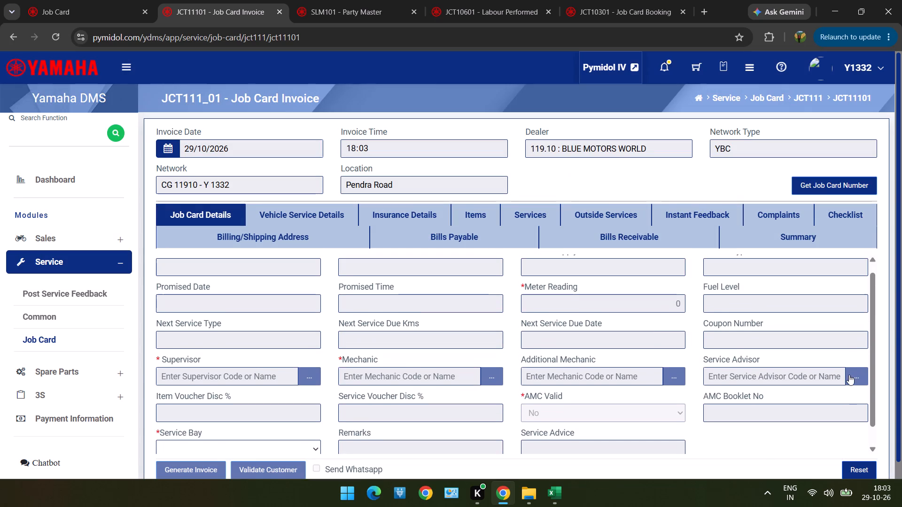
{"action": "scroll", "coordinate": [849, 375], "scroll_direction": "up", "scroll_amount": 1}
{"action": "scroll", "coordinate": [675, 262], "scroll_direction": "up", "scroll_amount": 1}
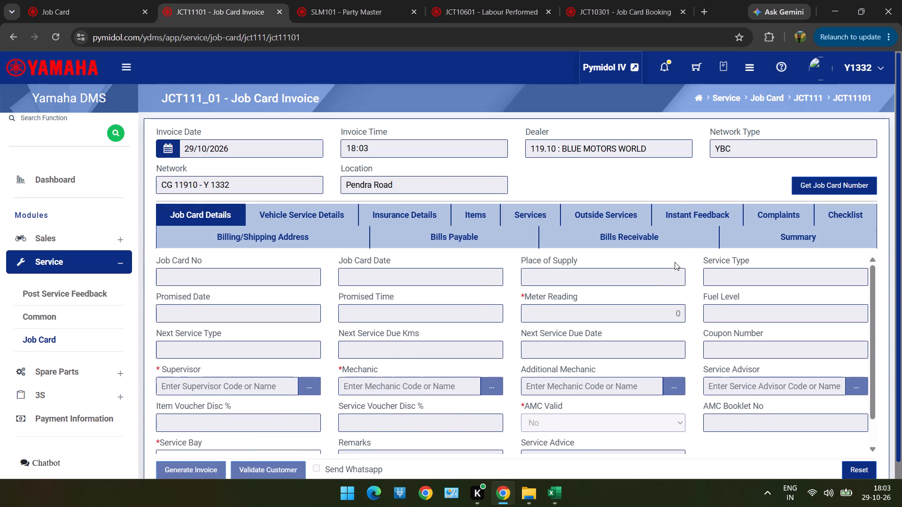
{"action": "right_click", "coordinate": [609, 177]}
{"action": "left_click", "coordinate": [636, 228]}
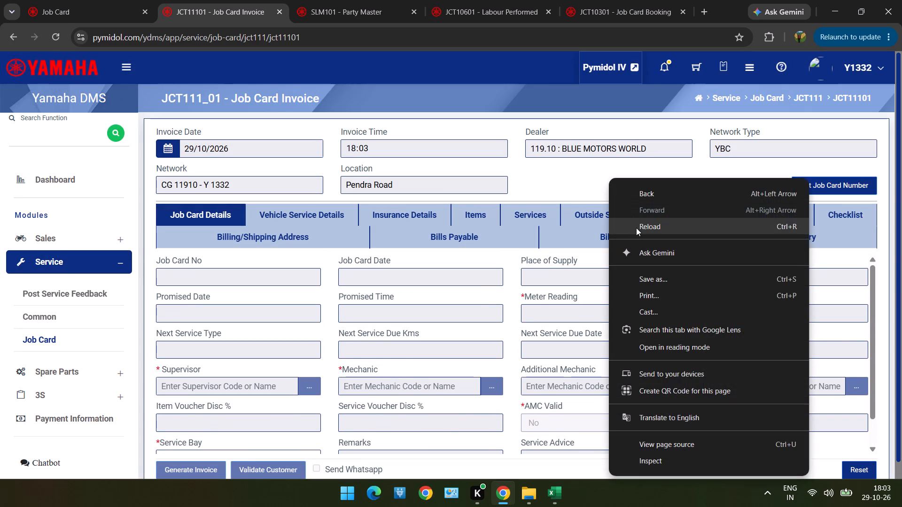
{"action": "scroll", "coordinate": [636, 228], "scroll_direction": "down", "scroll_amount": 1}
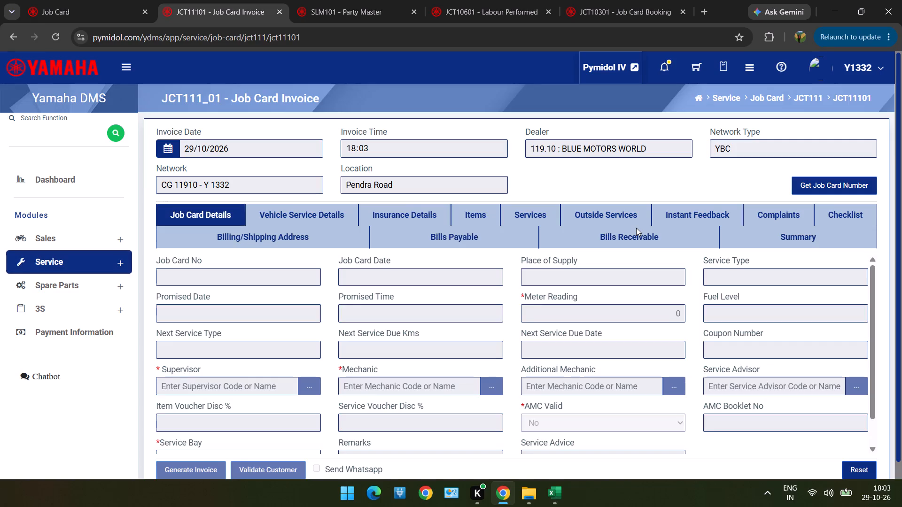
{"action": "left_click", "coordinate": [340, 5]}
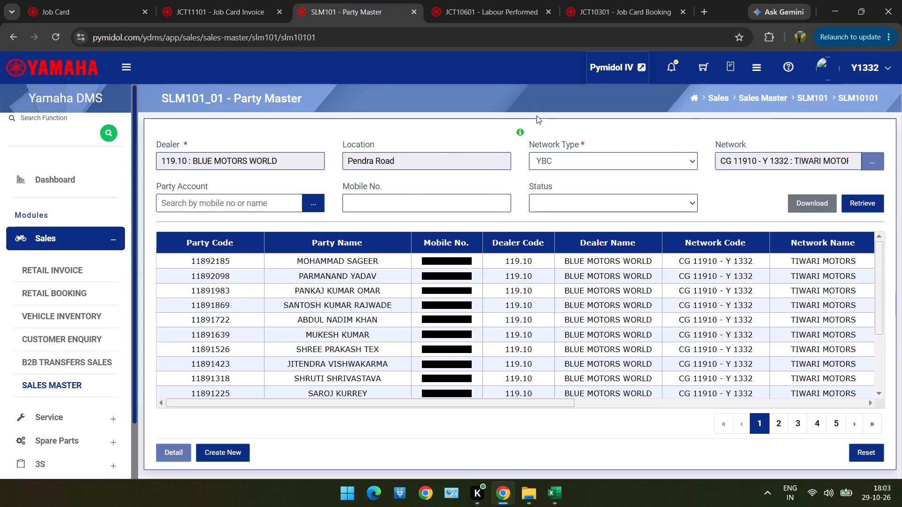
{"action": "right_click", "coordinate": [566, 135]}
{"action": "left_click", "coordinate": [594, 184]}
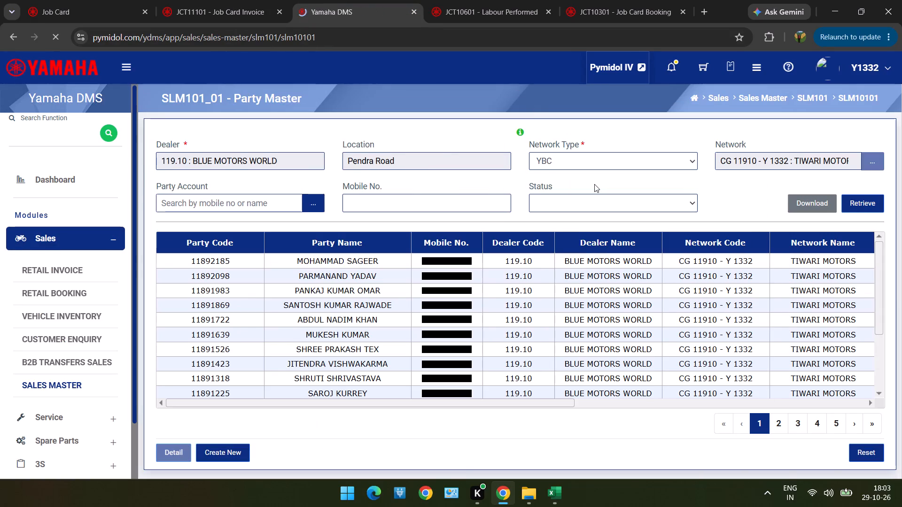
Reload the Labour Performed and Job Card Booking pages for the next customer.
{"action": "left_click", "coordinate": [492, 0]}
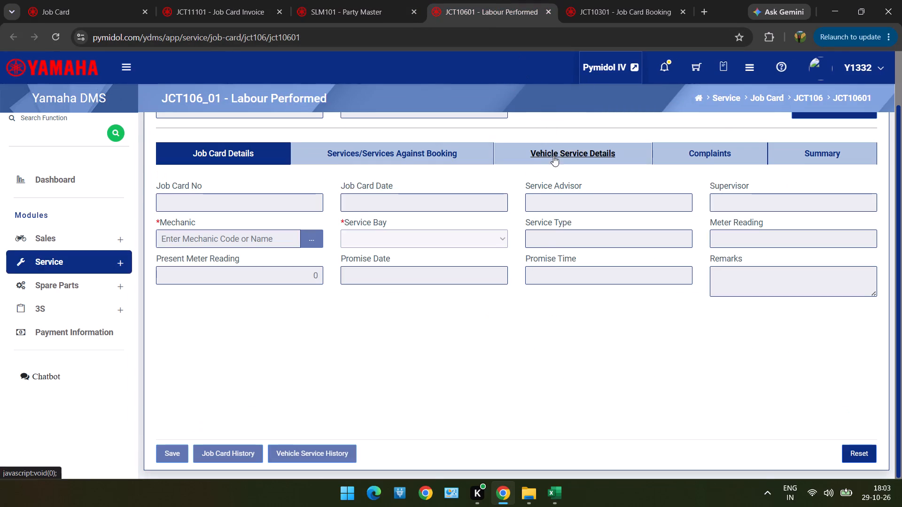
{"action": "right_click", "coordinate": [553, 156]}
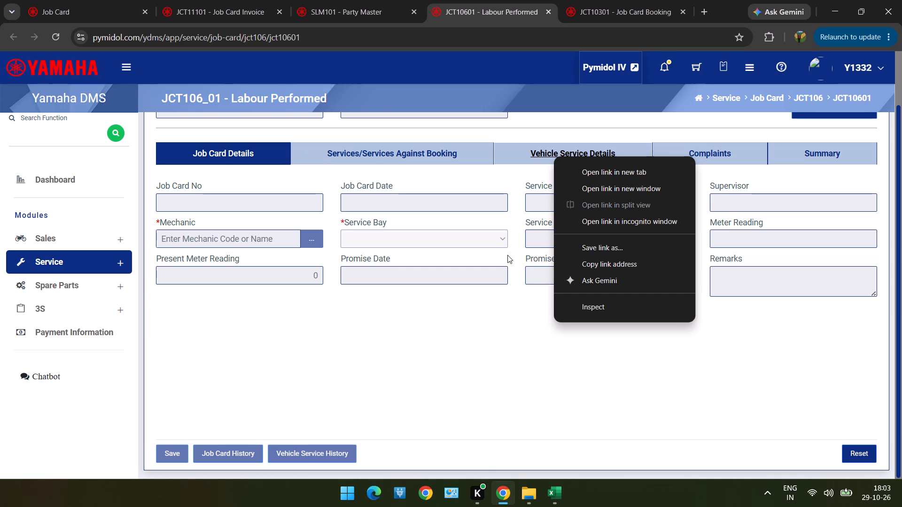
{"action": "scroll", "coordinate": [507, 255], "scroll_direction": "up", "scroll_amount": 3}
{"action": "left_click", "coordinate": [546, 184]}
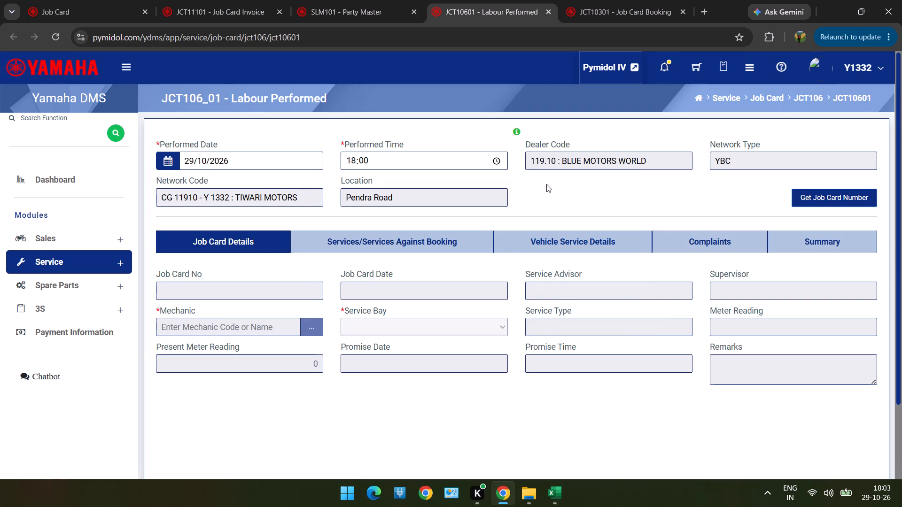
{"action": "left_click", "coordinate": [546, 184]}
{"action": "right_click", "coordinate": [546, 184]}
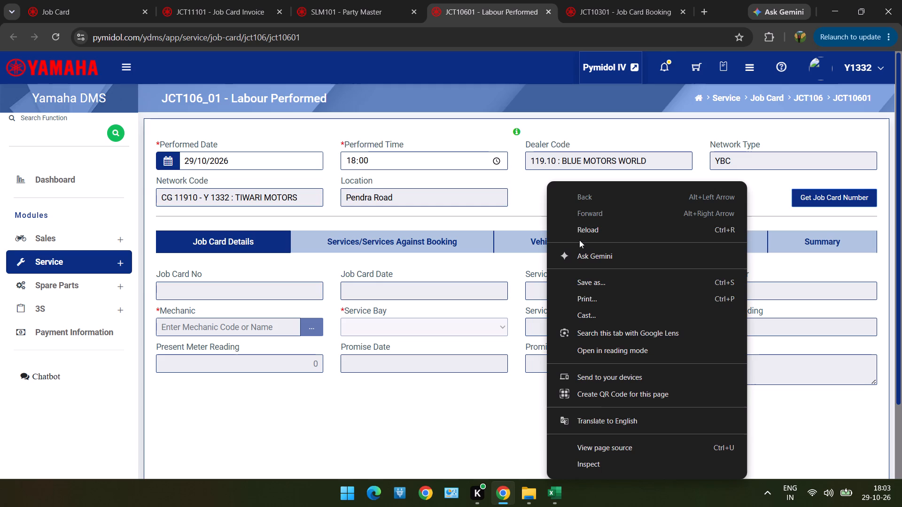
{"action": "left_click", "coordinate": [579, 232]}
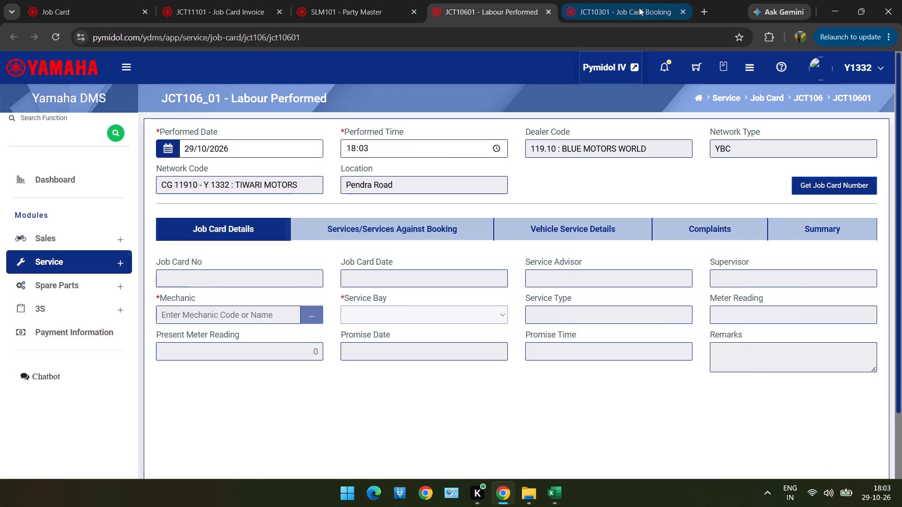
{"action": "left_click", "coordinate": [639, 7]}
{"action": "right_click", "coordinate": [608, 174]}
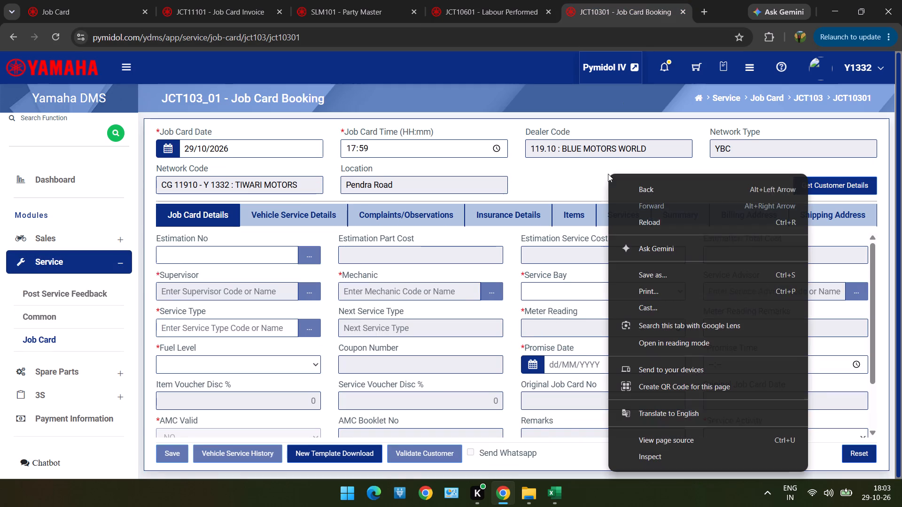
{"action": "left_click", "coordinate": [632, 220]}
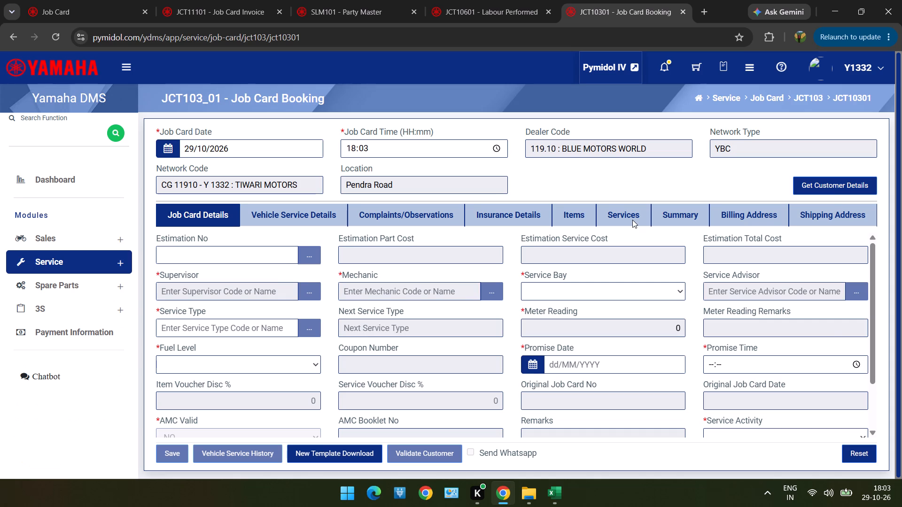
Switch to the Excel customer list and copy the next customer's chassis number from cell G45.
{"action": "key", "text": "alt+Tab"}
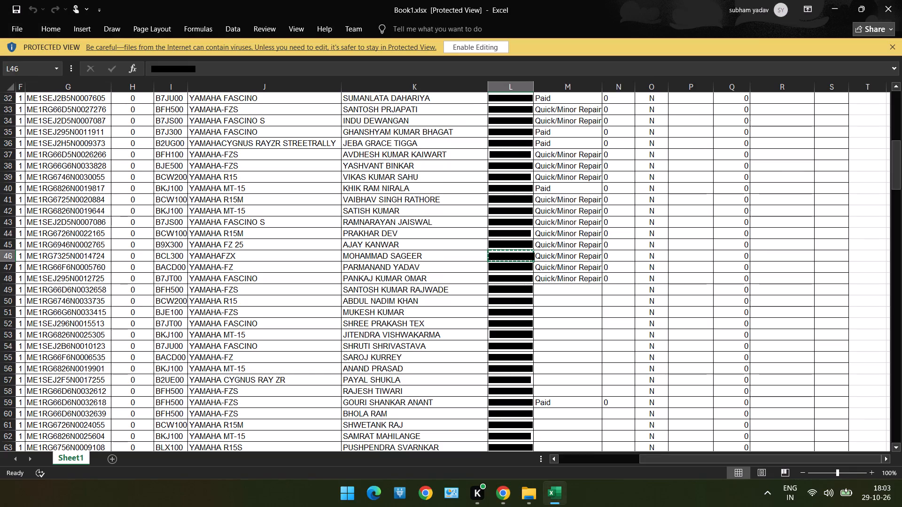
{"action": "key", "text": "Up"}
{"action": "key", "text": "Left"}
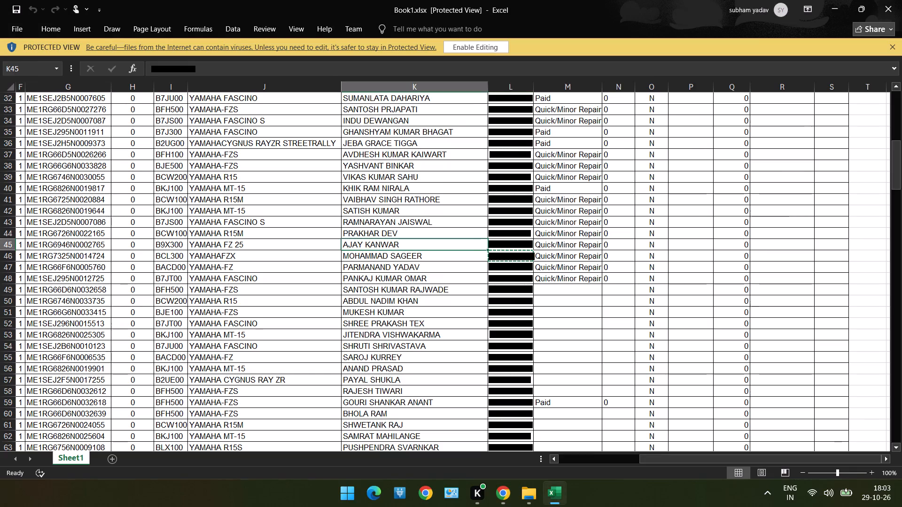
{"action": "key", "text": "Left"}
{"action": "key", "text": "Left"}
{"action": "key", "text": "Left"}
{"action": "key", "text": "Left"}
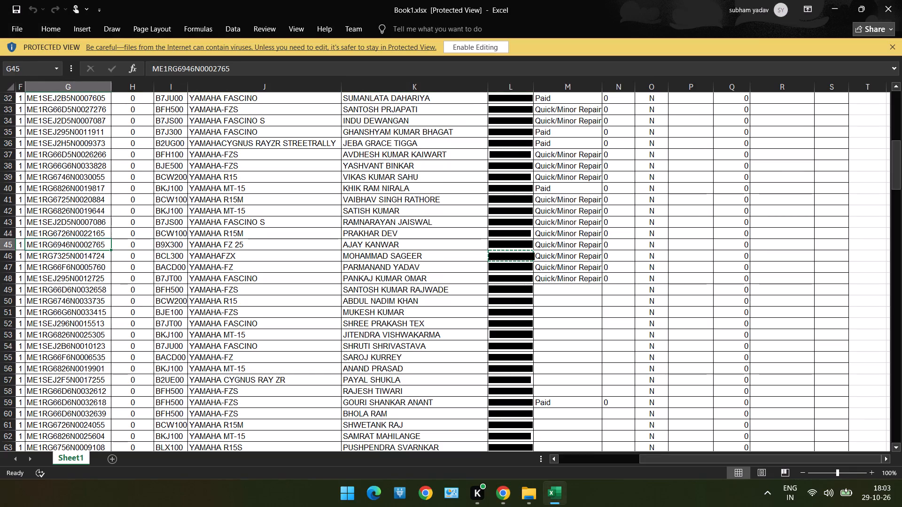
{"action": "key", "text": "ctrl+c"}
Switch back to Job Card Booking in Chrome and retrieve the customer reference record by the copied chassis number.
{"action": "key", "text": "alt+Tab"}
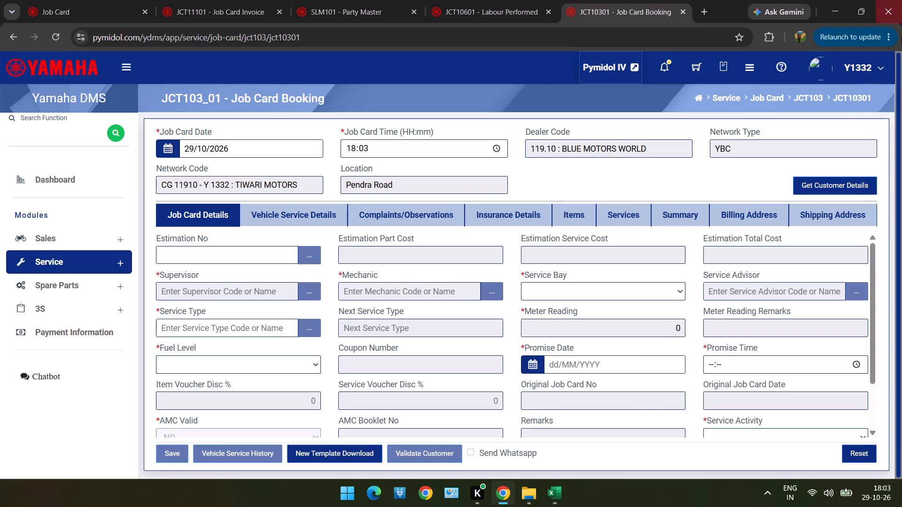
{"action": "left_click", "coordinate": [848, 181]}
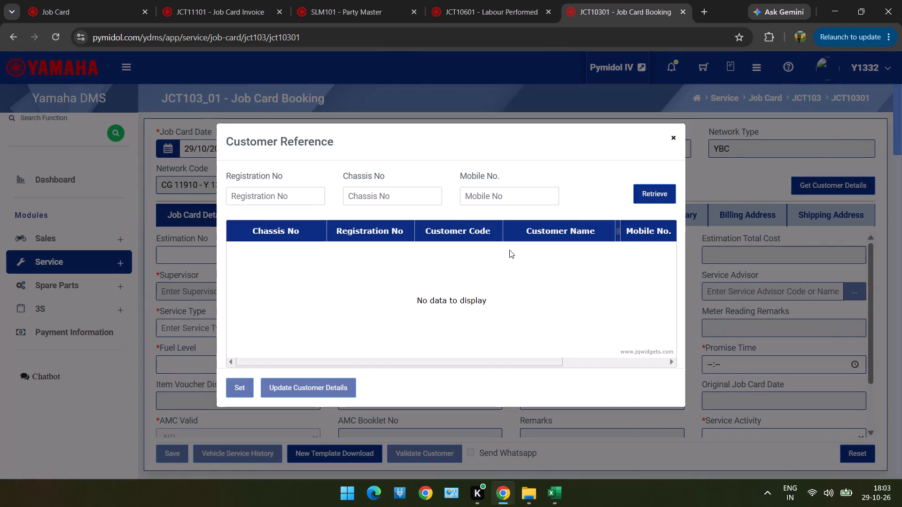
{"action": "left_click", "coordinate": [432, 193]}
{"action": "key", "text": "ctrl+v"}
{"action": "left_click", "coordinate": [432, 193]}
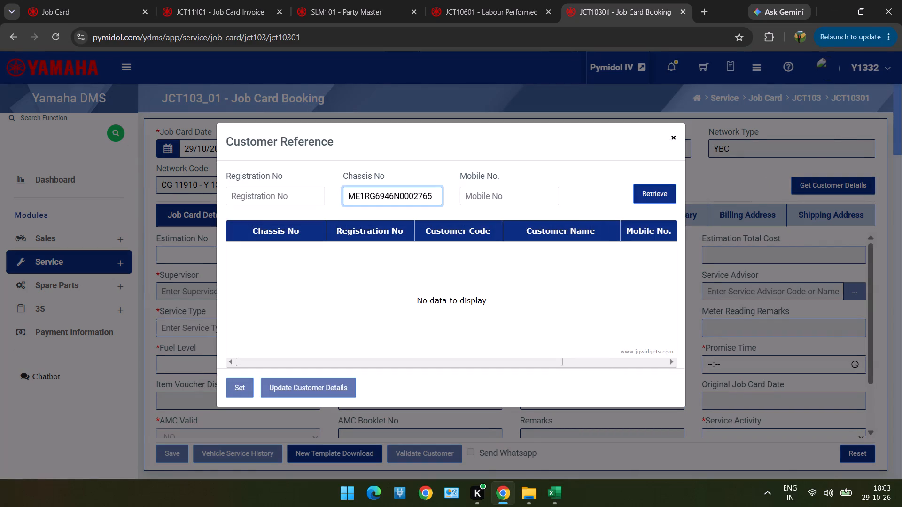
{"action": "left_click", "coordinate": [660, 192]}
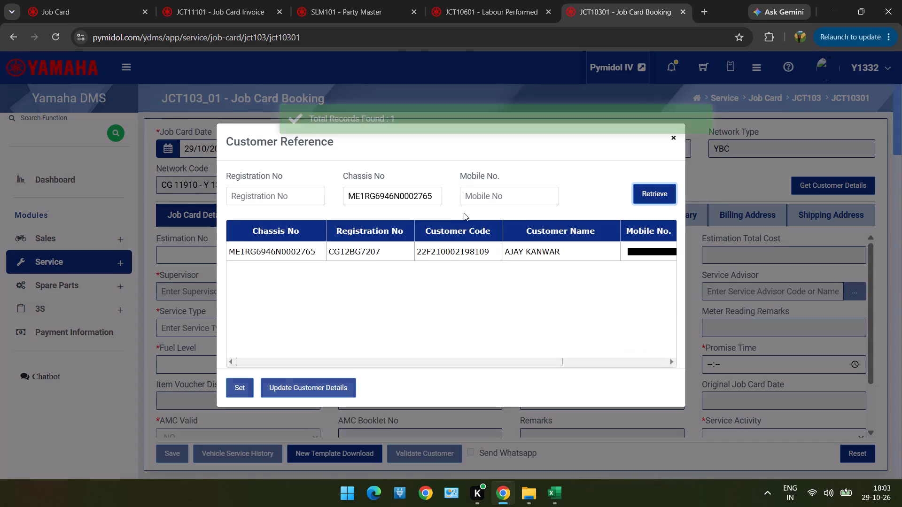
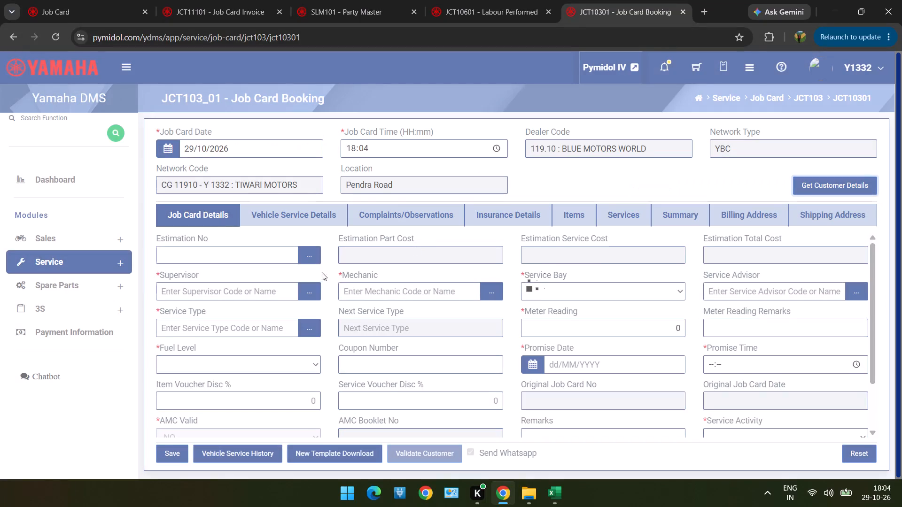
{"action": "left_click", "coordinate": [302, 292]}
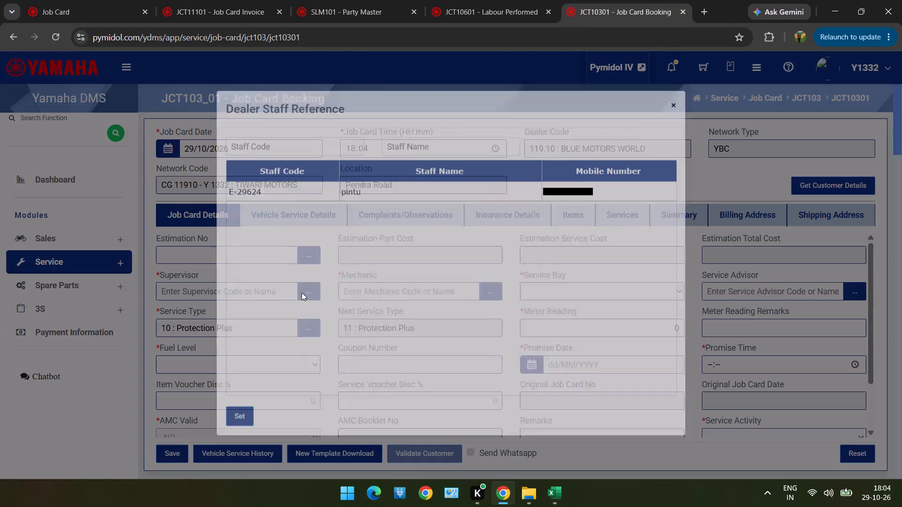
{"action": "right_click", "coordinate": [337, 201]}
{"action": "double_click", "coordinate": [337, 201]}
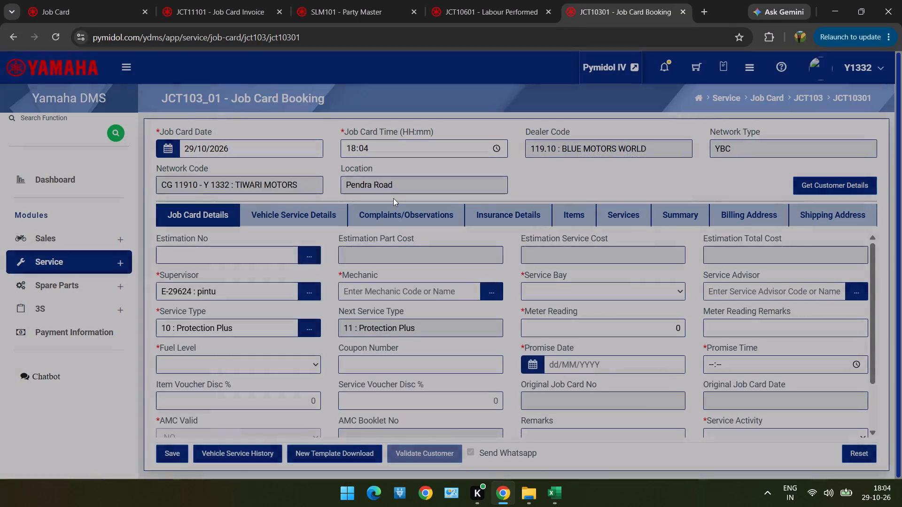
{"action": "left_click", "coordinate": [493, 288]}
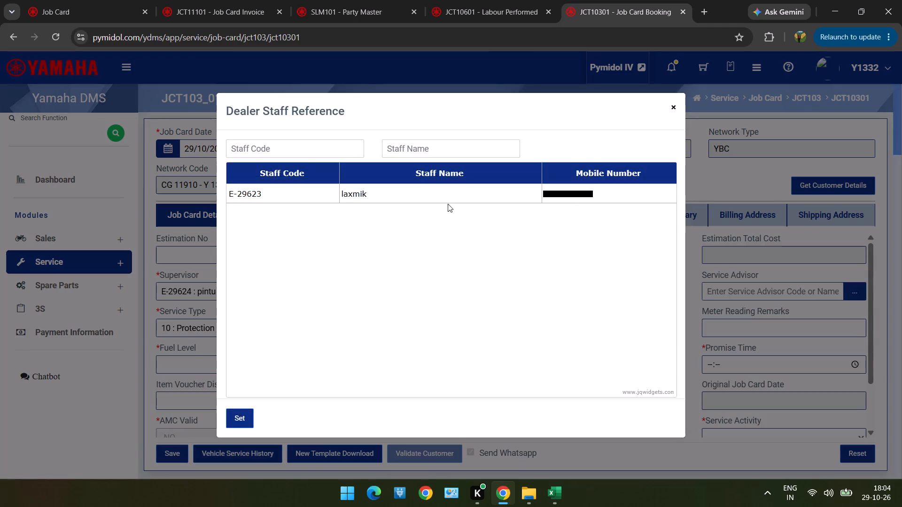
{"action": "left_click", "coordinate": [448, 197]}
{"action": "double_click", "coordinate": [448, 197]}
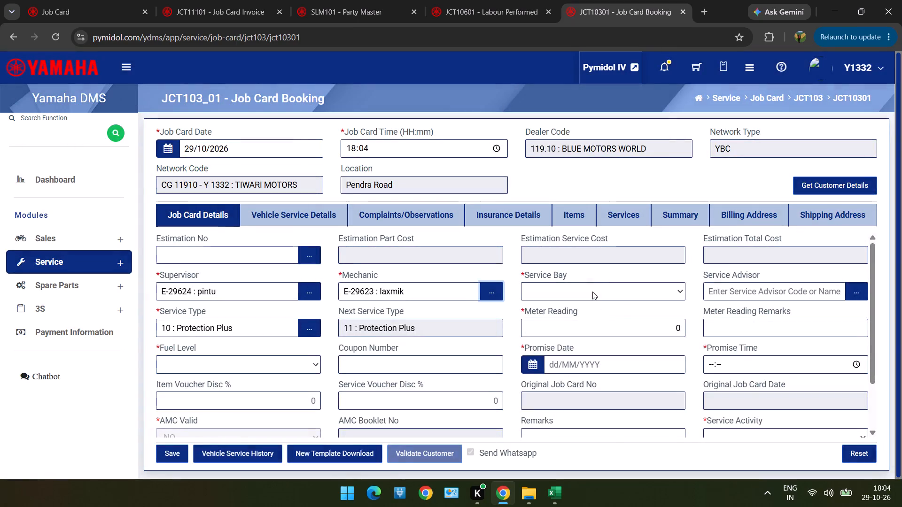
{"action": "left_click", "coordinate": [592, 290]}
{"action": "left_click", "coordinate": [585, 303]}
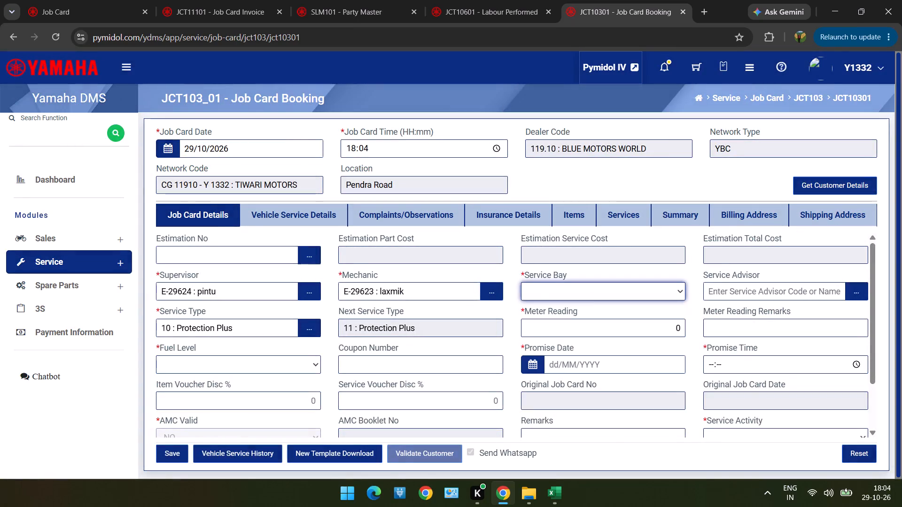
Check the vehicle service history for past meter readings and enter a meter reading of 18400.
{"action": "left_click", "coordinate": [280, 452]}
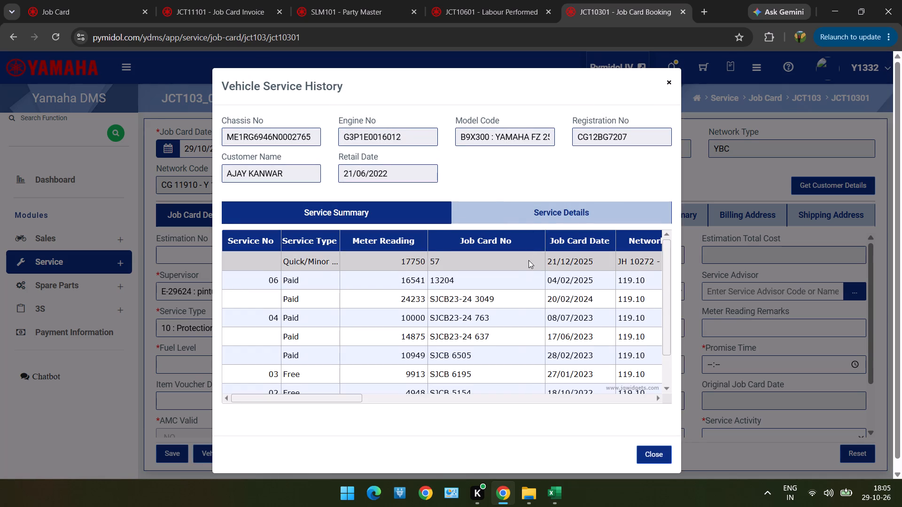
{"action": "left_click", "coordinate": [667, 84]}
{"action": "left_click_drag", "start_coordinate": [572, 313], "coordinate": [578, 336]}
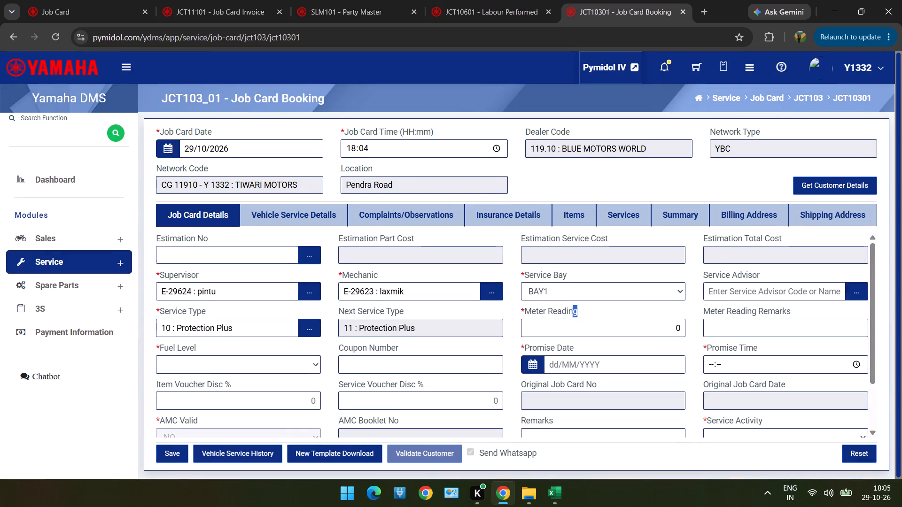
{"action": "left_click_drag", "start_coordinate": [578, 336], "coordinate": [578, 337]}
{"action": "left_click", "coordinate": [578, 337]}
{"action": "type", "text": "18400"}
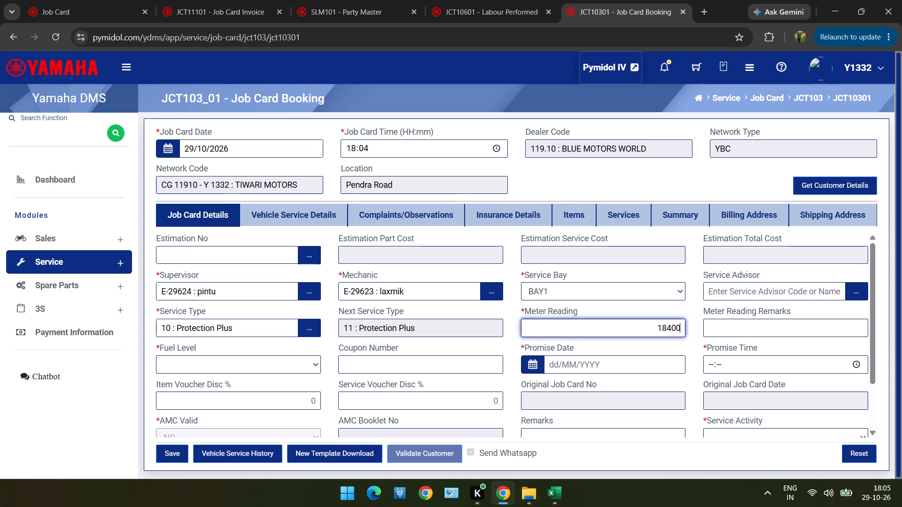
Set the promise date to 29/10/2026 and the fuel level to 1-Points.
{"action": "left_click", "coordinate": [577, 360]}
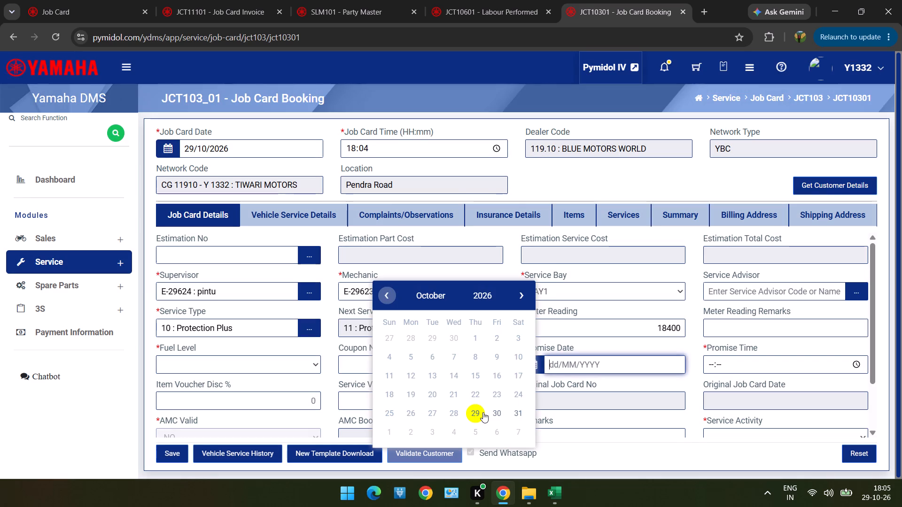
{"action": "left_click", "coordinate": [483, 412]}
{"action": "left_click", "coordinate": [292, 361]}
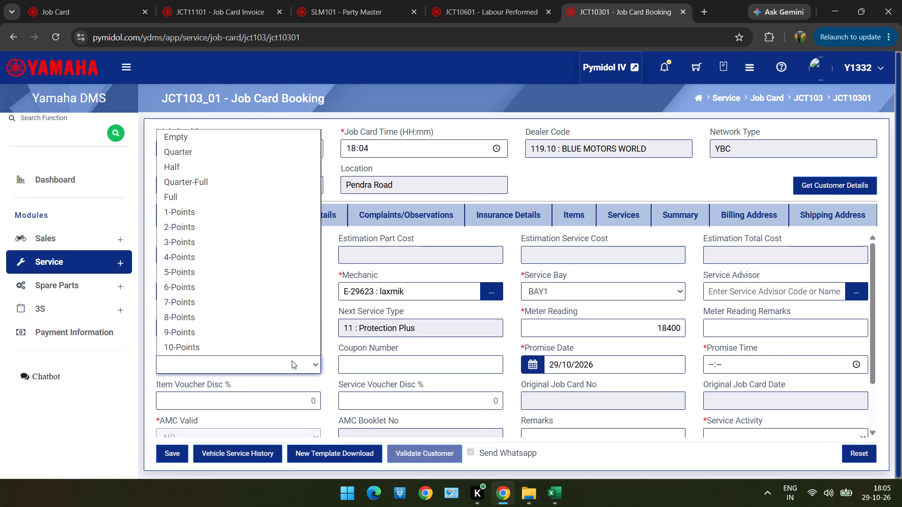
{"action": "left_click", "coordinate": [301, 216]}
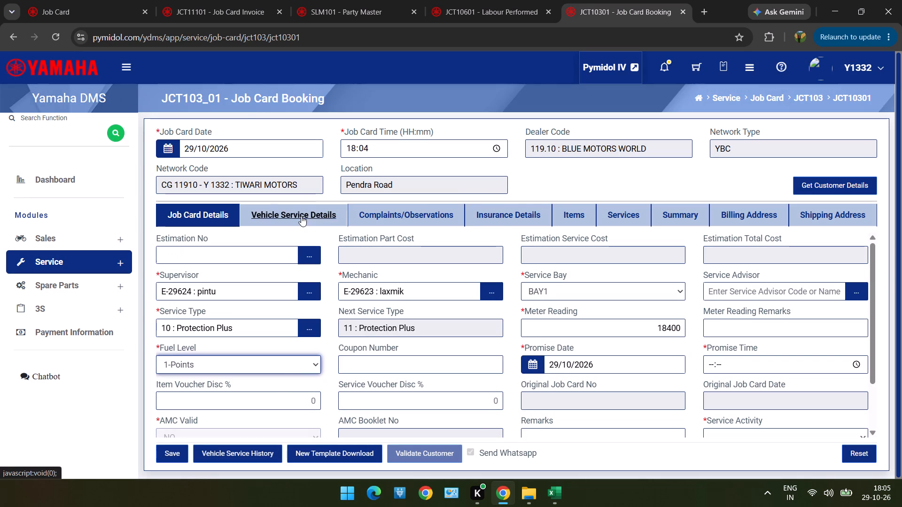
Set the promise time to 18:05 and the service activity to Normal Scheme.
{"action": "scroll", "coordinate": [692, 343], "scroll_direction": "down", "scroll_amount": 1}
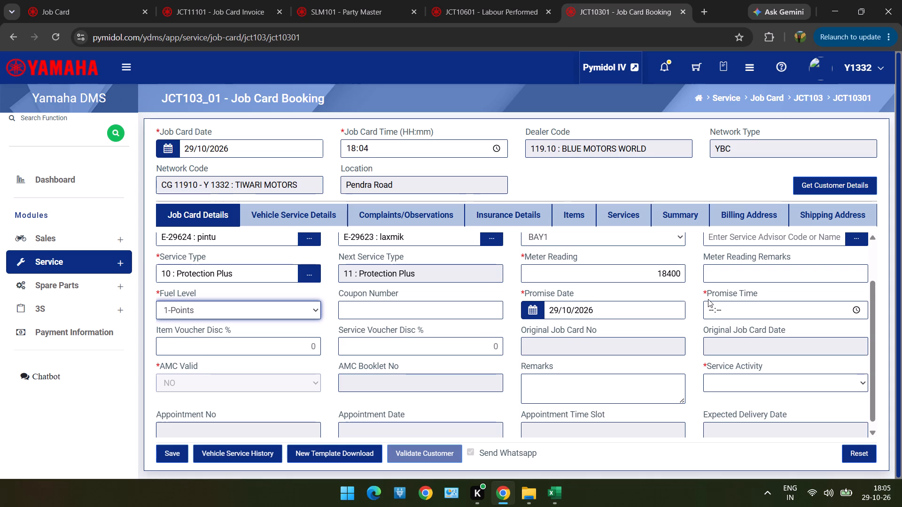
{"action": "left_click", "coordinate": [710, 297]}
{"action": "type", "text": "18"}
{"action": "type", "text": "05"}
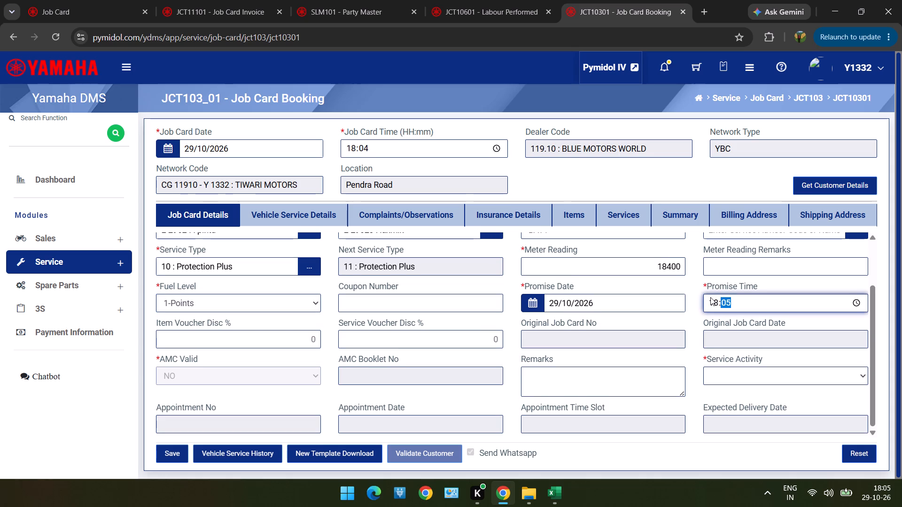
{"action": "left_click", "coordinate": [719, 375]}
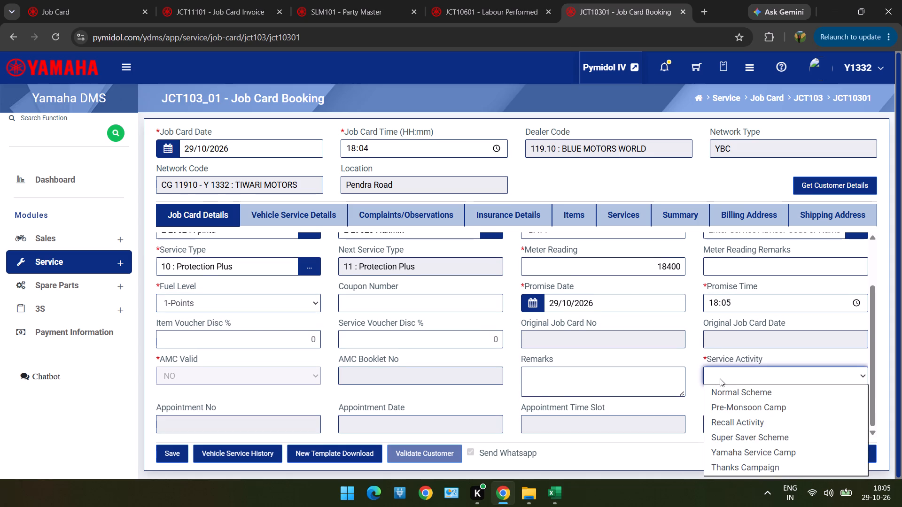
{"action": "left_click", "coordinate": [724, 400]}
{"action": "left_click", "coordinate": [730, 375]}
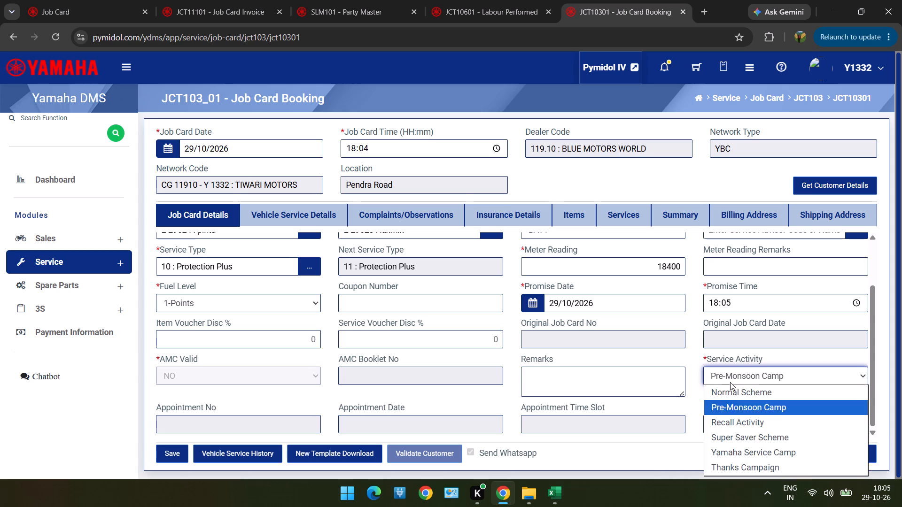
{"action": "left_click", "coordinate": [731, 391]}
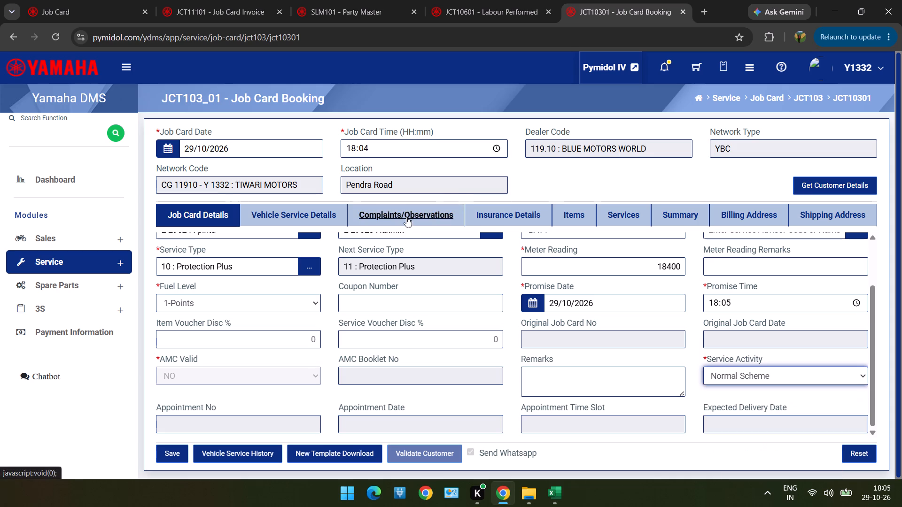
Add the GENERAL SERVICE complaint (Comp83) to the job card's complaints and try to save the booking.
{"action": "left_click", "coordinate": [406, 217]}
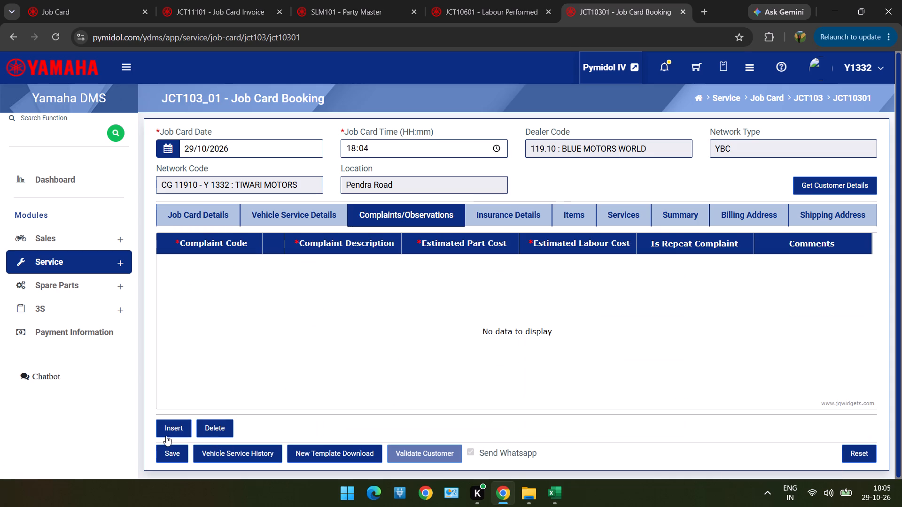
{"action": "left_click", "coordinate": [166, 436]}
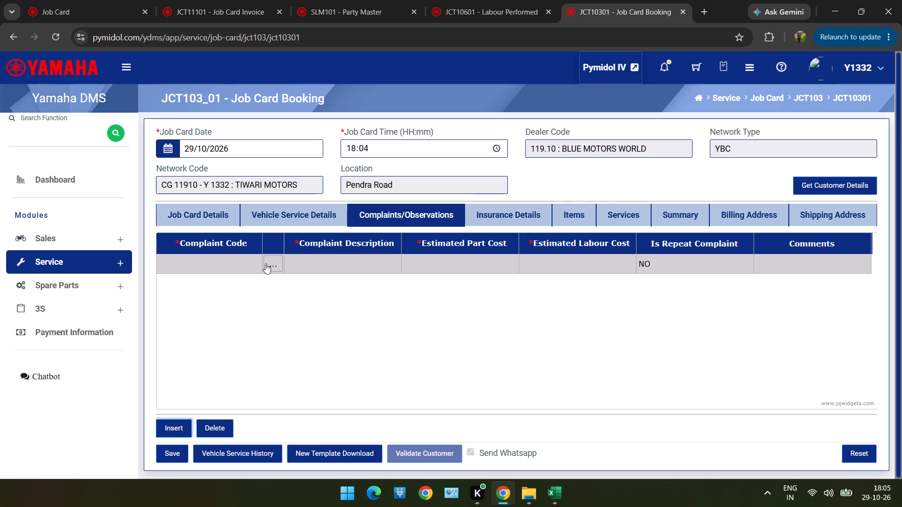
{"action": "left_click", "coordinate": [265, 263]}
{"action": "left_click", "coordinate": [411, 196]}
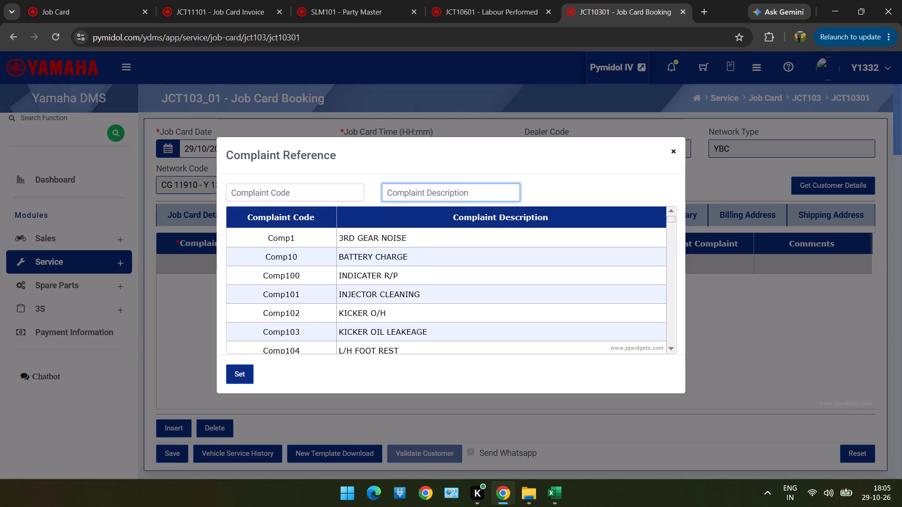
{"action": "type", "text": "gen"}
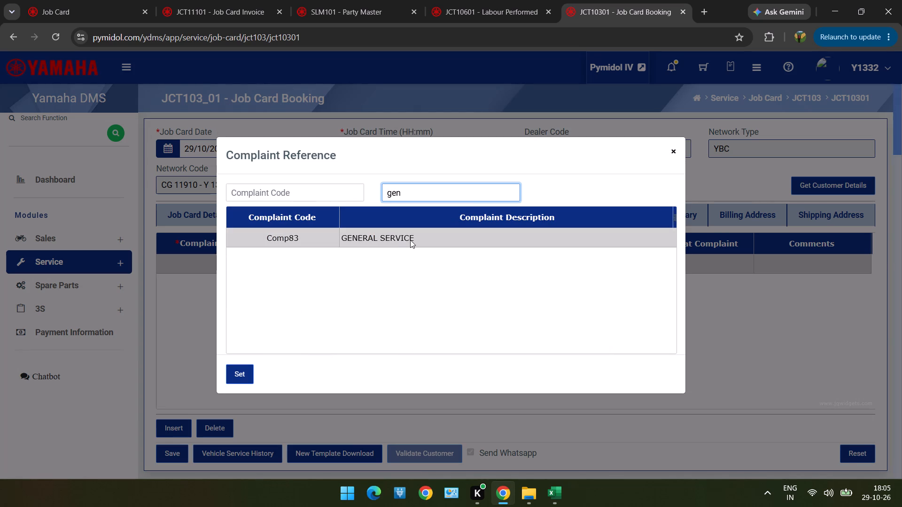
{"action": "double_click", "coordinate": [410, 240]}
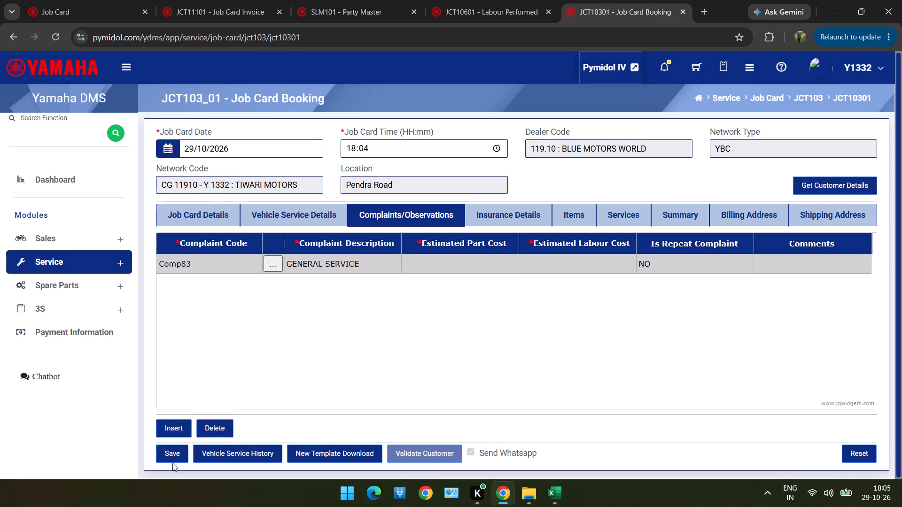
{"action": "left_click", "coordinate": [163, 453]}
Delete all the Yamaha-recommended part rows from the job card's items.
{"action": "left_click_drag", "start_coordinate": [335, 306], "coordinate": [207, 424]}
{"action": "left_click_drag", "start_coordinate": [207, 424], "coordinate": [298, 271]}
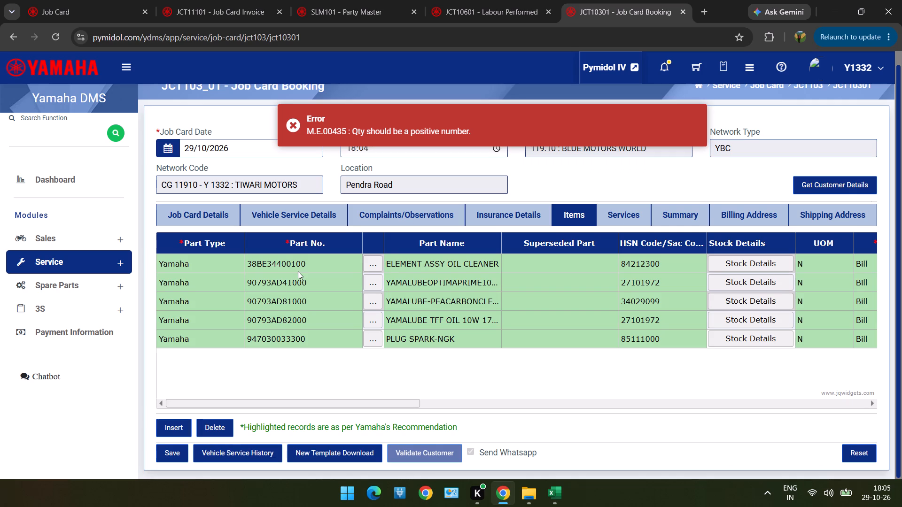
{"action": "left_click", "coordinate": [298, 271]}
{"action": "left_click", "coordinate": [221, 437]}
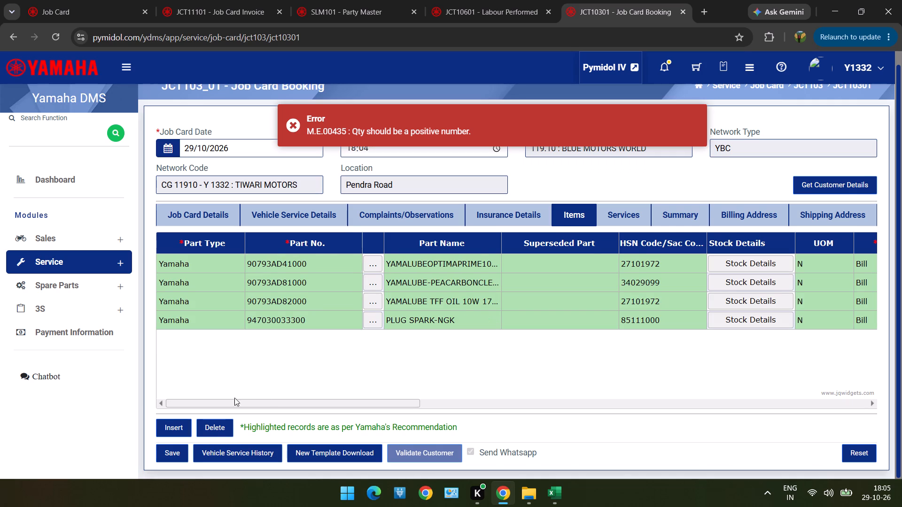
{"action": "left_click_drag", "start_coordinate": [296, 304], "coordinate": [217, 421]}
{"action": "left_click_drag", "start_coordinate": [217, 421], "coordinate": [309, 278]}
{"action": "left_click", "coordinate": [309, 278]}
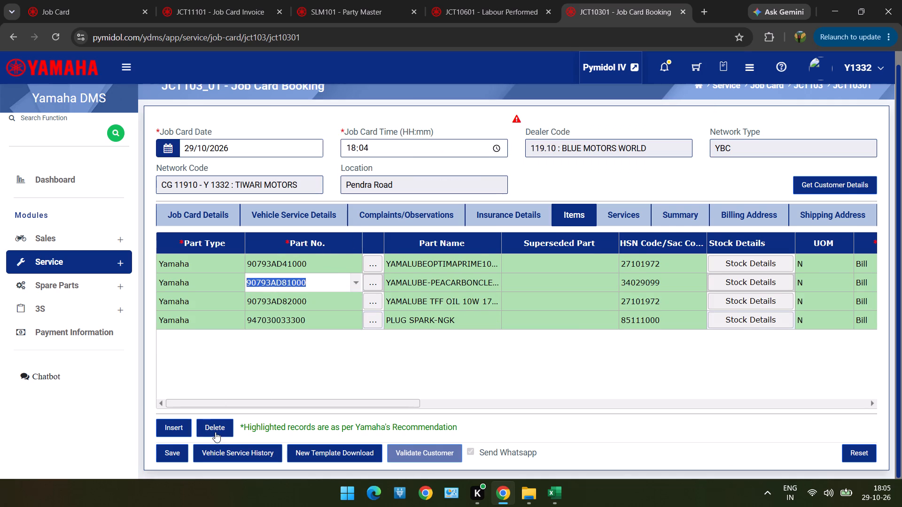
{"action": "left_click", "coordinate": [215, 432]}
{"action": "left_click", "coordinate": [300, 310]}
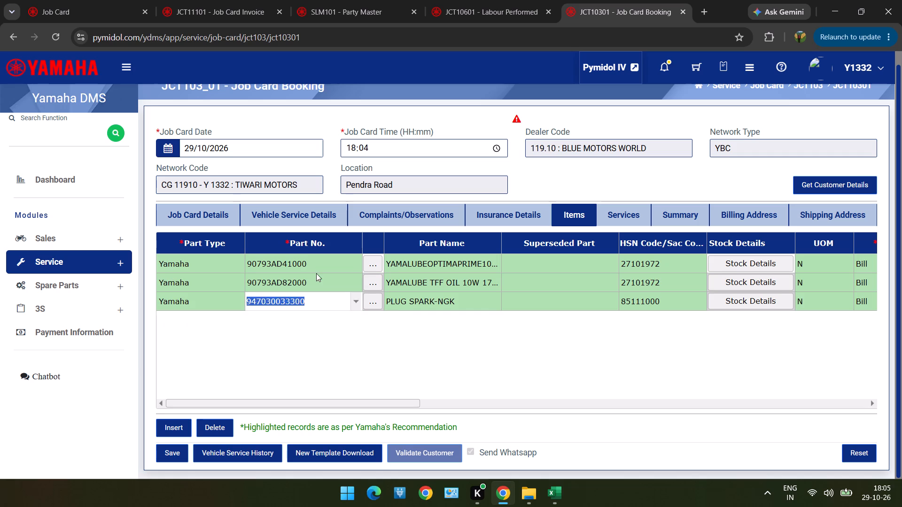
{"action": "left_click", "coordinate": [316, 273]}
{"action": "left_click", "coordinate": [221, 422]}
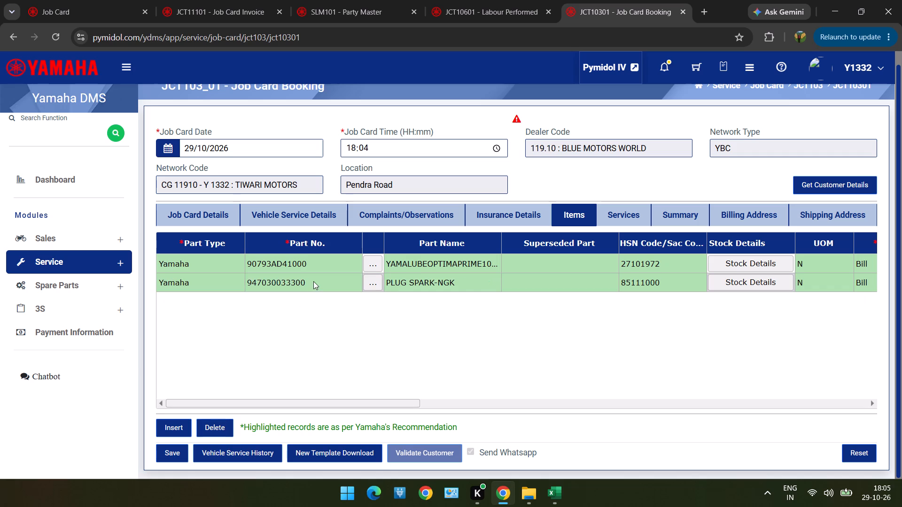
{"action": "left_click", "coordinate": [313, 281]}
{"action": "left_click", "coordinate": [226, 425]}
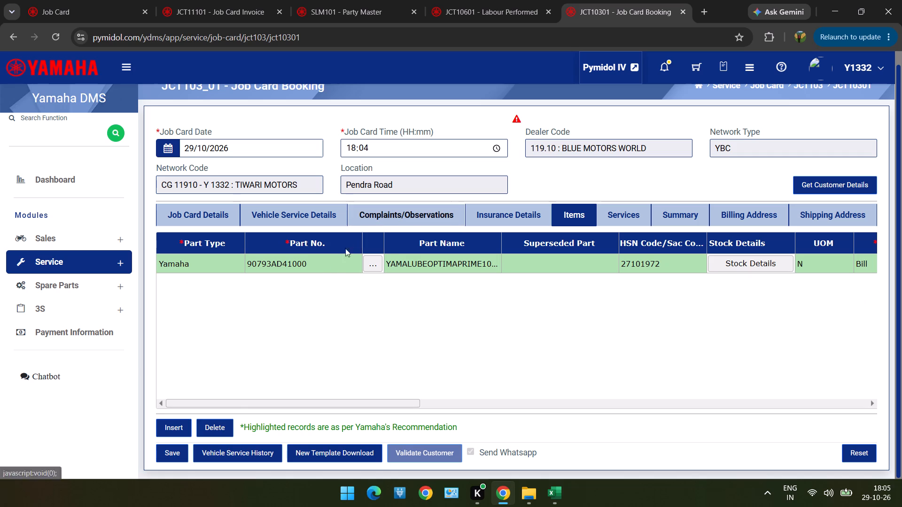
{"action": "left_click", "coordinate": [330, 270]}
{"action": "left_click", "coordinate": [218, 425]}
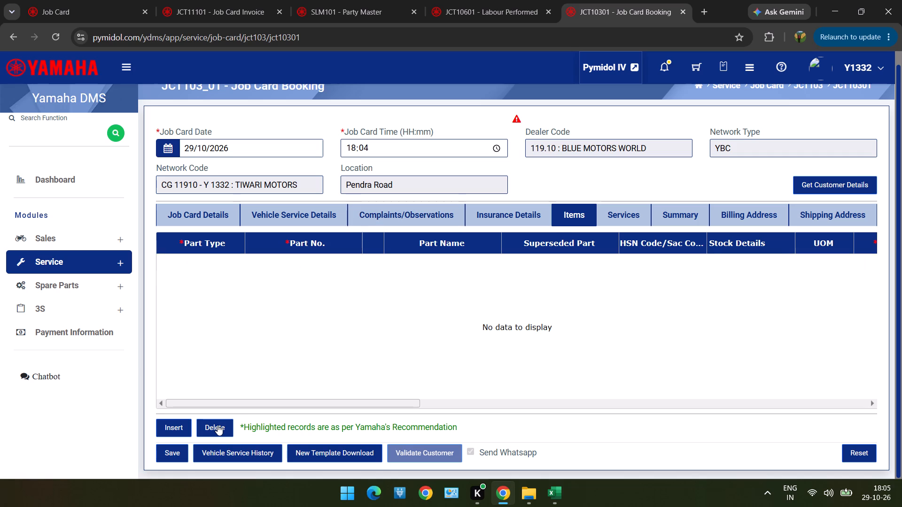
Delete all the recommended labour rows from the job card's services, including bearing replacement, fork oil seal and drivechain cleaning.
{"action": "left_click", "coordinate": [619, 214]}
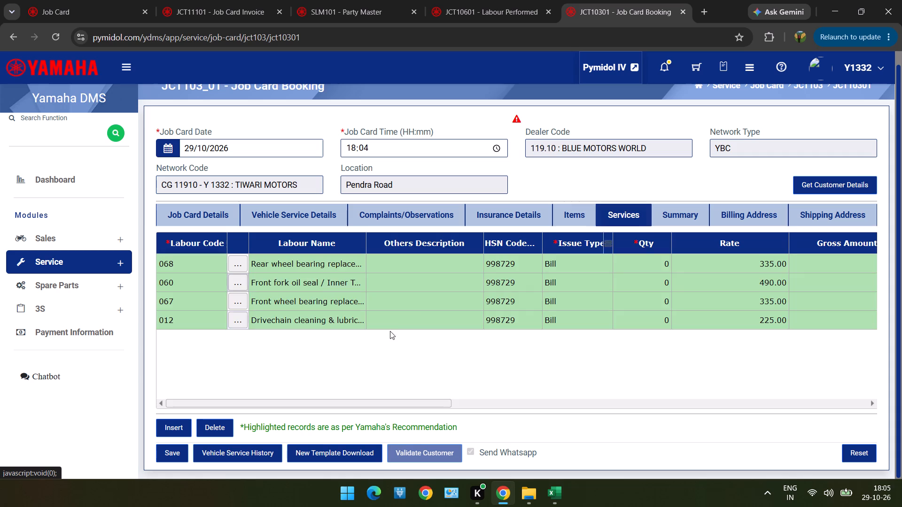
{"action": "left_click_drag", "start_coordinate": [326, 318], "coordinate": [223, 435]}
{"action": "left_click_drag", "start_coordinate": [223, 435], "coordinate": [308, 308]}
{"action": "left_click", "coordinate": [308, 308]}
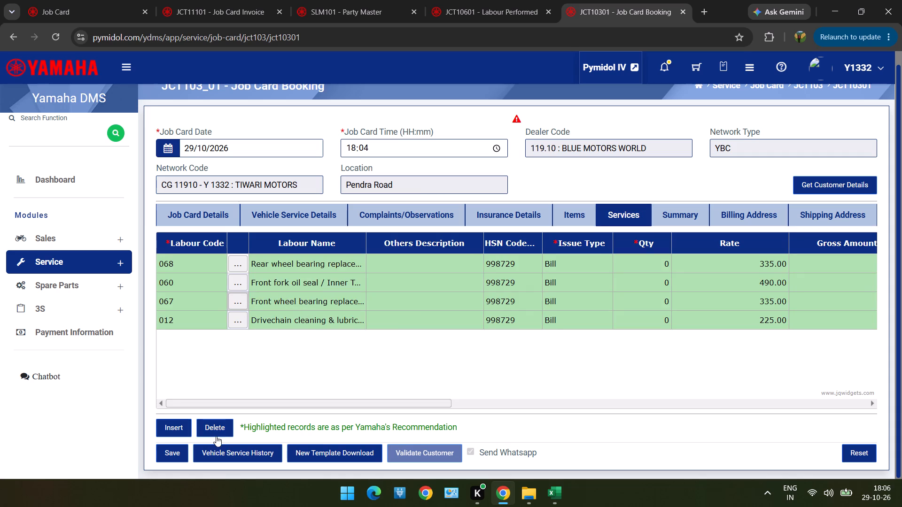
{"action": "left_click", "coordinate": [216, 433]}
{"action": "left_click_drag", "start_coordinate": [321, 275], "coordinate": [192, 416]}
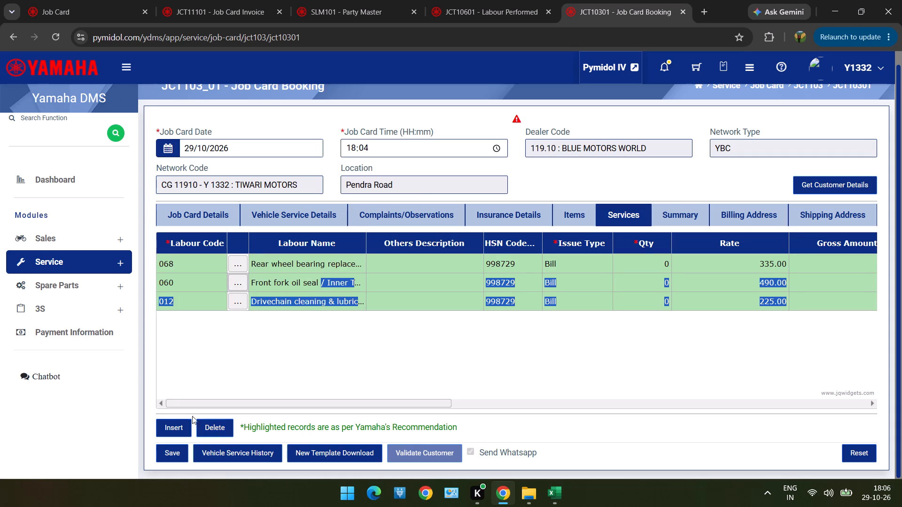
{"action": "left_click_drag", "start_coordinate": [192, 416], "coordinate": [209, 421]}
{"action": "left_click", "coordinate": [209, 421]}
{"action": "left_click", "coordinate": [298, 277]}
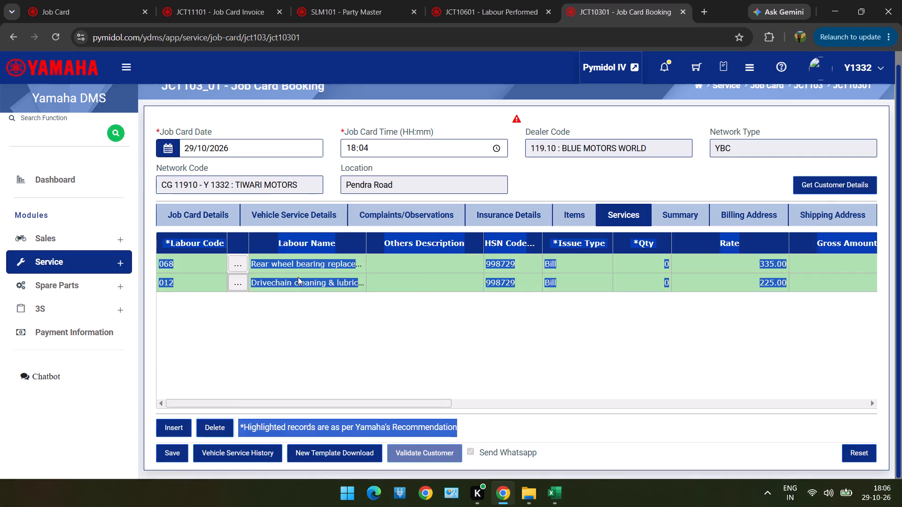
{"action": "left_click", "coordinate": [219, 435]}
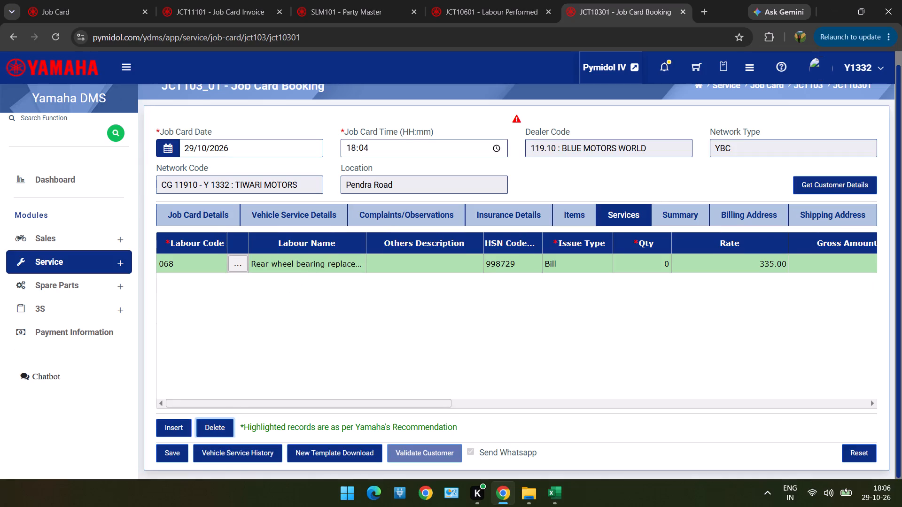
{"action": "left_click_drag", "start_coordinate": [310, 268], "coordinate": [203, 449]}
{"action": "left_click", "coordinate": [211, 424]}
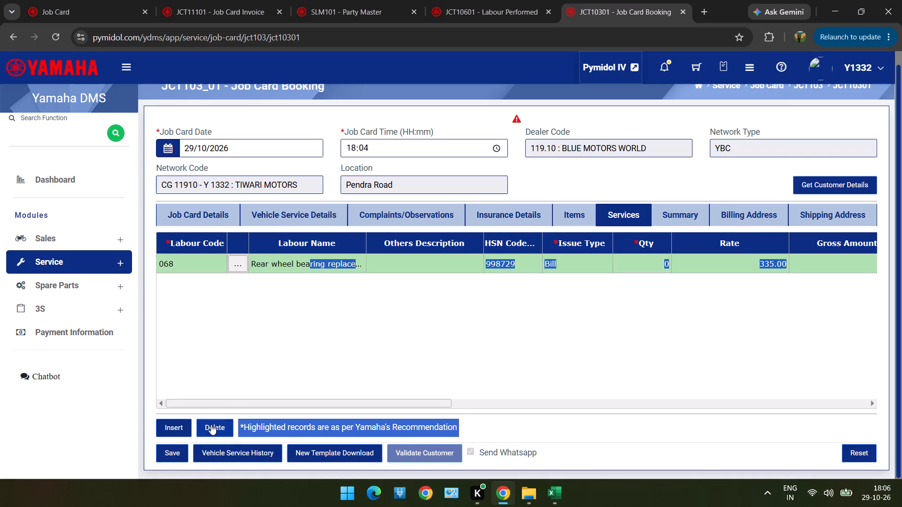
Save the job card booking, confirming the customer's contact number, and return to a blank booking form.
{"action": "left_click", "coordinate": [164, 460]}
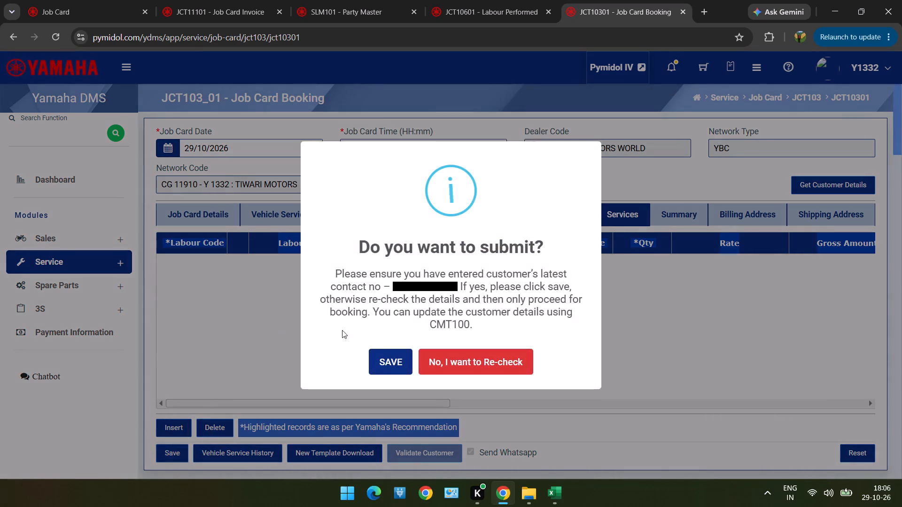
{"action": "left_click", "coordinate": [381, 360]}
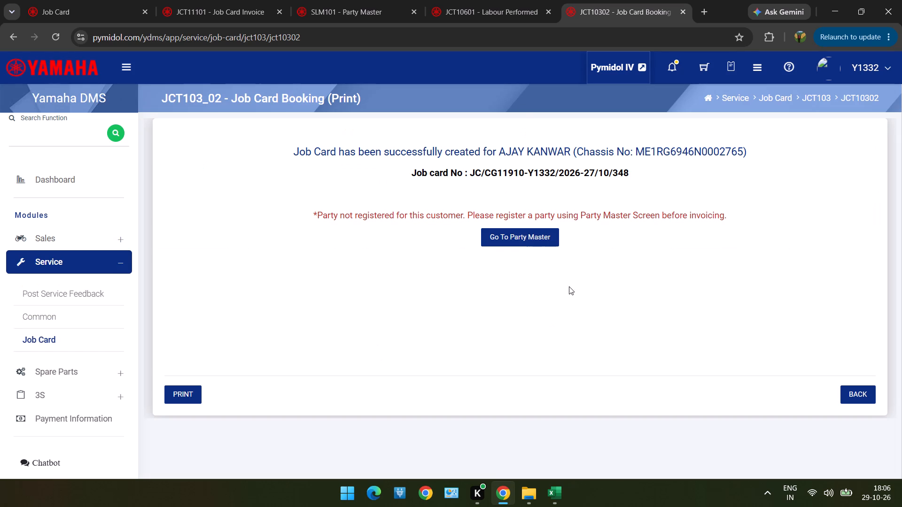
{"action": "left_click", "coordinate": [858, 387]}
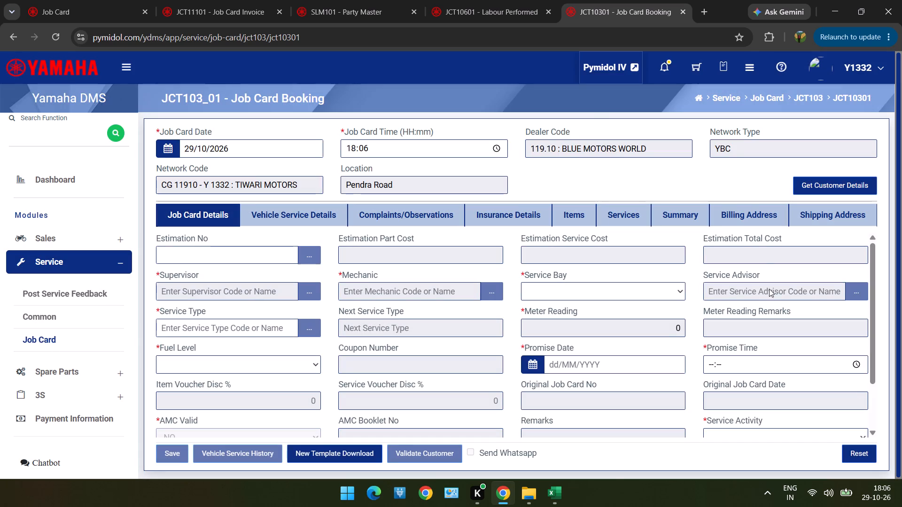
Load the newly booked job card ending in 348 into the Labour Performed form.
{"action": "left_click", "coordinate": [502, 0]}
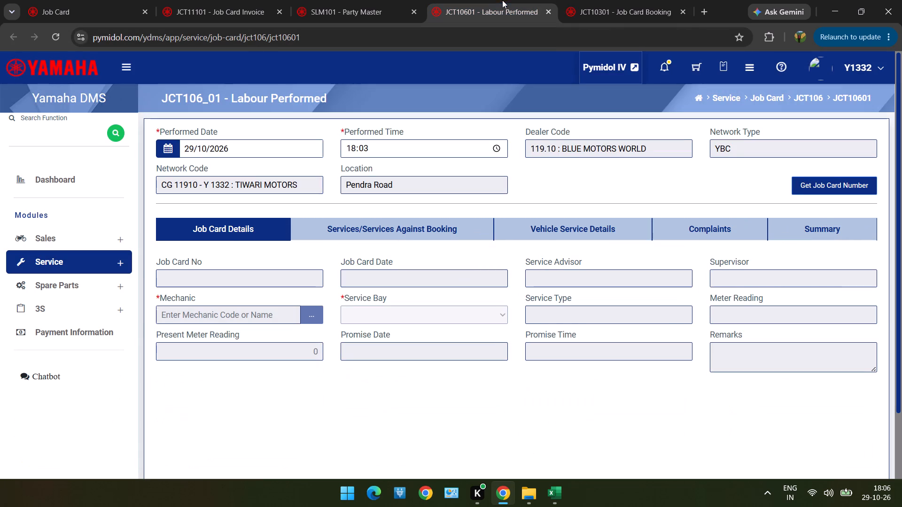
{"action": "left_click", "coordinate": [840, 178]}
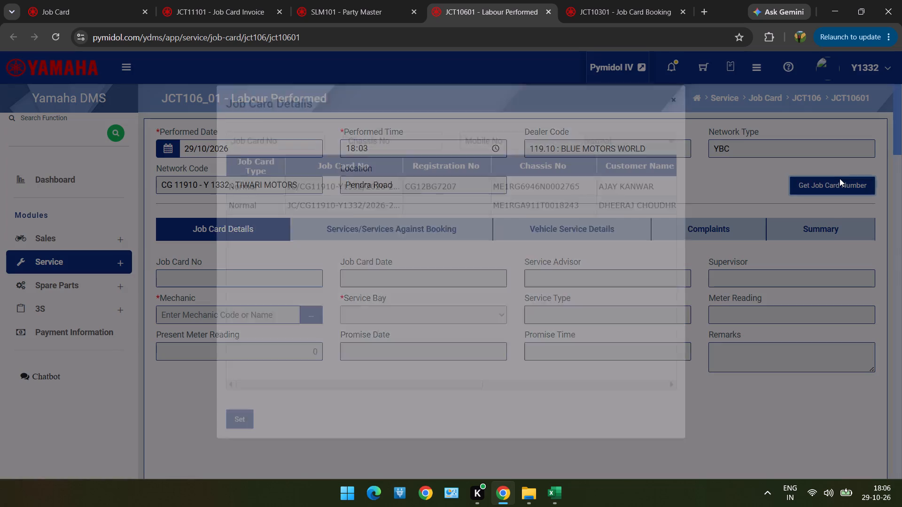
{"action": "double_click", "coordinate": [651, 187]}
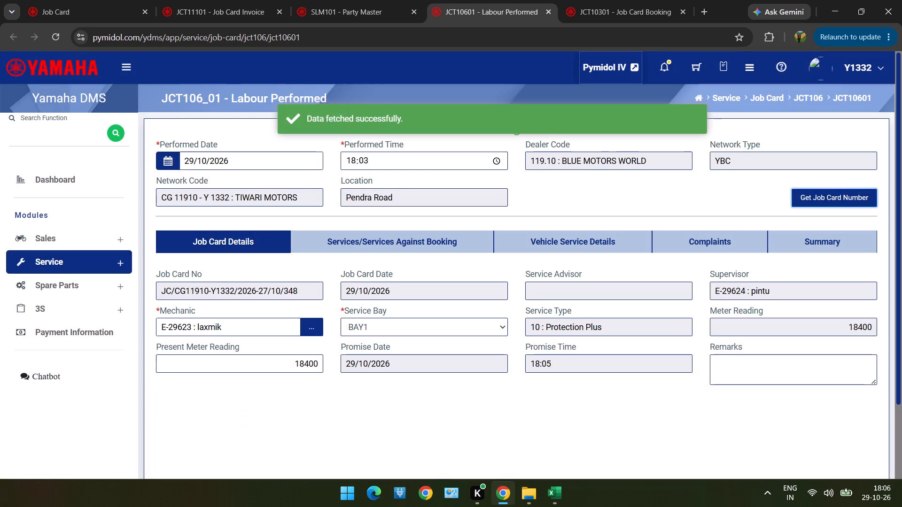
Add a service row with labour code 001, Paid Service Including Washing, to the labour performed.
{"action": "left_click_drag", "start_coordinate": [392, 254], "coordinate": [392, 244]}
{"action": "left_click", "coordinate": [392, 244]}
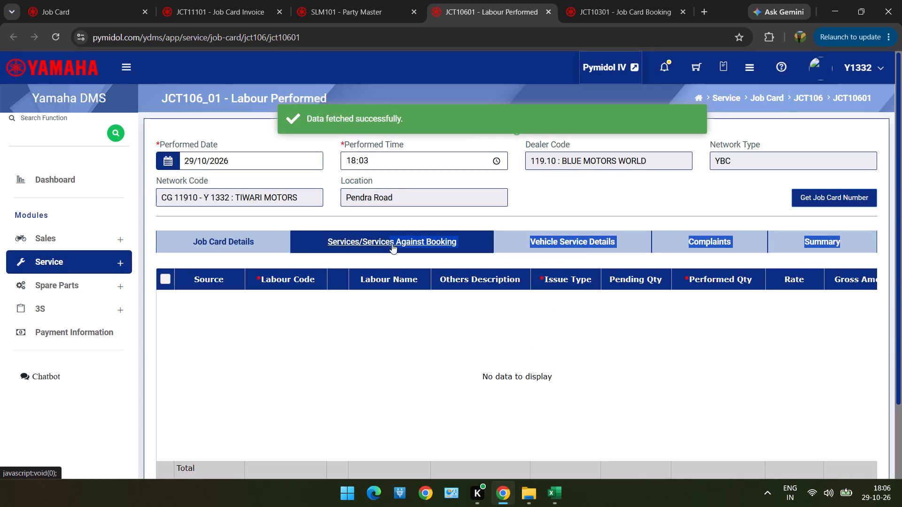
{"action": "scroll", "coordinate": [124, 306], "scroll_direction": "right", "scroll_amount": 3}
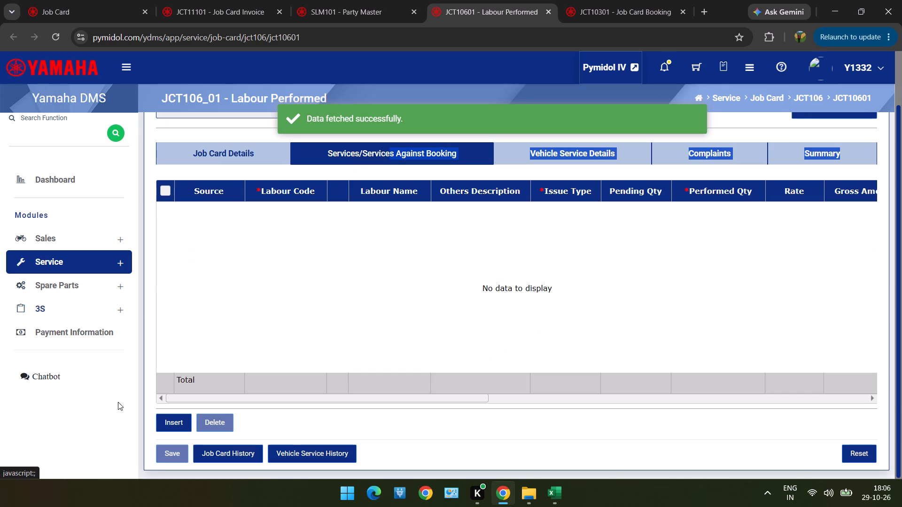
{"action": "left_click", "coordinate": [180, 420]}
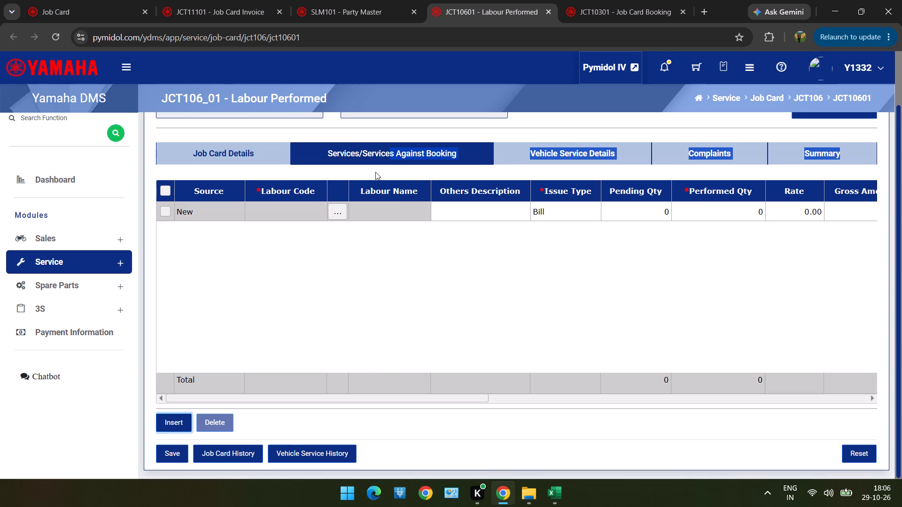
{"action": "left_click", "coordinate": [336, 206]}
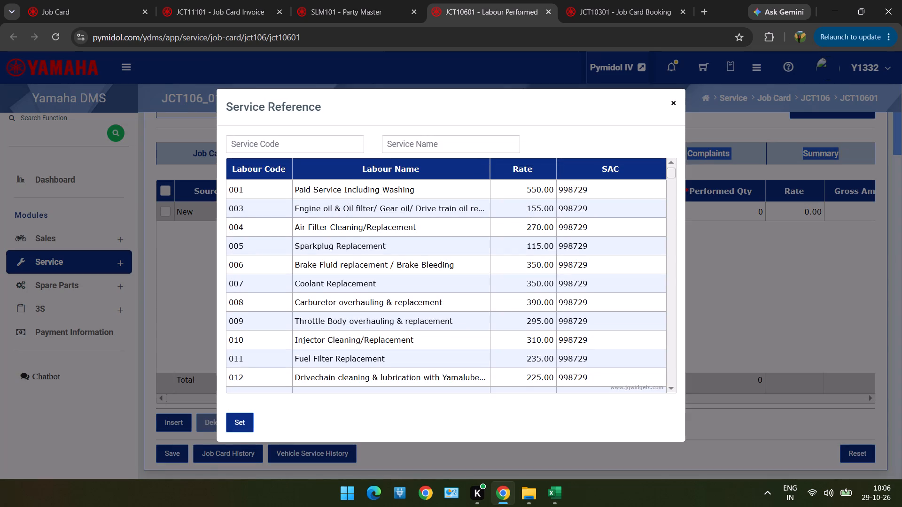
{"action": "double_click", "coordinate": [428, 186]}
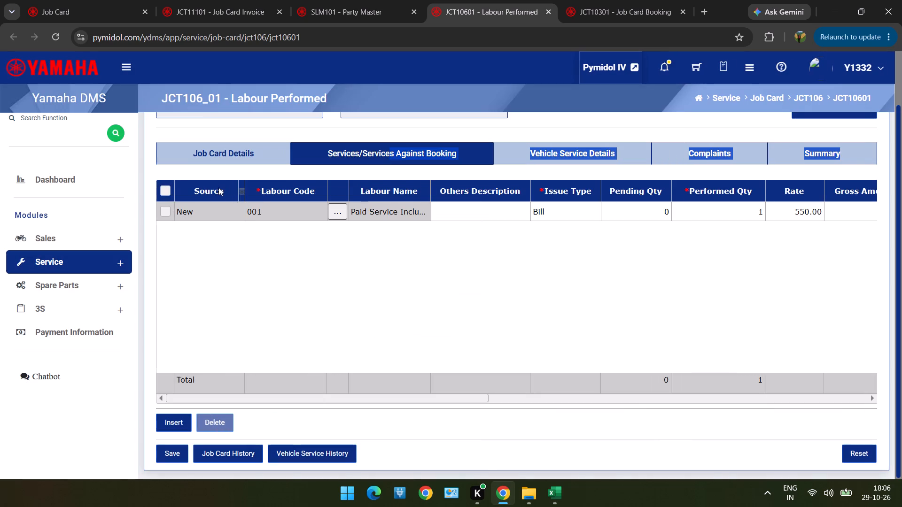
Set the 001 labour row's issue type to FOC, select the row and try to save the labour record.
{"action": "left_click", "coordinate": [225, 151]}
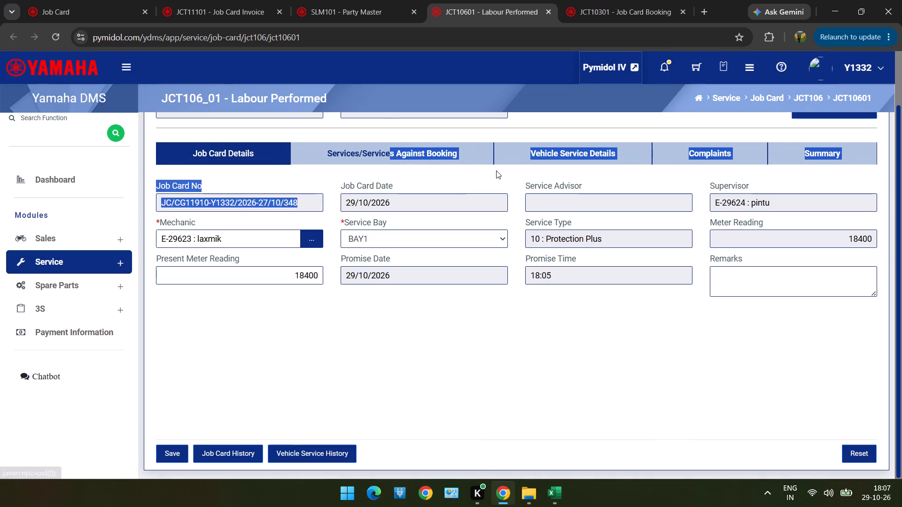
{"action": "left_click_drag", "start_coordinate": [501, 177], "coordinate": [407, 149]}
{"action": "left_click", "coordinate": [407, 149]}
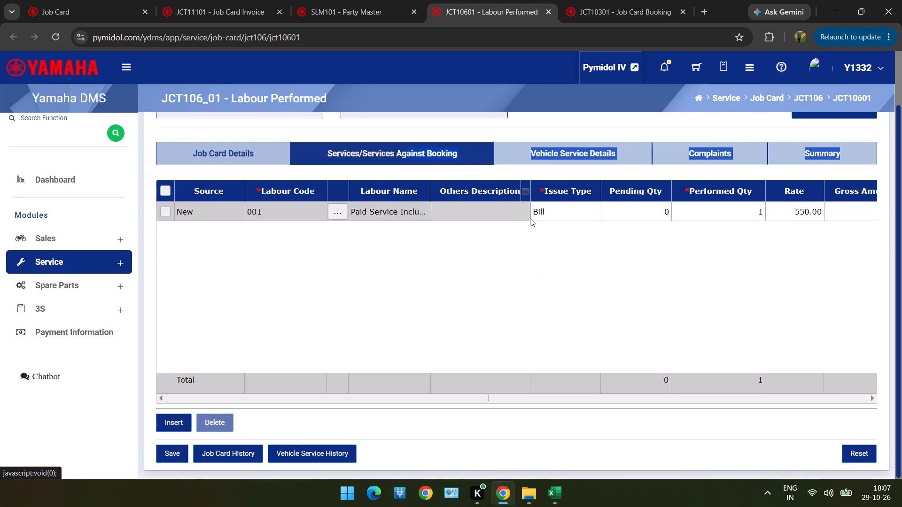
{"action": "double_click", "coordinate": [553, 215]}
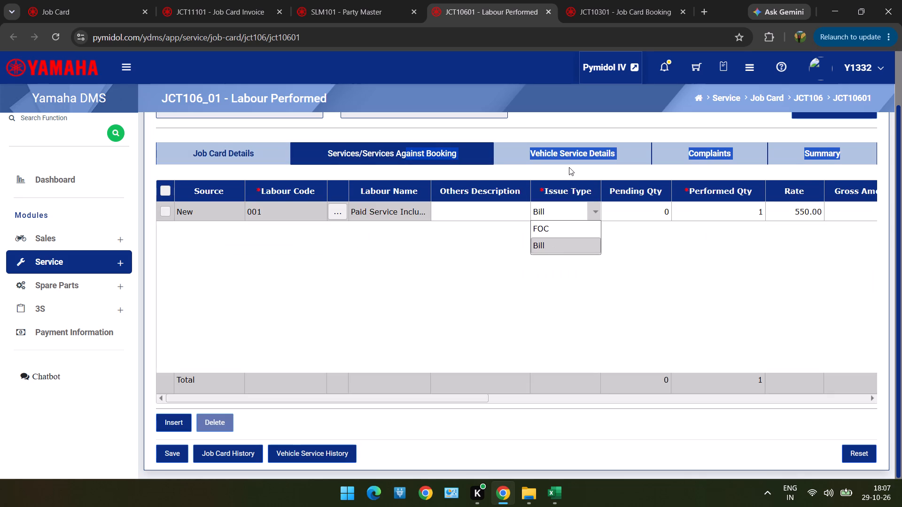
{"action": "left_click", "coordinate": [569, 167]}
{"action": "left_click", "coordinate": [576, 217]}
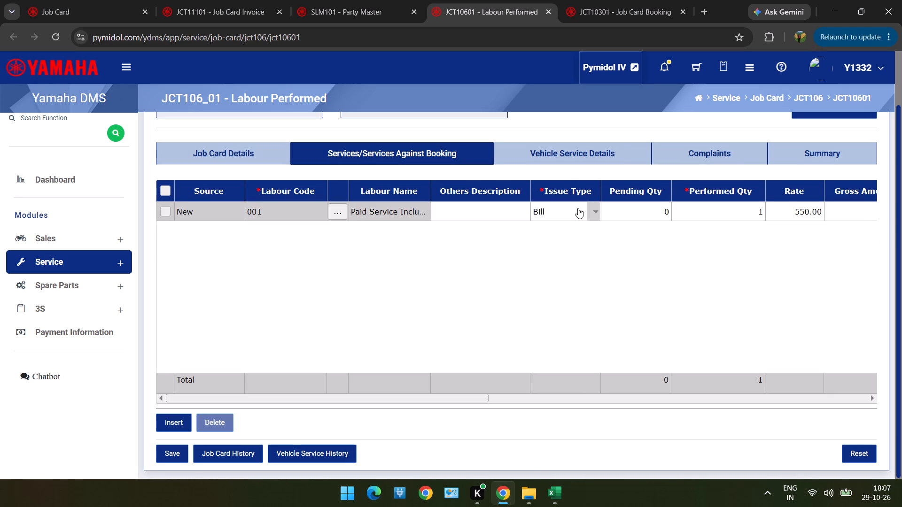
{"action": "left_click", "coordinate": [578, 208]}
{"action": "left_click", "coordinate": [571, 226]}
{"action": "left_click", "coordinate": [167, 192]}
{"action": "double_click", "coordinate": [166, 452]}
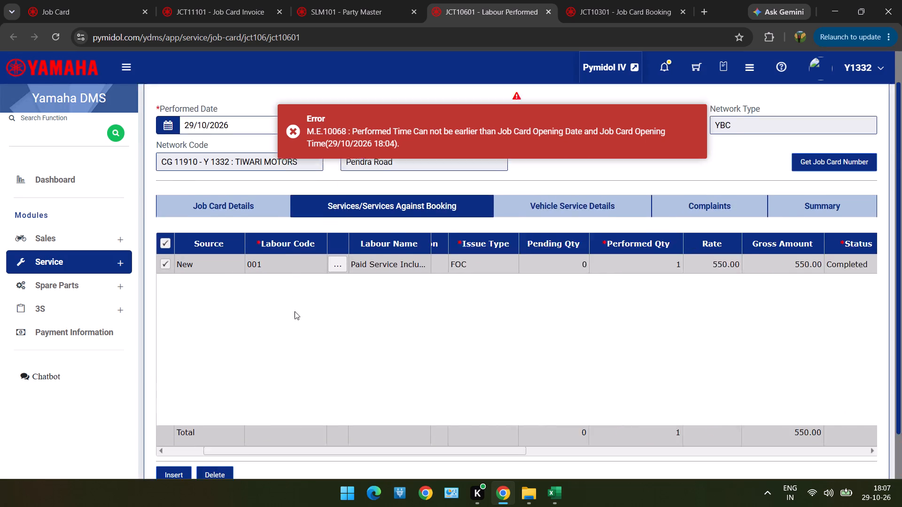
Set the performed time to 18:07 and save the labour record.
{"action": "scroll", "coordinate": [346, 378], "scroll_direction": "up", "scroll_amount": 10}
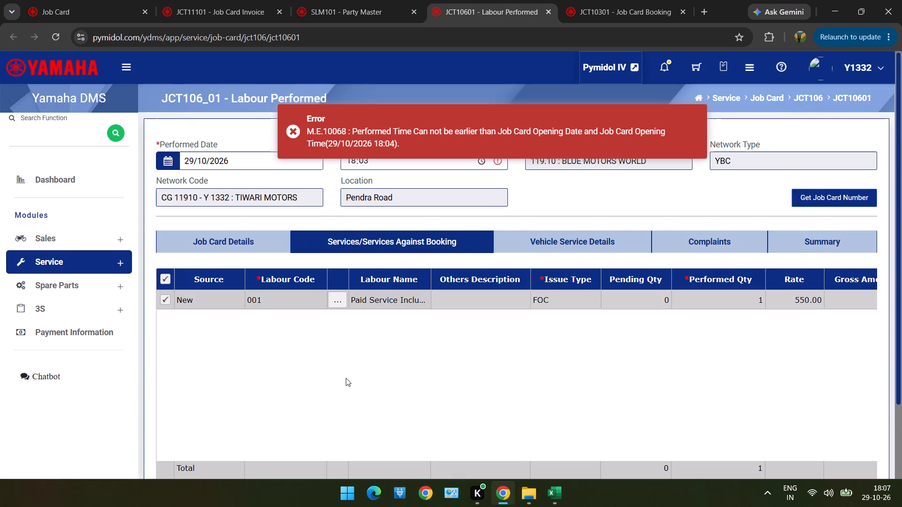
{"action": "left_click_drag", "start_coordinate": [376, 179], "coordinate": [356, 154]}
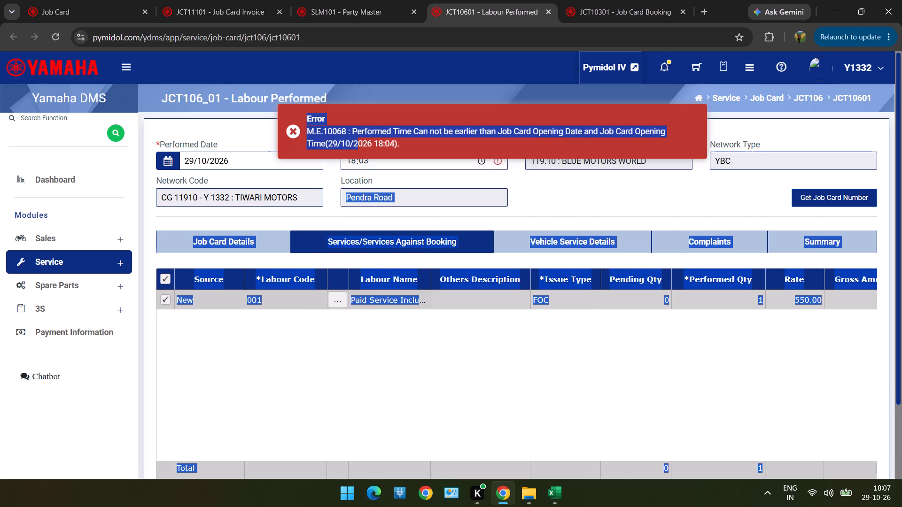
{"action": "double_click", "coordinate": [564, 204]}
{"action": "scroll", "coordinate": [564, 204], "scroll_direction": "down", "scroll_amount": 1}
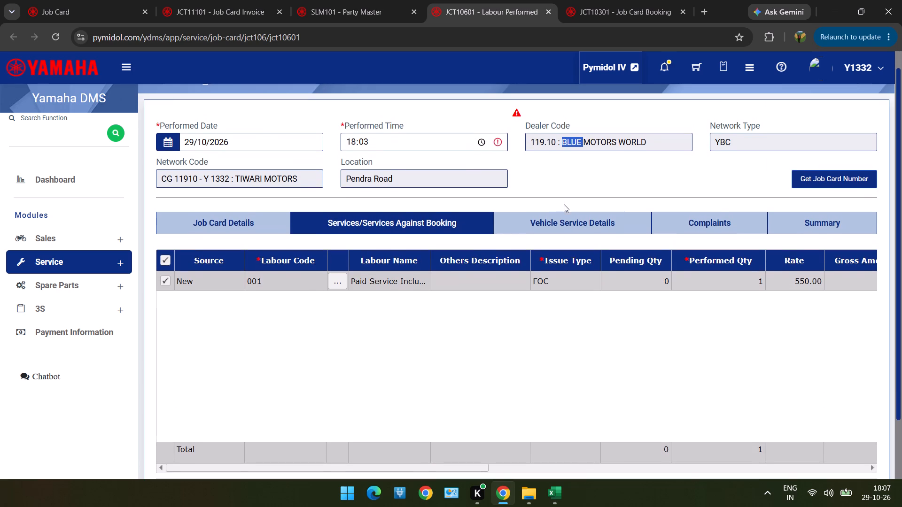
{"action": "left_click", "coordinate": [354, 144]}
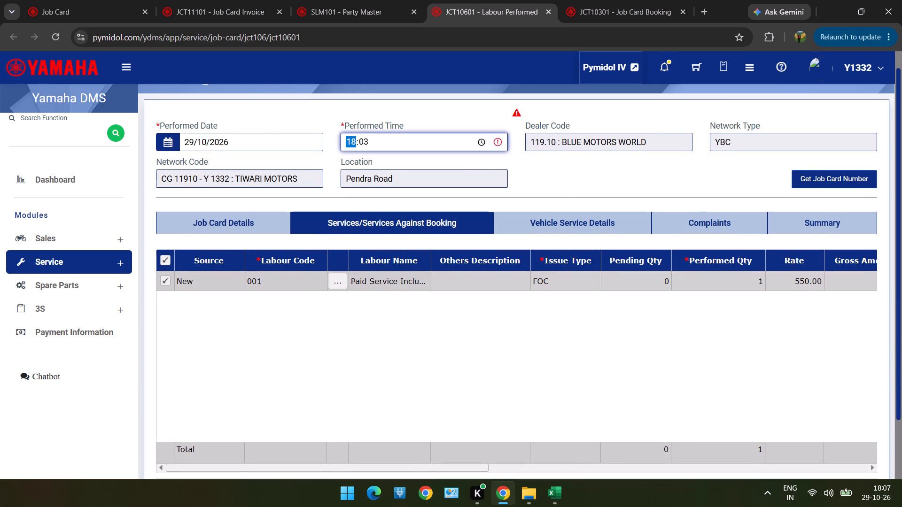
{"action": "key", "text": "1"}
{"action": "key", "text": "8"}
{"action": "key", "text": "0"}
{"action": "key", "text": "7"}
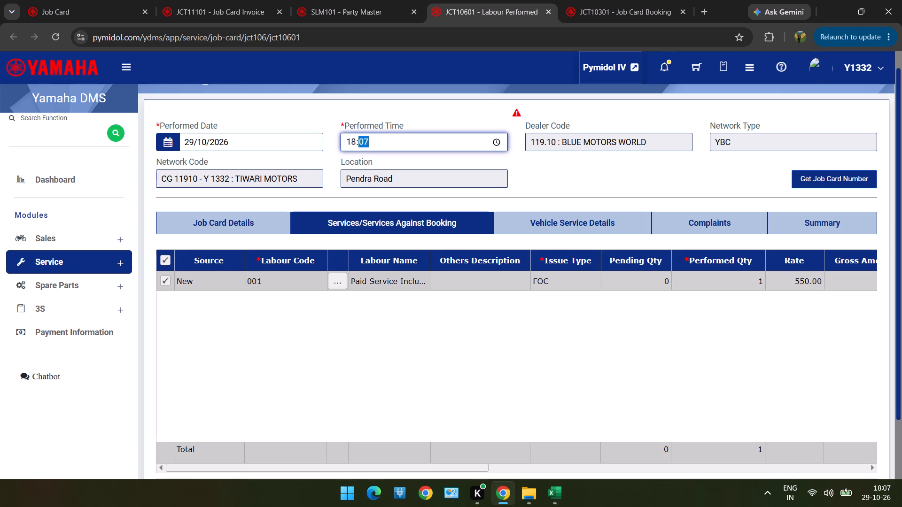
{"action": "scroll", "coordinate": [354, 144], "scroll_direction": "down", "scroll_amount": 2}
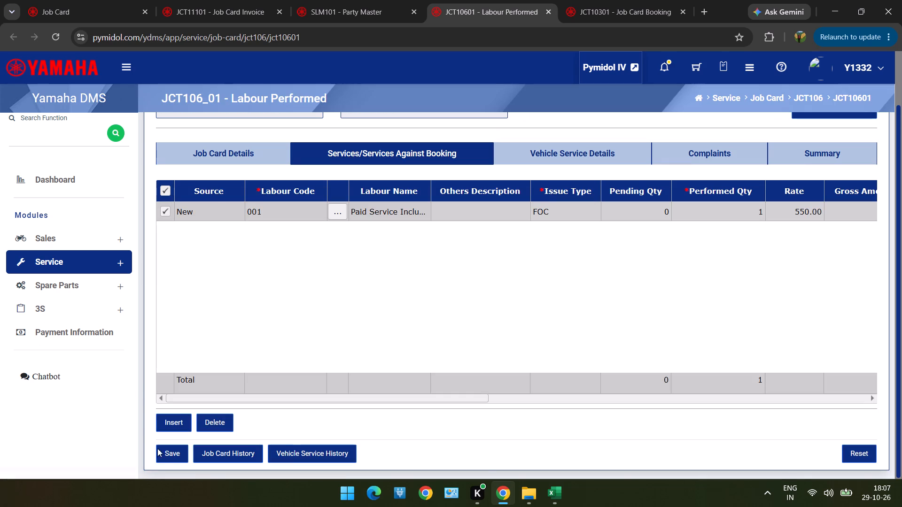
{"action": "left_click", "coordinate": [177, 448]}
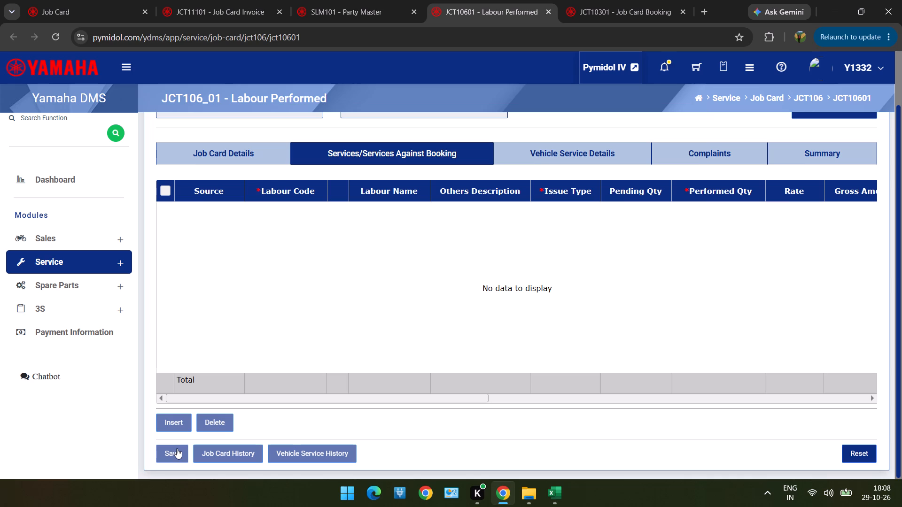
Create a new Party Master record and fill in the party name copied from row 45 of the Excel customer list.
{"action": "left_click", "coordinate": [349, 5]}
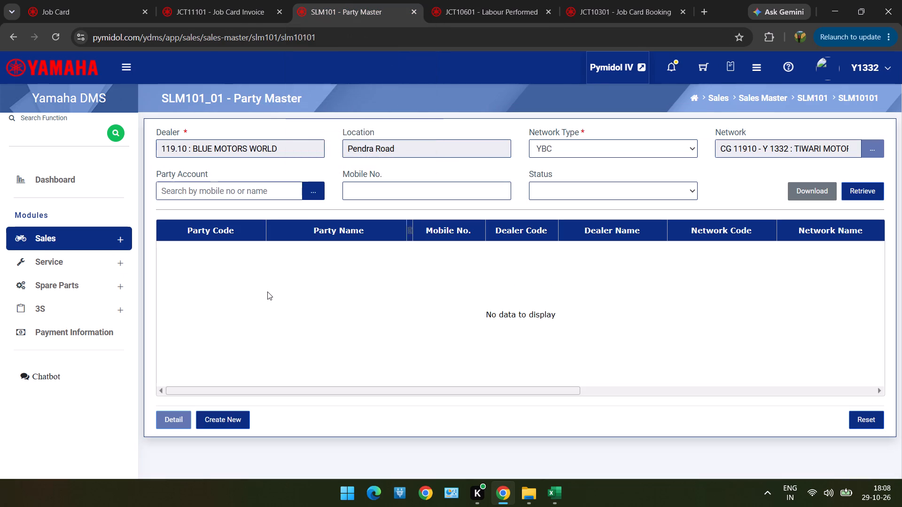
{"action": "left_click", "coordinate": [238, 426]}
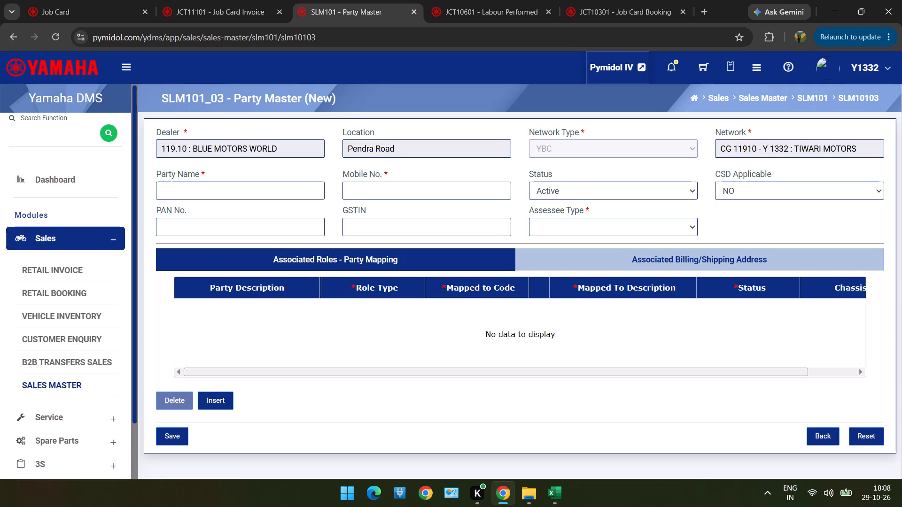
{"action": "left_click", "coordinate": [299, 196]}
{"action": "key", "text": "alt+Tab"}
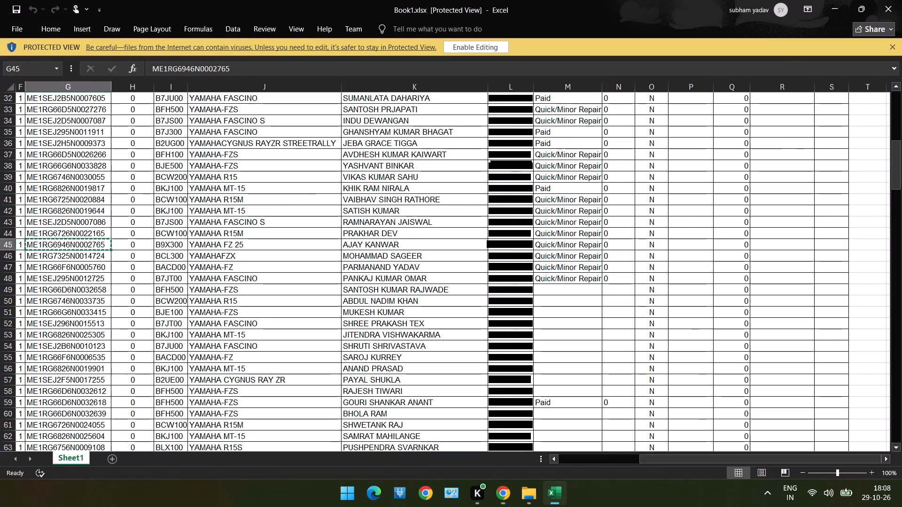
{"action": "key", "text": "Tab"}
{"action": "key", "text": "Tab"}
{"action": "key", "text": "Tab"}
{"action": "key", "text": "Tab"}
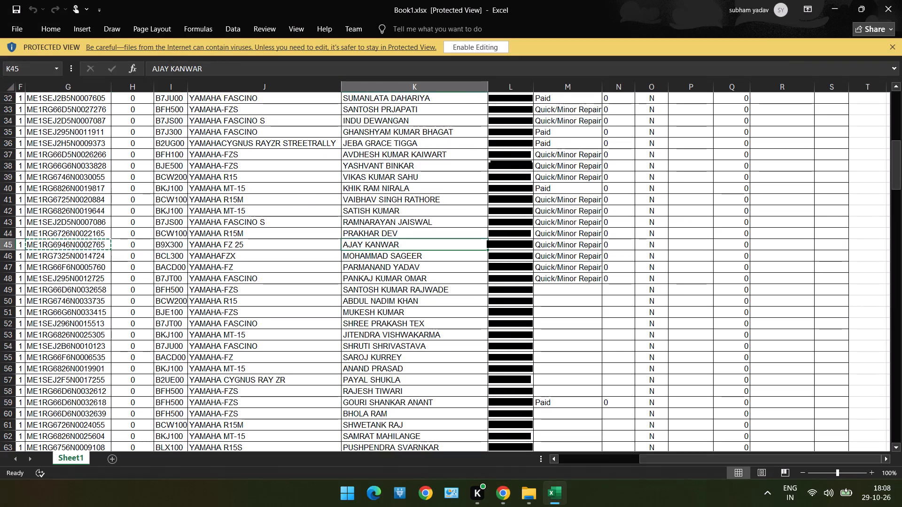
{"action": "key", "text": "ctrl+c"}
{"action": "key", "text": "alt+Tab"}
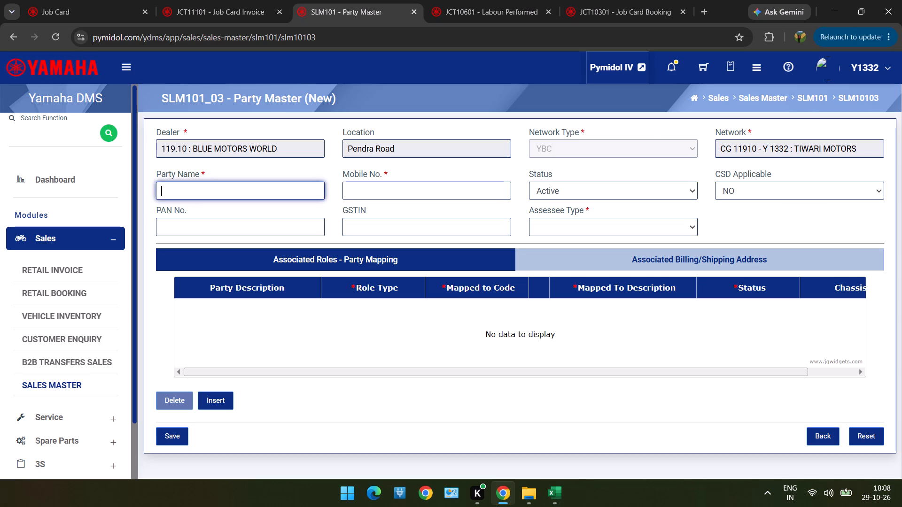
{"action": "key", "text": "ctrl+v"}
{"action": "key", "text": "Tab"}
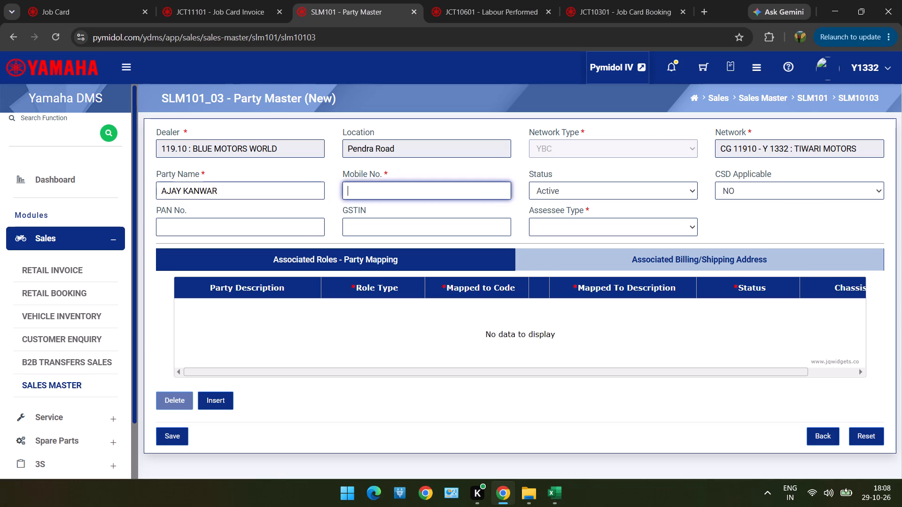
Copy the same customer's mobile number from the Excel list into the new party's Mobile No. field.
{"action": "key", "text": "alt+Tab"}
{"action": "key", "text": "Tab"}
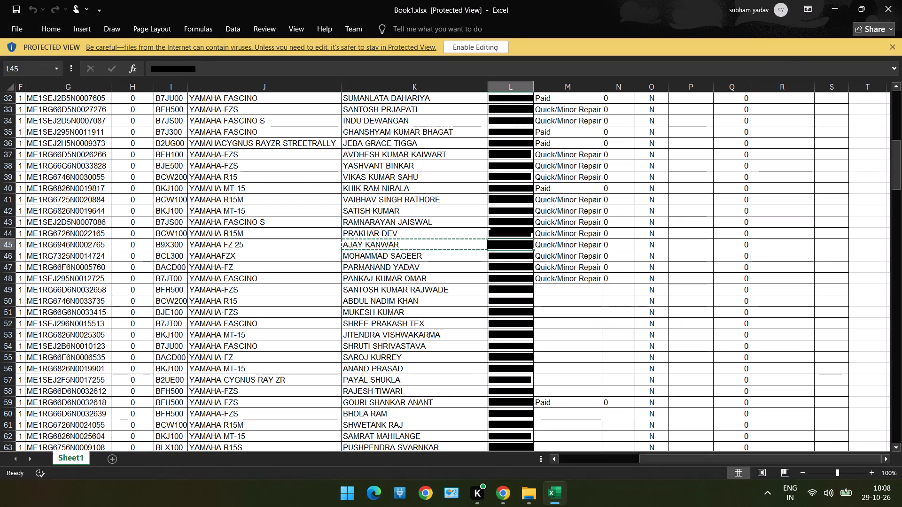
{"action": "key", "text": "ctrl+c"}
{"action": "key", "text": "alt+Tab"}
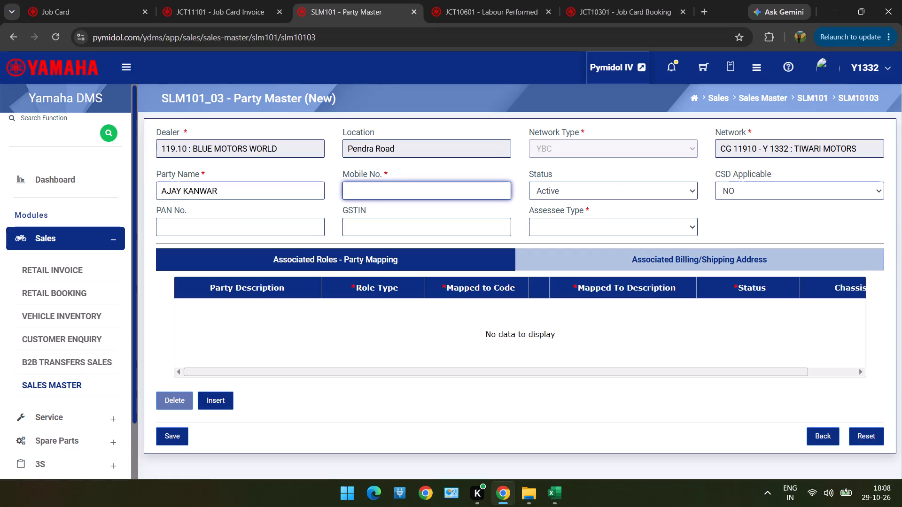
{"action": "key", "text": "ctrl+v"}
{"action": "key", "text": "Tab"}
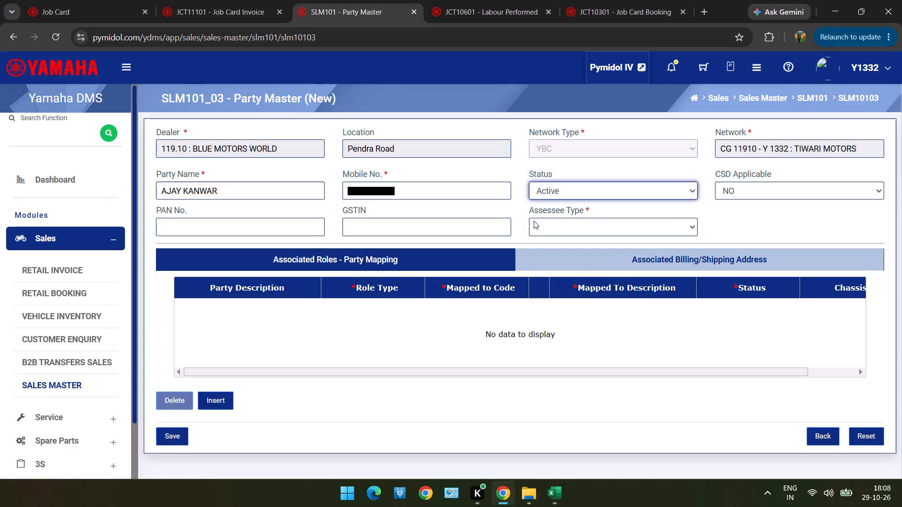
Set the new party's assessee type to Unregistered.
{"action": "left_click", "coordinate": [579, 233]}
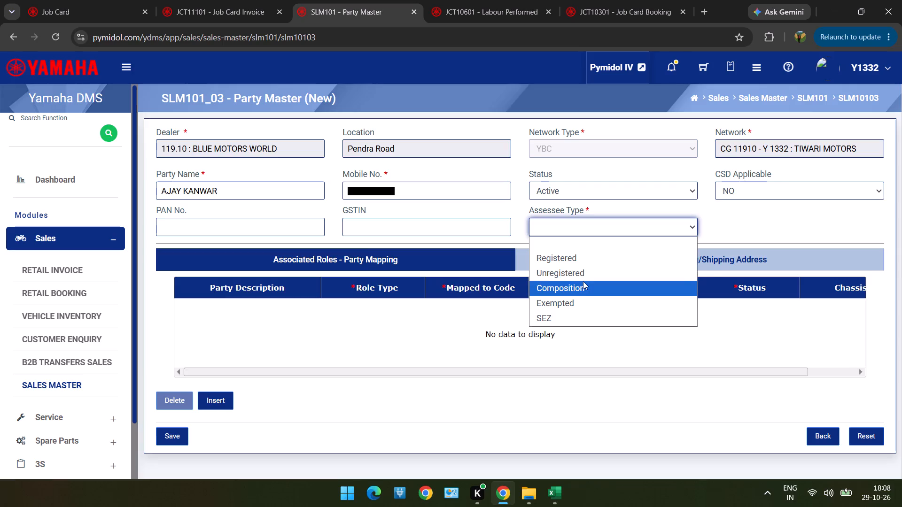
{"action": "left_click", "coordinate": [582, 273]}
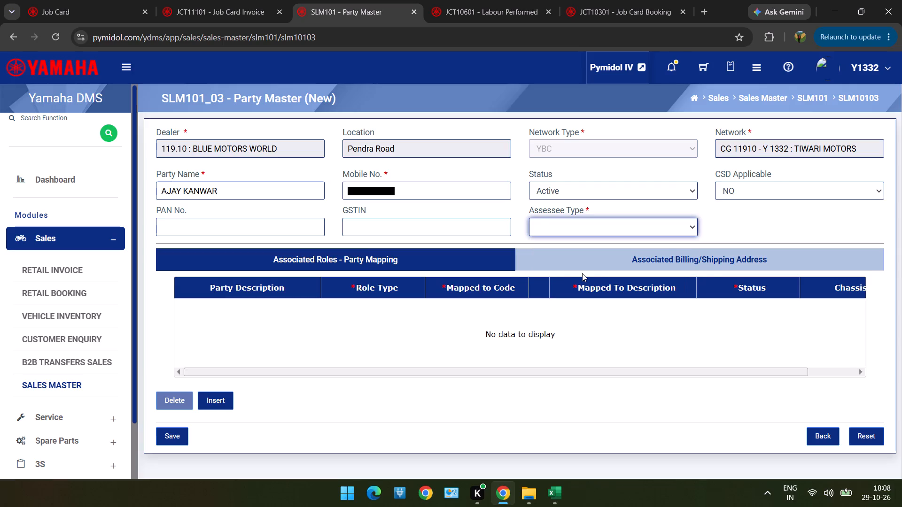
Insert a party mapping row under the associated roles and set its role type to Vehicle Retail Customer.
{"action": "left_click", "coordinate": [227, 397]}
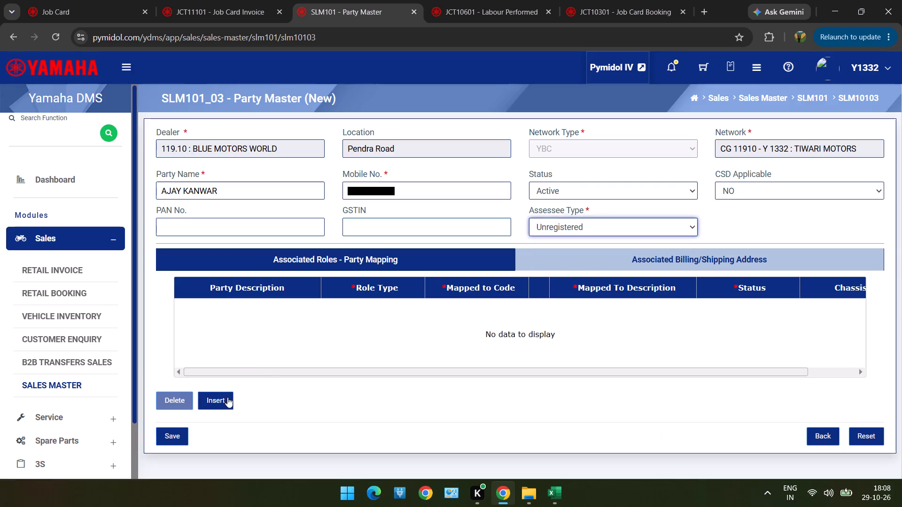
{"action": "double_click", "coordinate": [398, 314]}
{"action": "left_click", "coordinate": [398, 314]}
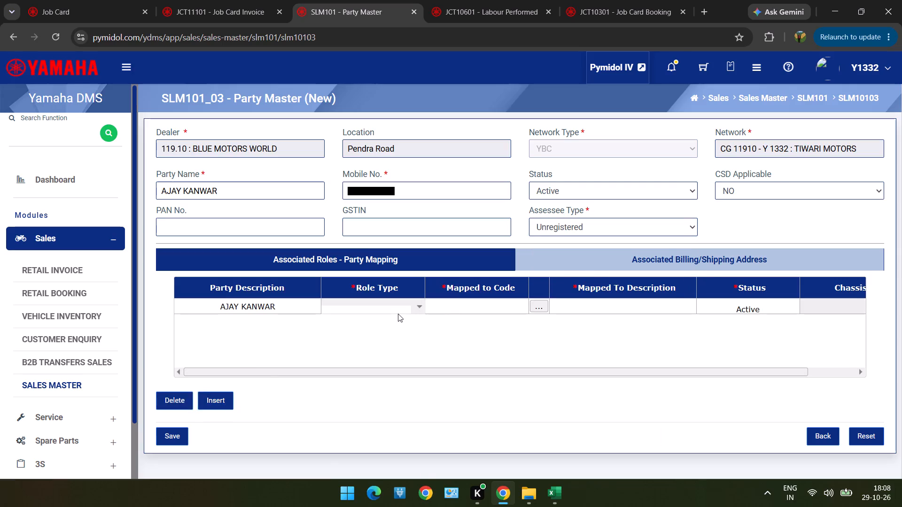
{"action": "left_click", "coordinate": [398, 314]}
{"action": "left_click", "coordinate": [398, 312]}
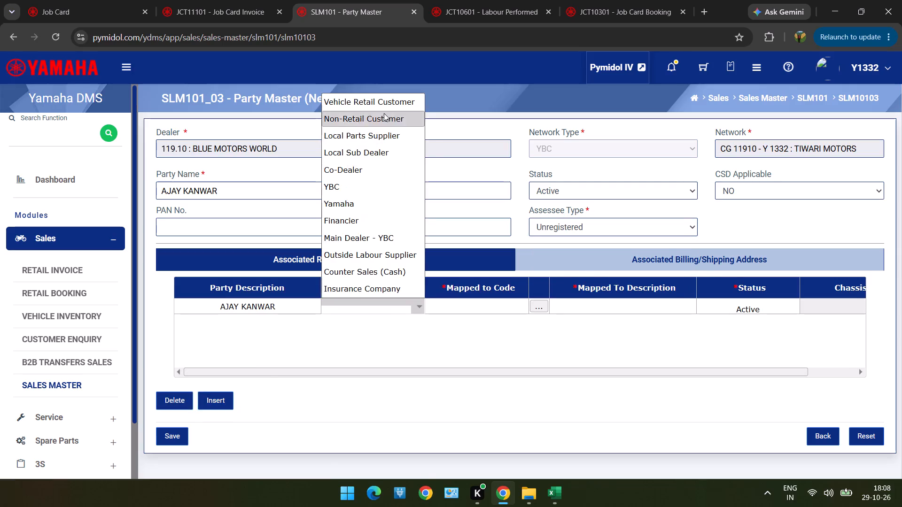
{"action": "left_click", "coordinate": [384, 108]}
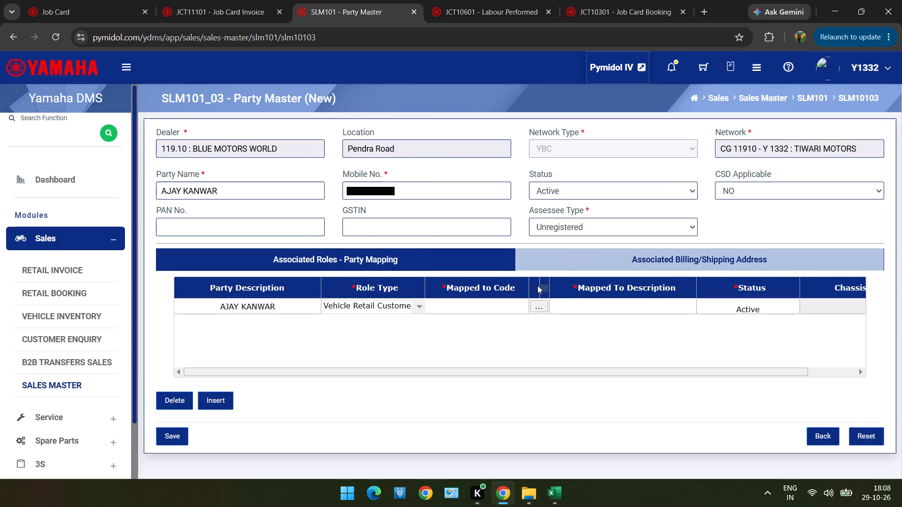
Look up the retail customer by the copied mobile number and map the matching customer record to the role row.
{"action": "left_click", "coordinate": [541, 305]}
{"action": "left_click", "coordinate": [421, 145]}
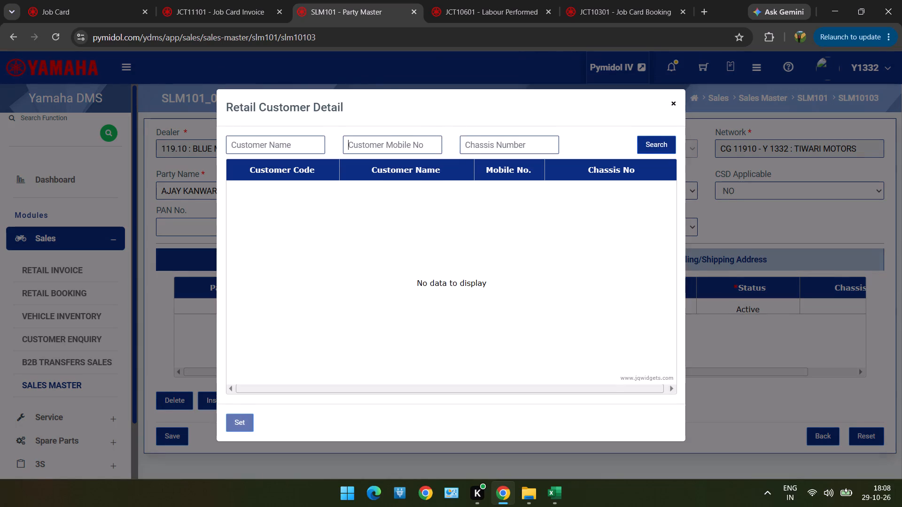
{"action": "key", "text": "ctrl+v"}
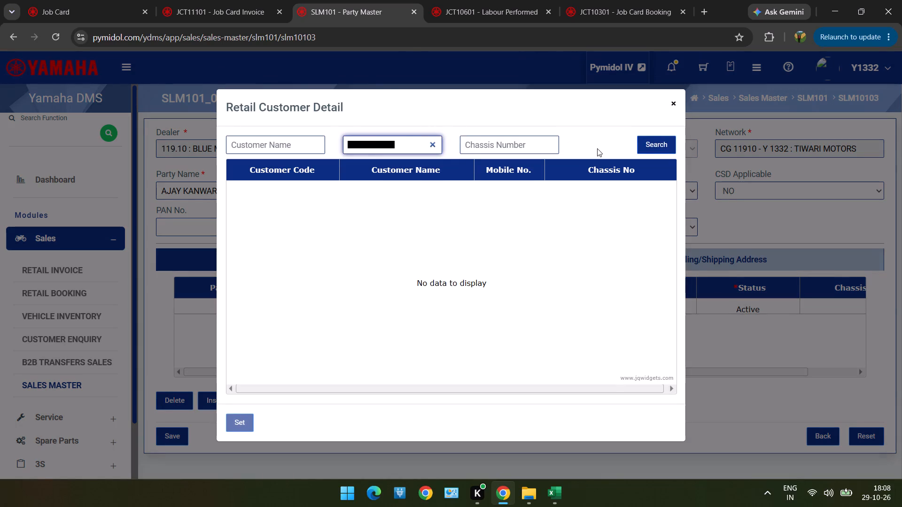
{"action": "left_click", "coordinate": [658, 140]}
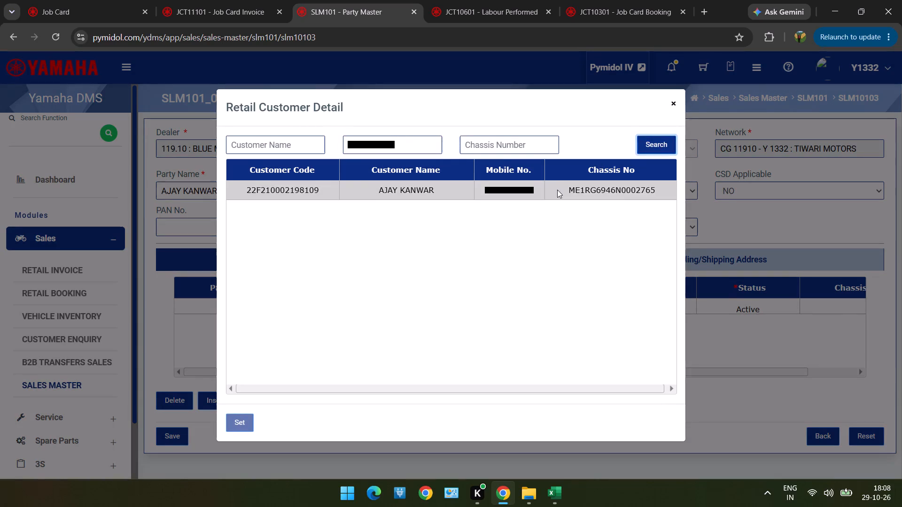
{"action": "double_click", "coordinate": [557, 190]}
Save the new Party Master record and confirm its creation.
{"action": "scroll", "coordinate": [557, 190], "scroll_direction": "down", "scroll_amount": 1}
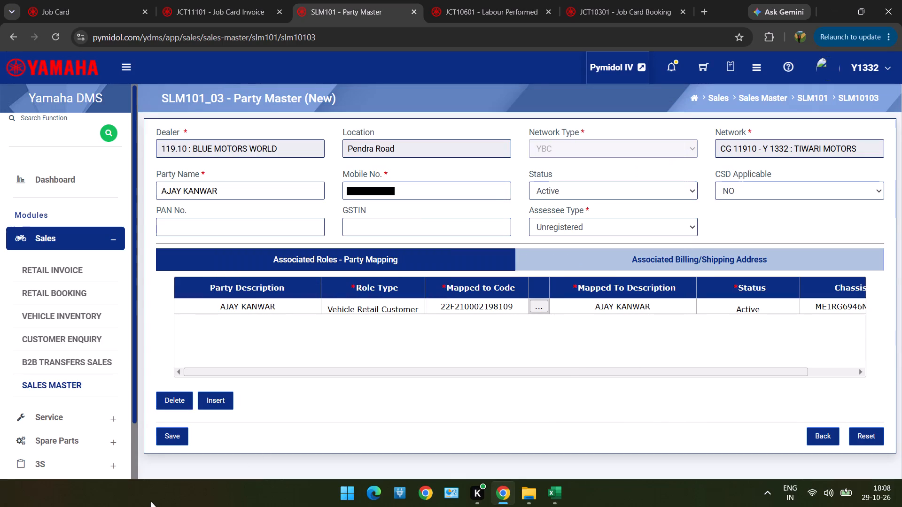
{"action": "left_click", "coordinate": [175, 439]}
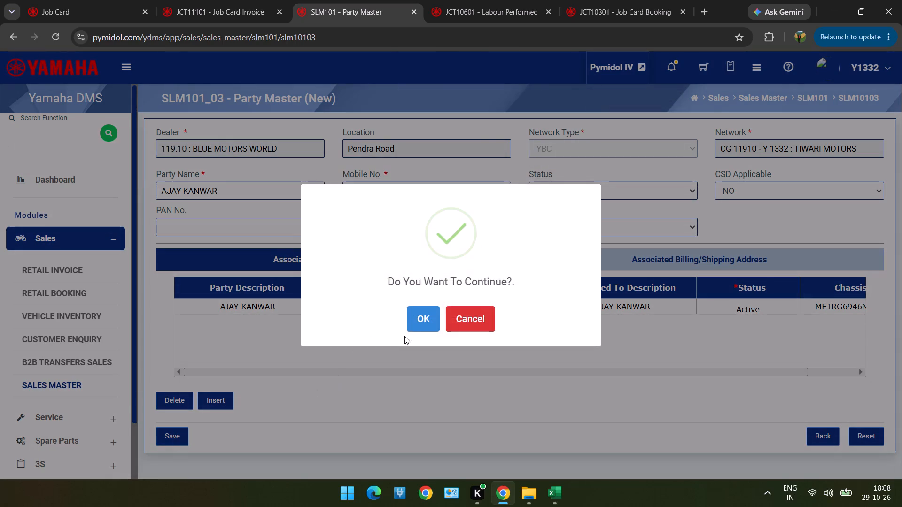
{"action": "left_click", "coordinate": [428, 321]}
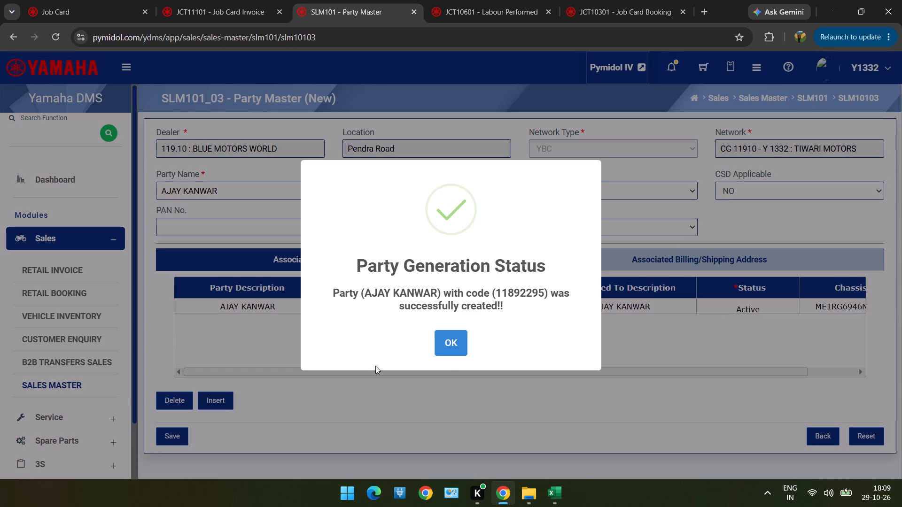
{"action": "left_click", "coordinate": [457, 349]}
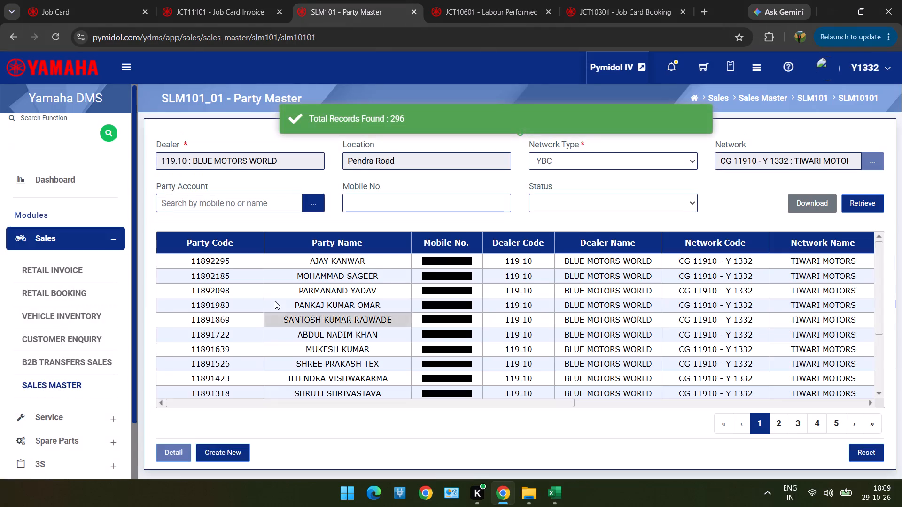
{"action": "left_click", "coordinate": [188, 0]}
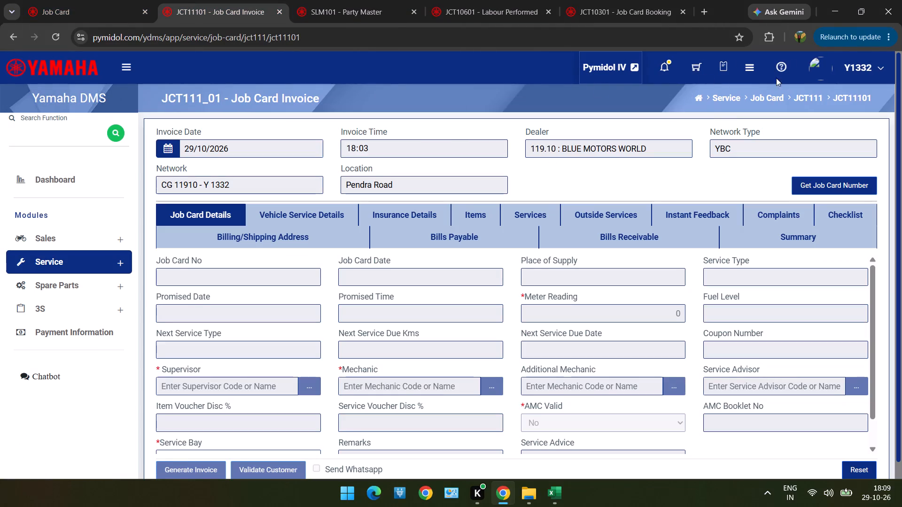
{"action": "left_click", "coordinate": [842, 172]}
{"action": "left_click", "coordinate": [848, 187]}
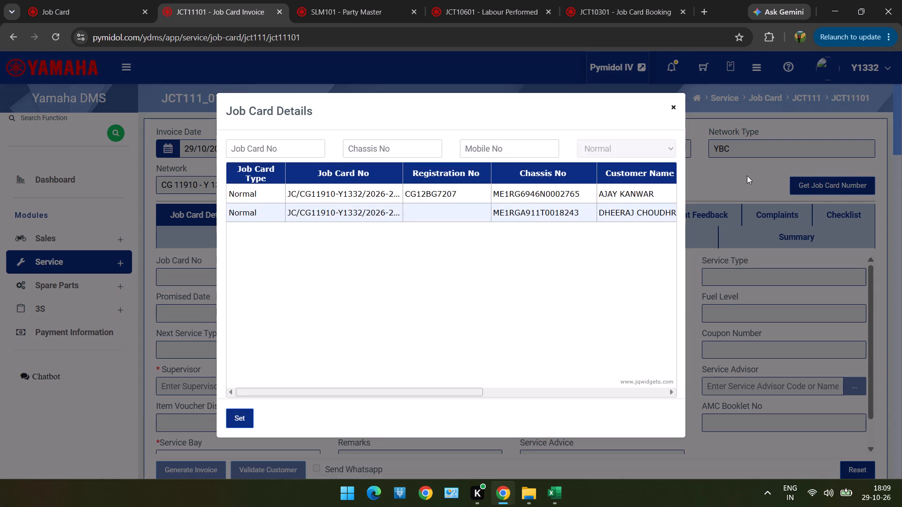
{"action": "double_click", "coordinate": [652, 198]}
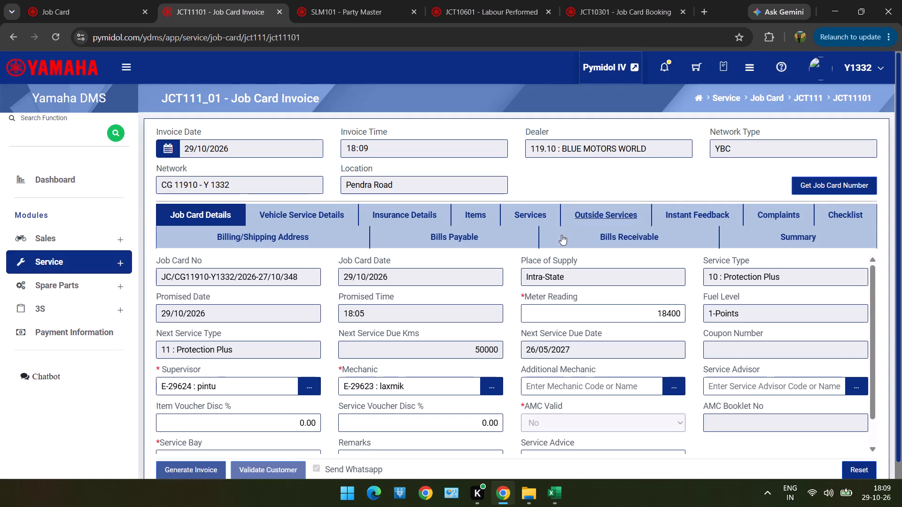
{"action": "scroll", "coordinate": [632, 299], "scroll_direction": "down", "scroll_amount": 2}
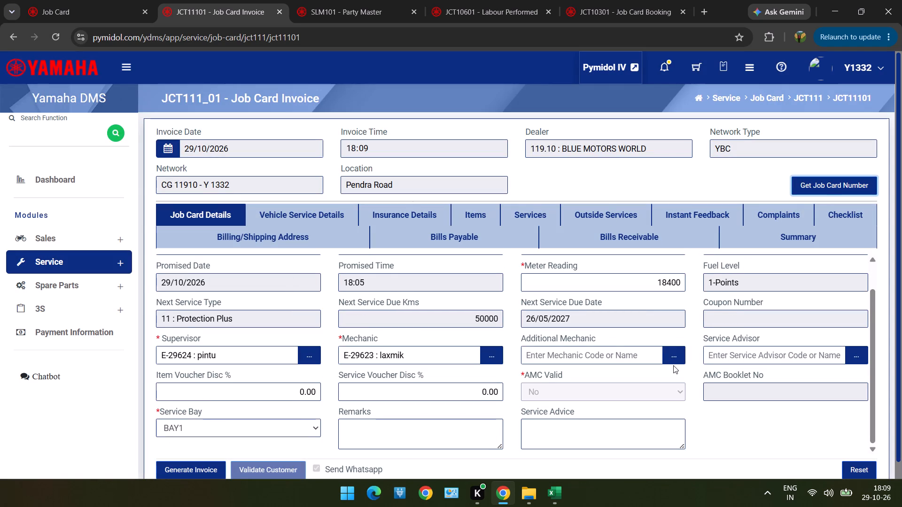
{"action": "left_click", "coordinate": [673, 365]}
{"action": "left_click", "coordinate": [680, 359]}
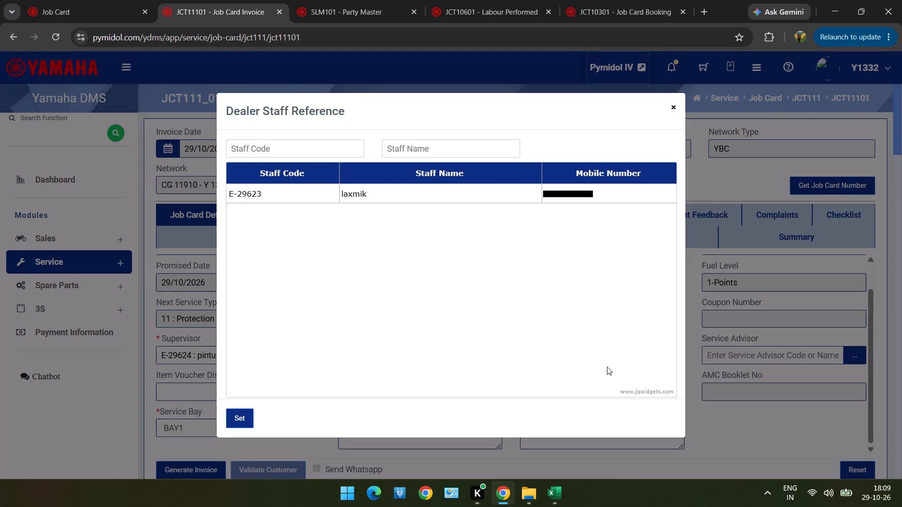
{"action": "double_click", "coordinate": [622, 194]}
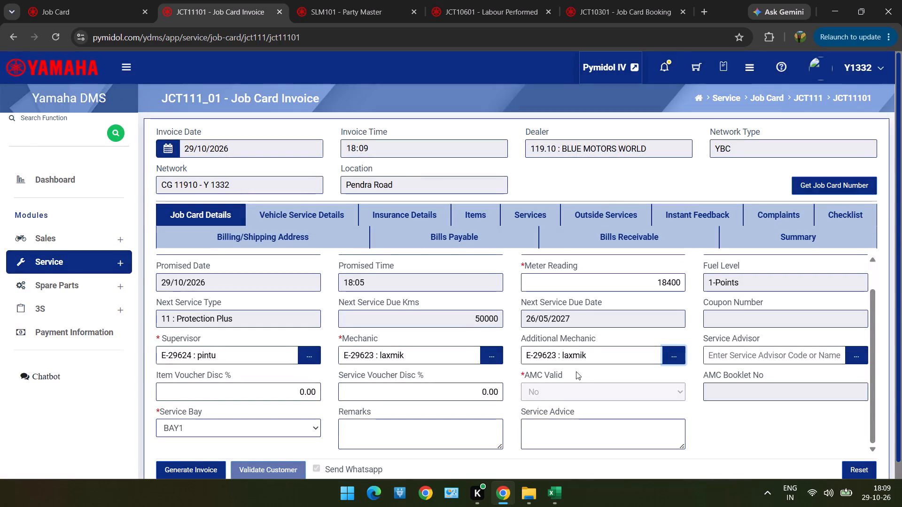
Answer the instant feedback questions: Yes for delivery on time and replaced parts handover, Ok for washing, staff behavior, repair quality and charges.
{"action": "scroll", "coordinate": [580, 367], "scroll_direction": "up", "scroll_amount": 3}
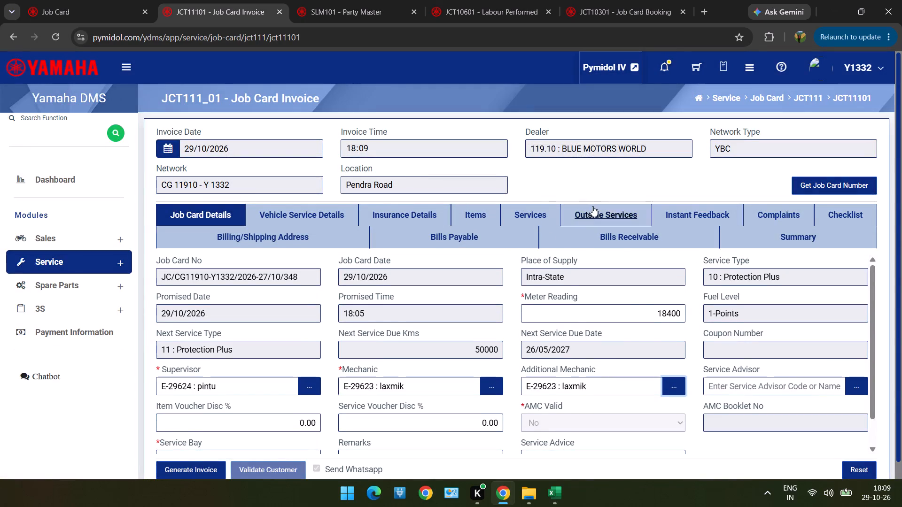
{"action": "left_click", "coordinate": [679, 224]}
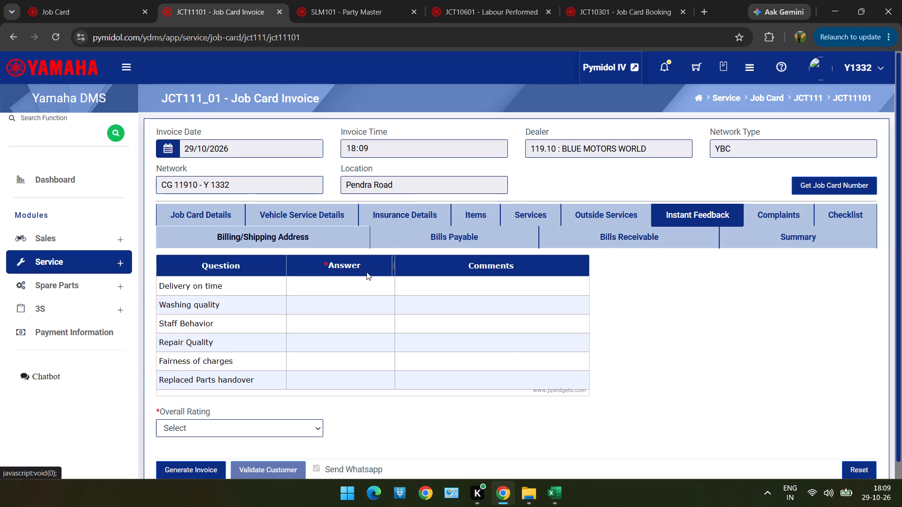
{"action": "double_click", "coordinate": [372, 290]}
{"action": "triple_click", "coordinate": [369, 310]}
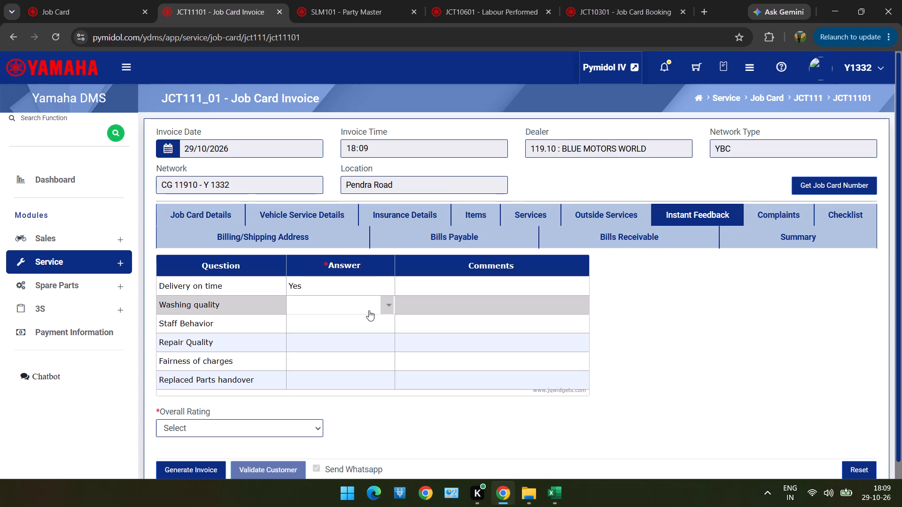
{"action": "triple_click", "coordinate": [367, 323]}
{"action": "left_click", "coordinate": [367, 323]}
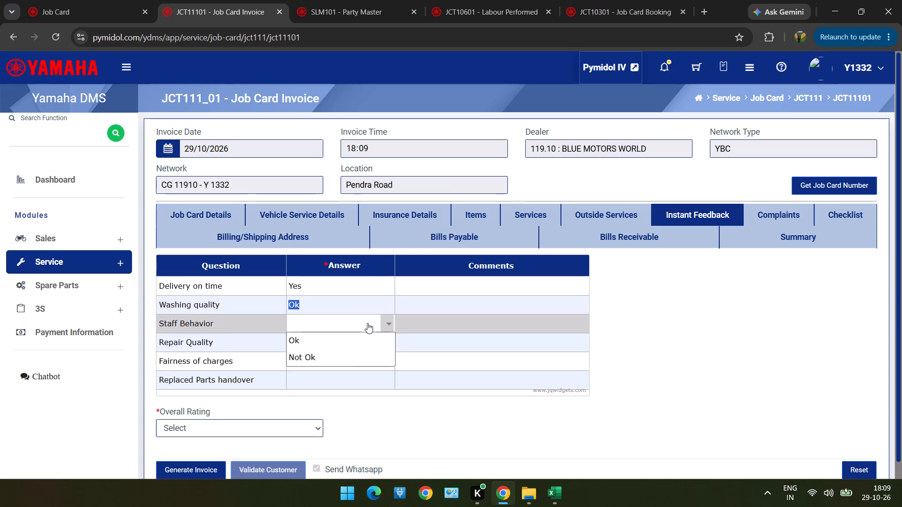
{"action": "left_click", "coordinate": [365, 332]}
{"action": "left_click", "coordinate": [365, 338]}
{"action": "left_click_drag", "start_coordinate": [365, 338], "coordinate": [358, 363]}
{"action": "triple_click", "coordinate": [358, 363]}
{"action": "left_click", "coordinate": [356, 376]}
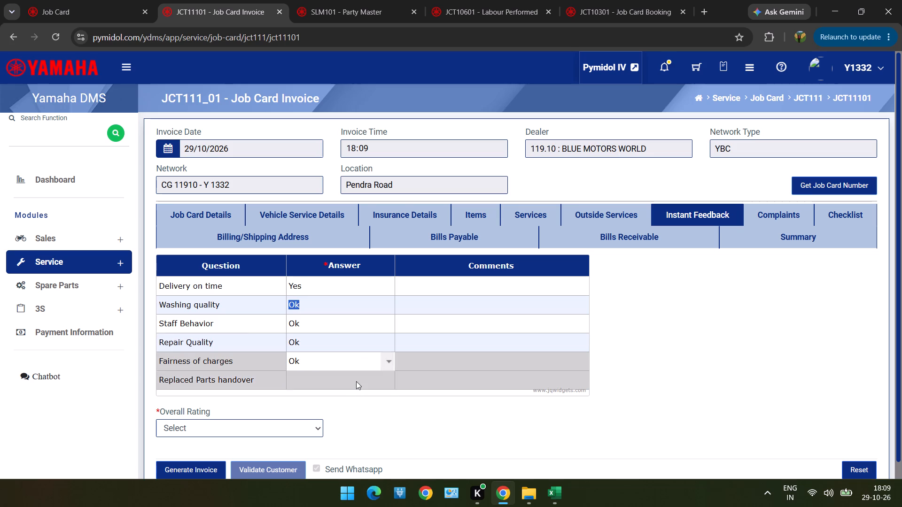
{"action": "double_click", "coordinate": [356, 381]}
{"action": "left_click", "coordinate": [356, 389]}
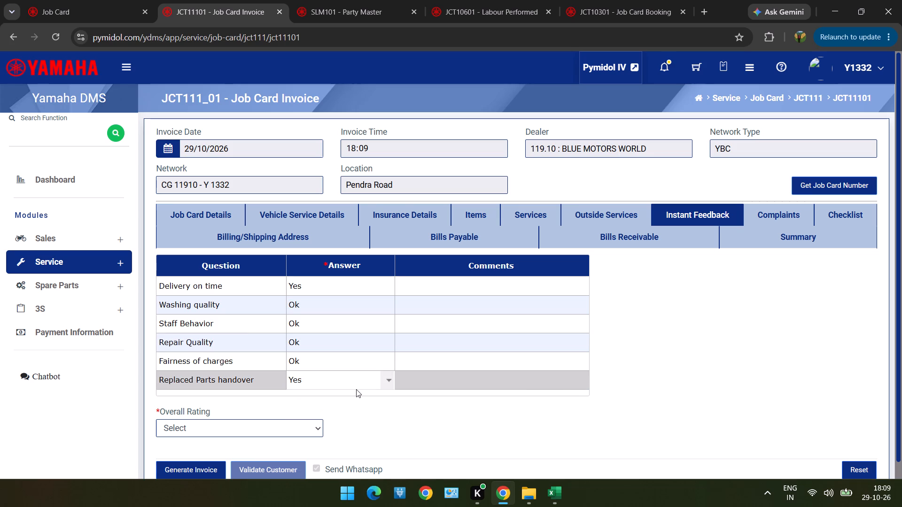
Set the instant feedback's overall rating to Excellent (5).
{"action": "left_click", "coordinate": [262, 431]}
{"action": "left_click", "coordinate": [262, 431]}
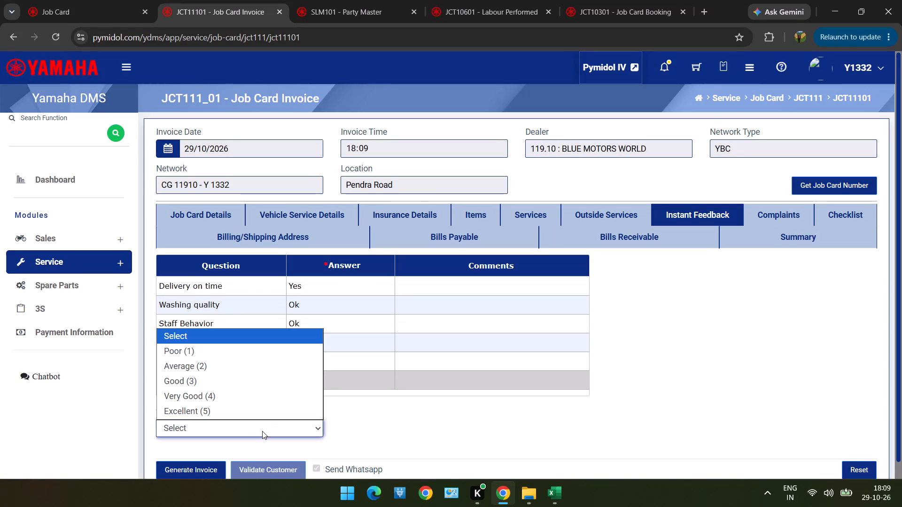
{"action": "left_click", "coordinate": [256, 405]}
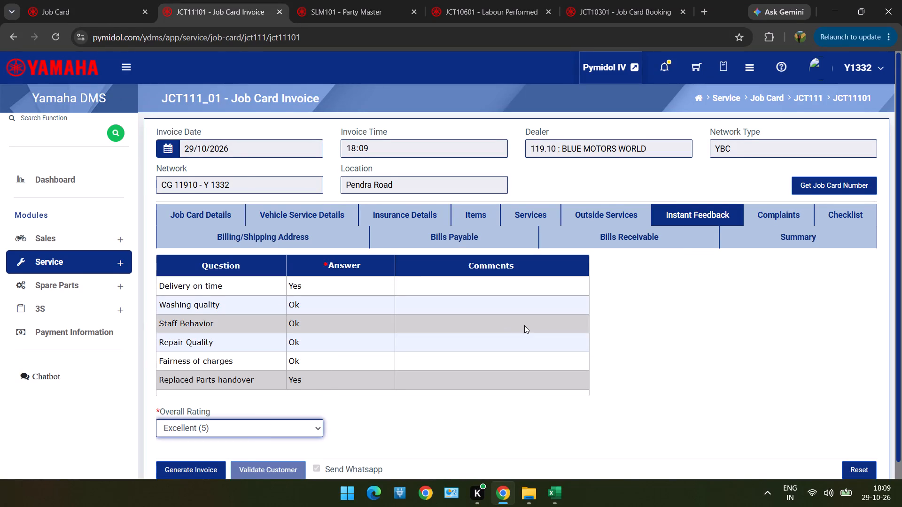
Mark the GENERAL SERVICE complaint's Resolved value as Yes.
{"action": "left_click", "coordinate": [764, 209]}
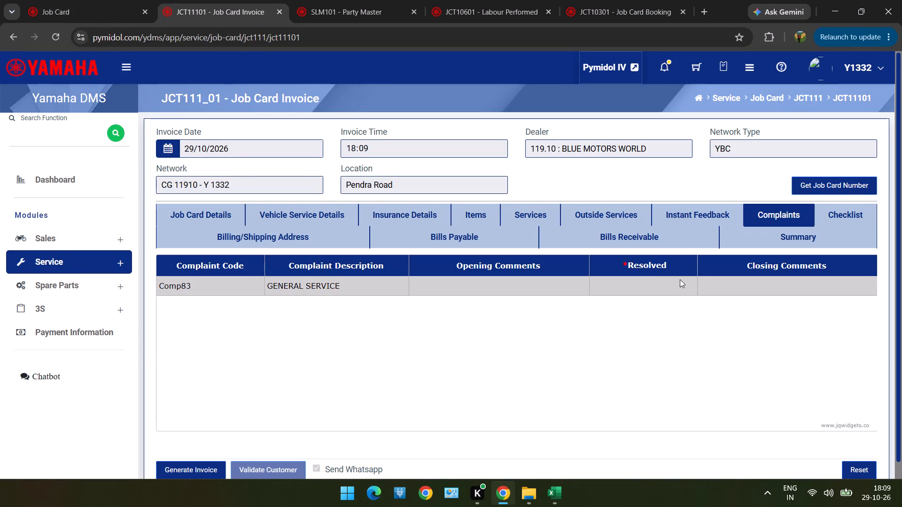
{"action": "left_click", "coordinate": [680, 279]}
{"action": "left_click", "coordinate": [677, 293]}
{"action": "left_click", "coordinate": [677, 298]}
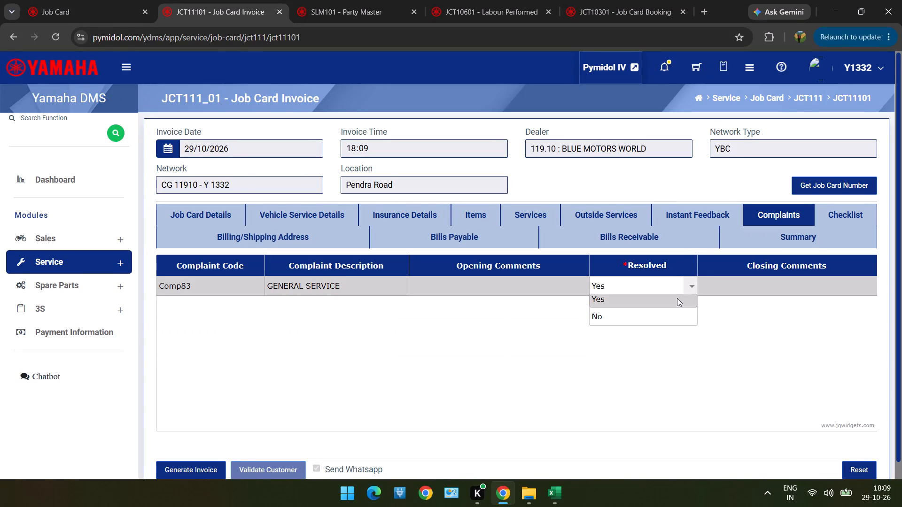
Set the division code in the invoice summary to 2355 : SERVICE.
{"action": "left_click", "coordinate": [780, 236]}
{"action": "scroll", "coordinate": [695, 296], "scroll_direction": "down", "scroll_amount": 1}
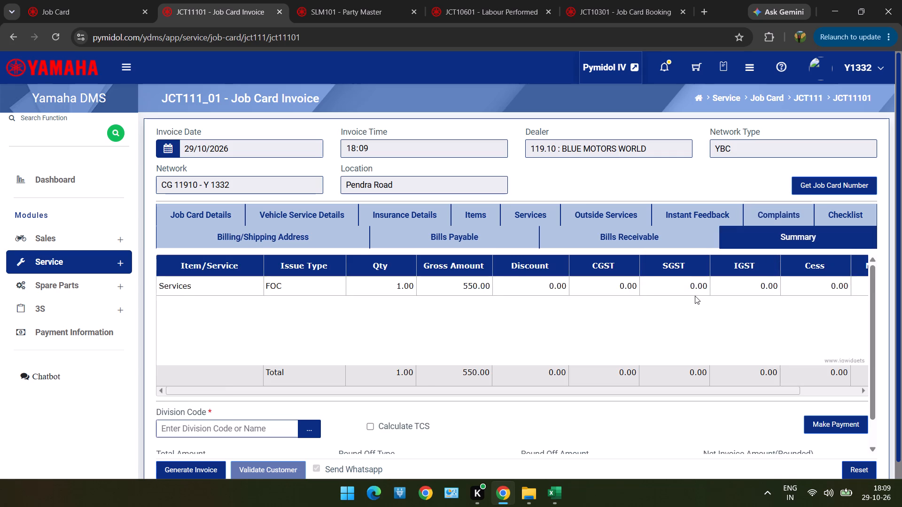
{"action": "scroll", "coordinate": [695, 296], "scroll_direction": "down", "scroll_amount": 3}
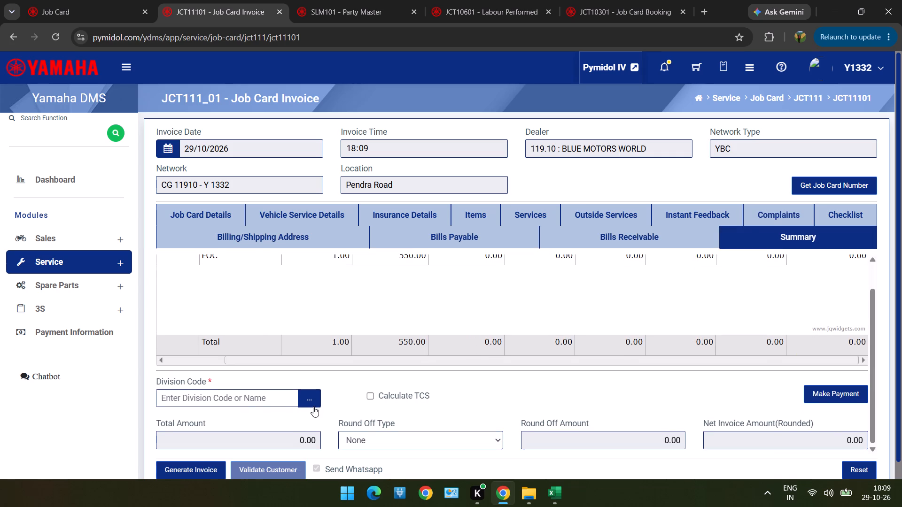
{"action": "left_click", "coordinate": [313, 405]}
{"action": "double_click", "coordinate": [418, 220]}
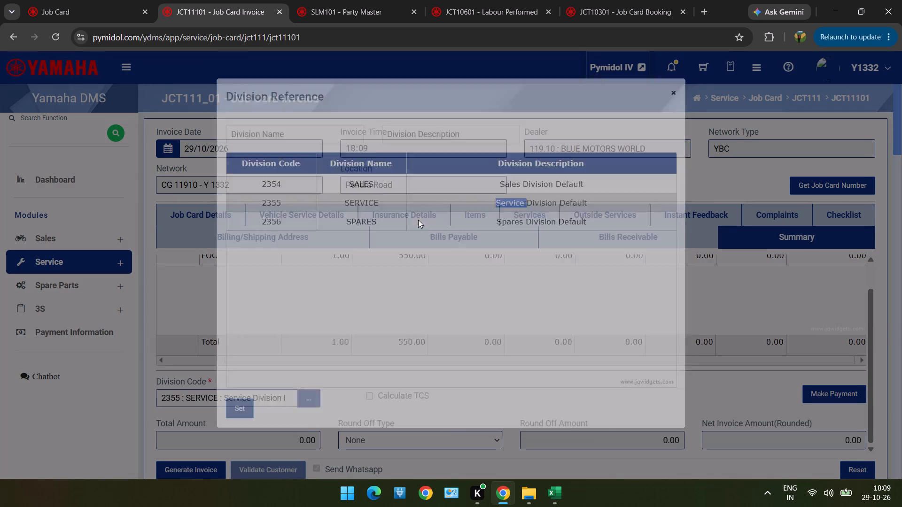
Generate the job card invoice and confirm it.
{"action": "left_click", "coordinate": [197, 468]}
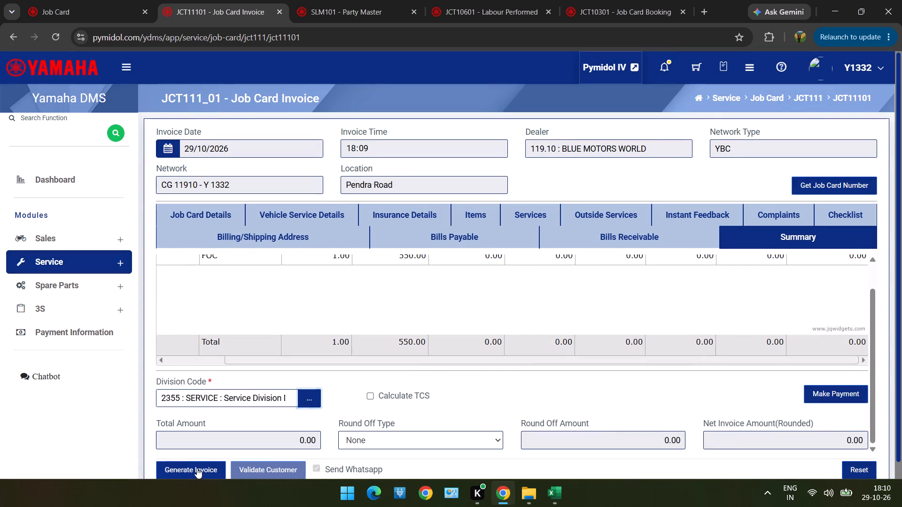
{"action": "left_click", "coordinate": [372, 348]}
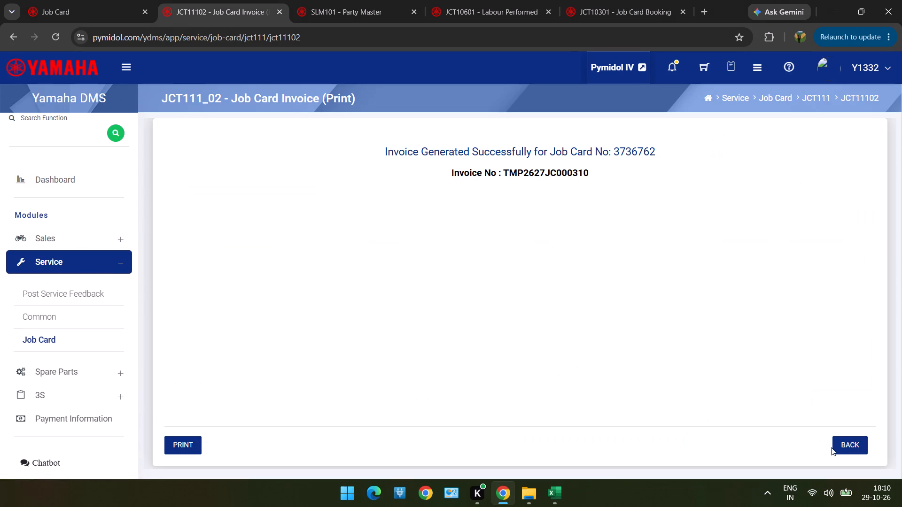
Leave the generated invoice page and copy the chassis number from row 44 (YAMAHA R15M) of the Excel customer list.
{"action": "left_click", "coordinate": [837, 442]}
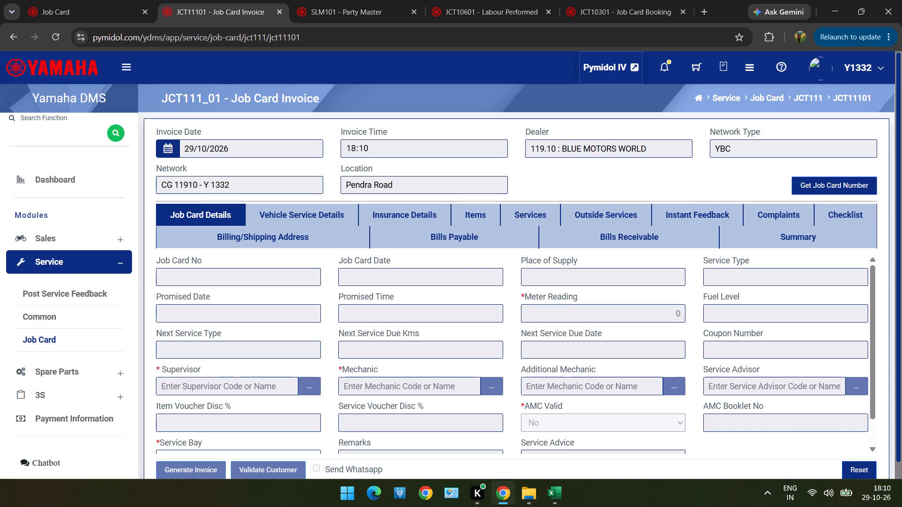
{"action": "key", "text": "alt+Tab"}
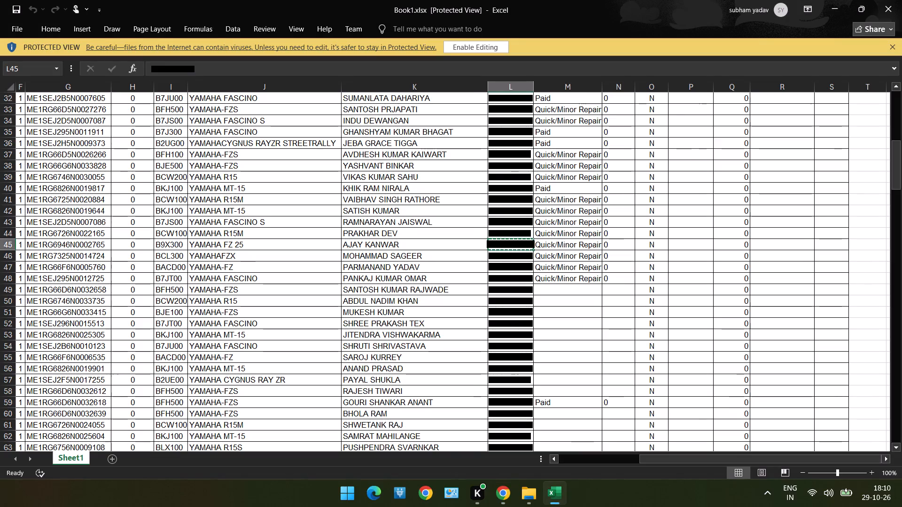
{"action": "key", "text": "Up"}
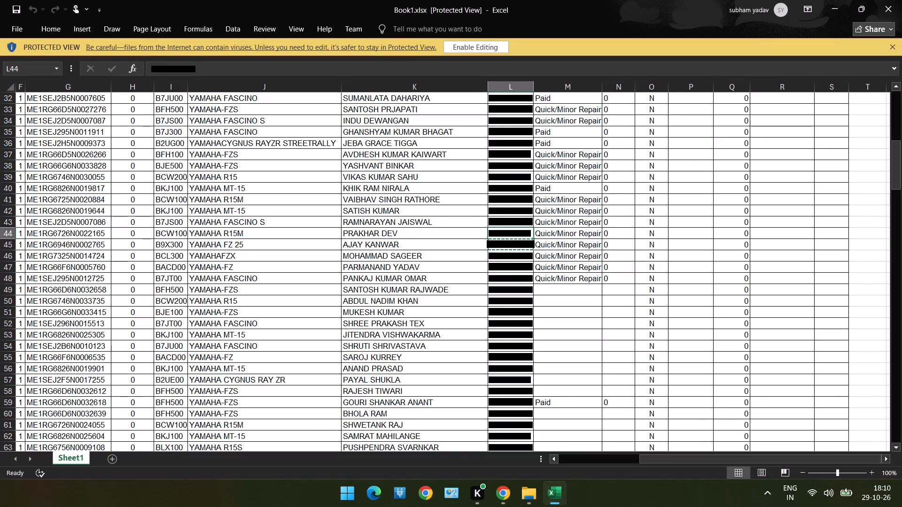
{"action": "key", "text": "Left"}
{"action": "key", "text": "Left"}
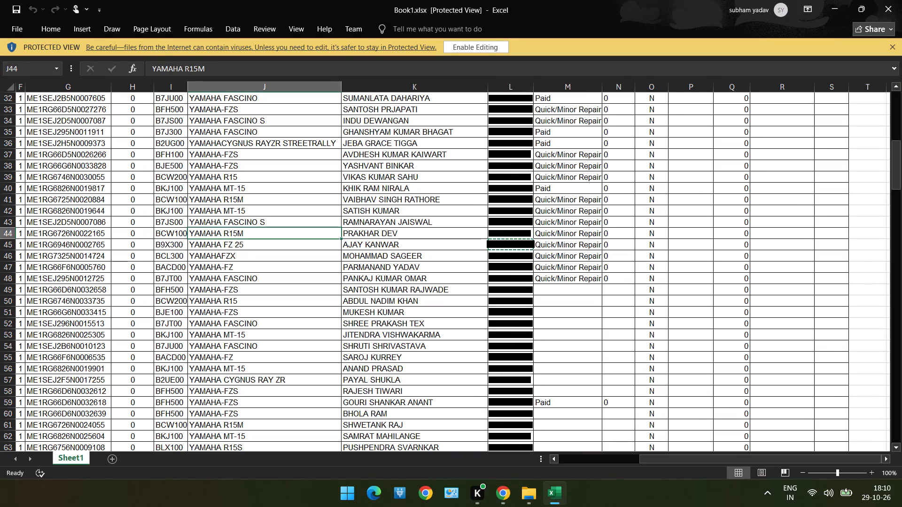
{"action": "key", "text": "Left"}
{"action": "key", "text": "Left"}
{"action": "key", "text": "Left"}
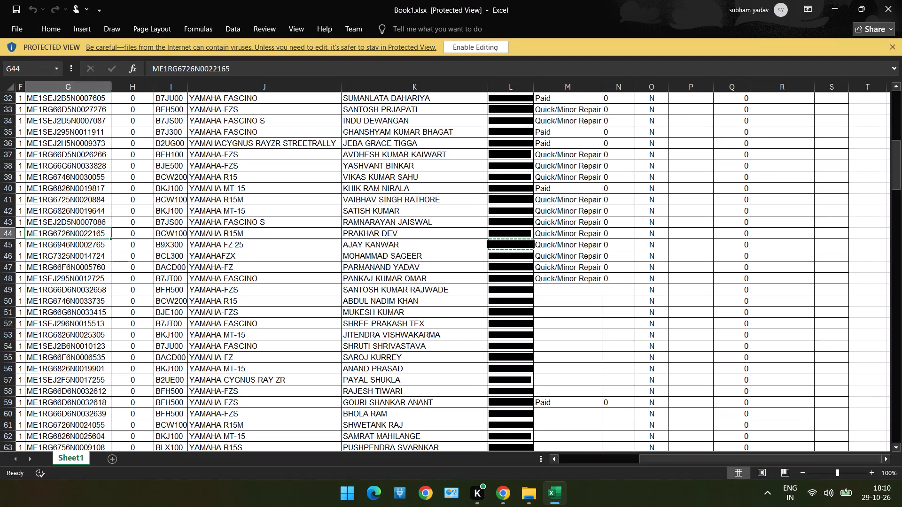
{"action": "key", "text": "ctrl+c"}
{"action": "key", "text": "alt+Tab"}
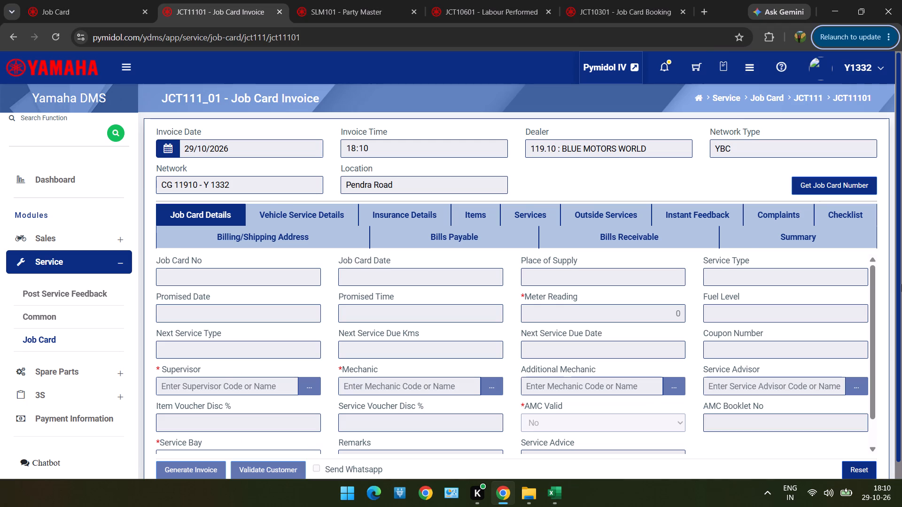
In Job Card Booking, retrieve the customer by the copied chassis number and load the matching record.
{"action": "left_click", "coordinate": [655, 1]}
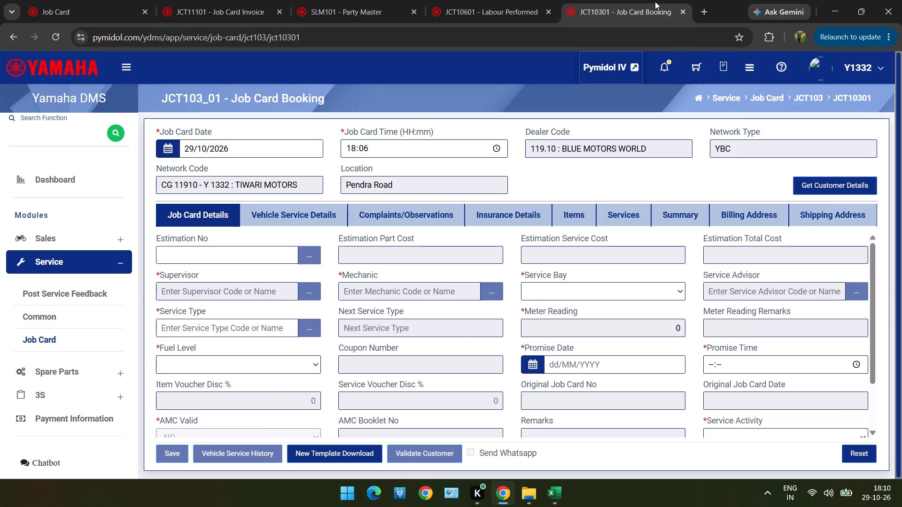
{"action": "left_click", "coordinate": [847, 181]}
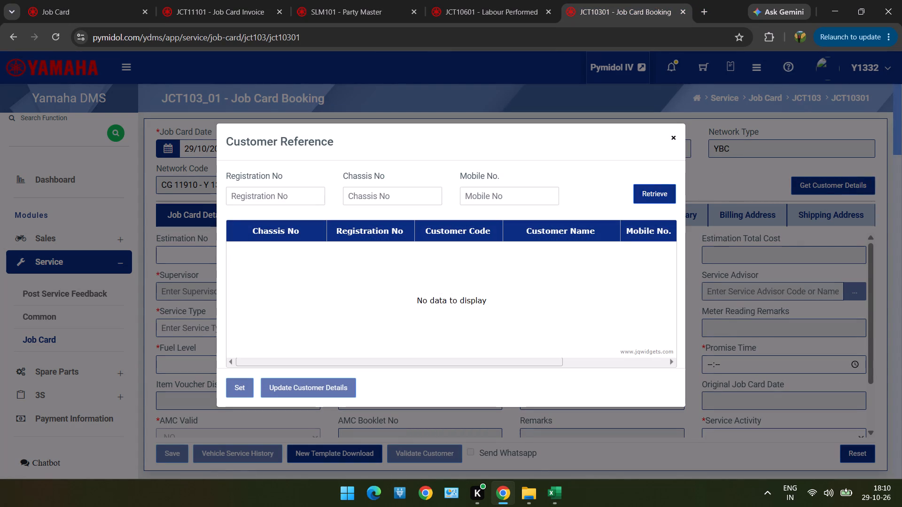
{"action": "left_click", "coordinate": [407, 197]}
{"action": "key", "text": "ctrl+v"}
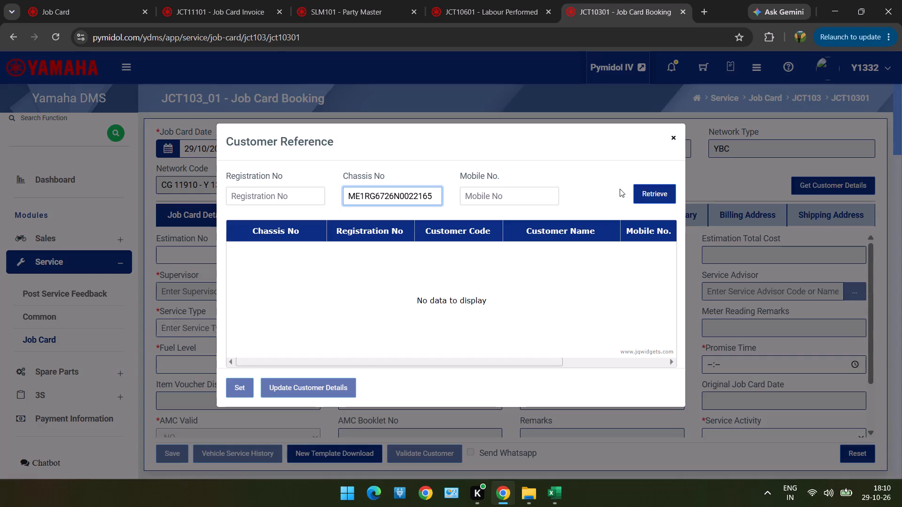
{"action": "left_click", "coordinate": [651, 194]}
{"action": "double_click", "coordinate": [491, 255]}
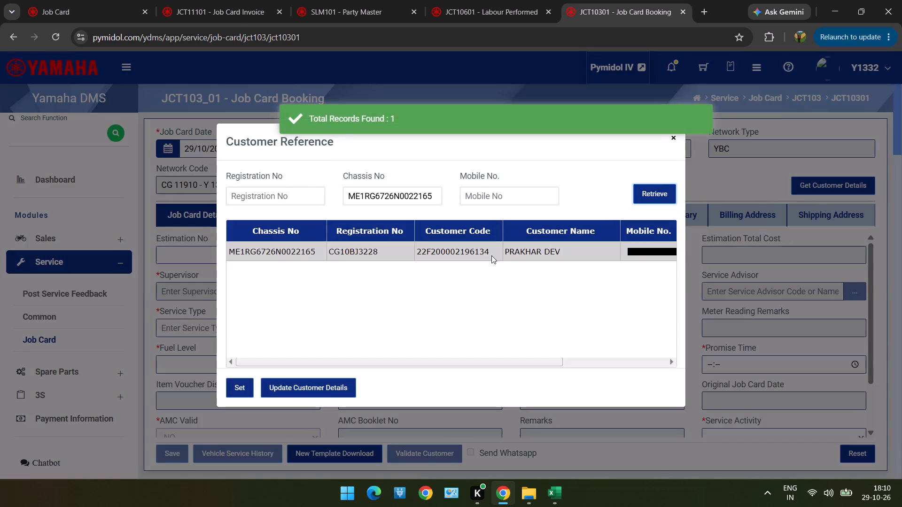
{"action": "left_click", "coordinate": [305, 287]}
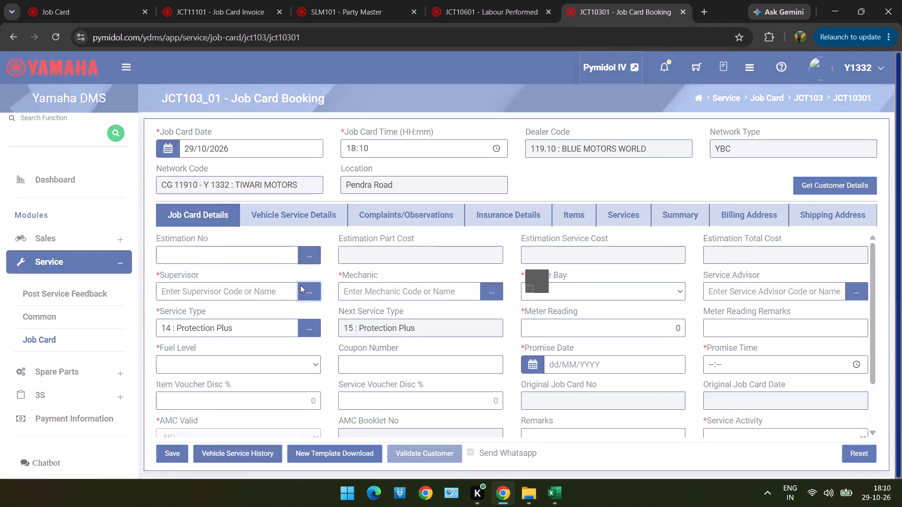
{"action": "double_click", "coordinate": [320, 196]}
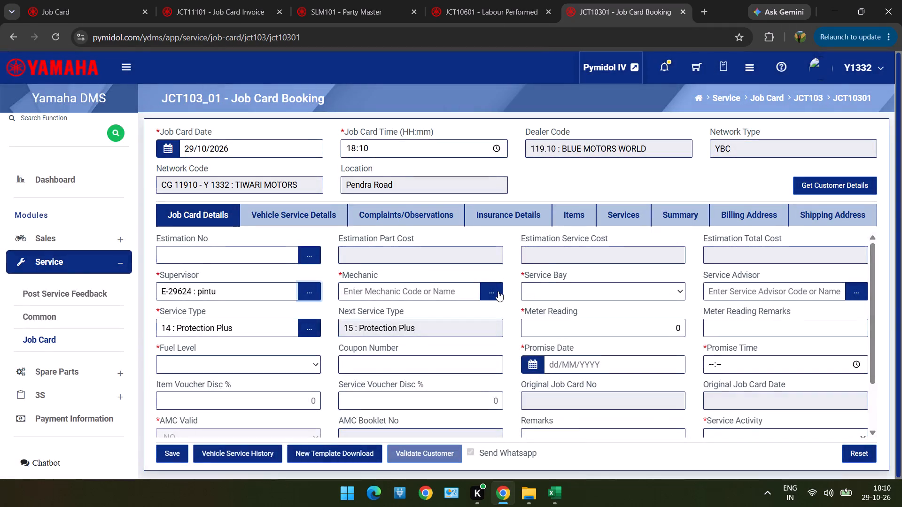
{"action": "left_click", "coordinate": [498, 291]}
{"action": "double_click", "coordinate": [453, 196]}
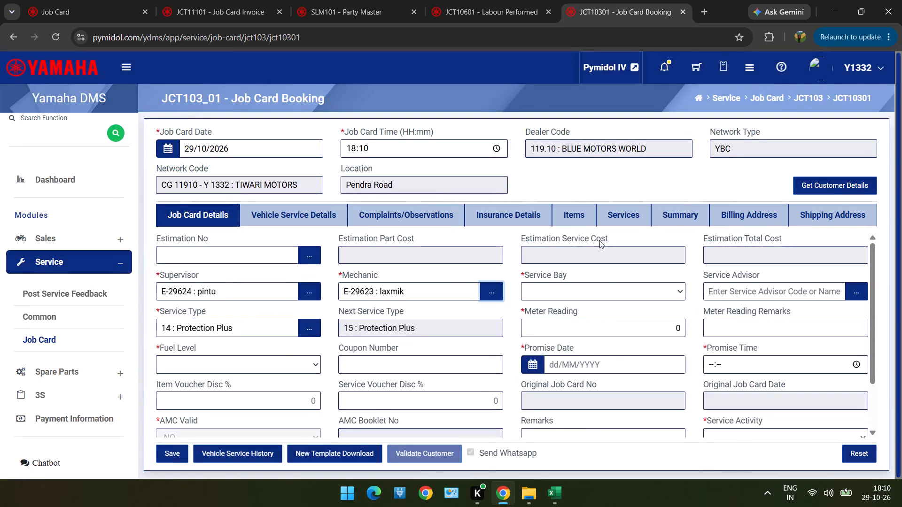
{"action": "left_click", "coordinate": [604, 285]}
{"action": "left_click", "coordinate": [601, 303]}
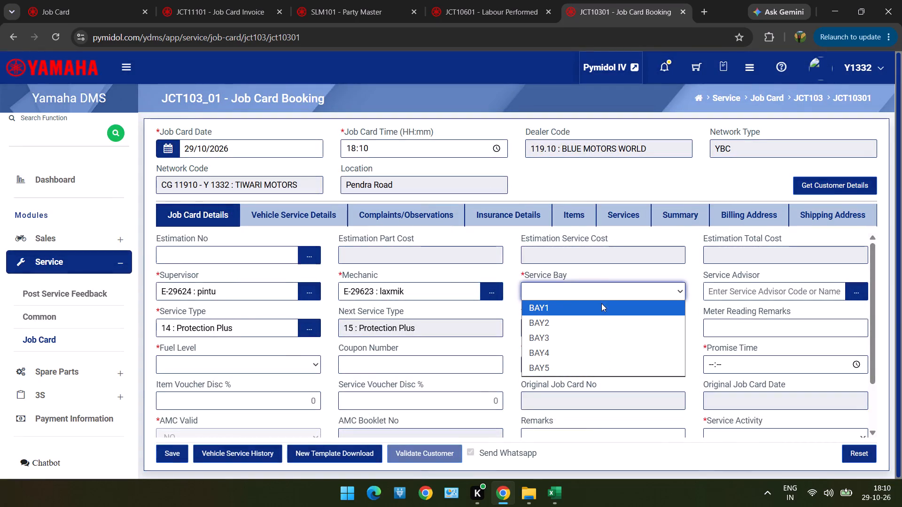
Examine the vehicle's service history for its past services and meter readings.
{"action": "left_click_drag", "start_coordinate": [596, 324], "coordinate": [163, 444]}
{"action": "left_click", "coordinate": [254, 443]}
{"action": "left_click", "coordinate": [254, 452]}
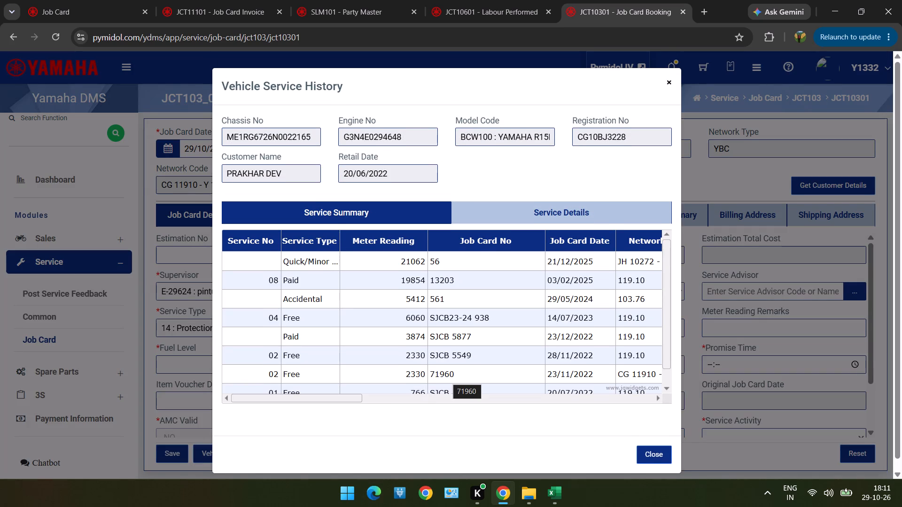
{"action": "scroll", "coordinate": [534, 303], "scroll_direction": "up", "scroll_amount": 1}
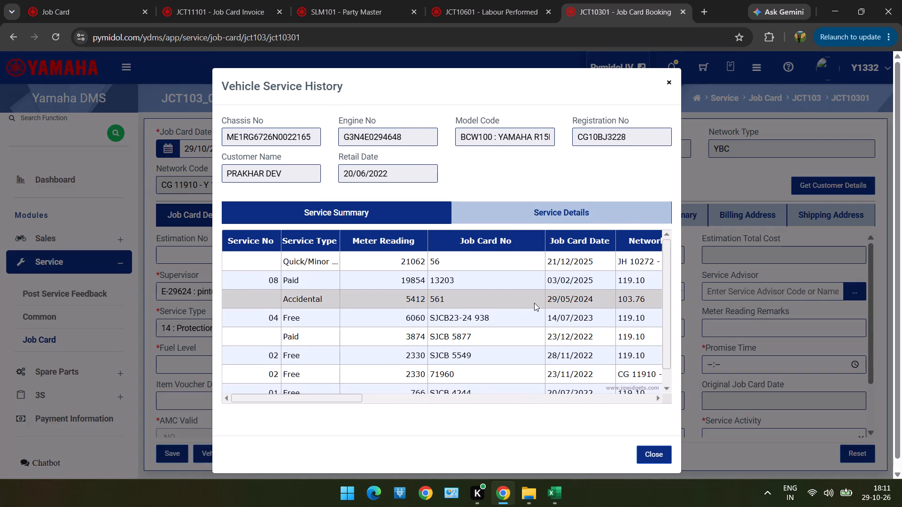
{"action": "scroll", "coordinate": [534, 303], "scroll_direction": "up", "scroll_amount": 1}
{"action": "scroll", "coordinate": [540, 384], "scroll_direction": "down", "scroll_amount": 1}
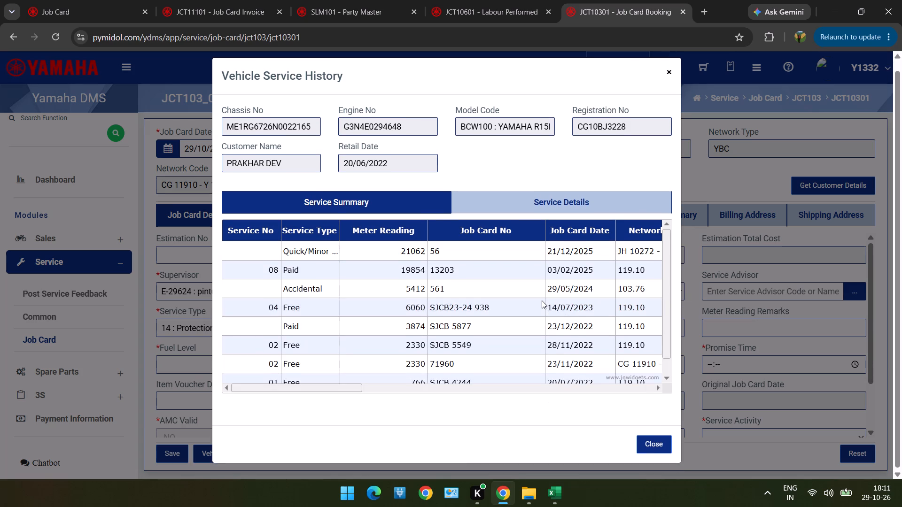
{"action": "scroll", "coordinate": [542, 300], "scroll_direction": "up", "scroll_amount": 1}
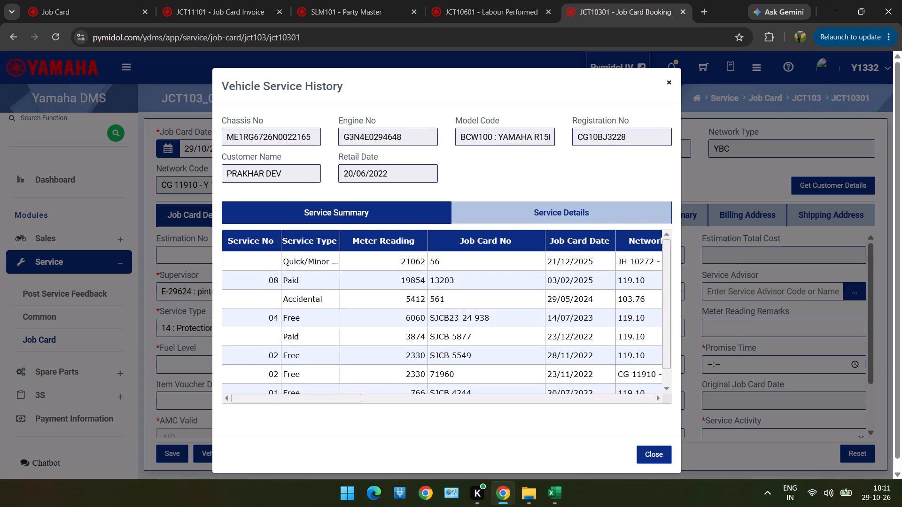
{"action": "left_click", "coordinate": [669, 79]}
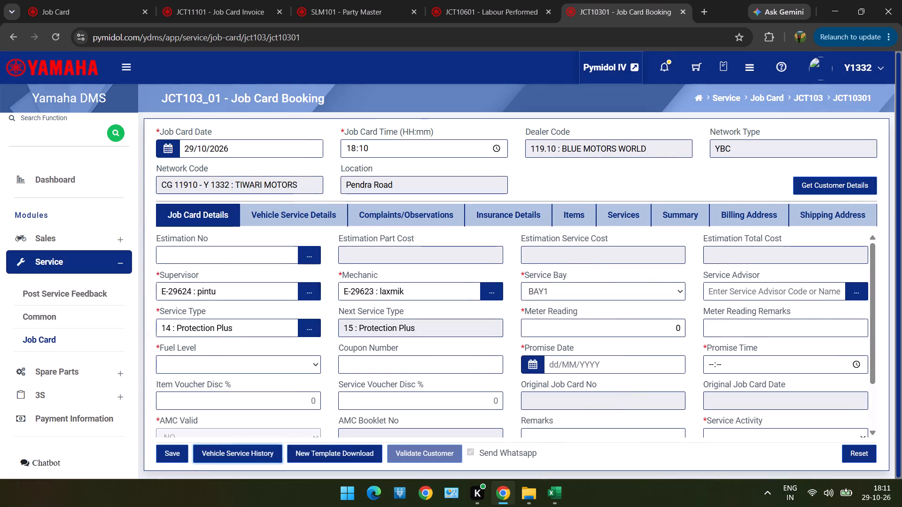
Set the job card's meter reading to 22303 and fuel level to 2-Points.
{"action": "left_click", "coordinate": [606, 329]}
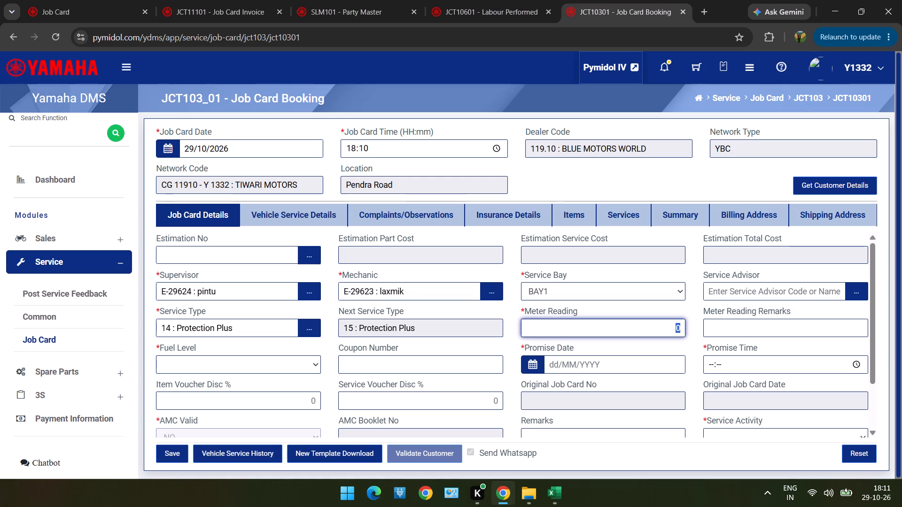
{"action": "type", "text": "22303"}
{"action": "scroll", "coordinate": [606, 329], "scroll_direction": "down", "scroll_amount": 1}
{"action": "double_click", "coordinate": [252, 302]}
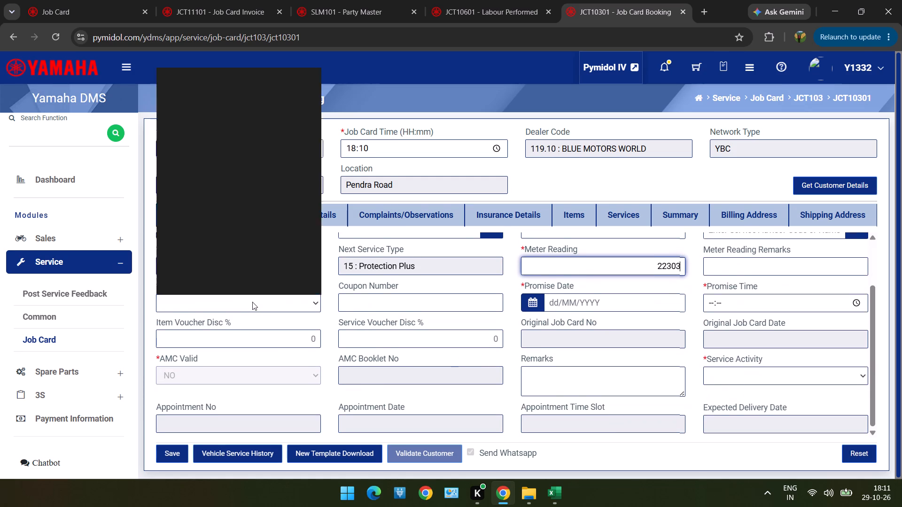
{"action": "left_click_drag", "start_coordinate": [252, 302], "coordinate": [238, 136]}
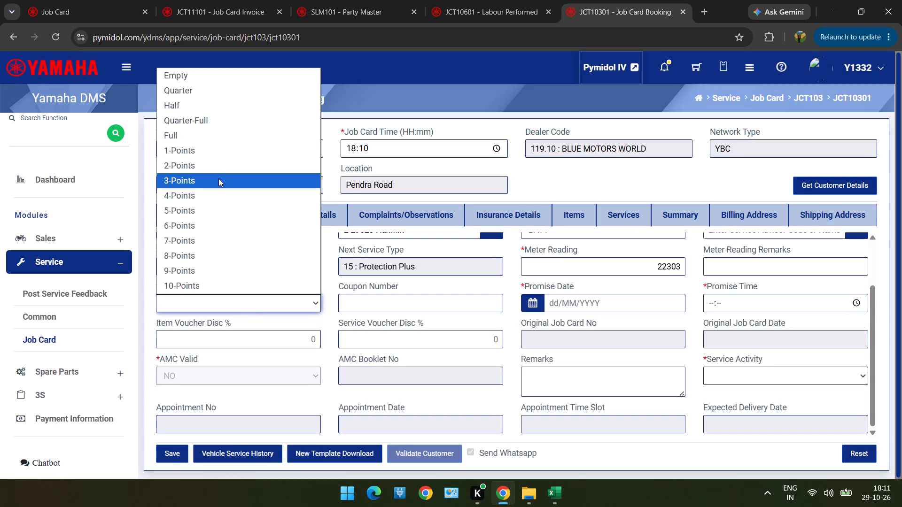
{"action": "double_click", "coordinate": [218, 161]}
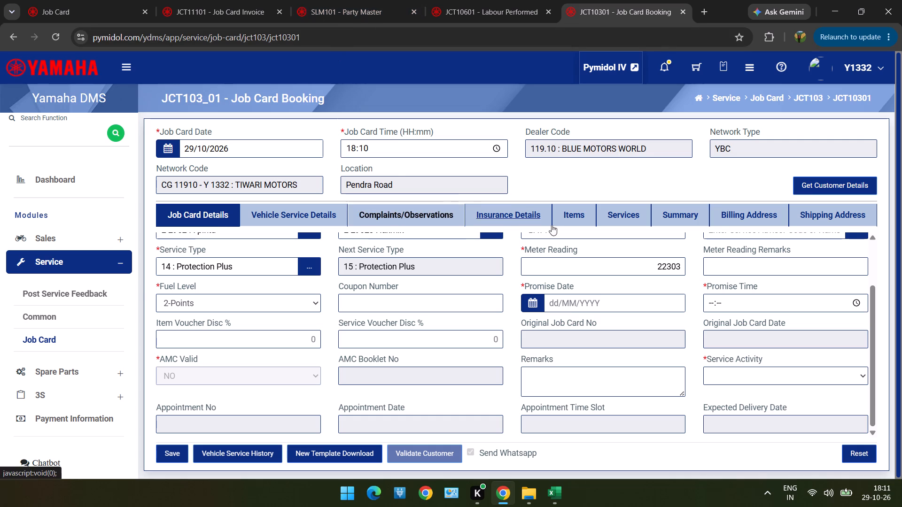
Set the promise date to 29/10/2026, promise time to 18:11 and service activity to Normal Scheme.
{"action": "left_click", "coordinate": [594, 300]}
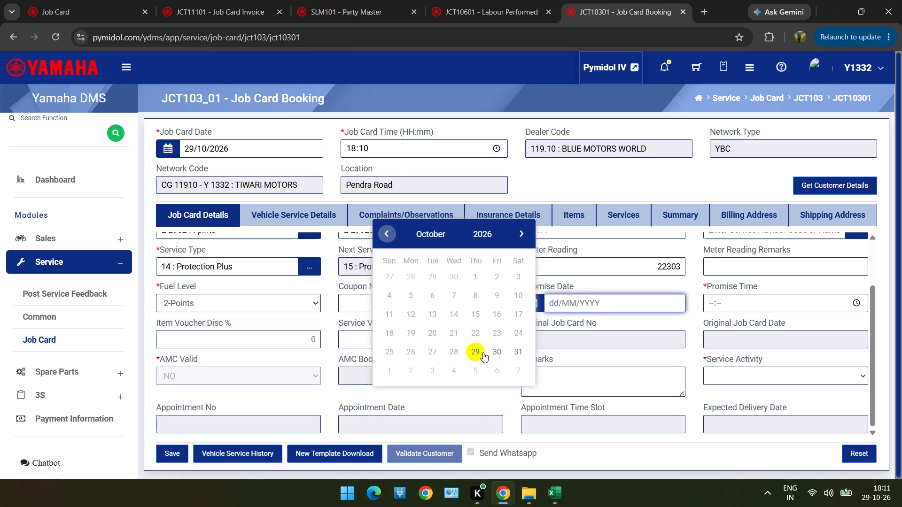
{"action": "left_click", "coordinate": [483, 352]}
{"action": "left_click", "coordinate": [709, 302]}
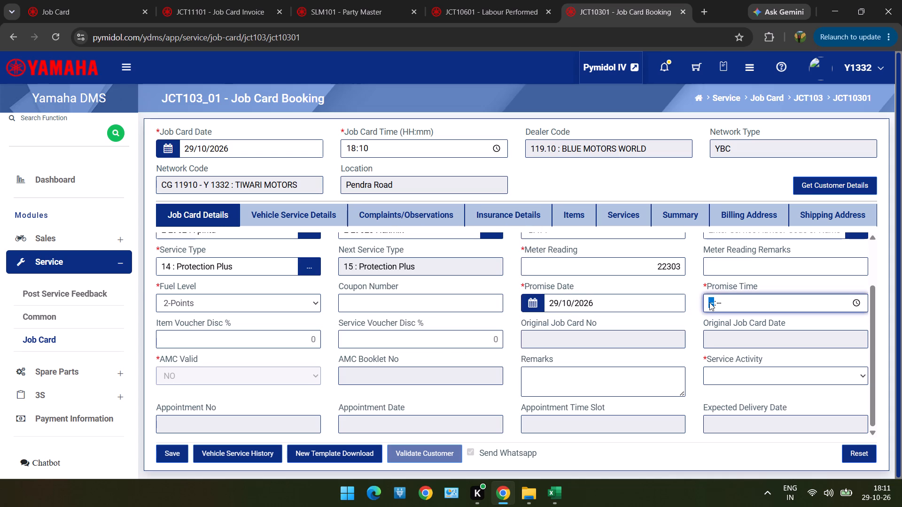
{"action": "type", "text": "181"}
{"action": "key", "text": "1"}
{"action": "left_click", "coordinate": [767, 374]}
{"action": "left_click", "coordinate": [762, 392]}
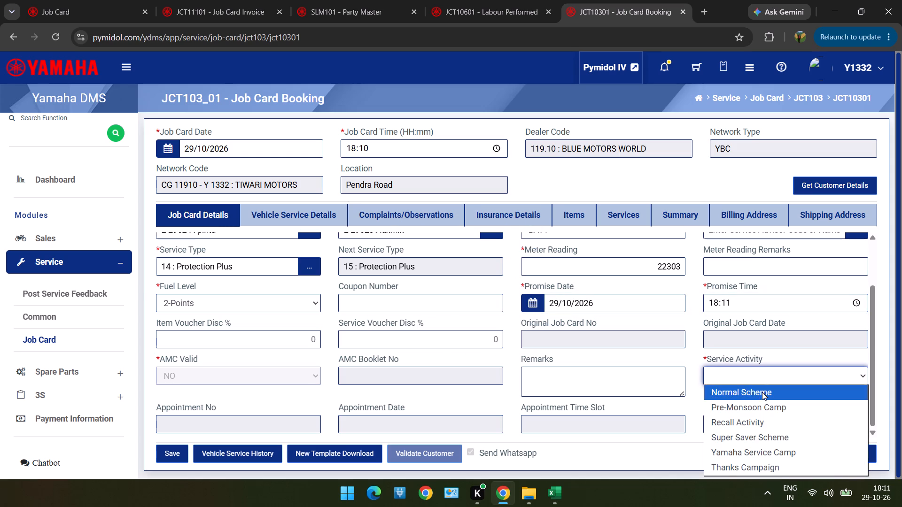
Add the GENERAL SERVICE complaint (Comp83) to the job card's complaints and observations.
{"action": "scroll", "coordinate": [754, 307], "scroll_direction": "up", "scroll_amount": 2}
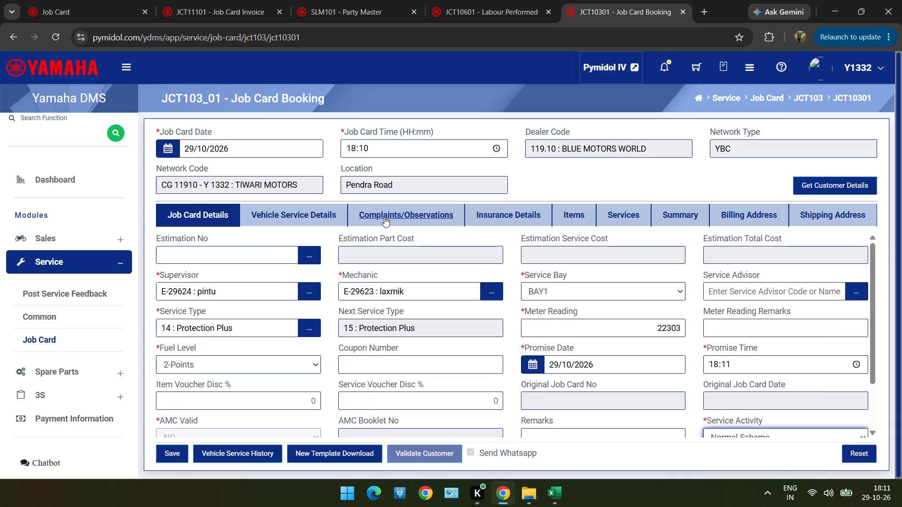
{"action": "left_click", "coordinate": [383, 213]}
{"action": "left_click", "coordinate": [174, 432]}
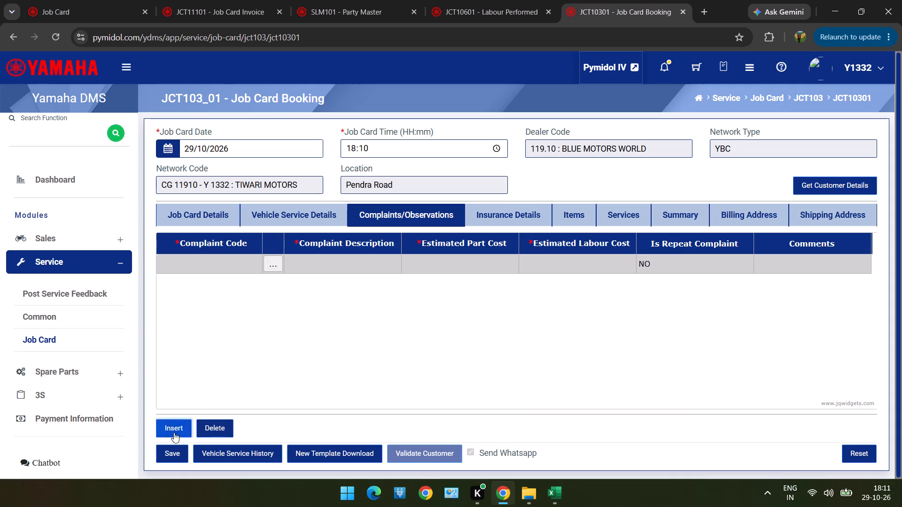
{"action": "left_click", "coordinate": [271, 268]}
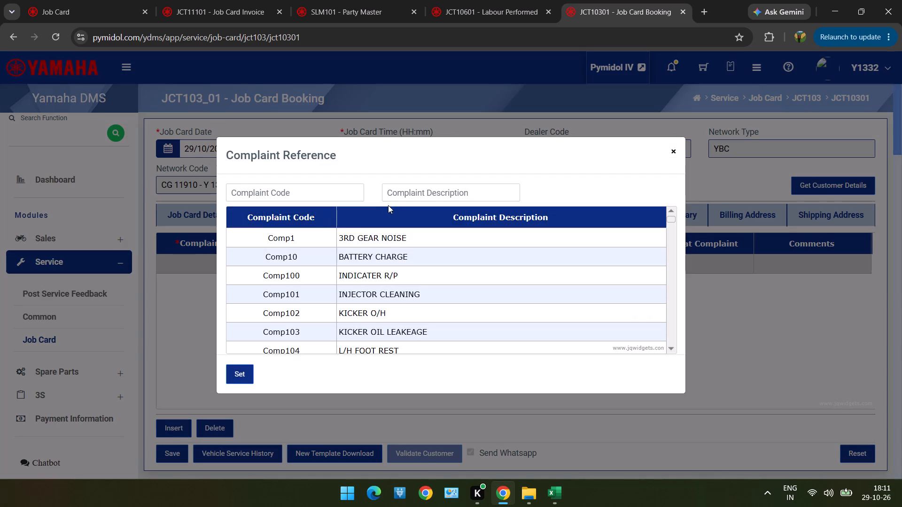
{"action": "left_click", "coordinate": [401, 194]}
{"action": "type", "text": "gen"}
{"action": "double_click", "coordinate": [401, 239]}
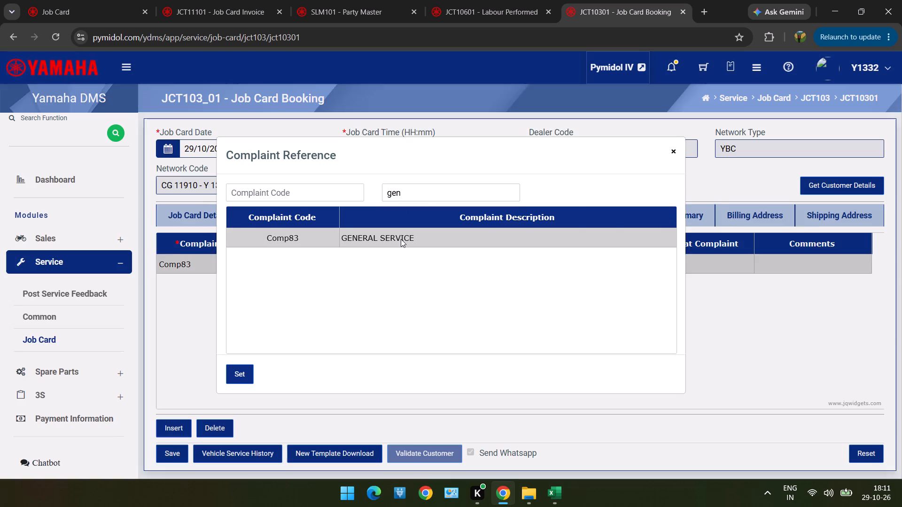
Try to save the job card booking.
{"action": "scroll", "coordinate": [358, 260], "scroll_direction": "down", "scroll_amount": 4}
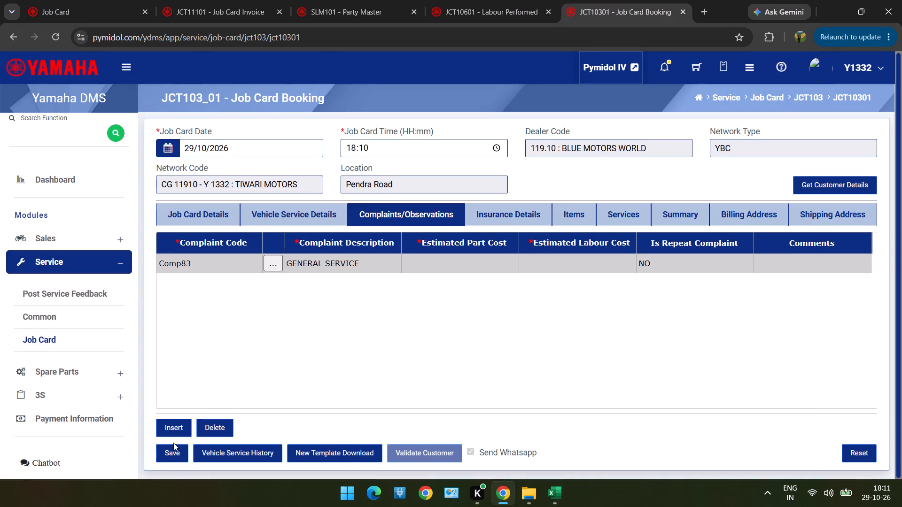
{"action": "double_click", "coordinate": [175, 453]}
Delete all the recommended parts from the job card's items list, including the oil cleaner element and the Yamalube products.
{"action": "left_click_drag", "start_coordinate": [272, 295], "coordinate": [221, 437]}
{"action": "left_click_drag", "start_coordinate": [221, 437], "coordinate": [306, 306]}
{"action": "left_click_drag", "start_coordinate": [306, 306], "coordinate": [216, 453]}
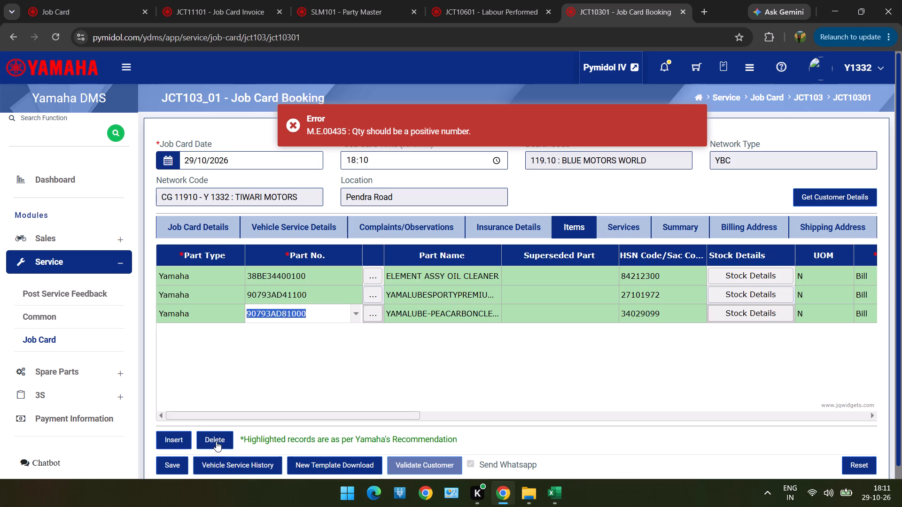
{"action": "left_click_drag", "start_coordinate": [216, 441], "coordinate": [314, 298]}
{"action": "left_click_drag", "start_coordinate": [314, 298], "coordinate": [217, 440]}
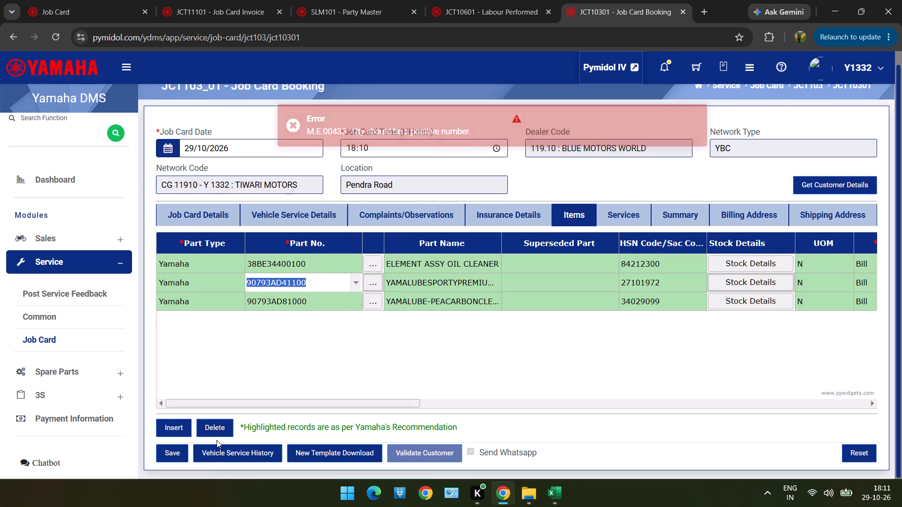
{"action": "left_click_drag", "start_coordinate": [217, 440], "coordinate": [215, 429]}
{"action": "left_click", "coordinate": [215, 429]}
{"action": "left_click", "coordinate": [284, 283]}
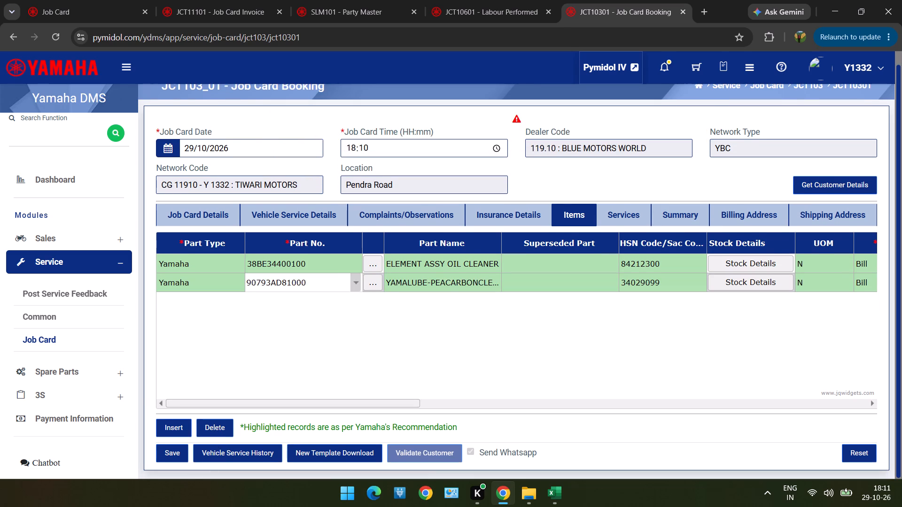
{"action": "left_click", "coordinate": [218, 416]}
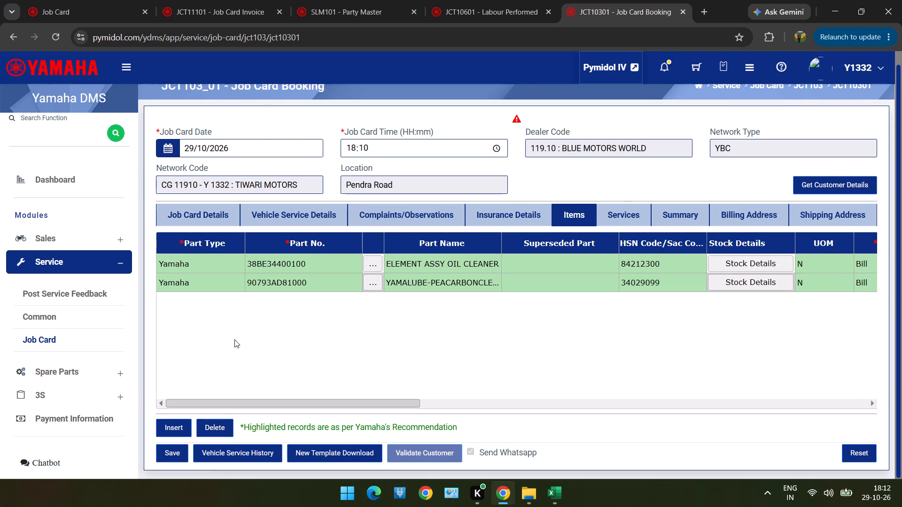
{"action": "left_click", "coordinate": [214, 429]}
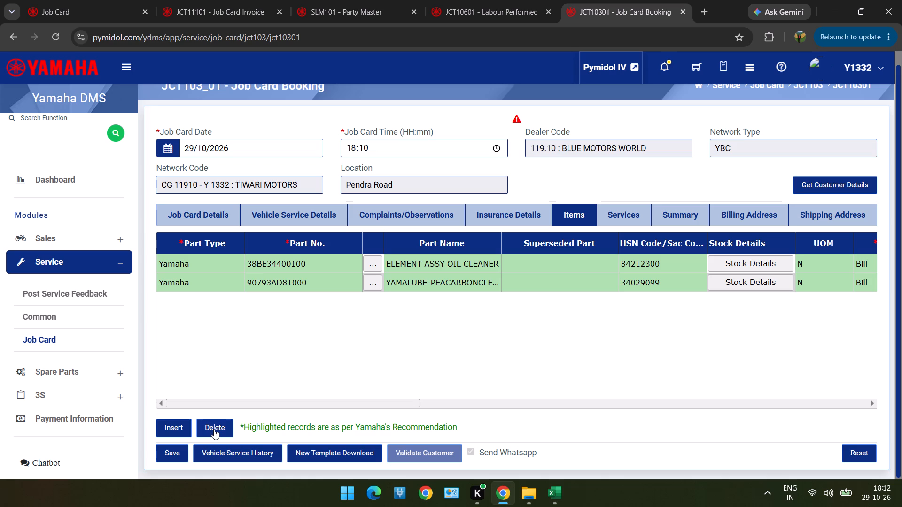
{"action": "left_click", "coordinate": [297, 265]}
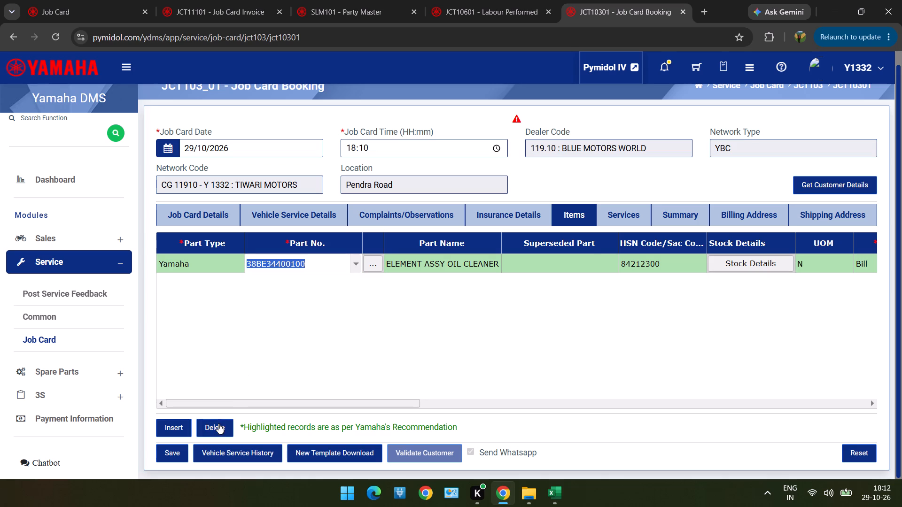
{"action": "left_click", "coordinate": [217, 428]}
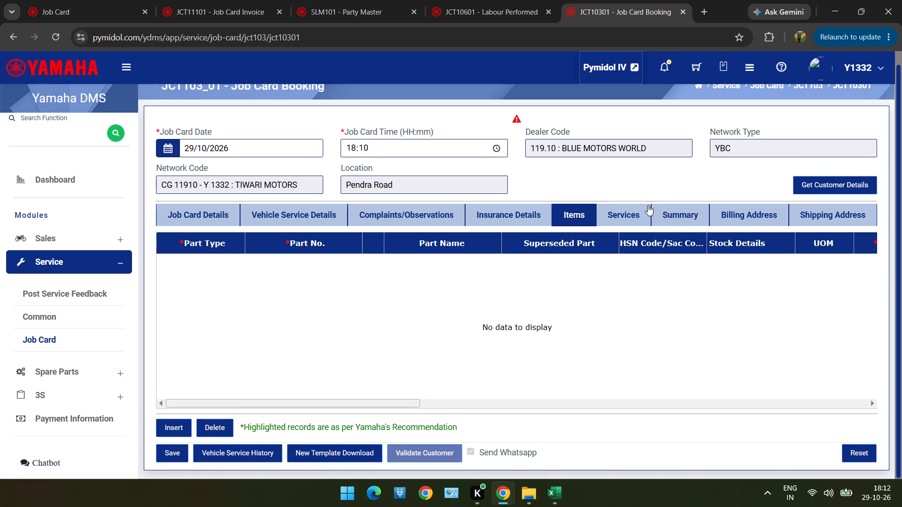
Delete the recommended drivechain cleaning labour (012) from the job card's services.
{"action": "right_click", "coordinate": [621, 223]}
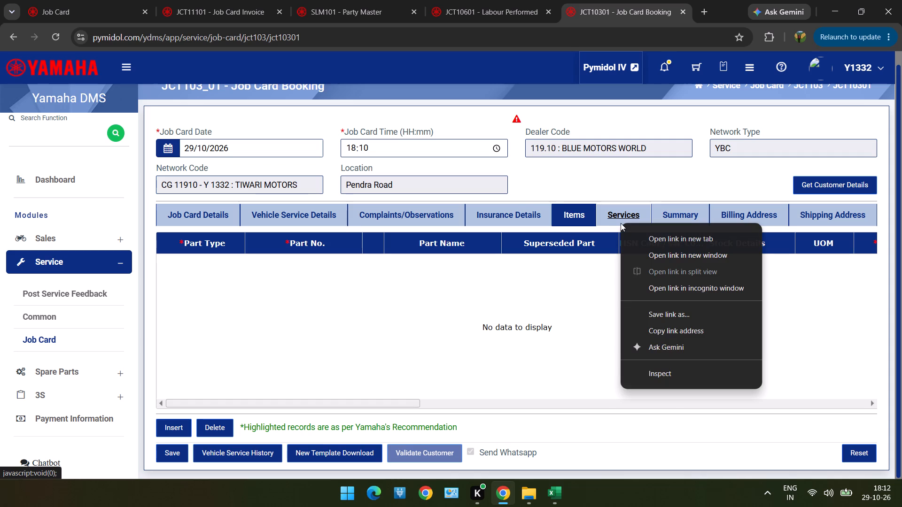
{"action": "left_click", "coordinate": [621, 223]}
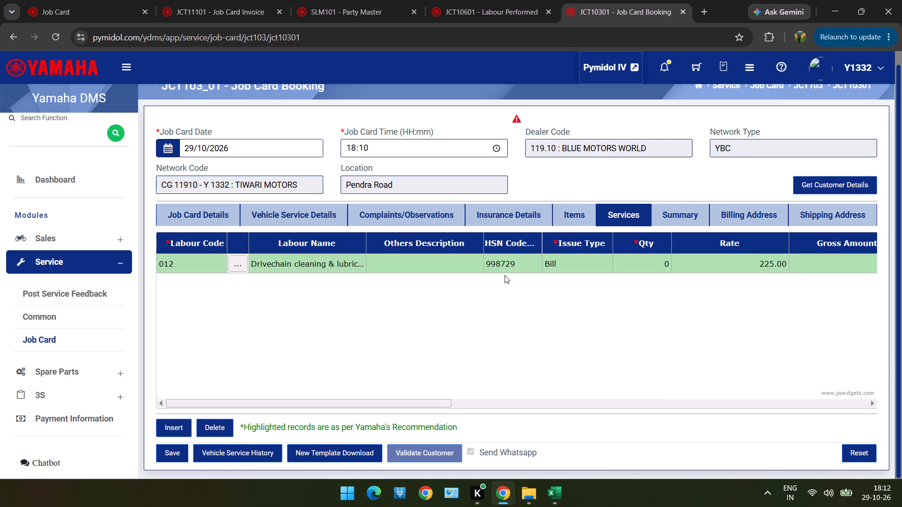
{"action": "left_click", "coordinate": [348, 264]}
{"action": "left_click", "coordinate": [212, 425]}
Save the job card booking and confirm the submission with the customer's contact number.
{"action": "left_click", "coordinate": [165, 456]}
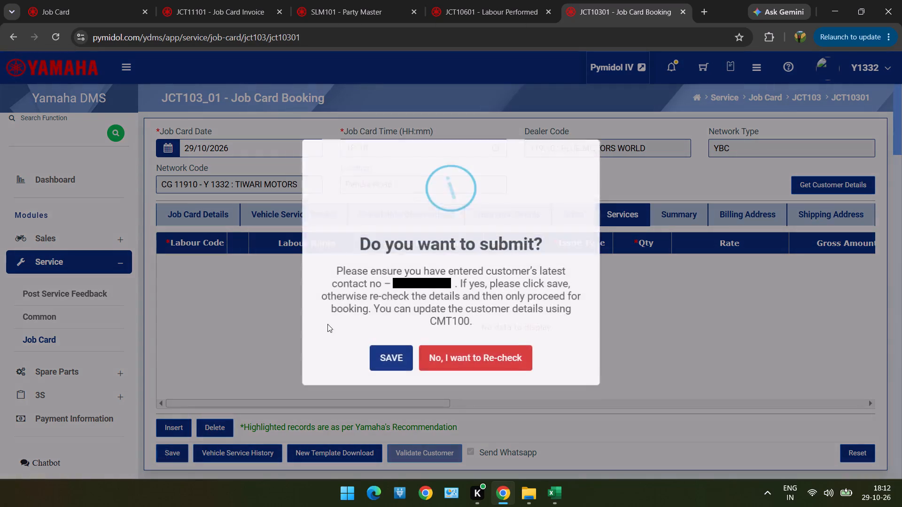
{"action": "left_click", "coordinate": [394, 361]}
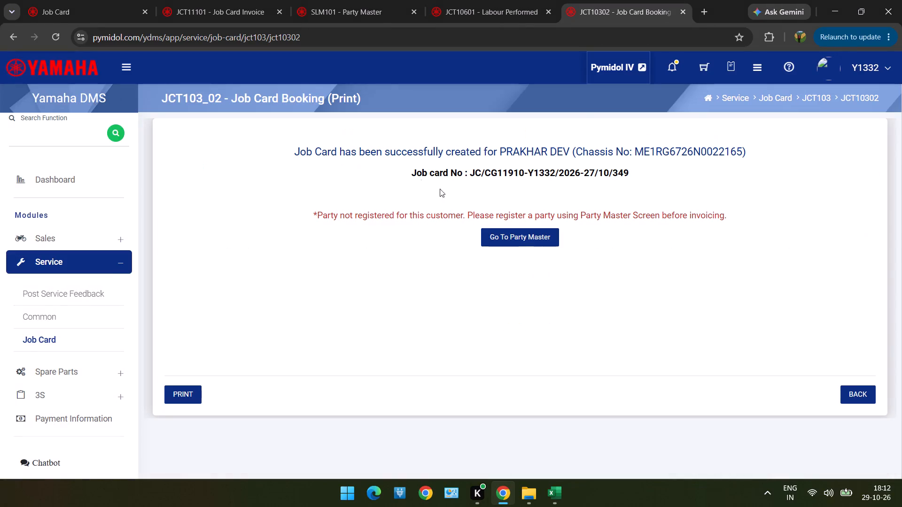
{"action": "left_click", "coordinate": [479, 13]}
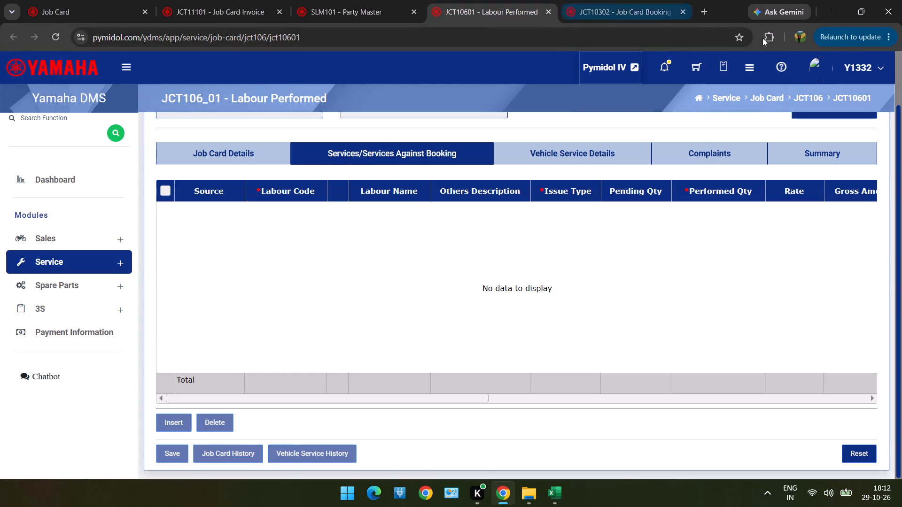
{"action": "scroll", "coordinate": [738, 127], "scroll_direction": "up", "scroll_amount": 4}
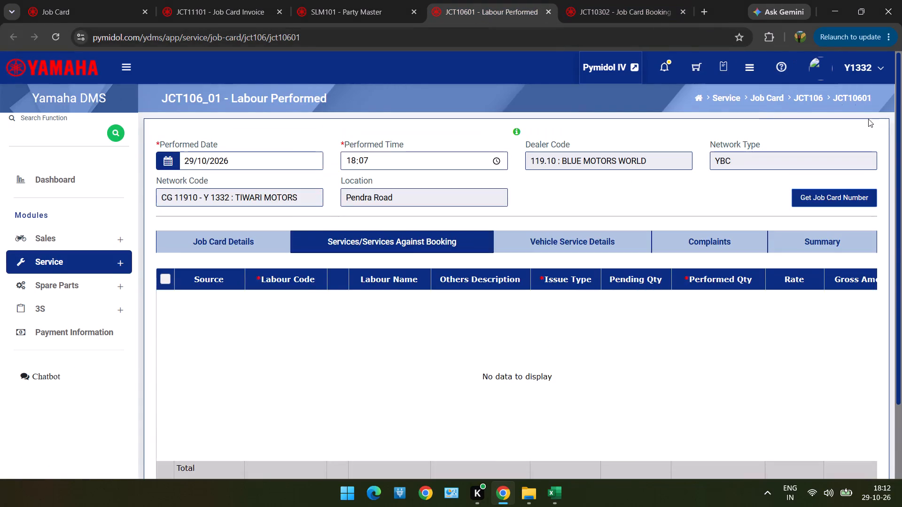
{"action": "left_click", "coordinate": [838, 192]}
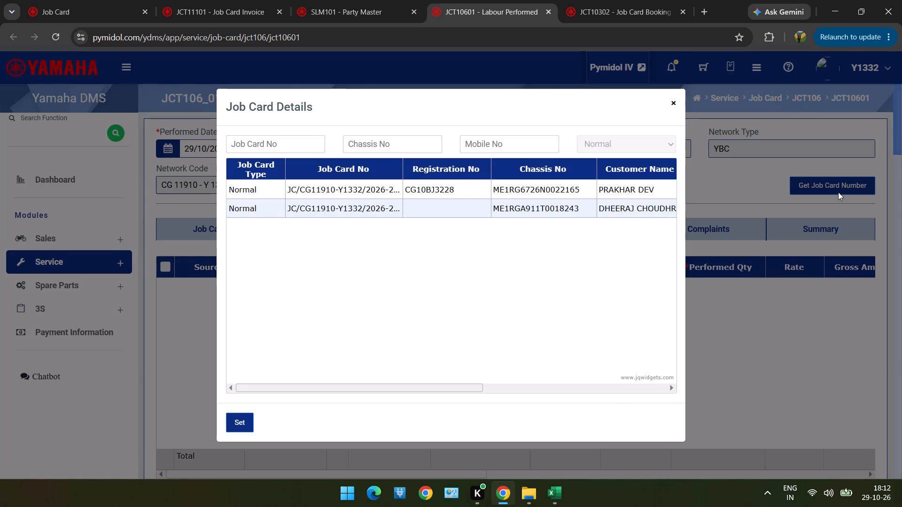
{"action": "double_click", "coordinate": [628, 198]}
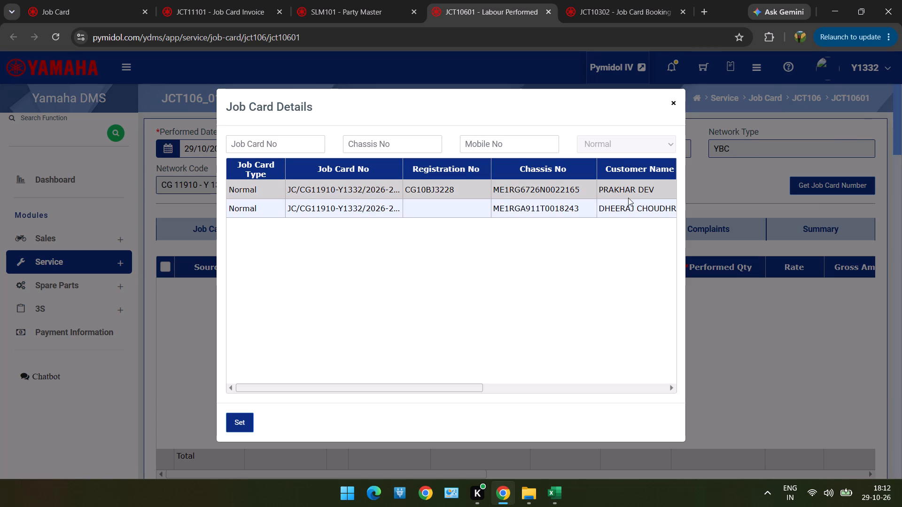
{"action": "left_click", "coordinate": [209, 239]}
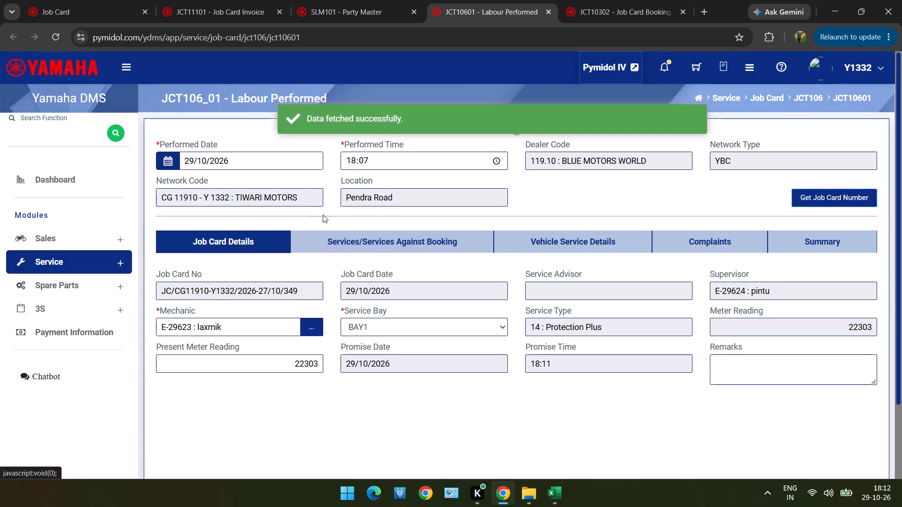
Add labour 001, Paid Service Including Washing, to the performed services, mark its row as selected and try to save.
{"action": "left_click", "coordinate": [346, 233]}
{"action": "scroll", "coordinate": [346, 233], "scroll_direction": "down", "scroll_amount": 3}
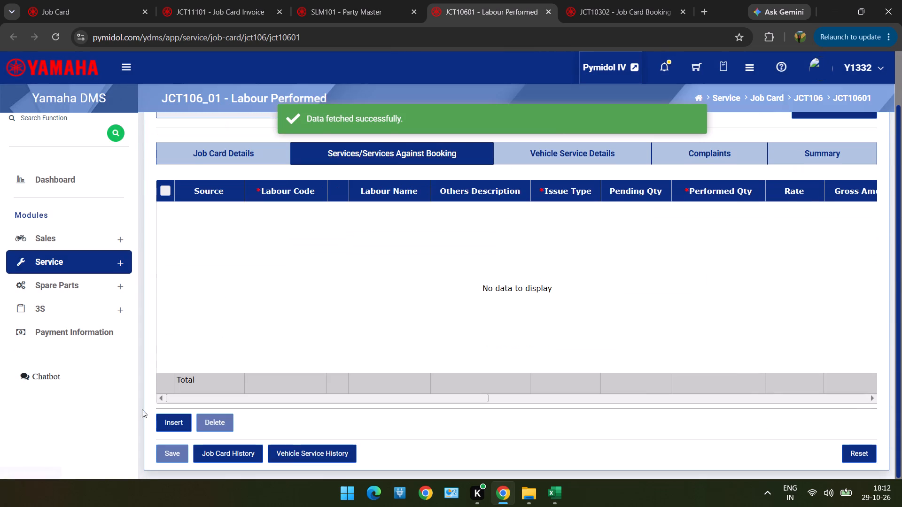
{"action": "left_click", "coordinate": [168, 421]}
{"action": "left_click", "coordinate": [337, 212]}
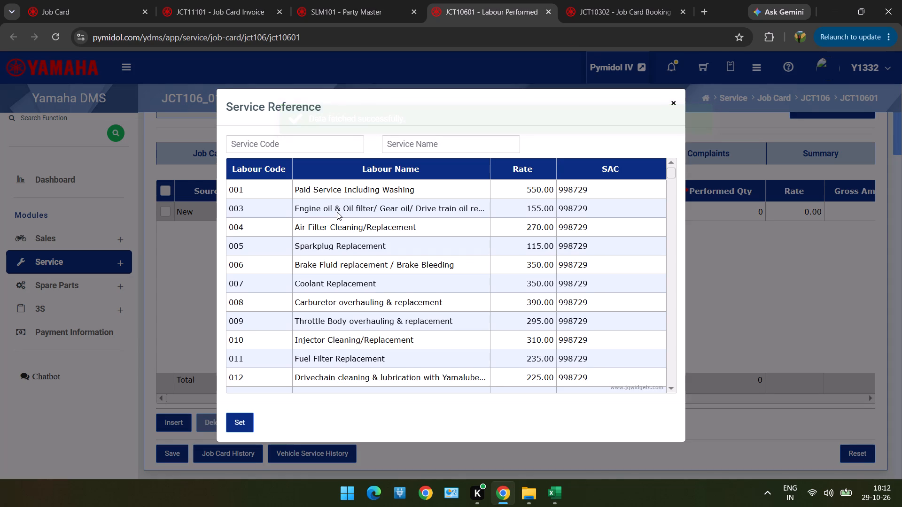
{"action": "left_click", "coordinate": [367, 187]}
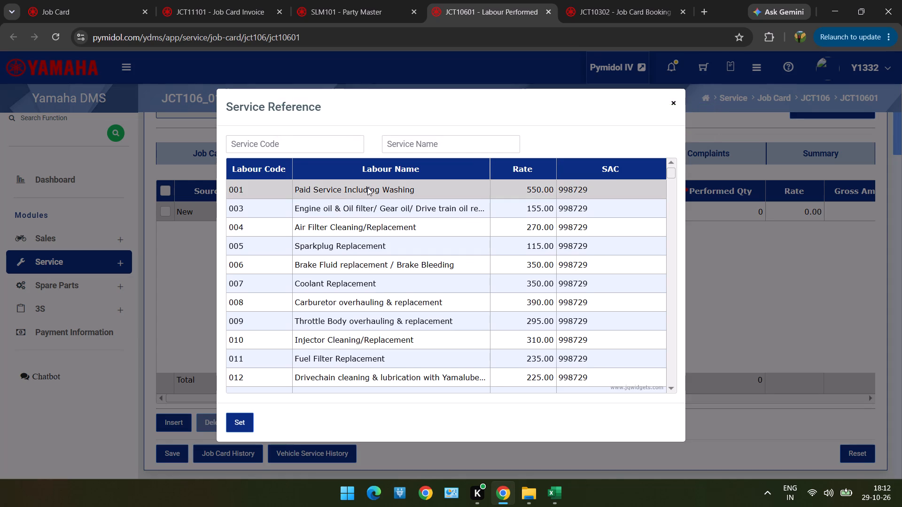
{"action": "double_click", "coordinate": [311, 187]}
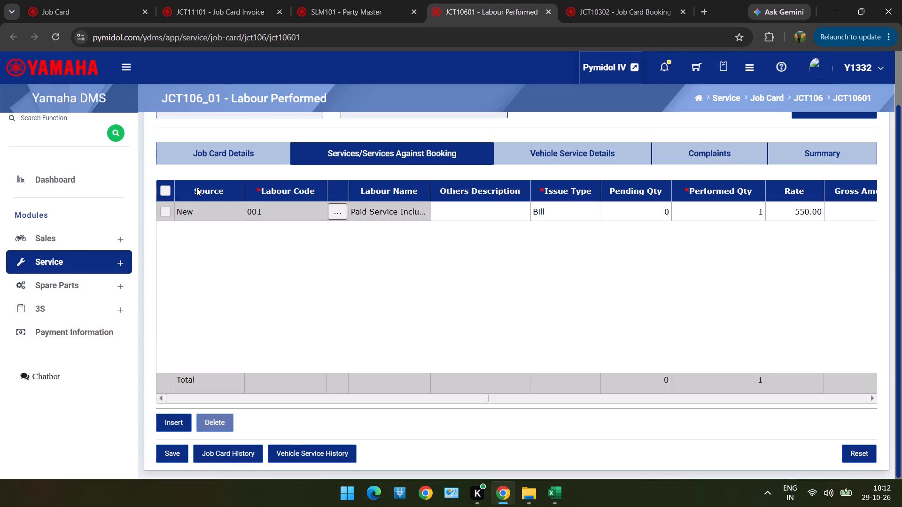
{"action": "left_click", "coordinate": [164, 190]}
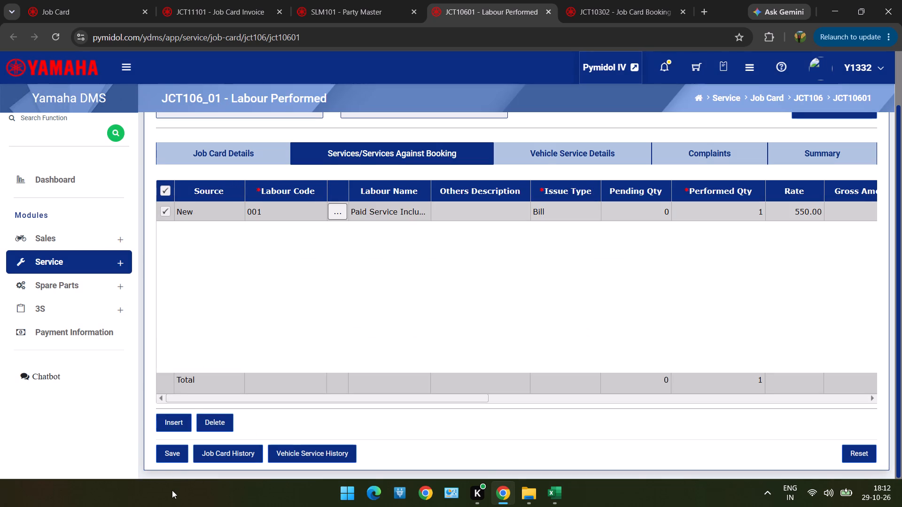
{"action": "left_click", "coordinate": [173, 451]}
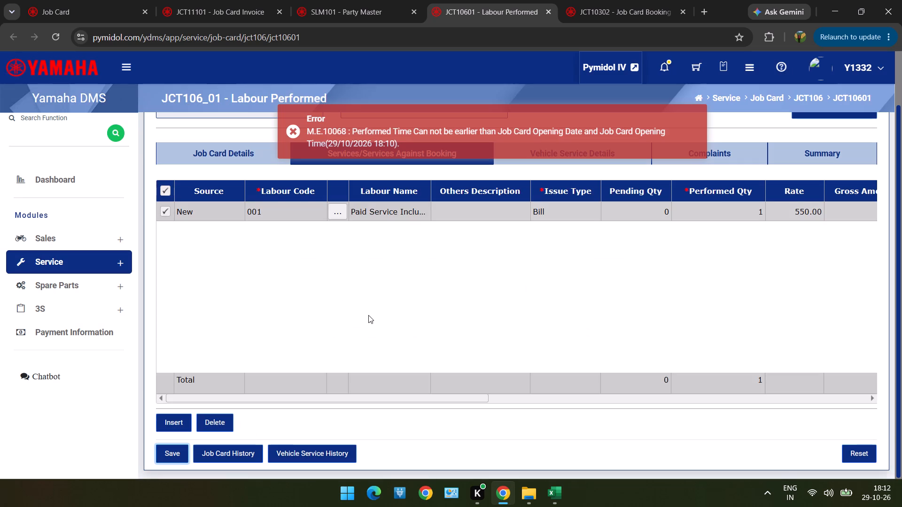
Set the performed time to 18:13 and save the labour record.
{"action": "scroll", "coordinate": [368, 319], "scroll_direction": "right", "scroll_amount": 2}
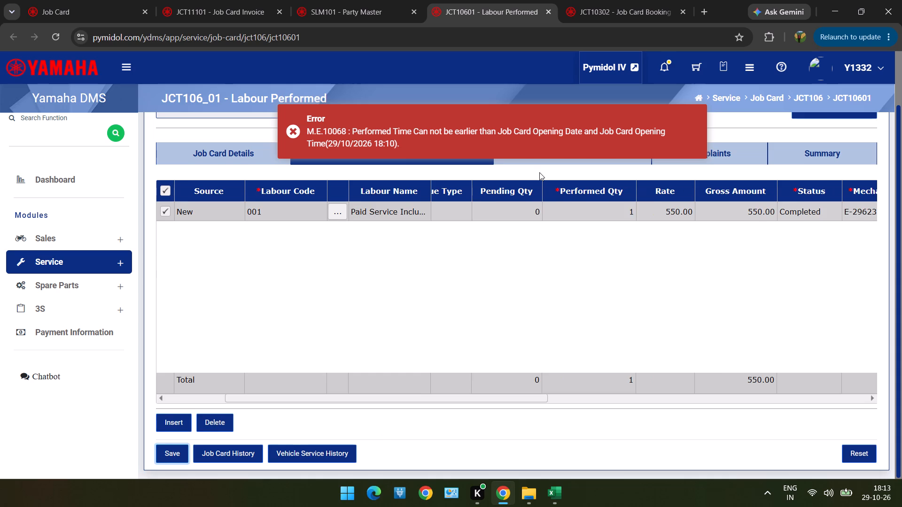
{"action": "scroll", "coordinate": [539, 172], "scroll_direction": "up", "scroll_amount": 4}
{"action": "left_click", "coordinate": [353, 163]}
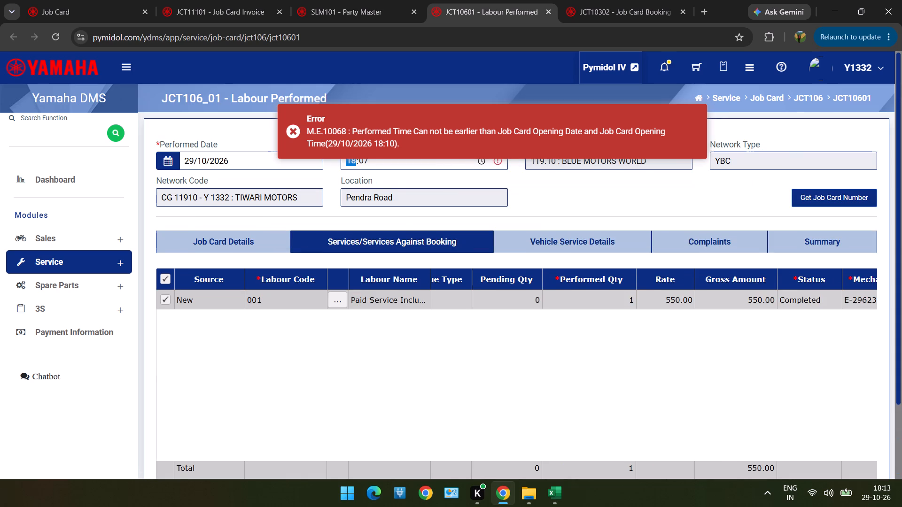
{"action": "key", "text": "1"}
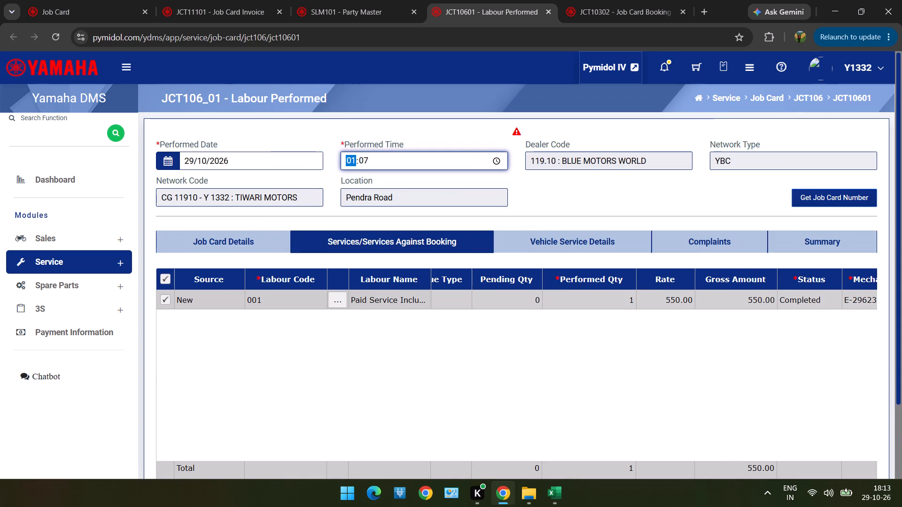
{"action": "key", "text": "8"}
{"action": "key", "text": "1"}
{"action": "key", "text": "3"}
{"action": "scroll", "coordinate": [353, 163], "scroll_direction": "down", "scroll_amount": 2}
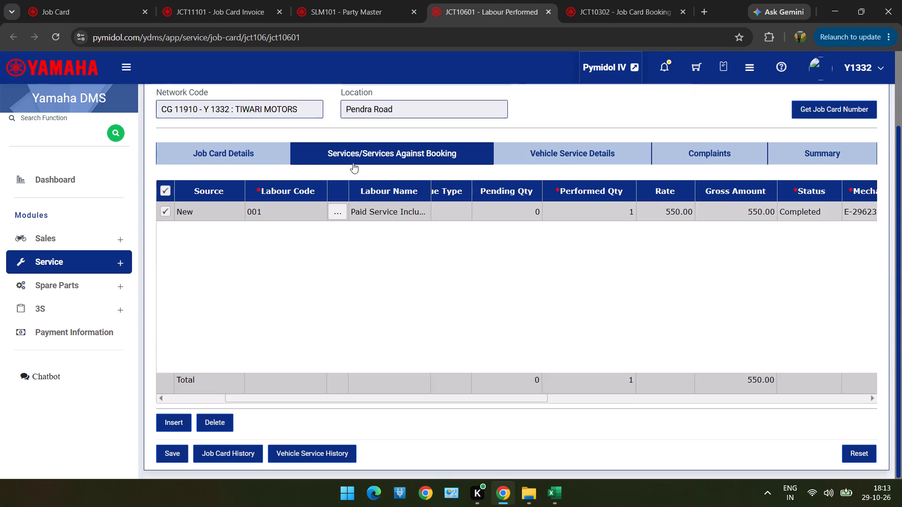
{"action": "scroll", "coordinate": [353, 163], "scroll_direction": "down", "scroll_amount": 1}
{"action": "left_click", "coordinate": [179, 451]}
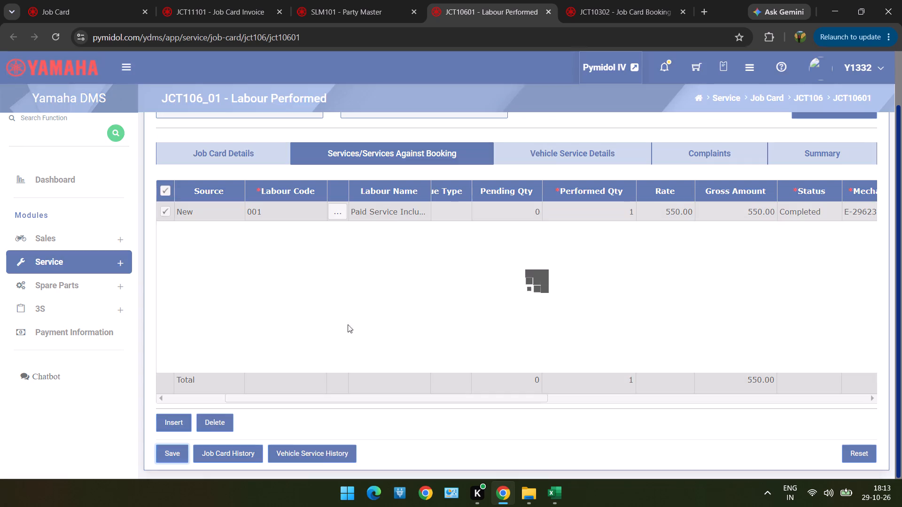
{"action": "scroll", "coordinate": [464, 320], "scroll_direction": "up", "scroll_amount": 4}
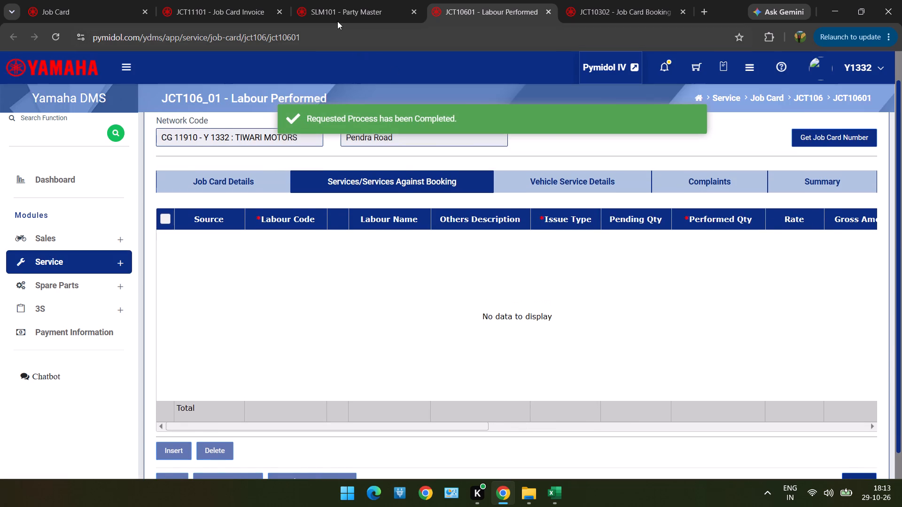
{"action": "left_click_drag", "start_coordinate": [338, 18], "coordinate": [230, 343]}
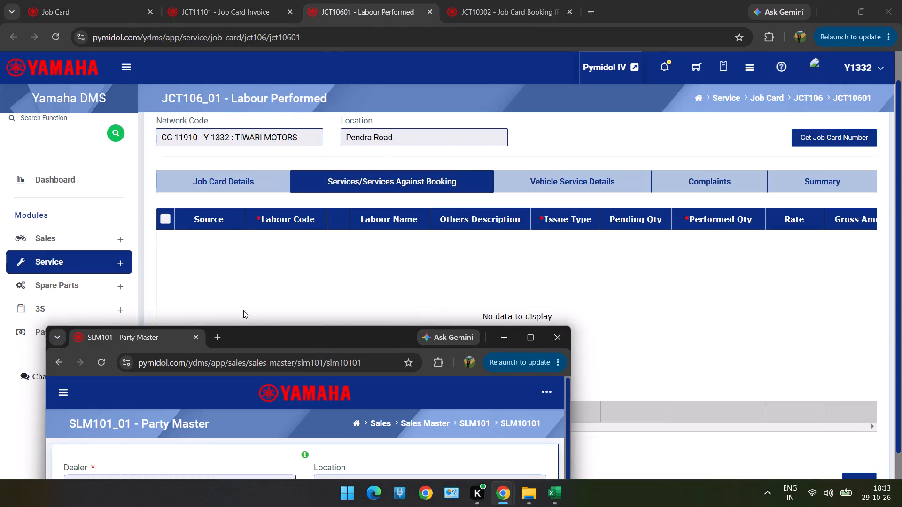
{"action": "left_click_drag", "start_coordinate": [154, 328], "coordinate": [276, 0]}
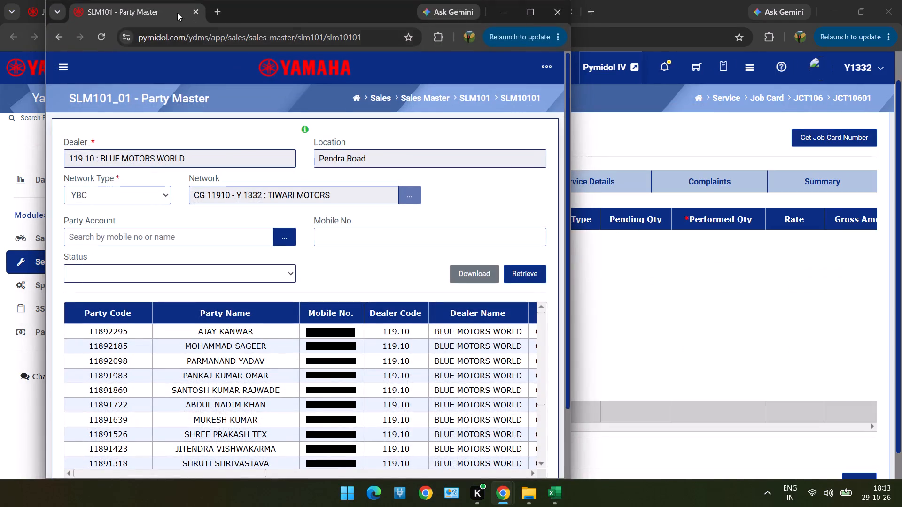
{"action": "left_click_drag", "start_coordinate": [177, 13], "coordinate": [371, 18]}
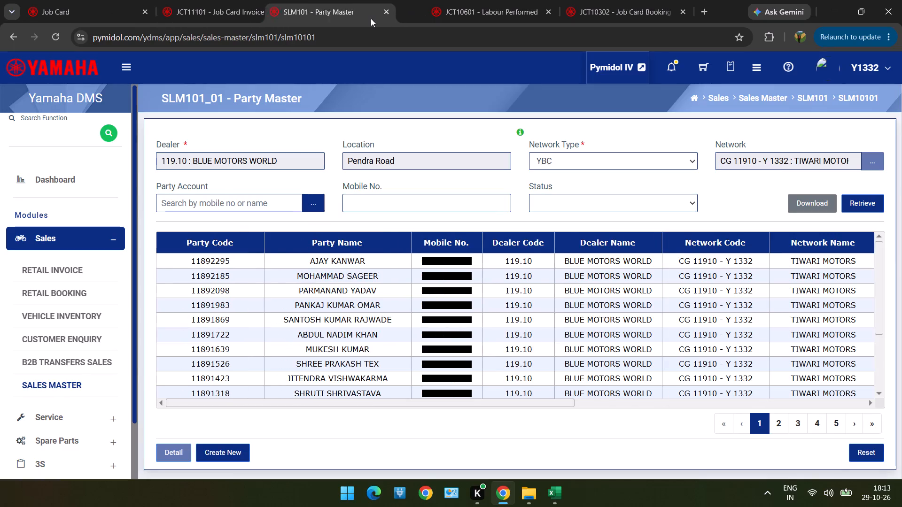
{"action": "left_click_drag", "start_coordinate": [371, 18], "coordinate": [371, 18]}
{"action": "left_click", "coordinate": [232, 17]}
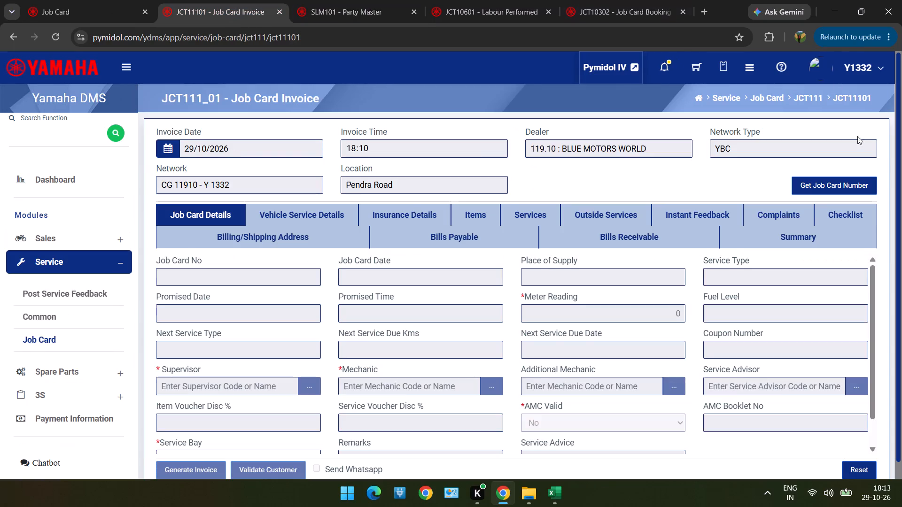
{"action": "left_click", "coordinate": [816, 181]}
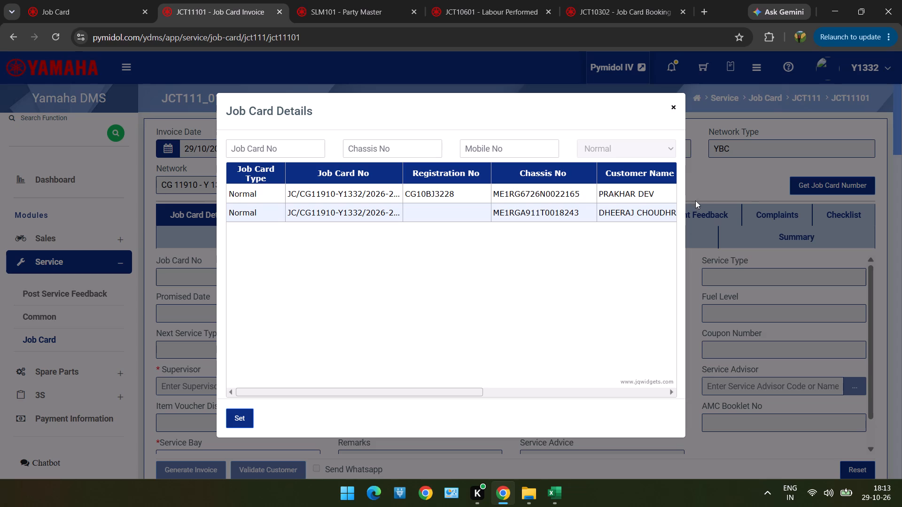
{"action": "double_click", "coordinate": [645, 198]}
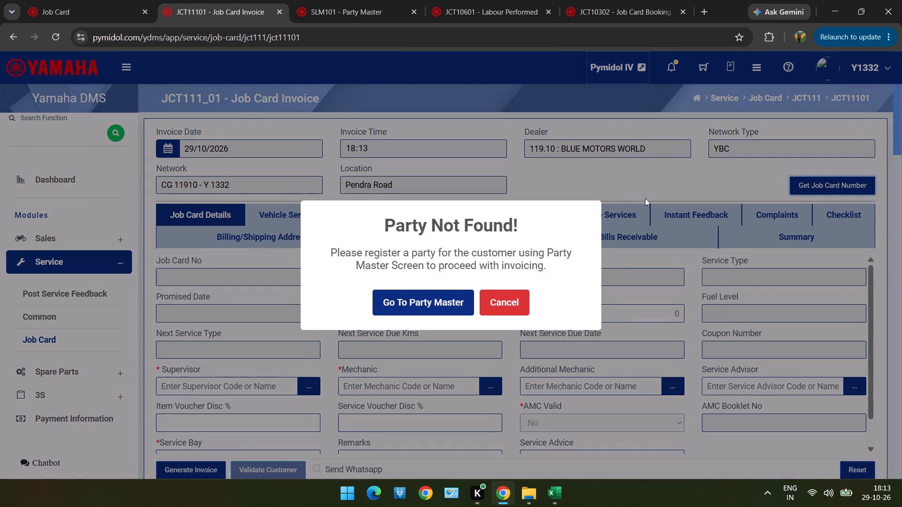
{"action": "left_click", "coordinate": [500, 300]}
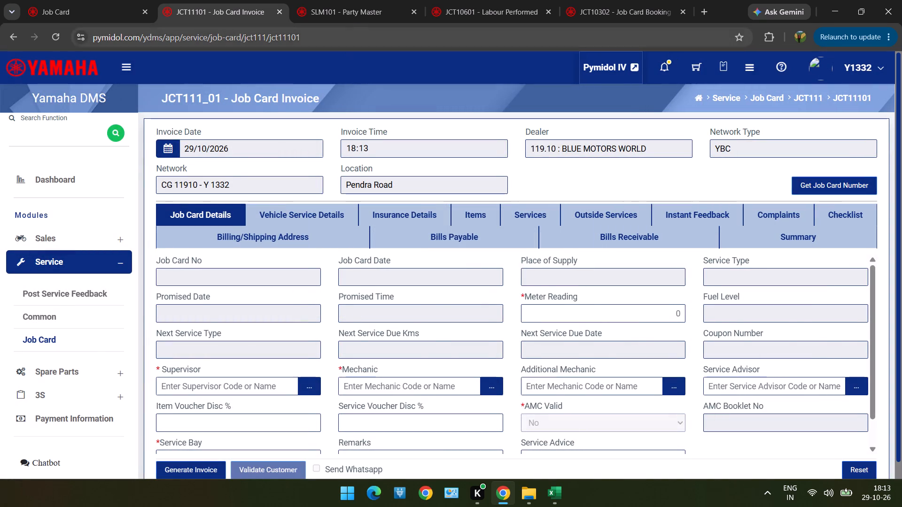
Start a new Party Master record and copy the customer's name from row 44 of the Excel list into Party Name.
{"action": "left_click", "coordinate": [351, 10]}
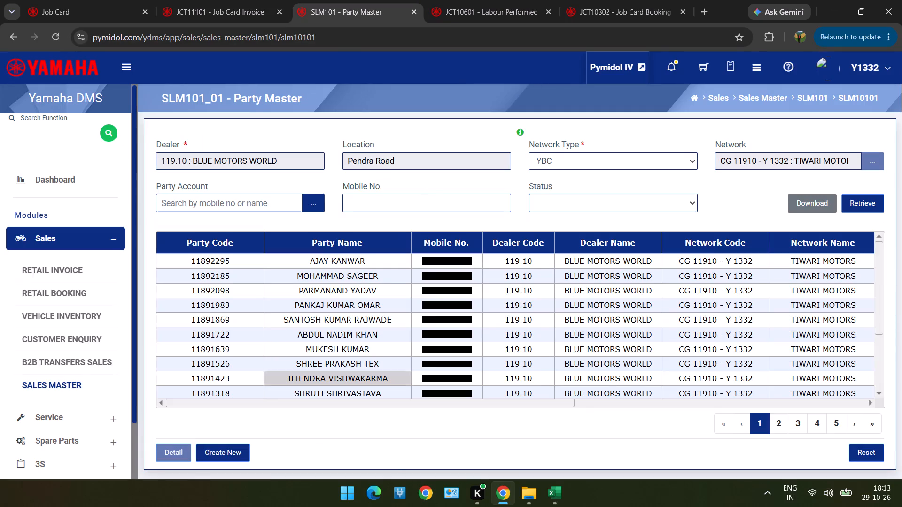
{"action": "left_click", "coordinate": [225, 453]}
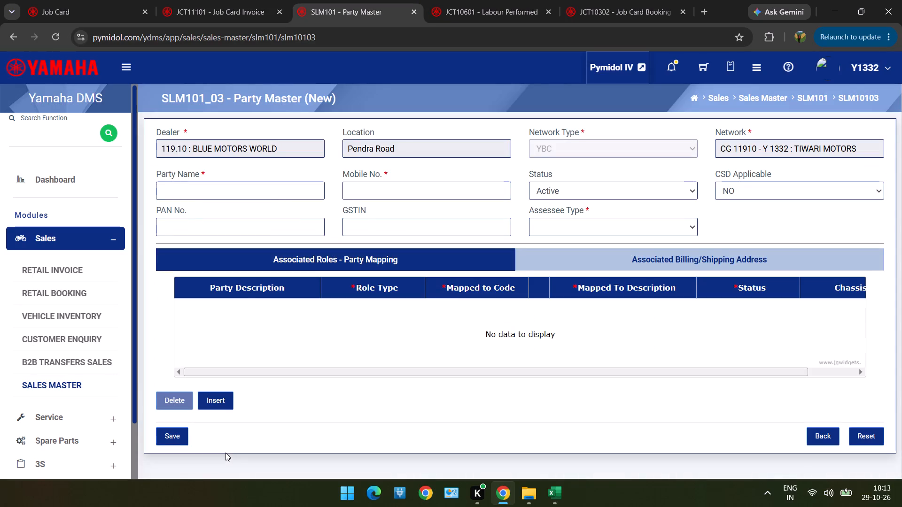
{"action": "left_click", "coordinate": [270, 197]}
{"action": "key", "text": "alt+Tab"}
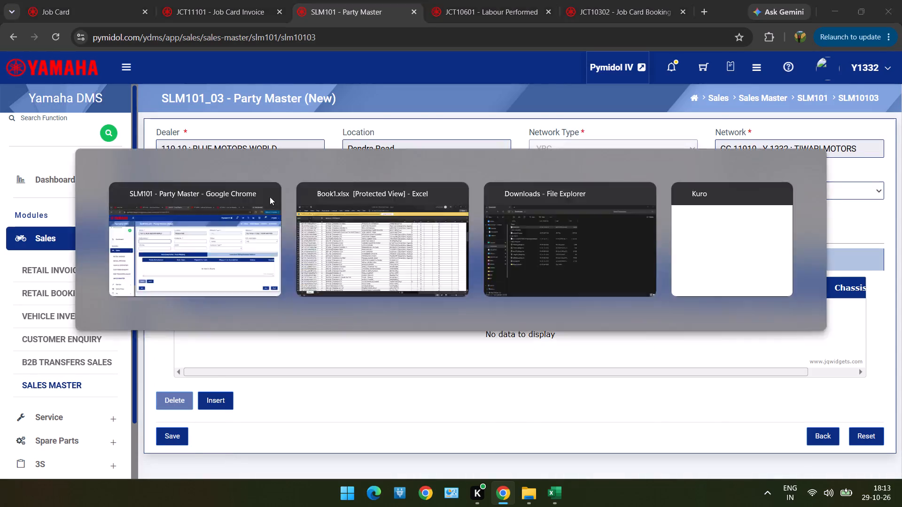
{"action": "key", "text": "Tab"}
{"action": "key", "text": "Tab"}
{"action": "key", "text": "Tab"}
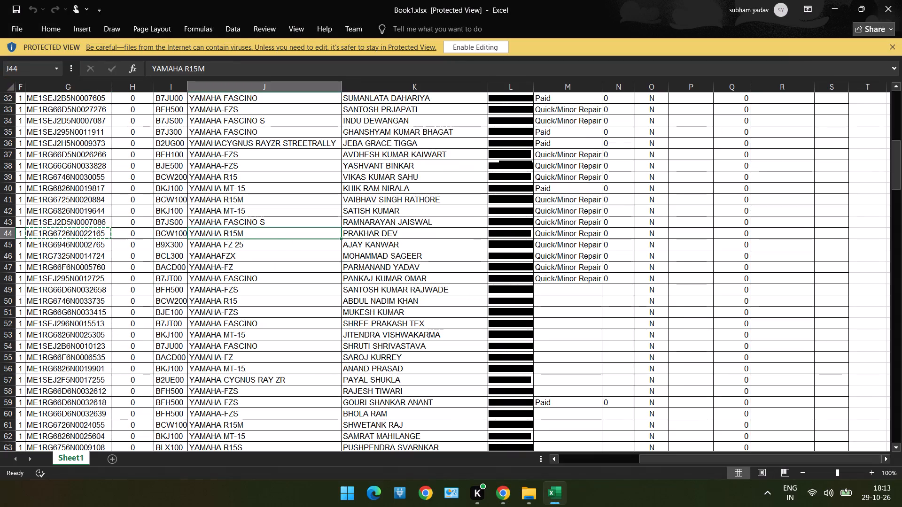
{"action": "key", "text": "Tab"}
{"action": "key", "text": "Tab"}
{"action": "key", "text": "Left"}
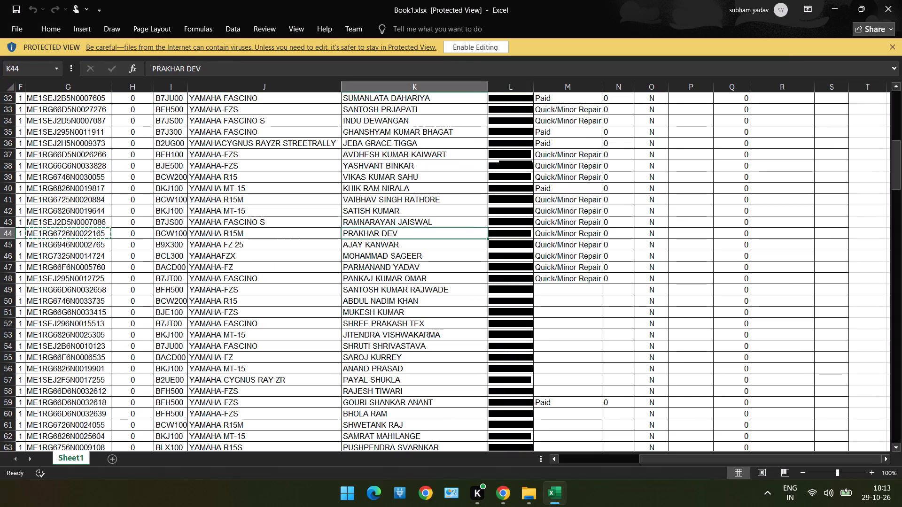
{"action": "key", "text": "Left"}
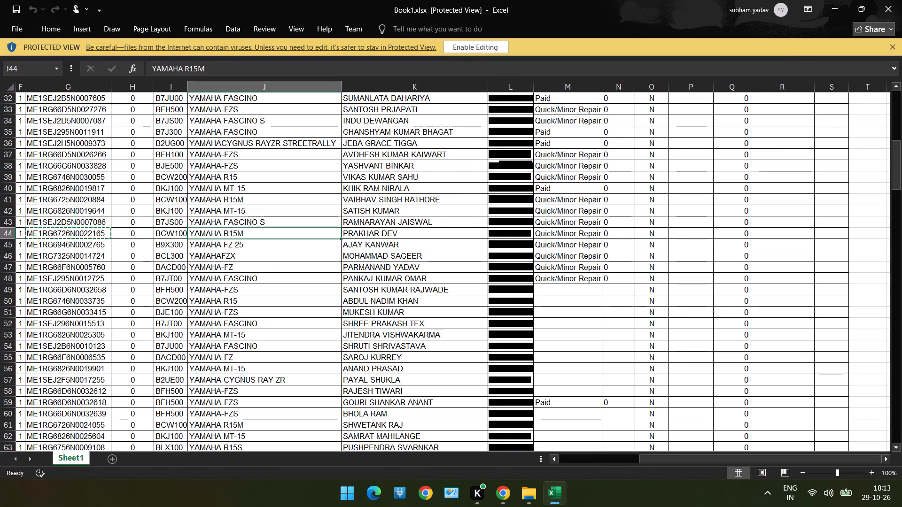
{"action": "key", "text": "Right"}
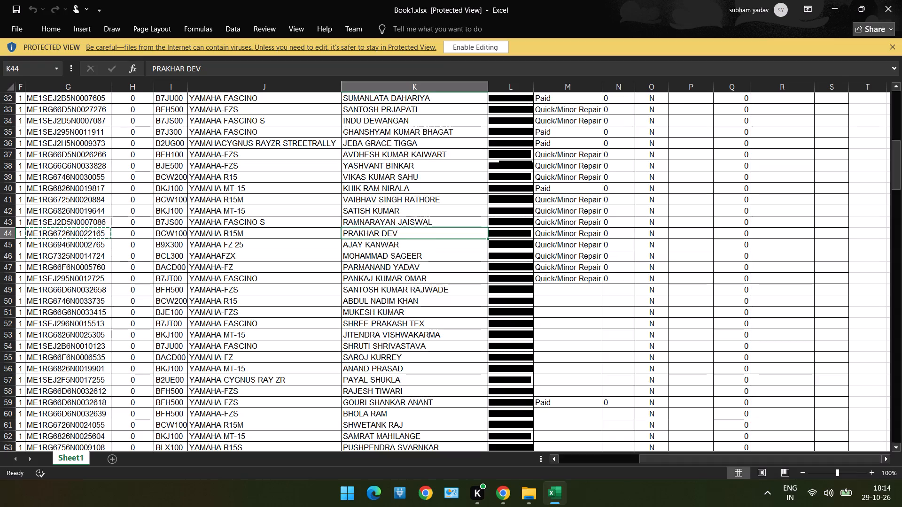
{"action": "key", "text": "ctrl+c"}
{"action": "key", "text": "alt+Tab"}
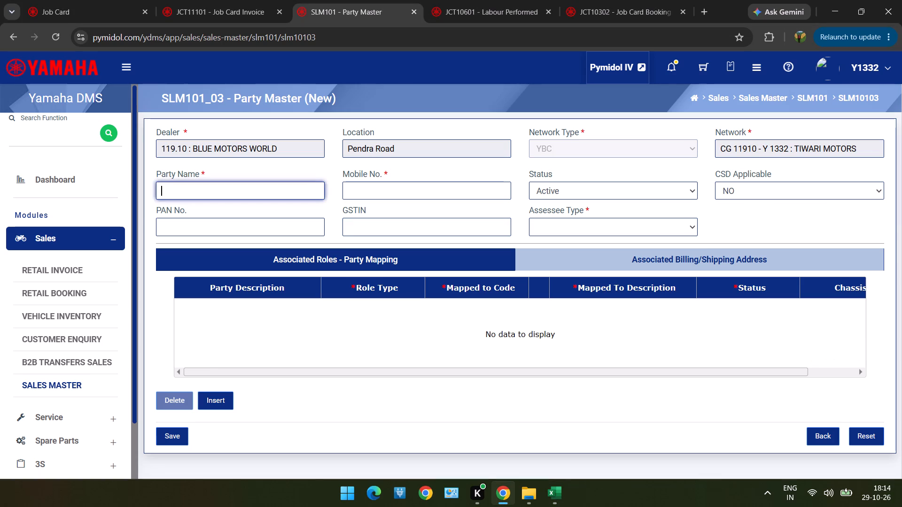
{"action": "key", "text": "ctrl+v"}
{"action": "key", "text": "Tab"}
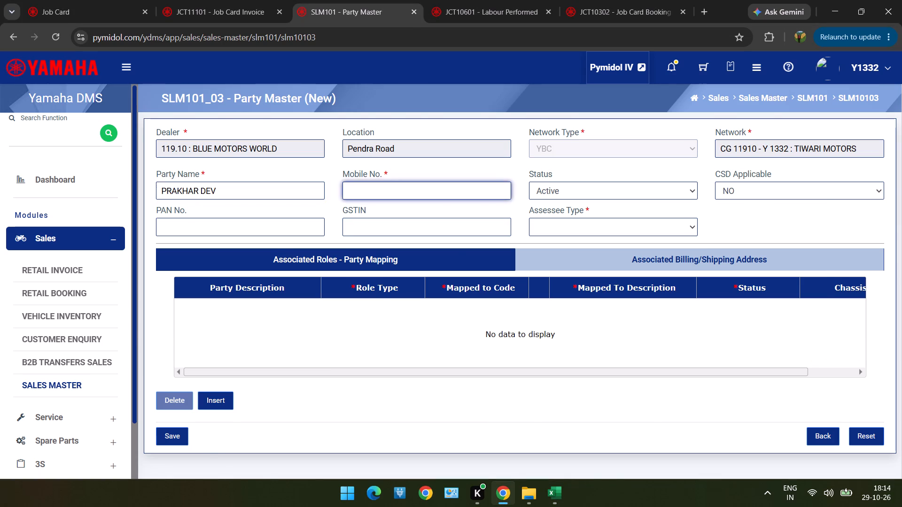
Copy the customer's mobile number from row 44 of the Excel list into the party record and set Assessee Type to Unregistered.
{"action": "key", "text": "alt+Tab"}
{"action": "key", "text": "Tab"}
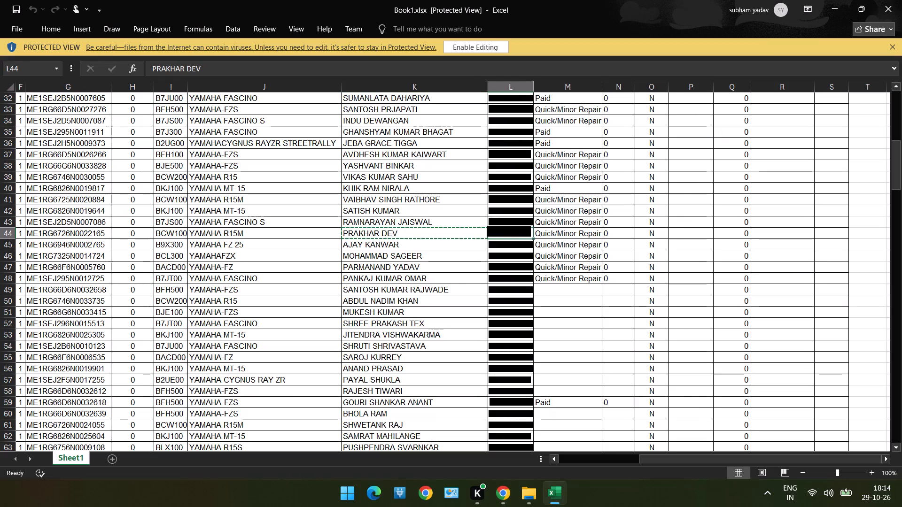
{"action": "key", "text": "ctrl+c"}
{"action": "key", "text": "alt+Tab"}
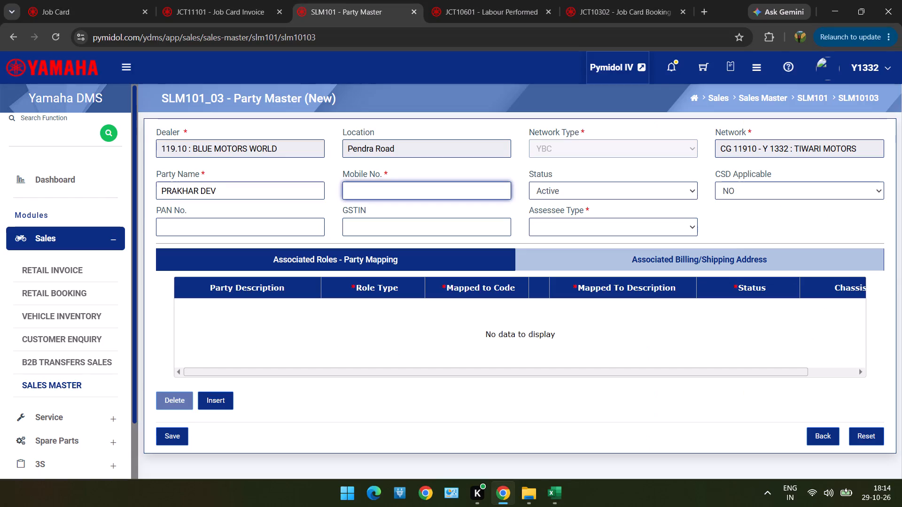
{"action": "key", "text": "ctrl+v"}
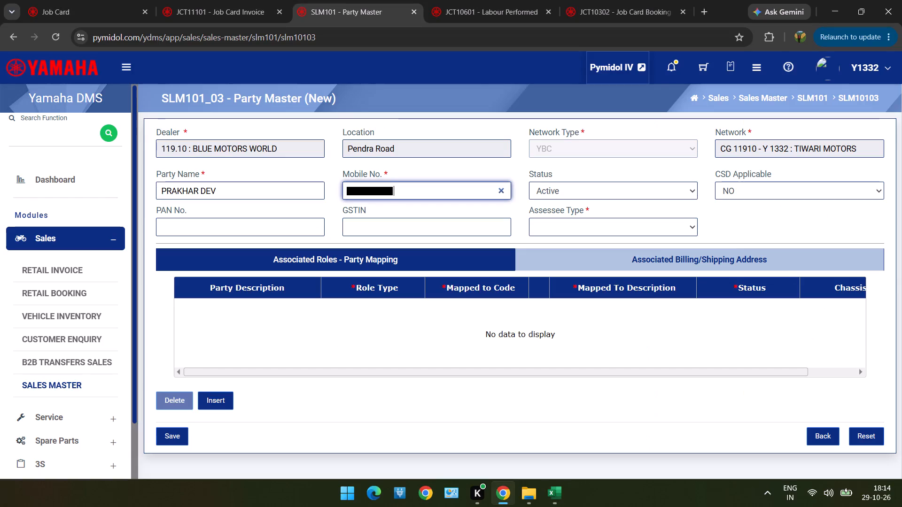
{"action": "left_click", "coordinate": [576, 229]}
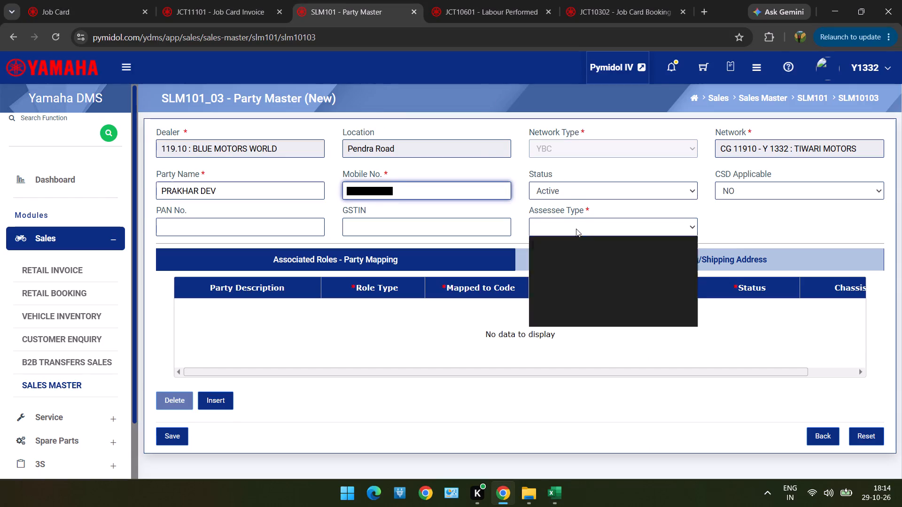
{"action": "left_click", "coordinate": [587, 270]}
Insert a party mapping row with role type Vehicle Retail Customer and map it to the retail customer found by mobile number.
{"action": "scroll", "coordinate": [587, 270], "scroll_direction": "down", "scroll_amount": 2}
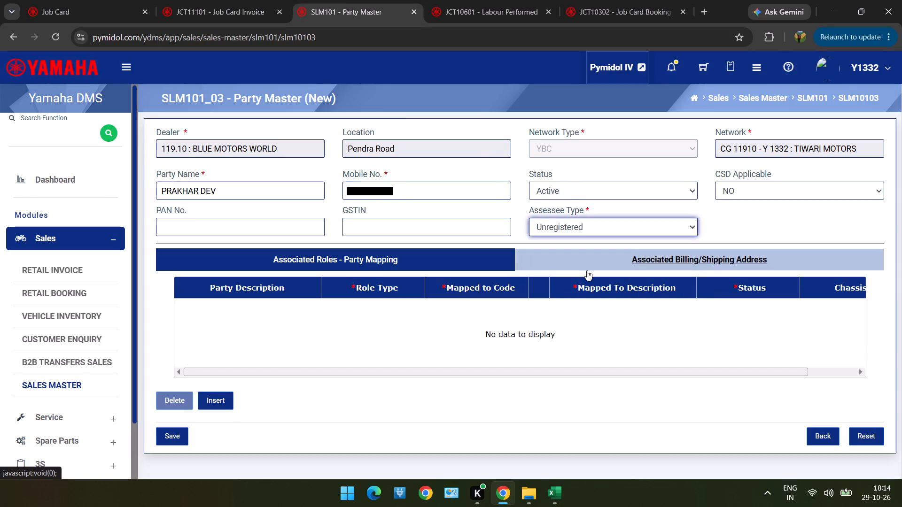
{"action": "scroll", "coordinate": [587, 270], "scroll_direction": "down", "scroll_amount": 1}
{"action": "left_click", "coordinate": [223, 403]}
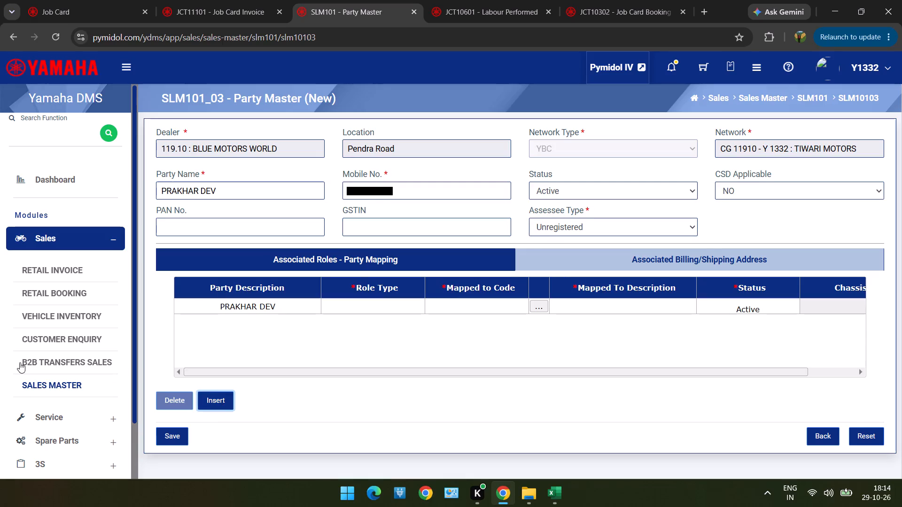
{"action": "double_click", "coordinate": [392, 303]}
{"action": "double_click", "coordinate": [392, 303]}
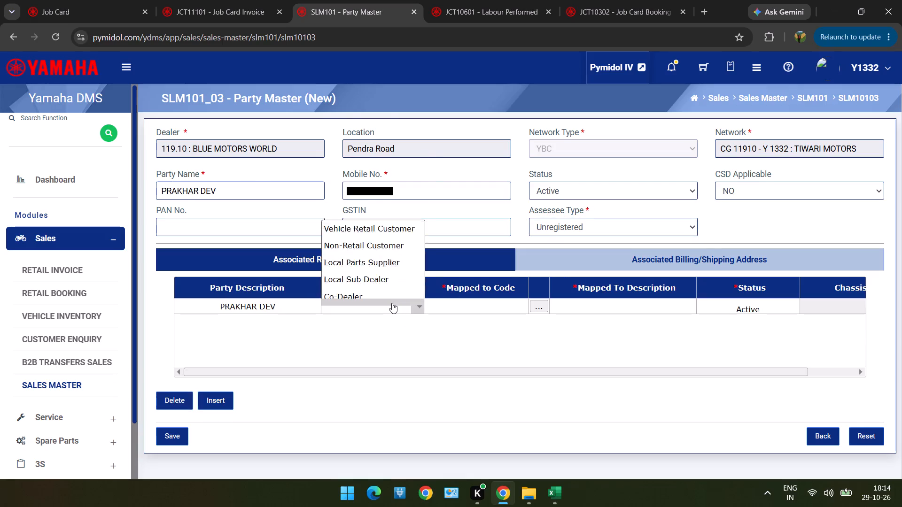
{"action": "left_click", "coordinate": [392, 303]}
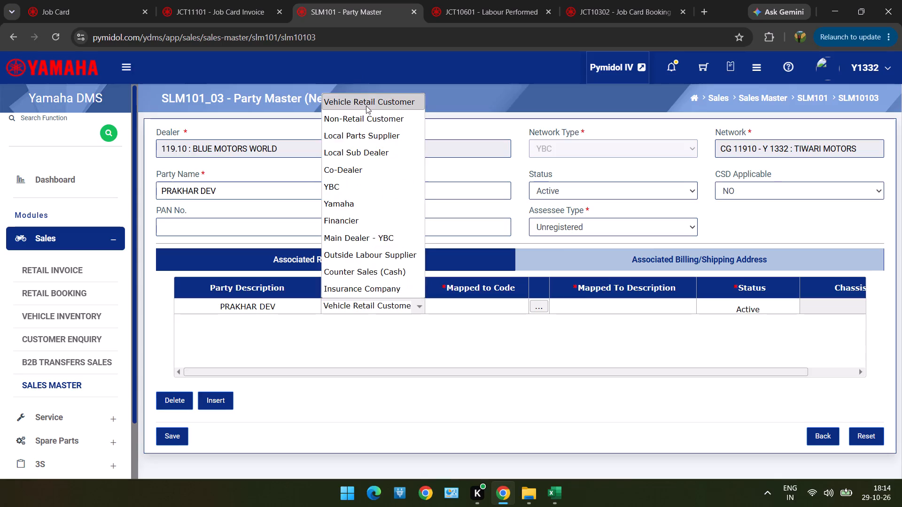
{"action": "left_click", "coordinate": [366, 106]}
{"action": "left_click", "coordinate": [536, 303]}
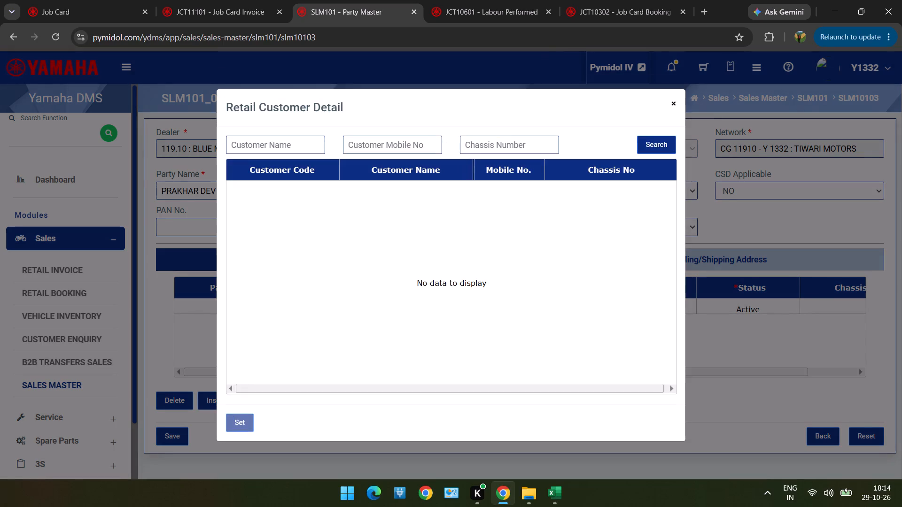
{"action": "left_click", "coordinate": [433, 138]}
{"action": "key", "text": "ctrl+v"}
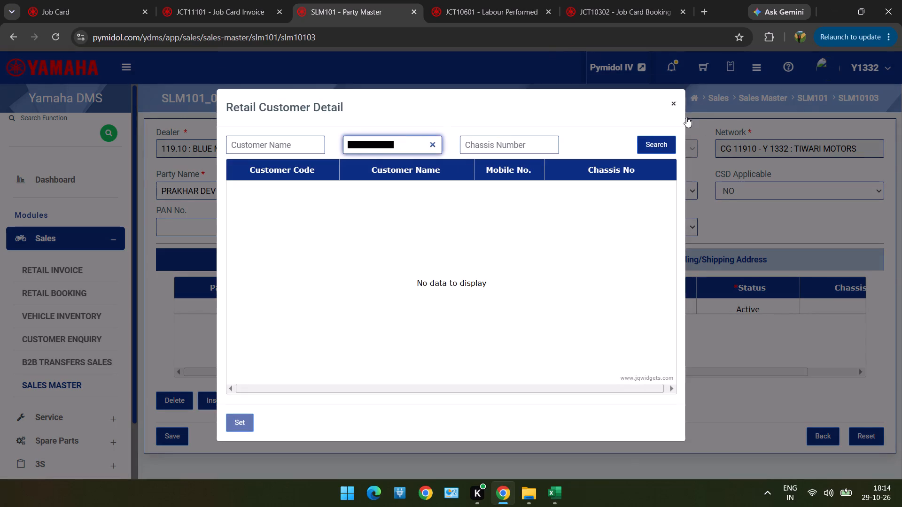
{"action": "left_click", "coordinate": [659, 145]}
{"action": "double_click", "coordinate": [587, 195]}
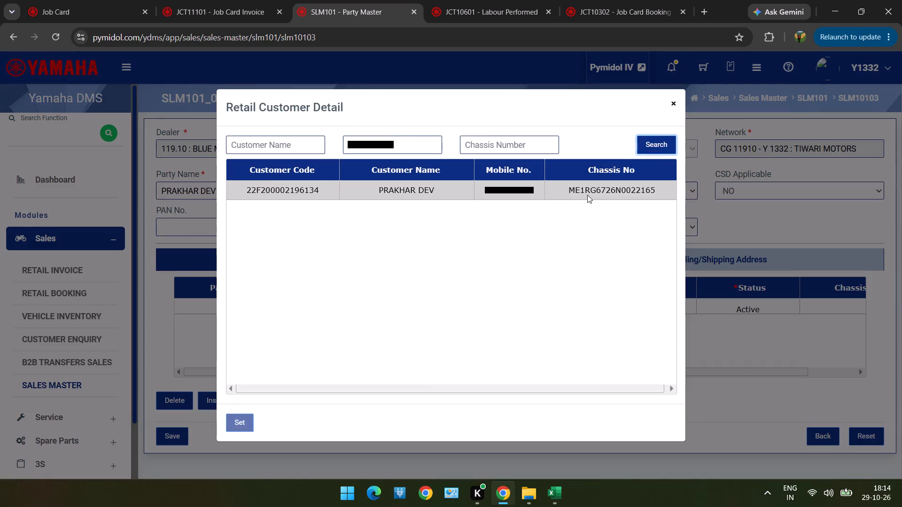
Save the new Party Master record and confirm the submission.
{"action": "scroll", "coordinate": [587, 195], "scroll_direction": "down", "scroll_amount": 2}
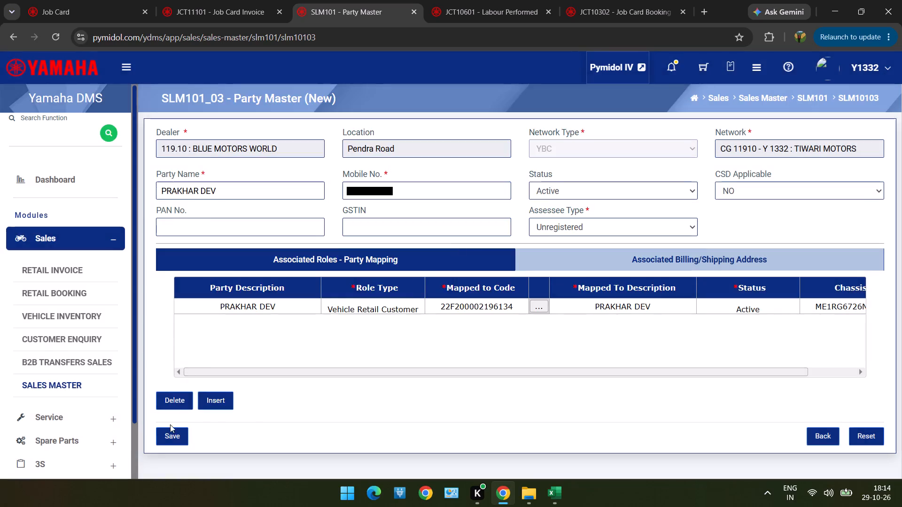
{"action": "left_click", "coordinate": [179, 441]}
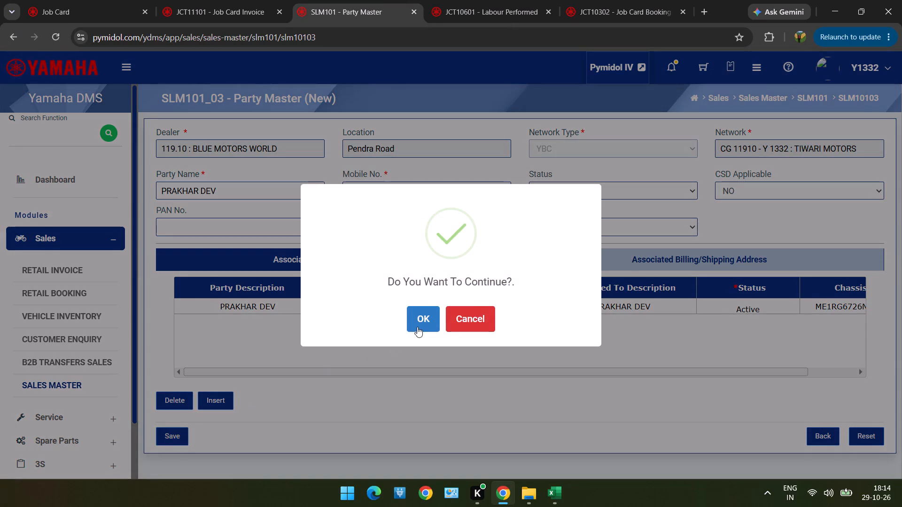
{"action": "left_click", "coordinate": [417, 327]}
{"action": "left_click", "coordinate": [455, 339]}
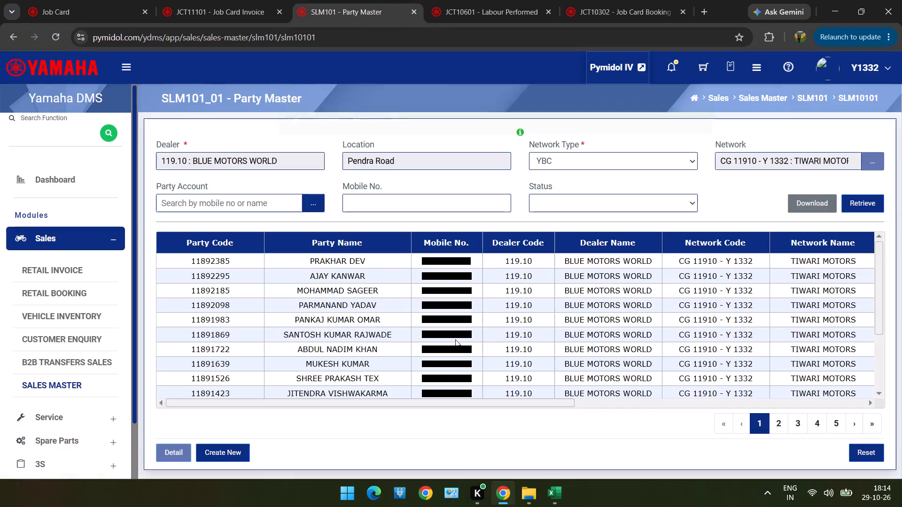
{"action": "left_click", "coordinate": [242, 6]}
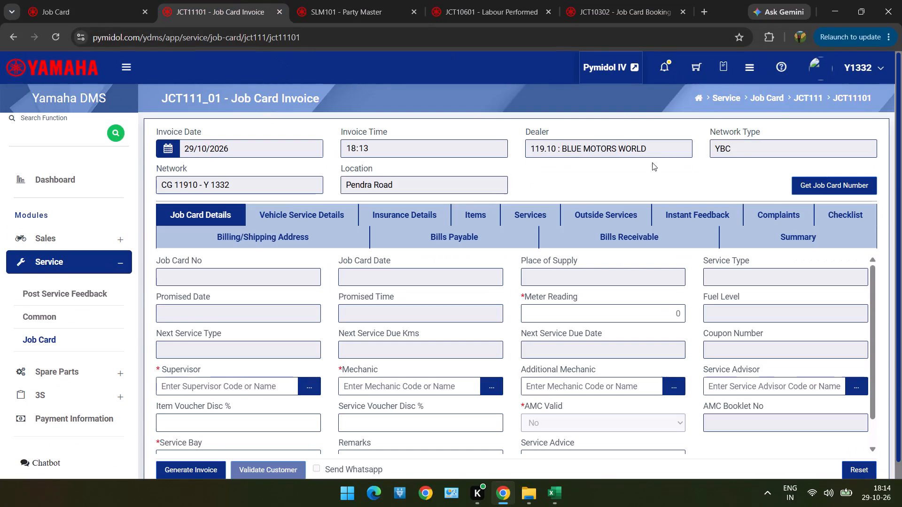
{"action": "left_click", "coordinate": [817, 177]}
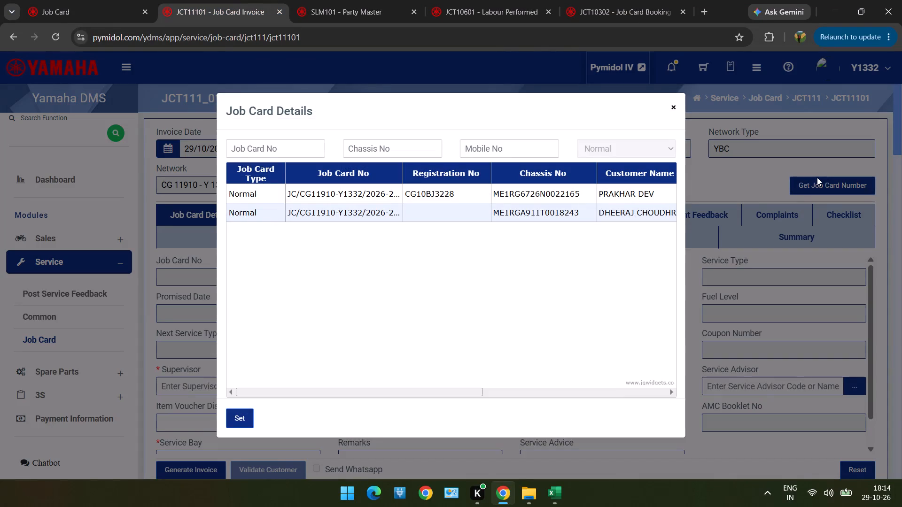
{"action": "double_click", "coordinate": [657, 186]}
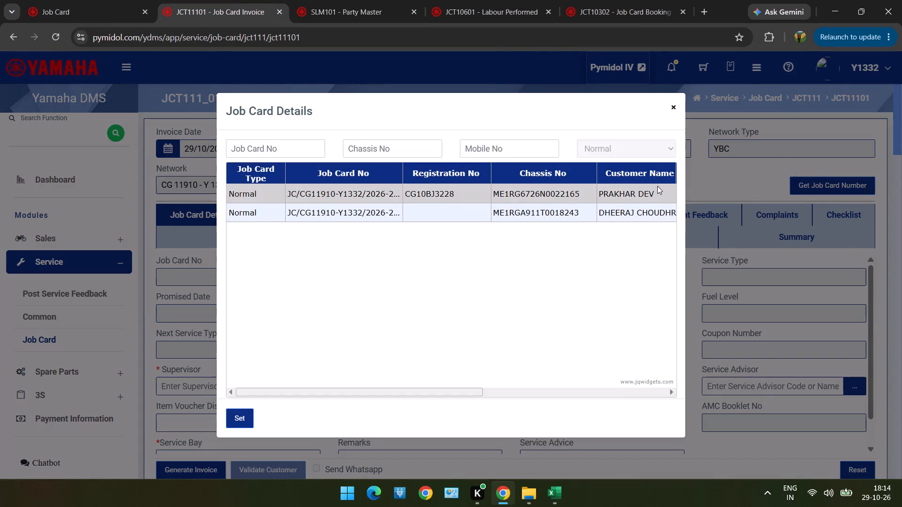
Set the invoice's additional mechanic to the same staff member as the main mechanic.
{"action": "scroll", "coordinate": [657, 186], "scroll_direction": "down", "scroll_amount": 2}
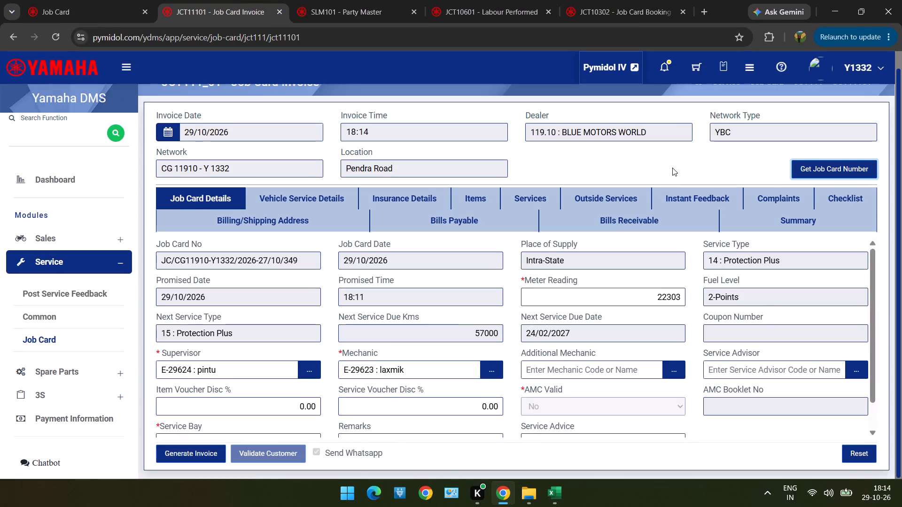
{"action": "left_click", "coordinate": [676, 367]}
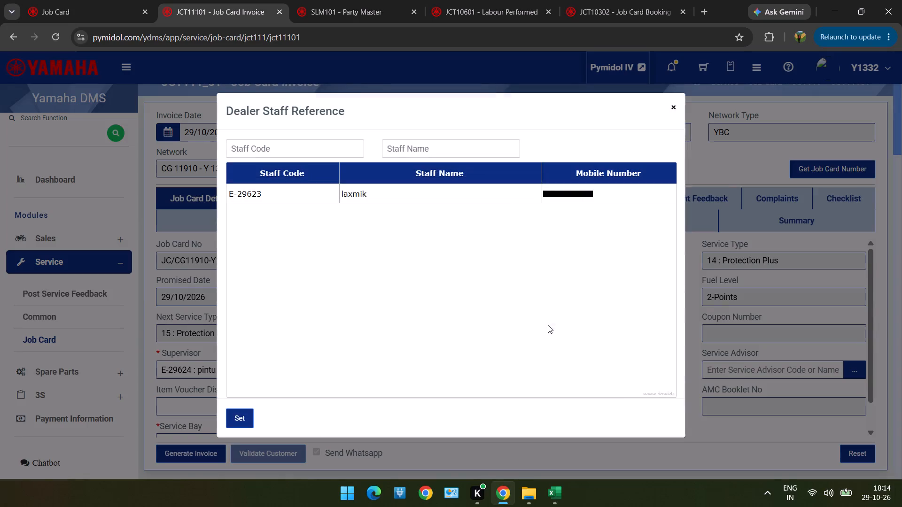
{"action": "double_click", "coordinate": [518, 187]}
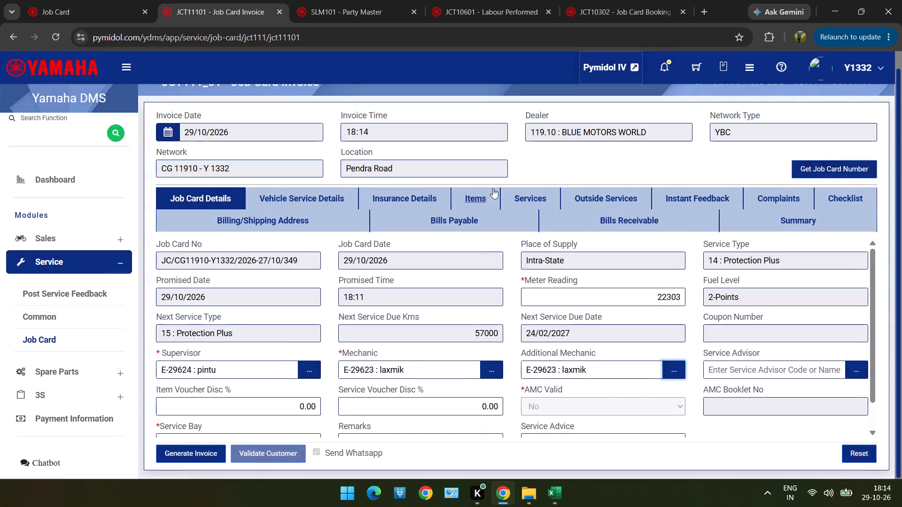
Answer the Instant Feedback questions: Yes for Delivery on time and Replaced Parts handover, Ok for washing, staff, repair and charges.
{"action": "left_click", "coordinate": [686, 193]}
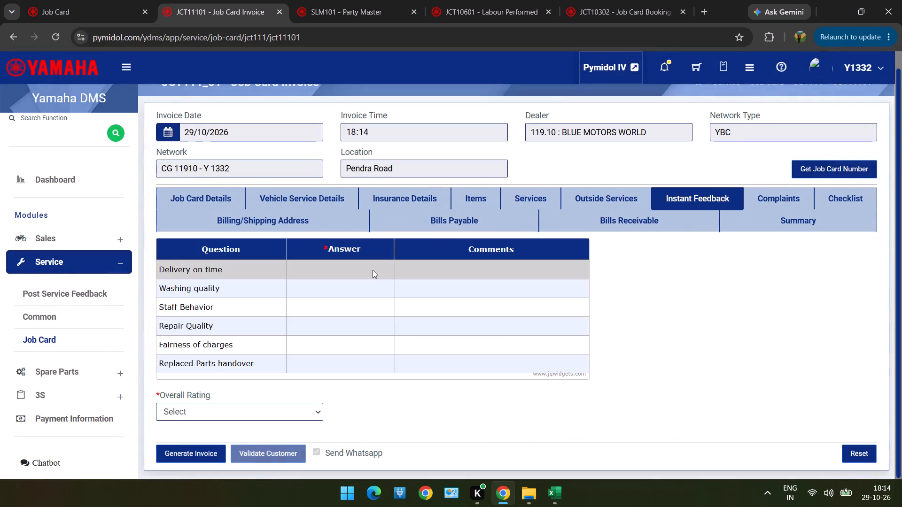
{"action": "double_click", "coordinate": [373, 270]}
{"action": "left_click", "coordinate": [370, 287]}
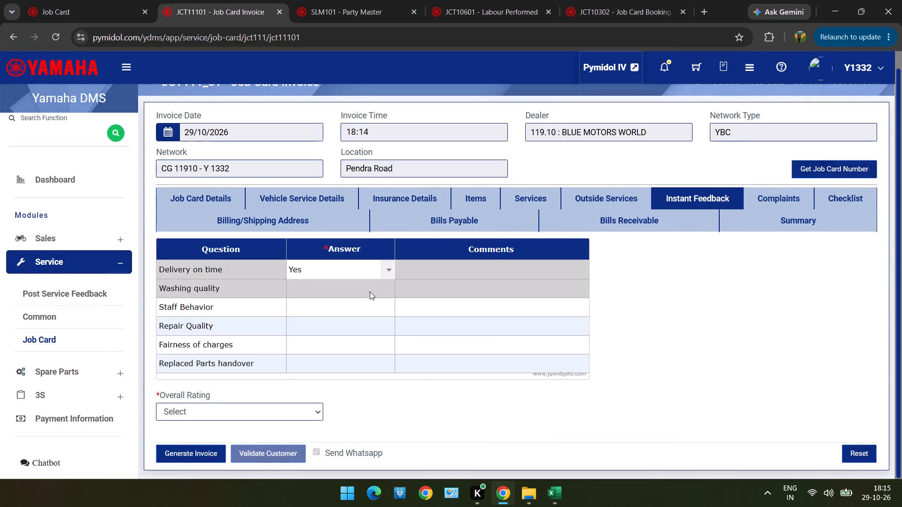
{"action": "left_click", "coordinate": [370, 292]}
{"action": "left_click_drag", "start_coordinate": [370, 292], "coordinate": [367, 305]}
{"action": "left_click", "coordinate": [367, 305]}
{"action": "double_click", "coordinate": [366, 313]}
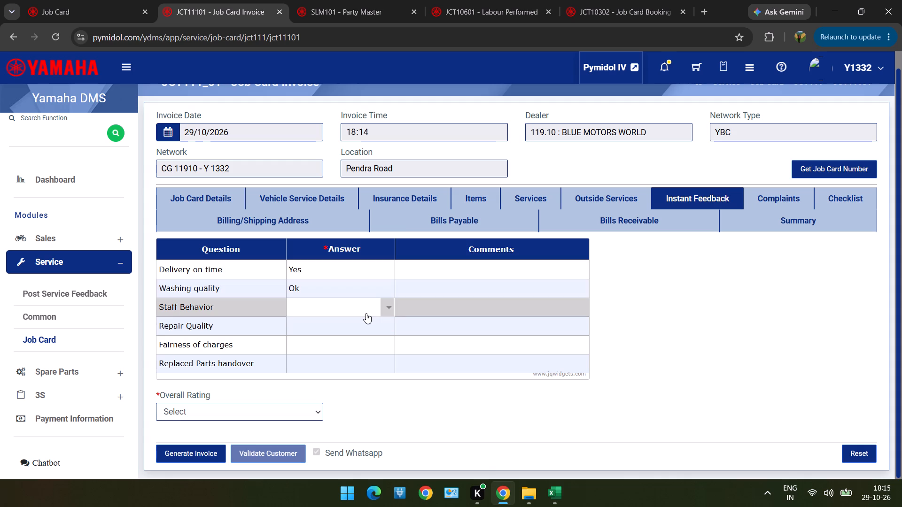
{"action": "left_click", "coordinate": [365, 321]}
{"action": "double_click", "coordinate": [365, 323]}
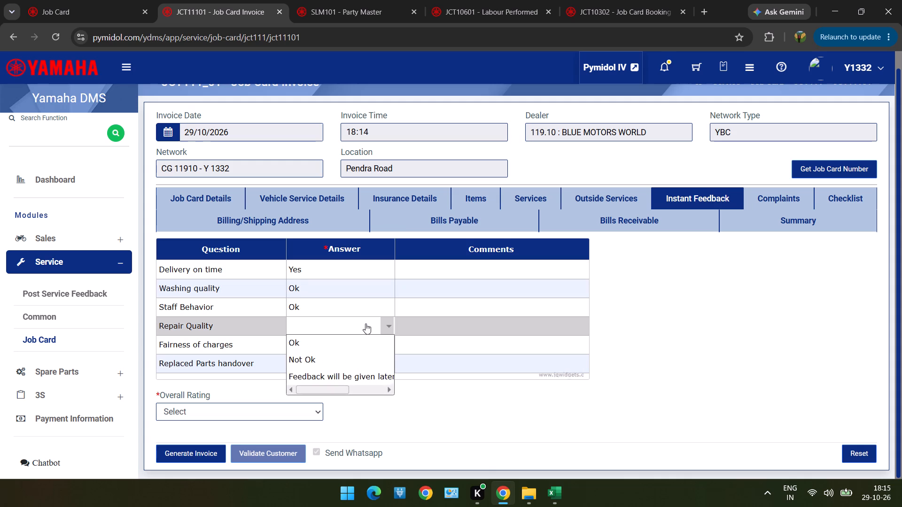
{"action": "left_click", "coordinate": [360, 339]}
{"action": "double_click", "coordinate": [359, 347]}
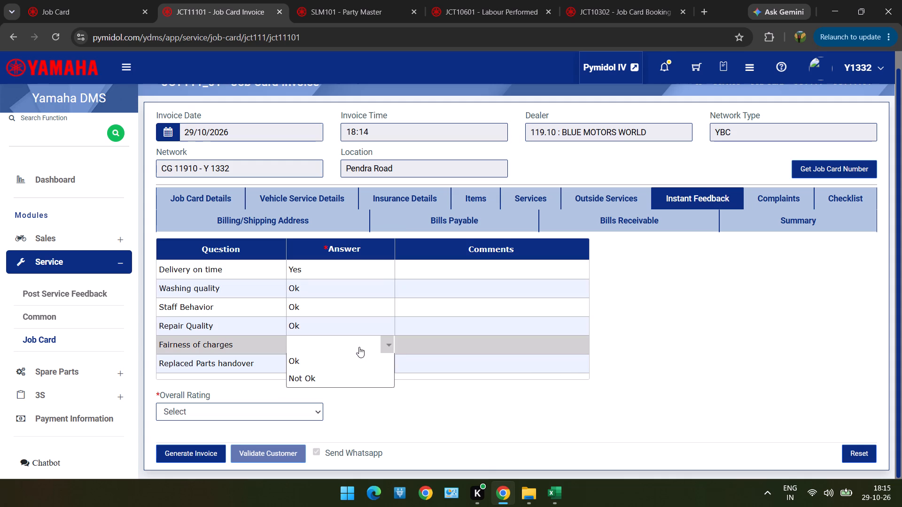
{"action": "left_click", "coordinate": [354, 361]}
{"action": "left_click", "coordinate": [353, 365]}
{"action": "left_click_drag", "start_coordinate": [353, 365], "coordinate": [348, 388]}
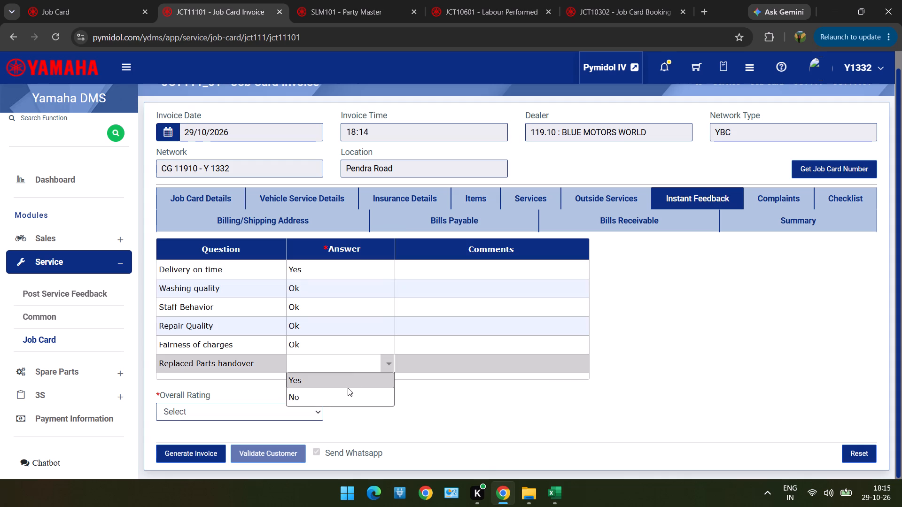
{"action": "left_click_drag", "start_coordinate": [348, 388], "coordinate": [348, 389]}
{"action": "left_click", "coordinate": [348, 389]}
{"action": "left_click", "coordinate": [349, 370]}
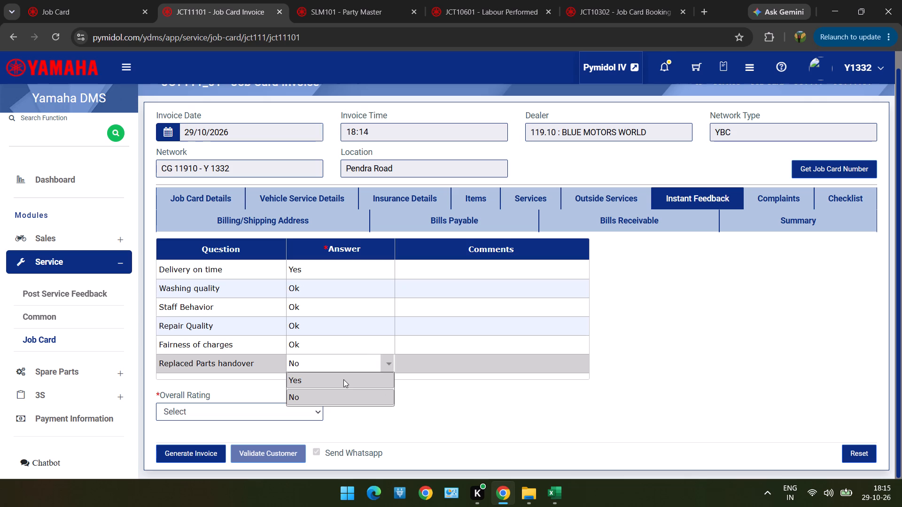
{"action": "left_click", "coordinate": [343, 379]}
Set the invoice's overall feedback rating to Excellent (5).
{"action": "left_click", "coordinate": [307, 418]}
{"action": "left_click_drag", "start_coordinate": [307, 418], "coordinate": [303, 409]}
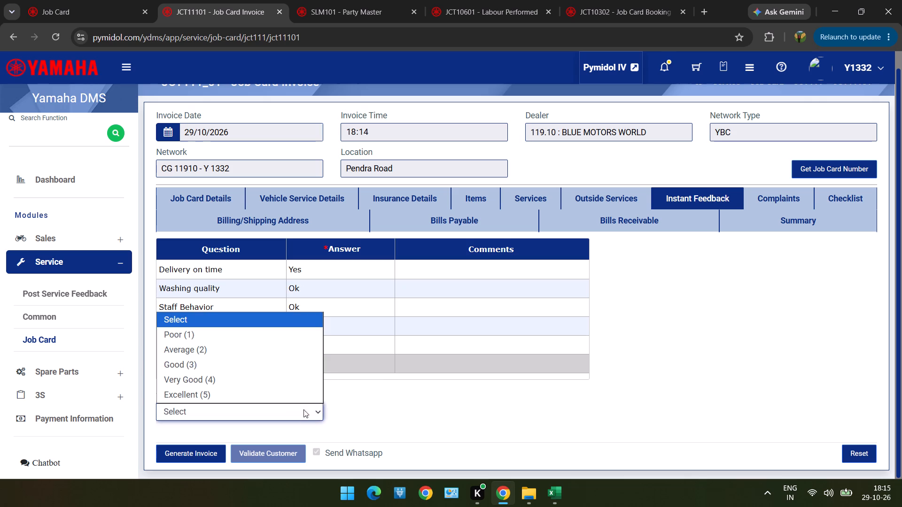
{"action": "left_click_drag", "start_coordinate": [303, 409], "coordinate": [299, 387]}
{"action": "left_click", "coordinate": [299, 387]}
{"action": "left_click_drag", "start_coordinate": [298, 411], "coordinate": [293, 404]}
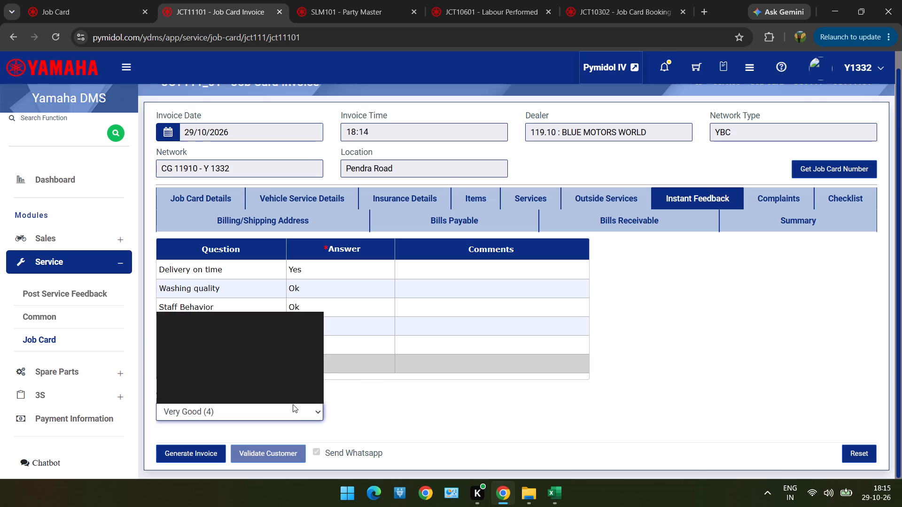
{"action": "left_click_drag", "start_coordinate": [293, 404], "coordinate": [288, 396]}
{"action": "left_click", "coordinate": [288, 396]}
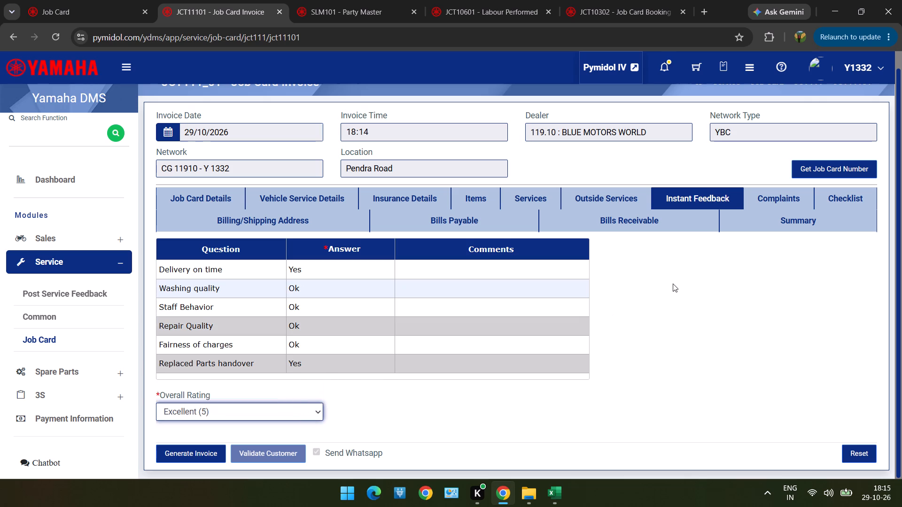
Mark the GENERAL SERVICE complaint as resolved with Yes.
{"action": "left_click", "coordinate": [794, 200]}
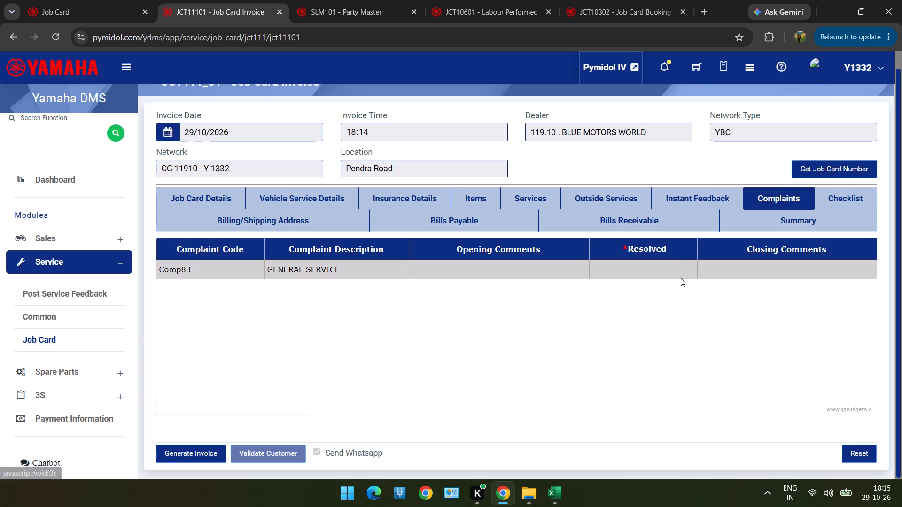
{"action": "double_click", "coordinate": [681, 278]}
{"action": "left_click", "coordinate": [676, 289]}
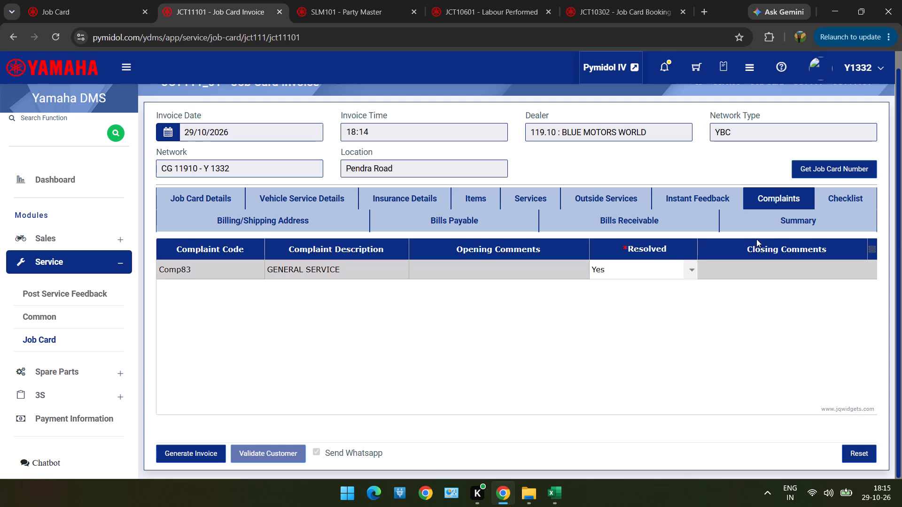
Set the division code in the invoice summary to 2355 : SERVICE.
{"action": "left_click", "coordinate": [761, 222]}
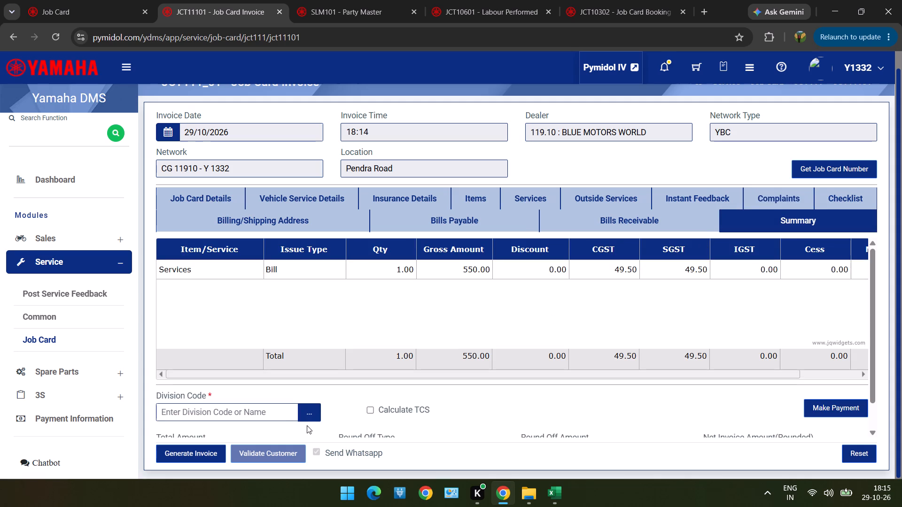
{"action": "left_click", "coordinate": [311, 412]}
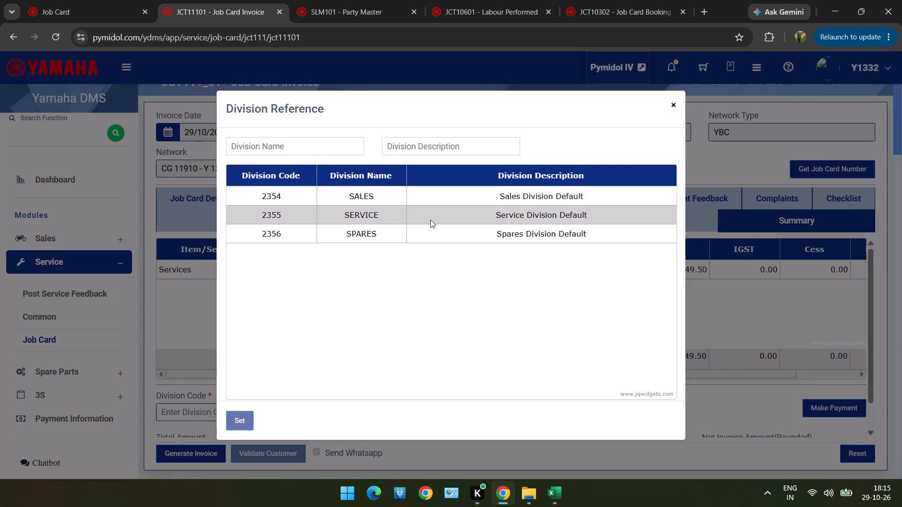
{"action": "double_click", "coordinate": [430, 220]}
Review the invoice summary amounts, generate the job card invoice and confirm the submission.
{"action": "scroll", "coordinate": [430, 220], "scroll_direction": "down", "scroll_amount": 2}
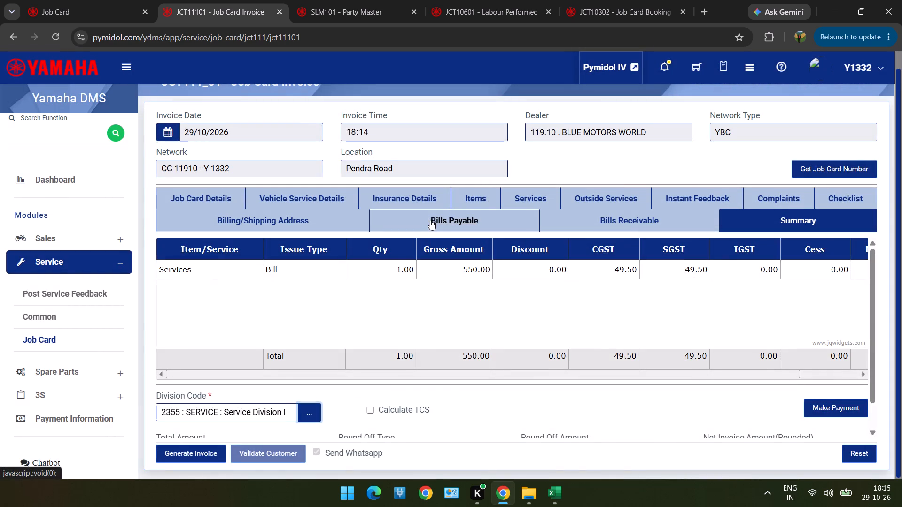
{"action": "scroll", "coordinate": [509, 415], "scroll_direction": "down", "scroll_amount": 4}
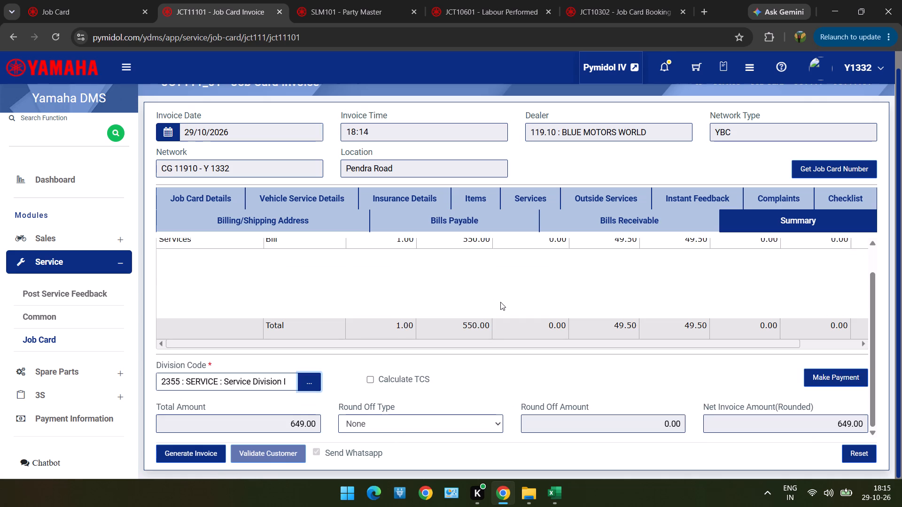
{"action": "scroll", "coordinate": [499, 317], "scroll_direction": "up", "scroll_amount": 1}
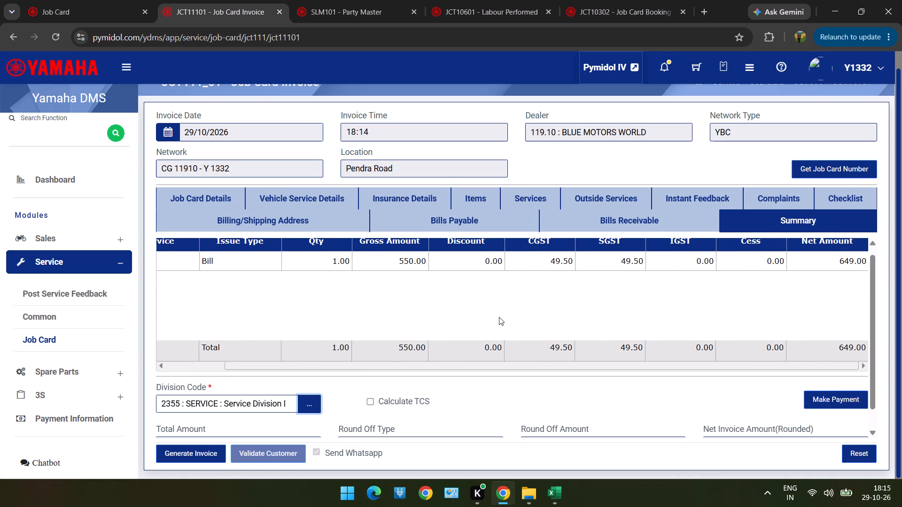
{"action": "left_click", "coordinate": [214, 460]}
{"action": "left_click", "coordinate": [392, 342]}
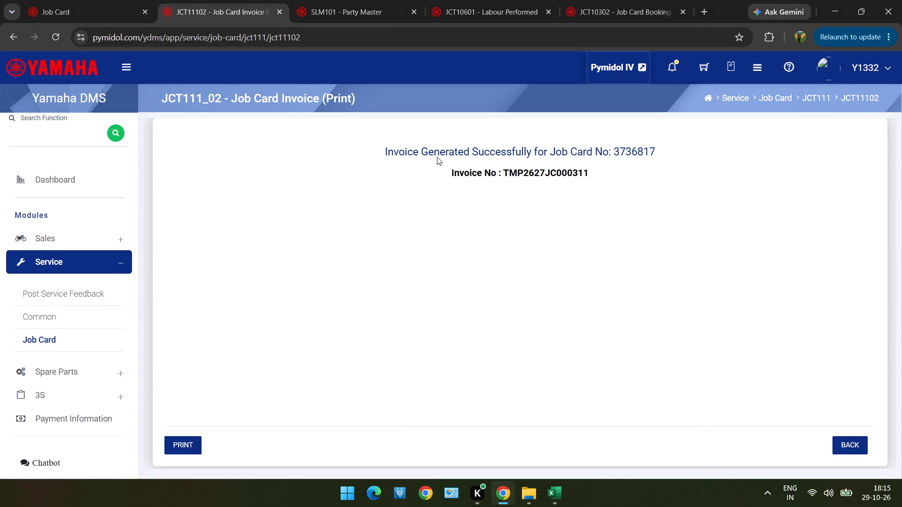
Return the Job Card Booking confirmation page to a blank booking form and glance at the Excel customer list.
{"action": "left_click", "coordinate": [611, 11]}
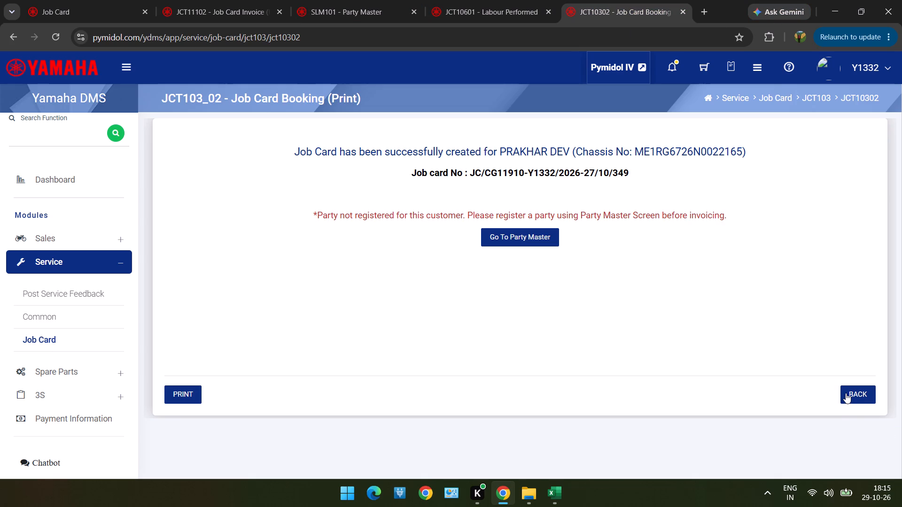
{"action": "left_click", "coordinate": [846, 393]}
{"action": "key", "text": "alt+Tab"}
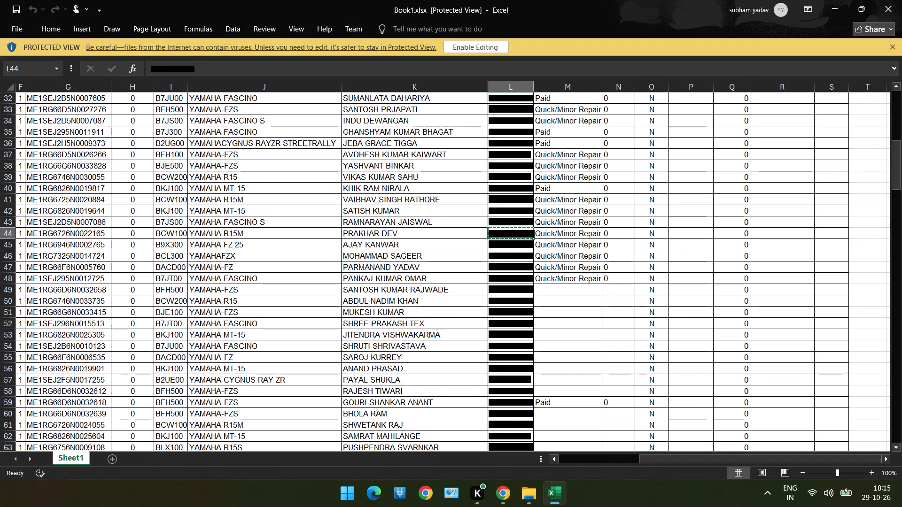
{"action": "key", "text": "alt+Tab"}
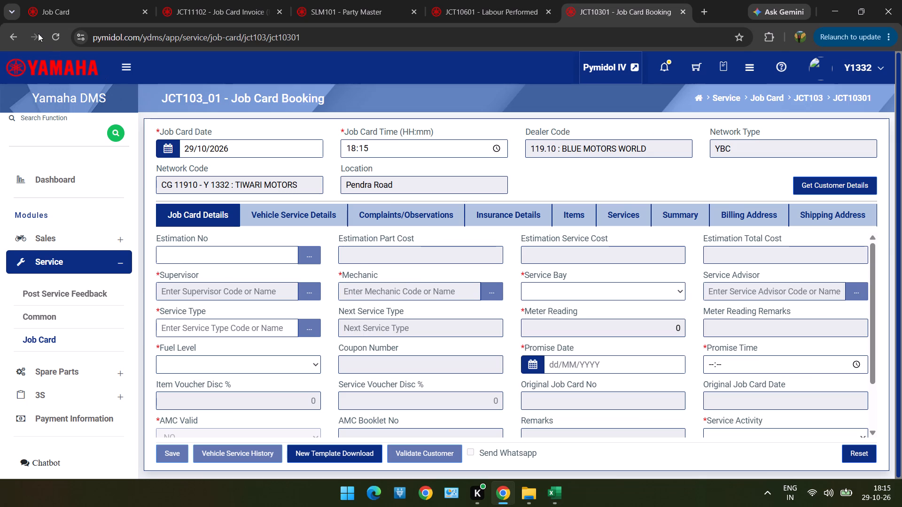
Open the JCR126 : Job Card Invoice Report from the Job Card page's reports.
{"action": "left_click", "coordinate": [60, 13]}
{"action": "left_click", "coordinate": [721, 127]}
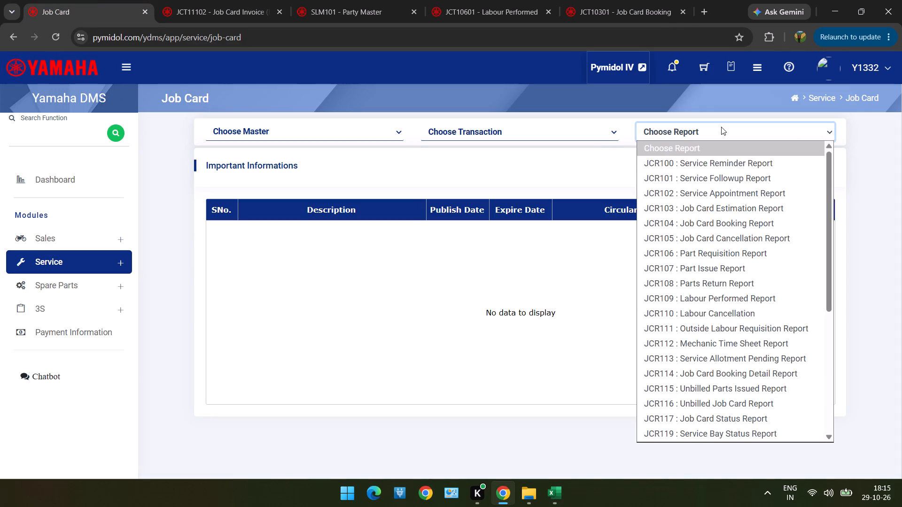
{"action": "scroll", "coordinate": [773, 217], "scroll_direction": "down", "scroll_amount": 3}
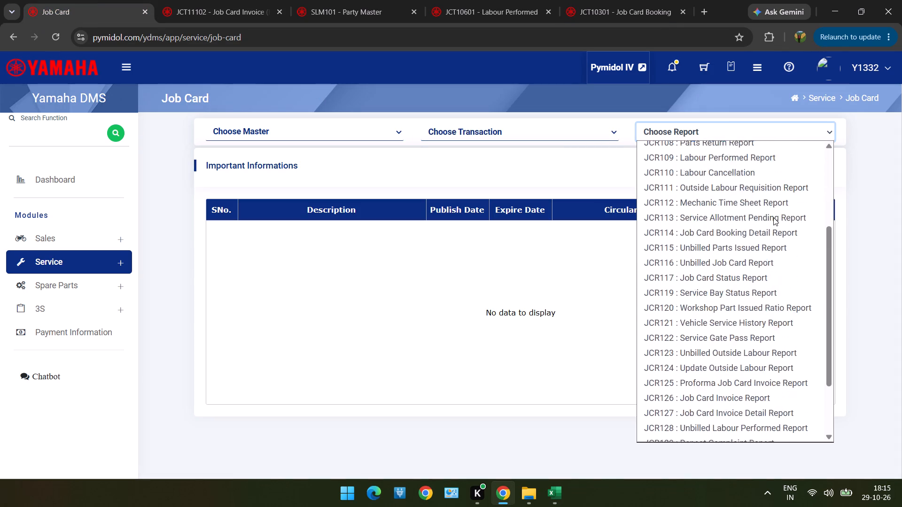
{"action": "scroll", "coordinate": [773, 217], "scroll_direction": "down", "scroll_amount": 3}
{"action": "scroll", "coordinate": [773, 217], "scroll_direction": "up", "scroll_amount": 2}
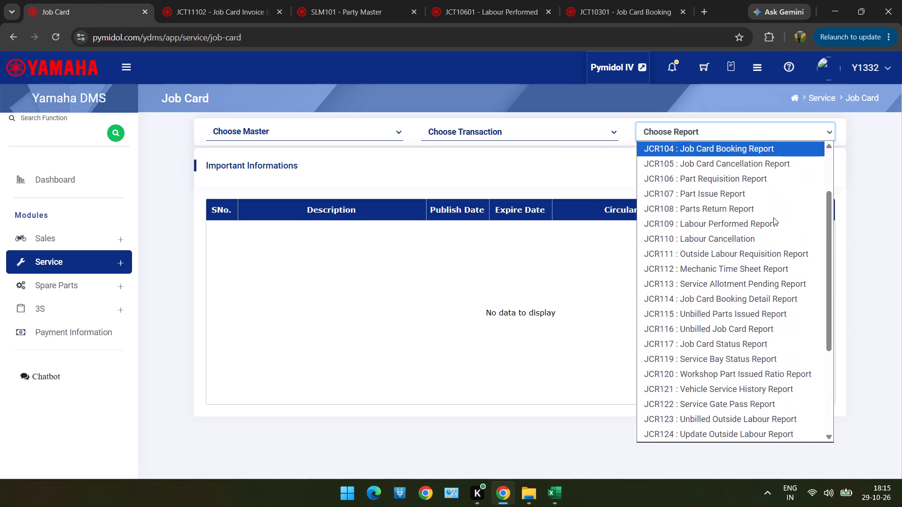
{"action": "scroll", "coordinate": [773, 217], "scroll_direction": "up", "scroll_amount": 3}
{"action": "scroll", "coordinate": [773, 217], "scroll_direction": "down", "scroll_amount": 2}
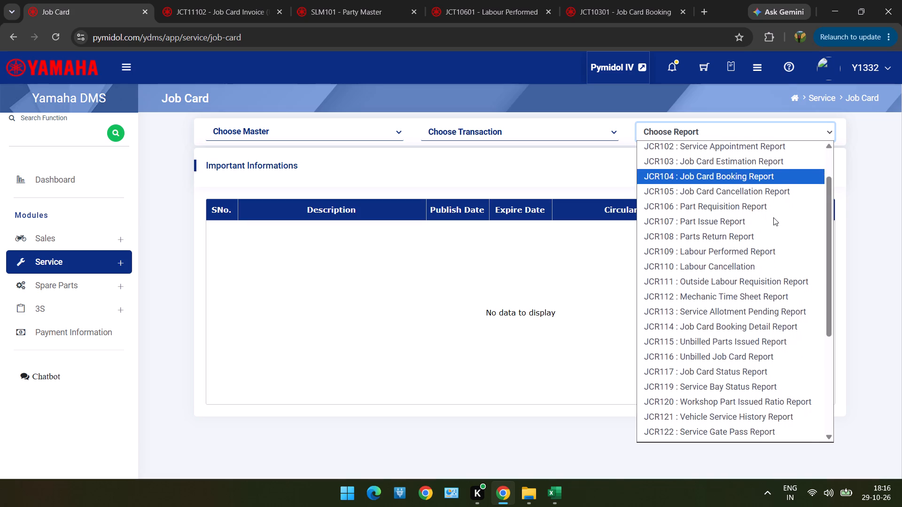
{"action": "scroll", "coordinate": [773, 217], "scroll_direction": "down", "scroll_amount": 3}
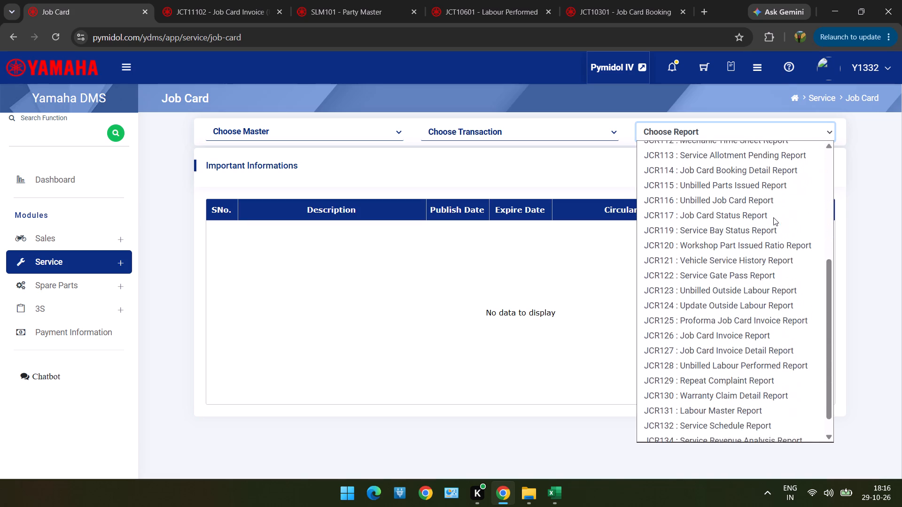
{"action": "scroll", "coordinate": [773, 217], "scroll_direction": "down", "scroll_amount": 1}
{"action": "left_click", "coordinate": [740, 338]}
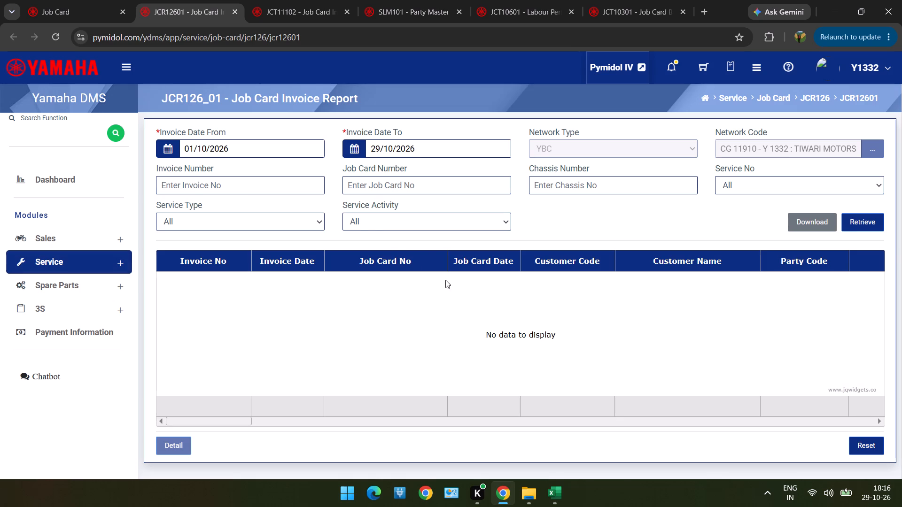
Retrieve the Job Card Invoice Report for the preset invoice dates 01/10/2026 to 29/10/2026.
{"action": "left_click", "coordinate": [256, 143]}
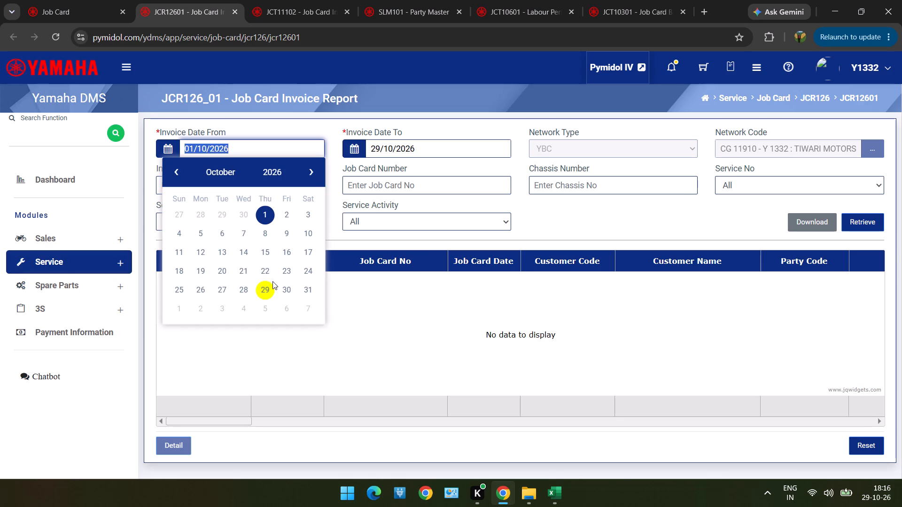
{"action": "left_click", "coordinate": [444, 328]}
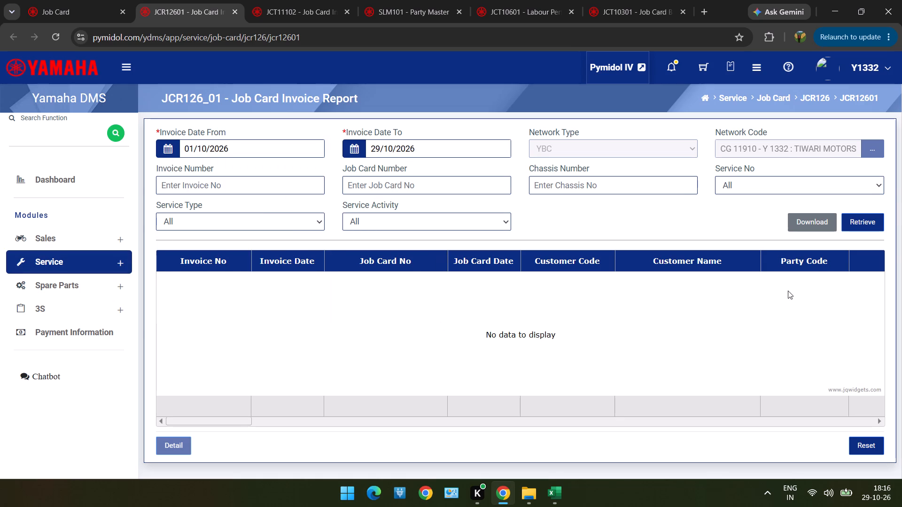
{"action": "left_click", "coordinate": [882, 224]}
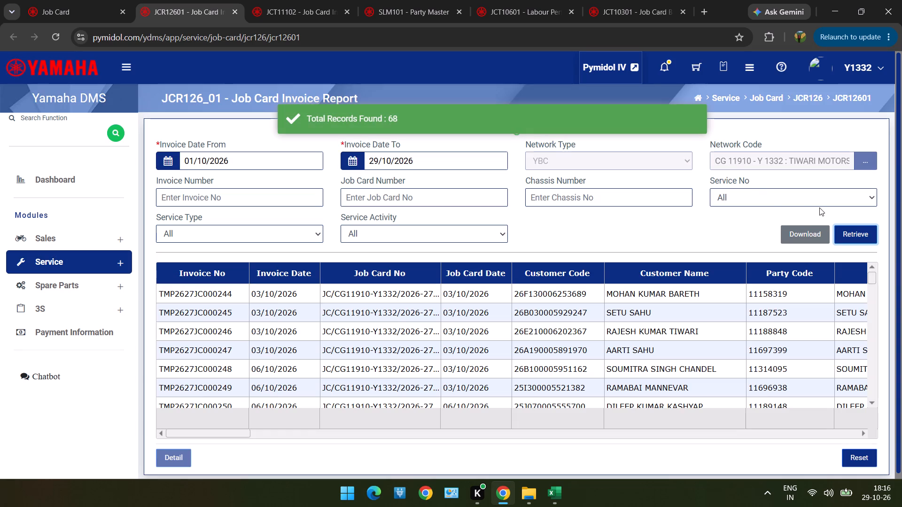
{"action": "left_click", "coordinate": [763, 229]}
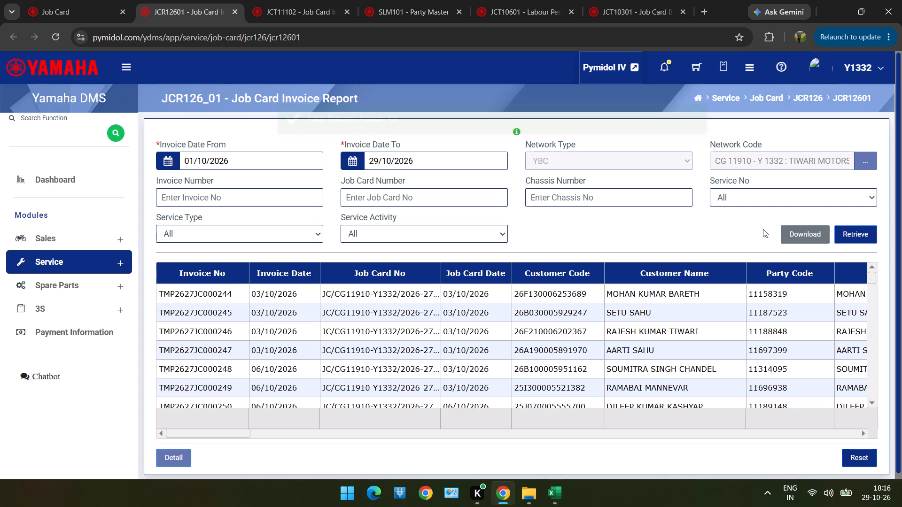
In the Excel customer list, copy the chassis number of the YAMAHA FASCINO S in row 43.
{"action": "key", "text": "alt+Tab"}
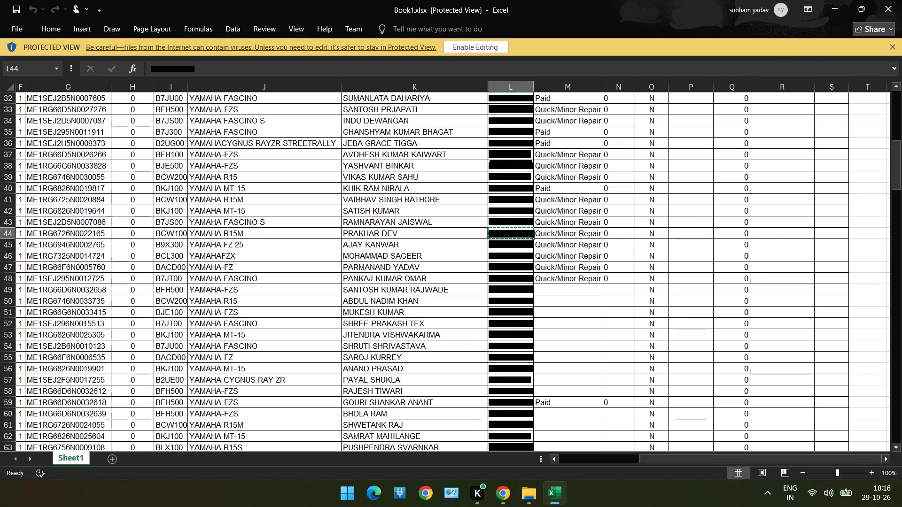
{"action": "key", "text": "Left"}
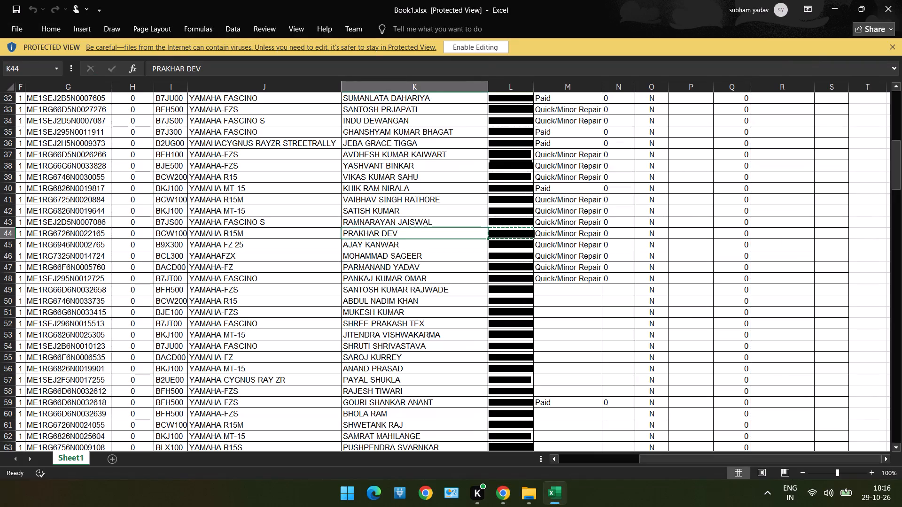
{"action": "key", "text": "Right"}
{"action": "key", "text": "Up"}
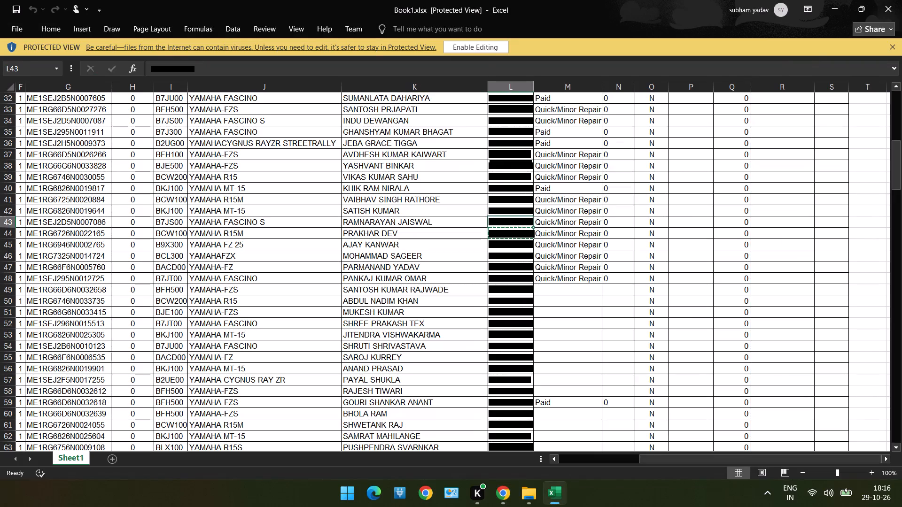
{"action": "key", "text": "Left"}
{"action": "key", "text": "Left"}
{"action": "key", "text": "Left"}
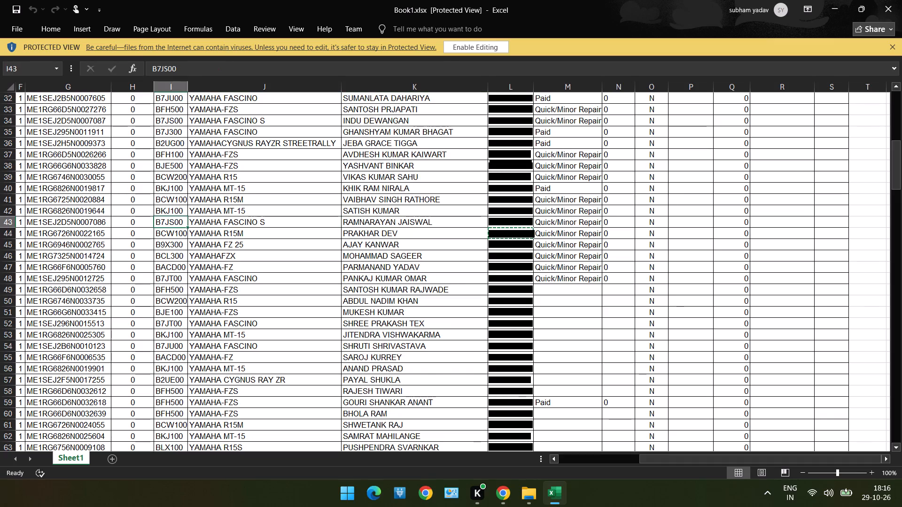
{"action": "key", "text": "Left"}
{"action": "key", "text": "Left"}
{"action": "key", "text": "ctrl+c"}
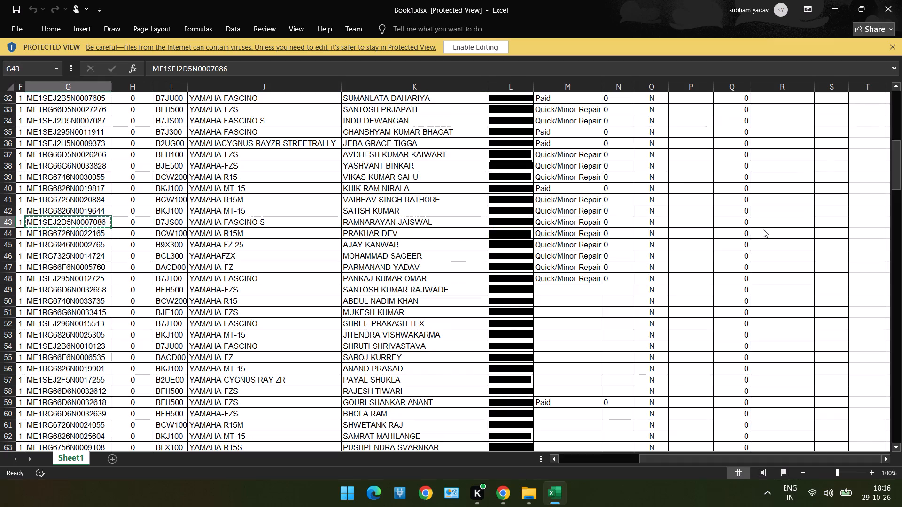
In the browser's Job Card Booking form, look up the customer by the copied chassis number and load the matching record.
{"action": "key", "text": "alt+Tab"}
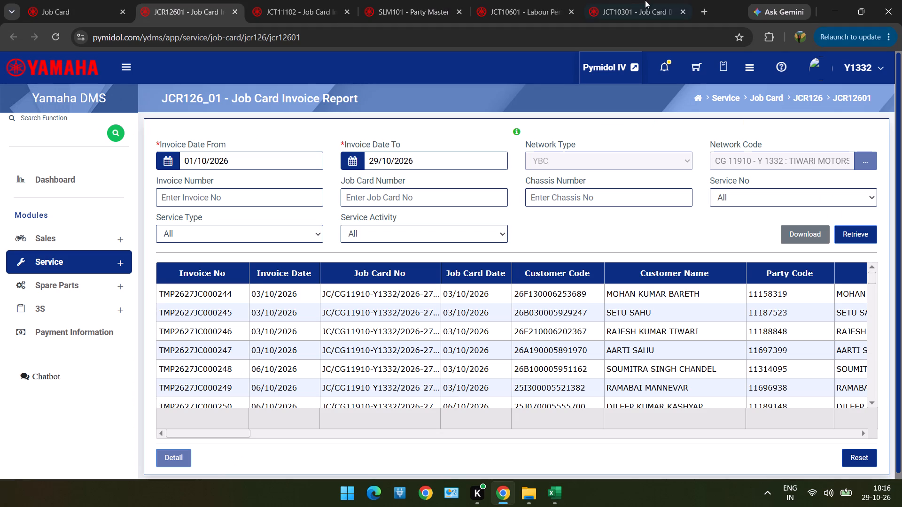
{"action": "left_click", "coordinate": [633, 6]}
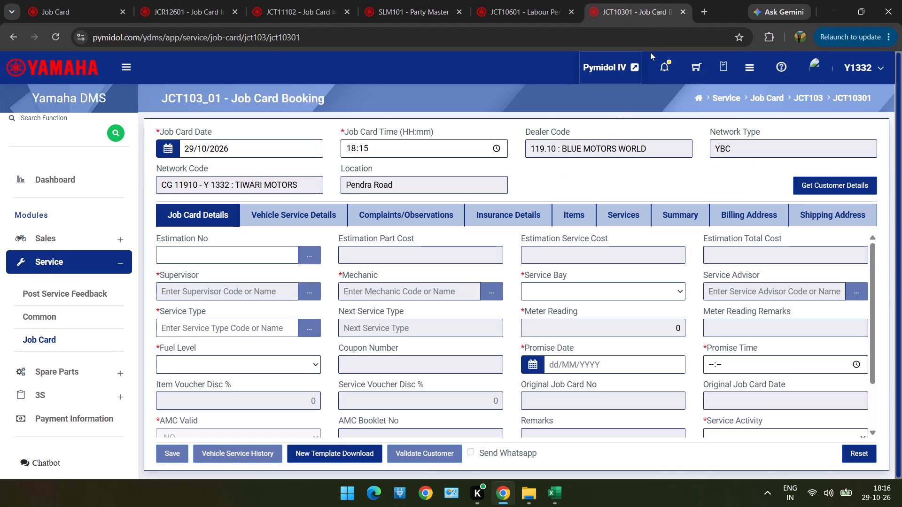
{"action": "left_click", "coordinate": [806, 187]}
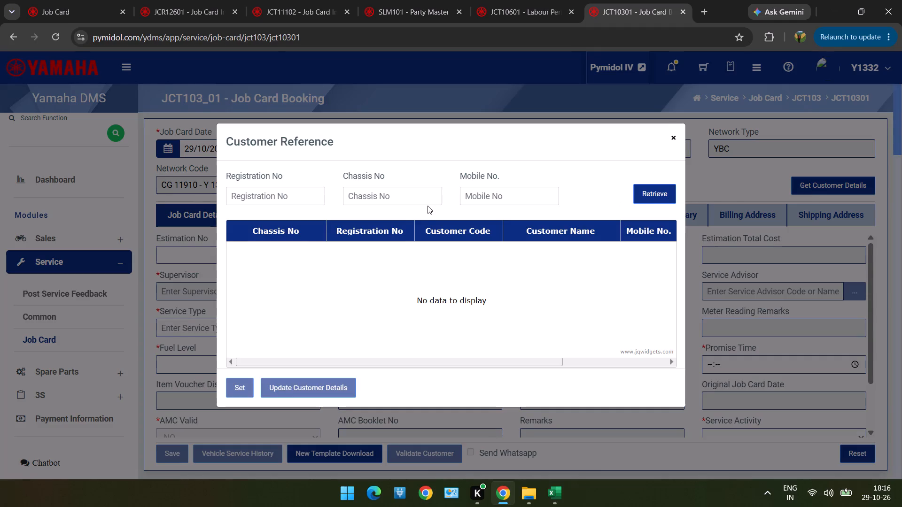
{"action": "left_click", "coordinate": [412, 195]}
{"action": "key", "text": "ctrl+v"}
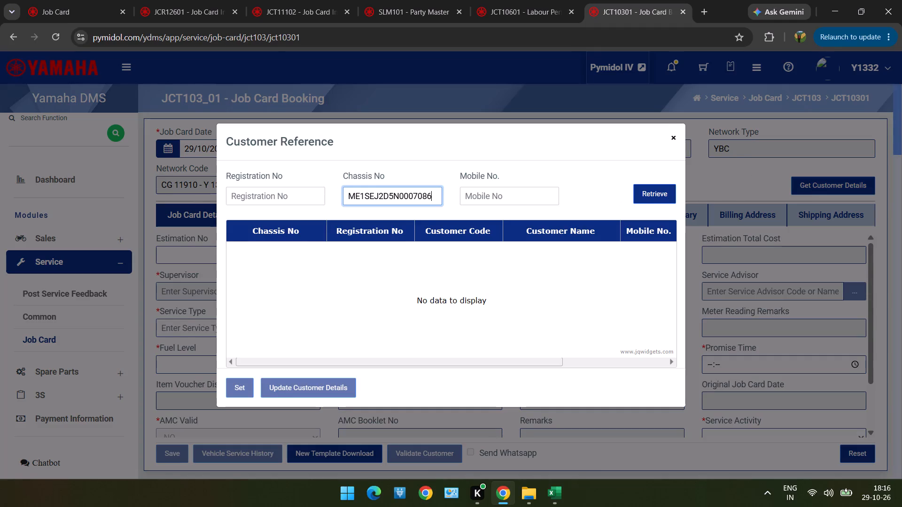
{"action": "left_click", "coordinate": [658, 190]}
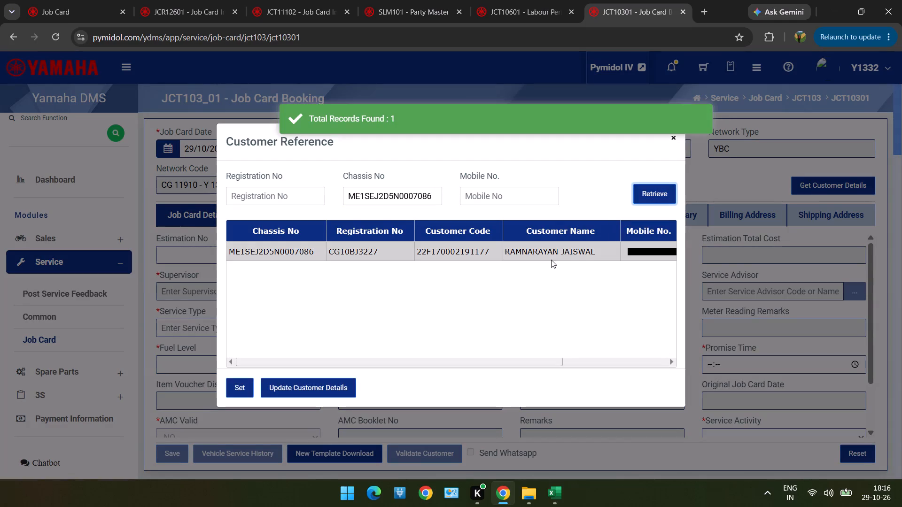
{"action": "double_click", "coordinate": [551, 260]}
{"action": "scroll", "coordinate": [551, 260], "scroll_direction": "down", "scroll_amount": 1}
{"action": "scroll", "coordinate": [551, 260], "scroll_direction": "up", "scroll_amount": 2}
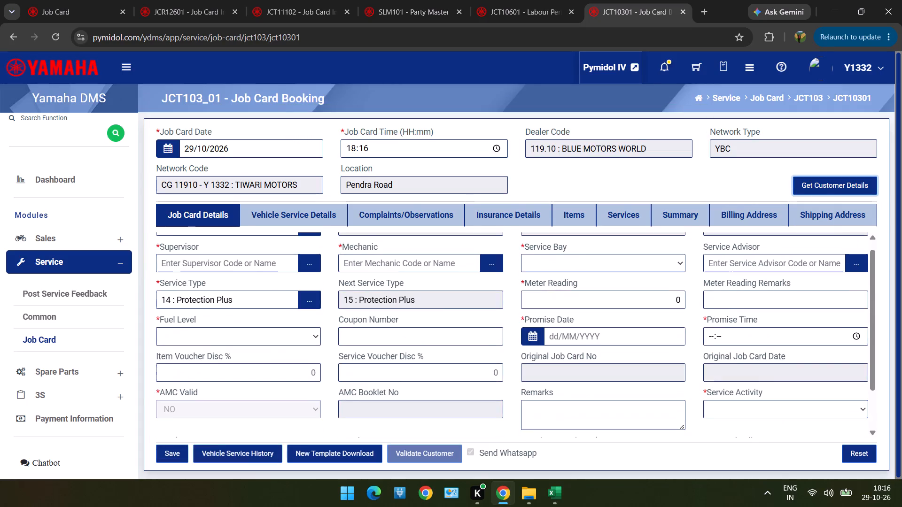
{"action": "scroll", "coordinate": [551, 260], "scroll_direction": "up", "scroll_amount": 1}
{"action": "left_click", "coordinate": [309, 297]}
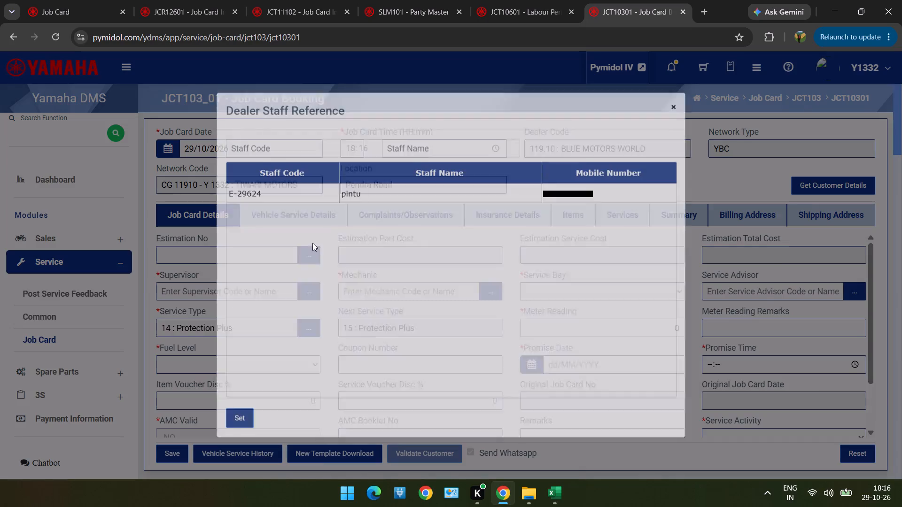
{"action": "double_click", "coordinate": [353, 201]}
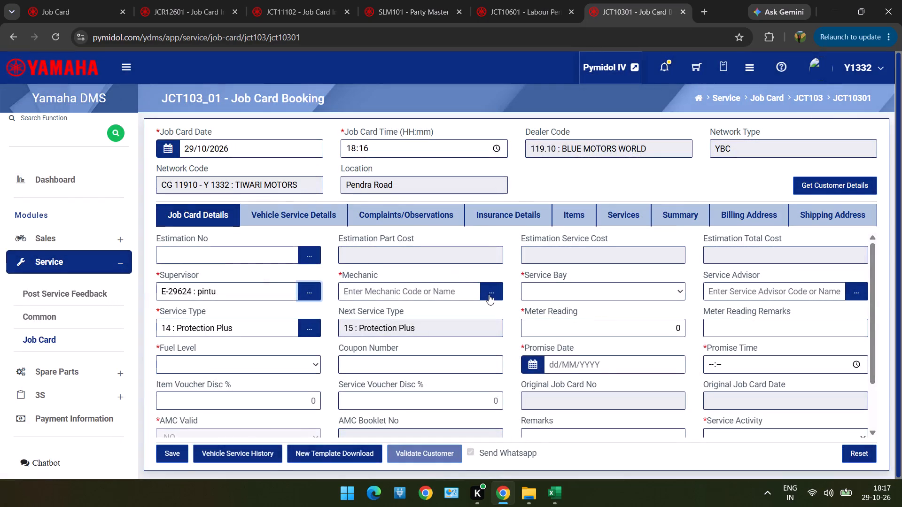
{"action": "left_click", "coordinate": [489, 294]}
{"action": "left_click_drag", "start_coordinate": [425, 184], "coordinate": [425, 196]}
{"action": "double_click", "coordinate": [425, 196]}
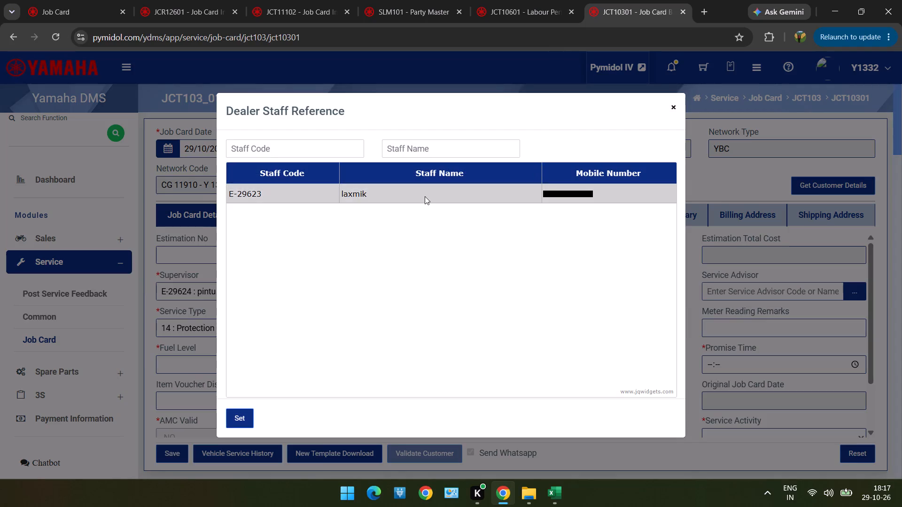
{"action": "left_click", "coordinate": [547, 303]}
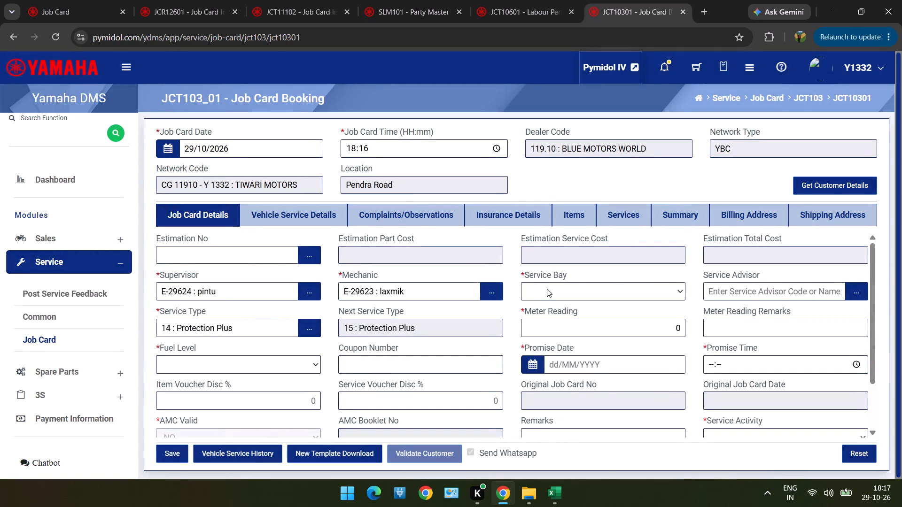
{"action": "left_click", "coordinate": [547, 289]}
{"action": "left_click", "coordinate": [549, 308]}
Check the meter readings in the vehicle's service history and enter 12500 as the job card's meter reading.
{"action": "scroll", "coordinate": [549, 308], "scroll_direction": "down", "scroll_amount": 2}
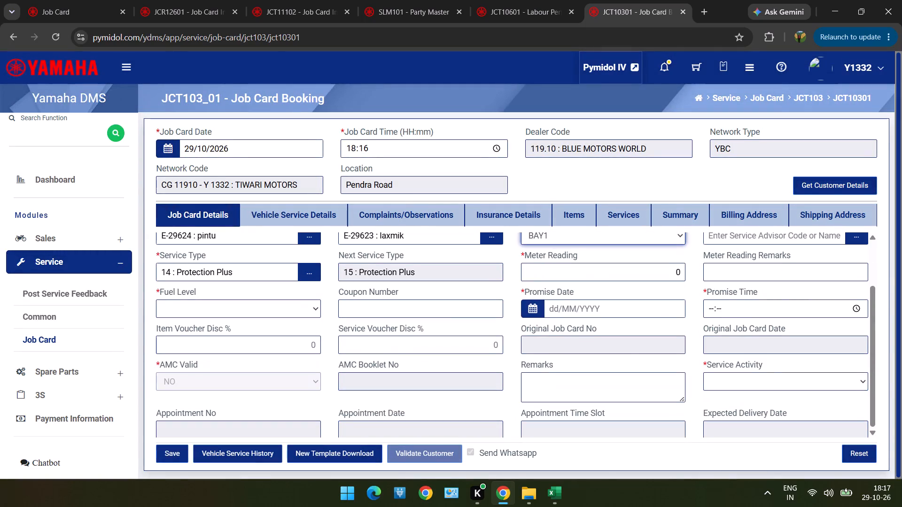
{"action": "left_click", "coordinate": [629, 257]}
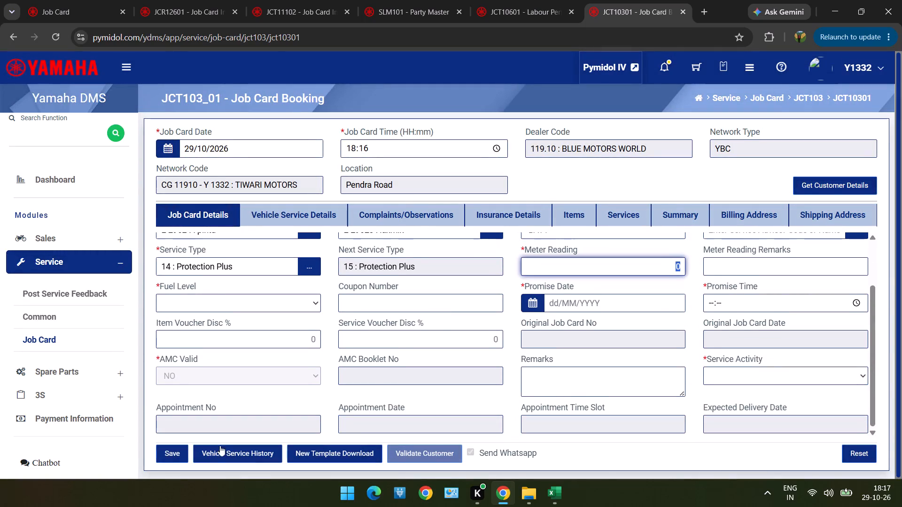
{"action": "left_click", "coordinate": [211, 454]}
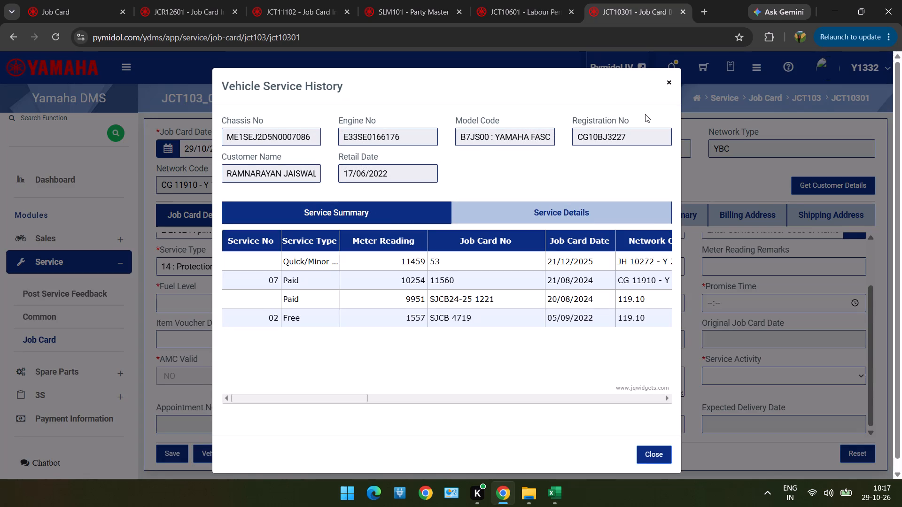
{"action": "left_click", "coordinate": [671, 82]}
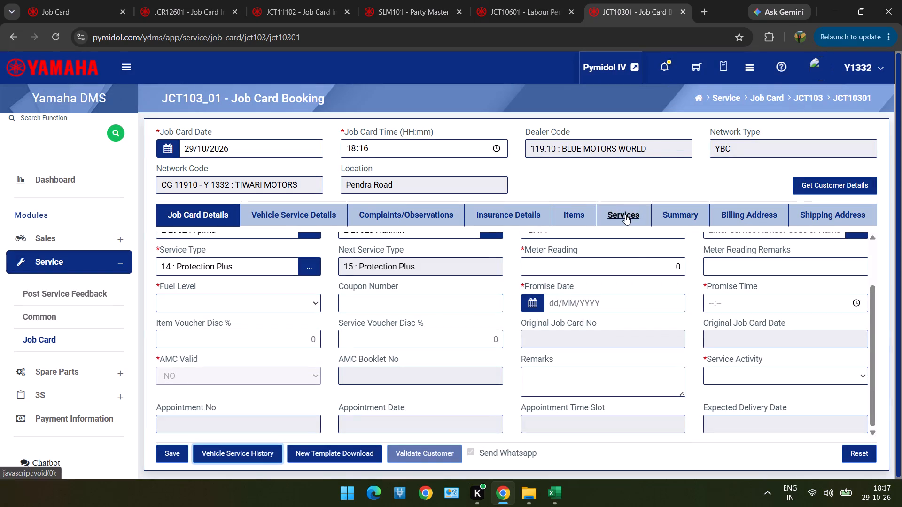
{"action": "left_click", "coordinate": [648, 275]}
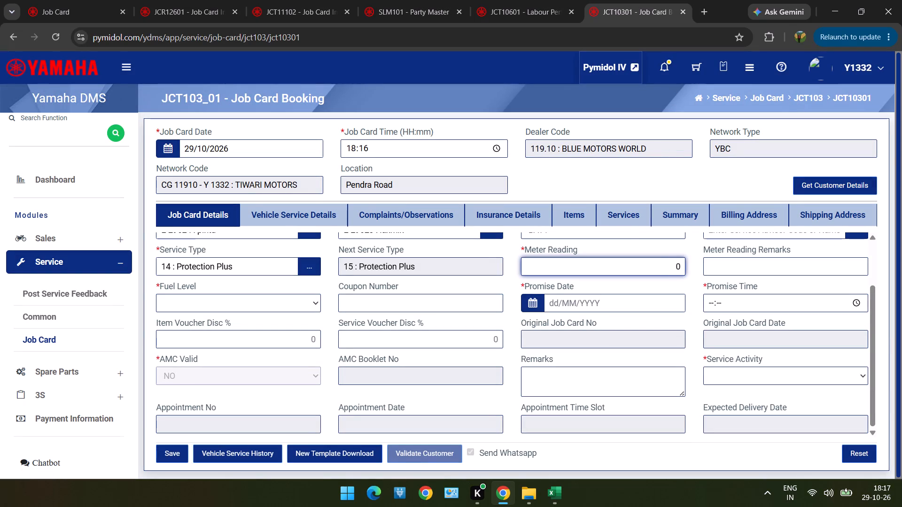
{"action": "type", "text": "12"}
{"action": "type", "text": "500"}
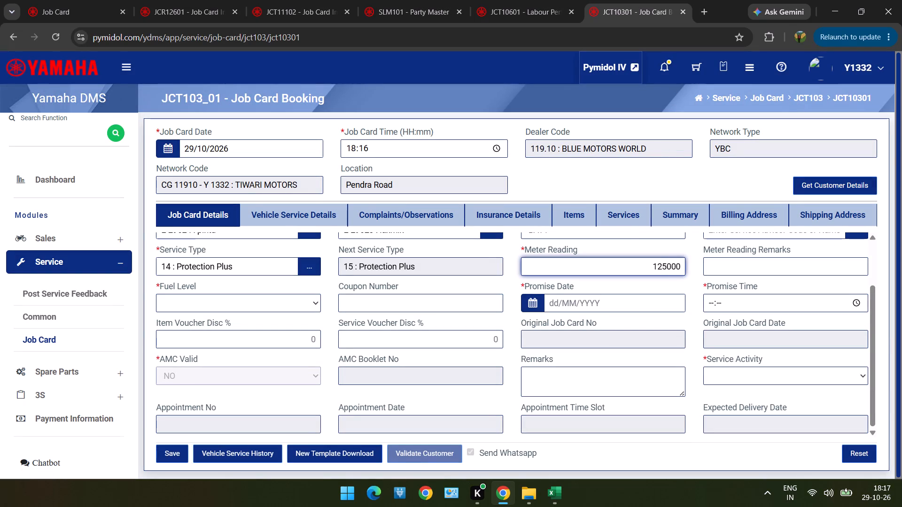
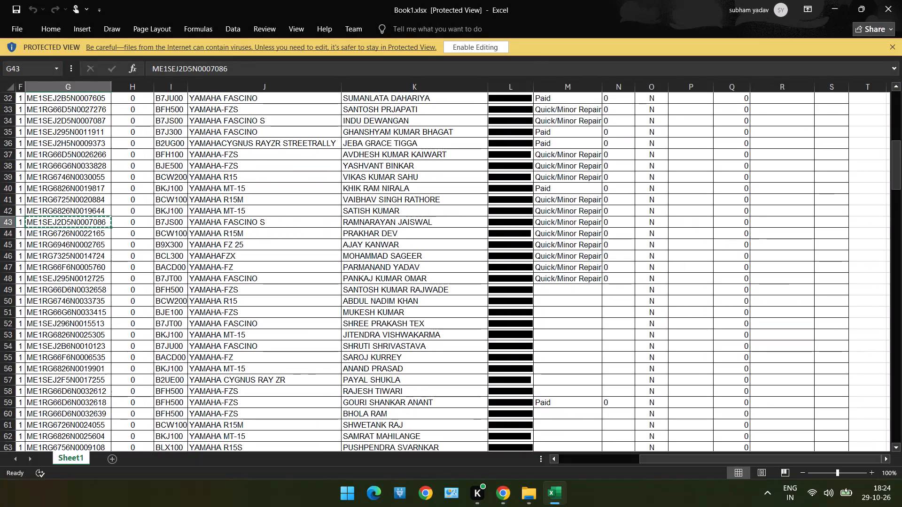
Check the customer entry in row 43 of the Excel list against the vehicle service details in the browser's job card booking.
{"action": "key", "text": "Right"}
{"action": "key", "text": "Right"}
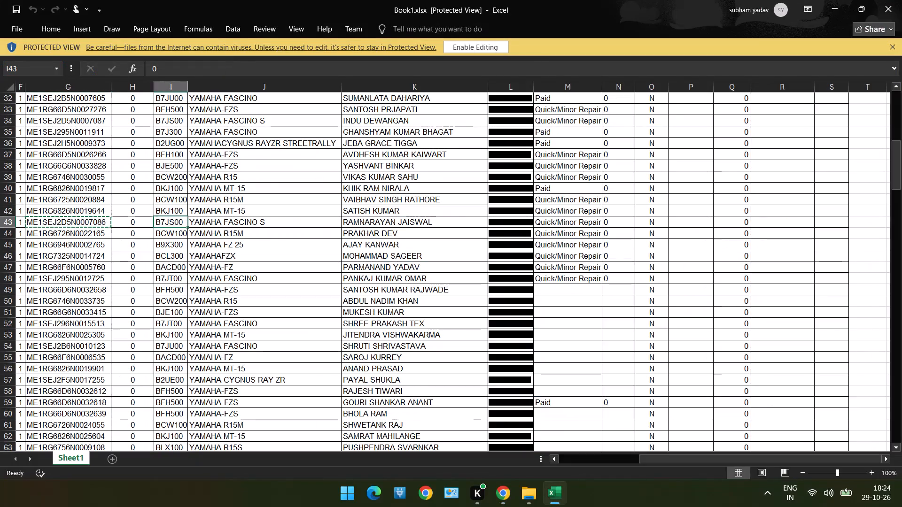
{"action": "key", "text": "Right"}
{"action": "key", "text": "Right"}
{"action": "key", "text": "alt+Tab"}
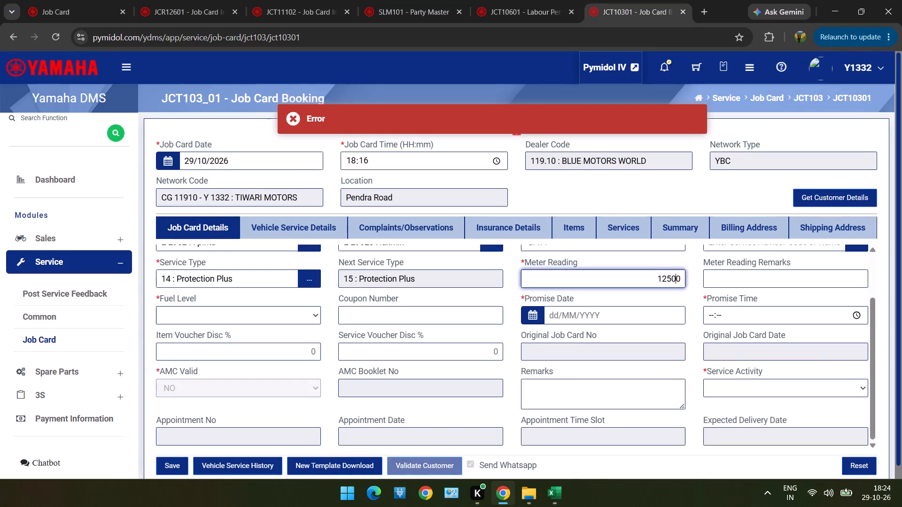
{"action": "left_click", "coordinate": [319, 231]}
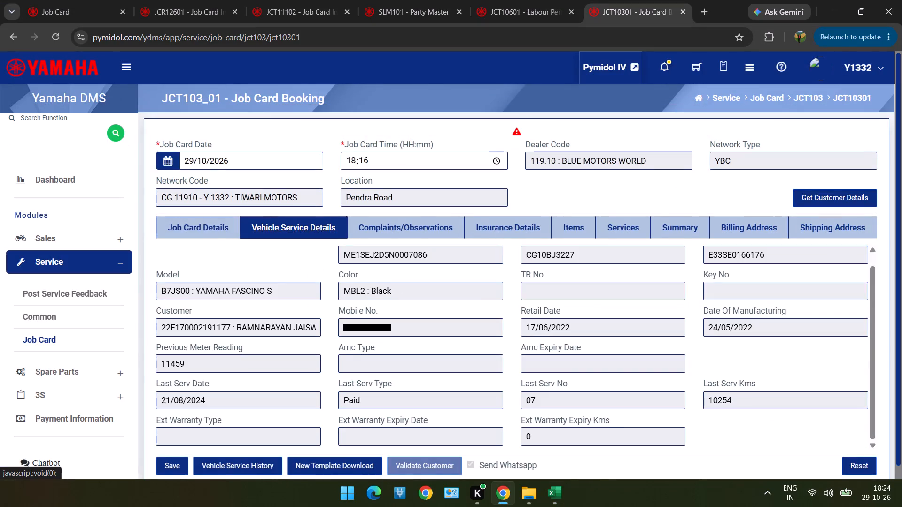
{"action": "right_click", "coordinate": [372, 281]}
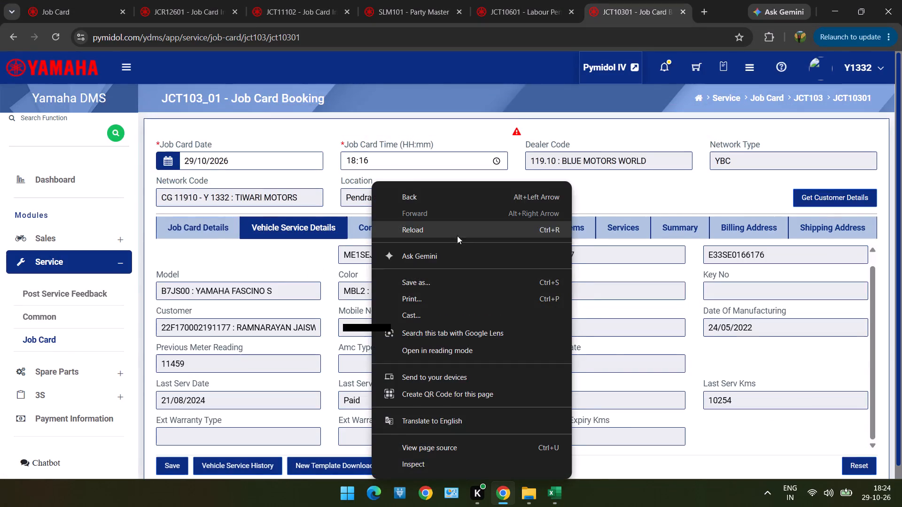
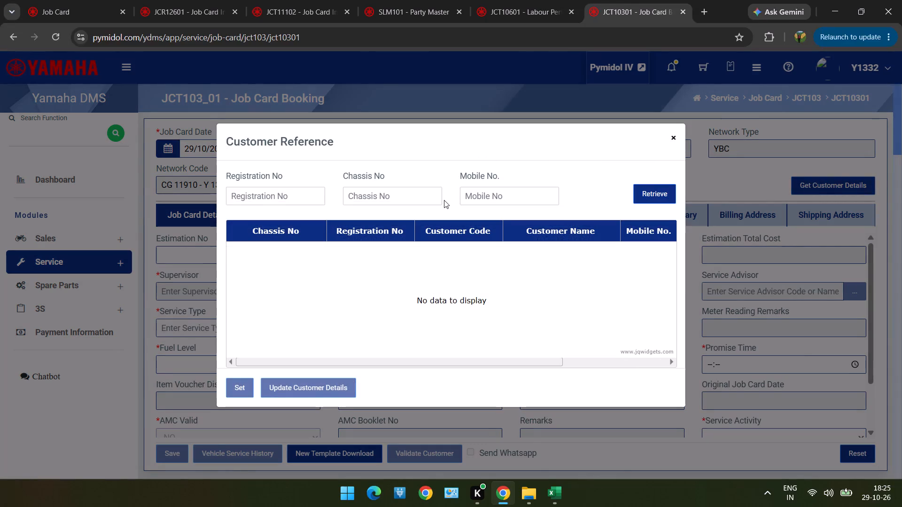
Retrieve the customer record using the copied chassis number and load it into the job card booking.
{"action": "left_click", "coordinate": [414, 207]}
{"action": "left_click", "coordinate": [410, 199]}
{"action": "key", "text": "ctrl+v"}
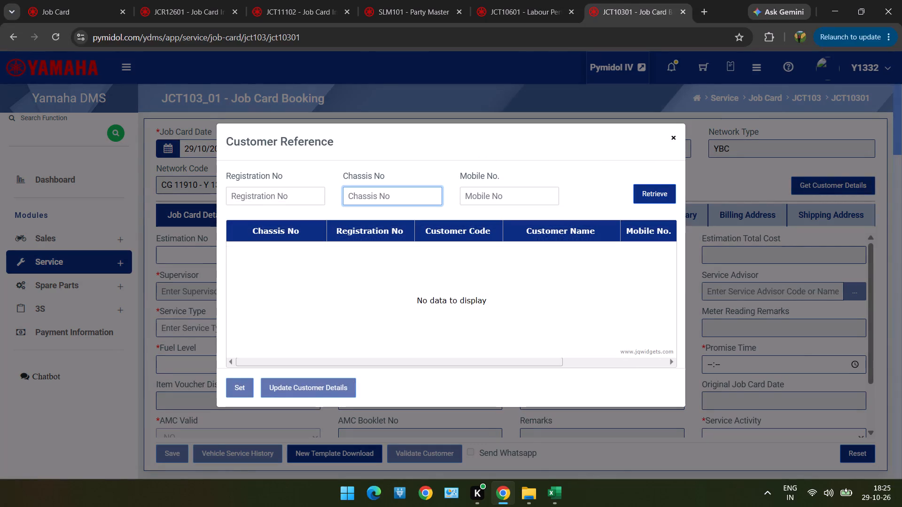
{"action": "left_click", "coordinate": [642, 197]}
{"action": "left_click", "coordinate": [642, 197]}
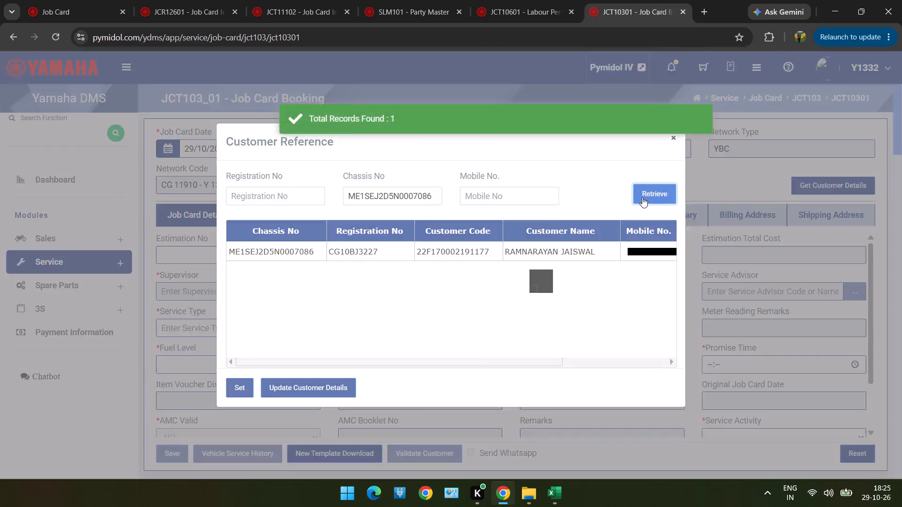
{"action": "left_click_drag", "start_coordinate": [601, 238], "coordinate": [599, 252]}
{"action": "left_click", "coordinate": [599, 252]}
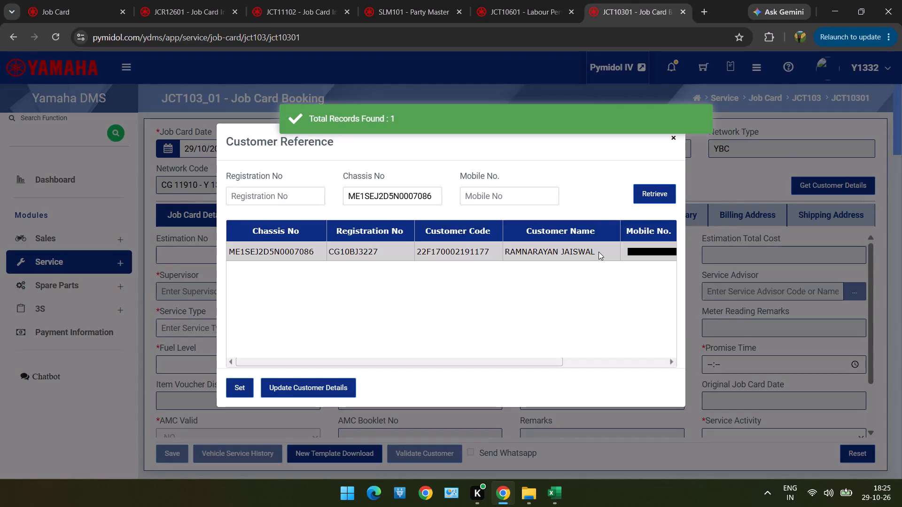
{"action": "double_click", "coordinate": [599, 252]}
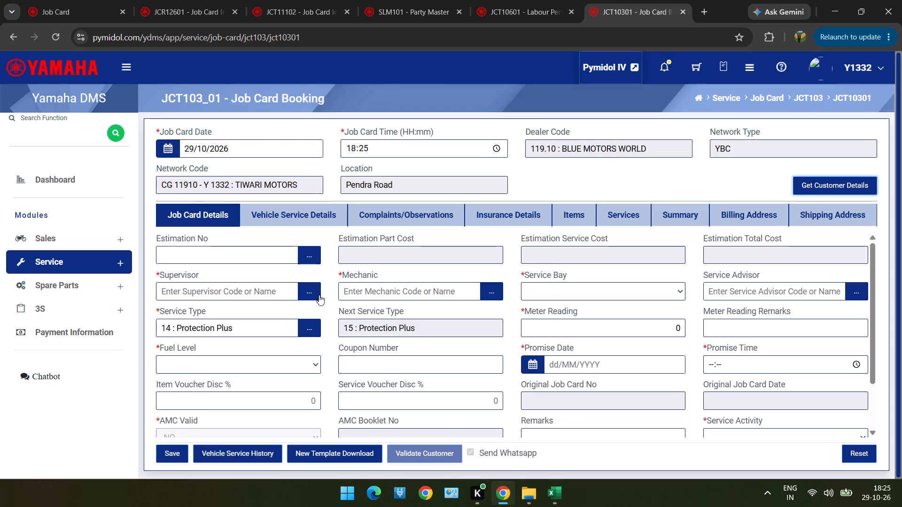
{"action": "left_click", "coordinate": [318, 295]}
{"action": "triple_click", "coordinate": [311, 186]}
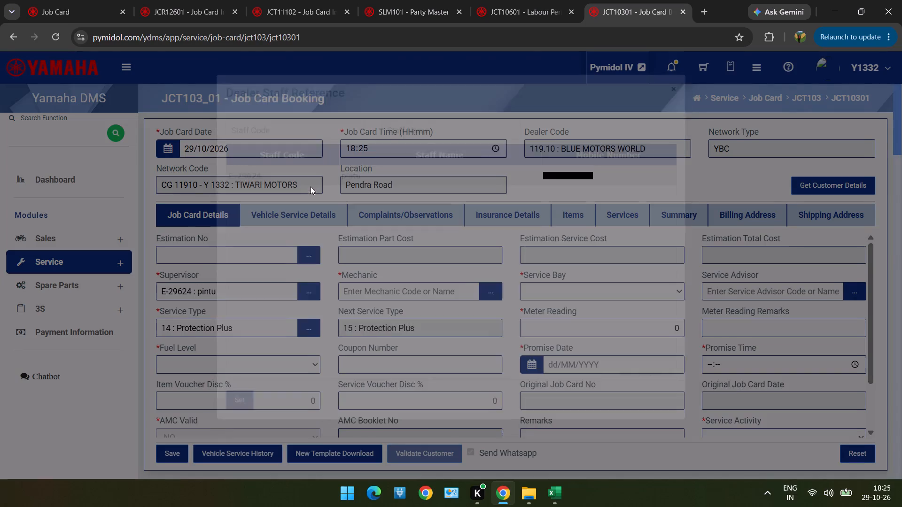
{"action": "left_click", "coordinate": [498, 290]}
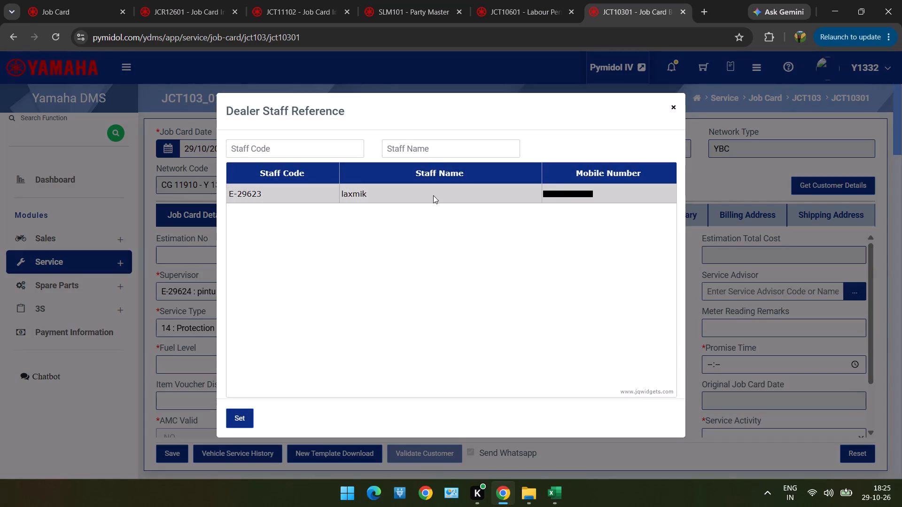
{"action": "double_click", "coordinate": [432, 193]}
{"action": "left_click", "coordinate": [604, 295]}
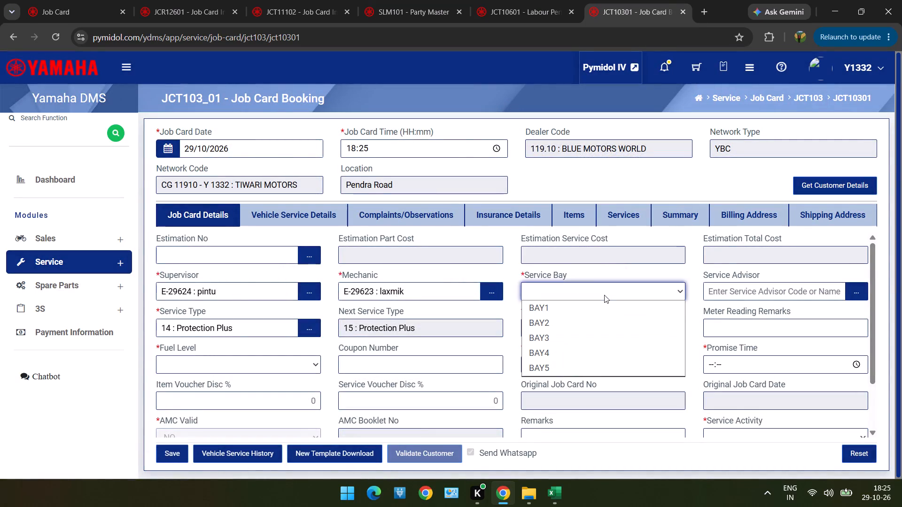
{"action": "left_click", "coordinate": [599, 314]}
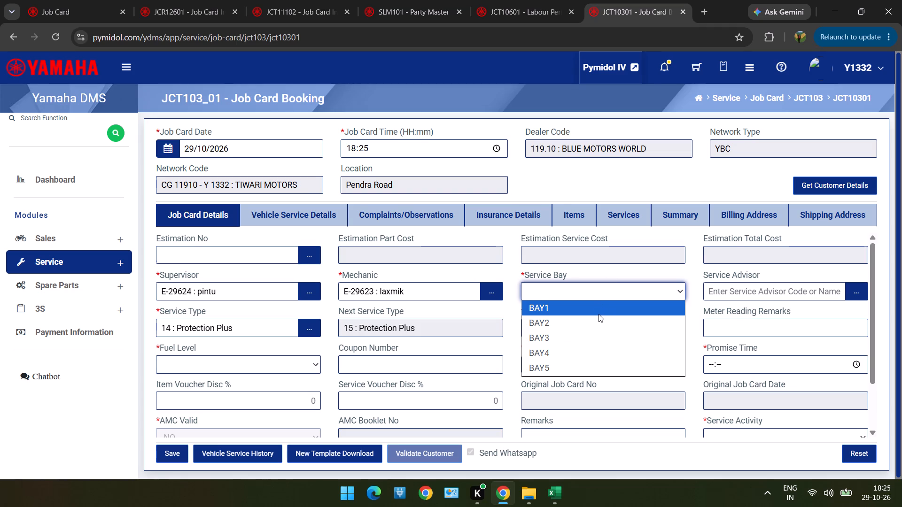
{"action": "left_click", "coordinate": [853, 290]}
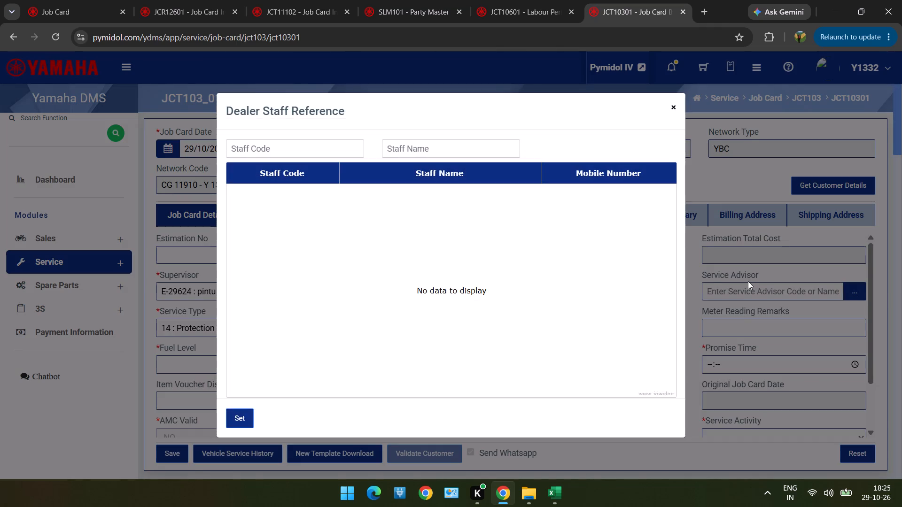
{"action": "left_click", "coordinate": [676, 110]}
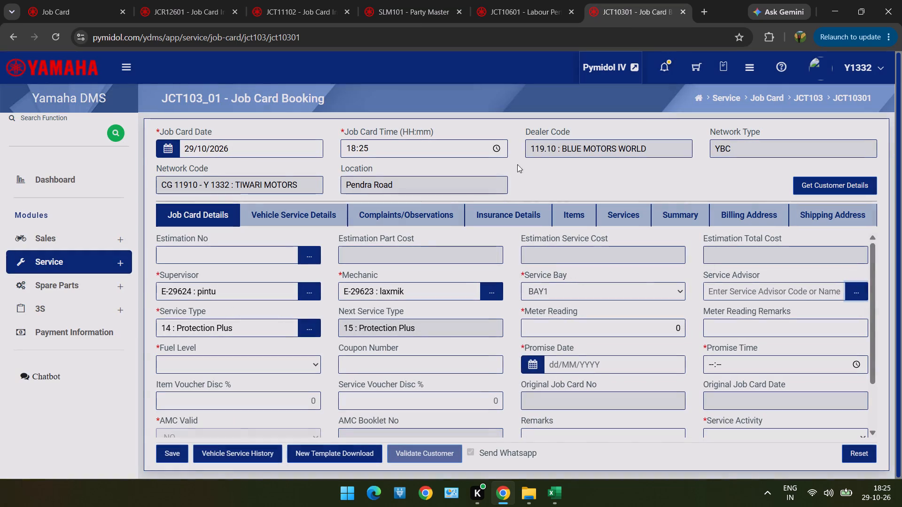
Check the vehicle service history, and enter meter reading 12900 and fuel level 2-Points.
{"action": "left_click", "coordinate": [259, 457]}
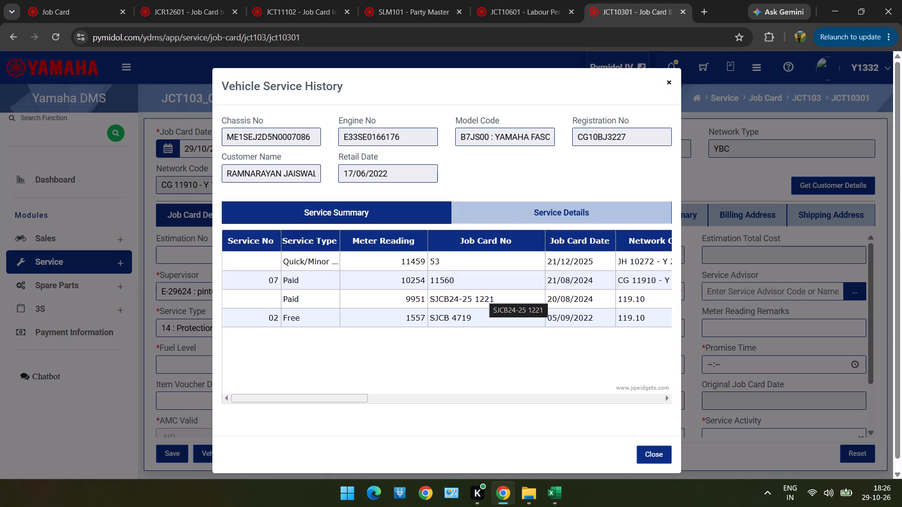
{"action": "left_click", "coordinate": [674, 79]}
{"action": "left_click", "coordinate": [624, 330]}
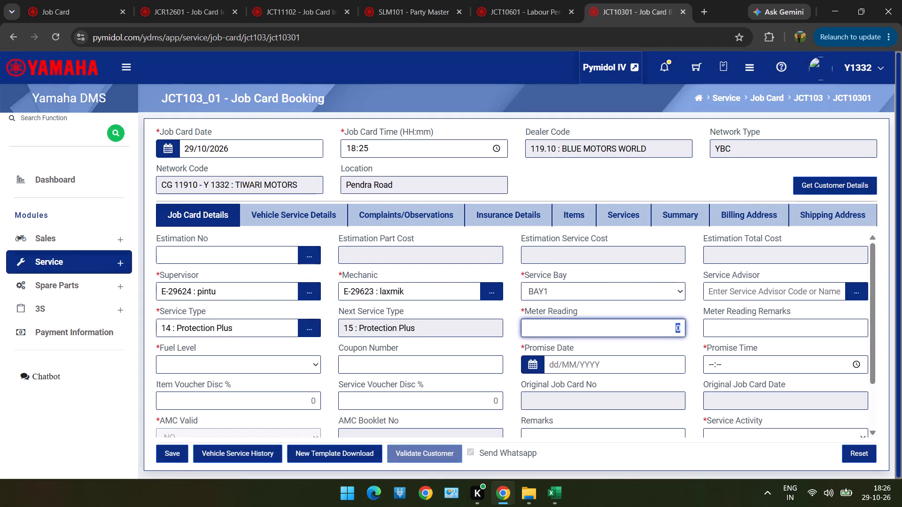
{"action": "type", "text": "12900"}
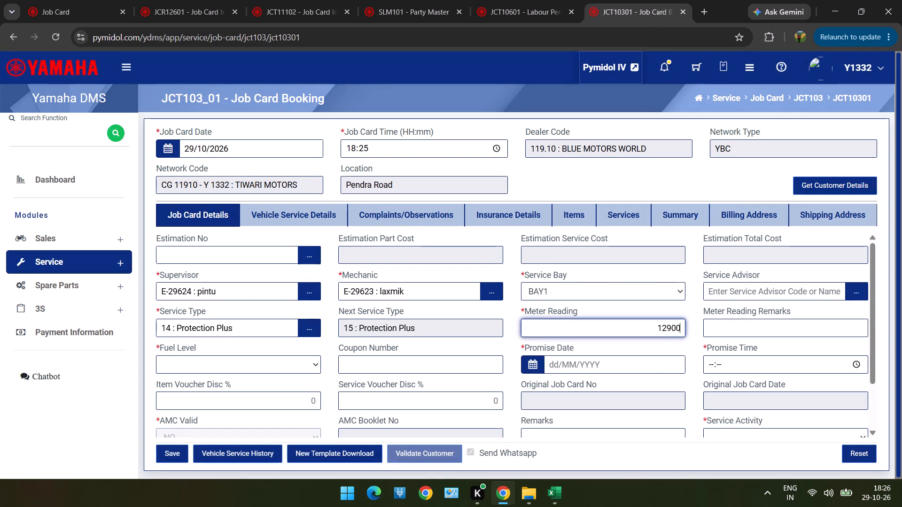
{"action": "left_click", "coordinate": [270, 367]}
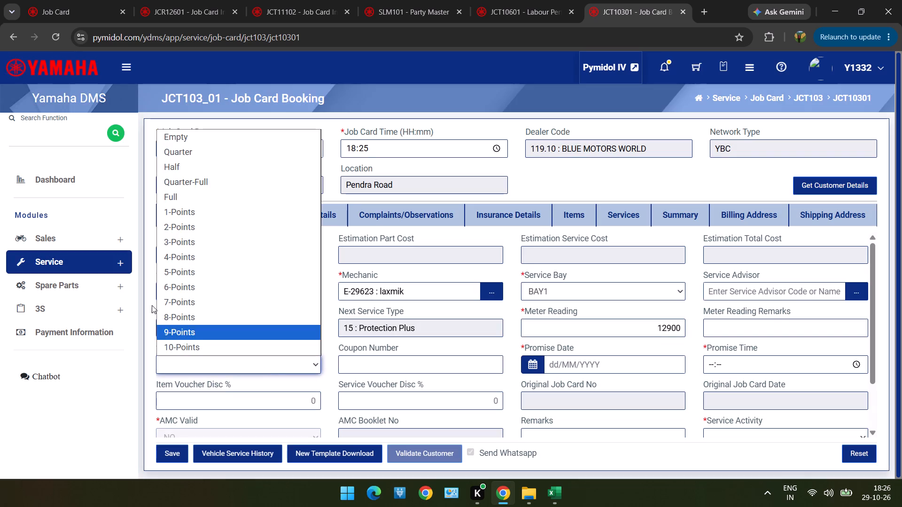
{"action": "left_click", "coordinate": [162, 229]}
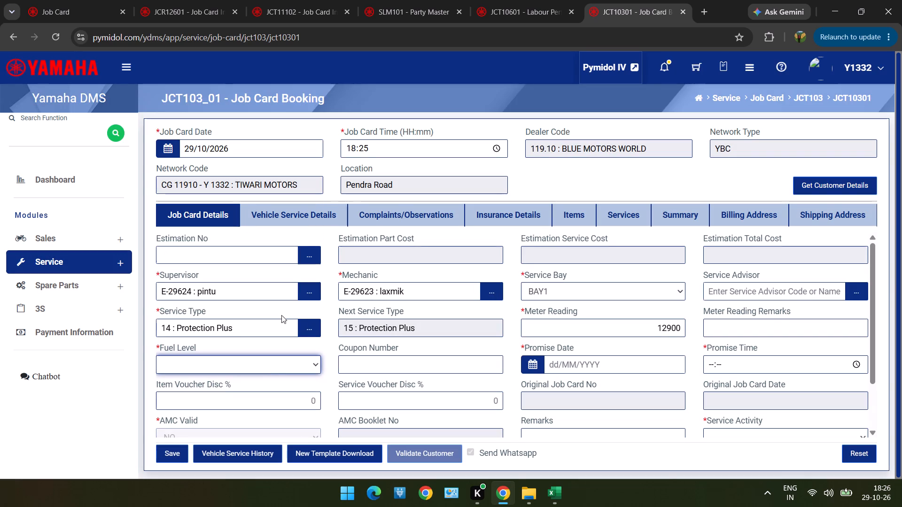
Change the job card's service type to Quick/Minor Repair.
{"action": "left_click", "coordinate": [311, 324]}
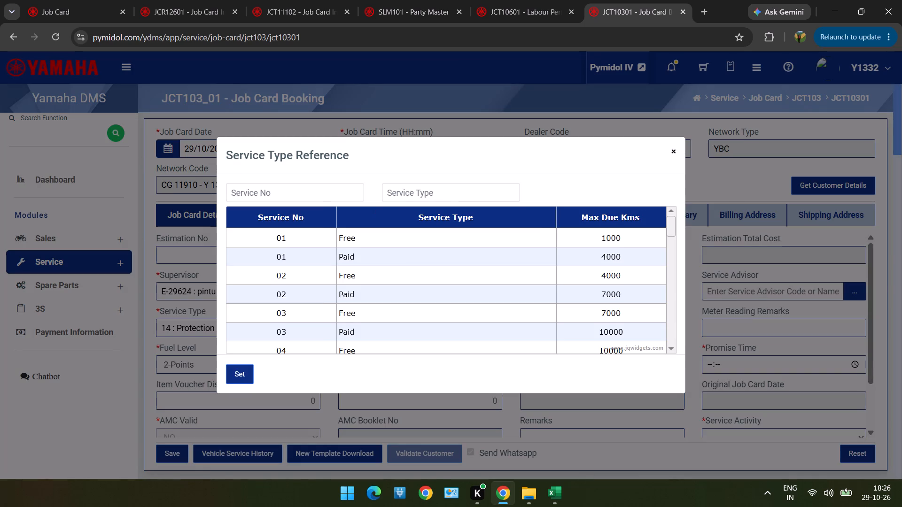
{"action": "left_click", "coordinate": [451, 200]}
{"action": "key", "text": "q"}
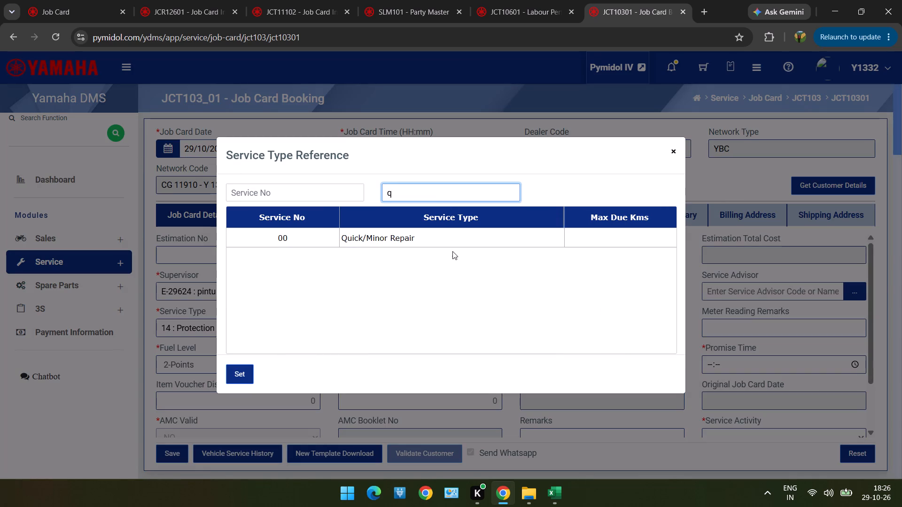
{"action": "left_click_drag", "start_coordinate": [452, 251], "coordinate": [452, 234]}
{"action": "double_click", "coordinate": [452, 234]}
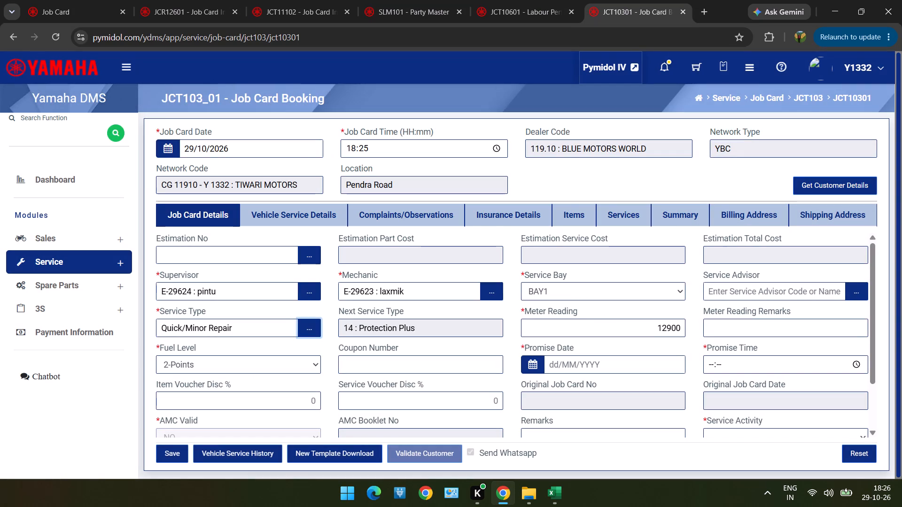
Set the promise date and time to 29/10/2026 18:26 and the service activity to Normal Scheme.
{"action": "left_click", "coordinate": [595, 366]}
{"action": "left_click", "coordinate": [474, 412]}
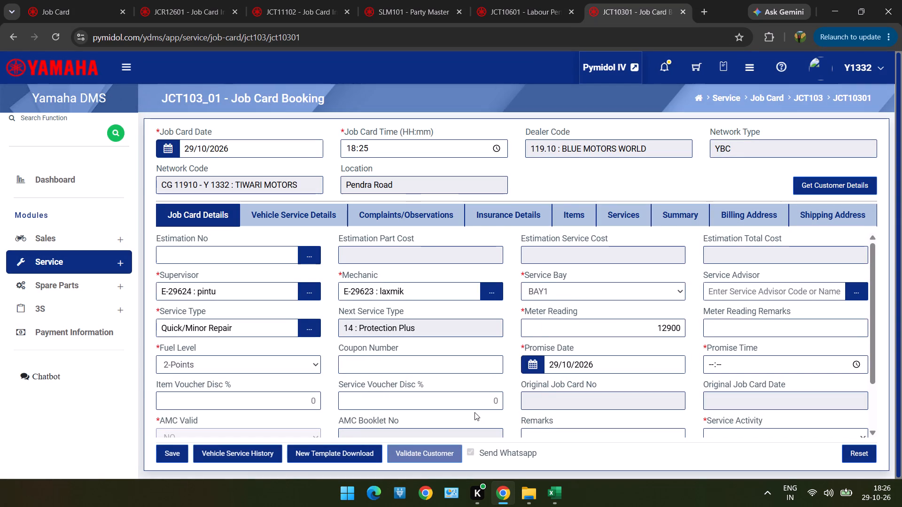
{"action": "left_click", "coordinate": [713, 369]}
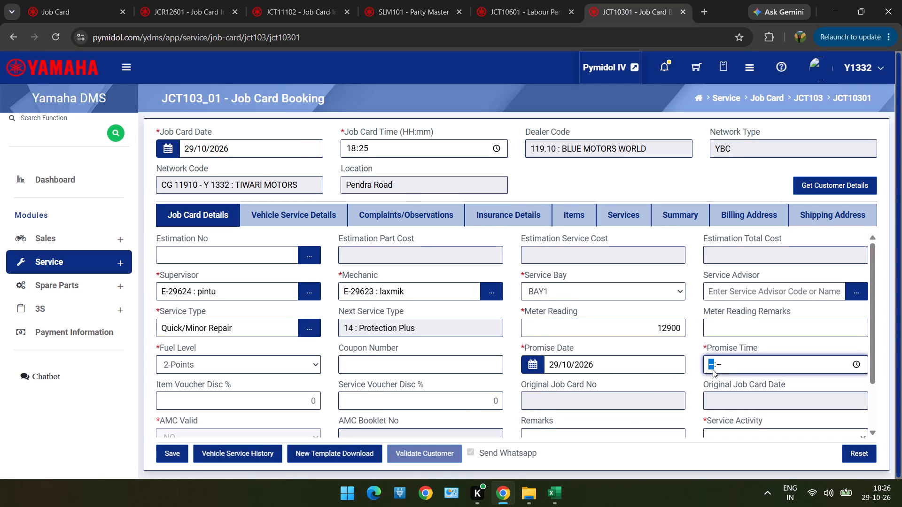
{"action": "key", "text": "1"}
{"action": "key", "text": "8"}
{"action": "type", "text": "26"}
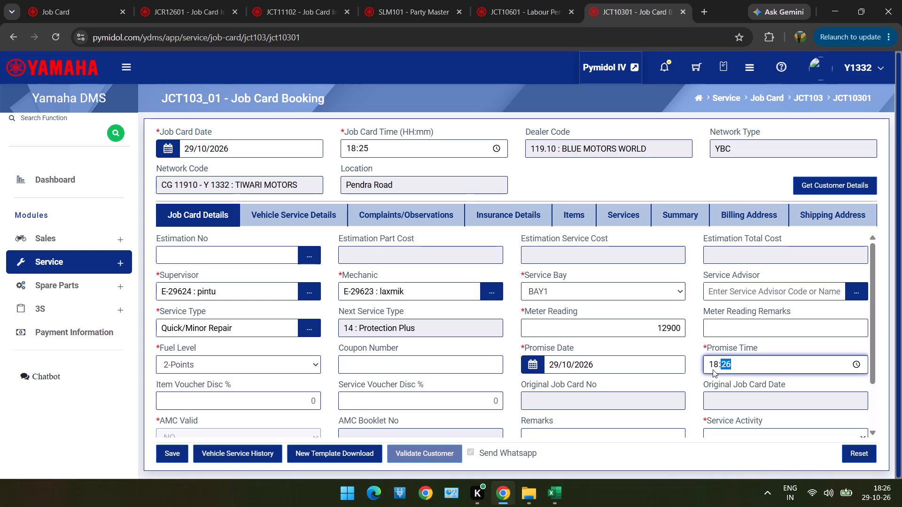
{"action": "scroll", "coordinate": [760, 399], "scroll_direction": "down", "scroll_amount": 2}
{"action": "left_click", "coordinate": [768, 372]}
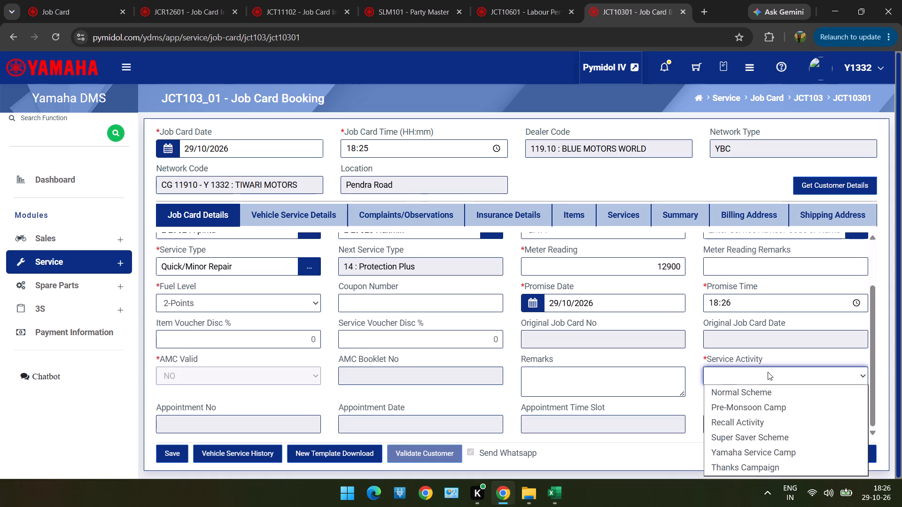
{"action": "left_click", "coordinate": [775, 396]}
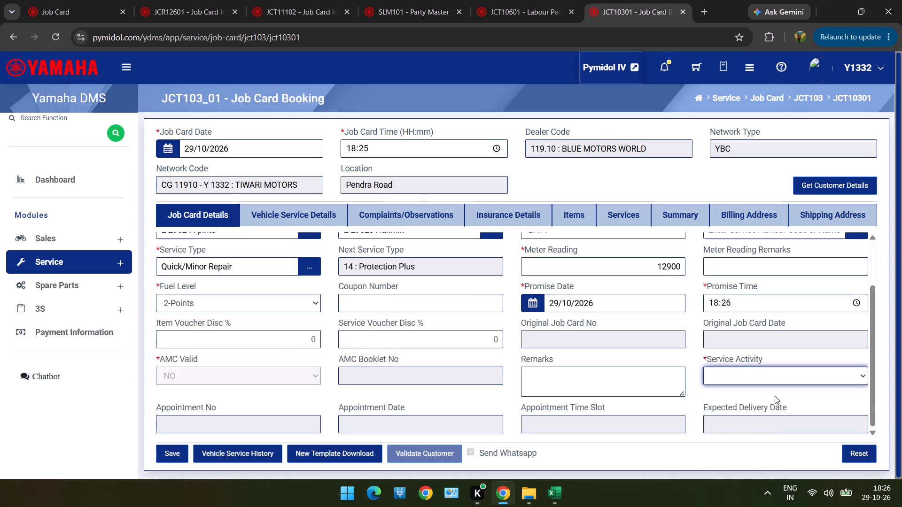
Add the complaint CHAIN ADJUST (Comp28) to the job card's complaints and observations.
{"action": "left_click", "coordinate": [436, 219]}
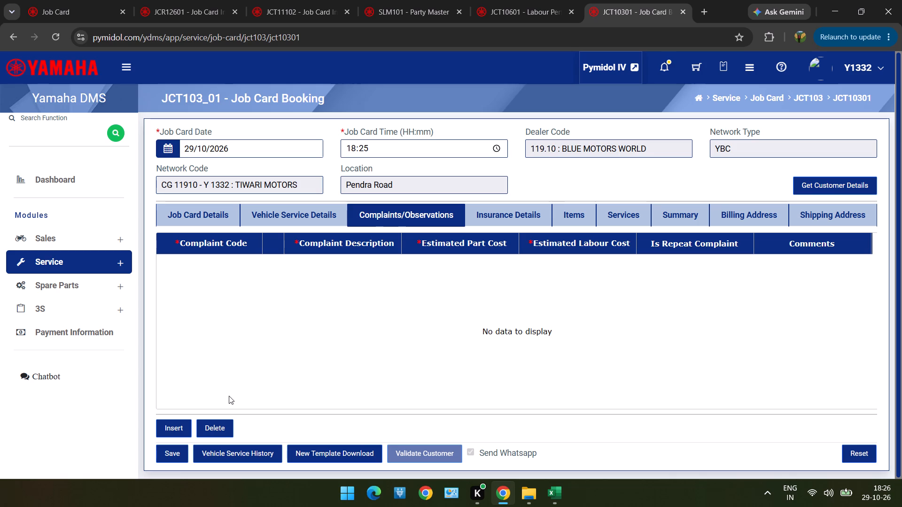
{"action": "left_click", "coordinate": [169, 425]}
{"action": "left_click", "coordinate": [274, 264]}
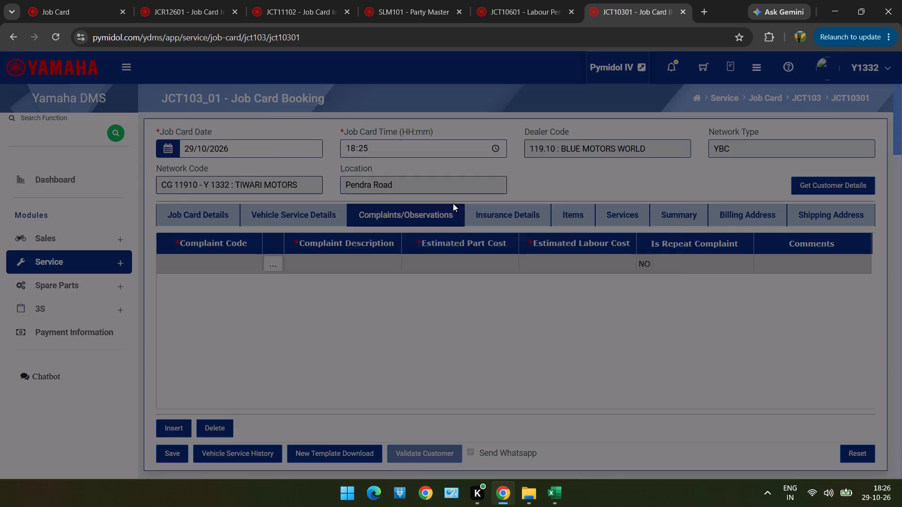
{"action": "left_click", "coordinate": [435, 200]}
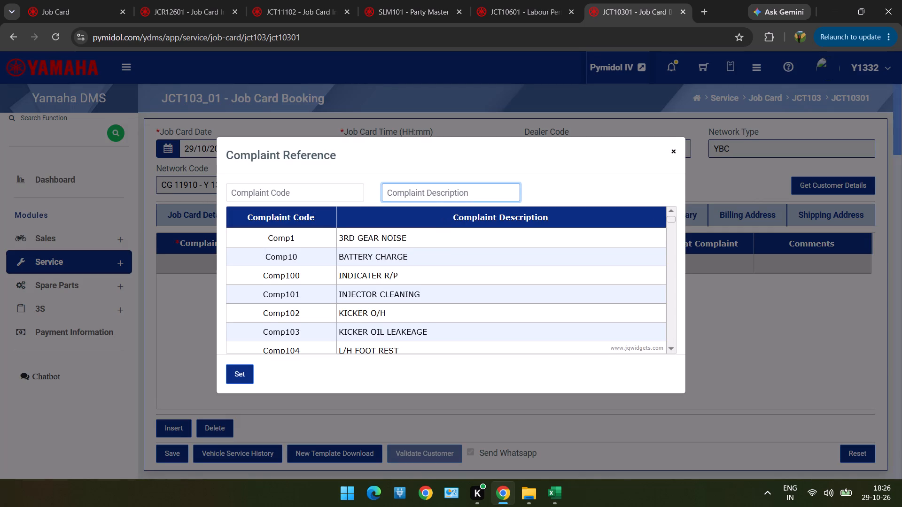
{"action": "type", "text": "chain"}
{"action": "double_click", "coordinate": [408, 263]}
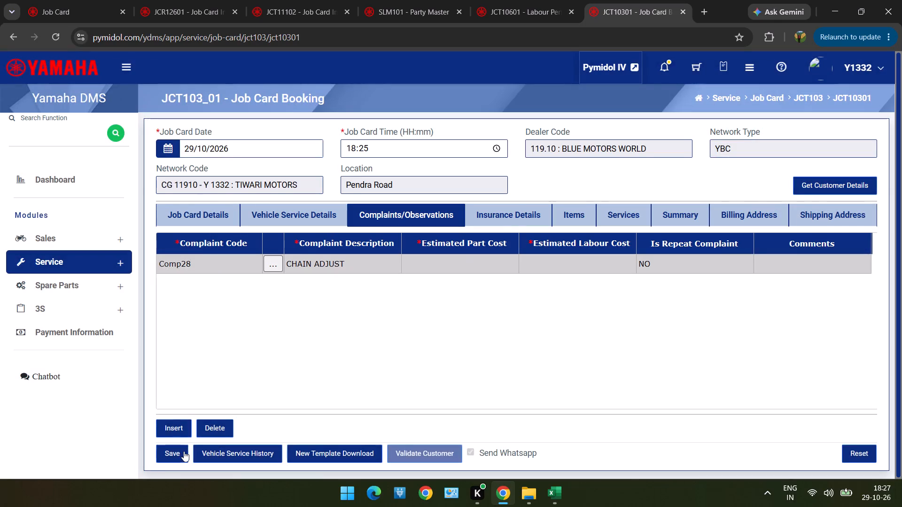
Save the job card booking and confirm its creation.
{"action": "left_click", "coordinate": [184, 451]}
{"action": "left_click", "coordinate": [389, 364]}
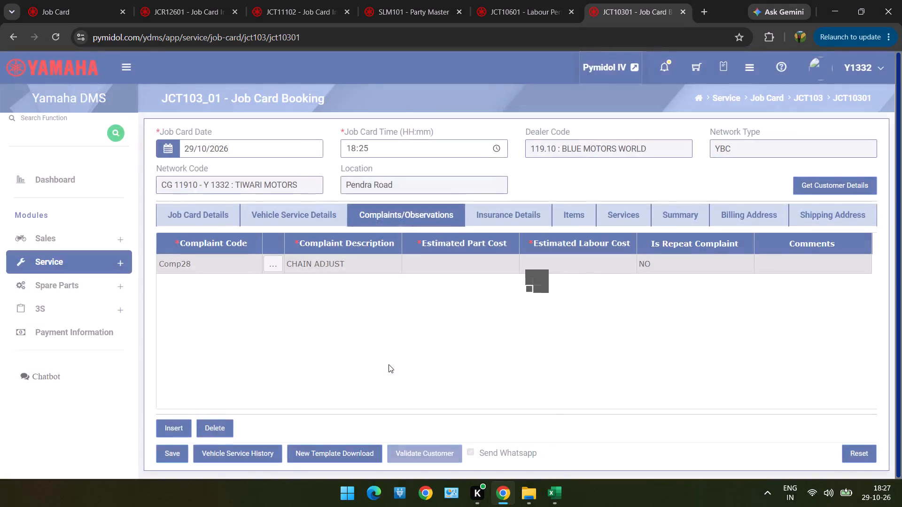
Load the newly created job card into the Labour Performed page.
{"action": "left_click", "coordinate": [498, 24]}
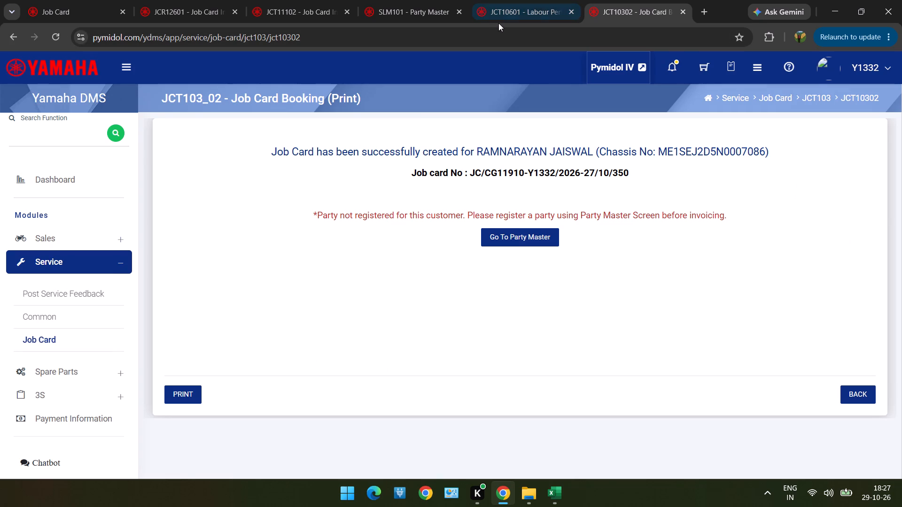
{"action": "left_click", "coordinate": [498, 23]}
{"action": "left_click", "coordinate": [808, 139]}
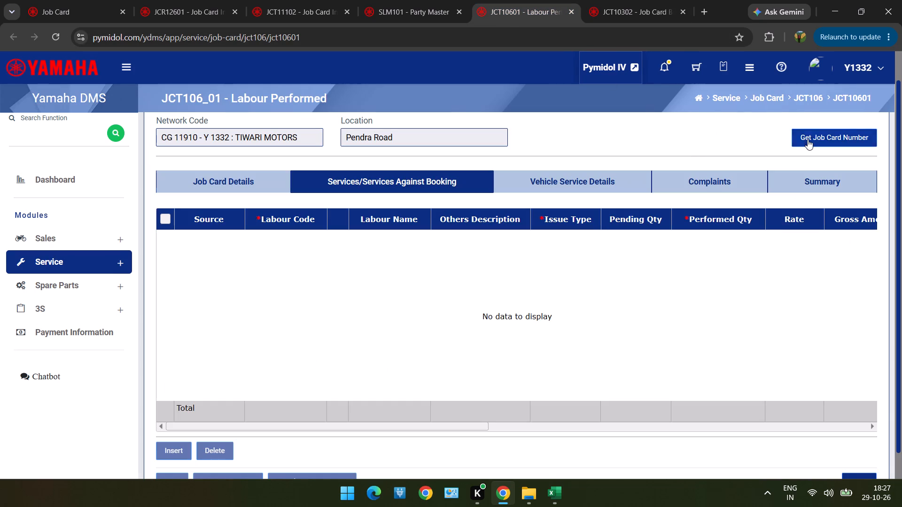
{"action": "double_click", "coordinate": [640, 197]}
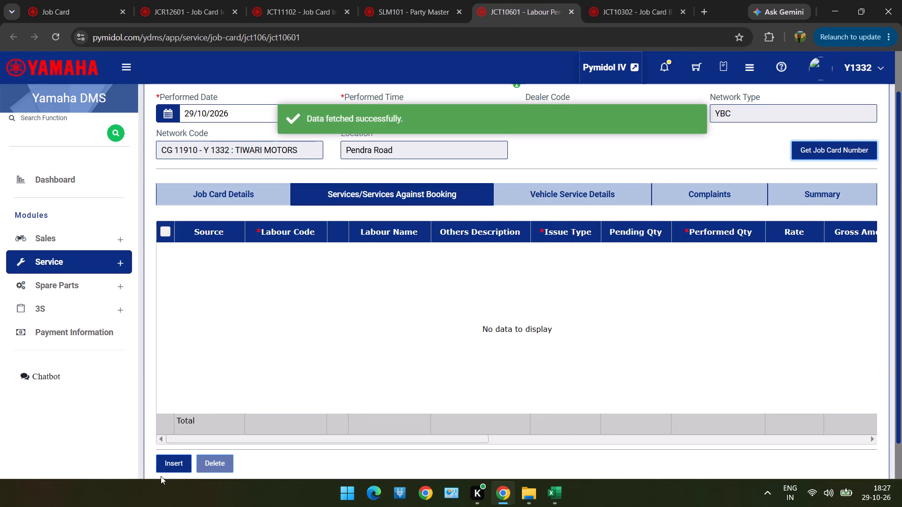
Insert a labour line on the loaded job card and assign it labour code 123 (Others).
{"action": "left_click", "coordinate": [171, 456]}
{"action": "left_click", "coordinate": [346, 246]}
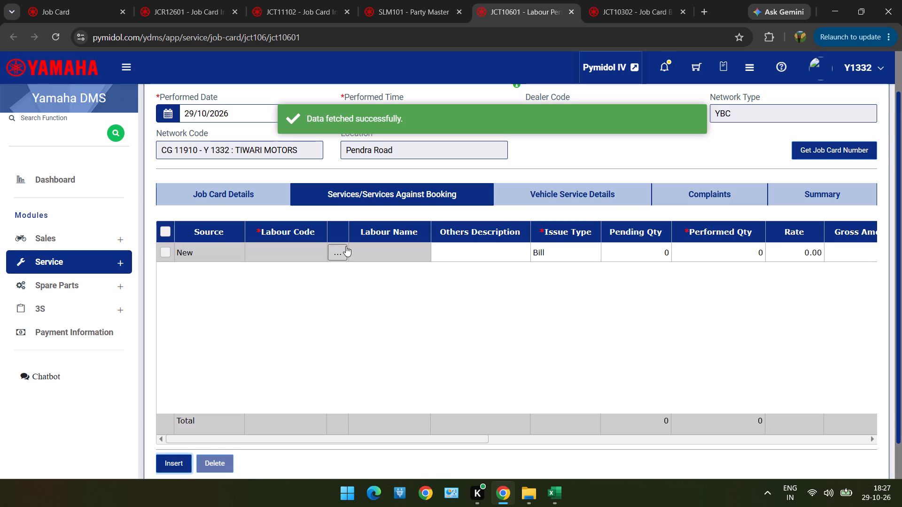
{"action": "left_click", "coordinate": [466, 149]}
{"action": "type", "text": "chain"}
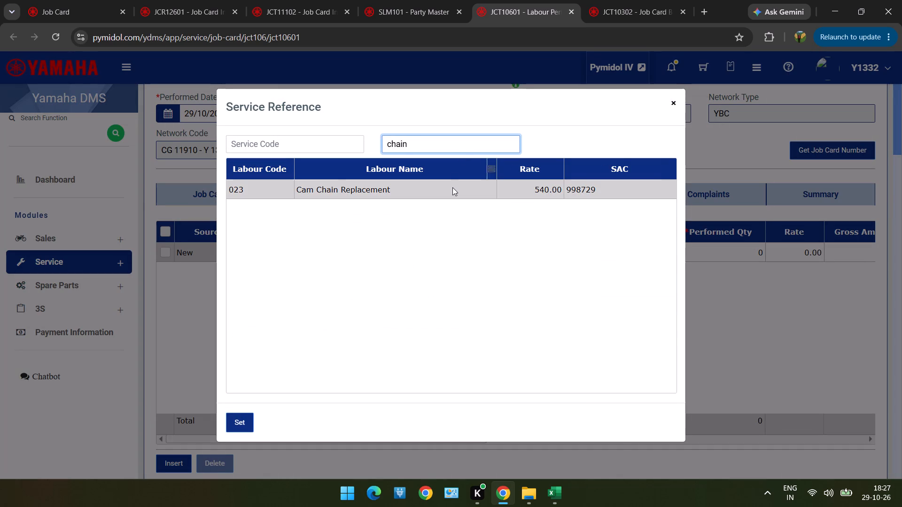
{"action": "key", "text": "BackSpace"}
{"action": "key", "text": "BackSpace"}
{"action": "key", "text": "BackSpace"}
{"action": "key", "text": "BackSpace"}
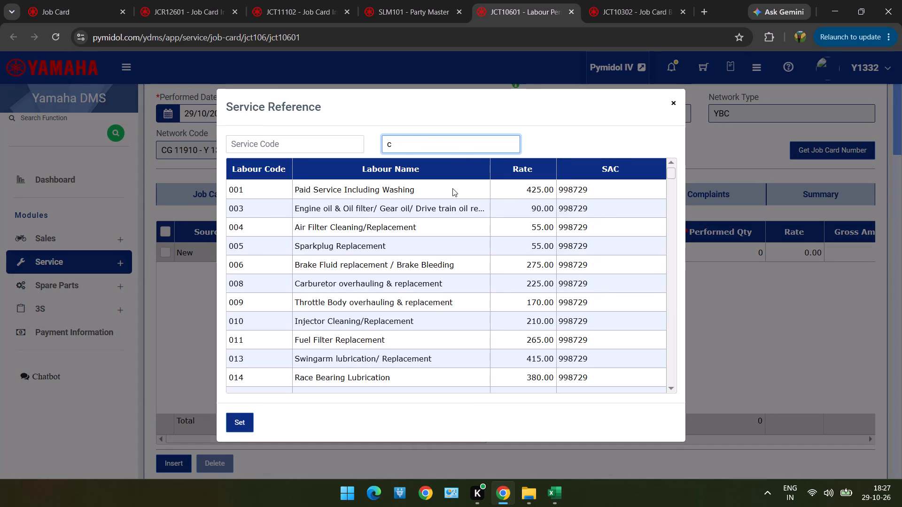
{"action": "key", "text": "BackSpace"}
{"action": "key", "text": "o"}
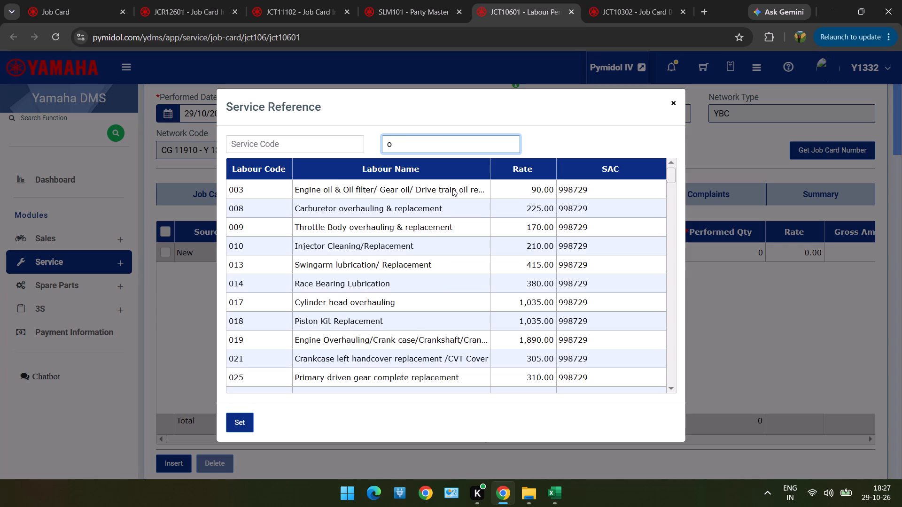
{"action": "type", "text": "th"}
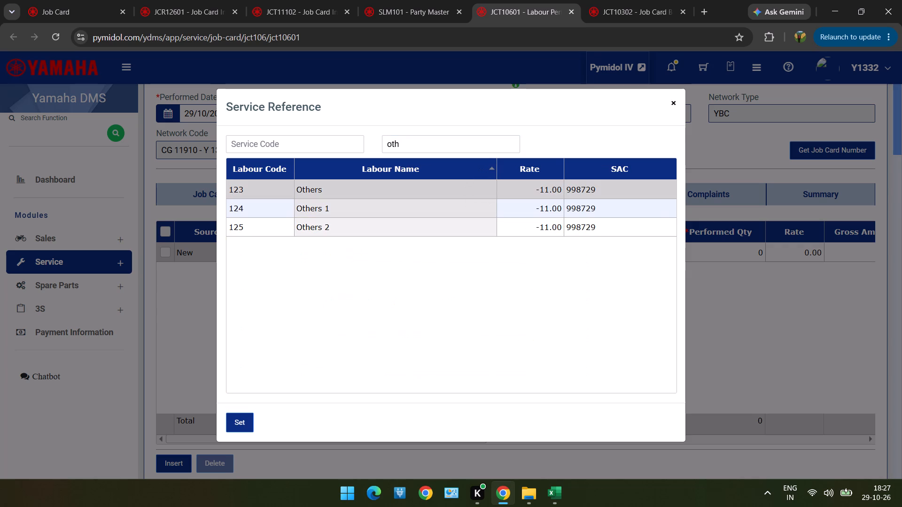
{"action": "double_click", "coordinate": [452, 188]}
Enter "chain tight" as the labour line's others description and try to save the record with that line selected.
{"action": "left_click_drag", "start_coordinate": [498, 238], "coordinate": [492, 258]}
{"action": "left_click", "coordinate": [492, 258]}
{"action": "type", "text": "chain"}
{"action": "key", "text": "space"}
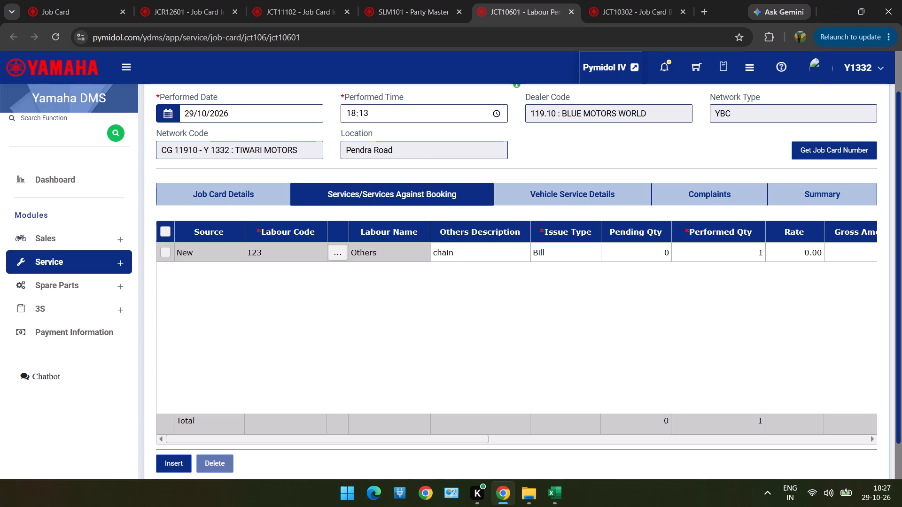
{"action": "key", "text": "t"}
{"action": "type", "text": "ight"}
{"action": "left_click", "coordinate": [170, 231]}
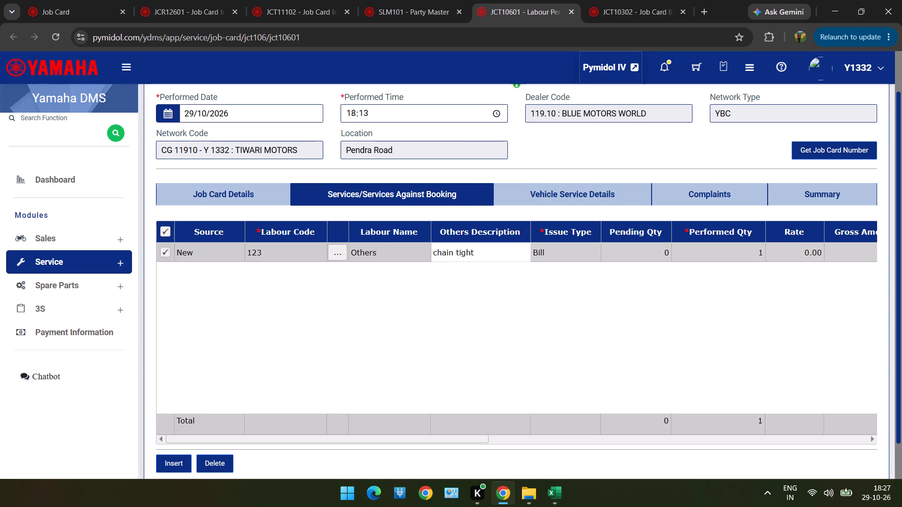
{"action": "scroll", "coordinate": [457, 261], "scroll_direction": "down", "scroll_amount": 2}
{"action": "left_click", "coordinate": [179, 456]}
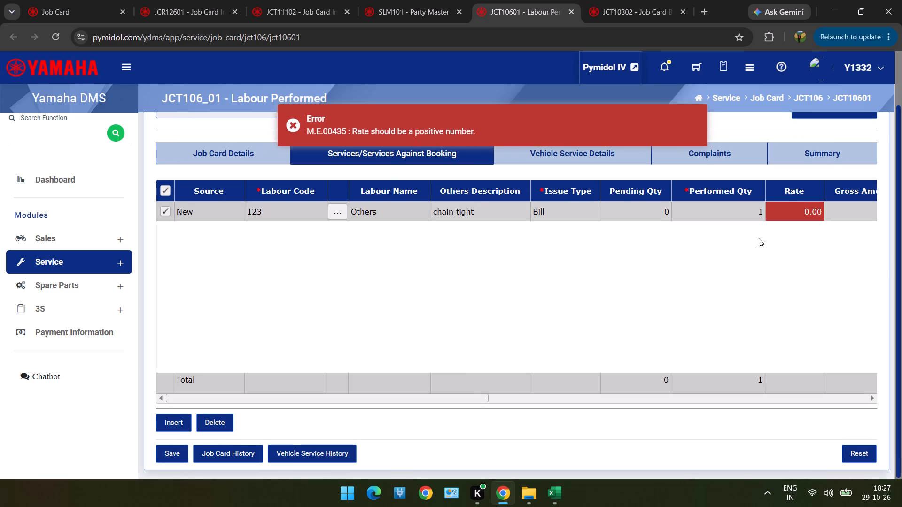
Set the labour line's rate to 50 and its issue type to FOC, and try to save the record.
{"action": "type", "text": "50"}
{"action": "left_click", "coordinate": [812, 213]}
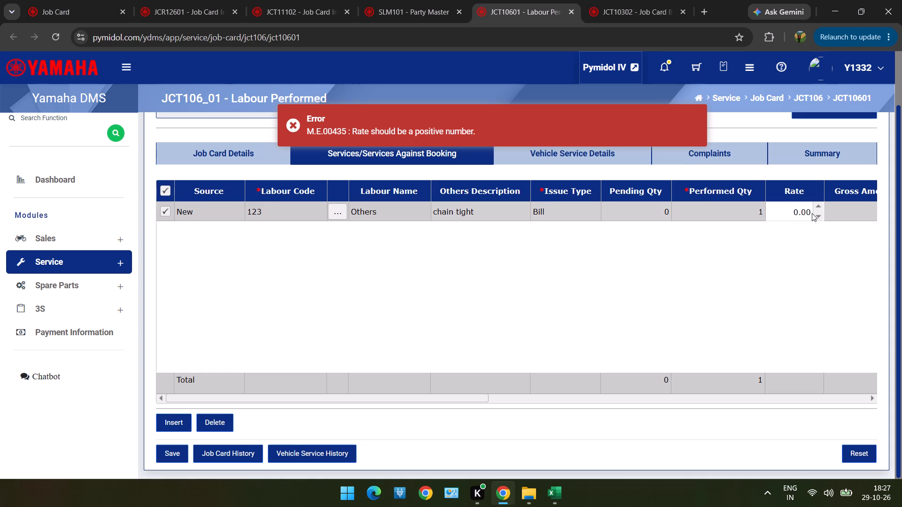
{"action": "type", "text": "50"}
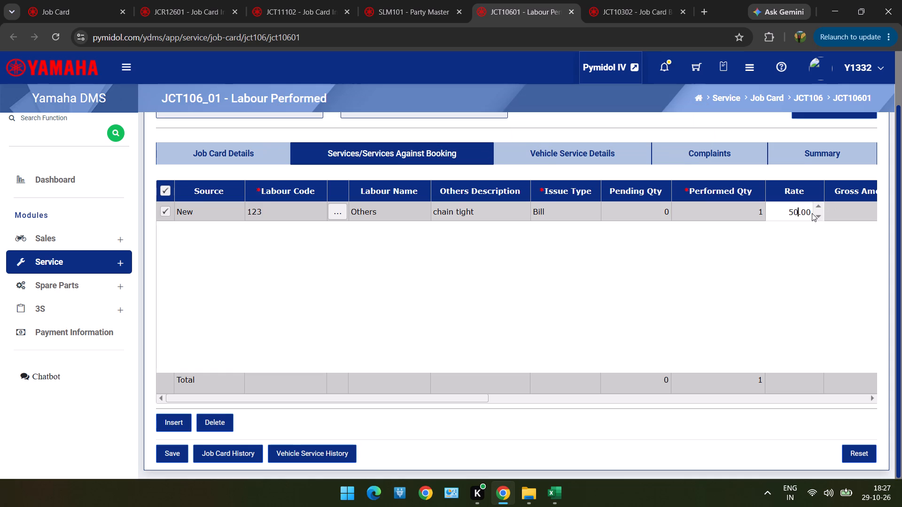
{"action": "double_click", "coordinate": [575, 215]}
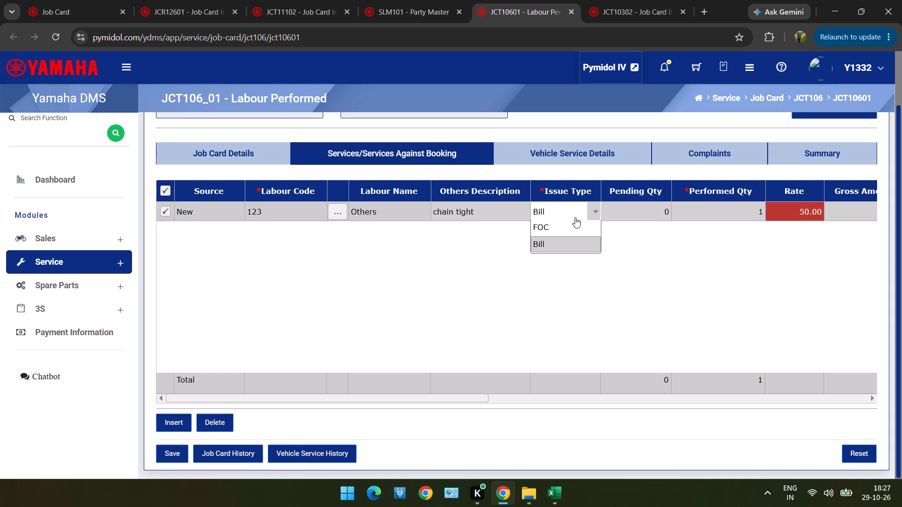
{"action": "left_click", "coordinate": [575, 217]}
{"action": "double_click", "coordinate": [575, 217]}
{"action": "left_click", "coordinate": [575, 230]}
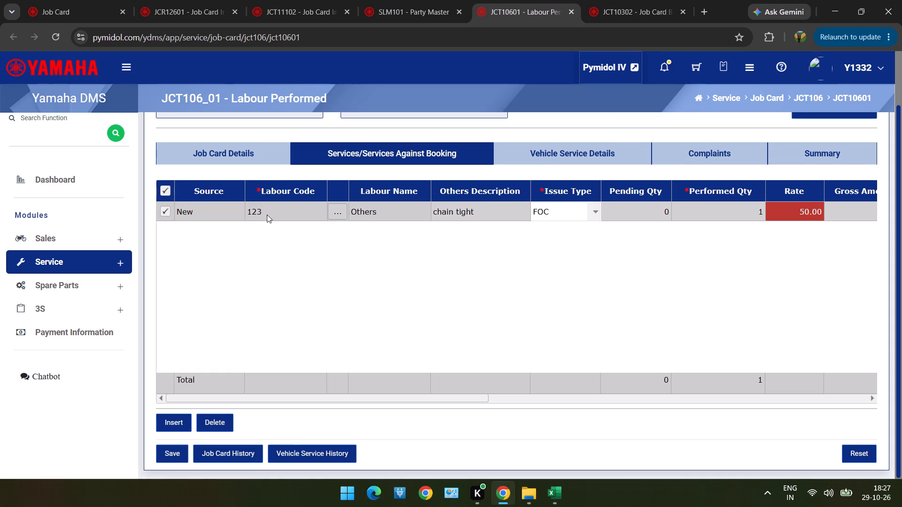
{"action": "left_click", "coordinate": [175, 460]}
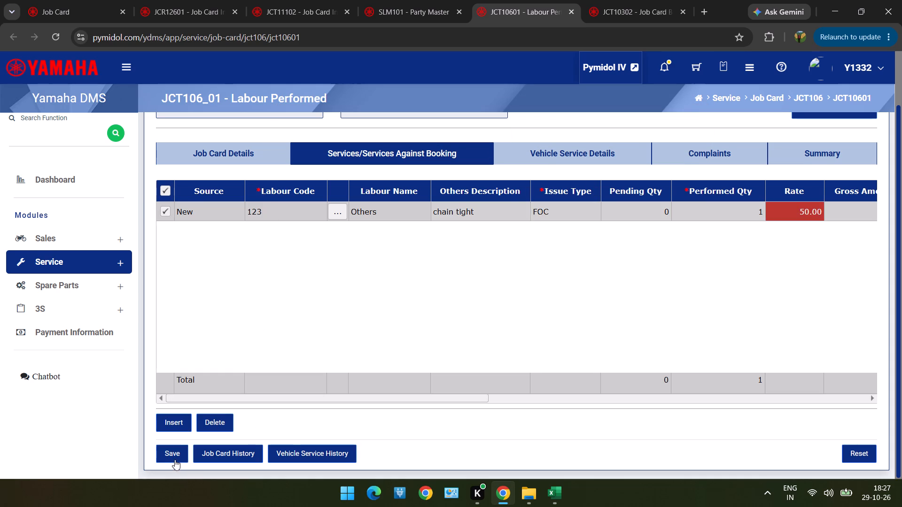
Set the performed time to 18:27 and save the labour record.
{"action": "scroll", "coordinate": [495, 353], "scroll_direction": "up", "scroll_amount": 3}
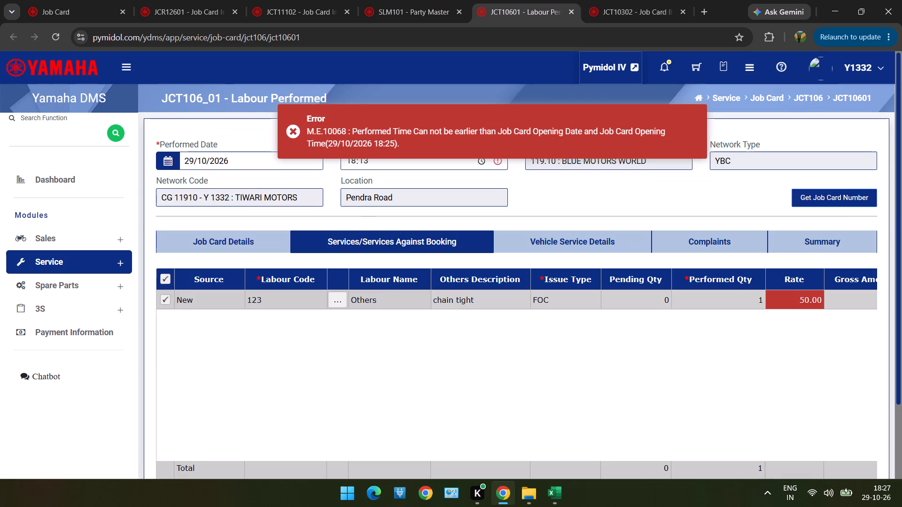
{"action": "left_click", "coordinate": [357, 165]}
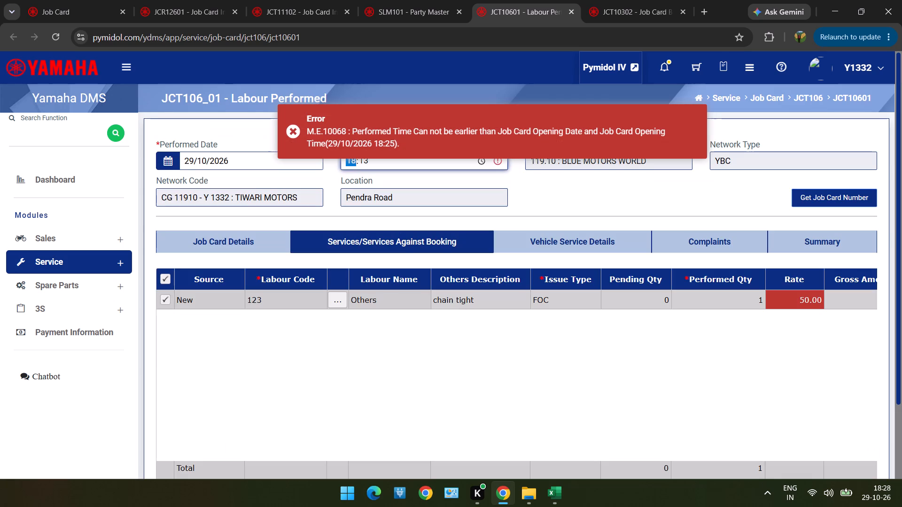
{"action": "type", "text": "18"}
{"action": "type", "text": "27"}
{"action": "scroll", "coordinate": [357, 165], "scroll_direction": "down", "scroll_amount": 3}
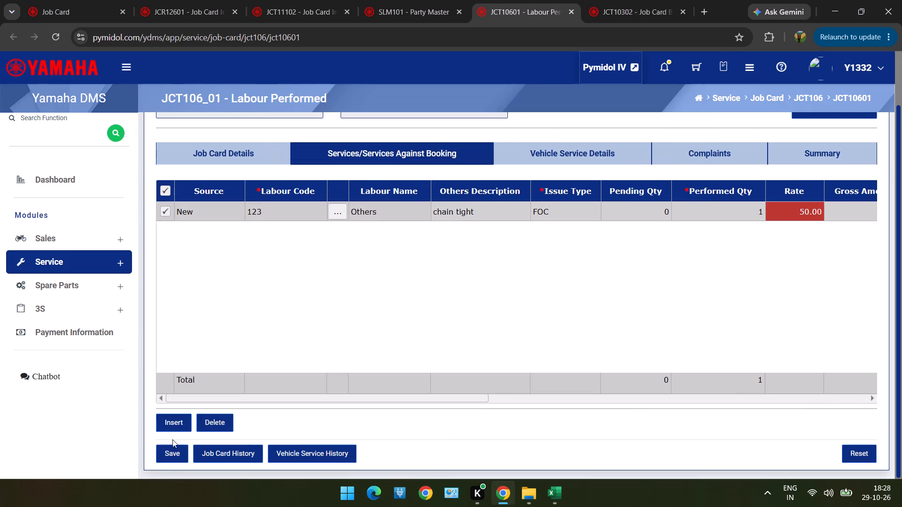
{"action": "left_click", "coordinate": [171, 458]}
{"action": "scroll", "coordinate": [383, 305], "scroll_direction": "up", "scroll_amount": 3}
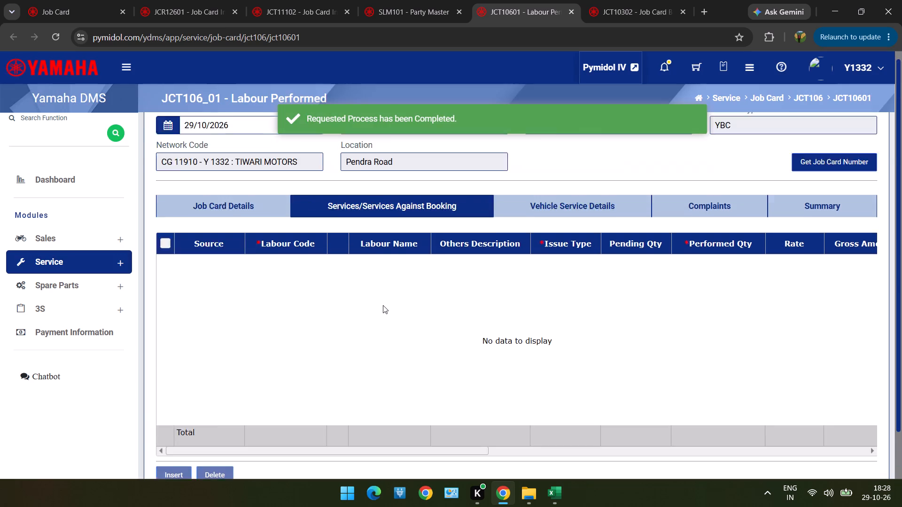
Open a blank form for a new party in Party Master.
{"action": "left_click", "coordinate": [425, 4]}
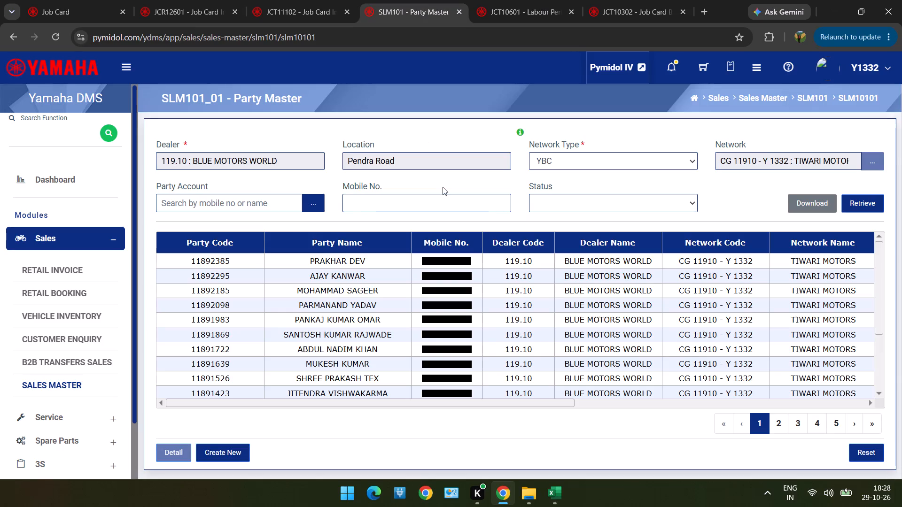
{"action": "scroll", "coordinate": [443, 187], "scroll_direction": "down", "scroll_amount": 11}
{"action": "scroll", "coordinate": [458, 258], "scroll_direction": "down", "scroll_amount": 2}
{"action": "scroll", "coordinate": [444, 148], "scroll_direction": "down", "scroll_amount": 2}
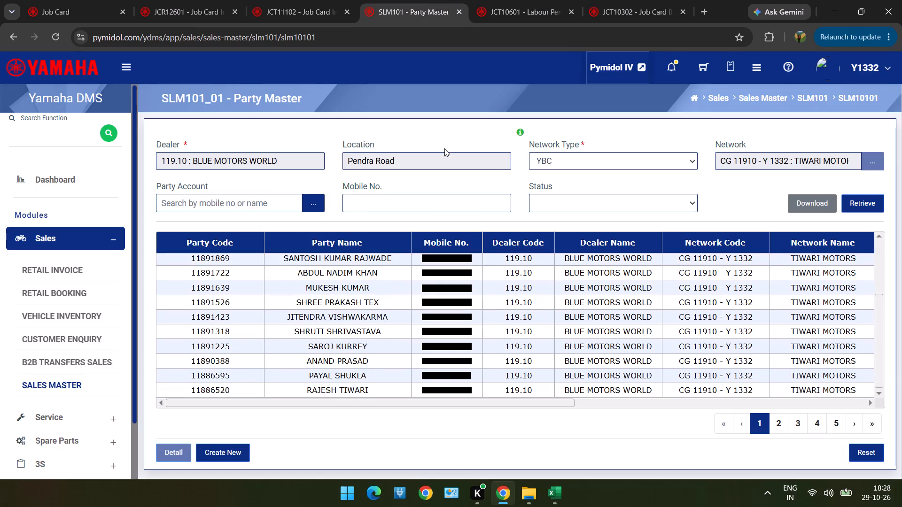
{"action": "scroll", "coordinate": [444, 148], "scroll_direction": "down", "scroll_amount": 1}
{"action": "left_click", "coordinate": [213, 451]}
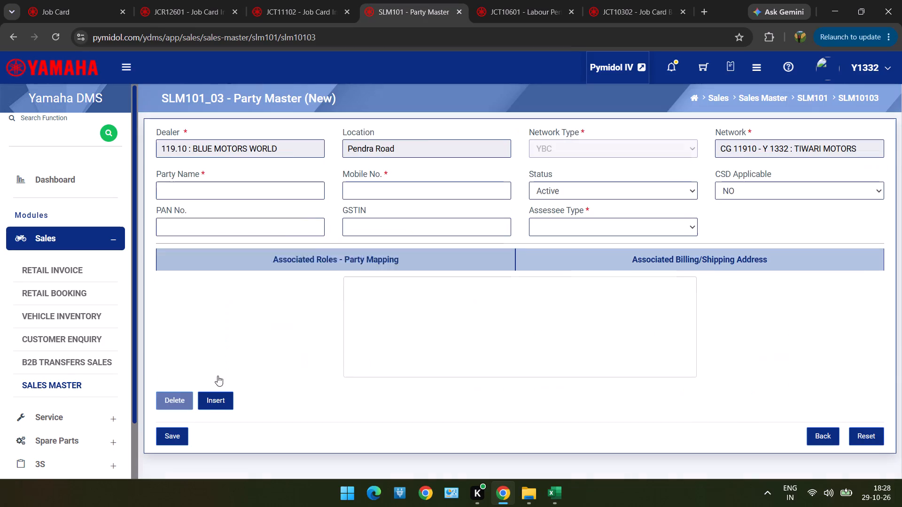
Copy the customer's name and mobile number from row 43 of the Excel list into the new party's name and mobile fields.
{"action": "left_click", "coordinate": [258, 192]}
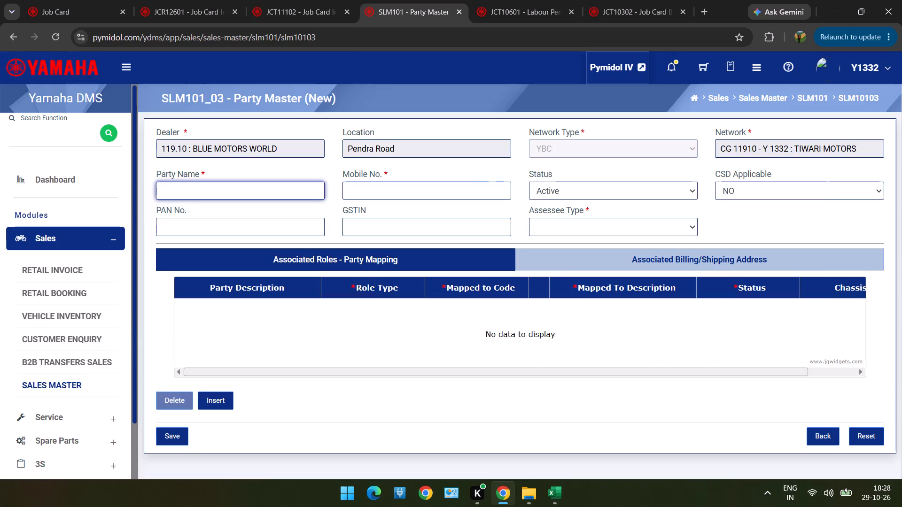
{"action": "key", "text": "alt+Tab"}
{"action": "key", "text": "Tab"}
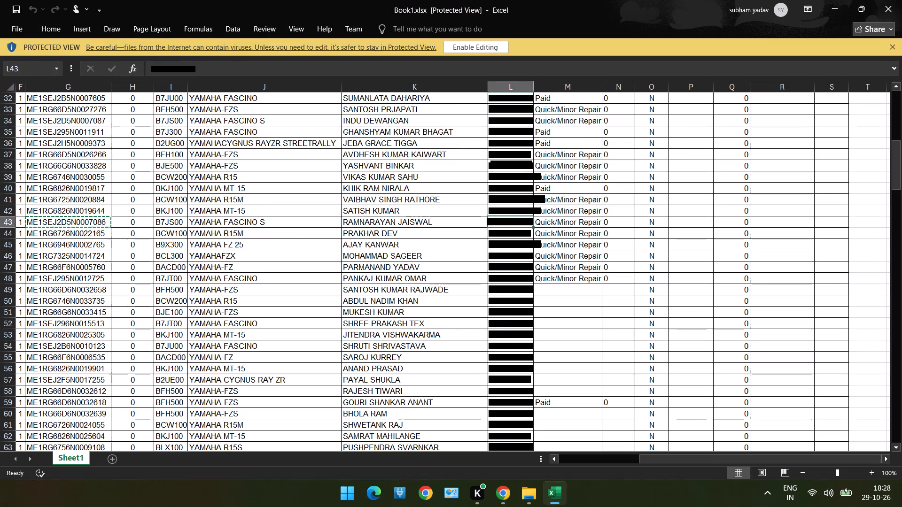
{"action": "key", "text": "Left"}
{"action": "key", "text": "ctrl+c"}
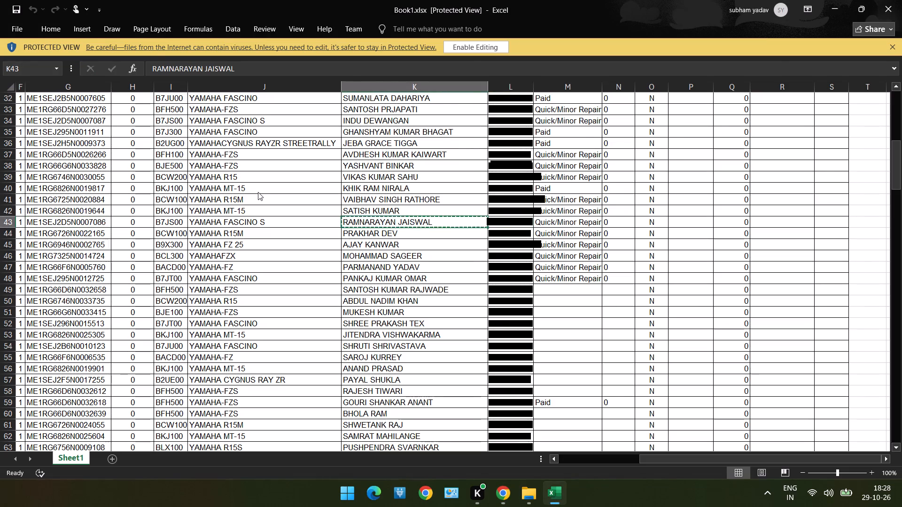
{"action": "key", "text": "alt+Tab"}
{"action": "key", "text": "ctrl+v"}
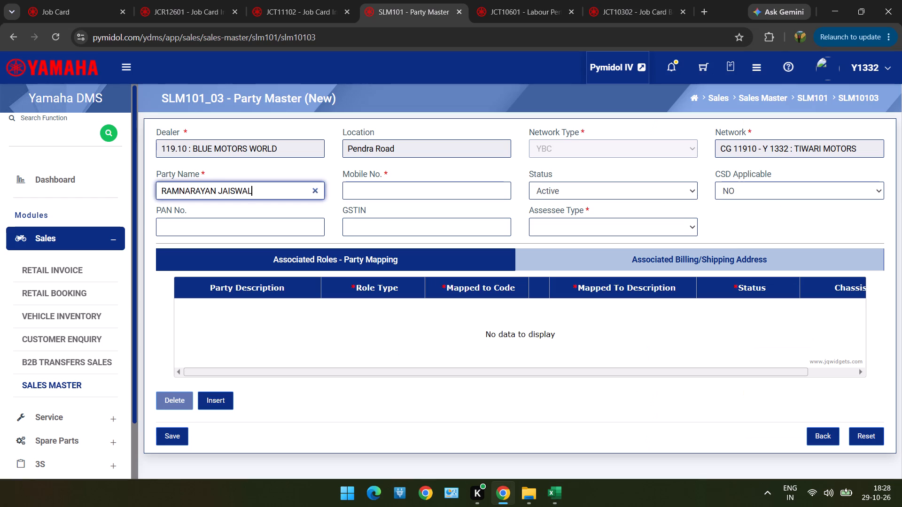
{"action": "key", "text": "Tab"}
{"action": "key", "text": "alt+Tab"}
{"action": "key", "text": "Tab"}
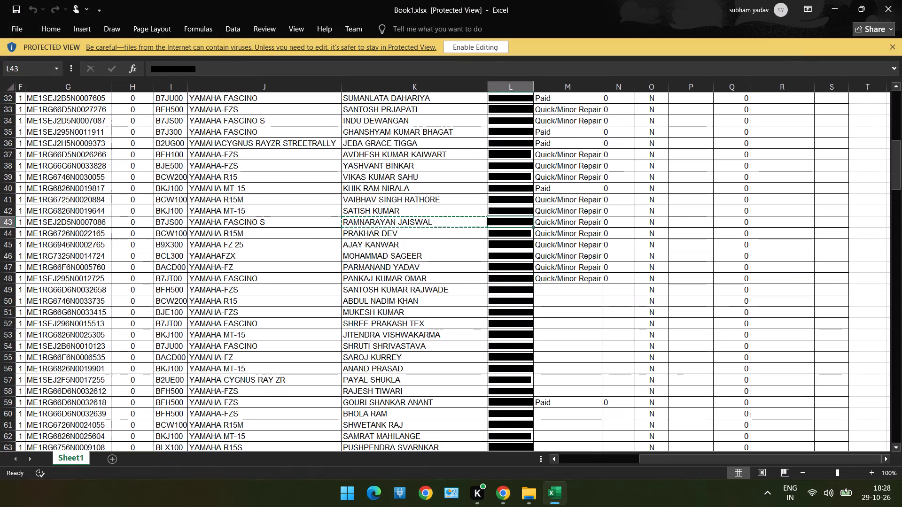
{"action": "key", "text": "ctrl+c"}
{"action": "key", "text": "alt+Tab"}
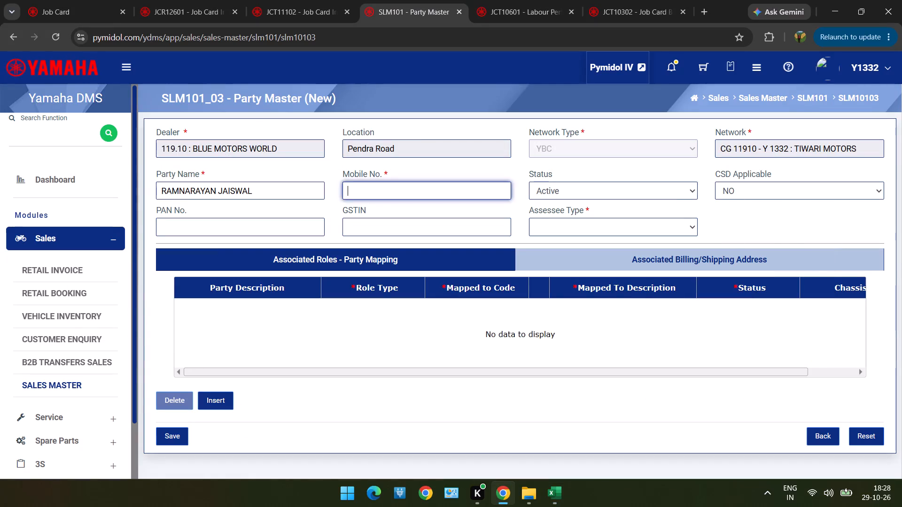
{"action": "key", "text": "ctrl+v"}
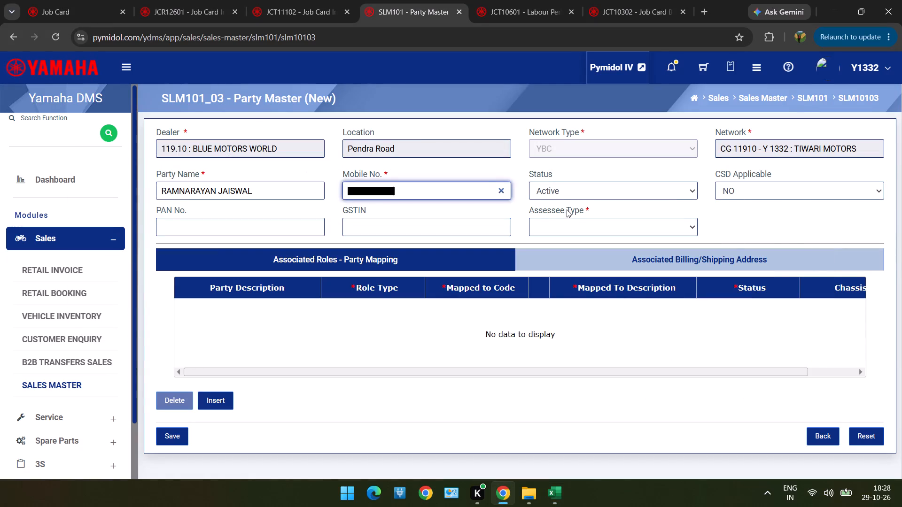
Set the new party's assessee type to Unregistered.
{"action": "left_click", "coordinate": [562, 223]}
{"action": "left_click", "coordinate": [568, 273]}
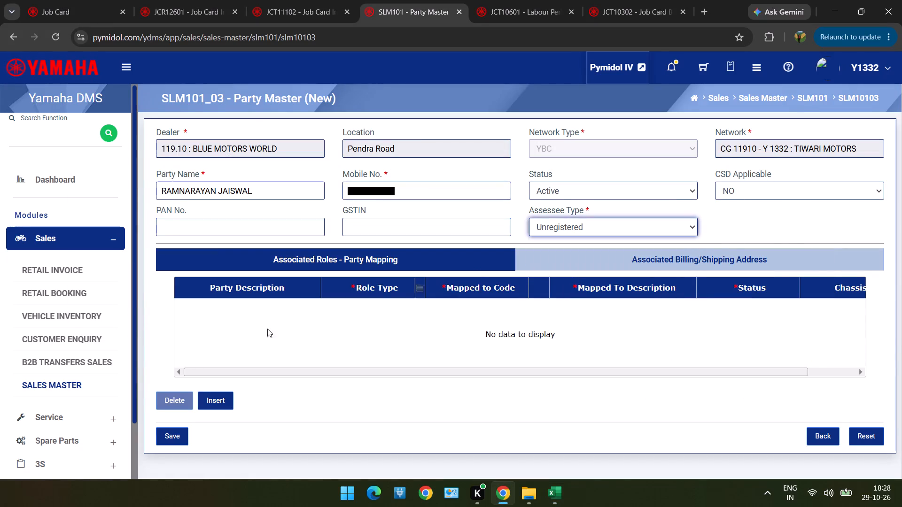
Insert an associated role line for the party with the role type Vehicle Retail Customer.
{"action": "left_click_drag", "start_coordinate": [217, 404], "coordinate": [389, 307]}
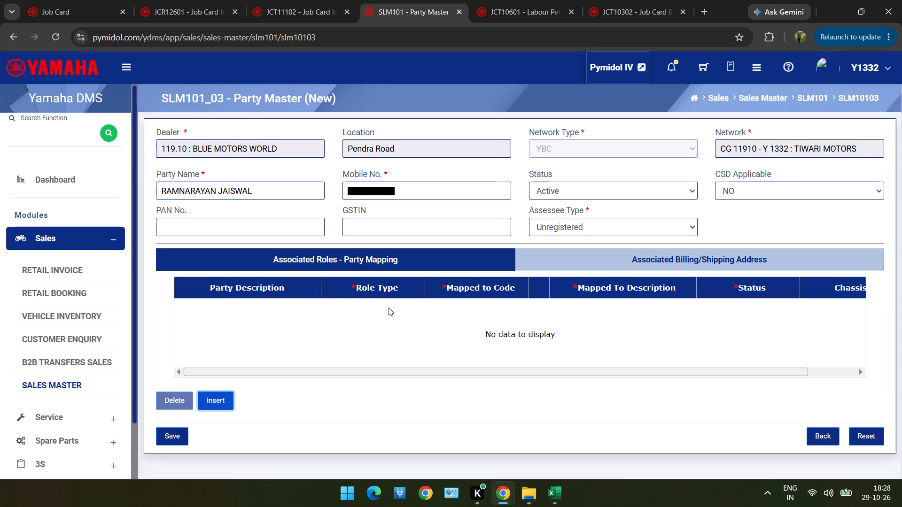
{"action": "left_click", "coordinate": [216, 399]}
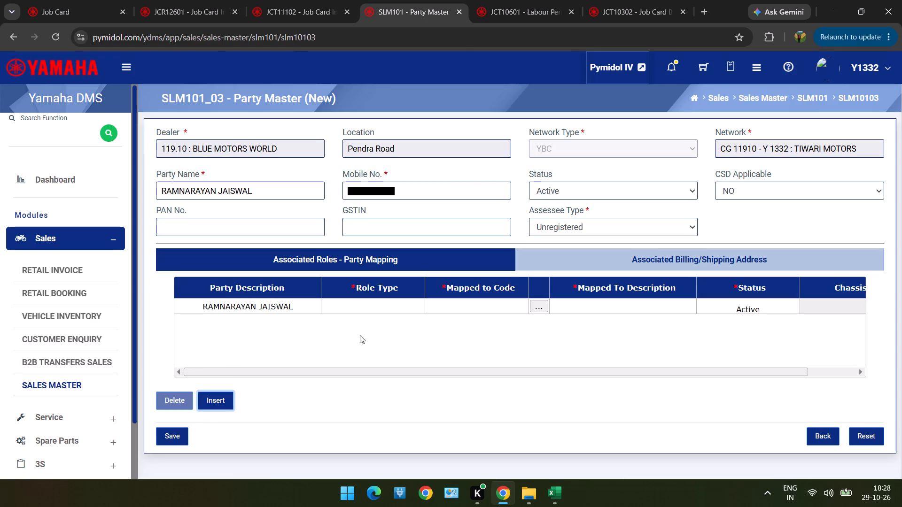
{"action": "double_click", "coordinate": [396, 314]}
{"action": "left_click", "coordinate": [393, 308]}
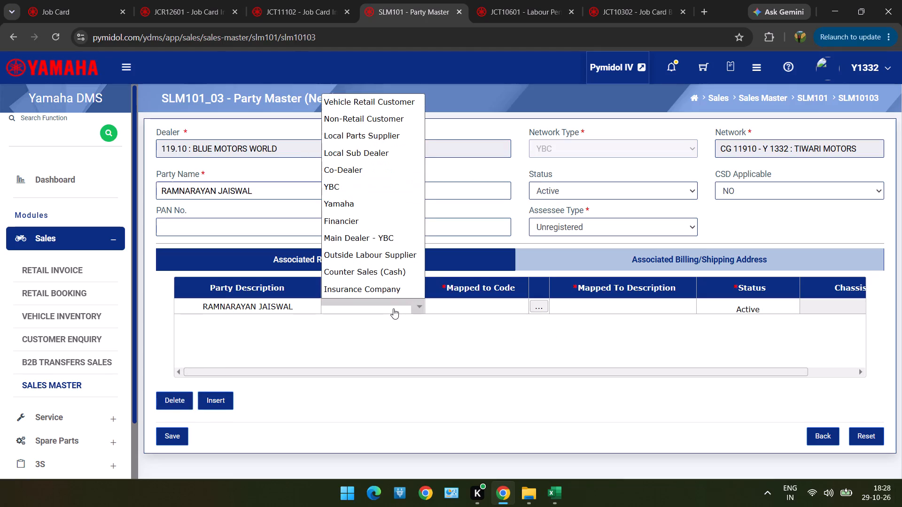
{"action": "left_click", "coordinate": [375, 105]}
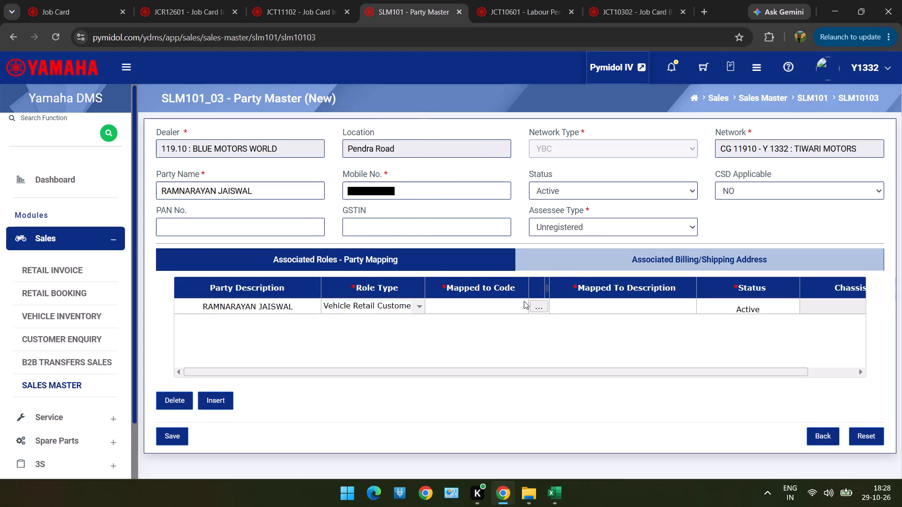
Map the role line to the retail customer record found by the row 43 customer's mobile number.
{"action": "left_click", "coordinate": [535, 309]}
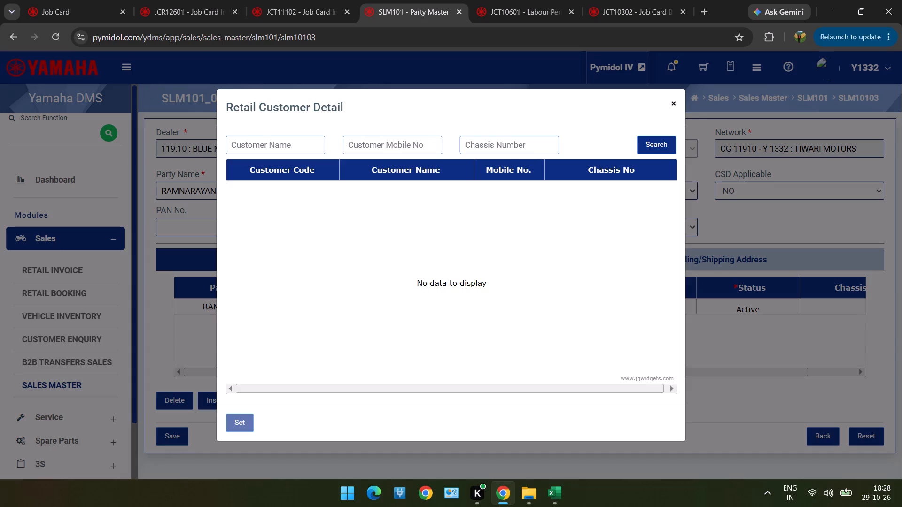
{"action": "left_click", "coordinate": [434, 143]}
{"action": "key", "text": "ctrl+v"}
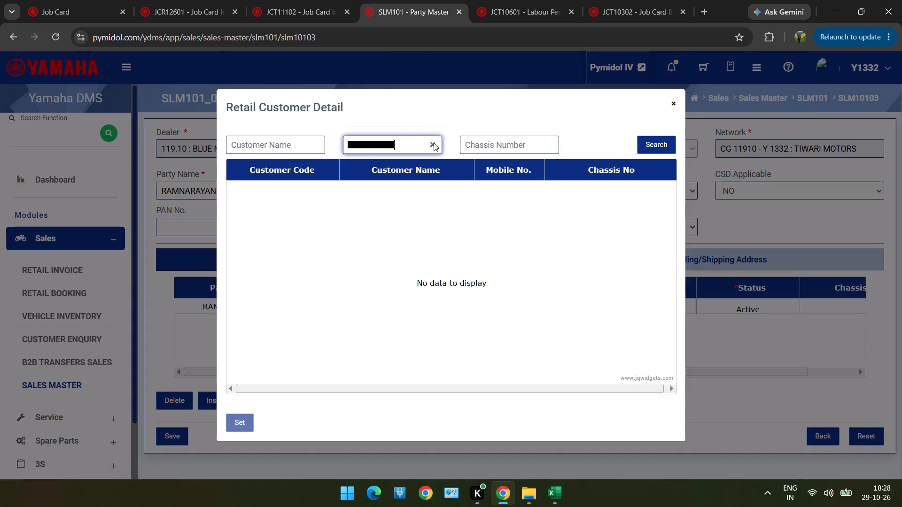
{"action": "left_click", "coordinate": [661, 142]}
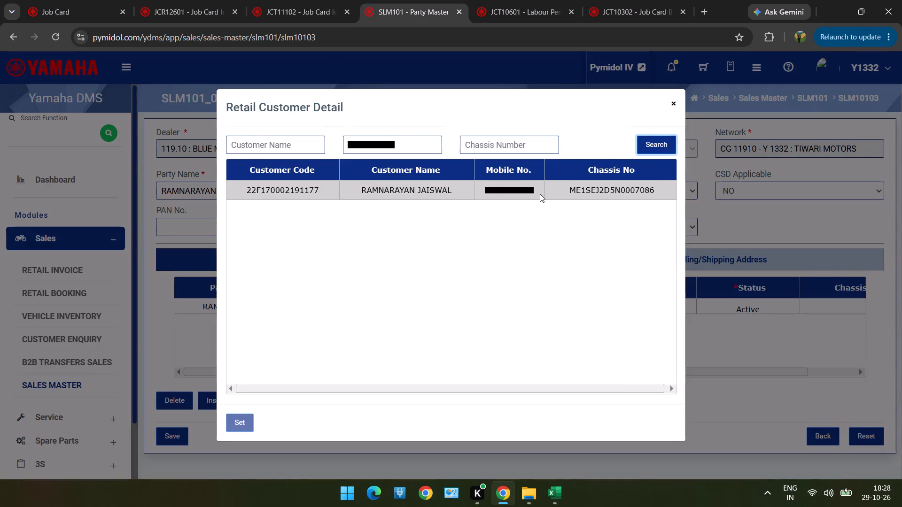
{"action": "double_click", "coordinate": [540, 194]}
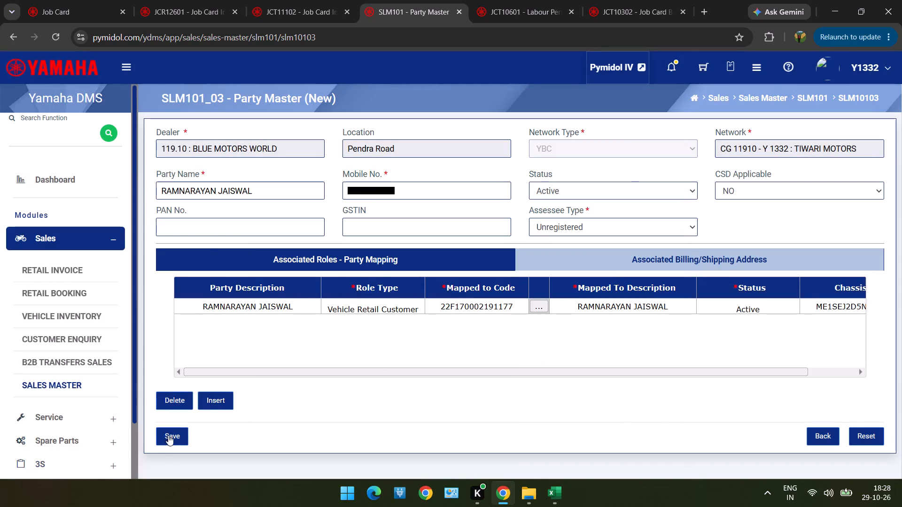
Save the new party record in Party Master and confirm the save.
{"action": "left_click", "coordinate": [168, 435]}
{"action": "left_click", "coordinate": [420, 321]}
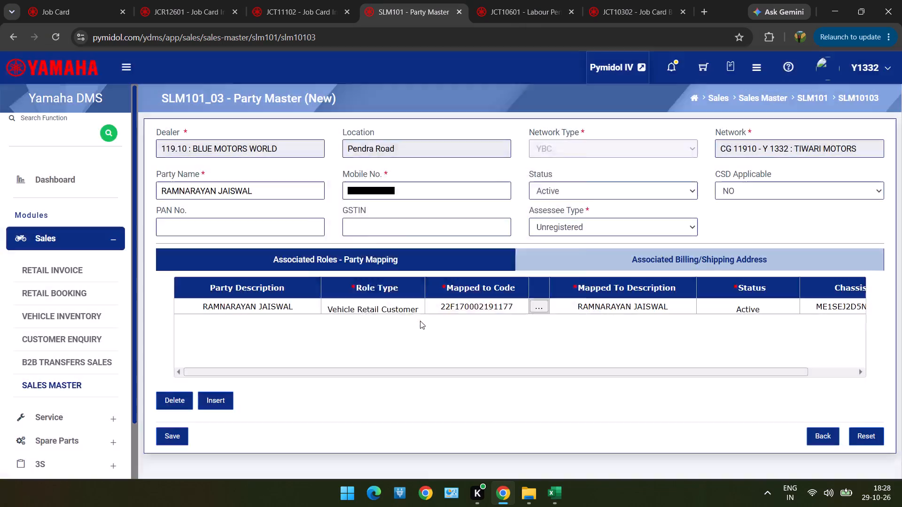
{"action": "left_click", "coordinate": [466, 341]}
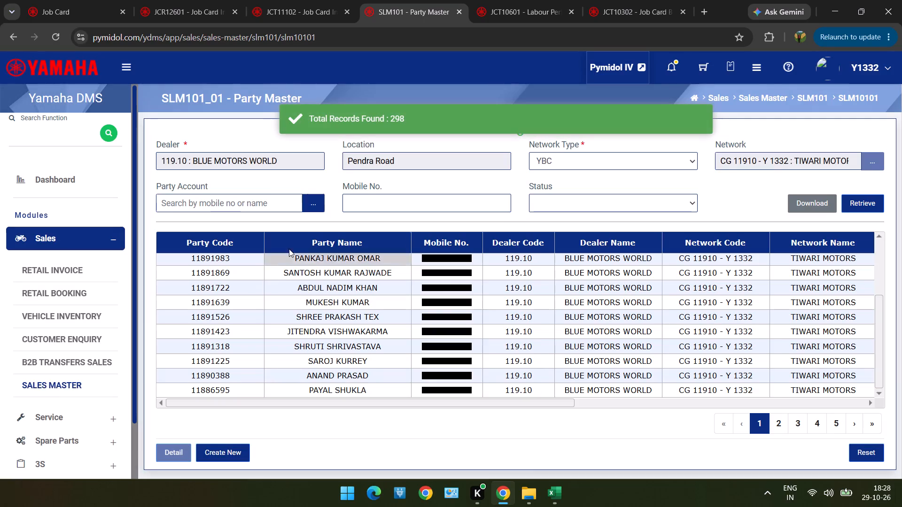
{"action": "left_click", "coordinate": [292, 16]}
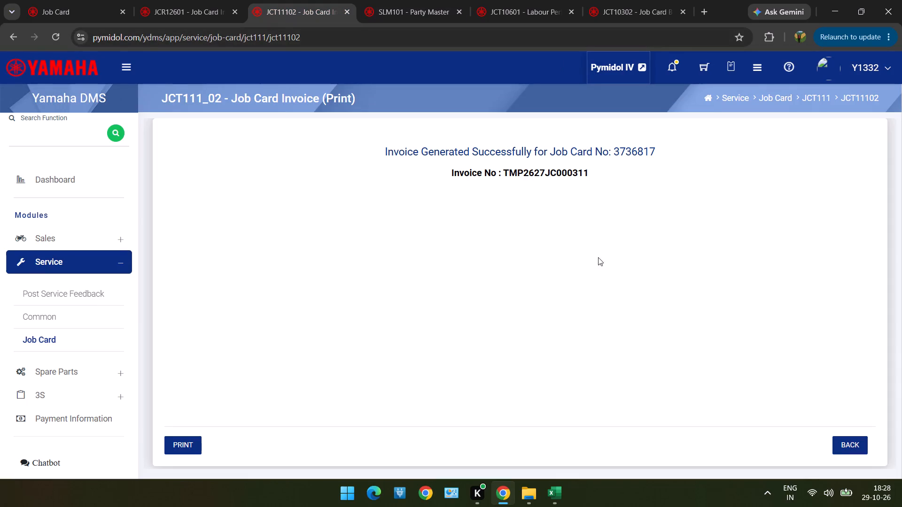
{"action": "left_click", "coordinate": [862, 445]}
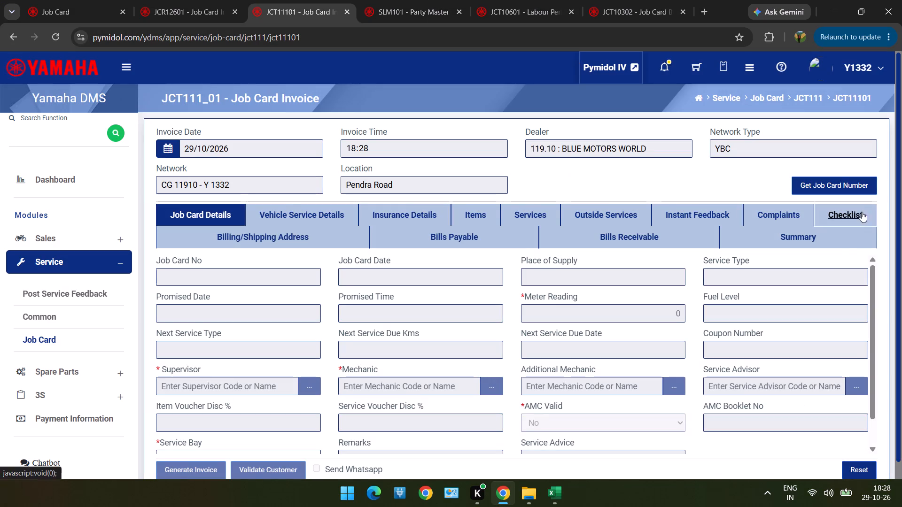
{"action": "left_click", "coordinate": [841, 180]}
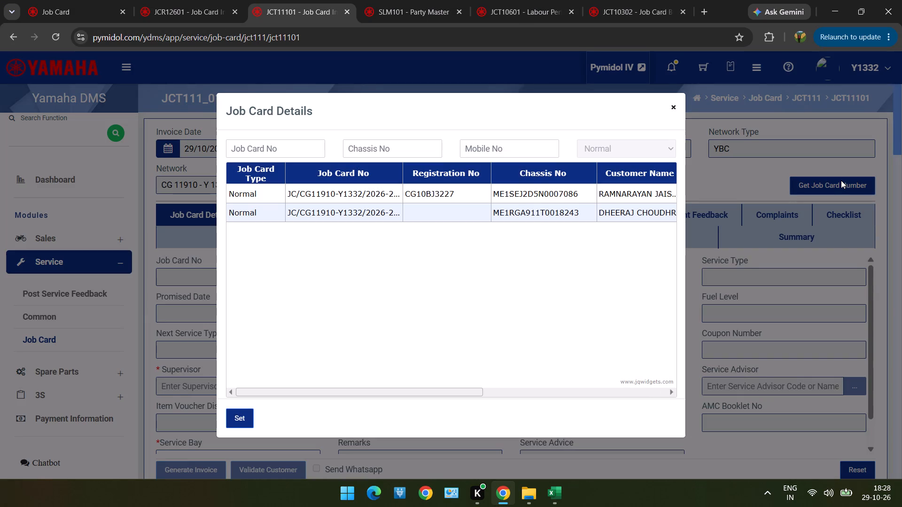
{"action": "double_click", "coordinate": [672, 198]}
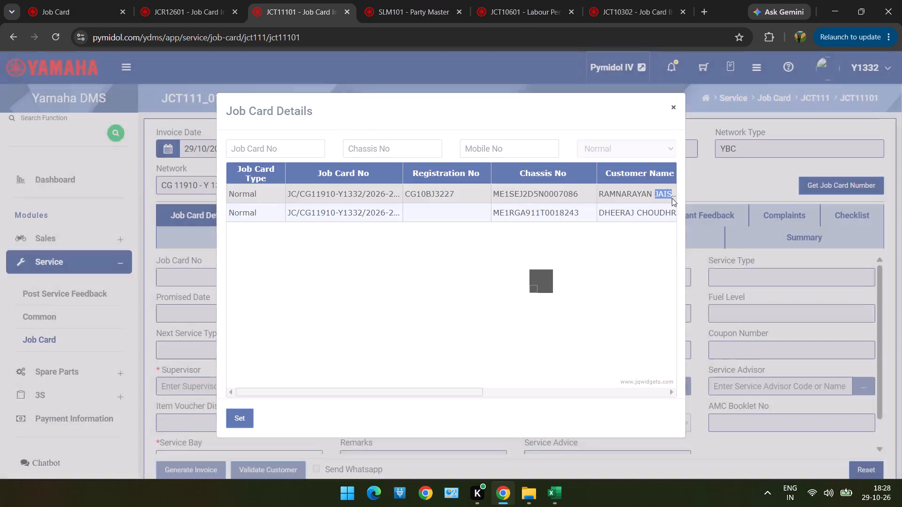
{"action": "scroll", "coordinate": [537, 221], "scroll_direction": "down", "scroll_amount": 3}
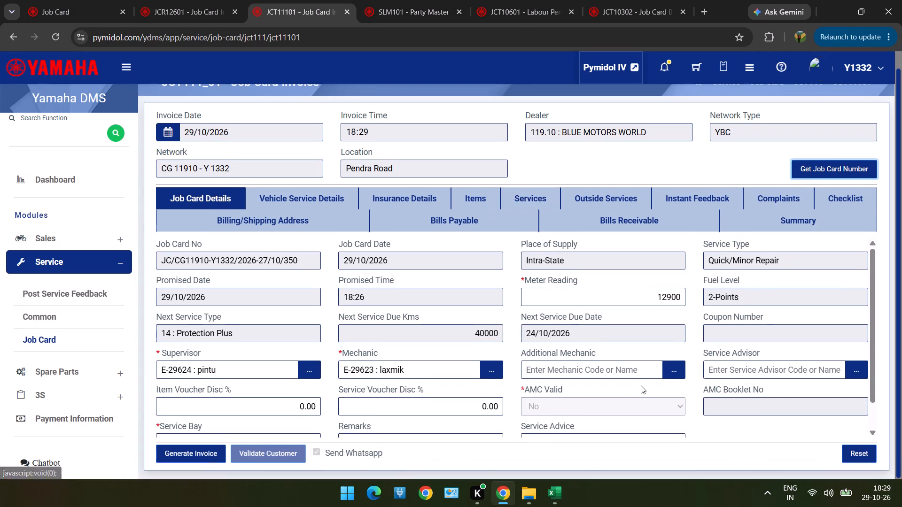
{"action": "left_click", "coordinate": [665, 367]}
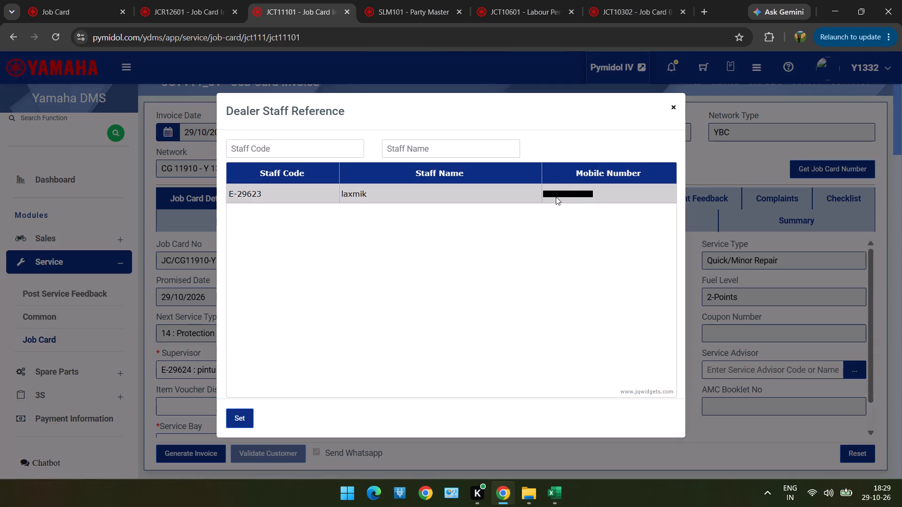
{"action": "left_click", "coordinate": [556, 197]}
{"action": "double_click", "coordinate": [556, 197]}
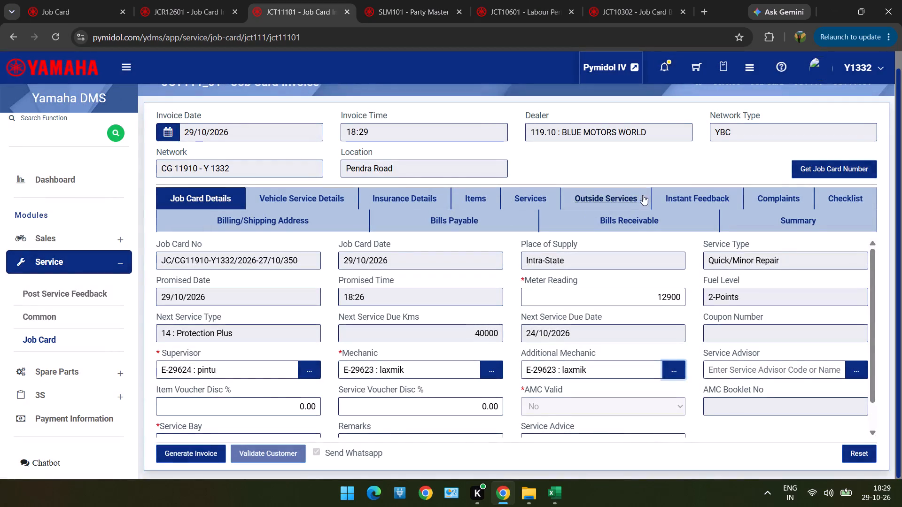
Fill the instant feedback with Yes for delivery and parts handover, Ok for the other questions, and overall rating Excellent (5).
{"action": "left_click", "coordinate": [652, 195]}
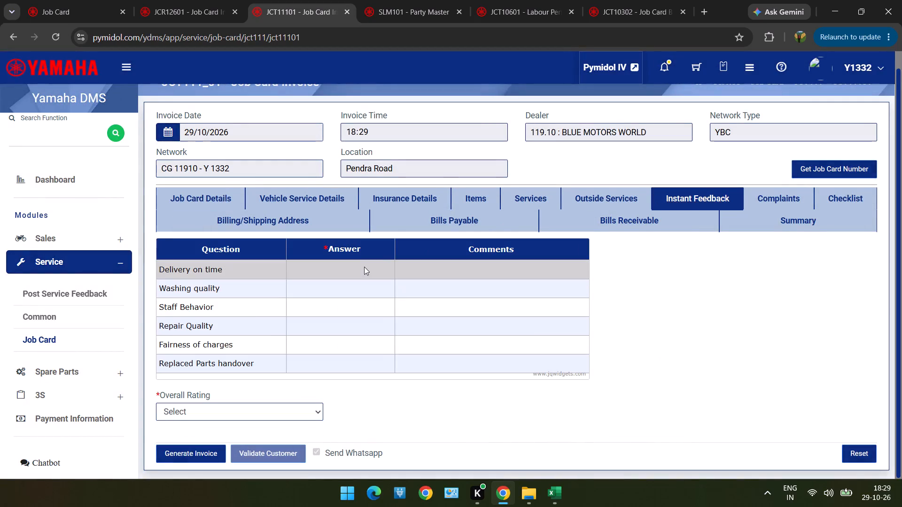
{"action": "left_click", "coordinate": [364, 267]}
{"action": "left_click_drag", "start_coordinate": [364, 267], "coordinate": [362, 290]}
{"action": "triple_click", "coordinate": [362, 290]}
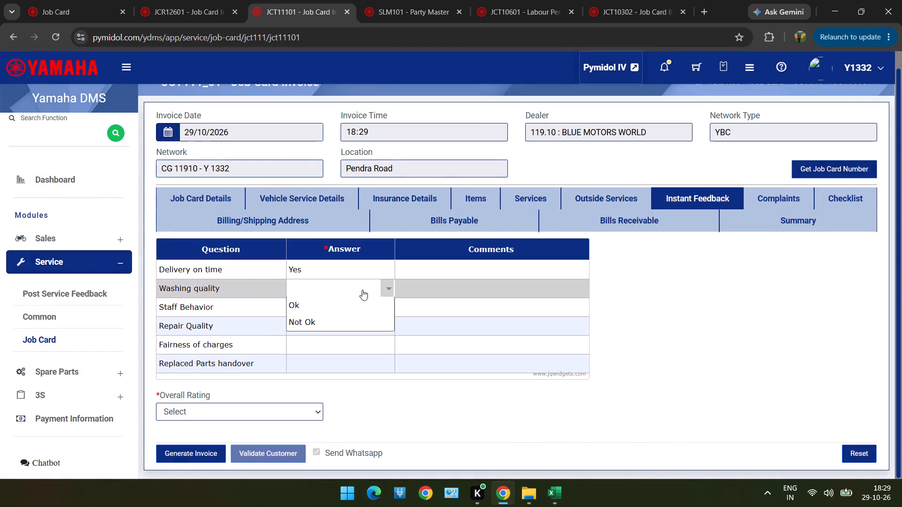
{"action": "triple_click", "coordinate": [358, 307]}
{"action": "triple_click", "coordinate": [350, 330]}
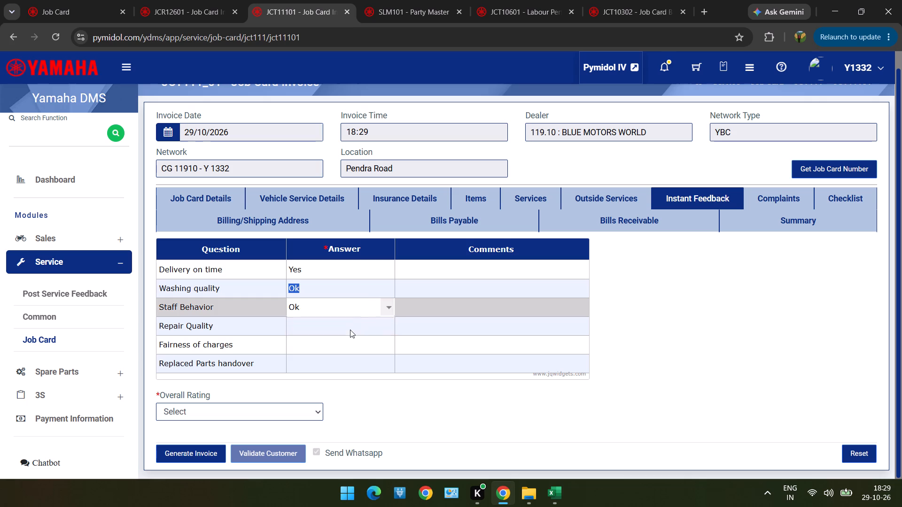
{"action": "triple_click", "coordinate": [349, 342]}
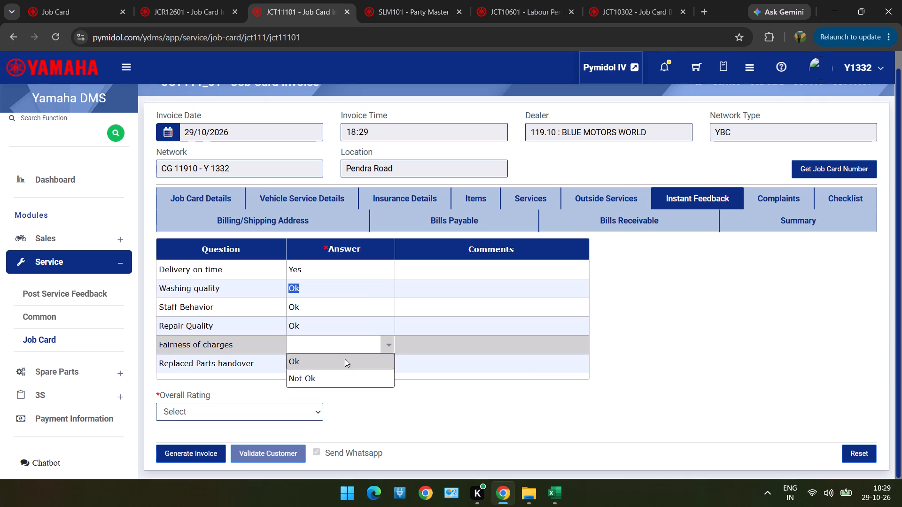
{"action": "left_click", "coordinate": [342, 357]}
{"action": "left_click", "coordinate": [342, 367]}
{"action": "left_click_drag", "start_coordinate": [342, 367], "coordinate": [335, 387]}
{"action": "left_click", "coordinate": [335, 387]}
{"action": "double_click", "coordinate": [311, 416]}
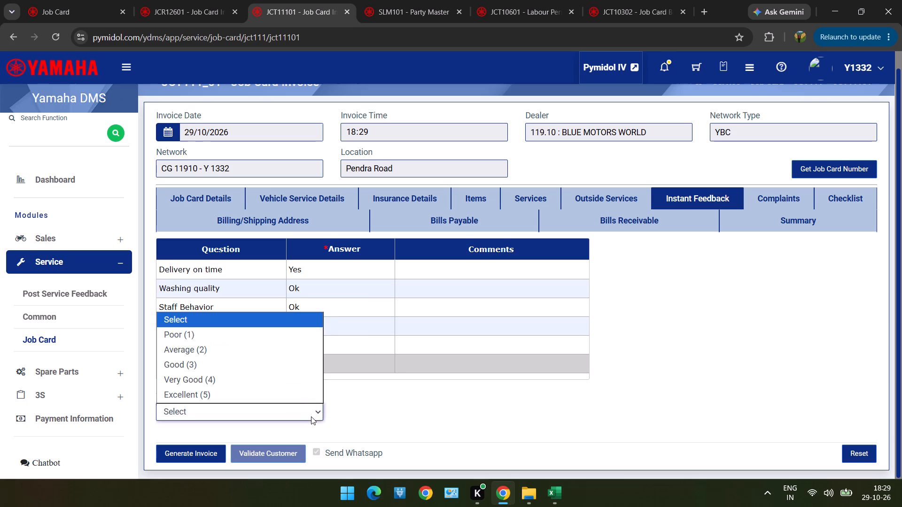
{"action": "left_click", "coordinate": [309, 399]}
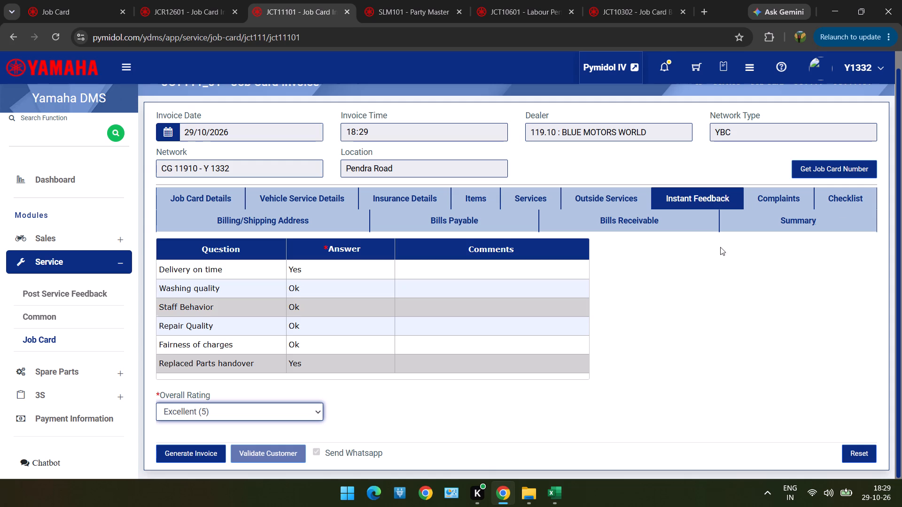
Mark the CHAIN ADJUST complaint as resolved with Yes.
{"action": "left_click", "coordinate": [798, 198]}
{"action": "double_click", "coordinate": [649, 267]}
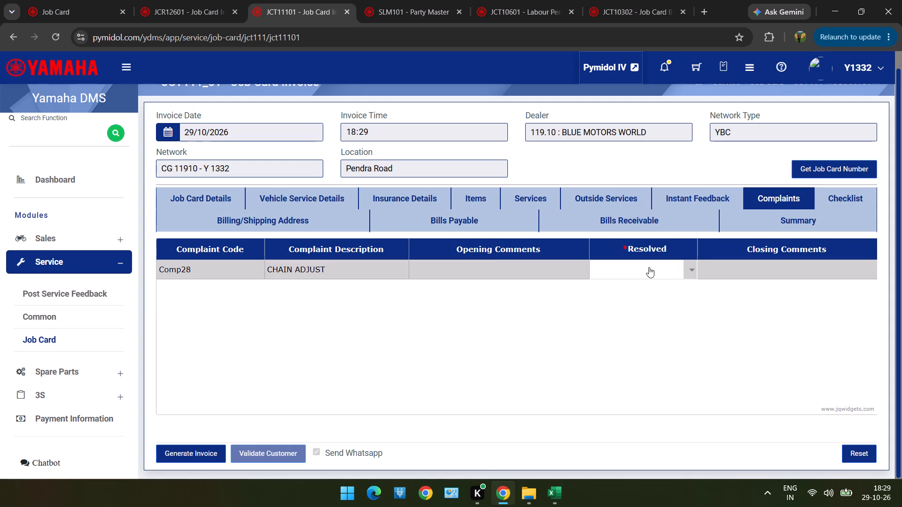
{"action": "left_click", "coordinate": [643, 279]}
Set the division code in the invoice summary to 2355 : SERVICE.
{"action": "left_click", "coordinate": [747, 232]}
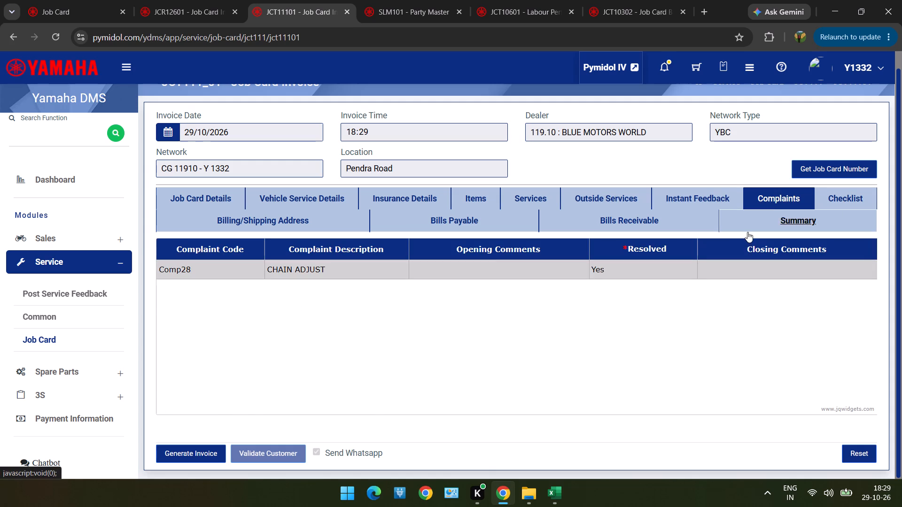
{"action": "left_click", "coordinate": [311, 407]}
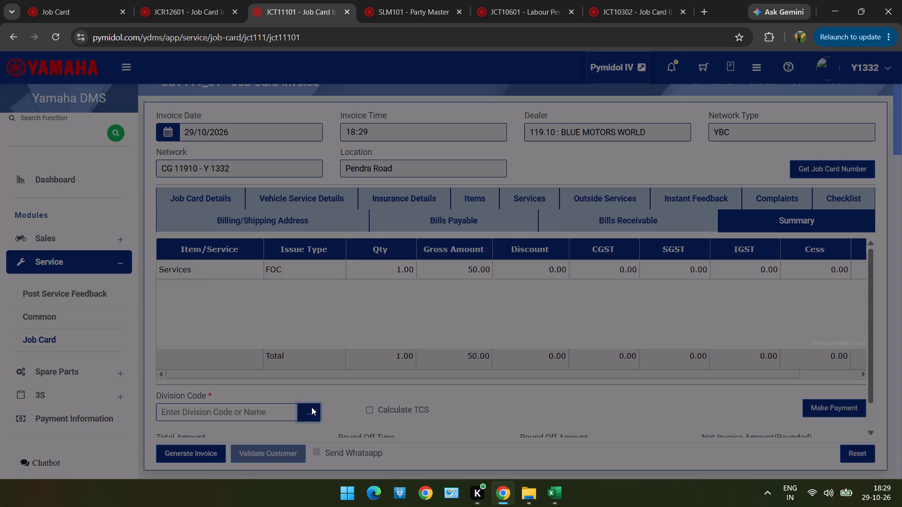
{"action": "double_click", "coordinate": [421, 220]}
Generate the invoice for the job card and confirm proceeding.
{"action": "scroll", "coordinate": [421, 220], "scroll_direction": "down", "scroll_amount": 2}
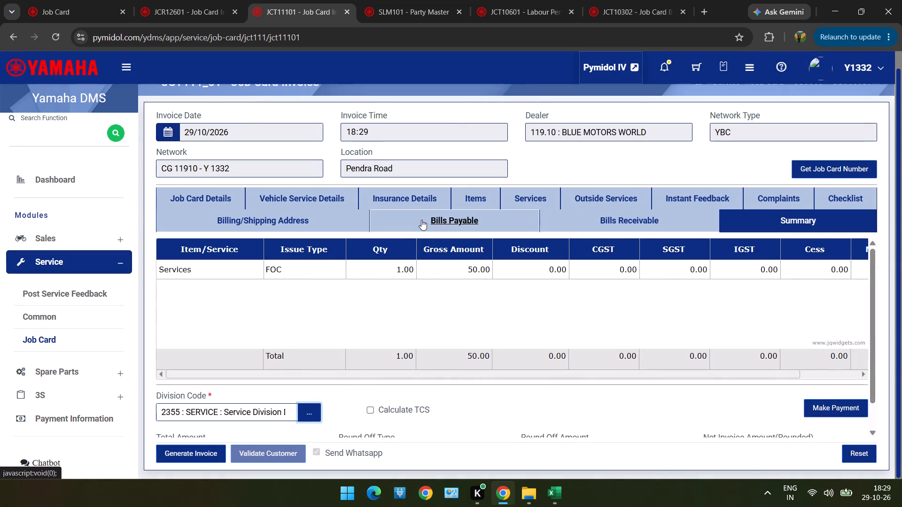
{"action": "scroll", "coordinate": [421, 220], "scroll_direction": "down", "scroll_amount": 3}
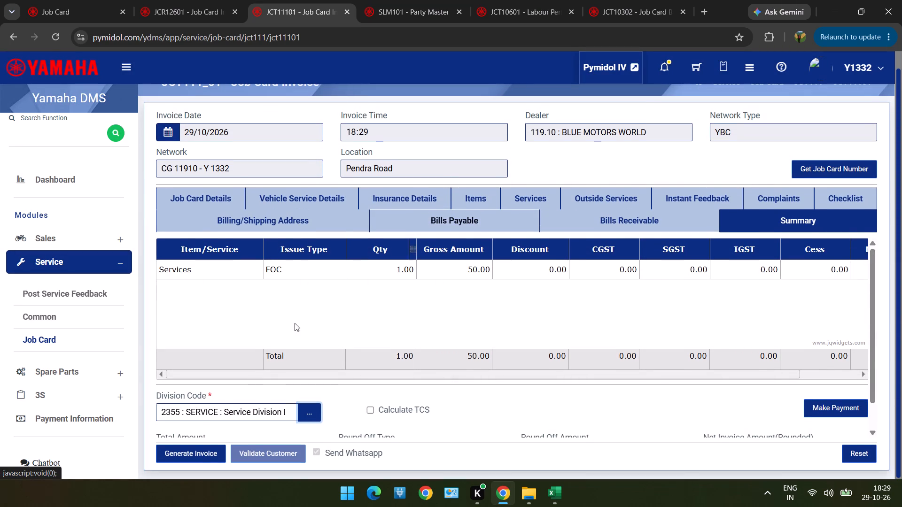
{"action": "left_click", "coordinate": [200, 448]}
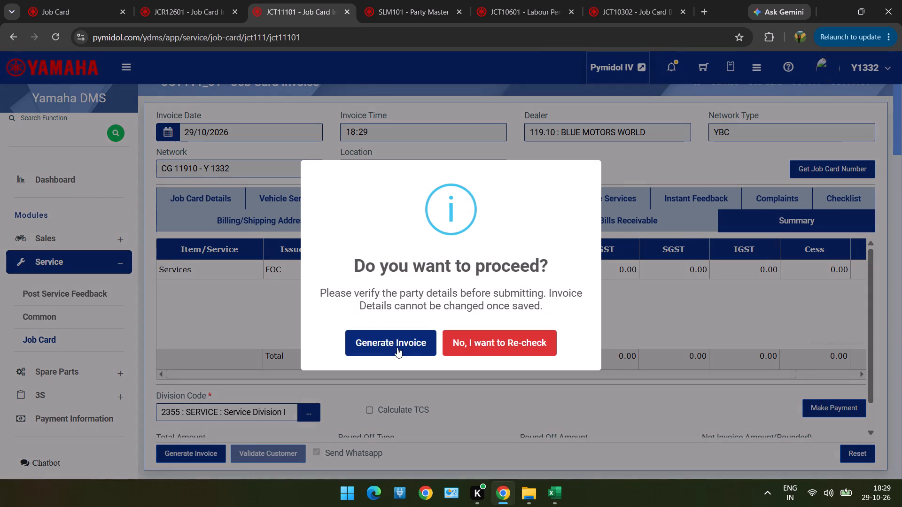
{"action": "left_click", "coordinate": [397, 347]}
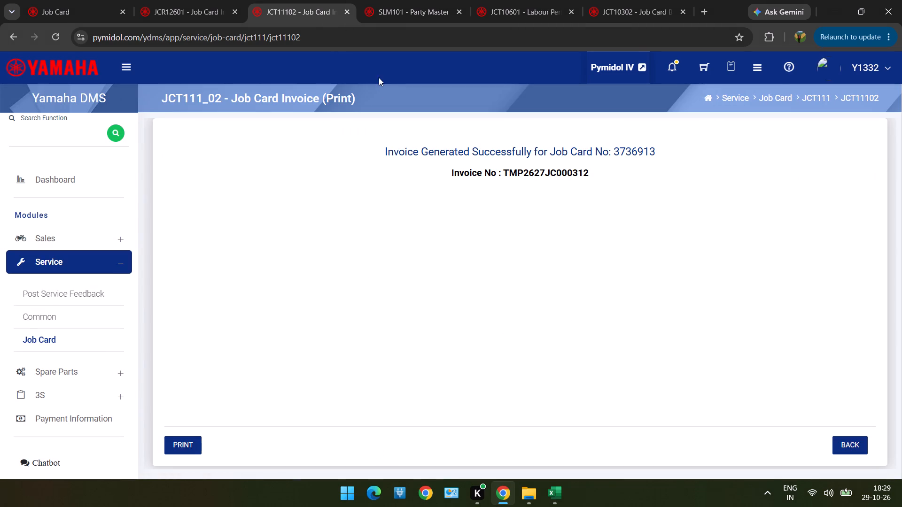
Retrieve the Job Card Invoice Report again for invoice dates 01/10/2026 to 29/10/2026.
{"action": "left_click", "coordinate": [208, 8]}
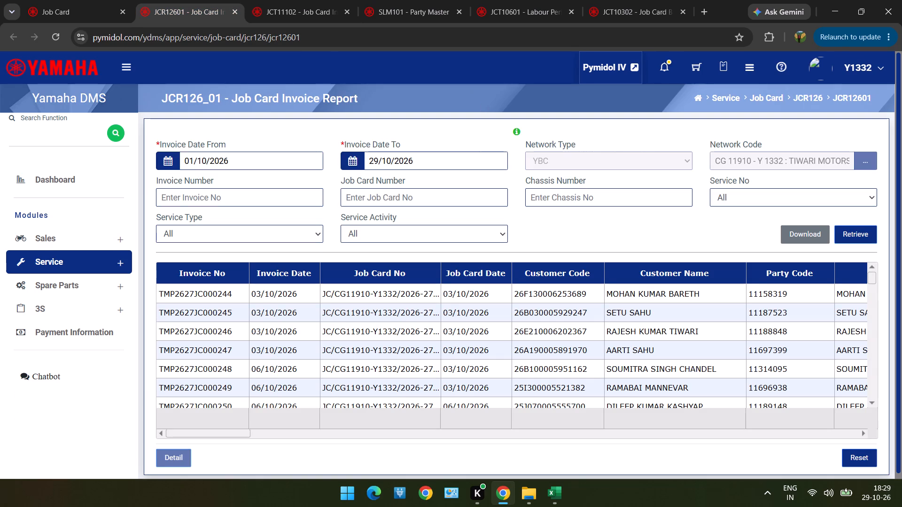
{"action": "left_click_drag", "start_coordinate": [514, 136], "coordinate": [879, 392]}
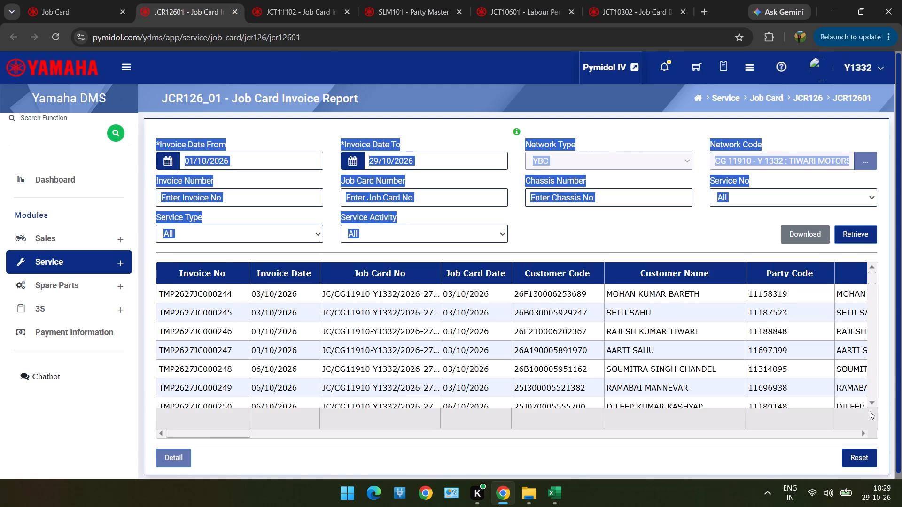
{"action": "left_click_drag", "start_coordinate": [750, 250], "coordinate": [864, 254]}
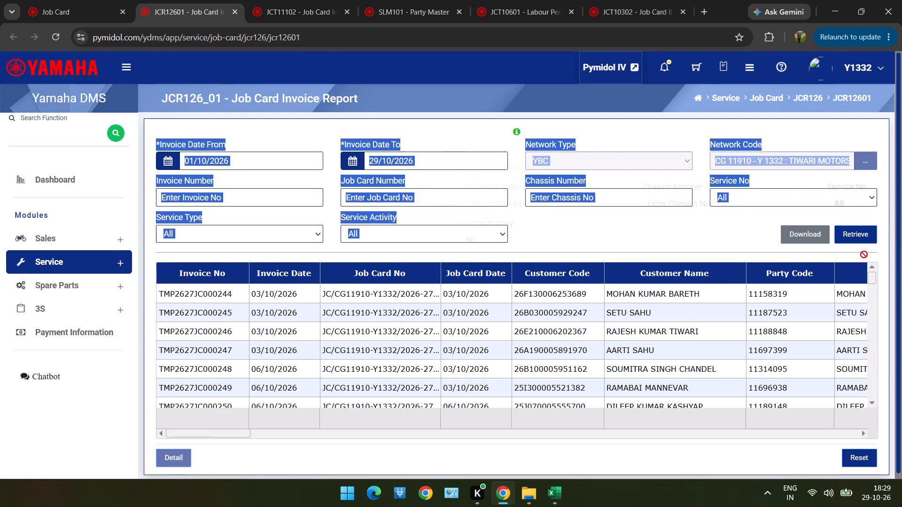
{"action": "left_click_drag", "start_coordinate": [864, 254], "coordinate": [849, 236]}
{"action": "double_click", "coordinate": [849, 236]}
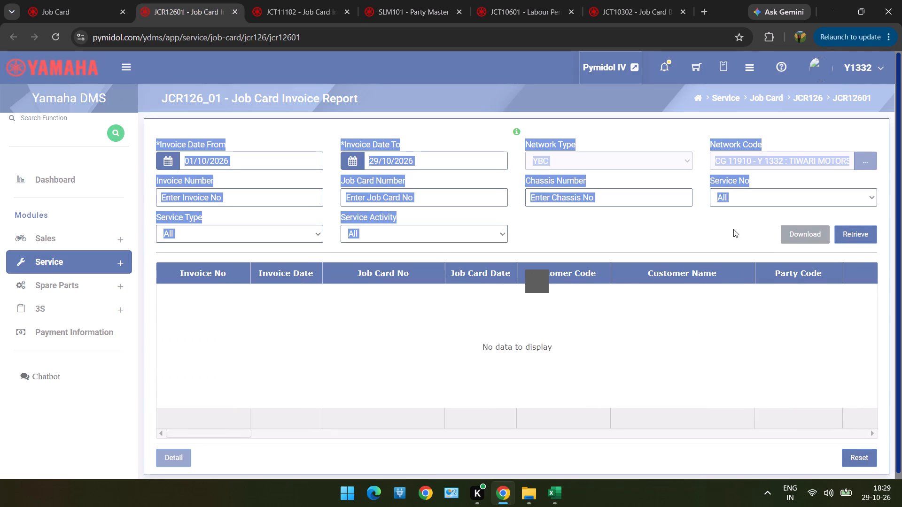
{"action": "double_click", "coordinate": [712, 231]}
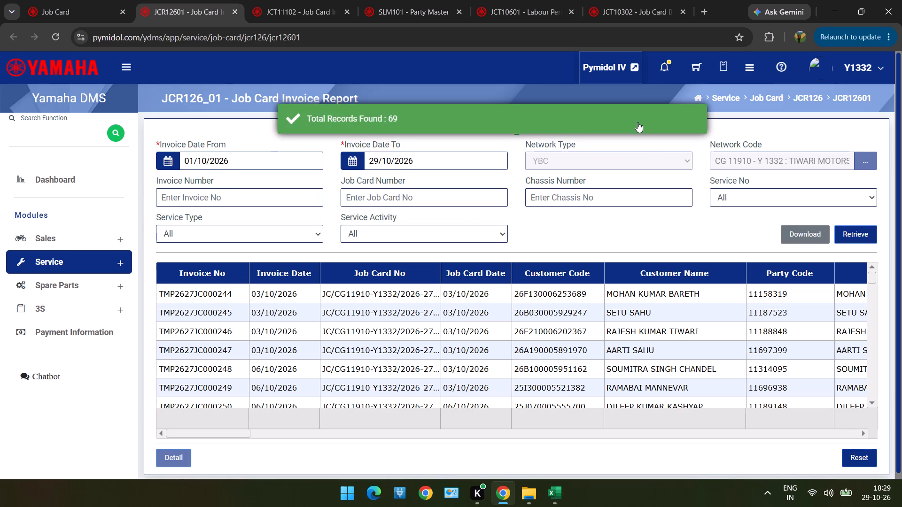
Return from the booking confirmation to a blank Job Card Booking form.
{"action": "left_click", "coordinate": [647, 10]}
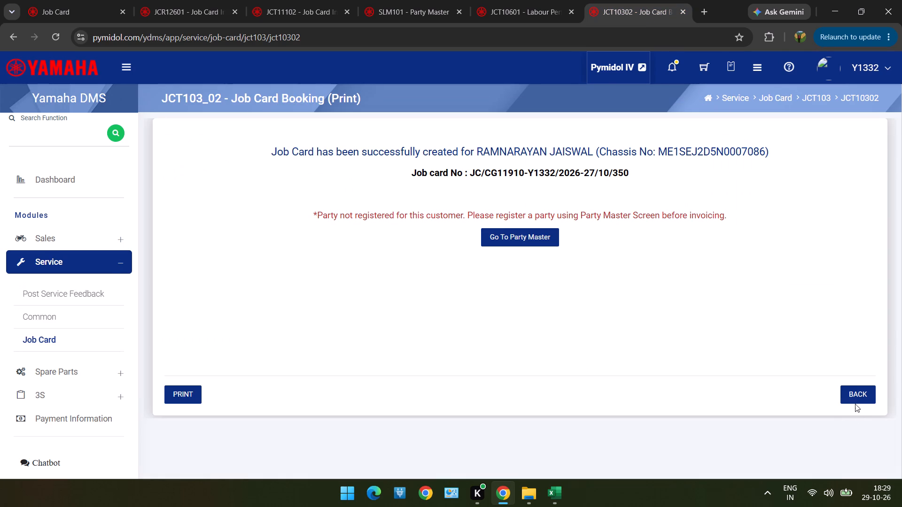
{"action": "left_click", "coordinate": [853, 394]}
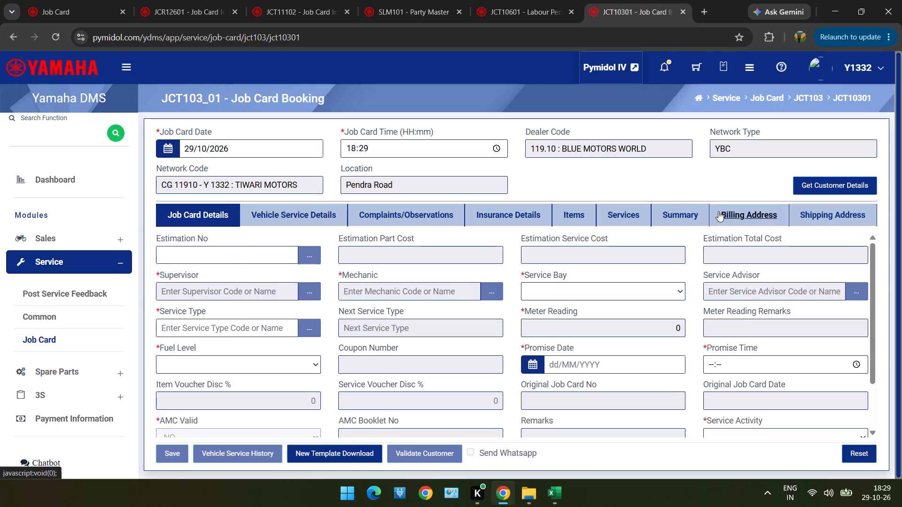
Retrieve the customer by the chassis number copied from row 42 of the Excel list and load the record into the booking.
{"action": "left_click", "coordinate": [815, 185]}
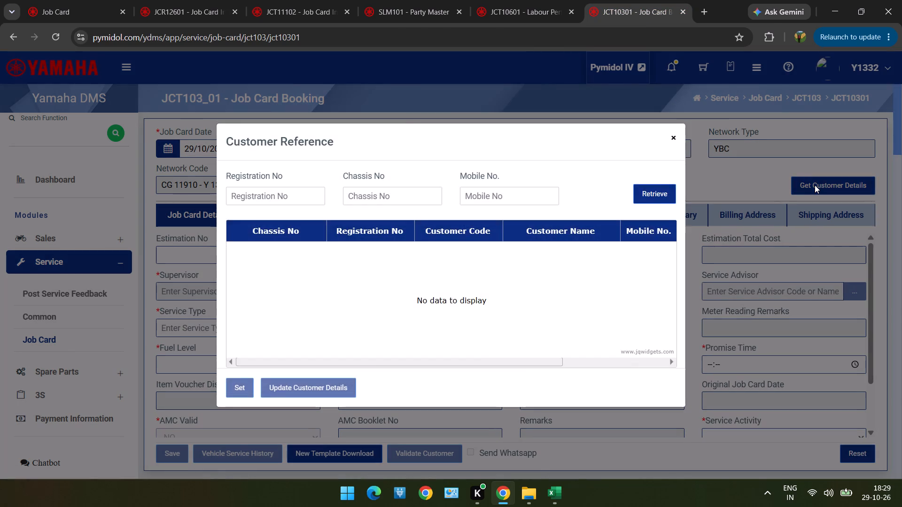
{"action": "key", "text": "alt+Tab"}
{"action": "key", "text": "Up"}
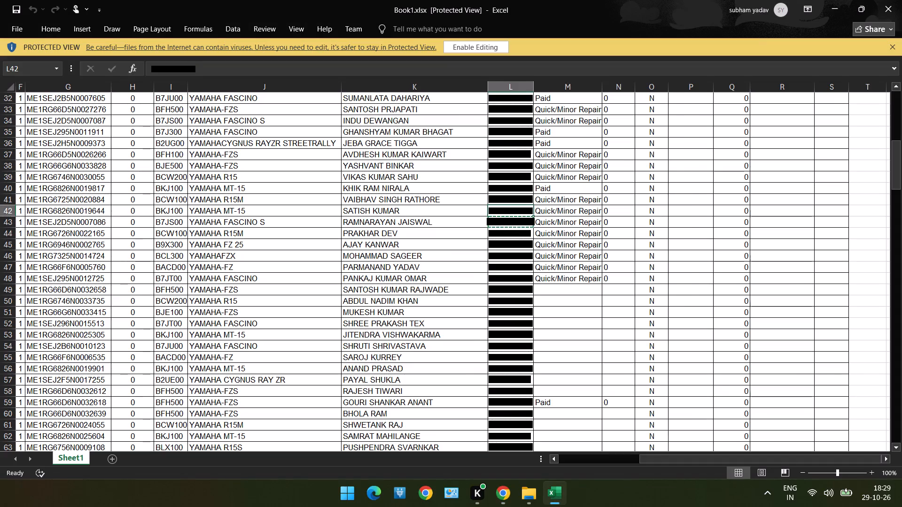
{"action": "key", "text": "Left"}
{"action": "key", "text": "Left"}
{"action": "key", "text": "Left"}
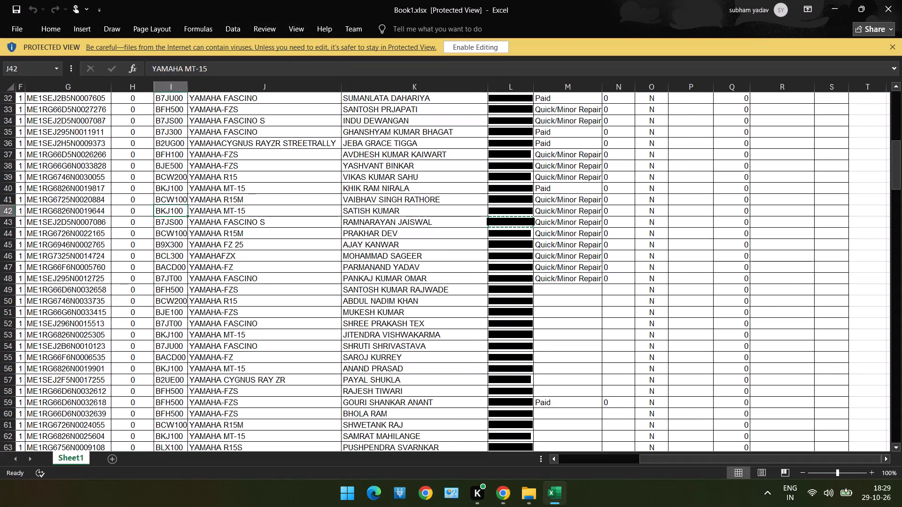
{"action": "key", "text": "Left"}
{"action": "key", "text": "Left"}
{"action": "key", "text": "ctrl+c"}
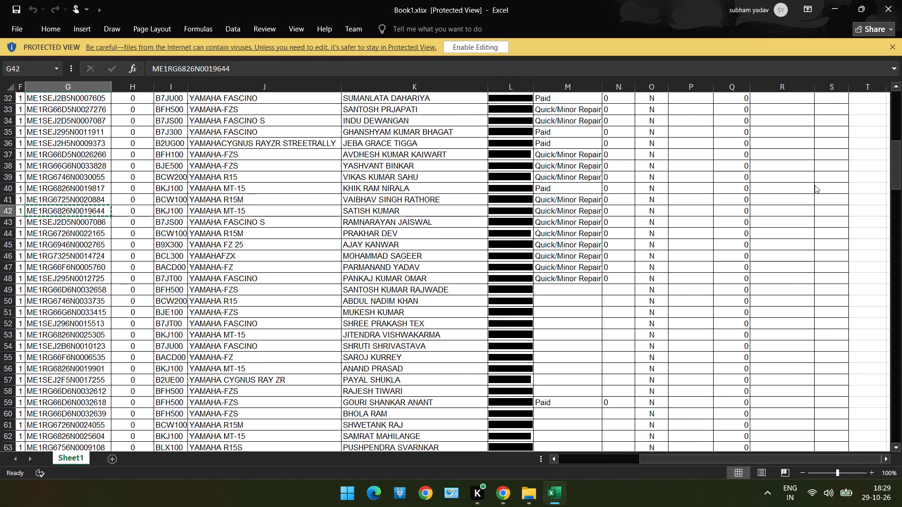
{"action": "key", "text": "alt+Tab"}
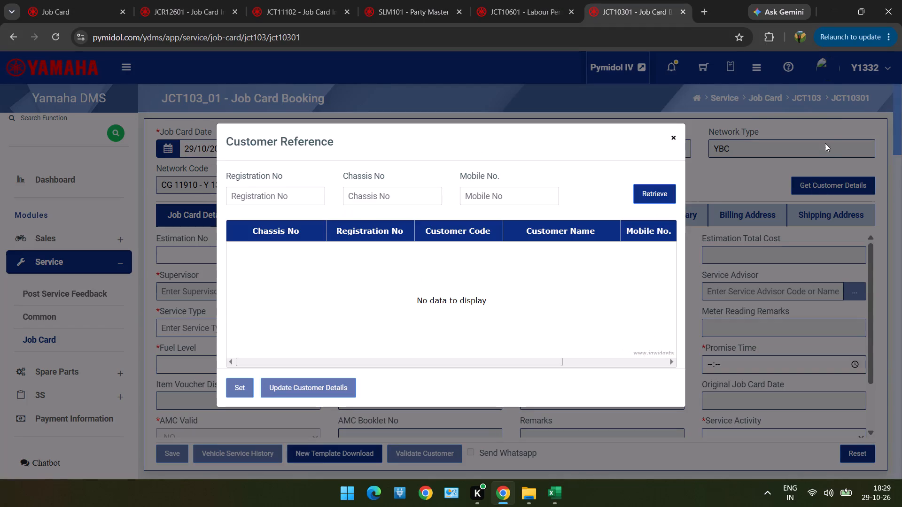
{"action": "left_click", "coordinate": [421, 200]}
{"action": "key", "text": "ctrl+v"}
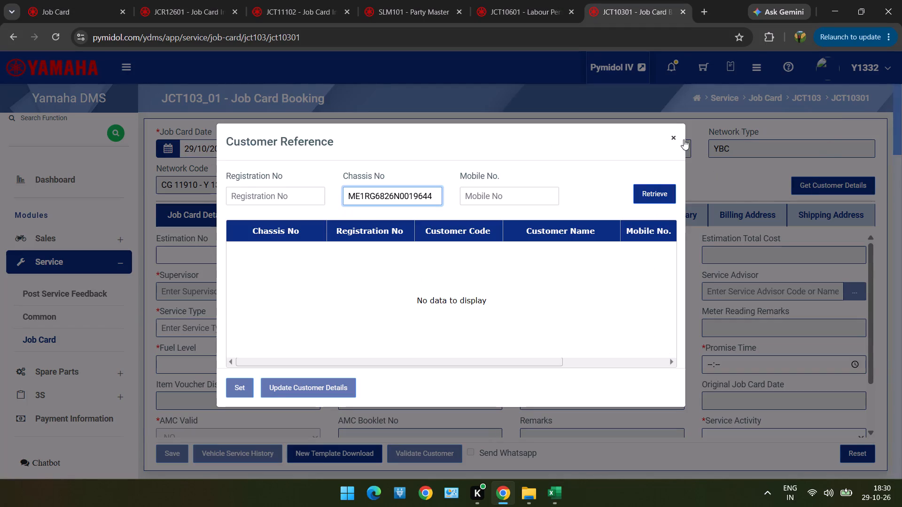
{"action": "left_click", "coordinate": [649, 190]}
{"action": "double_click", "coordinate": [491, 247]}
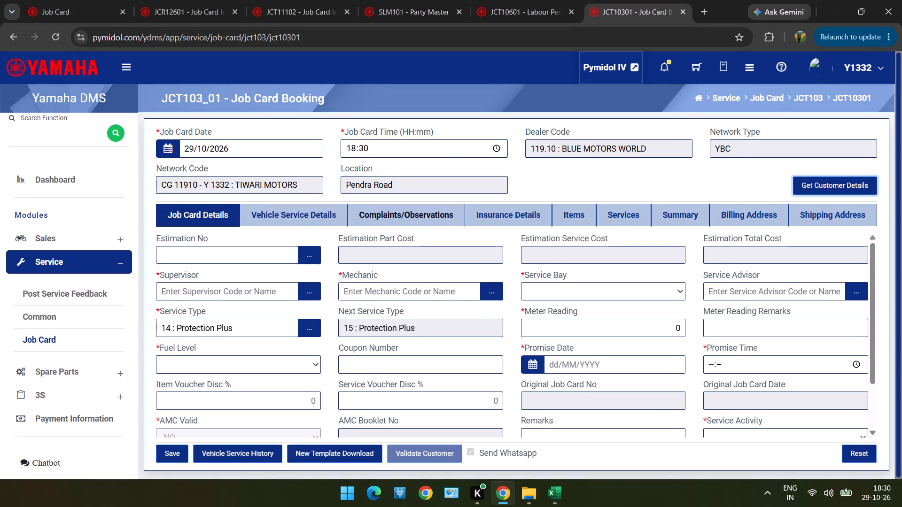
Assign pintu as supervisor and laxmik as mechanic in the job card details.
{"action": "left_click", "coordinate": [350, 146]}
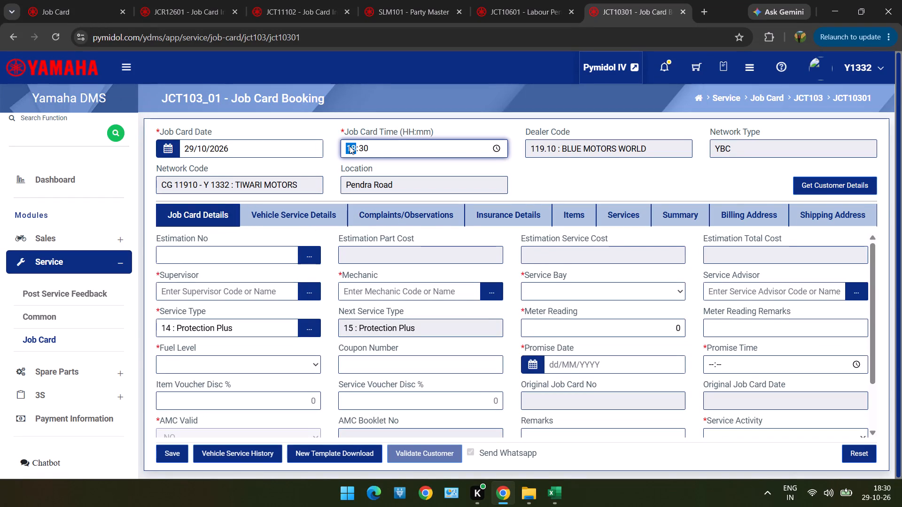
{"action": "left_click", "coordinate": [303, 300]}
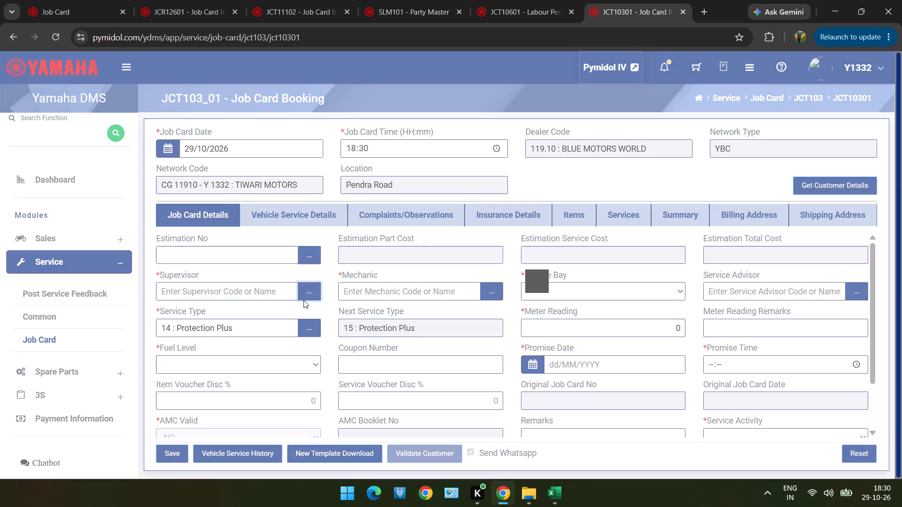
{"action": "left_click", "coordinate": [302, 200]}
{"action": "left_click_drag", "start_coordinate": [302, 200], "coordinate": [490, 277]}
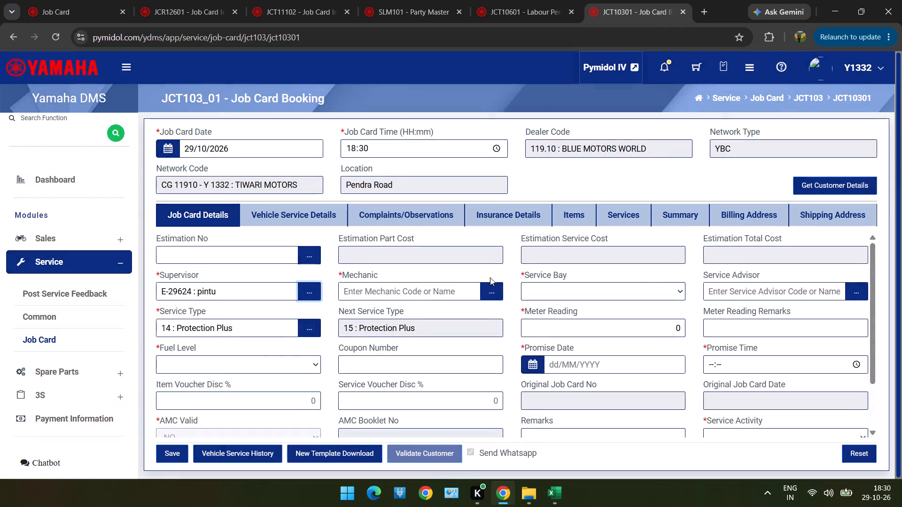
{"action": "left_click_drag", "start_coordinate": [490, 277], "coordinate": [488, 282]}
{"action": "left_click", "coordinate": [488, 282]}
{"action": "double_click", "coordinate": [384, 201]}
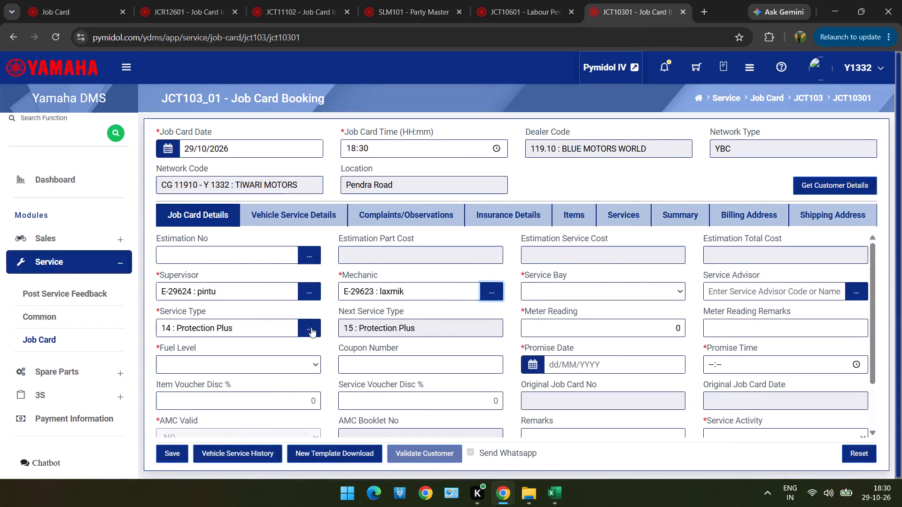
Change the job card's service type to Quick/Minor Repair.
{"action": "left_click", "coordinate": [311, 327]}
{"action": "left_click", "coordinate": [420, 200]}
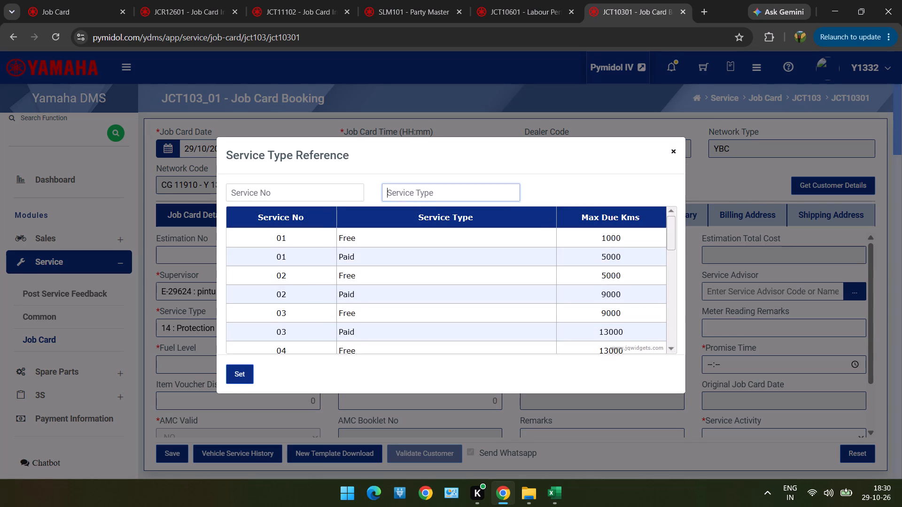
{"action": "key", "text": "q"}
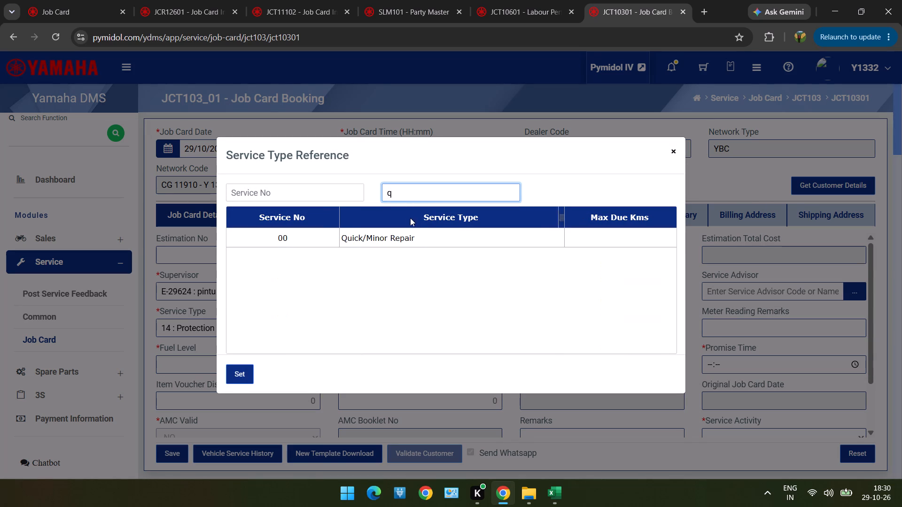
{"action": "double_click", "coordinate": [418, 236]}
Check the vehicle service history for the previous meter reading and set the job card's meter reading to 23890.
{"action": "left_click", "coordinate": [575, 335]}
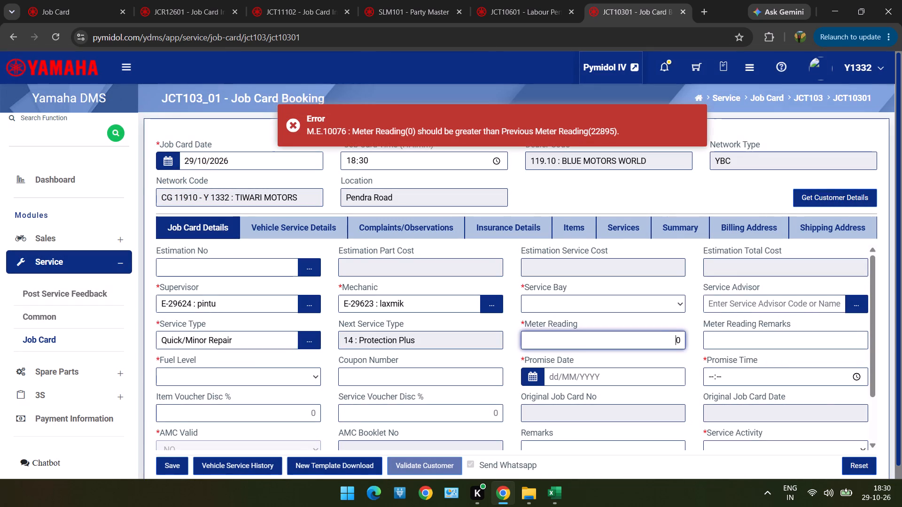
{"action": "left_click", "coordinate": [261, 474]}
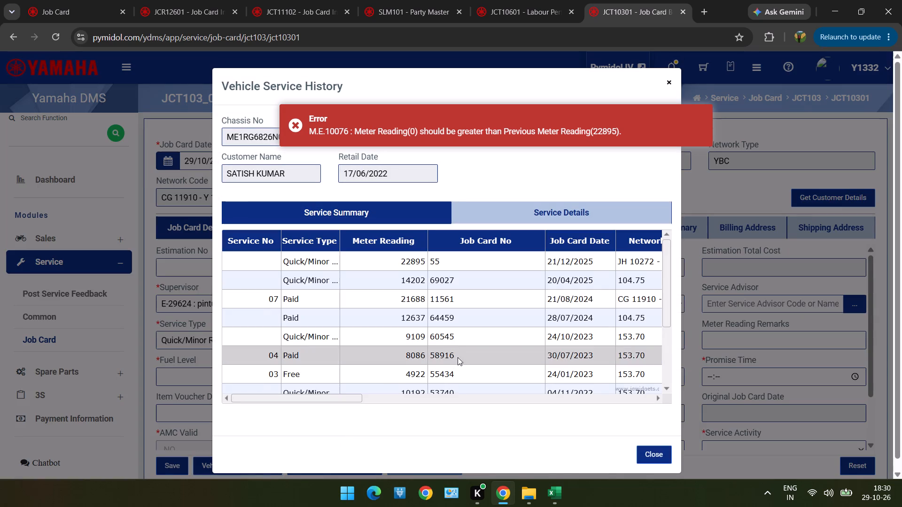
{"action": "left_click", "coordinate": [672, 84]}
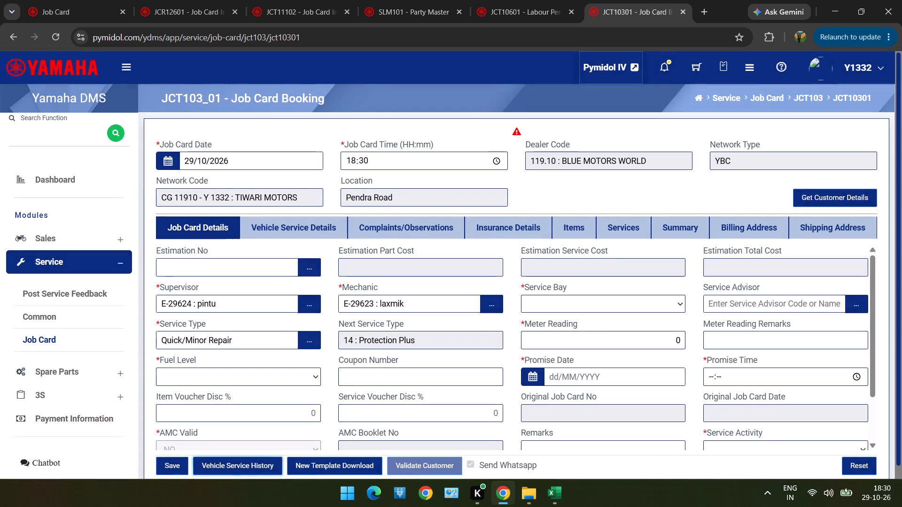
{"action": "left_click", "coordinate": [590, 330]}
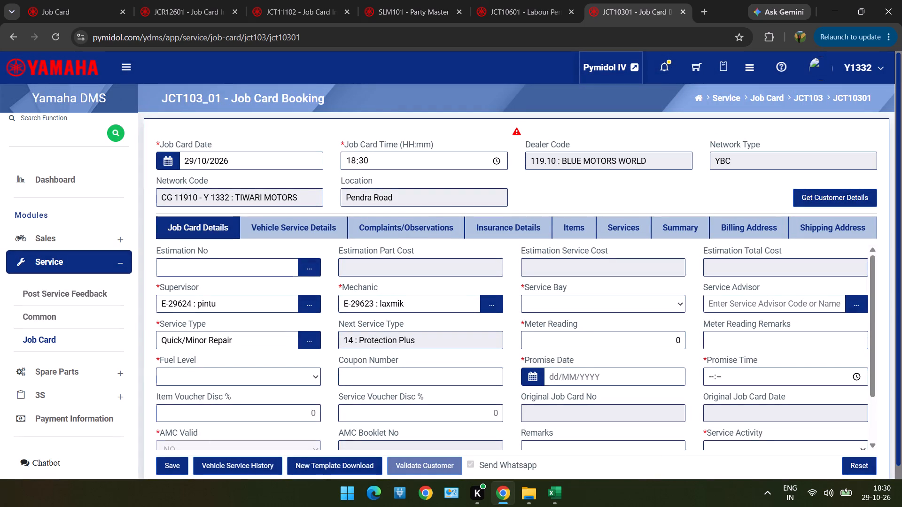
{"action": "left_click", "coordinate": [589, 340]}
{"action": "type", "text": "23890"}
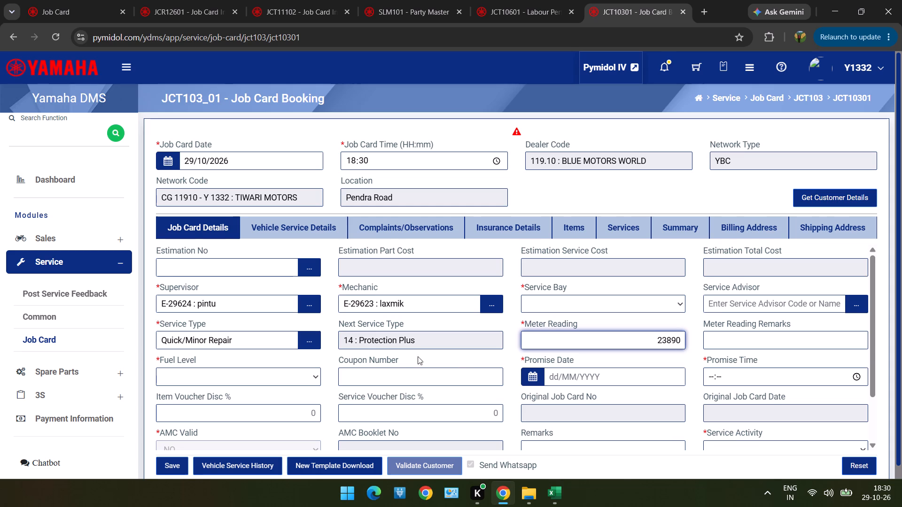
Set the fuel level to 1-Points.
{"action": "left_click", "coordinate": [311, 376]}
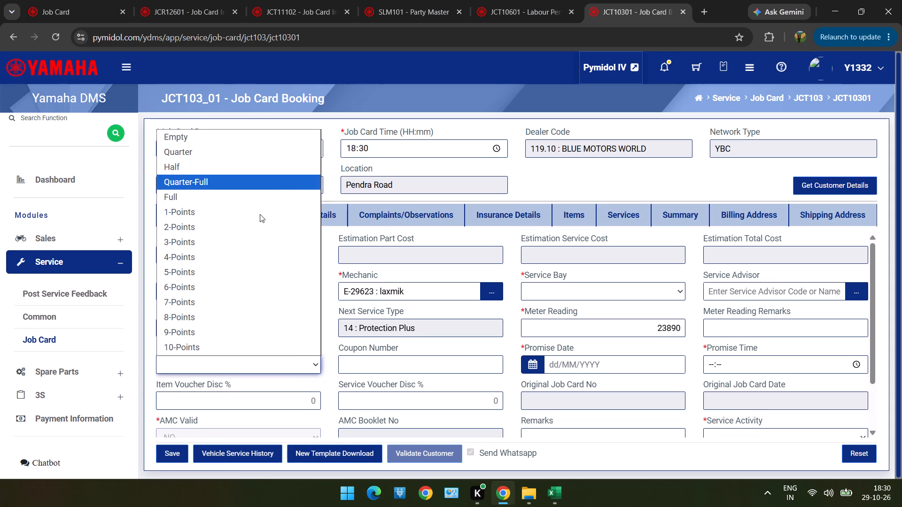
{"action": "left_click", "coordinate": [259, 219]}
Set the promise date to 29/10/2026 and the promise time to 18:30.
{"action": "left_click", "coordinate": [564, 368]}
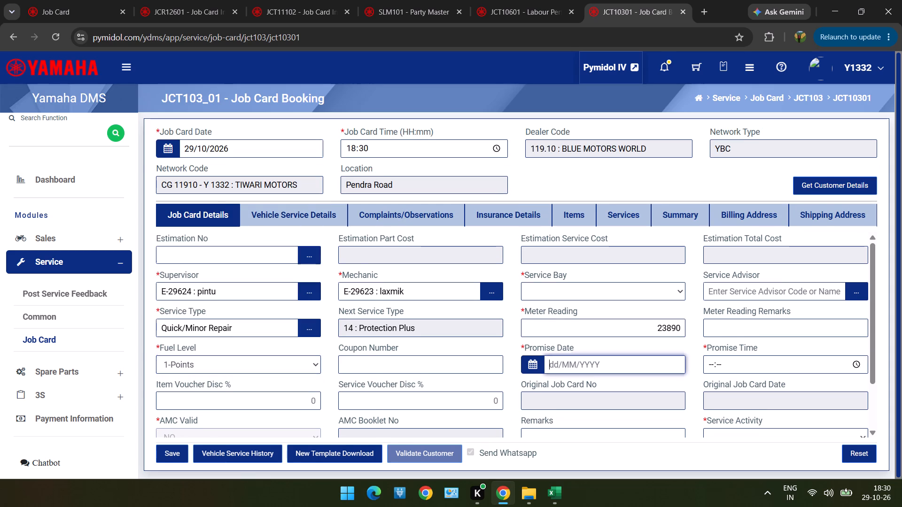
{"action": "scroll", "coordinate": [524, 245], "scroll_direction": "down", "scroll_amount": 2}
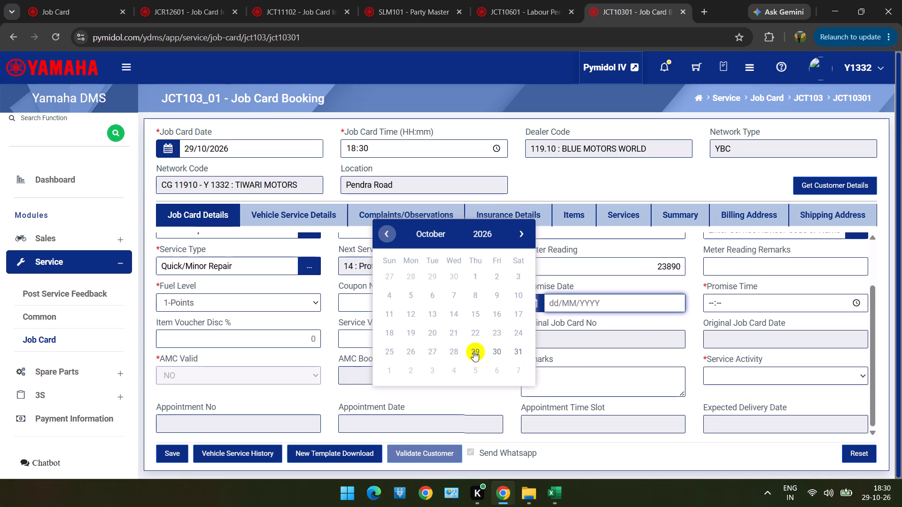
{"action": "left_click", "coordinate": [474, 351]}
{"action": "left_click", "coordinate": [707, 301]}
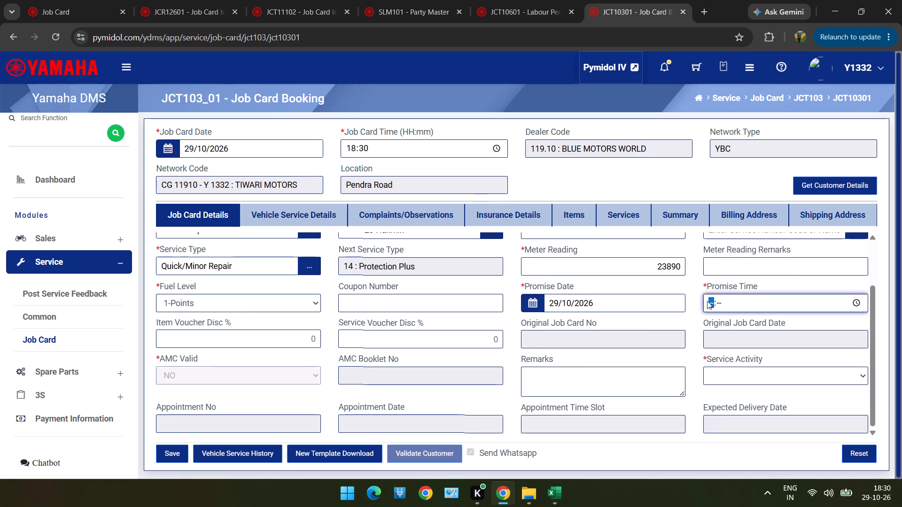
{"action": "key", "text": "1"}
{"action": "key", "text": "8"}
{"action": "key", "text": "3"}
{"action": "key", "text": "0"}
Set the service activity to Normal Scheme.
{"action": "left_click", "coordinate": [717, 369]}
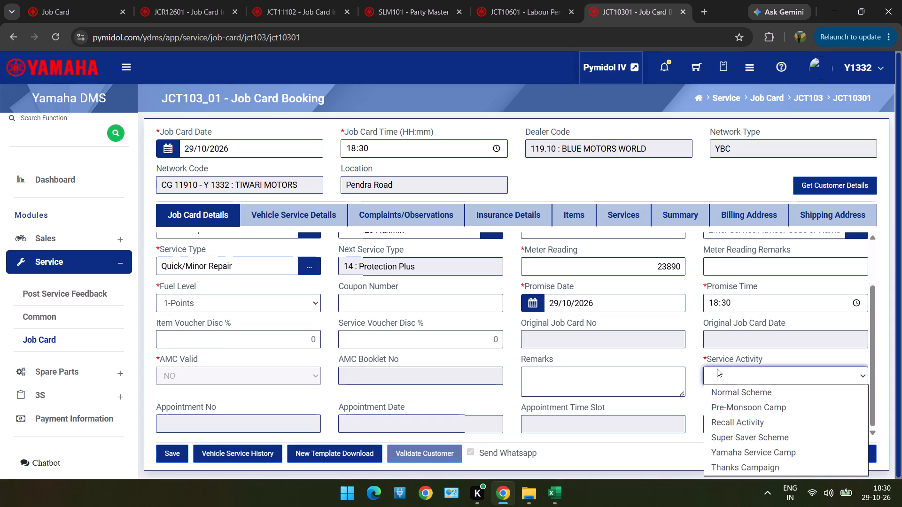
{"action": "left_click", "coordinate": [720, 391]}
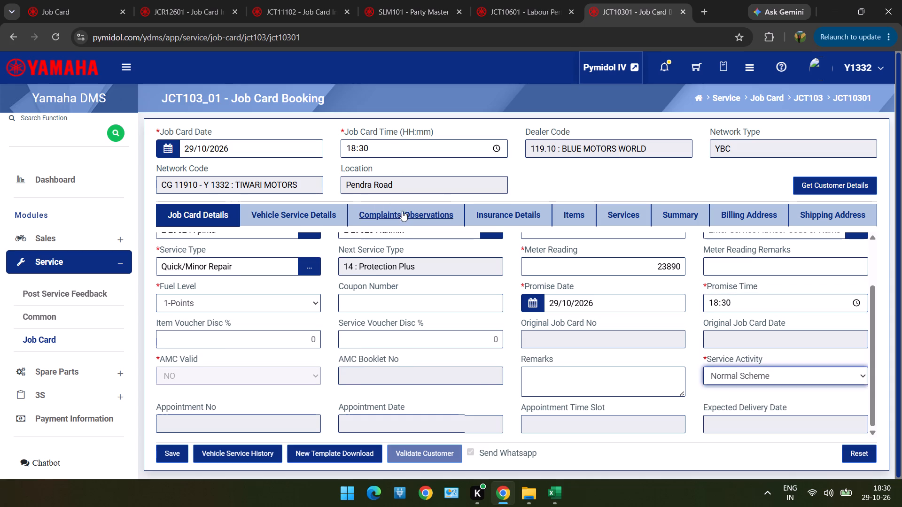
Add a single complaint line to the job card with complaint Comp161, STARTING PROBLEM.
{"action": "left_click", "coordinate": [404, 222]}
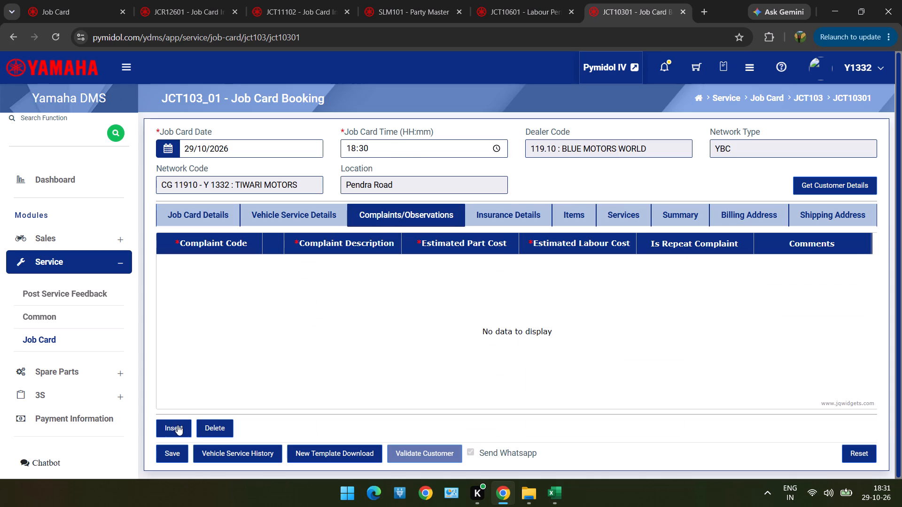
{"action": "left_click", "coordinate": [178, 425]}
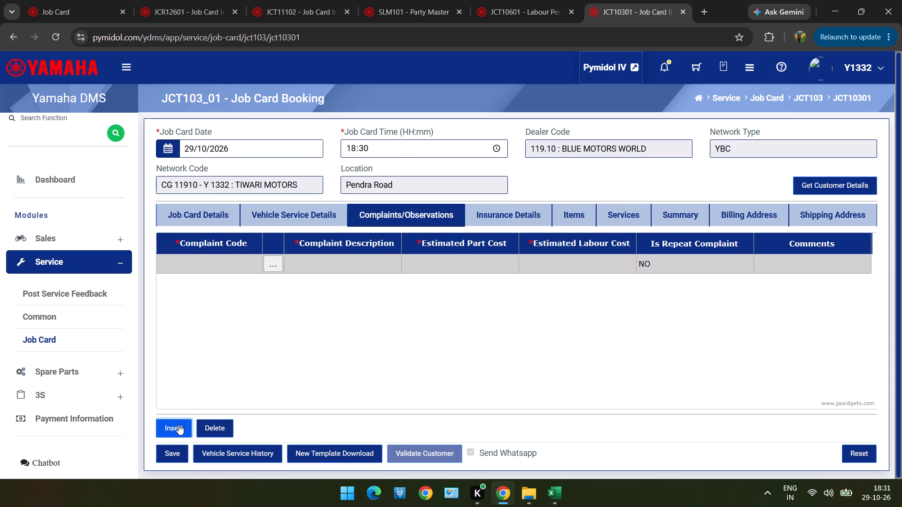
{"action": "left_click", "coordinate": [179, 424]}
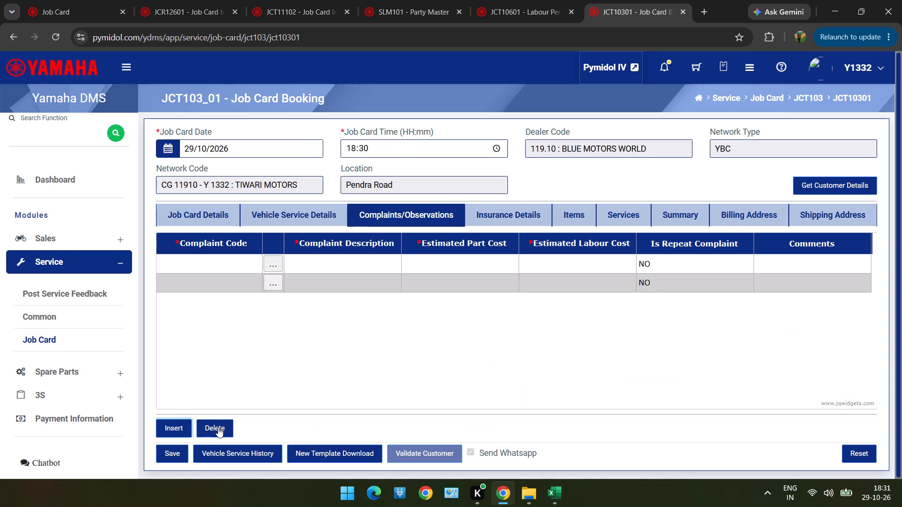
{"action": "left_click", "coordinate": [218, 427]}
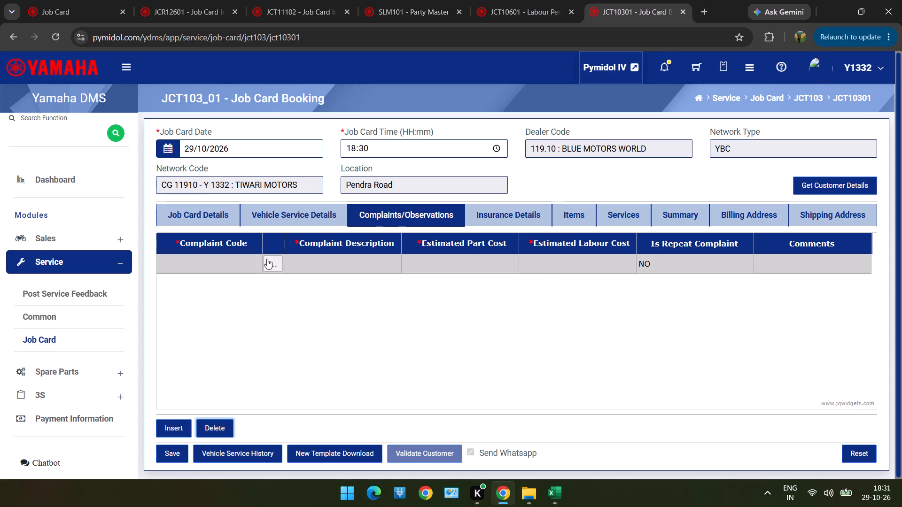
{"action": "left_click", "coordinate": [268, 267]}
{"action": "left_click", "coordinate": [411, 192]}
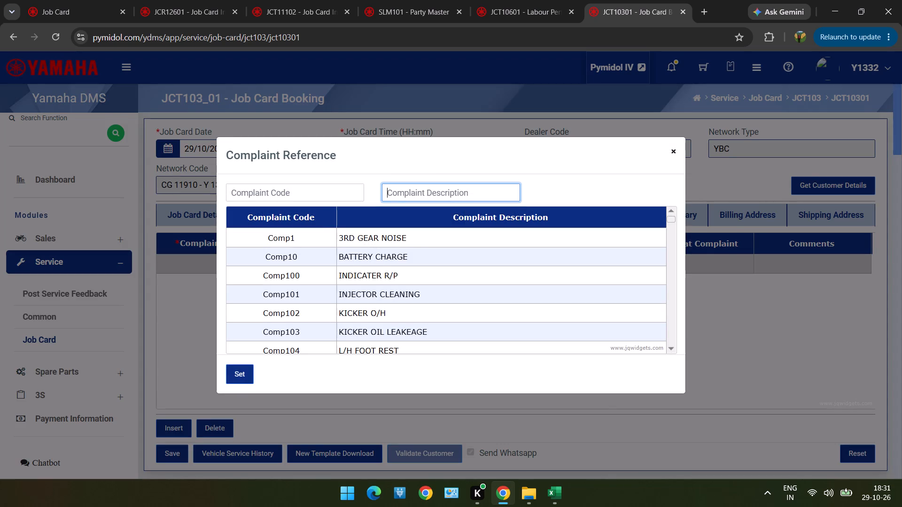
{"action": "type", "text": "star"}
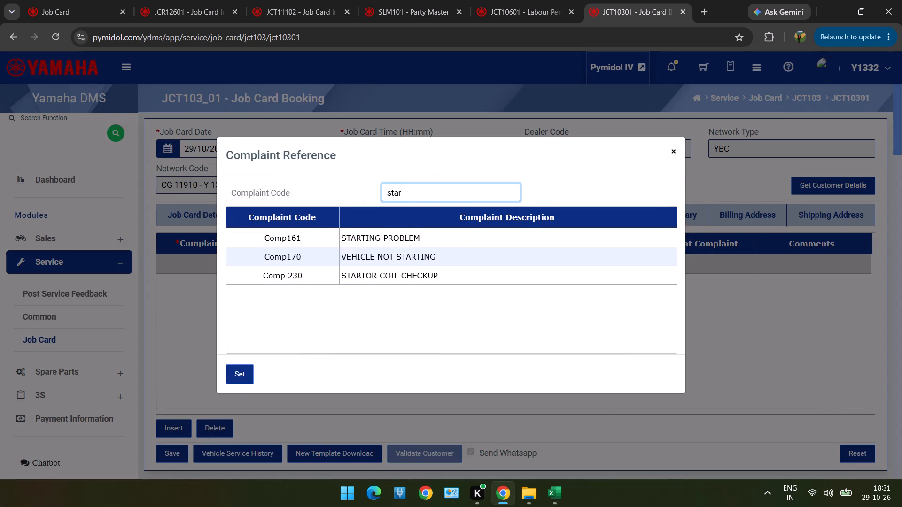
{"action": "double_click", "coordinate": [406, 239]}
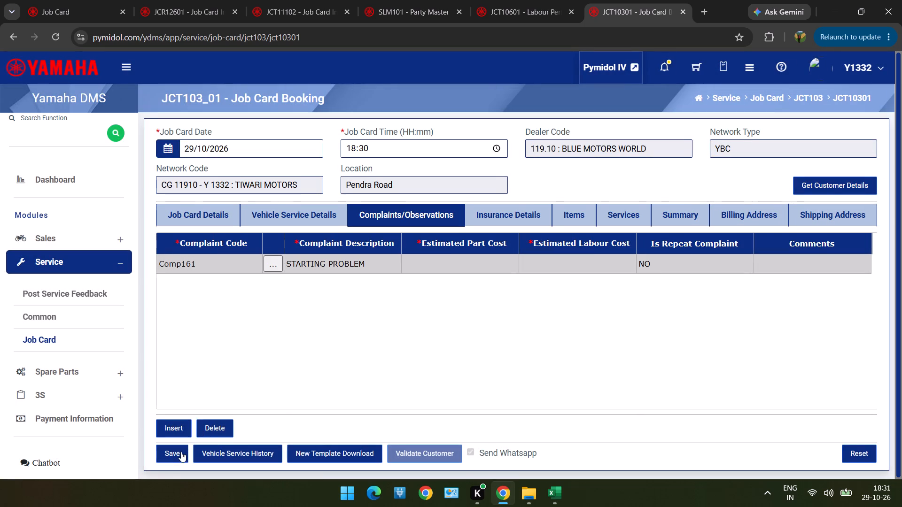
Save the job card booking and confirm it.
{"action": "left_click", "coordinate": [181, 452]}
{"action": "left_click", "coordinate": [384, 358]}
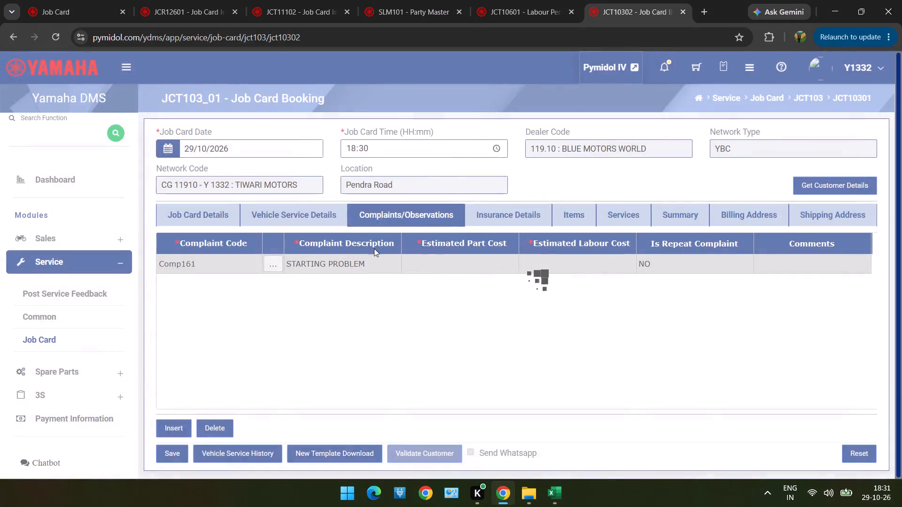
Load the row 42 customer's normal job card into the Labour Performed form.
{"action": "left_click", "coordinate": [520, 8]}
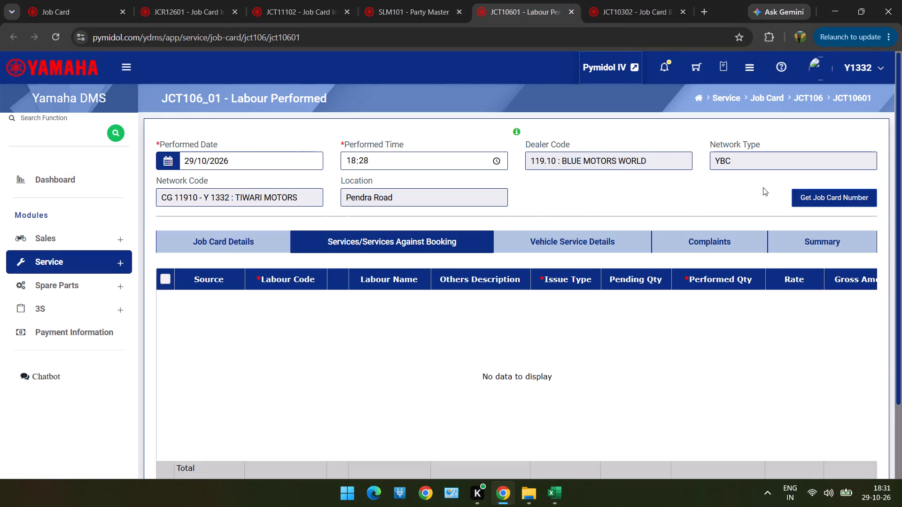
{"action": "left_click_drag", "start_coordinate": [801, 199], "coordinate": [837, 189]}
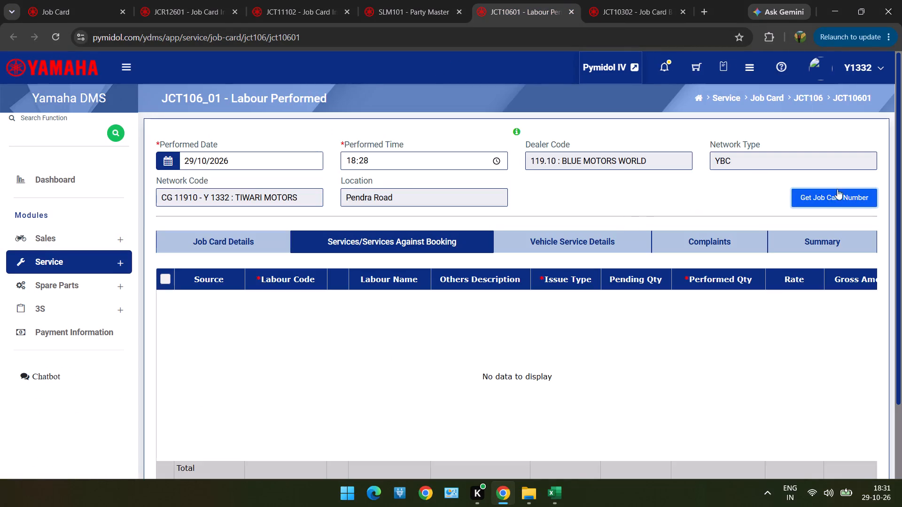
{"action": "left_click_drag", "start_coordinate": [837, 189], "coordinate": [843, 202]}
{"action": "left_click", "coordinate": [843, 202]}
{"action": "double_click", "coordinate": [666, 199]}
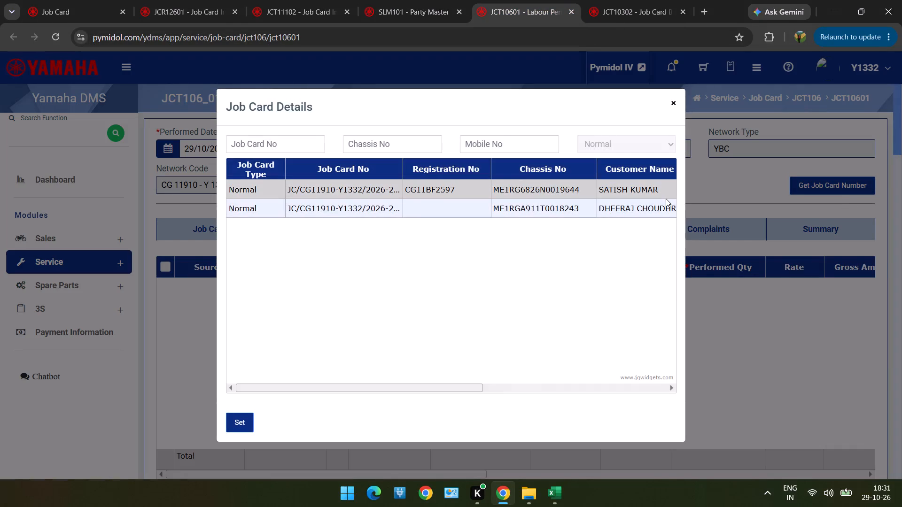
Insert a new labour line under Services/Services Against Booking and open its labour code lookup.
{"action": "left_click", "coordinate": [227, 248]}
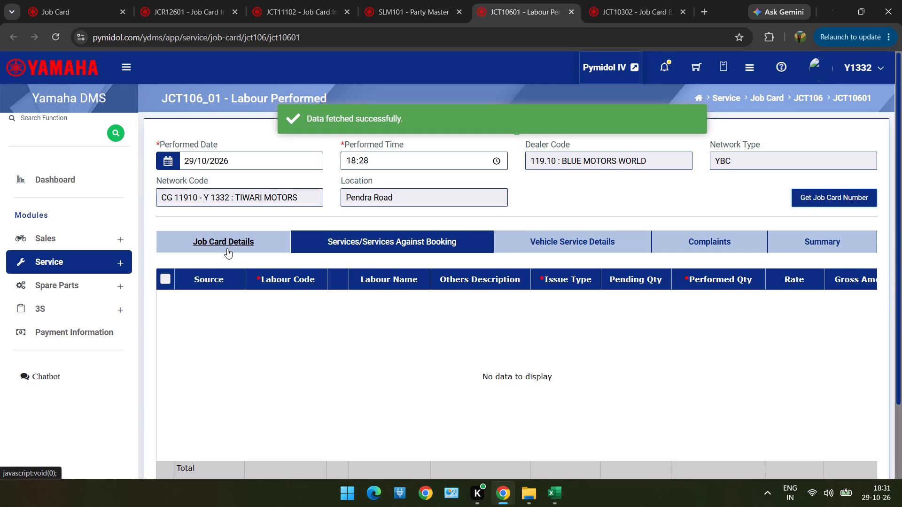
{"action": "left_click", "coordinate": [479, 245]}
{"action": "scroll", "coordinate": [439, 324], "scroll_direction": "down", "scroll_amount": 3}
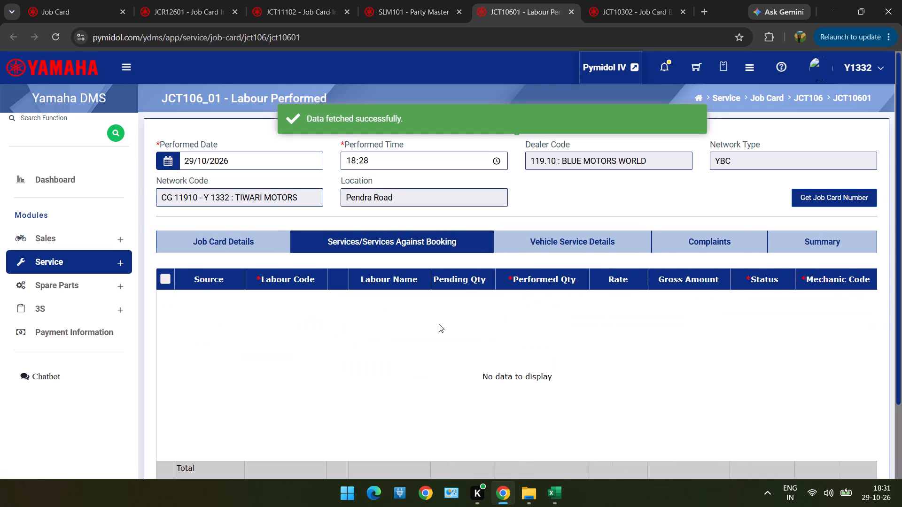
{"action": "scroll", "coordinate": [468, 369], "scroll_direction": "up", "scroll_amount": 13}
{"action": "scroll", "coordinate": [478, 240], "scroll_direction": "down", "scroll_amount": 1}
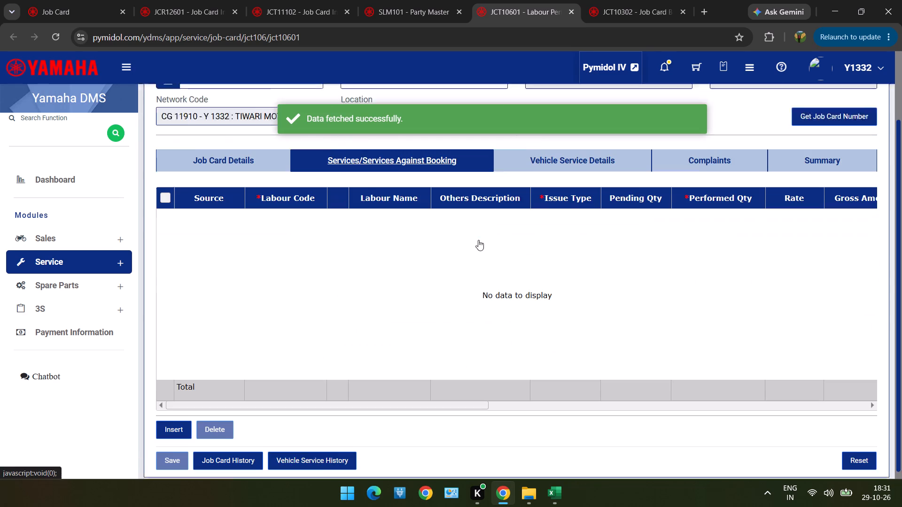
{"action": "scroll", "coordinate": [478, 240], "scroll_direction": "down", "scroll_amount": 1}
{"action": "left_click", "coordinate": [174, 419]}
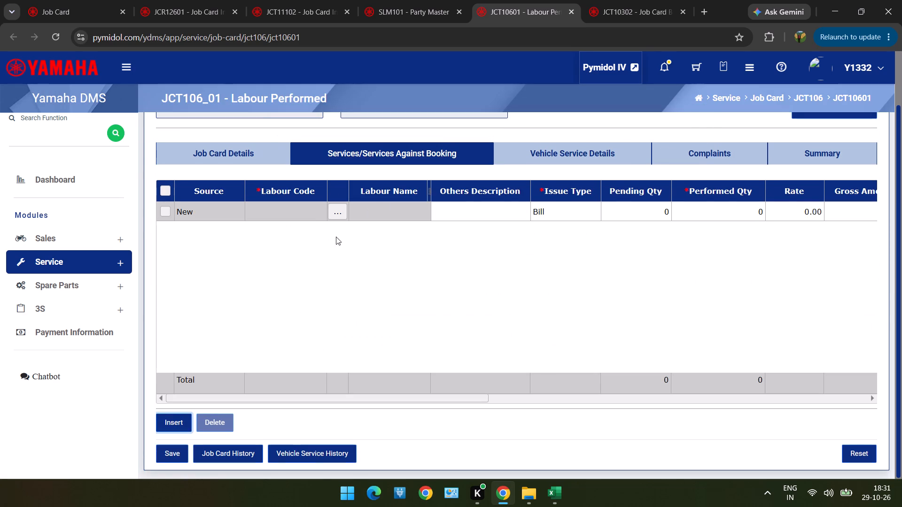
{"action": "left_click", "coordinate": [331, 213]}
{"action": "left_click", "coordinate": [455, 141]}
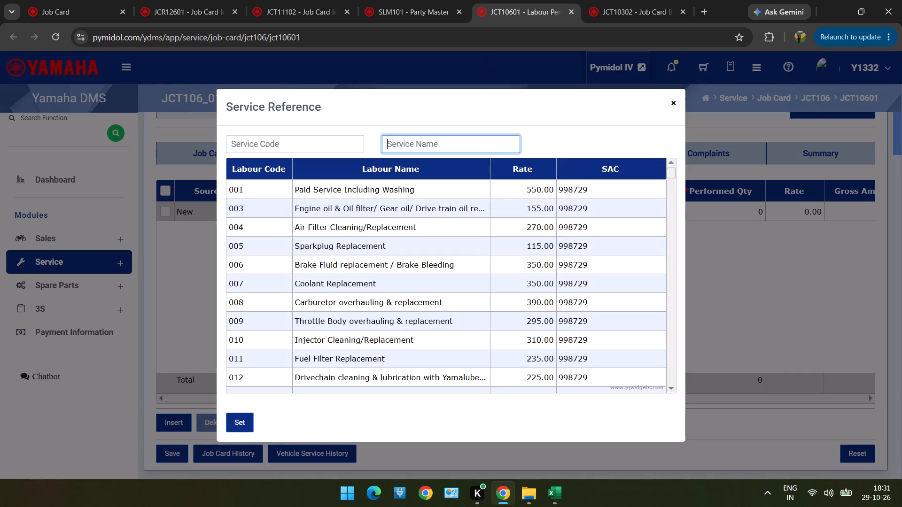
Search the labour names for work matching the starting problem, using star, sel, swi and sta.
{"action": "type", "text": "star"}
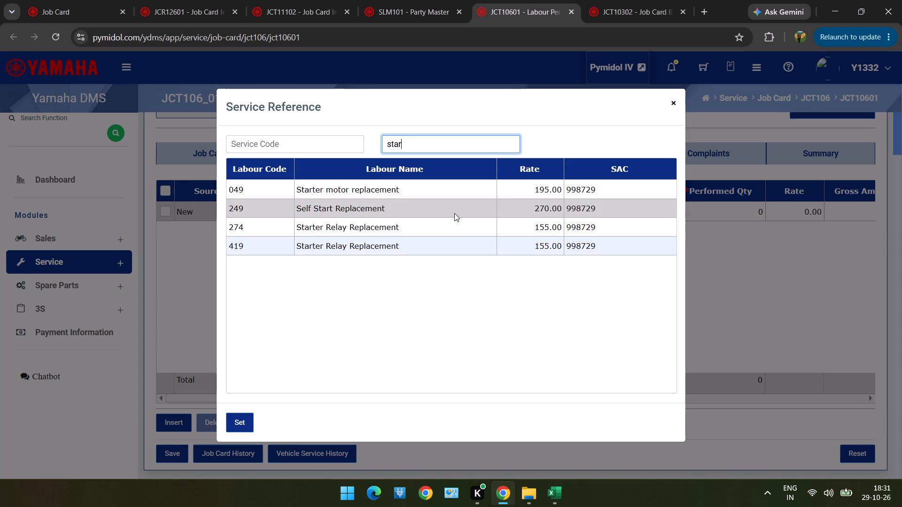
{"action": "key", "text": "BackSpace"}
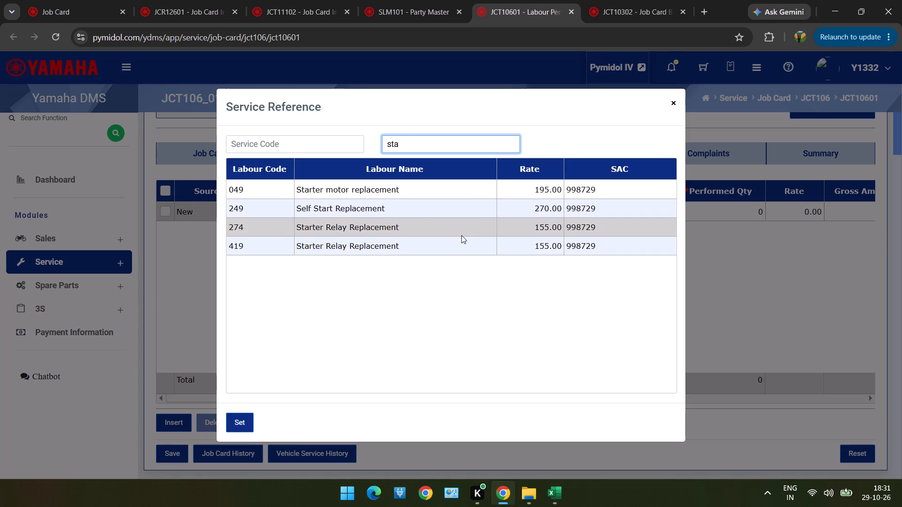
{"action": "key", "text": "BackSpace"}
{"action": "key", "text": "BackSpace"}
{"action": "key", "text": "BackSpace"}
{"action": "type", "text": "sel"}
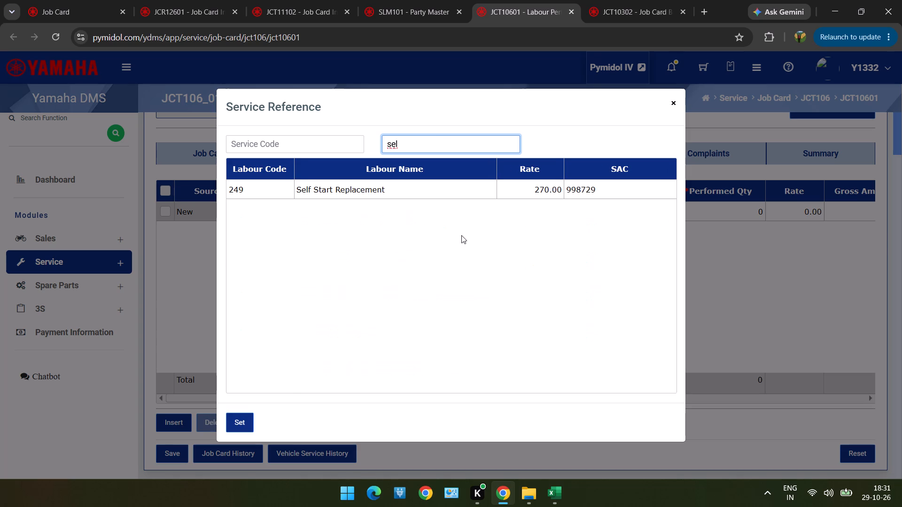
{"action": "key", "text": "BackSpace"}
{"action": "key", "text": "BackSpace"}
{"action": "key", "text": "BackSpace"}
{"action": "key", "text": "BackSpace"}
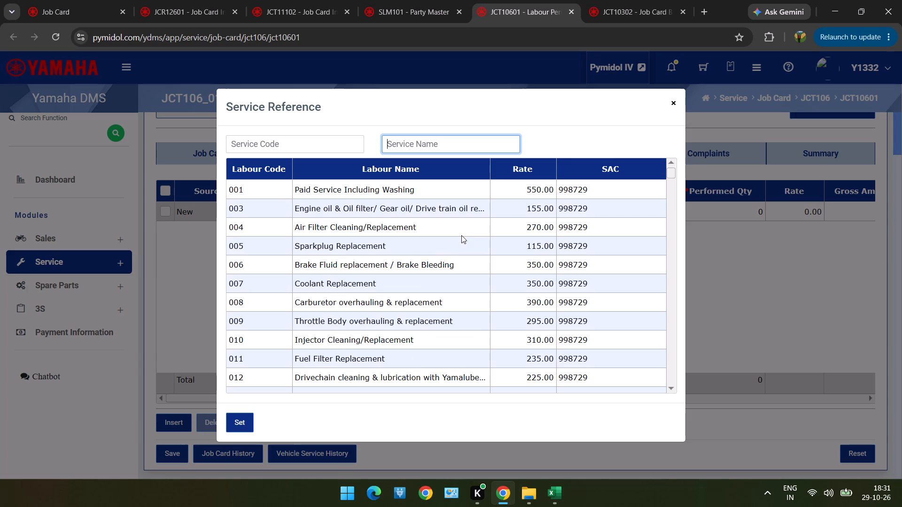
{"action": "type", "text": "sw"}
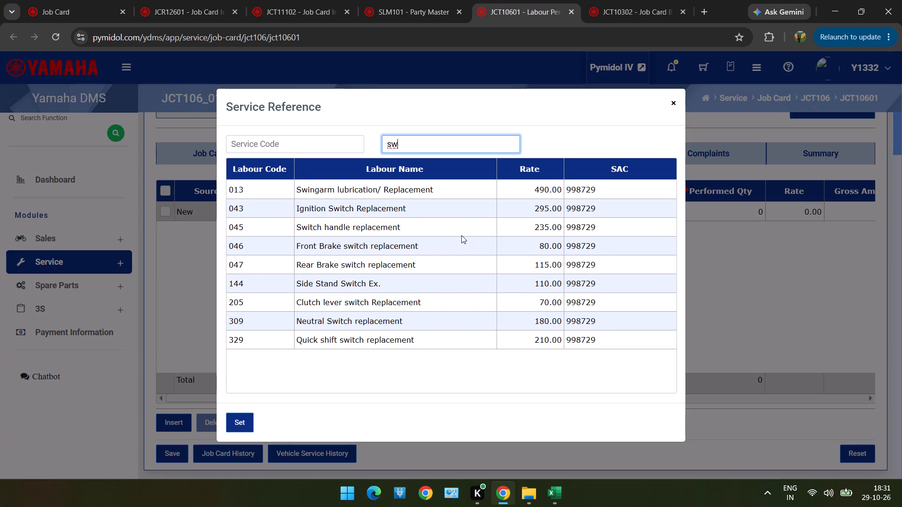
{"action": "key", "text": "i"}
{"action": "key", "text": "BackSpace"}
{"action": "key", "text": "BackSpace"}
{"action": "key", "text": "BackSpace"}
{"action": "key", "text": "BackSpace"}
{"action": "key", "text": "BackSpace"}
{"action": "key", "text": "BackSpace"}
{"action": "key", "text": "BackSpace"}
{"action": "key", "text": "BackSpace"}
{"action": "key", "text": "BackSpace"}
{"action": "key", "text": "BackSpace"}
{"action": "type", "text": "sta"}
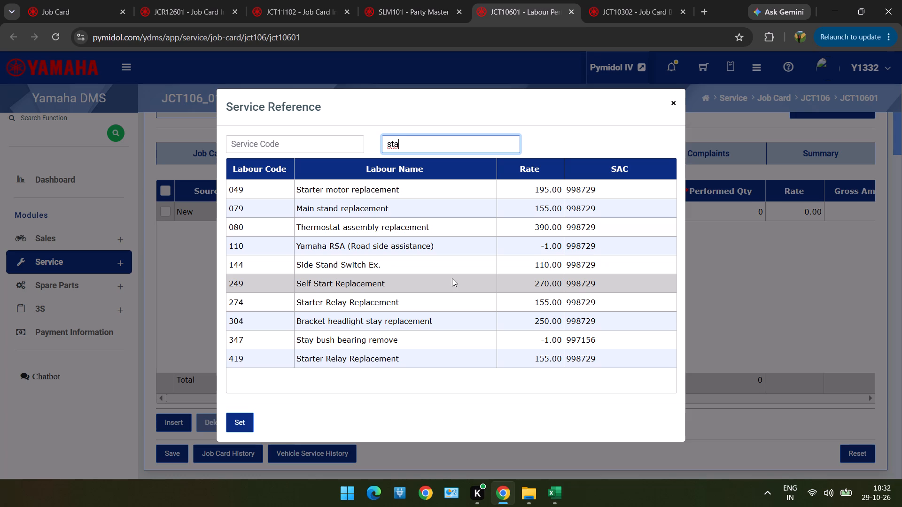
{"action": "key", "text": "BackSpace"}
{"action": "key", "text": "BackSpace"}
{"action": "key", "text": "BackSpace"}
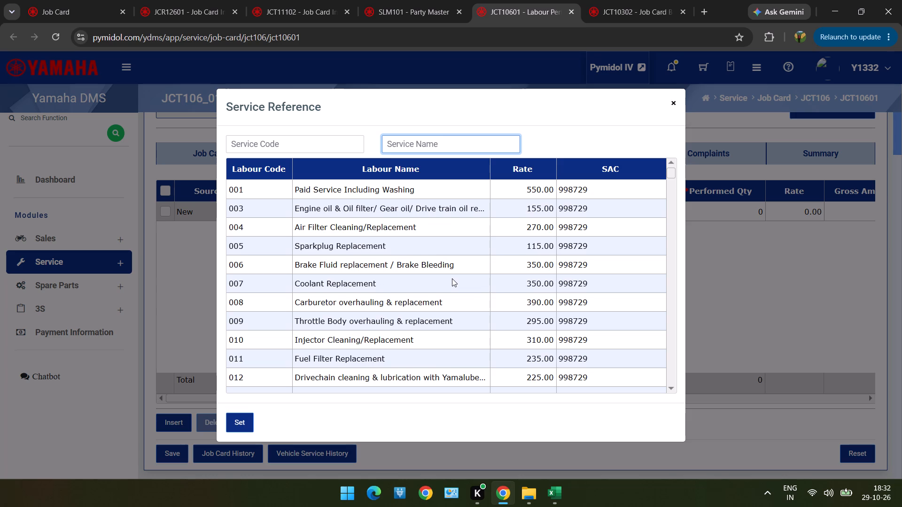
Search for sel and assign labour code 249, Self Start Replacement, to the new line.
{"action": "type", "text": "se"}
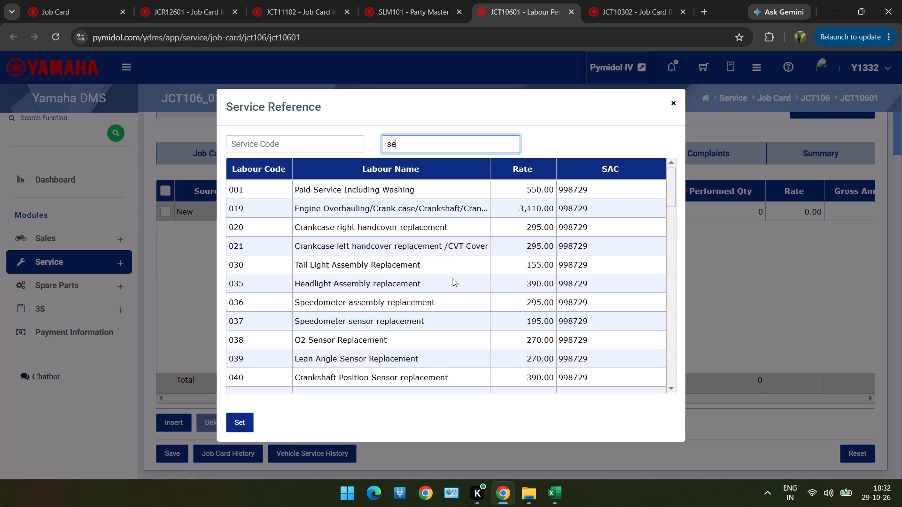
{"action": "key", "text": "l"}
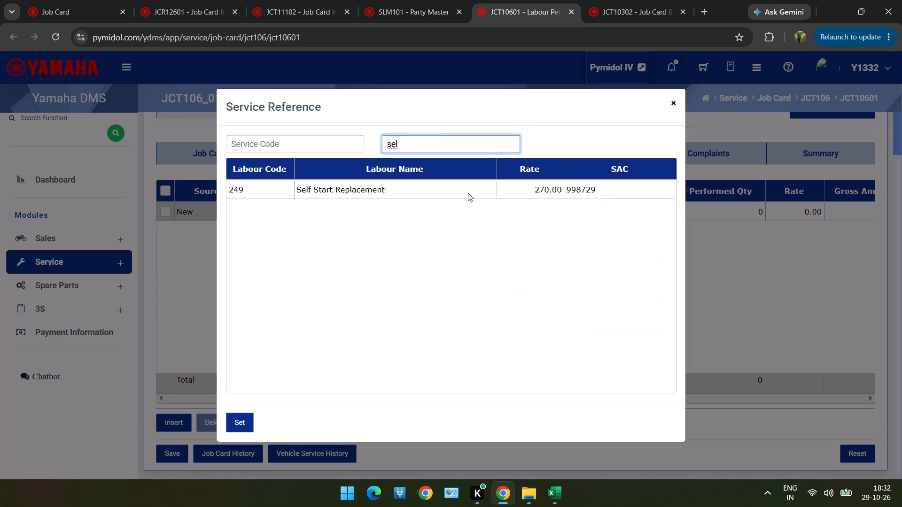
{"action": "double_click", "coordinate": [468, 193]}
Set the labour line's issue type to FOC, select the line and try to save the entry.
{"action": "double_click", "coordinate": [561, 219]}
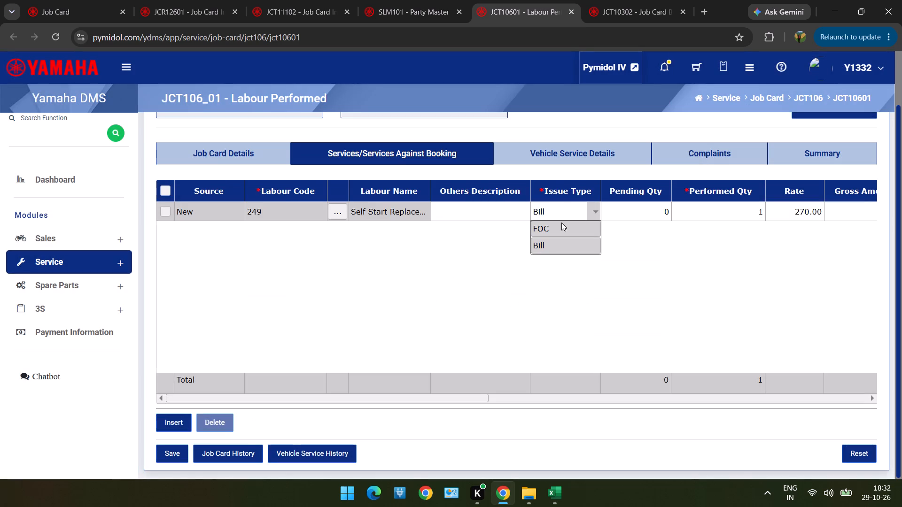
{"action": "left_click", "coordinate": [561, 223]}
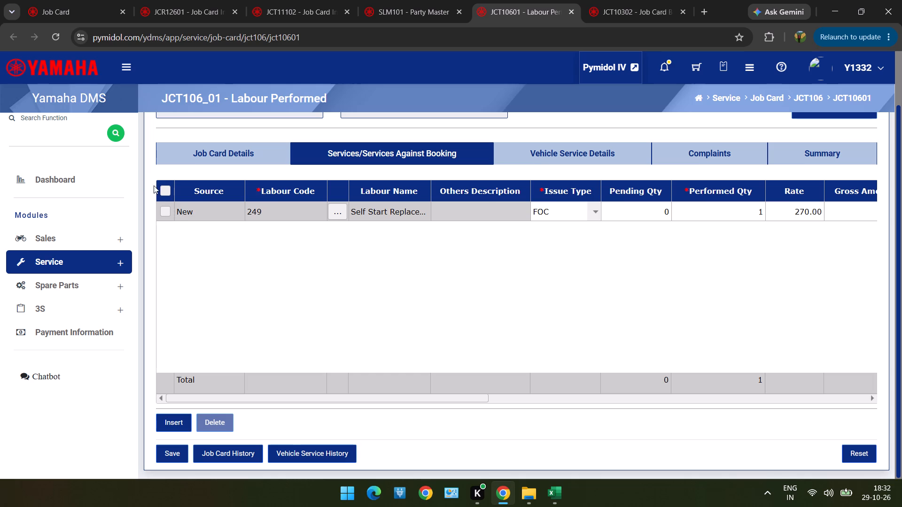
{"action": "left_click", "coordinate": [171, 192]}
{"action": "left_click_drag", "start_coordinate": [167, 192], "coordinate": [178, 434]}
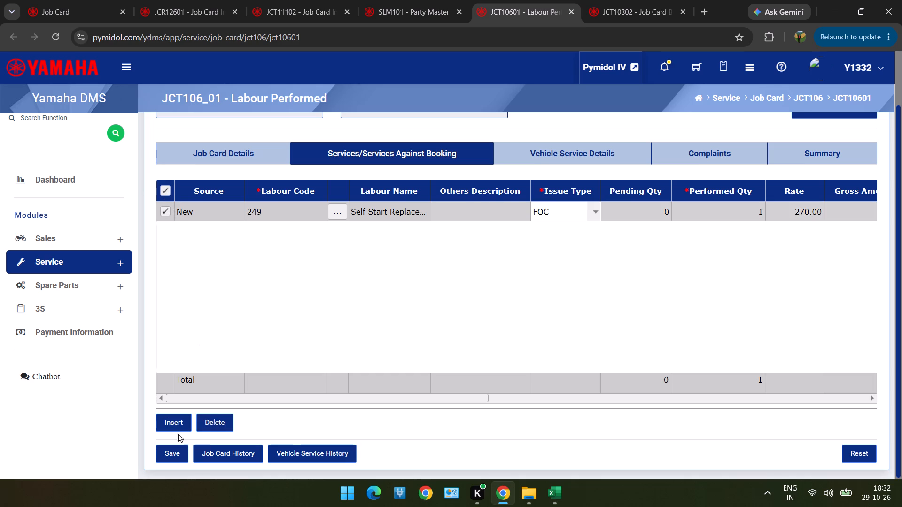
{"action": "left_click_drag", "start_coordinate": [178, 434], "coordinate": [175, 445]}
{"action": "left_click", "coordinate": [175, 445]}
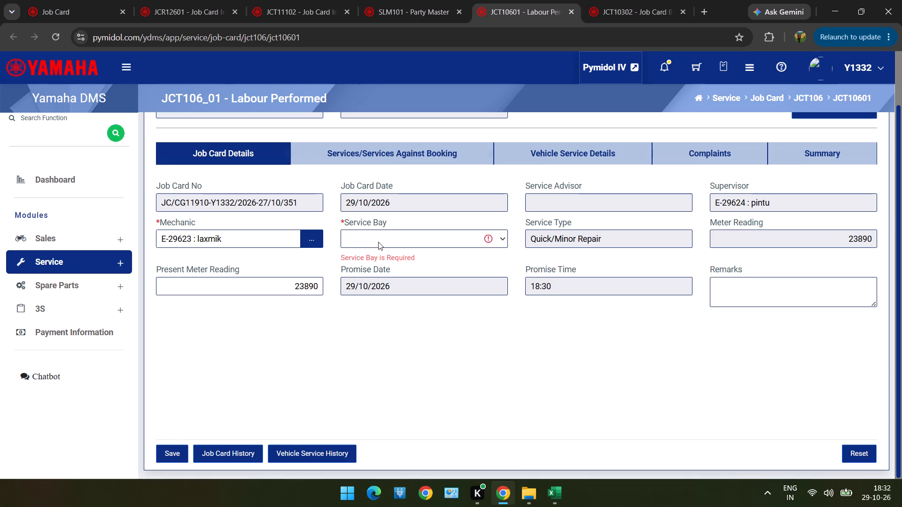
Set the service bay to BAY1 and try to save the labour entry again.
{"action": "left_click", "coordinate": [377, 231]}
{"action": "left_click", "coordinate": [375, 252]}
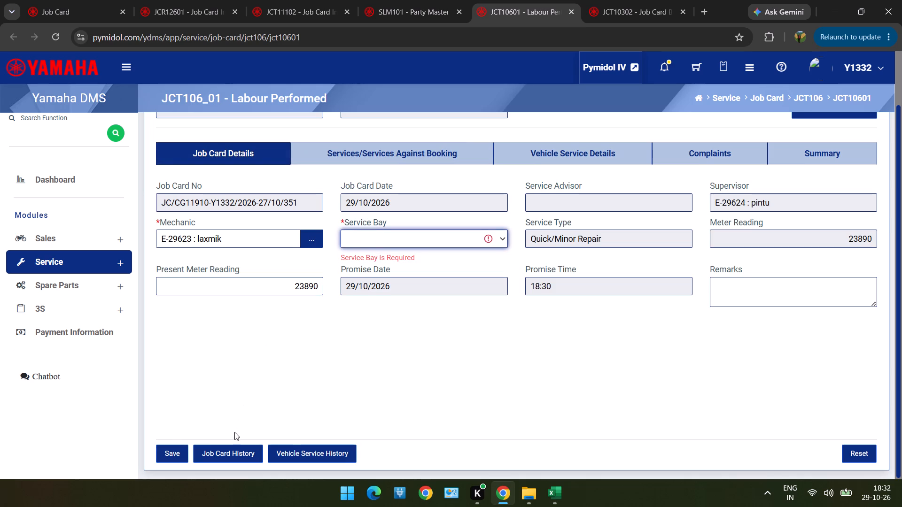
{"action": "left_click", "coordinate": [176, 458]}
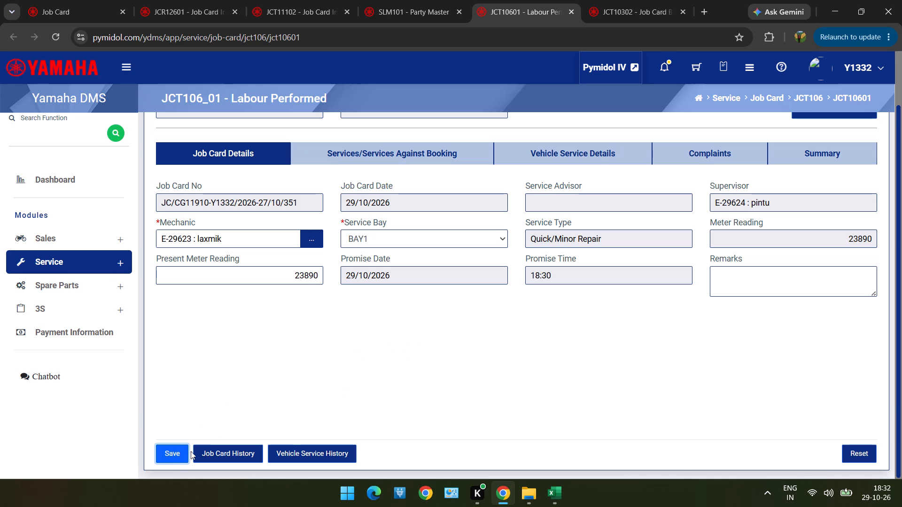
{"action": "left_click", "coordinate": [174, 455]}
{"action": "scroll", "coordinate": [392, 265], "scroll_direction": "up", "scroll_amount": 4}
{"action": "scroll", "coordinate": [392, 265], "scroll_direction": "down", "scroll_amount": 1}
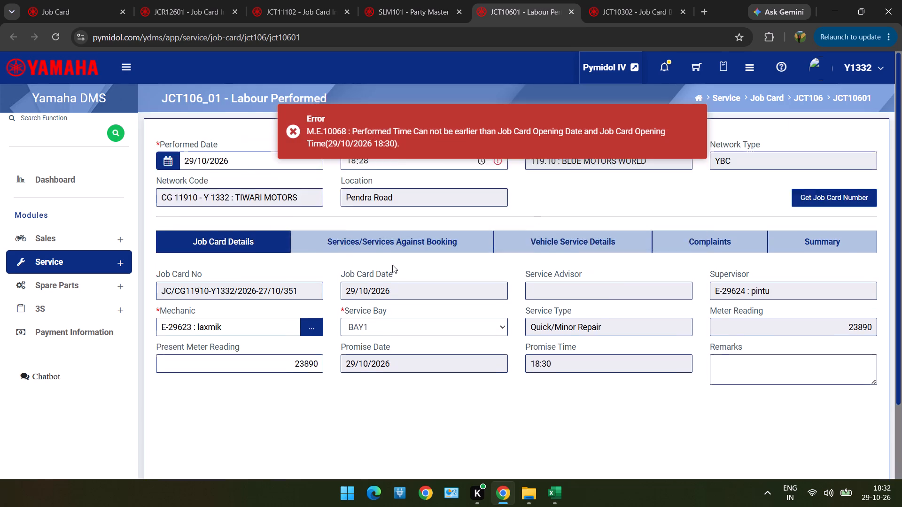
{"action": "scroll", "coordinate": [392, 265], "scroll_direction": "down", "scroll_amount": 2}
{"action": "scroll", "coordinate": [415, 470], "scroll_direction": "up", "scroll_amount": 4}
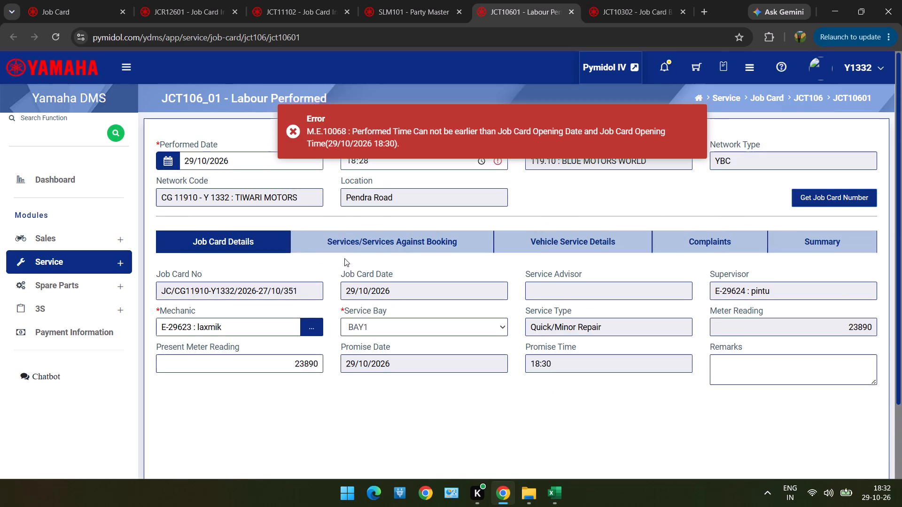
Set the performed time to 18:32 and save the labour entry.
{"action": "left_click", "coordinate": [350, 161]}
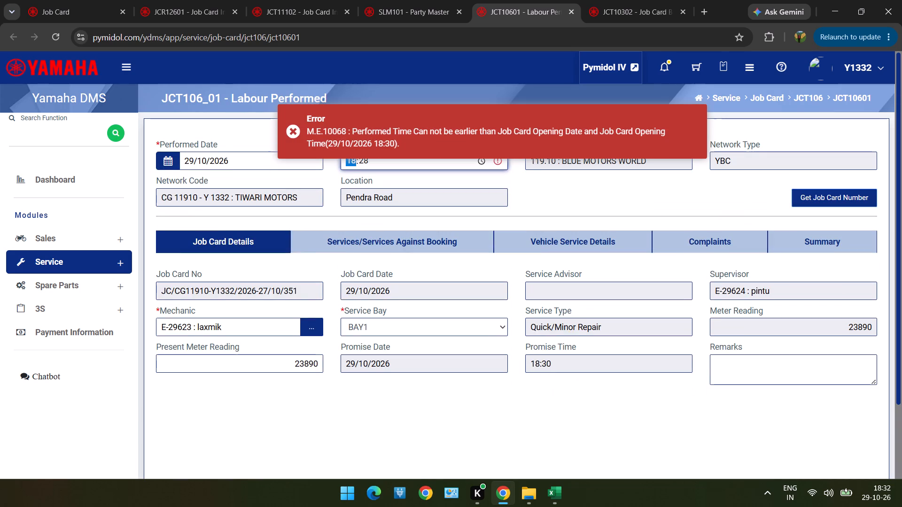
{"action": "key", "text": "1"}
{"action": "type", "text": "832"}
{"action": "scroll", "coordinate": [350, 161], "scroll_direction": "down", "scroll_amount": 3}
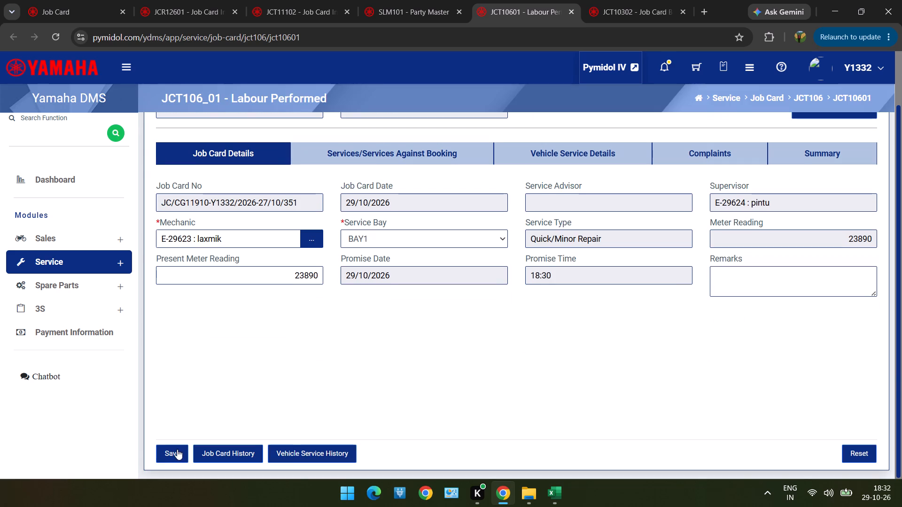
{"action": "left_click", "coordinate": [179, 450]}
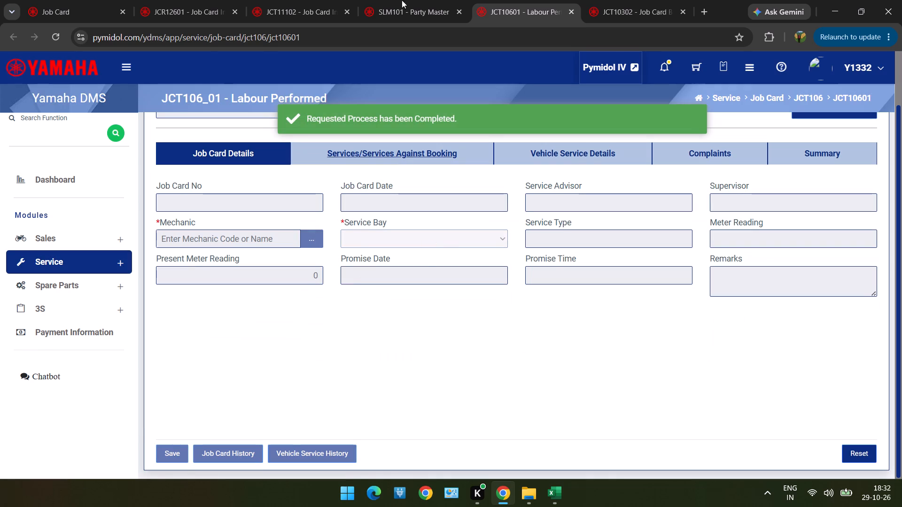
Start a new record in Party Master.
{"action": "left_click", "coordinate": [413, 1]}
{"action": "scroll", "coordinate": [315, 252], "scroll_direction": "down", "scroll_amount": 1}
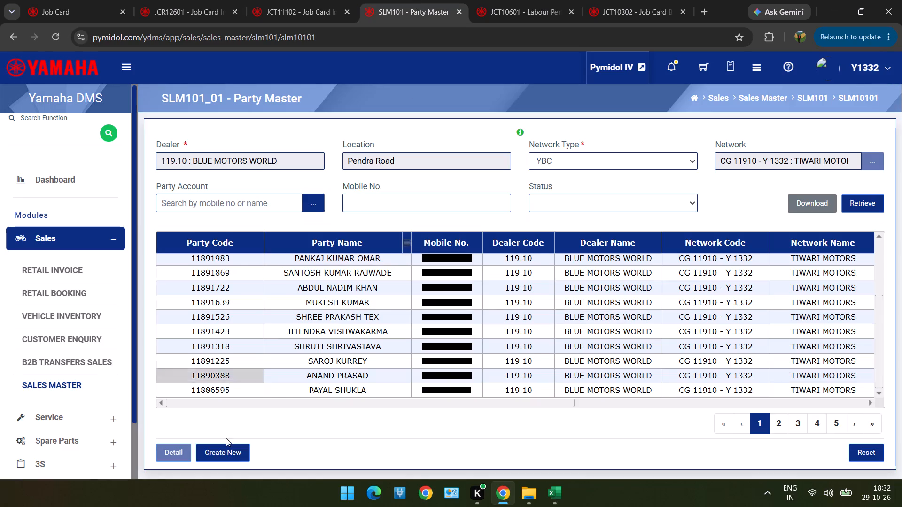
{"action": "left_click", "coordinate": [234, 455]}
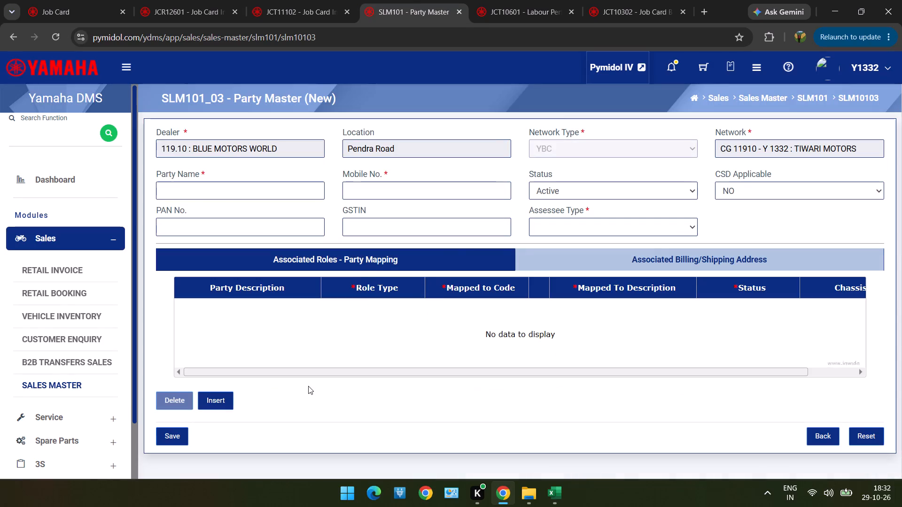
Copy the row 42 customer's name from the Excel list into the new party record's Party Name.
{"action": "key", "text": "alt+Tab"}
{"action": "key", "text": "Tab"}
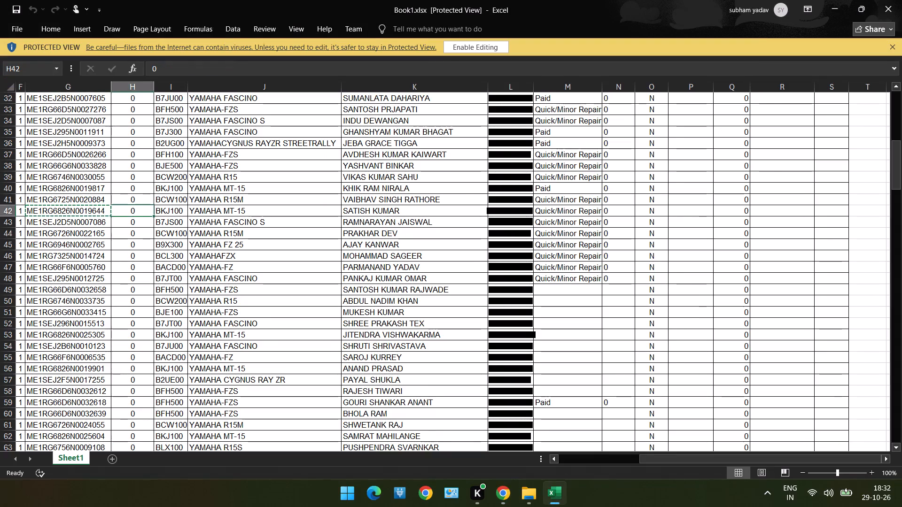
{"action": "key", "text": "Tab"}
{"action": "key", "text": "Tab"}
{"action": "key", "text": "Tab"}
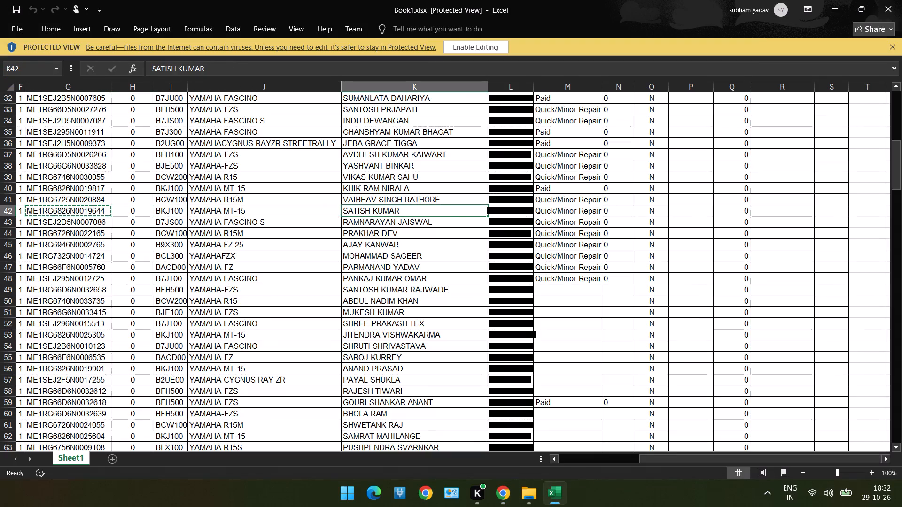
{"action": "key", "text": "ctrl+c"}
{"action": "key", "text": "alt+Tab"}
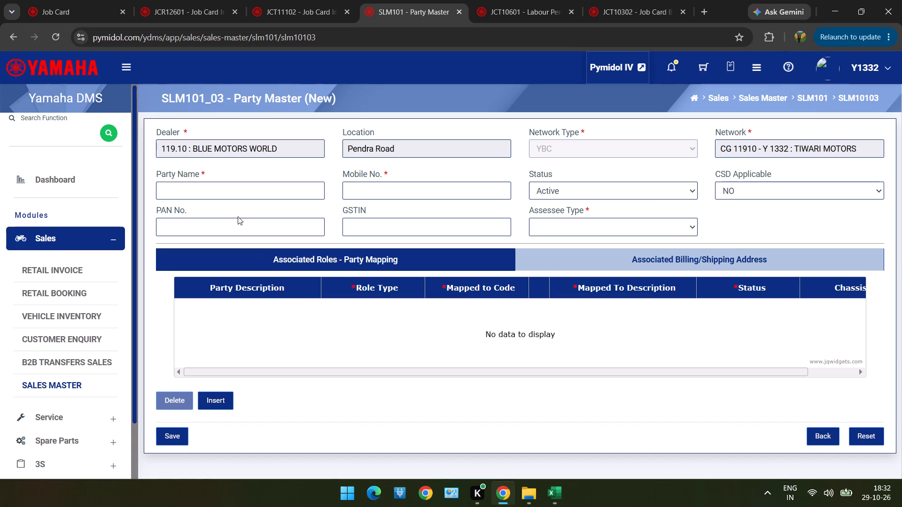
{"action": "double_click", "coordinate": [239, 207]}
{"action": "left_click", "coordinate": [238, 181]}
{"action": "key", "text": "ctrl+v"}
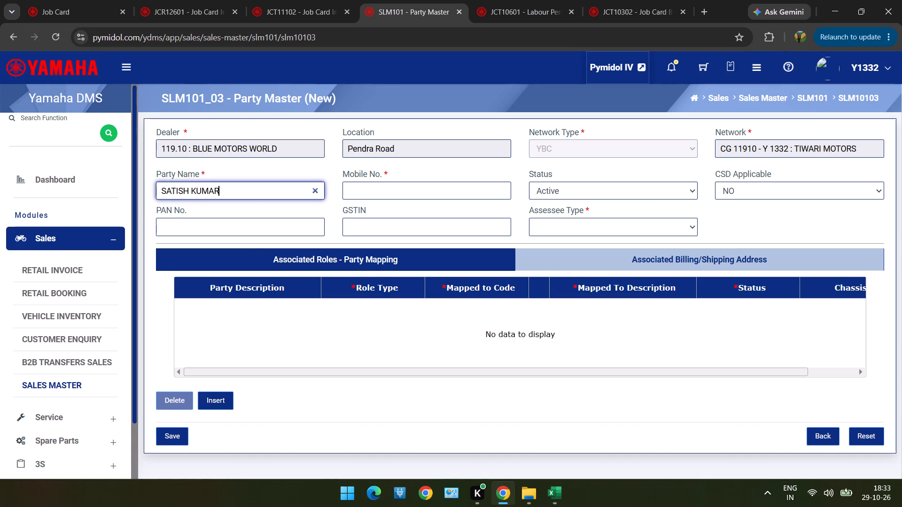
Copy the row 42 customer's mobile number from the Excel list into the new party record's Mobile No.
{"action": "key", "text": "Tab"}
{"action": "key", "text": "alt+Tab"}
{"action": "key", "text": "Tab"}
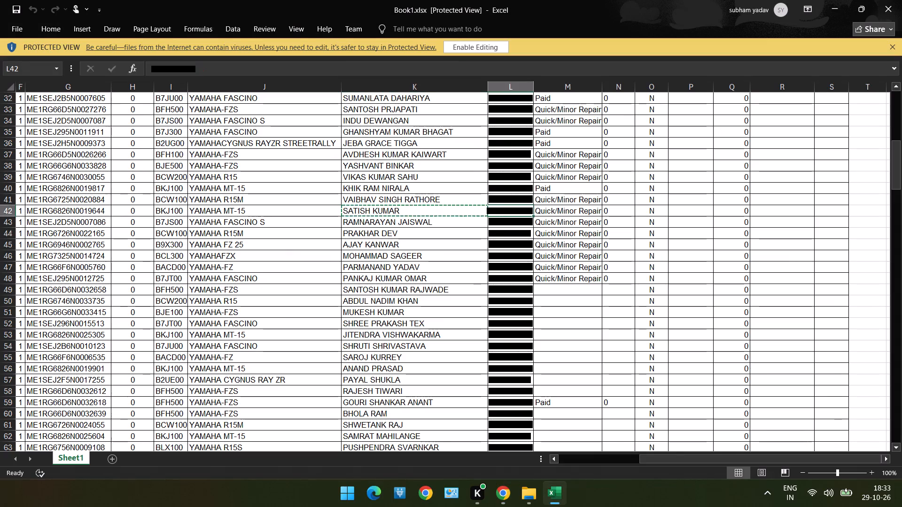
{"action": "key", "text": "ctrl+c"}
{"action": "key", "text": "alt+Tab"}
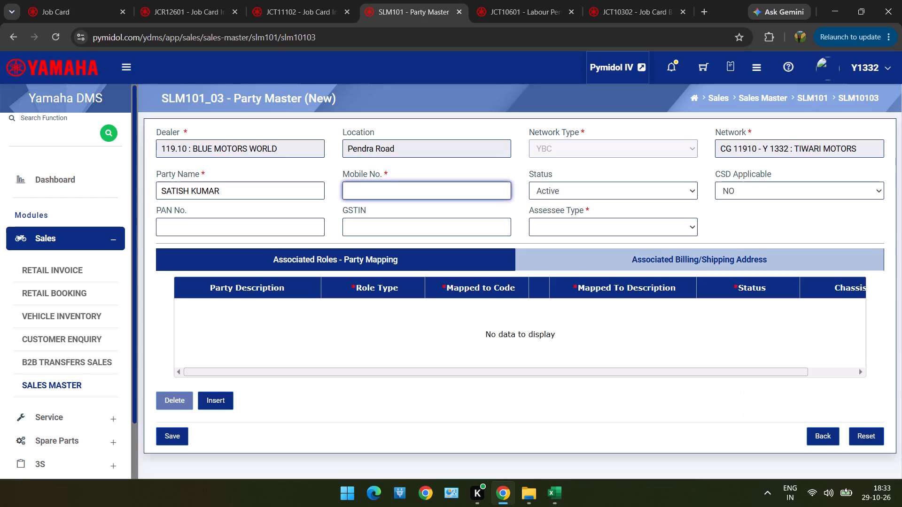
{"action": "key", "text": "ctrl+v"}
{"action": "key", "text": "Tab"}
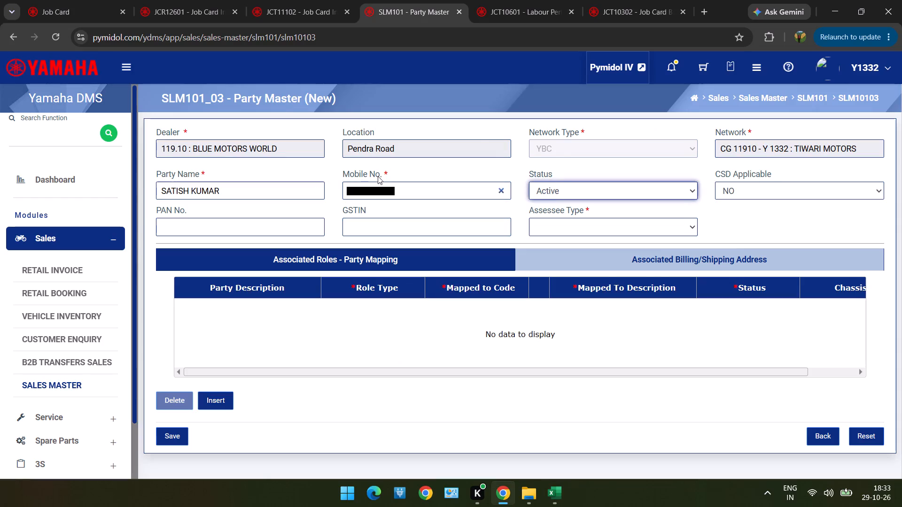
Set the new party's Assessee Type to Unregistered.
{"action": "left_click", "coordinate": [568, 229]}
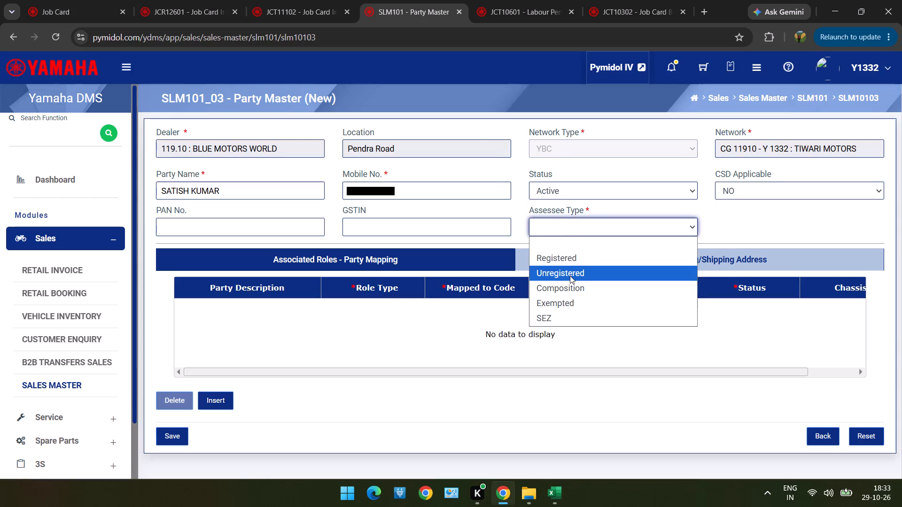
{"action": "left_click_drag", "start_coordinate": [570, 276], "coordinate": [559, 270]}
{"action": "left_click", "coordinate": [559, 270]}
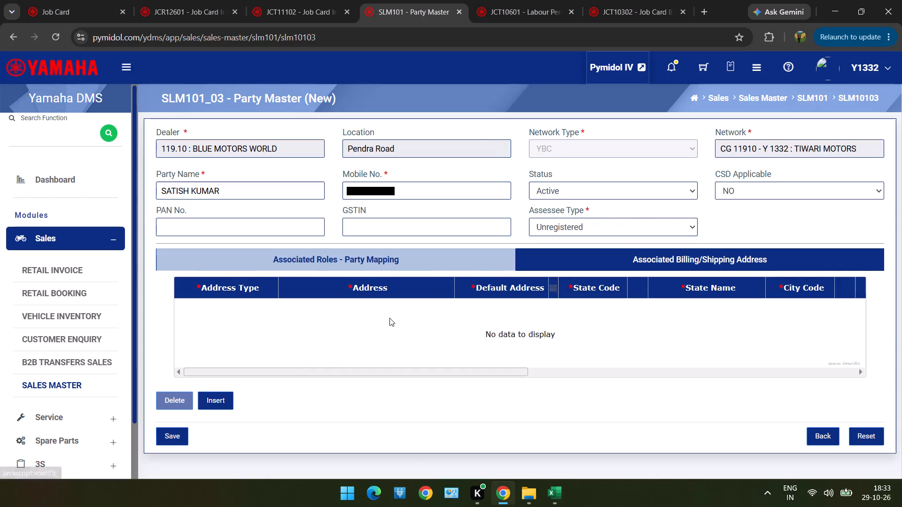
Insert a row in the party's associated roles mapping with the Role Type Vehicle Retail Customer.
{"action": "left_click", "coordinate": [261, 264]}
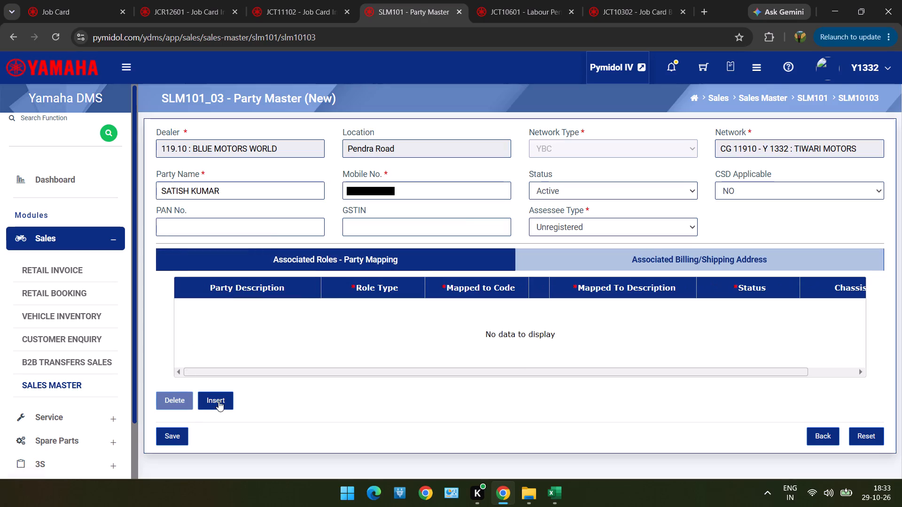
{"action": "left_click", "coordinate": [218, 400]}
{"action": "double_click", "coordinate": [387, 304]}
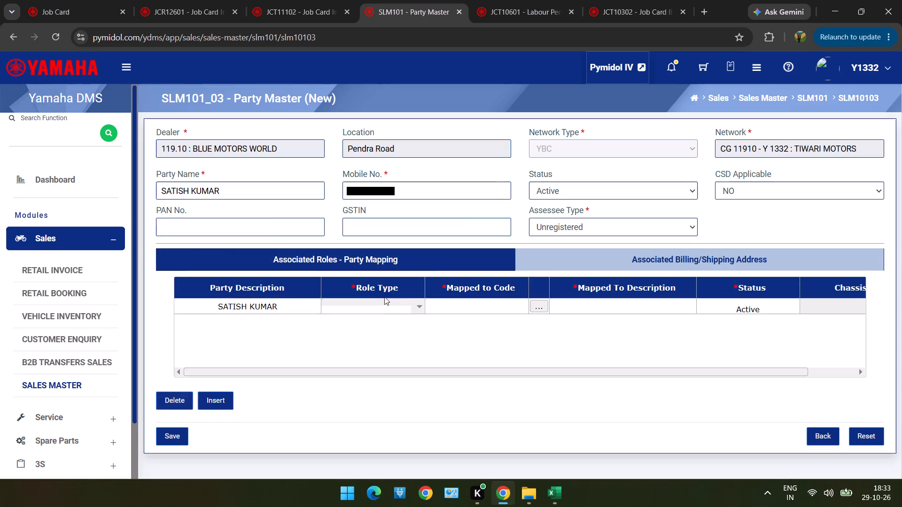
{"action": "left_click", "coordinate": [392, 309]}
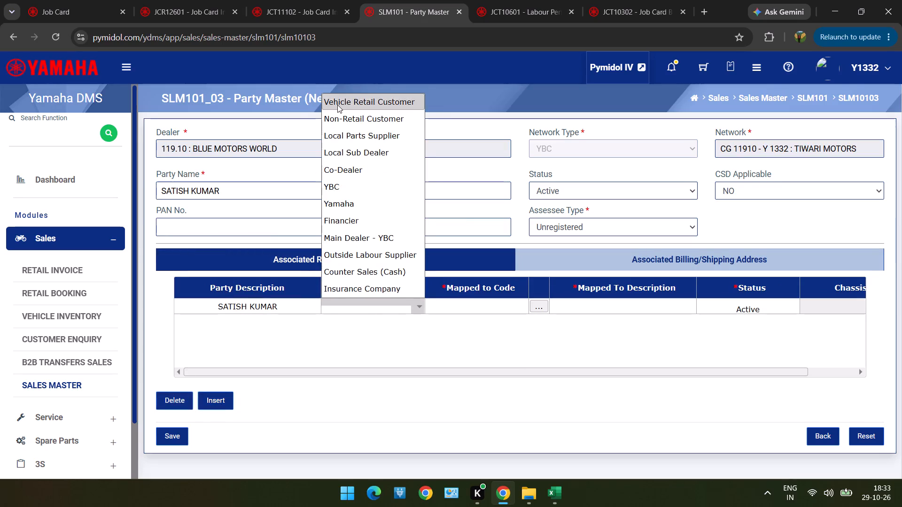
{"action": "left_click", "coordinate": [337, 105]}
Look up the retail customer by the copied mobile number and map the matching record to the role row.
{"action": "left_click", "coordinate": [540, 298]}
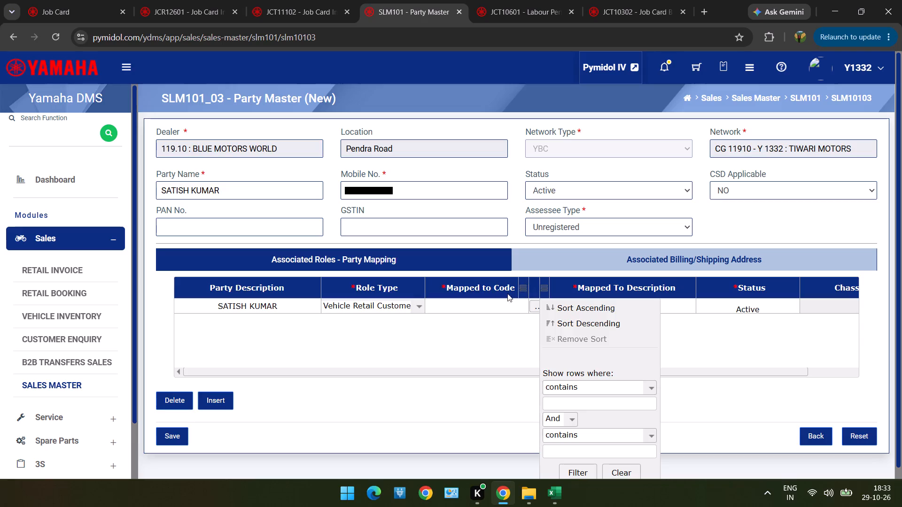
{"action": "left_click", "coordinate": [535, 311]}
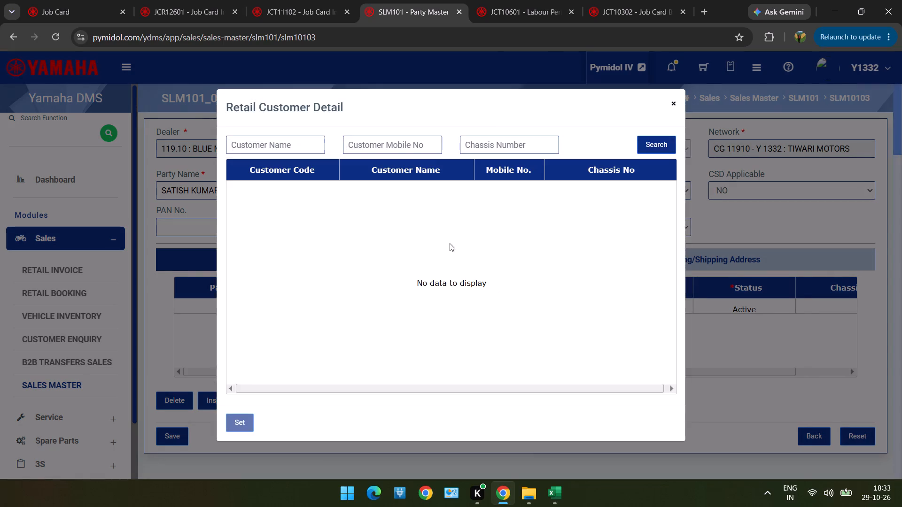
{"action": "left_click", "coordinate": [422, 154]}
{"action": "left_click", "coordinate": [420, 153]}
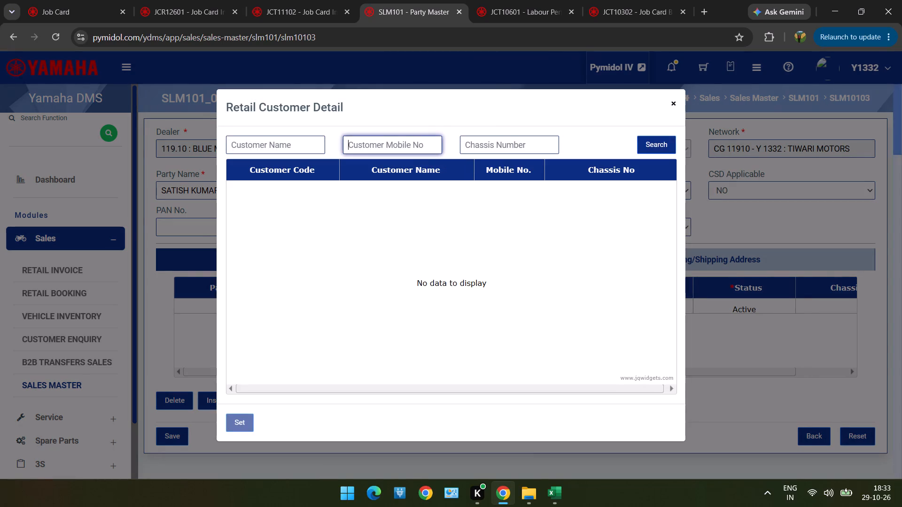
{"action": "key", "text": "ctrl+v"}
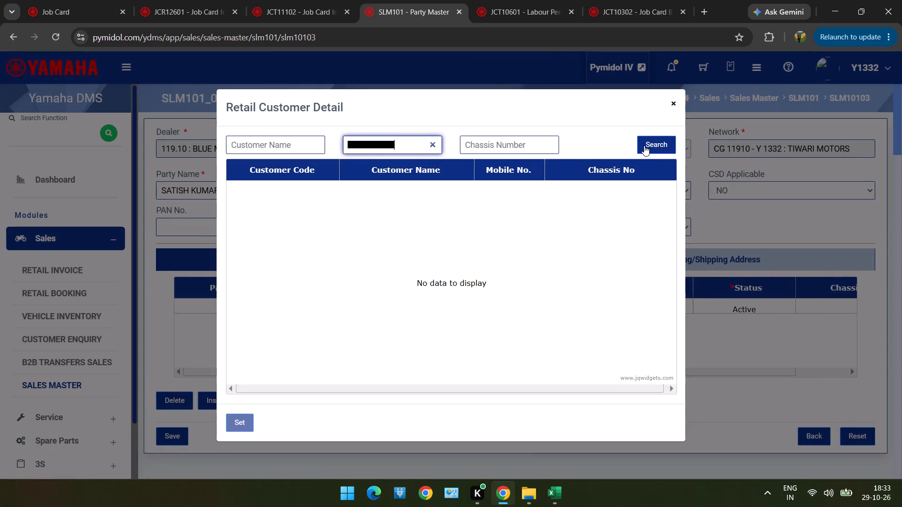
{"action": "left_click", "coordinate": [644, 146]}
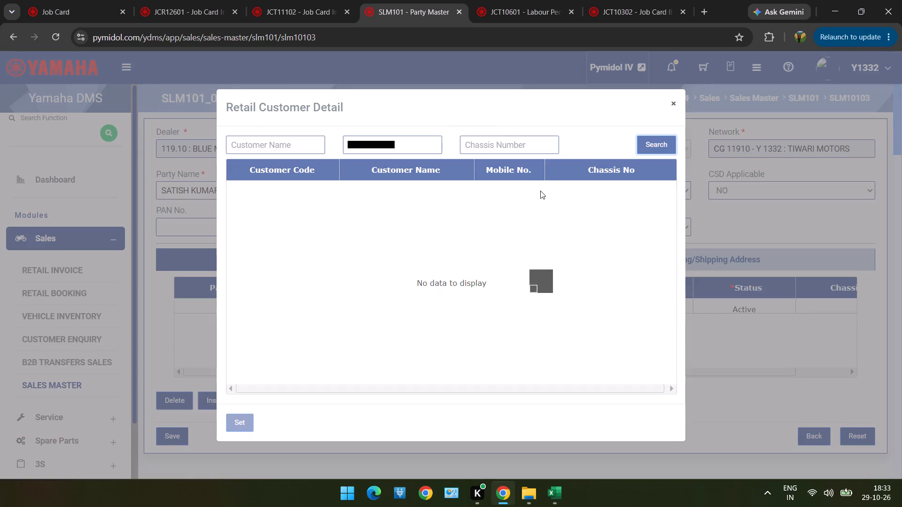
{"action": "double_click", "coordinate": [540, 191]}
Save the new party record and return to the Party Master overview.
{"action": "scroll", "coordinate": [529, 220], "scroll_direction": "down", "scroll_amount": 1}
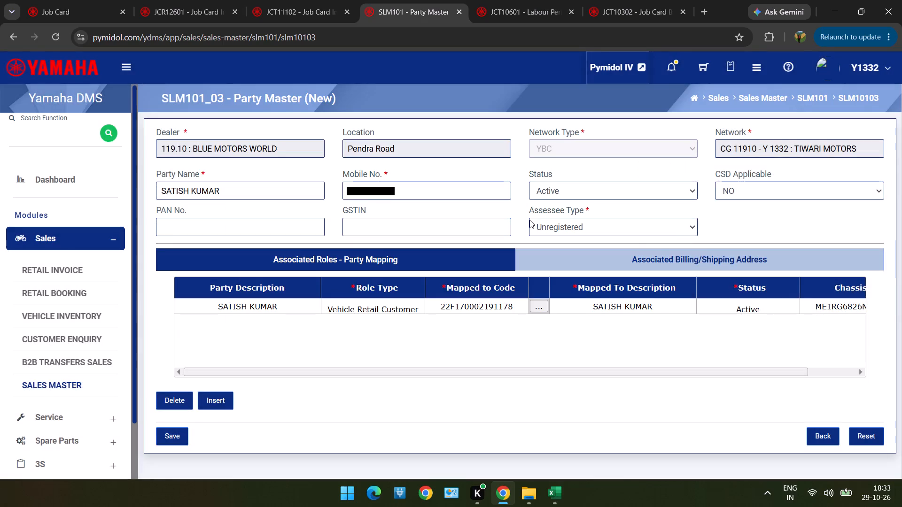
{"action": "scroll", "coordinate": [529, 220], "scroll_direction": "down", "scroll_amount": 1}
{"action": "left_click", "coordinate": [176, 428]}
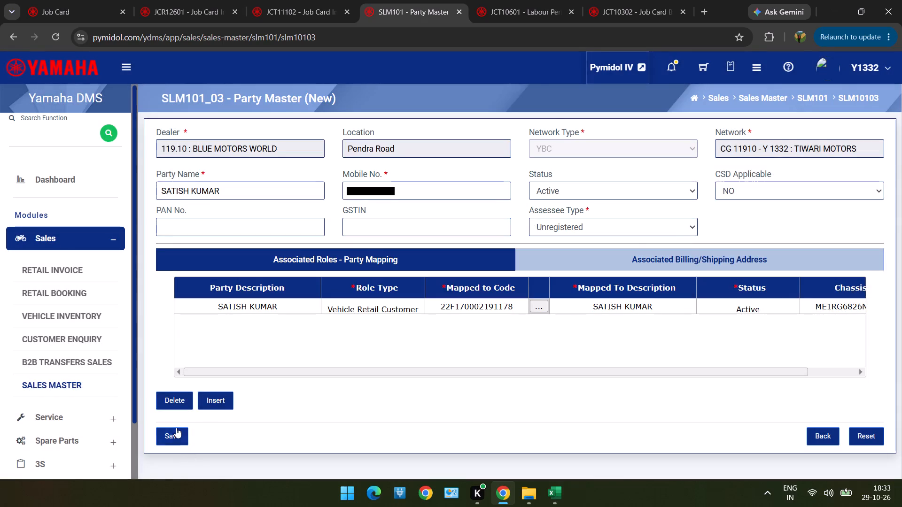
{"action": "left_click", "coordinate": [415, 324]}
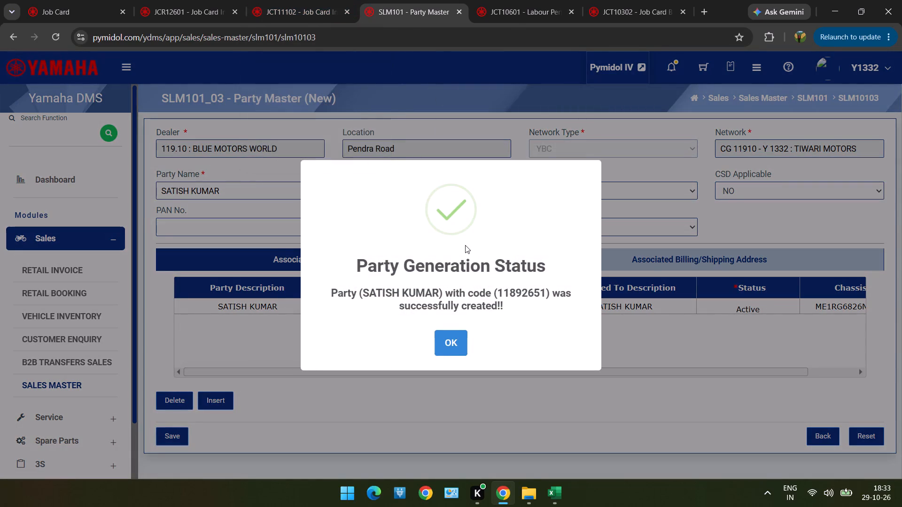
{"action": "left_click", "coordinate": [462, 341]}
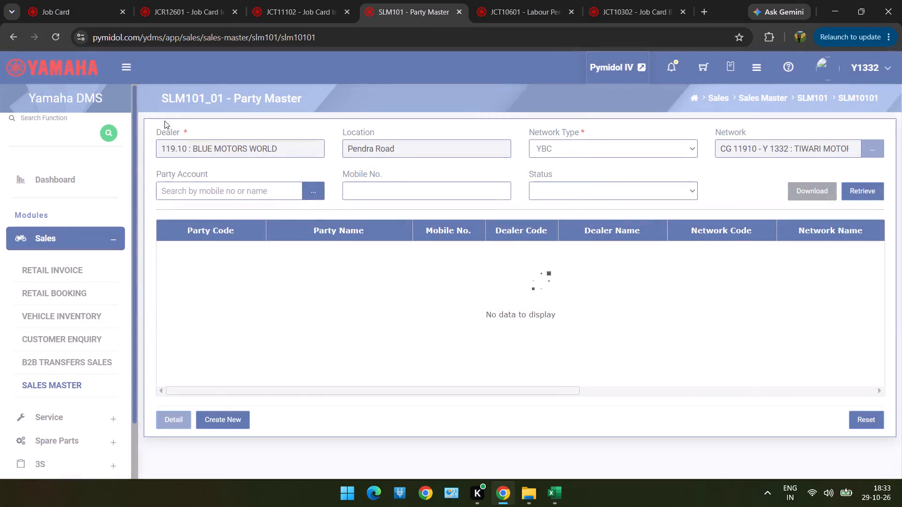
{"action": "left_click", "coordinate": [299, 16]}
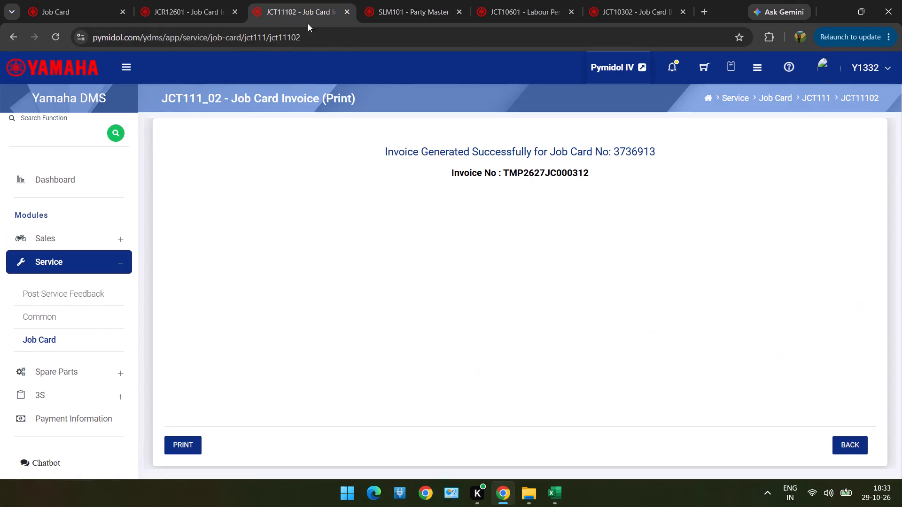
{"action": "left_click", "coordinate": [843, 433]}
{"action": "left_click", "coordinate": [845, 448]}
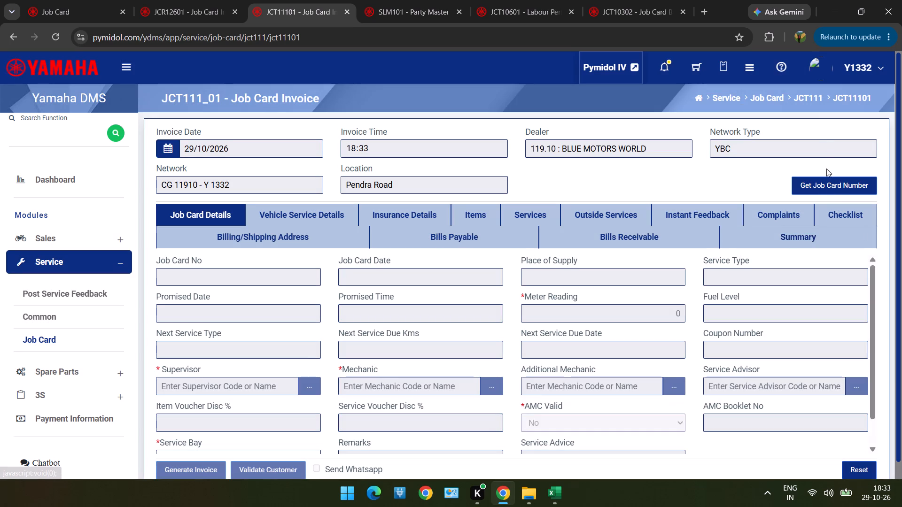
{"action": "left_click", "coordinate": [832, 190]}
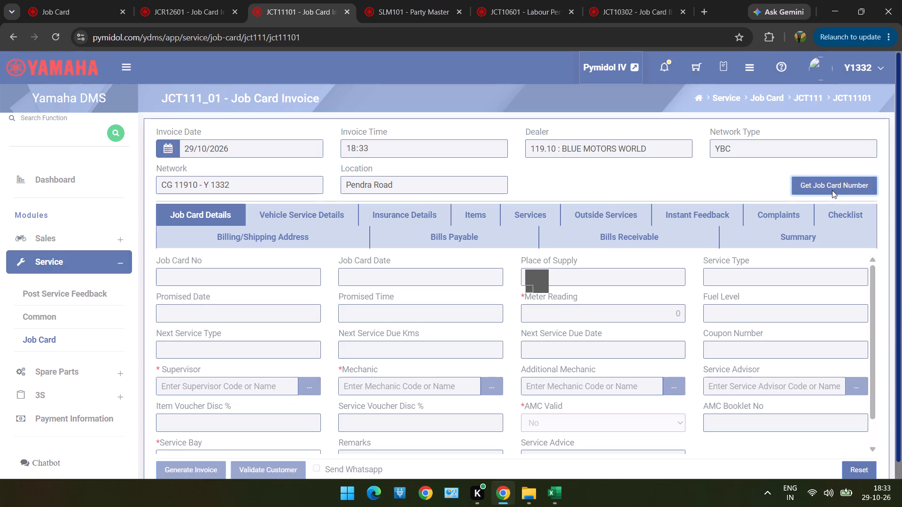
{"action": "left_click", "coordinate": [832, 190]}
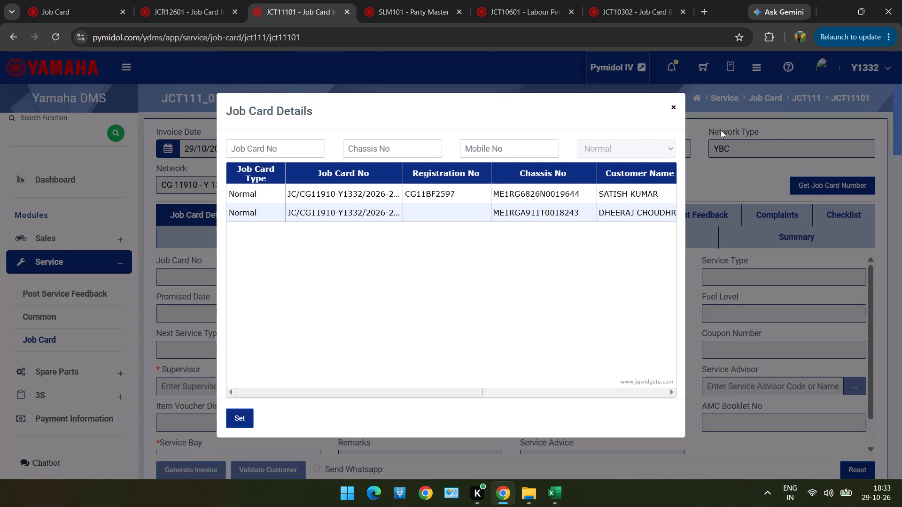
{"action": "double_click", "coordinate": [662, 190]}
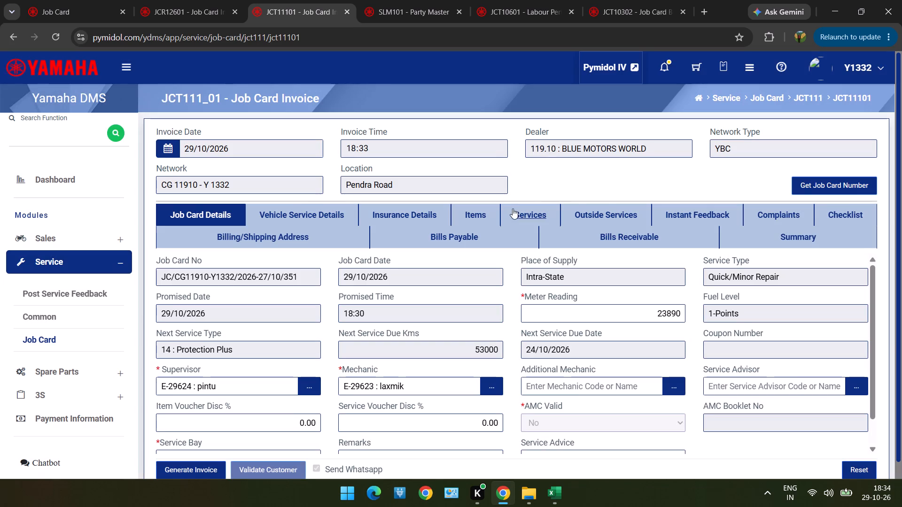
{"action": "left_click", "coordinate": [671, 380]}
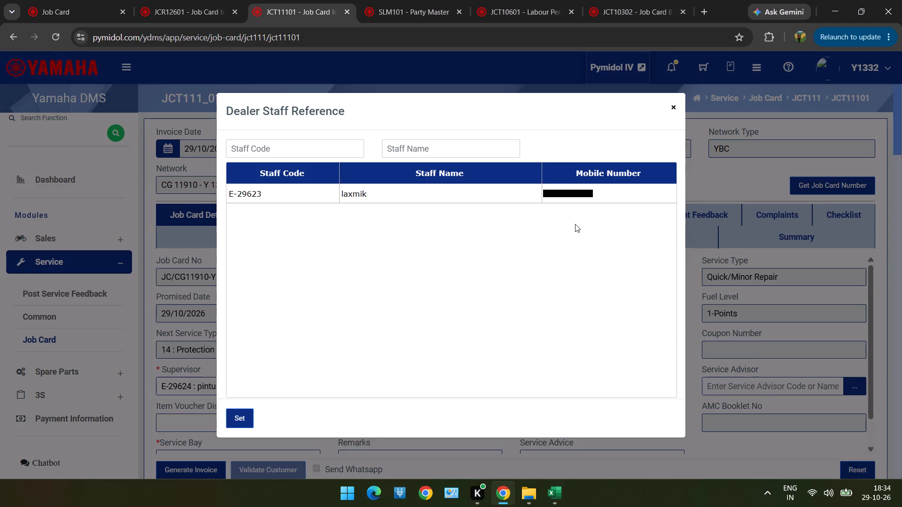
{"action": "double_click", "coordinate": [439, 201]}
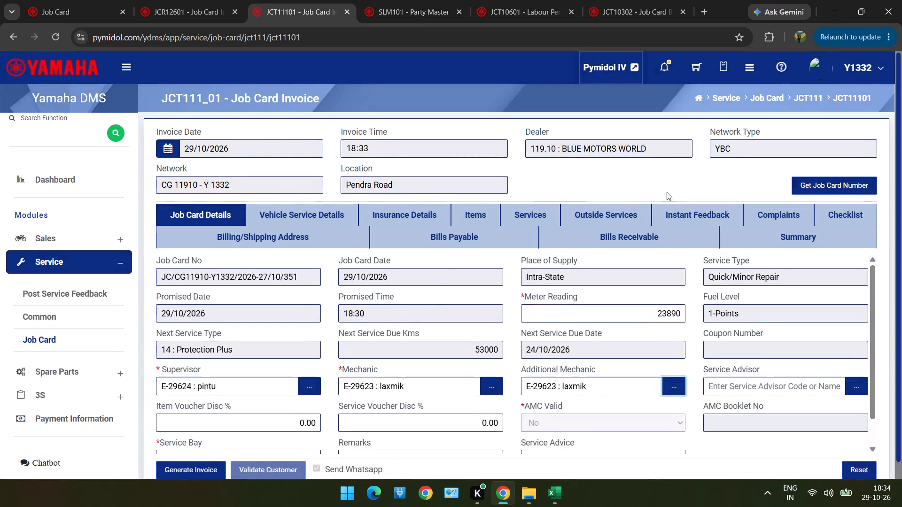
Answer the instant feedback: Yes for Delivery on time and Replaced Parts handover, Ok for washing, staff behavior, repair quality and charges.
{"action": "left_click", "coordinate": [692, 216]}
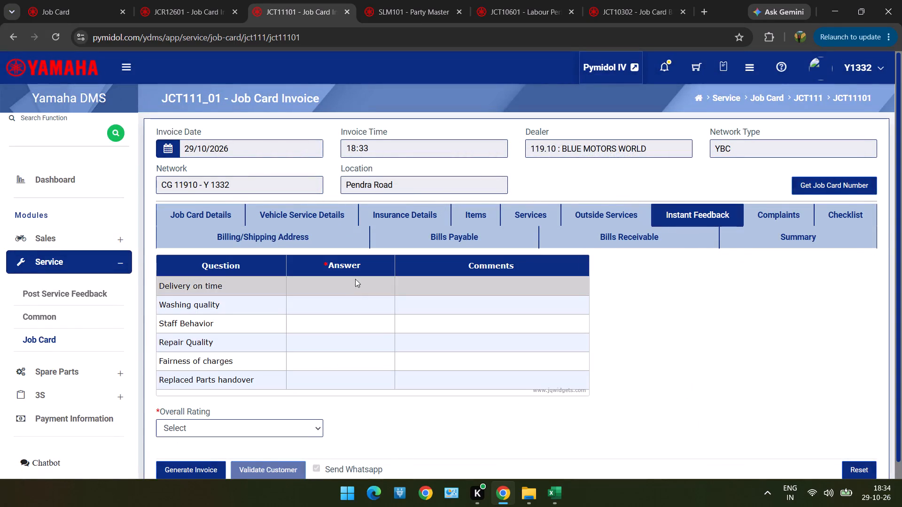
{"action": "double_click", "coordinate": [358, 284]}
{"action": "left_click", "coordinate": [352, 304]}
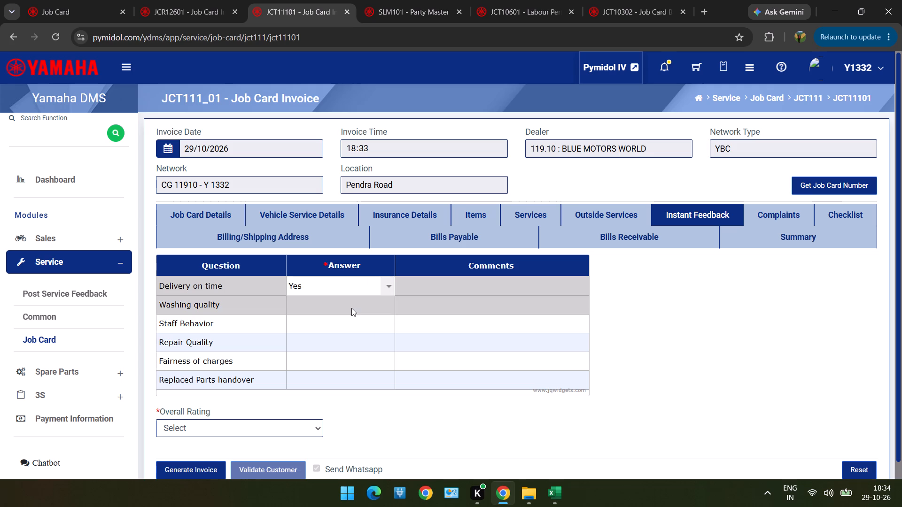
{"action": "double_click", "coordinate": [351, 308]}
{"action": "triple_click", "coordinate": [347, 323]}
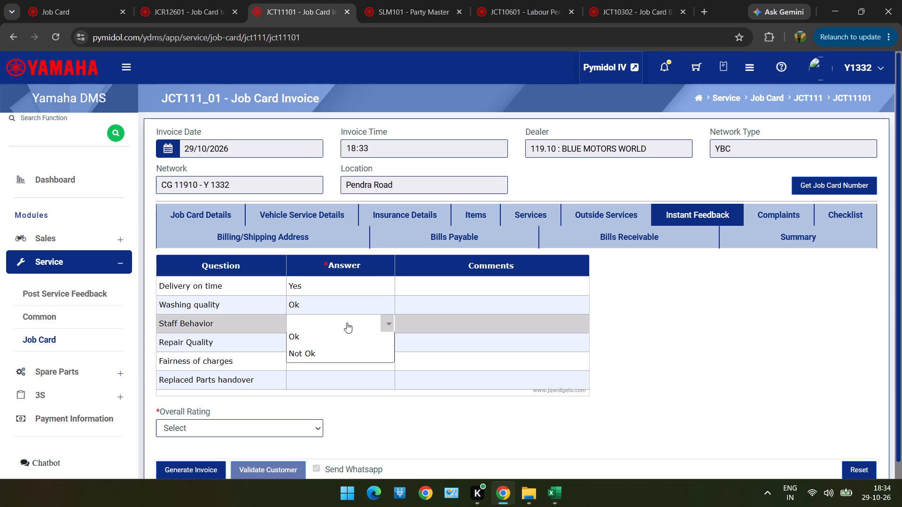
{"action": "left_click", "coordinate": [346, 333]}
{"action": "double_click", "coordinate": [345, 340]}
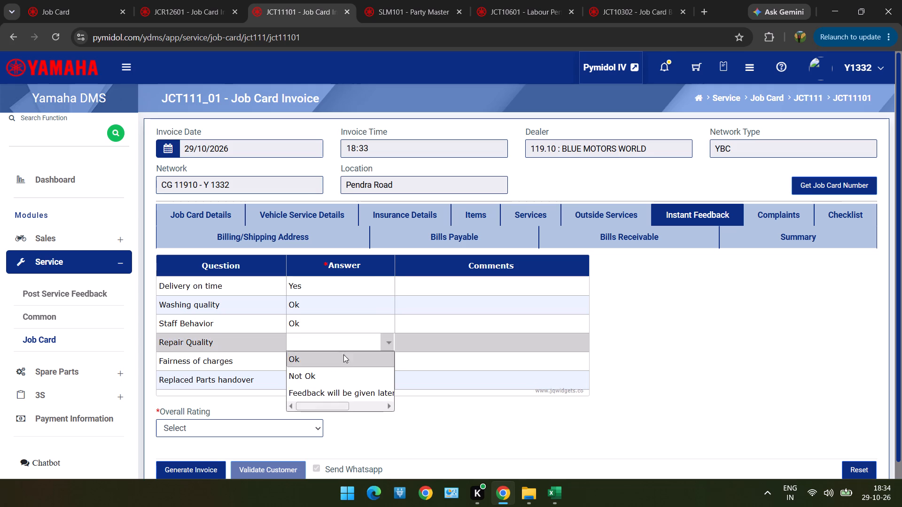
{"action": "left_click", "coordinate": [343, 358]}
{"action": "double_click", "coordinate": [343, 362]}
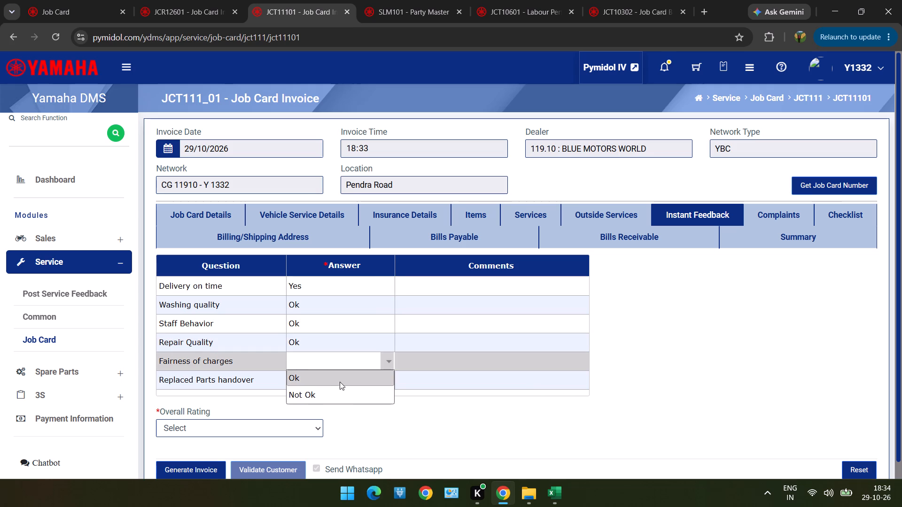
{"action": "left_click", "coordinate": [341, 377]}
{"action": "double_click", "coordinate": [341, 379]}
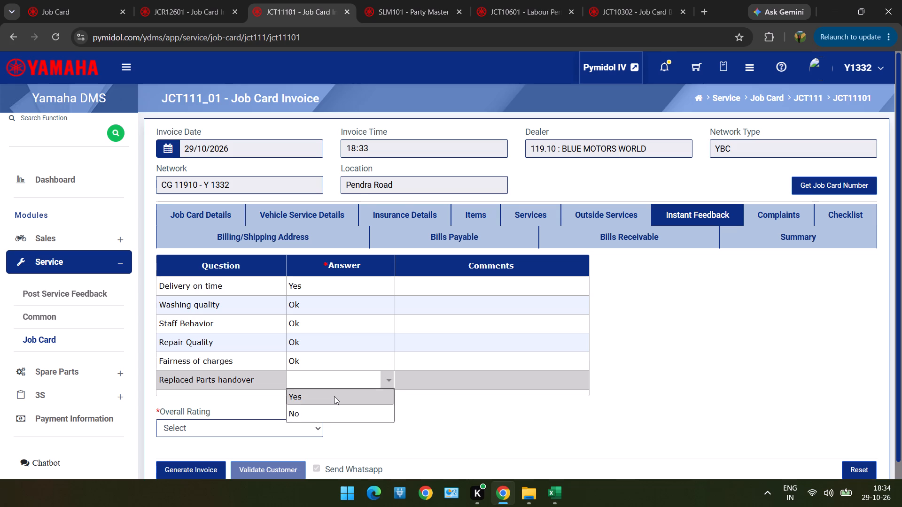
{"action": "left_click", "coordinate": [334, 396]}
Set the feedback's Overall Rating to Excellent (5).
{"action": "left_click", "coordinate": [305, 434]}
{"action": "left_click", "coordinate": [305, 434]}
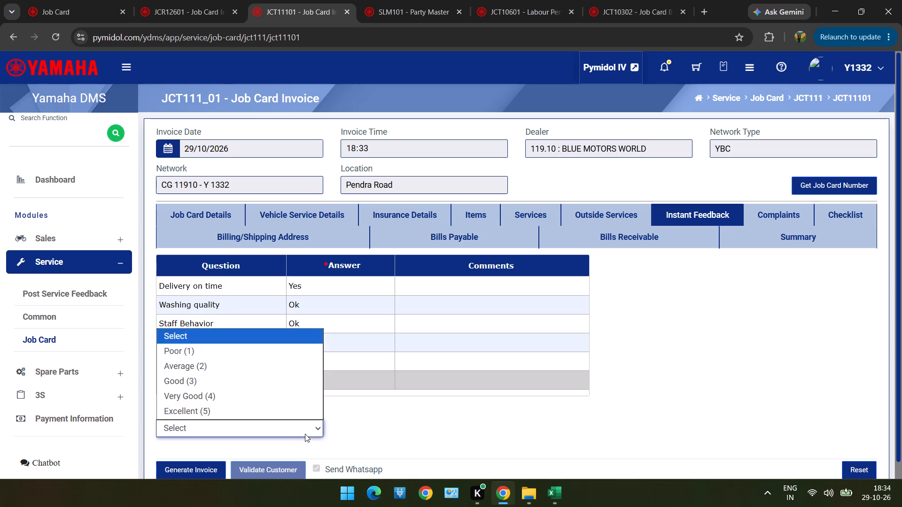
{"action": "left_click", "coordinate": [293, 407]}
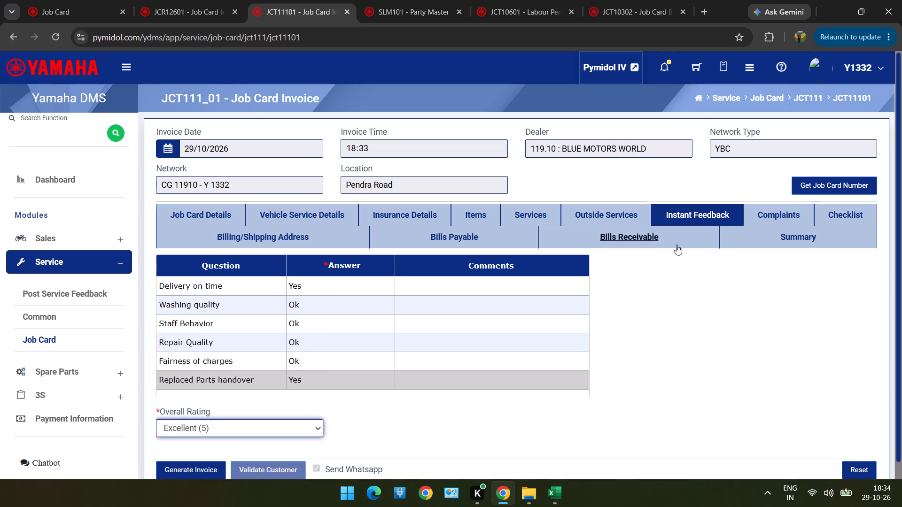
Set Resolved to Yes for the STARTING PROBLEM complaint on the invoice.
{"action": "left_click", "coordinate": [765, 225]}
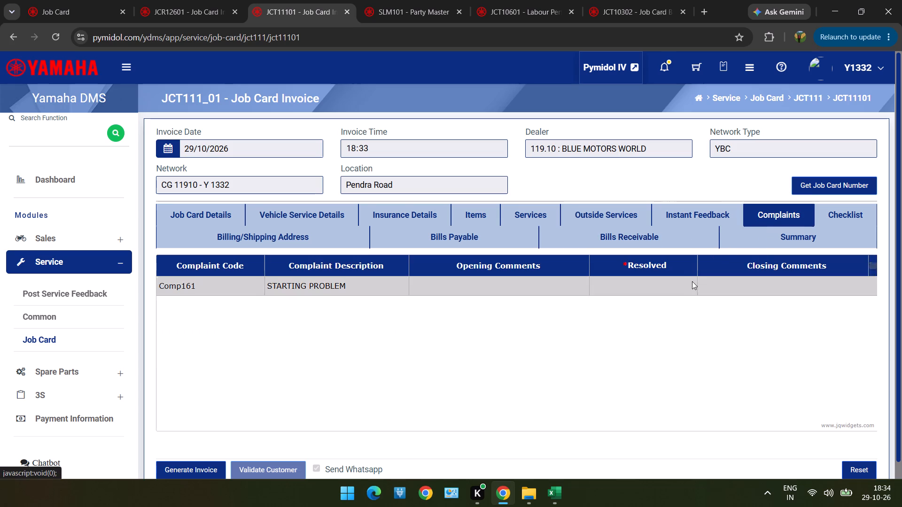
{"action": "triple_click", "coordinate": [692, 281]}
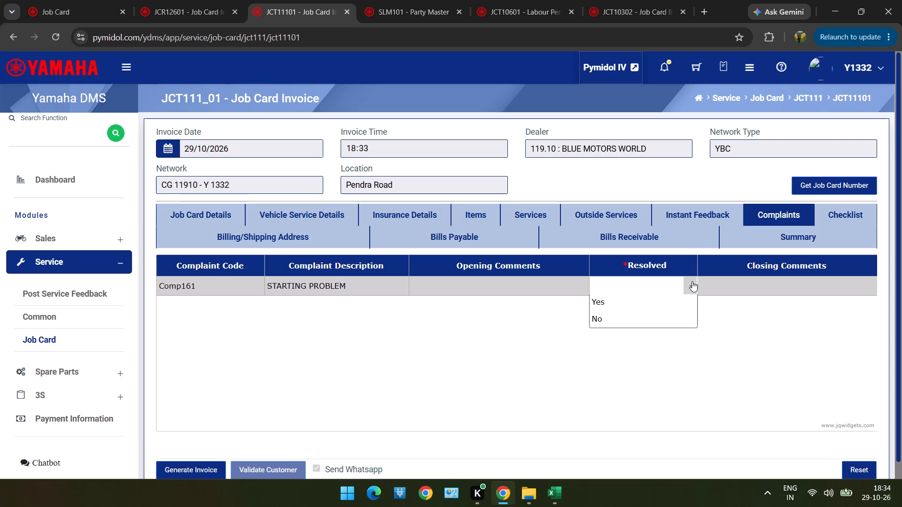
{"action": "double_click", "coordinate": [687, 294]}
{"action": "left_click_drag", "start_coordinate": [687, 294], "coordinate": [684, 303]}
{"action": "left_click", "coordinate": [684, 303]}
Set the Division Code in the invoice summary to 2355 : SERVICE.
{"action": "left_click_drag", "start_coordinate": [684, 303], "coordinate": [765, 238]}
{"action": "left_click", "coordinate": [765, 238]}
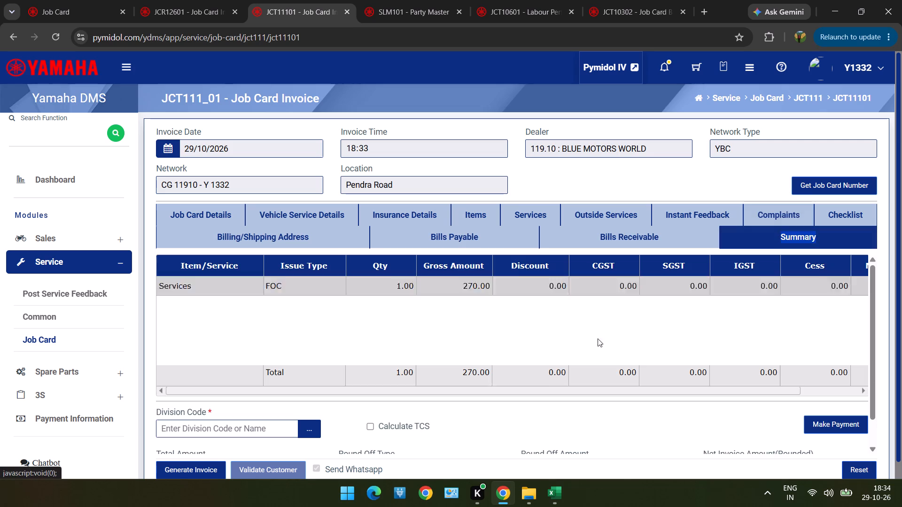
{"action": "left_click", "coordinate": [569, 316]}
{"action": "scroll", "coordinate": [569, 316], "scroll_direction": "down", "scroll_amount": 3}
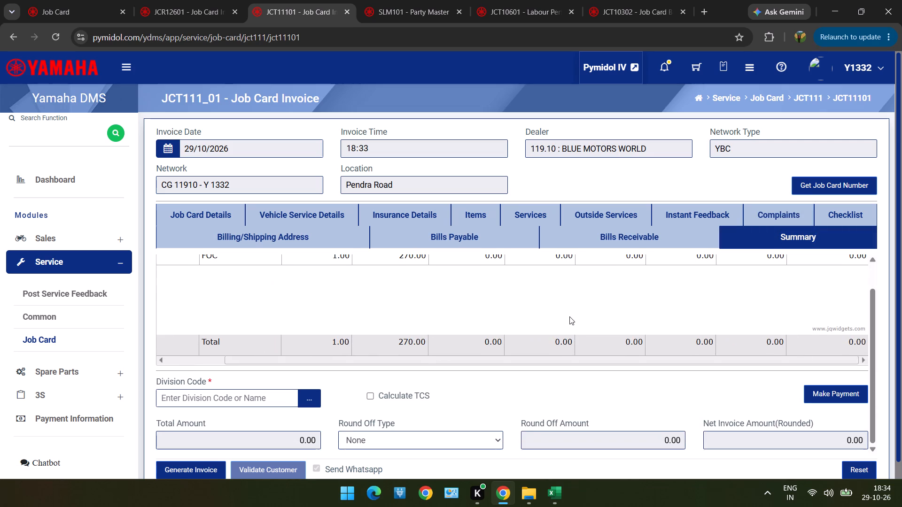
{"action": "left_click", "coordinate": [304, 401]}
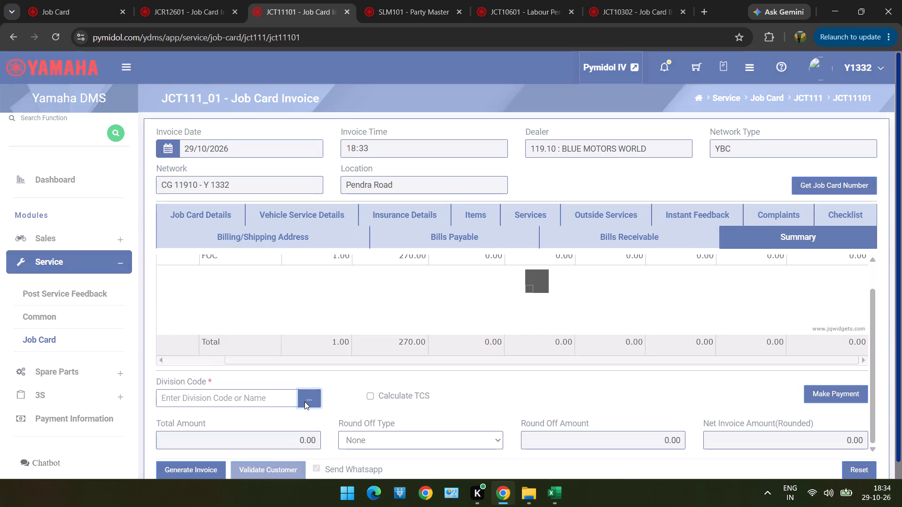
{"action": "double_click", "coordinate": [410, 224]}
Generate the job card invoice for the row 42 customer and agree to proceed.
{"action": "scroll", "coordinate": [410, 224], "scroll_direction": "down", "scroll_amount": 2}
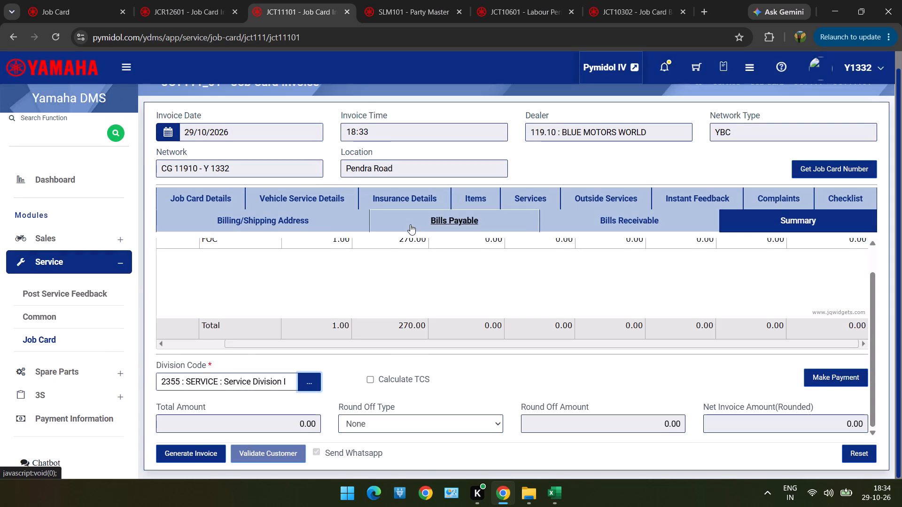
{"action": "left_click", "coordinate": [202, 461]}
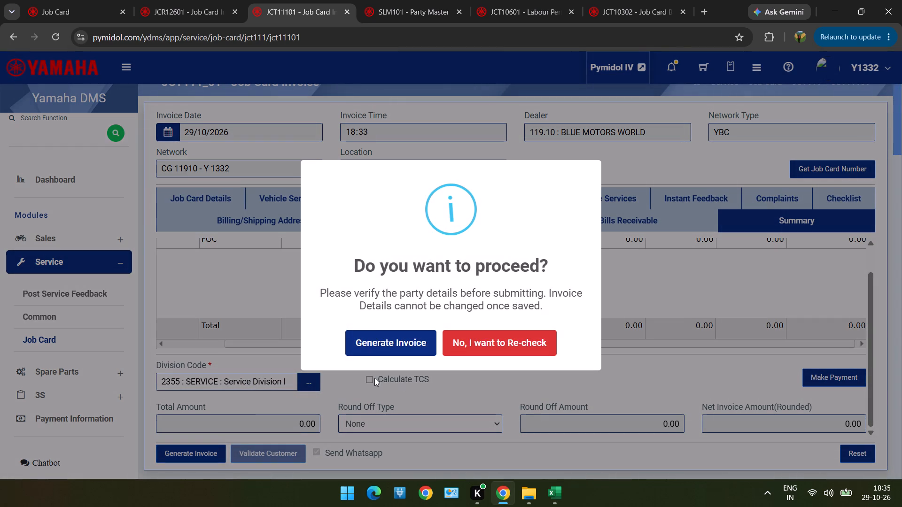
{"action": "left_click", "coordinate": [384, 342]}
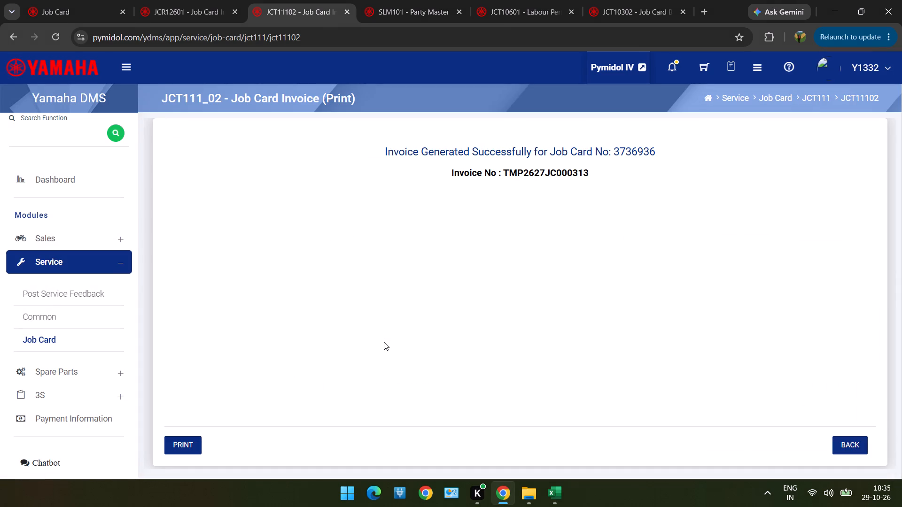
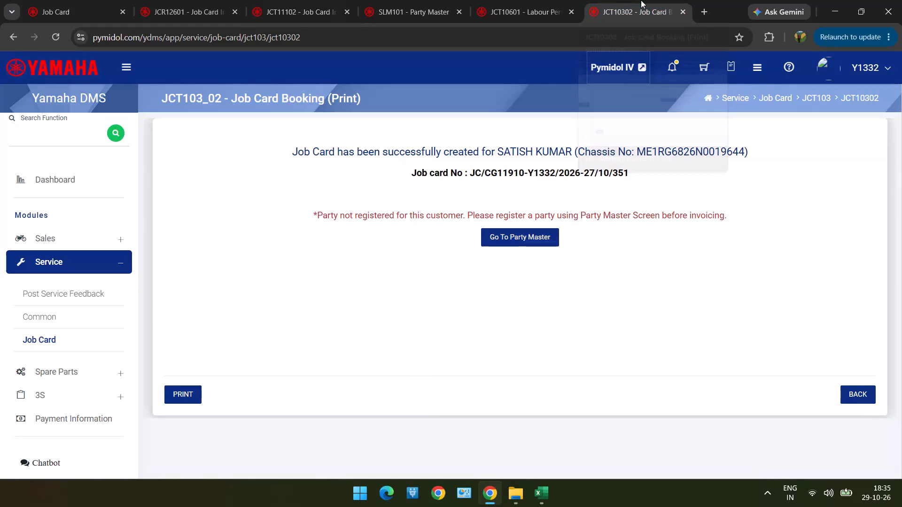
Minimize the job card browser, the Book1.xlsx workbook and the Downloads folder windows, and launch Kuro from the desktop.
{"action": "left_click", "coordinate": [829, 6]}
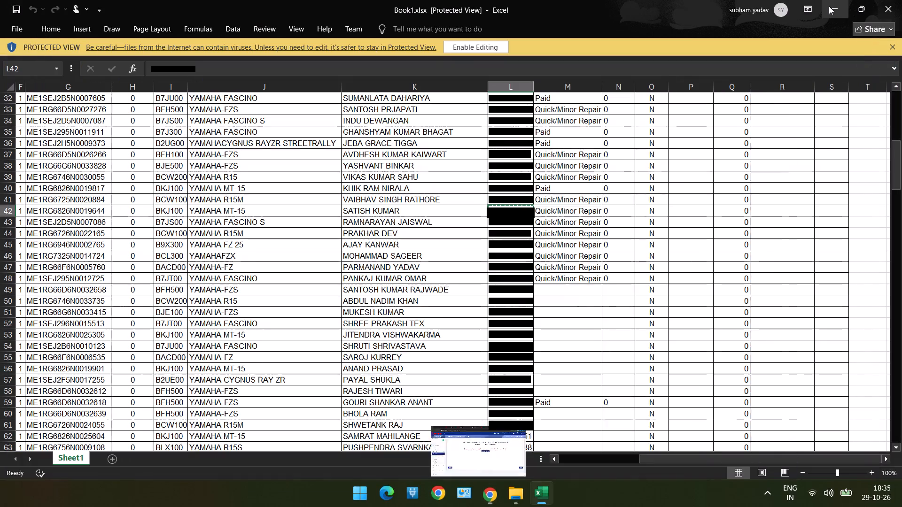
{"action": "left_click", "coordinate": [845, 2]}
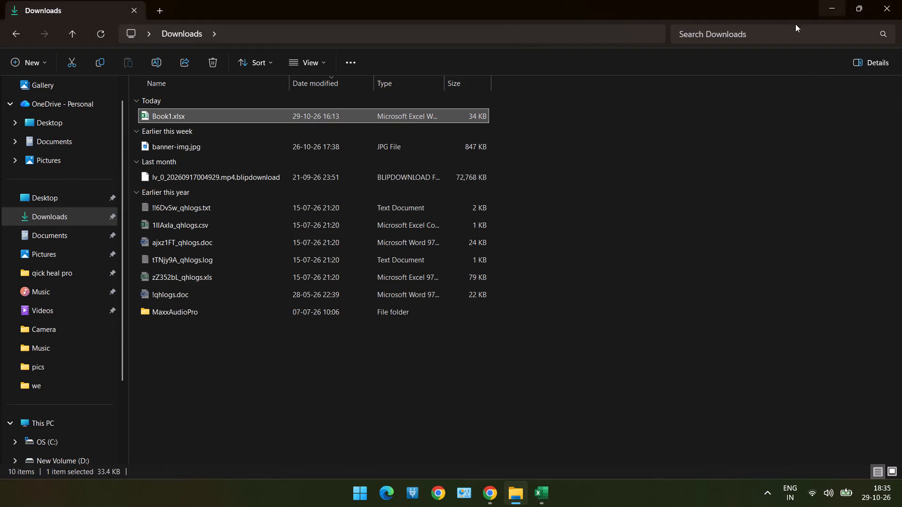
{"action": "left_click", "coordinate": [836, 7]}
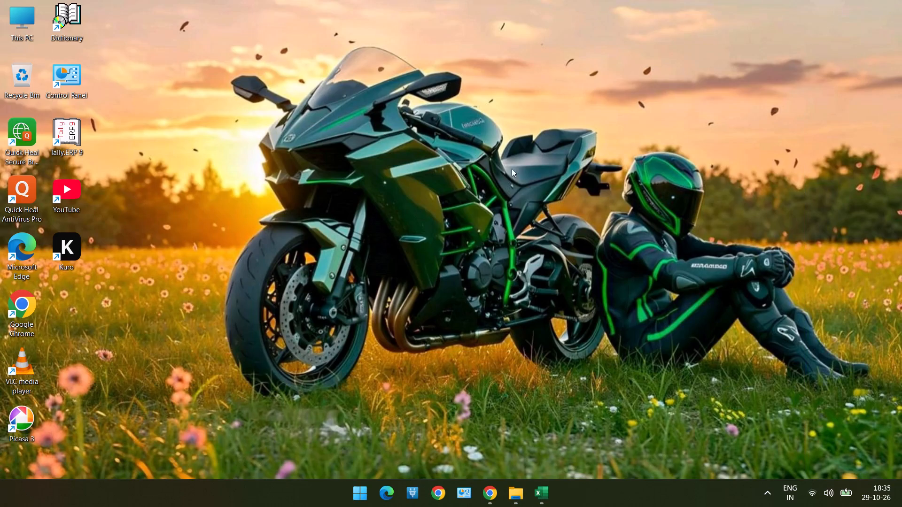
{"action": "double_click", "coordinate": [75, 255]}
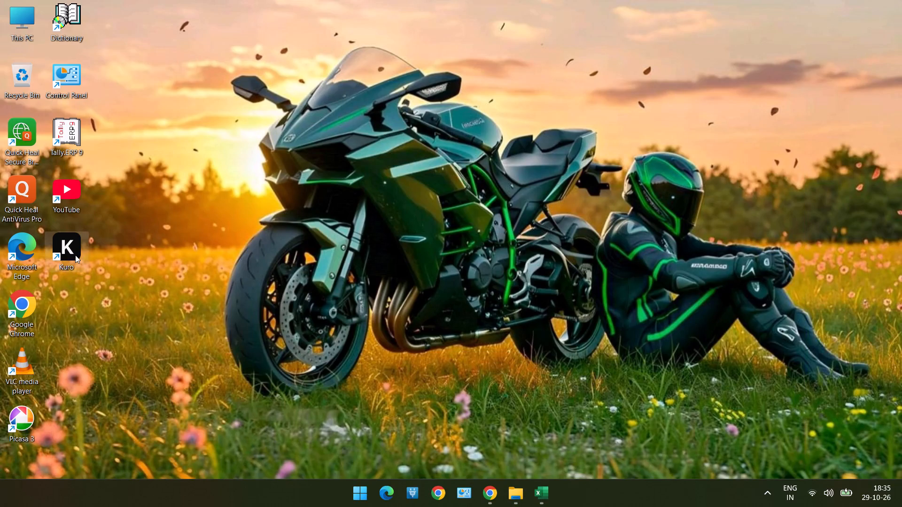
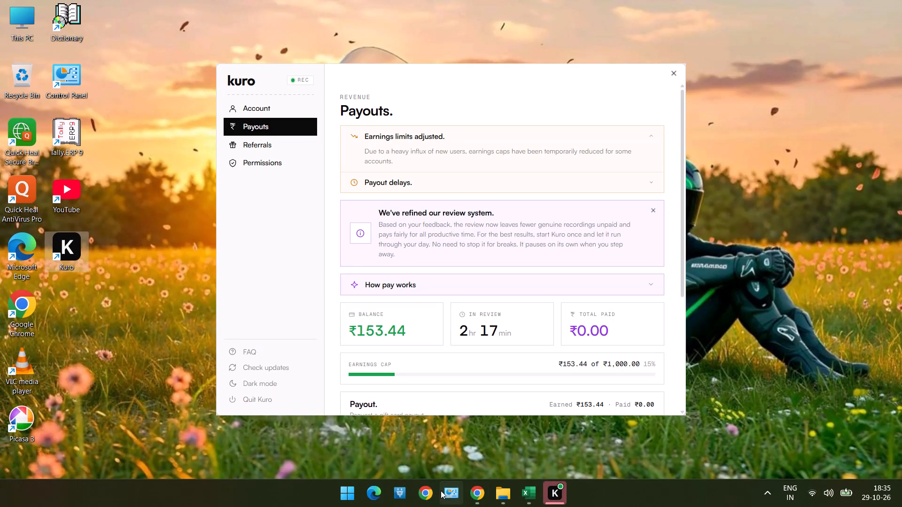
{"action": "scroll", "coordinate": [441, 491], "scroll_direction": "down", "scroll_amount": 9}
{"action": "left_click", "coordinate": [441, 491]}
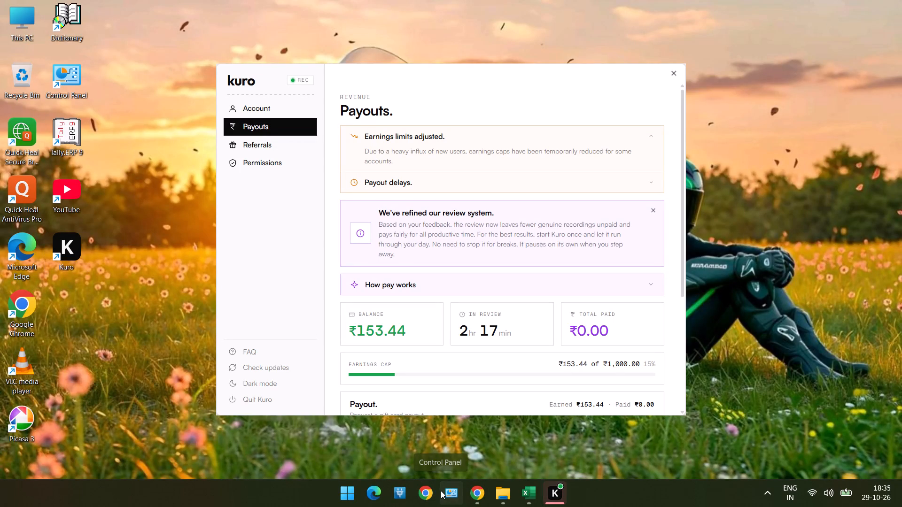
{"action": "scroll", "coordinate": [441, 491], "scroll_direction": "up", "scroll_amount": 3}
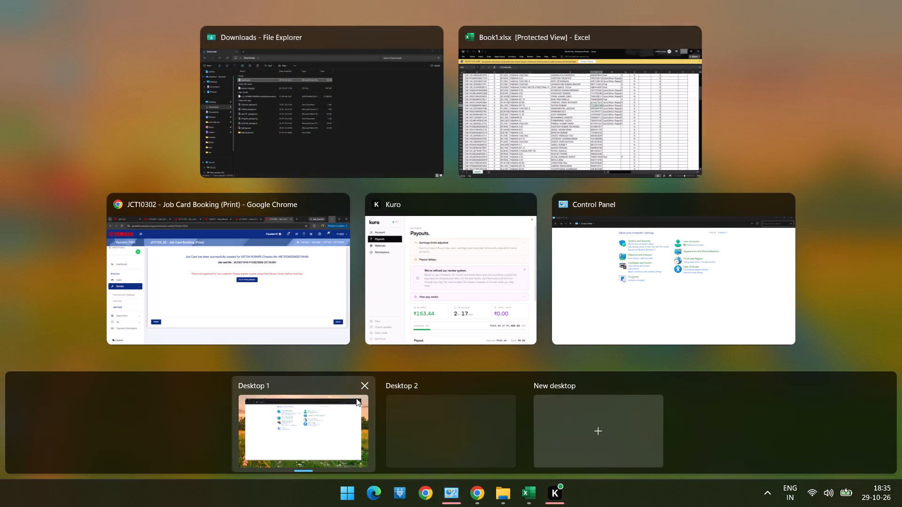
Bring back the Yamaha job card browser window and switch to the Book1.xlsx workbook.
{"action": "left_click", "coordinate": [313, 325]}
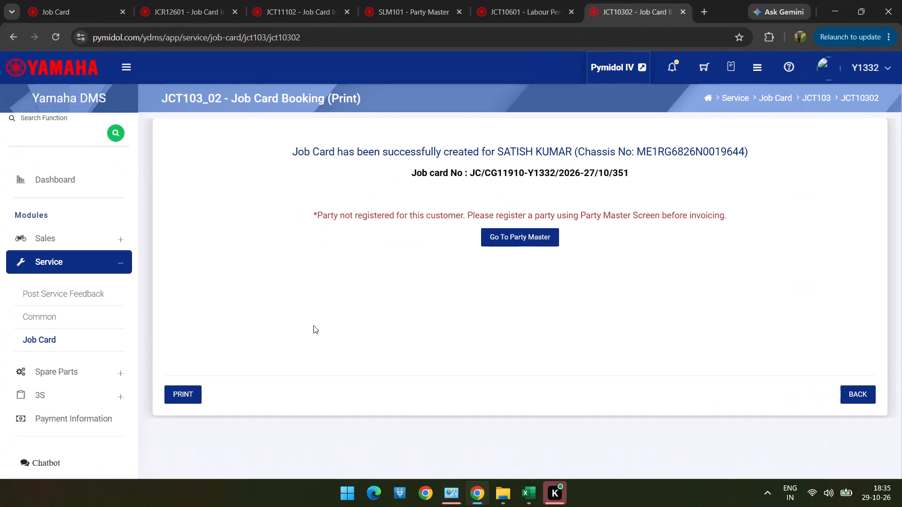
{"action": "key", "text": "alt+Tab"}
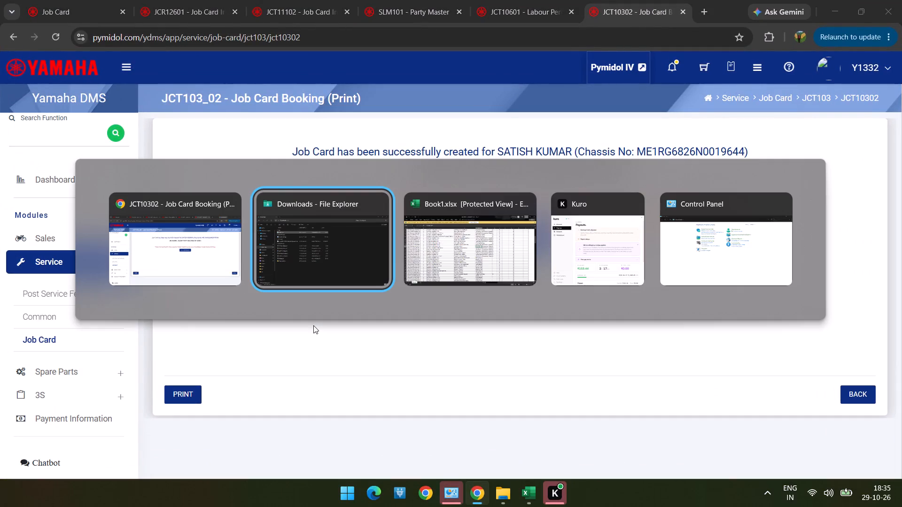
{"action": "key", "text": "alt+Tab"}
{"action": "key", "text": "alt+Tab"}
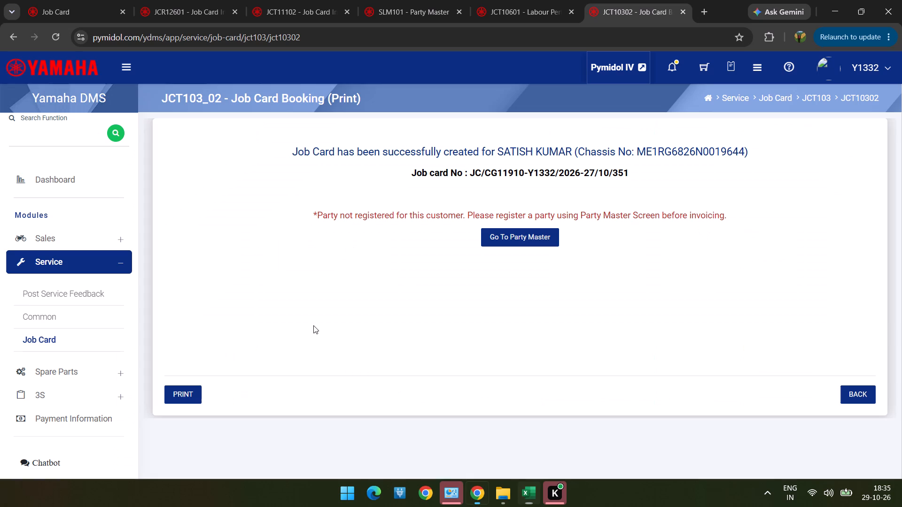
{"action": "key", "text": "alt+Tab"}
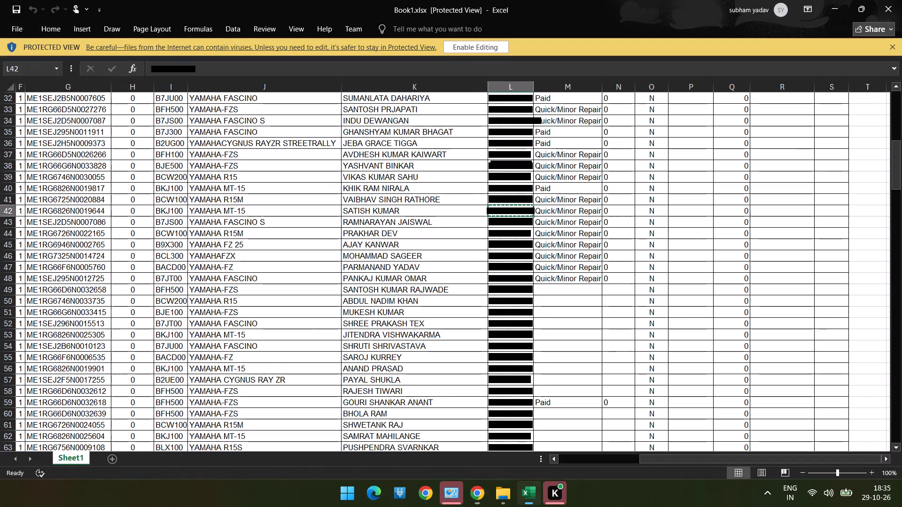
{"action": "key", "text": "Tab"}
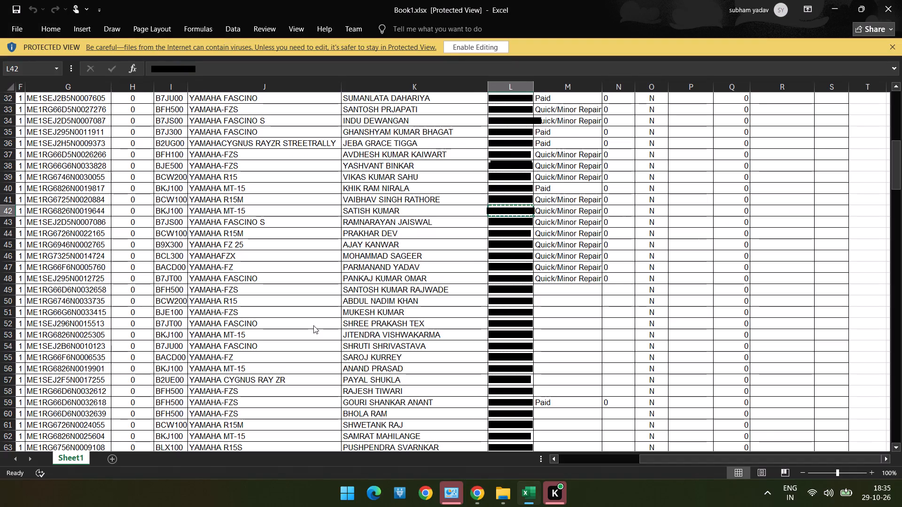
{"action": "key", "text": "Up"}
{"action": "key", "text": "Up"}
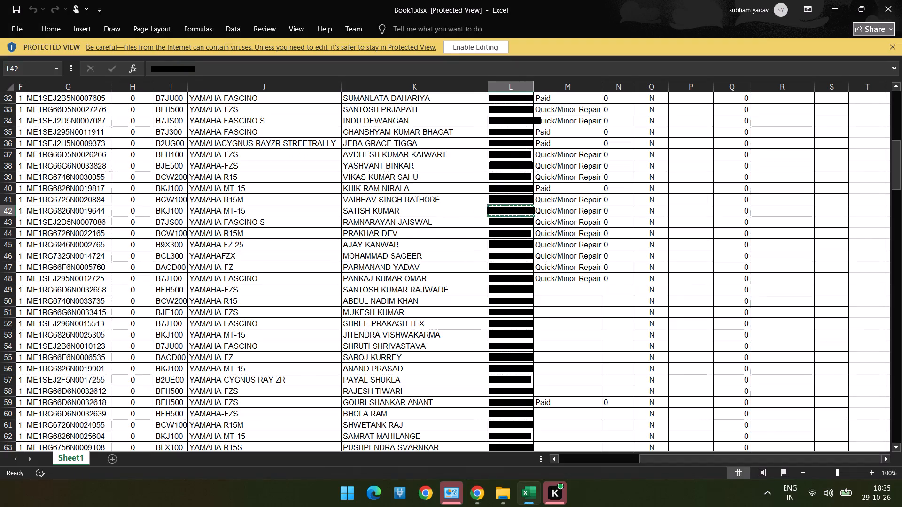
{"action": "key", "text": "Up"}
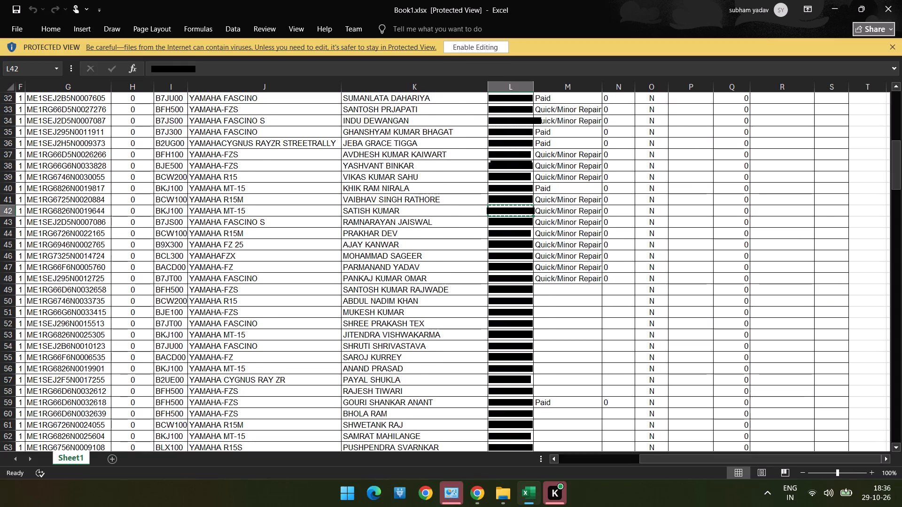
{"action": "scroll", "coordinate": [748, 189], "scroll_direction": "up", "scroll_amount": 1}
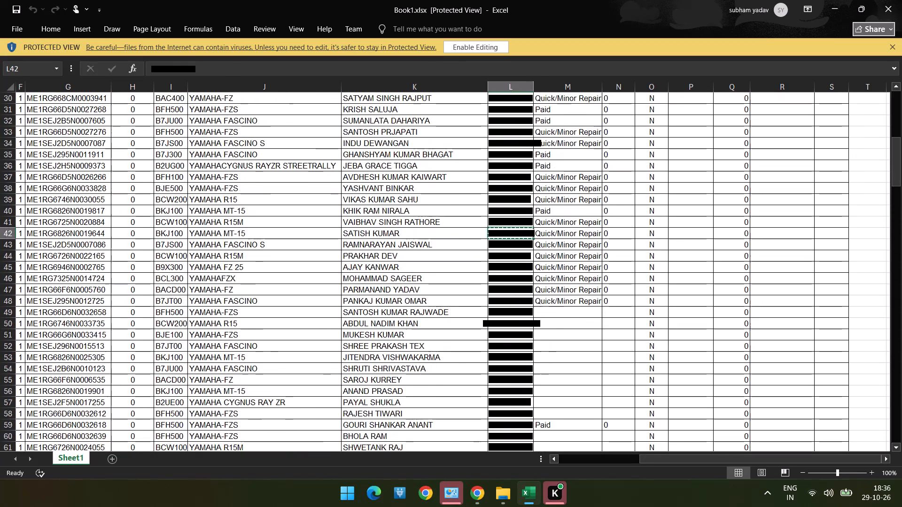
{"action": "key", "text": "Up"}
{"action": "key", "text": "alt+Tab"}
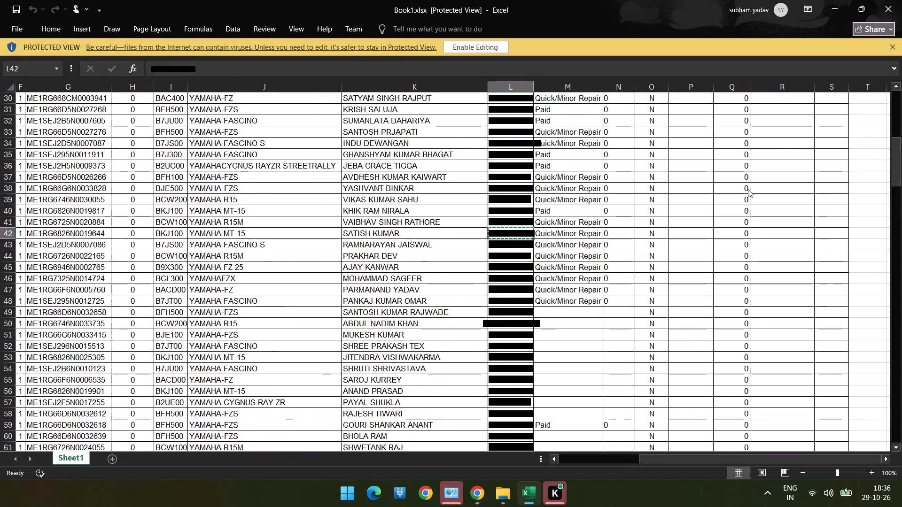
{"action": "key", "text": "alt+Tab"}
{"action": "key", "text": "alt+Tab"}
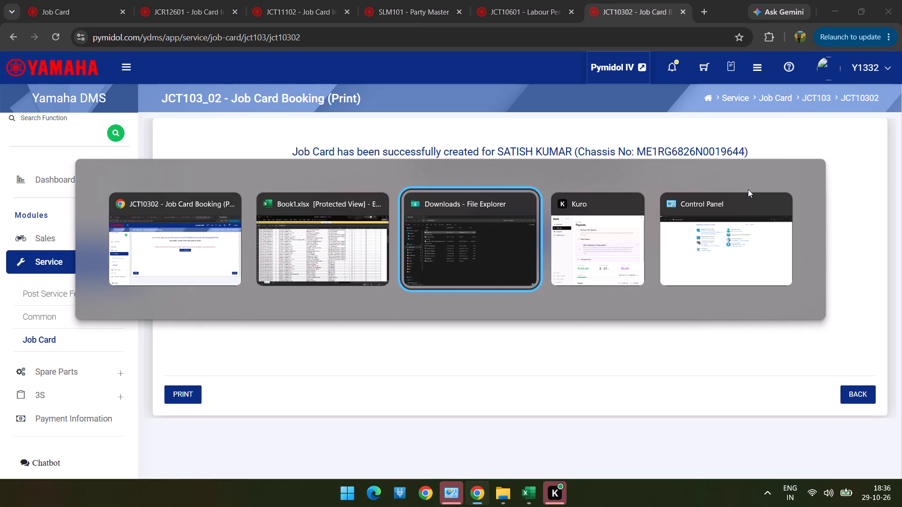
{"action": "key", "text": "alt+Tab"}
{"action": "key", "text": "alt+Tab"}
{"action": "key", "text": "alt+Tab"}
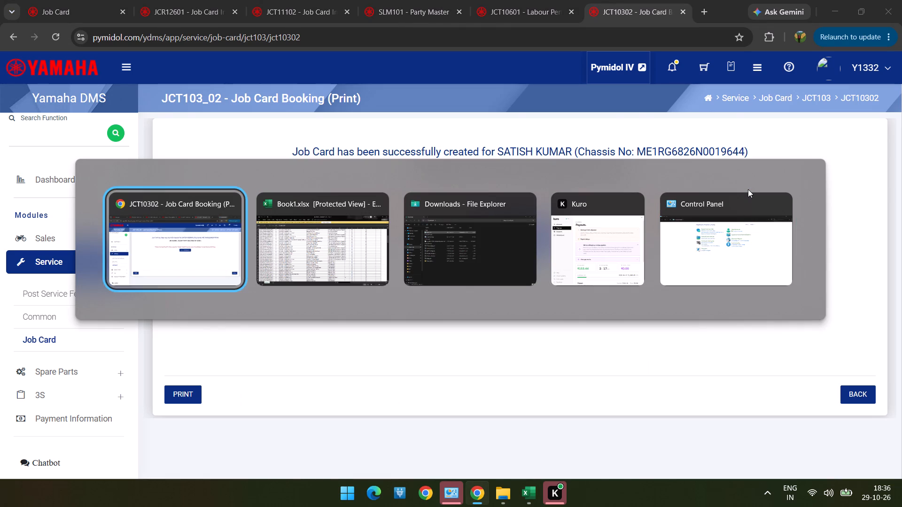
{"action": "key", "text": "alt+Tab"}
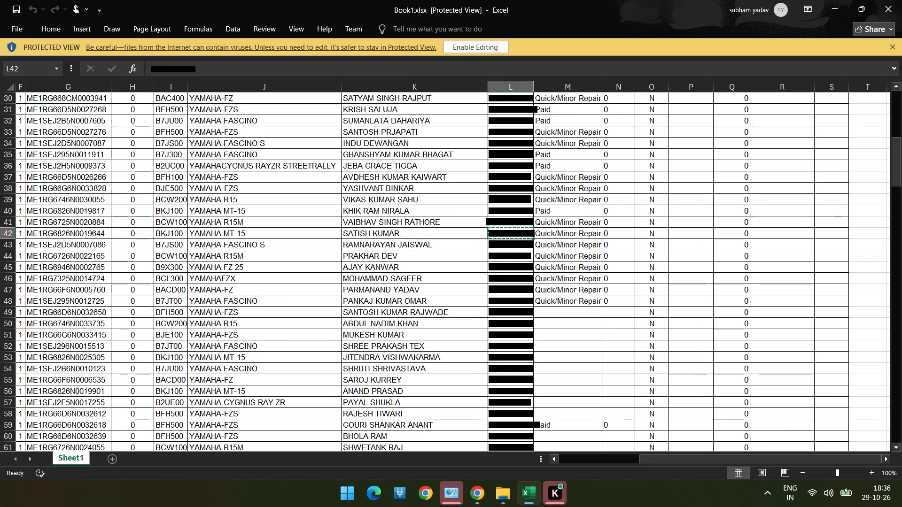
Copy the chassis number of the YAMAHA R15M in row 41 (cell G41) of Book1.xlsx.
{"action": "left_click", "coordinate": [524, 225]}
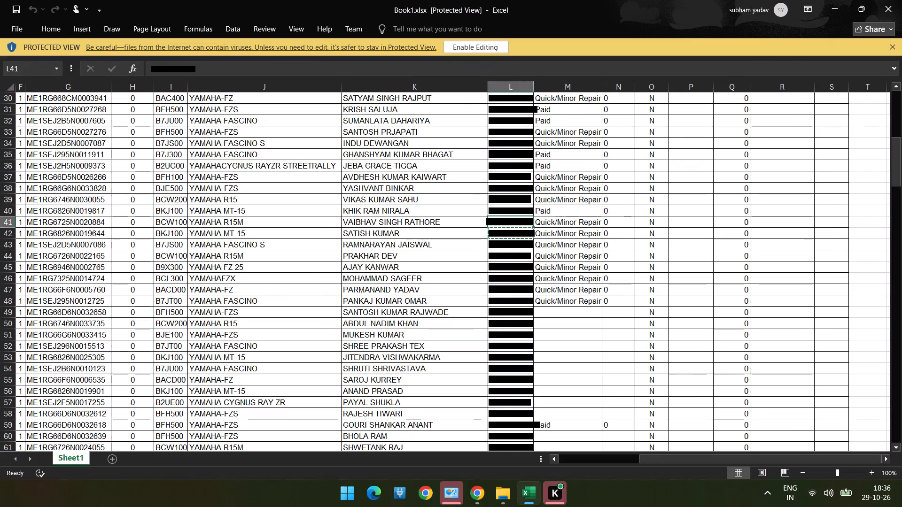
{"action": "key", "text": "Left"}
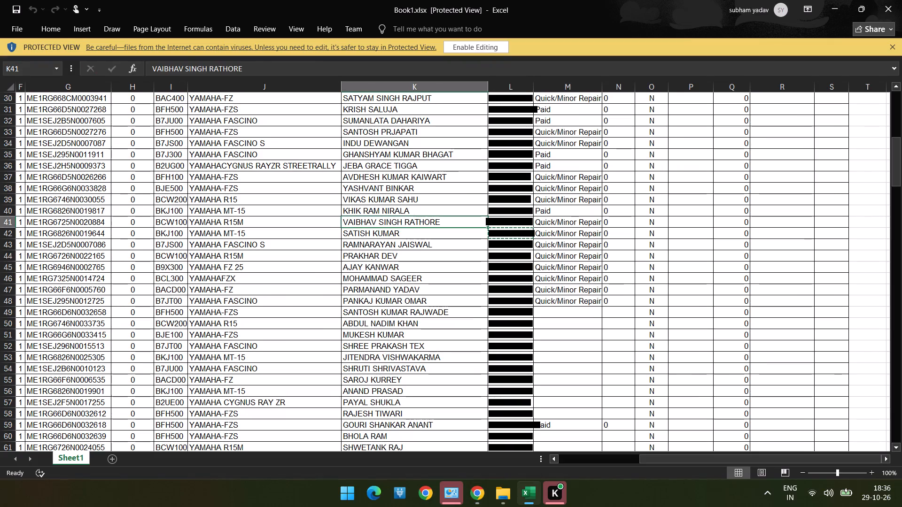
{"action": "key", "text": "Down"}
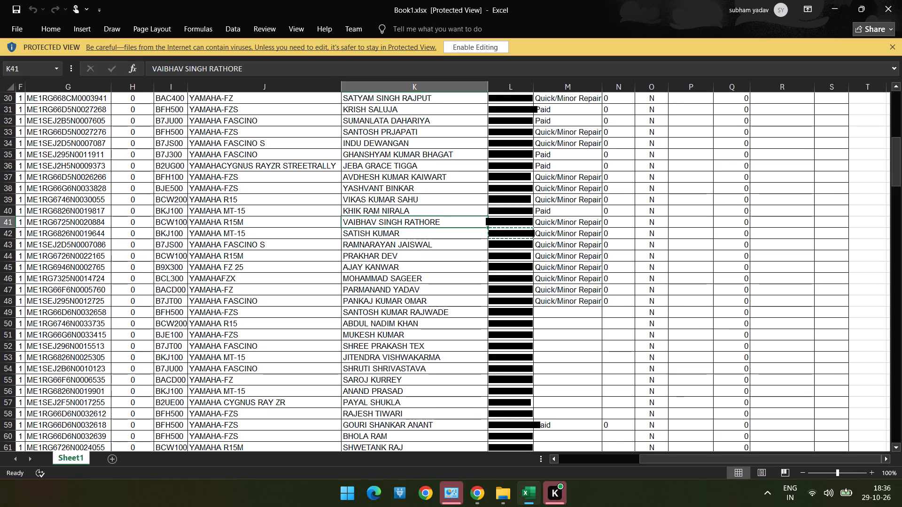
{"action": "key", "text": "Left"}
{"action": "key", "text": "Left"}
{"action": "key", "text": "Left"}
{"action": "key", "text": "Left"}
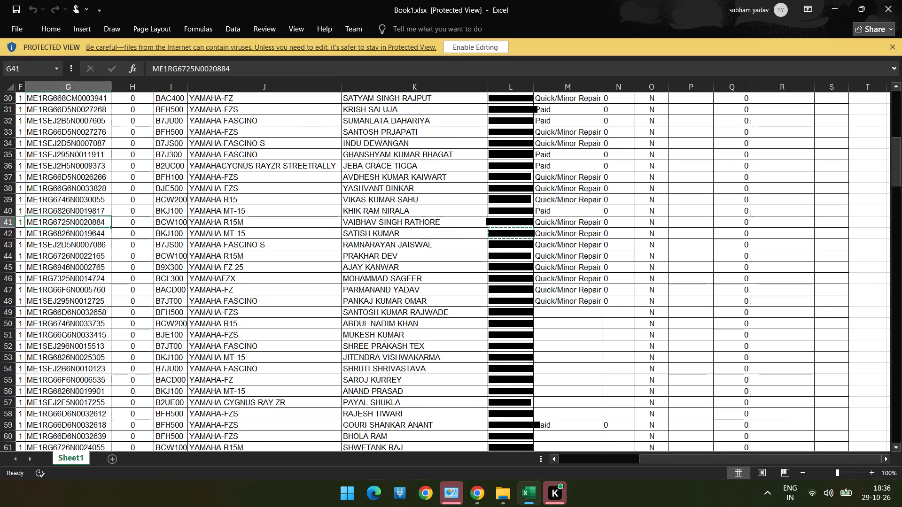
{"action": "key", "text": "ctrl+c"}
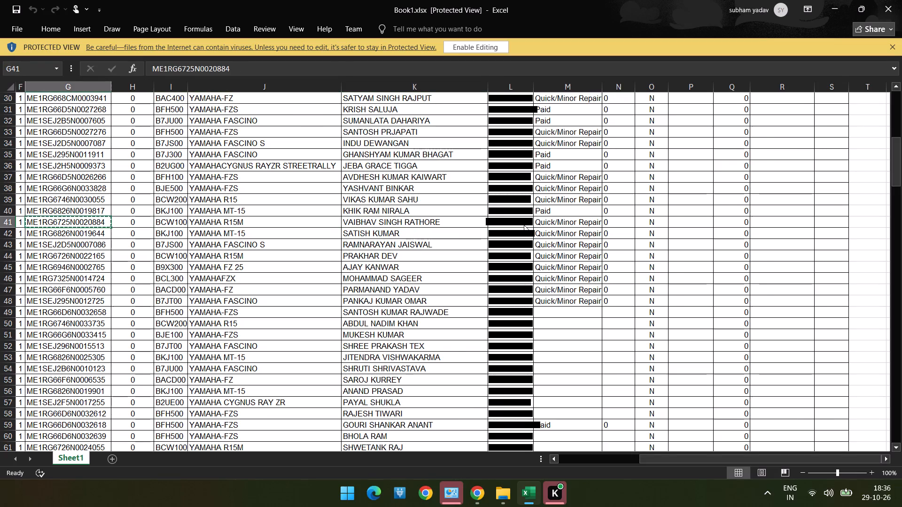
In the Yamaha DMS browser window, start a new job card booking and load the customer matching the copied chassis number.
{"action": "key", "text": "alt+Tab"}
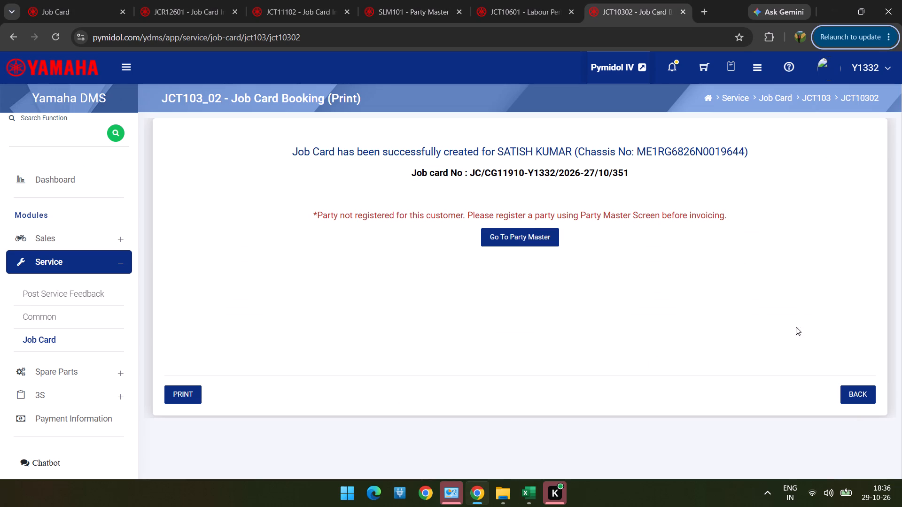
{"action": "left_click", "coordinate": [861, 394]}
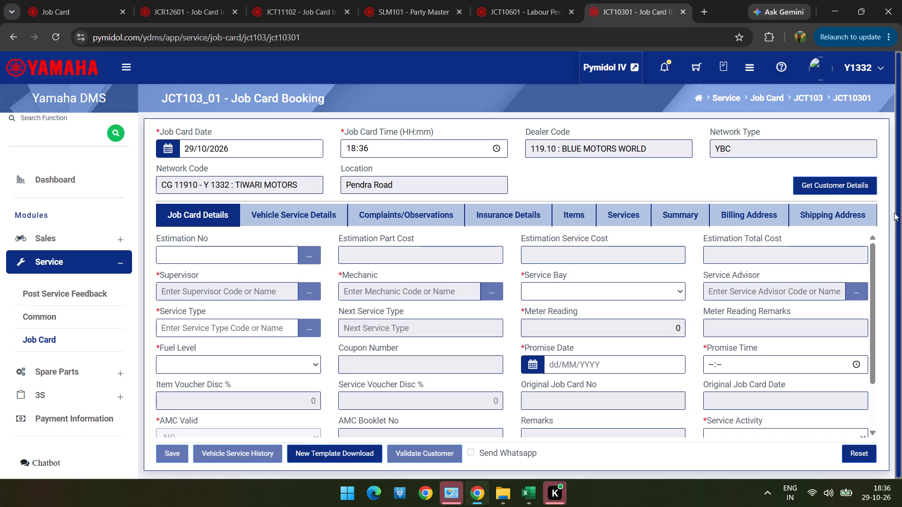
{"action": "left_click", "coordinate": [844, 190]}
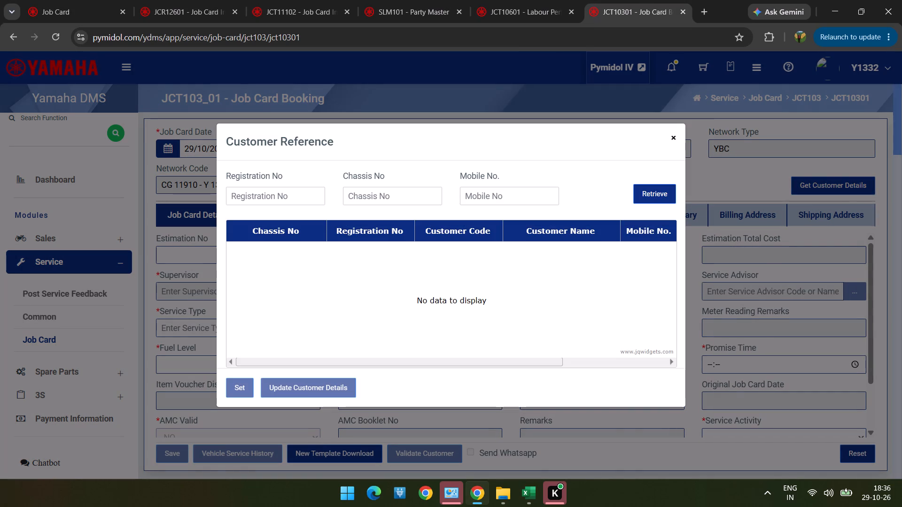
{"action": "left_click", "coordinate": [412, 189]}
{"action": "key", "text": "ctrl+v"}
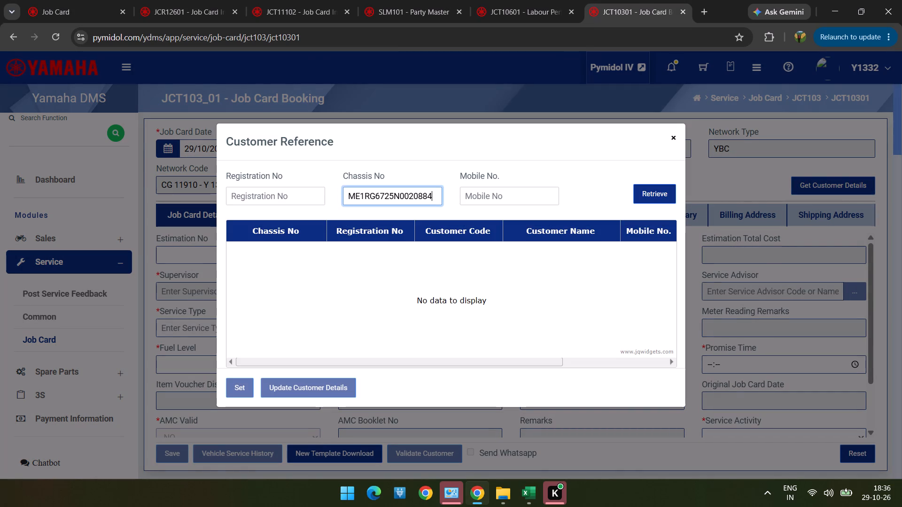
{"action": "left_click", "coordinate": [648, 186]}
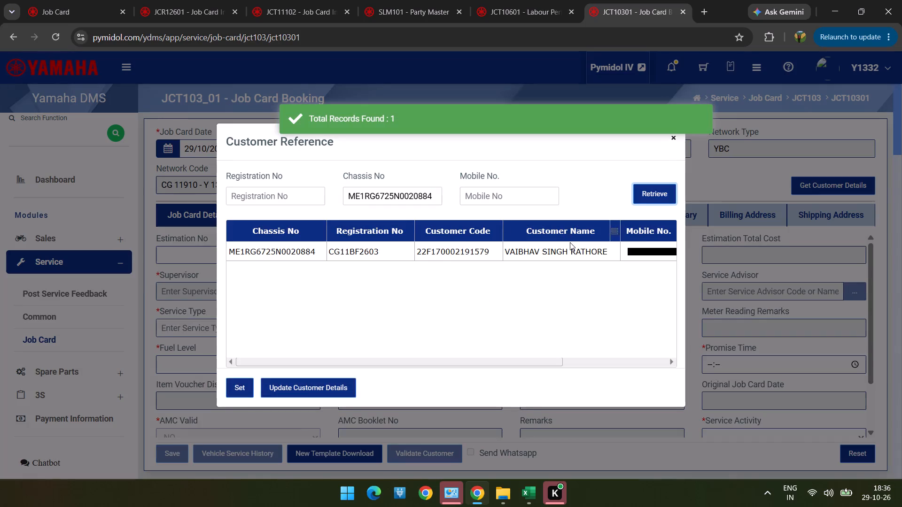
{"action": "triple_click", "coordinate": [570, 242]}
{"action": "double_click", "coordinate": [570, 242]}
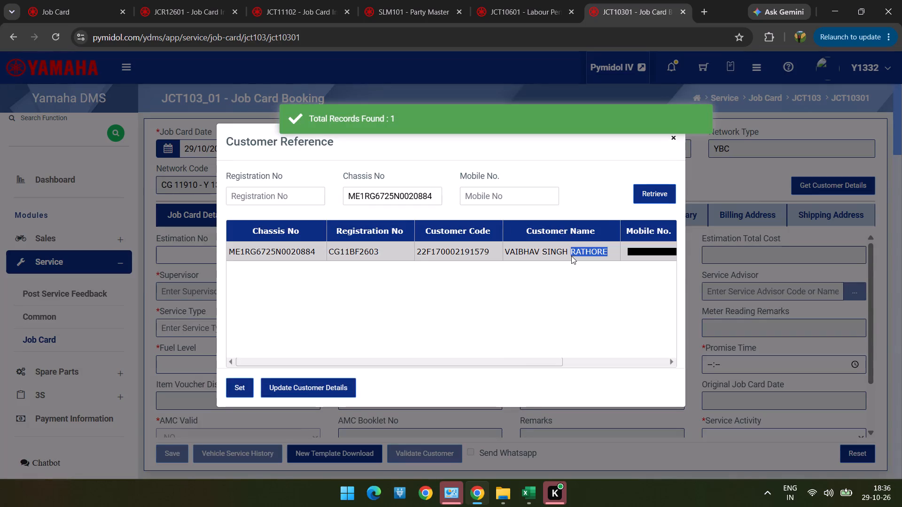
{"action": "double_click", "coordinate": [571, 256]}
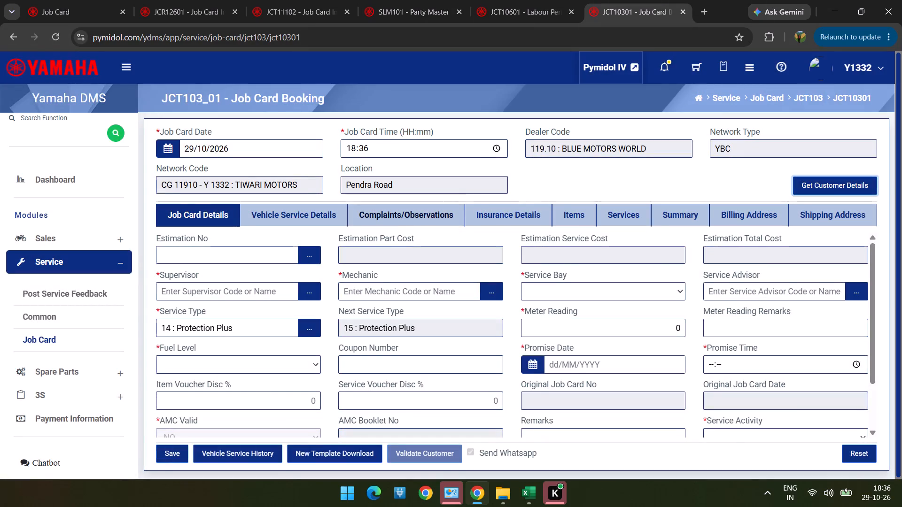
{"action": "left_click", "coordinate": [310, 292]}
{"action": "double_click", "coordinate": [401, 201]}
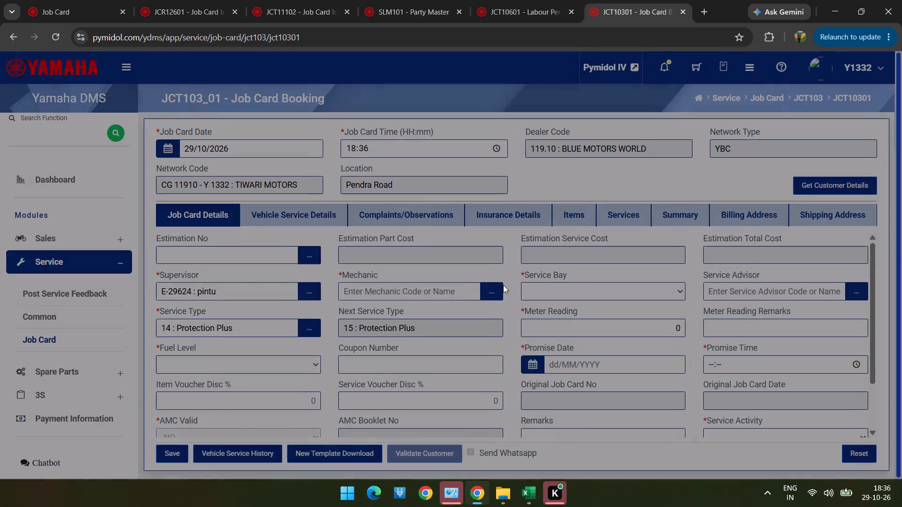
{"action": "left_click", "coordinate": [489, 297]}
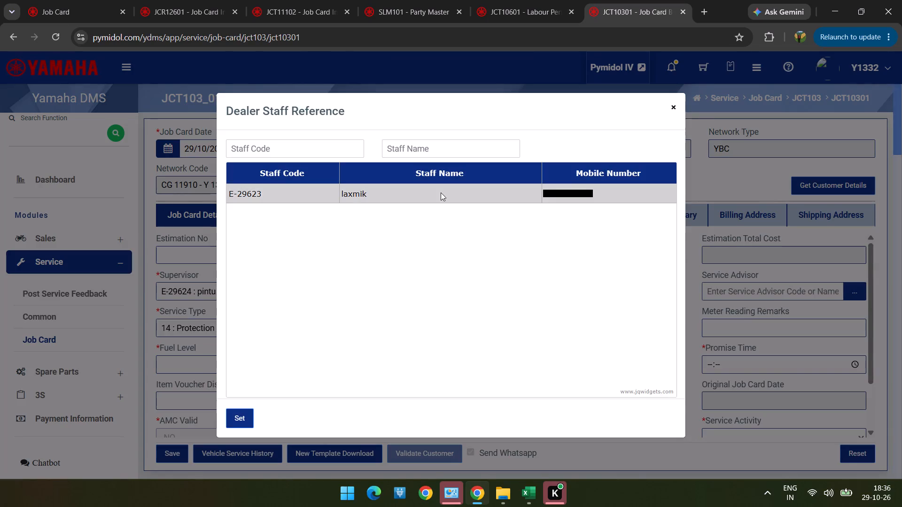
{"action": "double_click", "coordinate": [441, 192]}
{"action": "scroll", "coordinate": [441, 192], "scroll_direction": "down", "scroll_amount": 2}
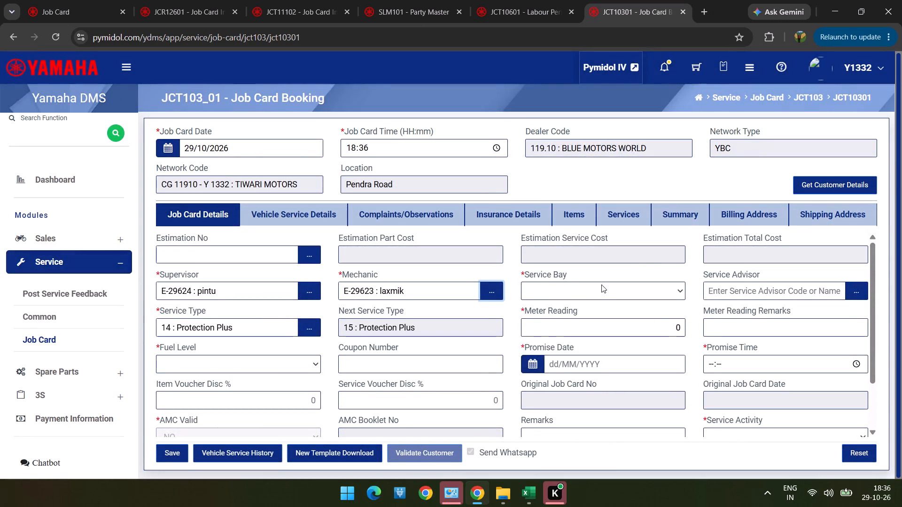
{"action": "left_click", "coordinate": [601, 283]}
{"action": "left_click", "coordinate": [596, 303]}
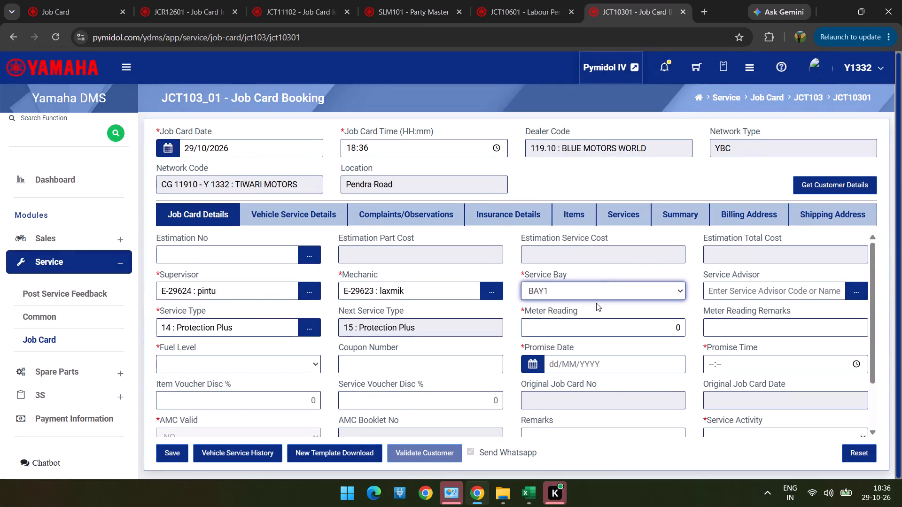
Open the Vehicle Service History of the loaded vehicle to examine its past services and meter readings.
{"action": "scroll", "coordinate": [596, 303], "scroll_direction": "right", "scroll_amount": 1}
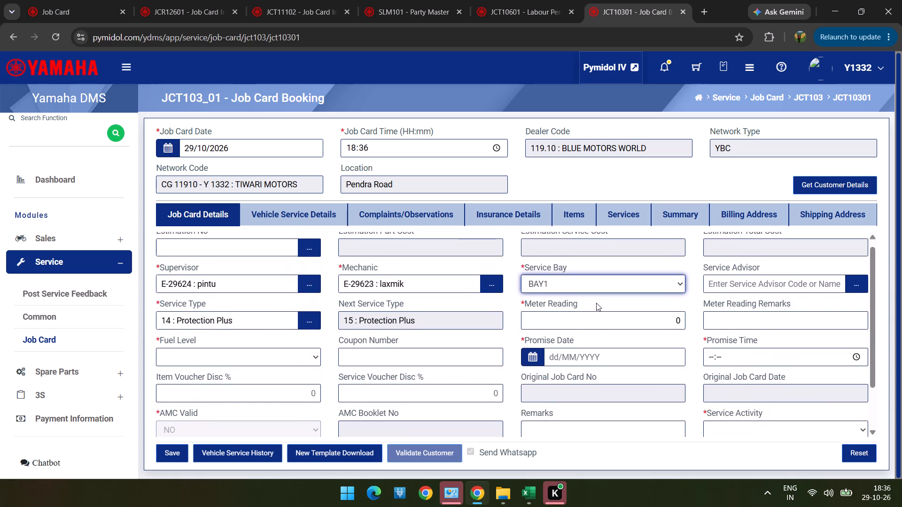
{"action": "scroll", "coordinate": [596, 303], "scroll_direction": "right", "scroll_amount": 1}
{"action": "left_click_drag", "start_coordinate": [596, 303], "coordinate": [218, 492]}
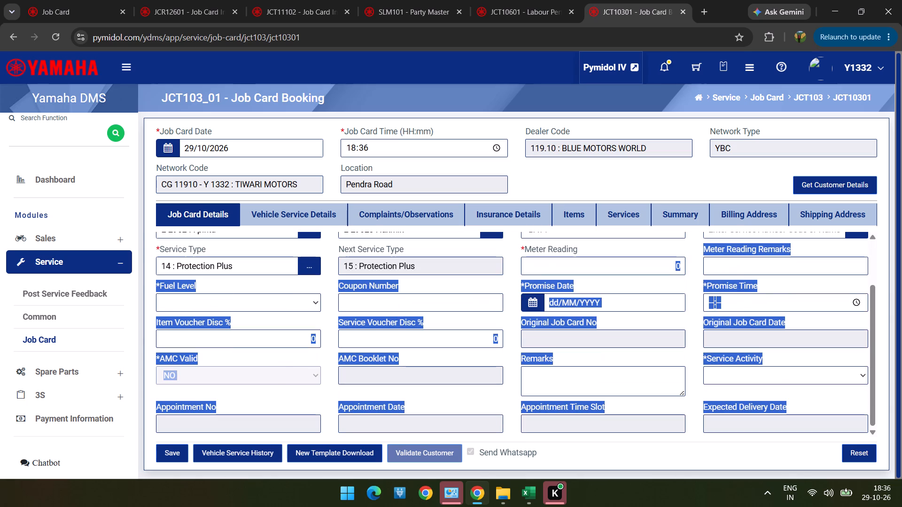
{"action": "double_click", "coordinate": [286, 401]}
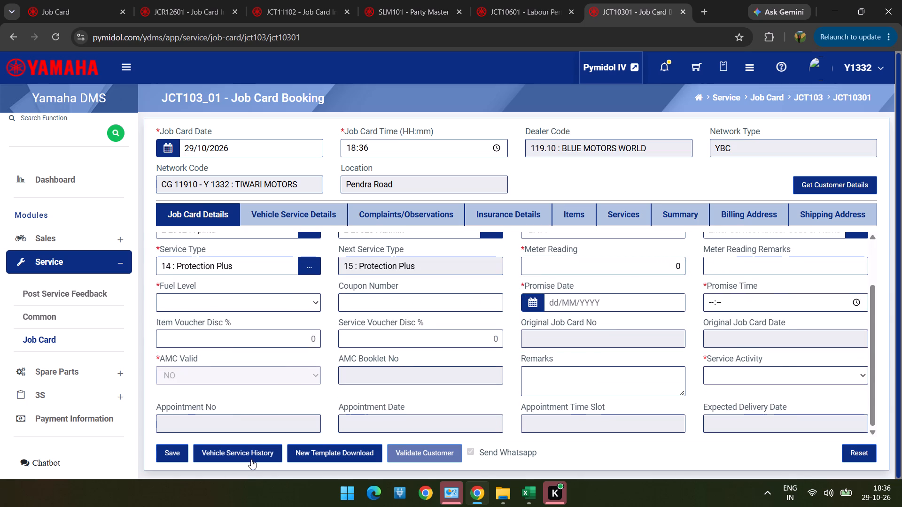
{"action": "left_click", "coordinate": [251, 459]}
{"action": "left_click", "coordinate": [251, 459]}
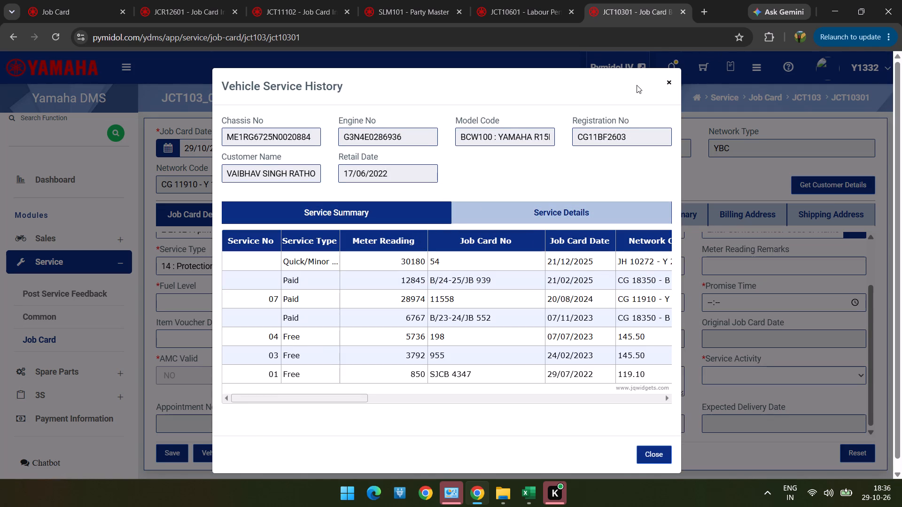
Set the job card's meter reading to 32780 and the promise date to 29/10/2026.
{"action": "left_click", "coordinate": [673, 84]}
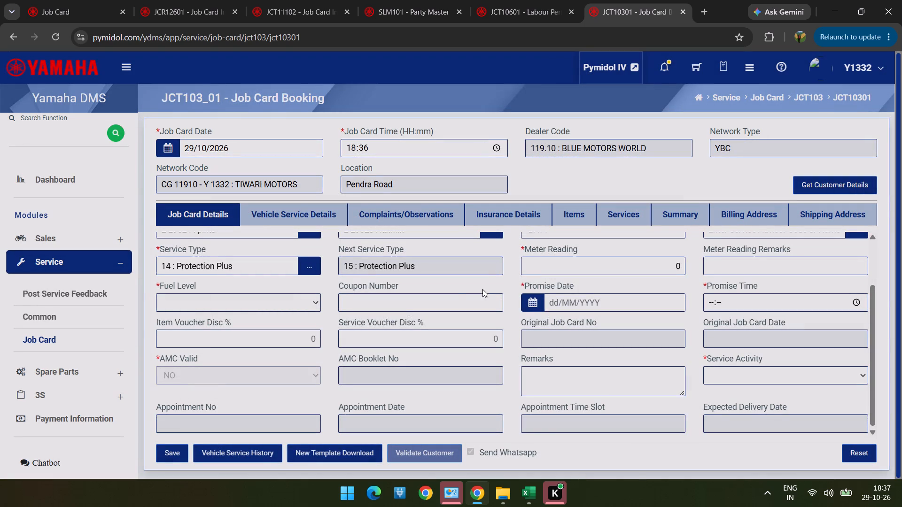
{"action": "left_click", "coordinate": [549, 258]}
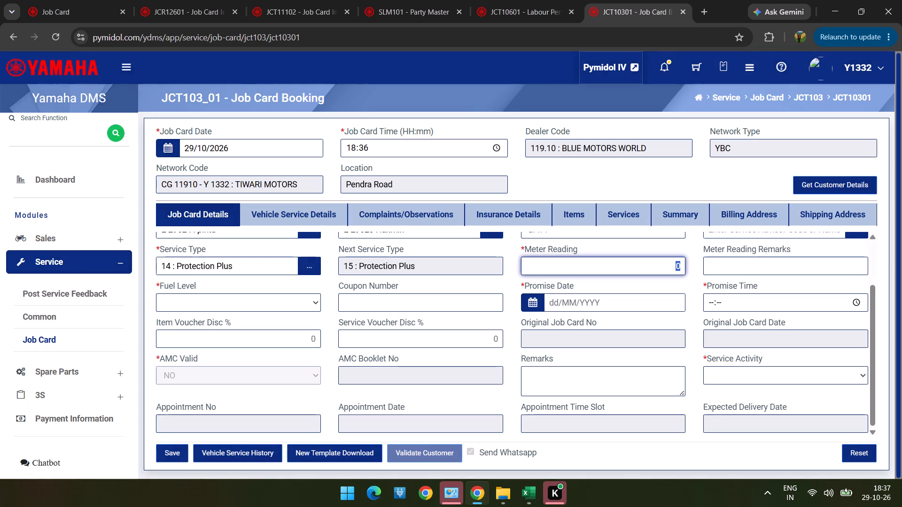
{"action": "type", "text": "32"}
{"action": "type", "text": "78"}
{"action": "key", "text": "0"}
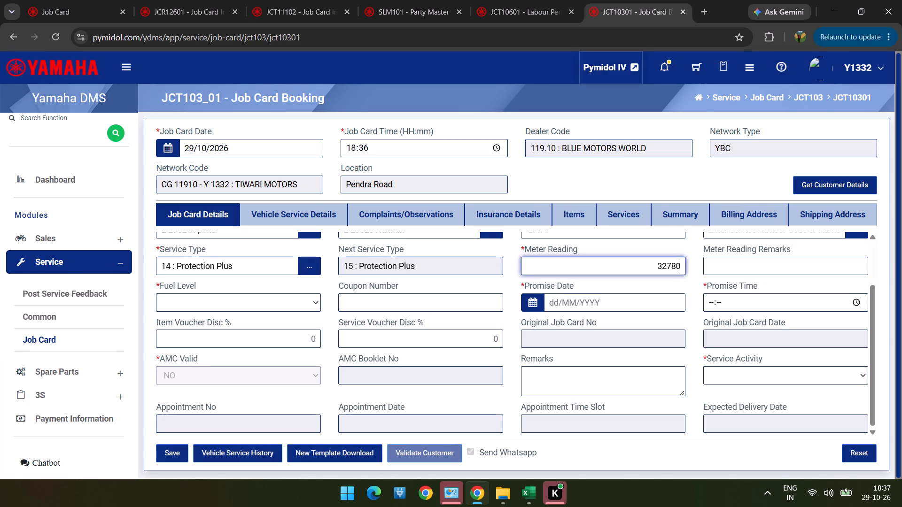
{"action": "left_click", "coordinate": [564, 297]}
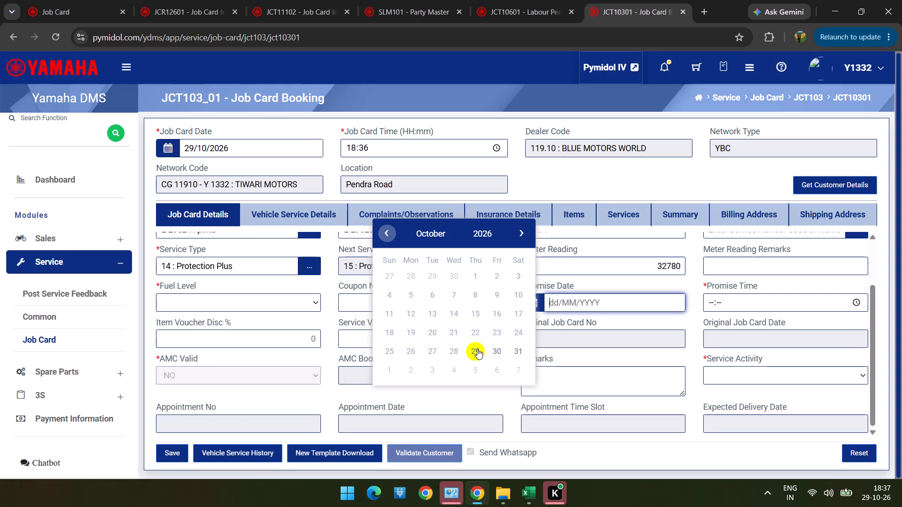
{"action": "left_click", "coordinate": [477, 349]}
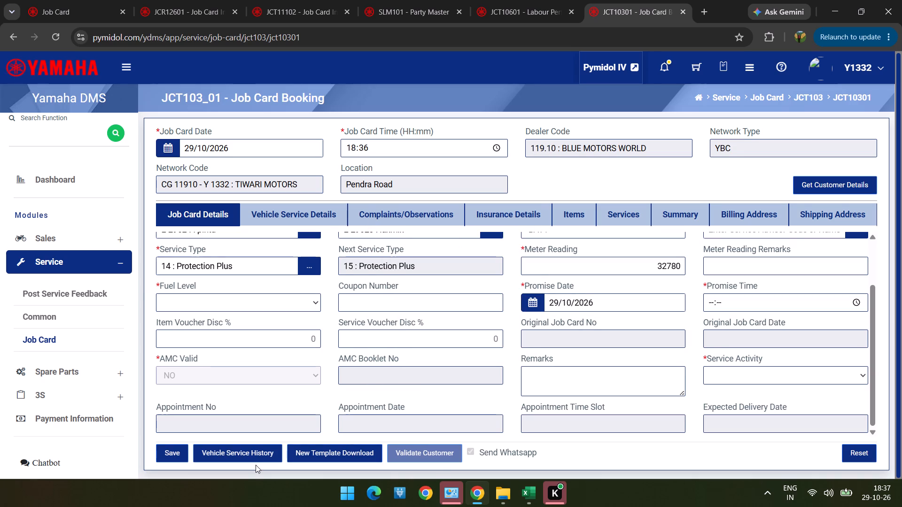
Recheck the vehicle's service history, and set the promise time to 18:37 and the service activity to Normal Scheme.
{"action": "left_click", "coordinate": [261, 443]}
{"action": "left_click", "coordinate": [260, 454]}
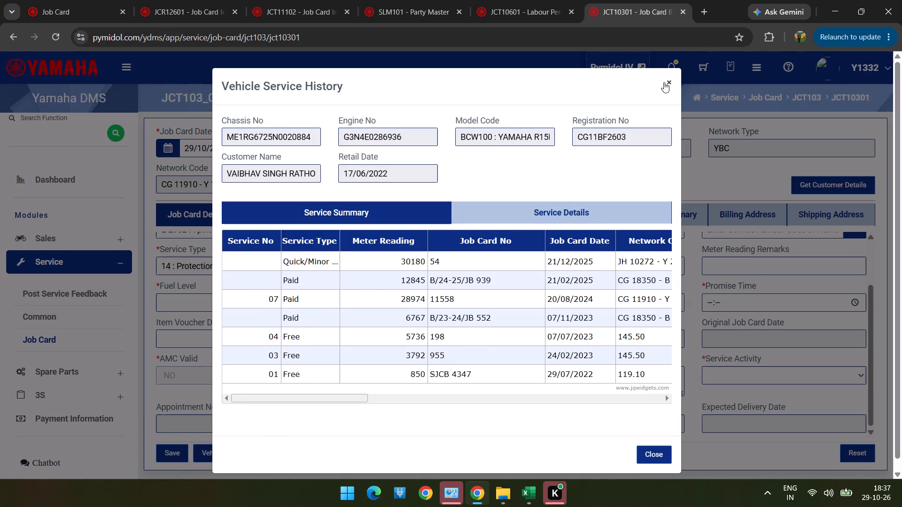
{"action": "left_click", "coordinate": [670, 83]}
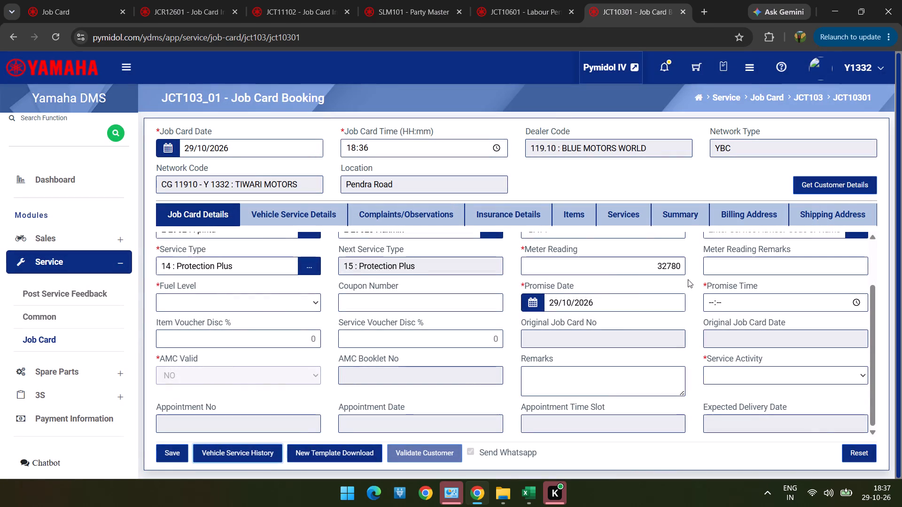
{"action": "left_click", "coordinate": [708, 299]}
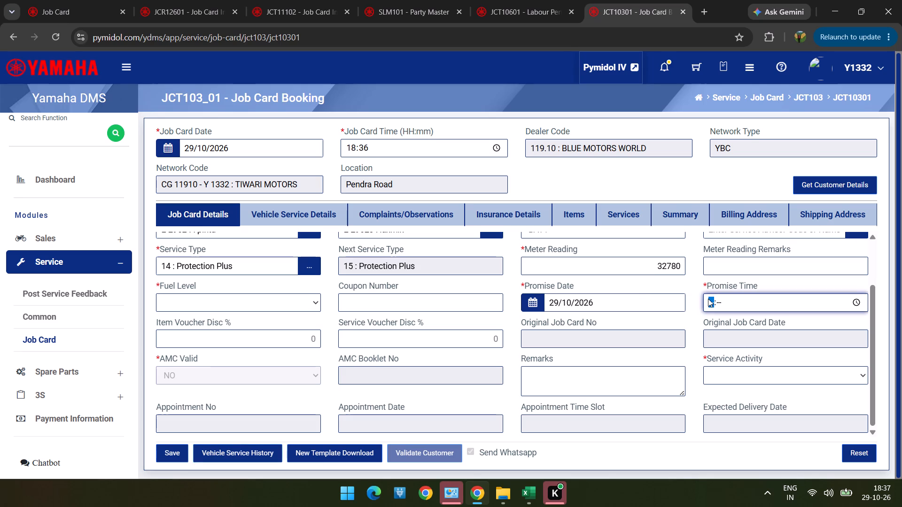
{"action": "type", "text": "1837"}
{"action": "scroll", "coordinate": [708, 299], "scroll_direction": "down", "scroll_amount": 3}
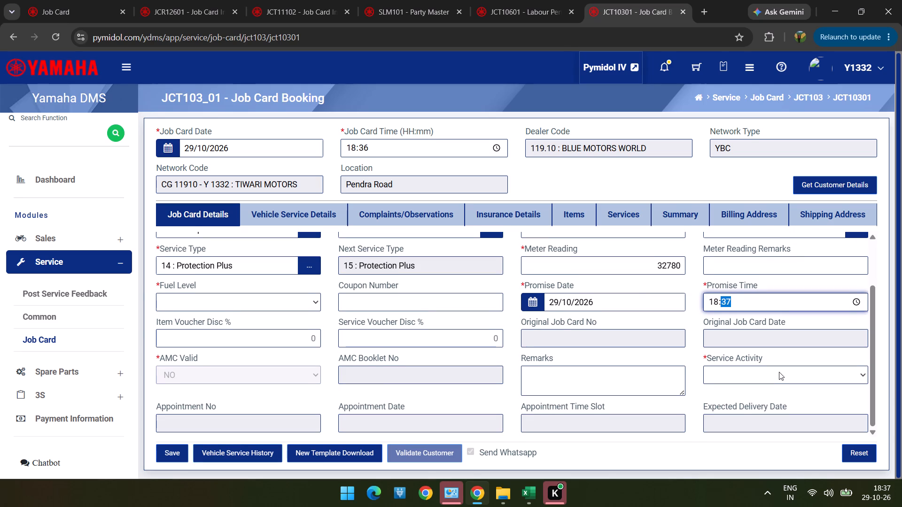
{"action": "left_click", "coordinate": [779, 372]}
{"action": "left_click", "coordinate": [769, 390]}
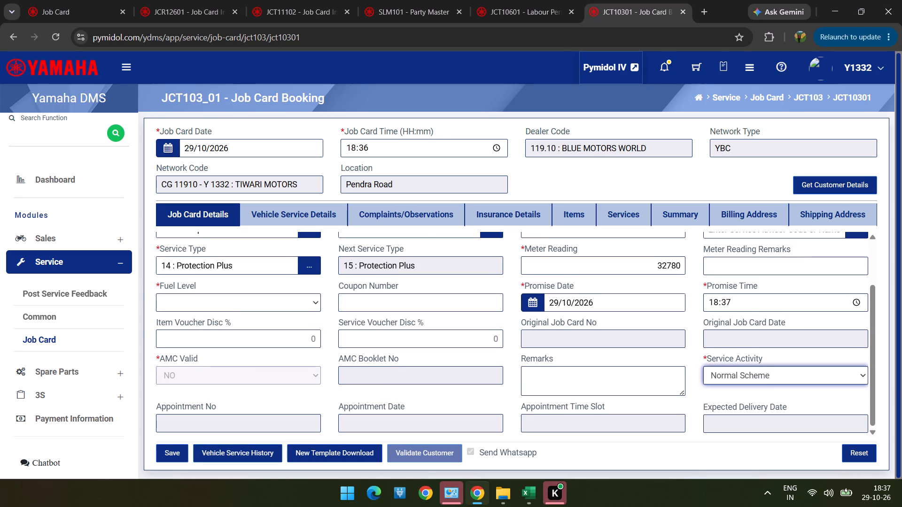
Add the complaint GENERAL SERVICE (Comp83) to the job card's complaints and observations.
{"action": "left_click", "coordinate": [431, 221]}
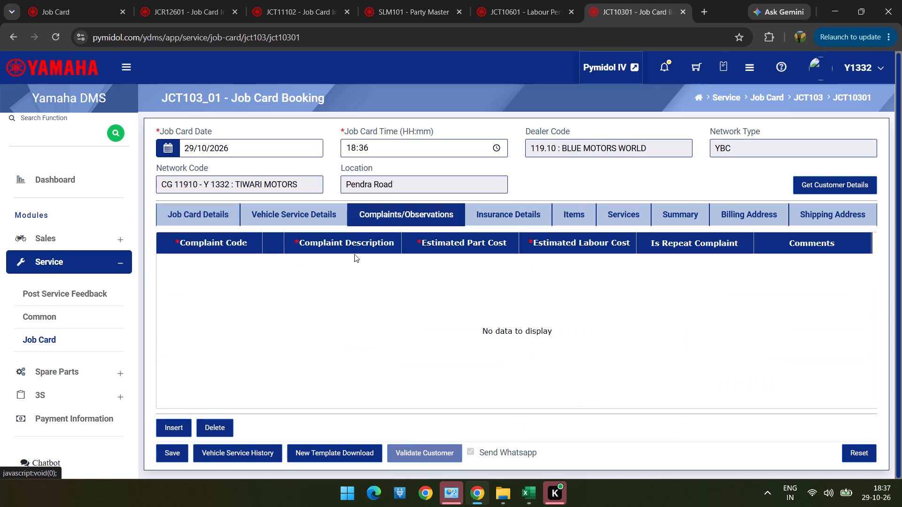
{"action": "left_click", "coordinate": [164, 423]}
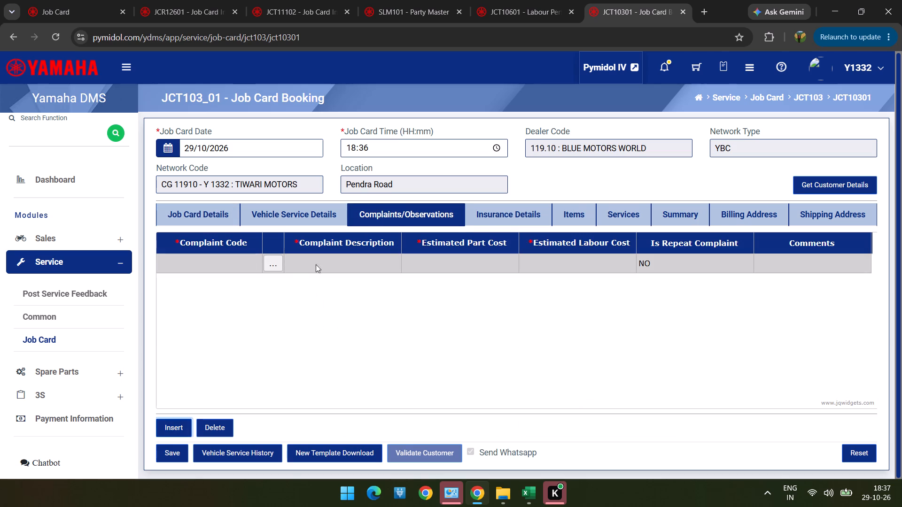
{"action": "left_click", "coordinate": [275, 266]}
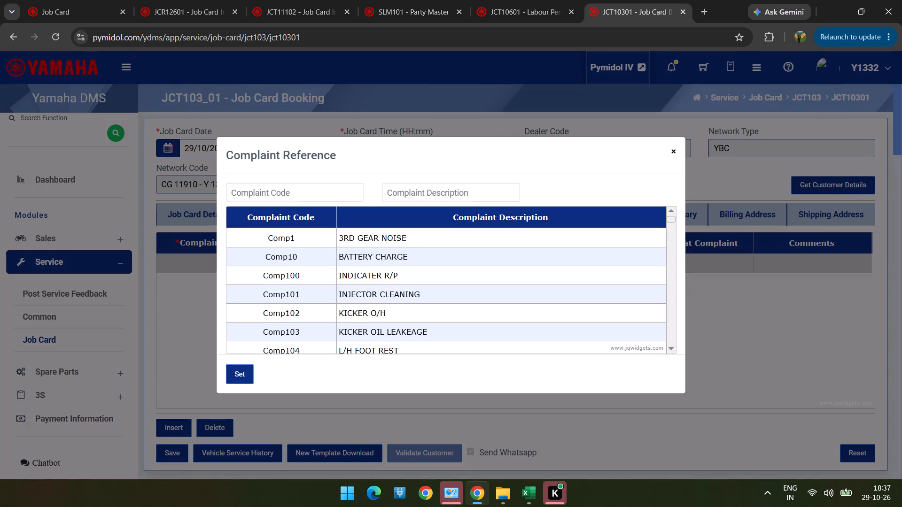
{"action": "left_click", "coordinate": [419, 188]}
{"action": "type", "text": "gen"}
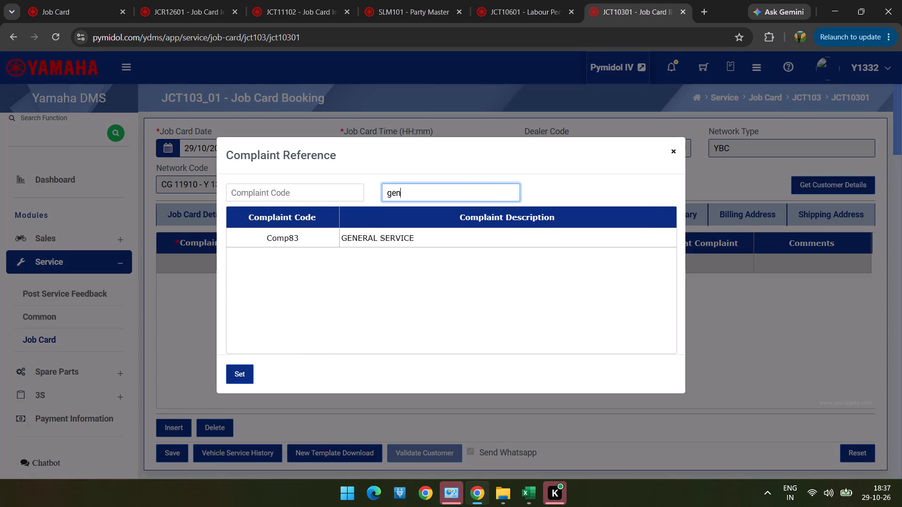
{"action": "double_click", "coordinate": [400, 243]}
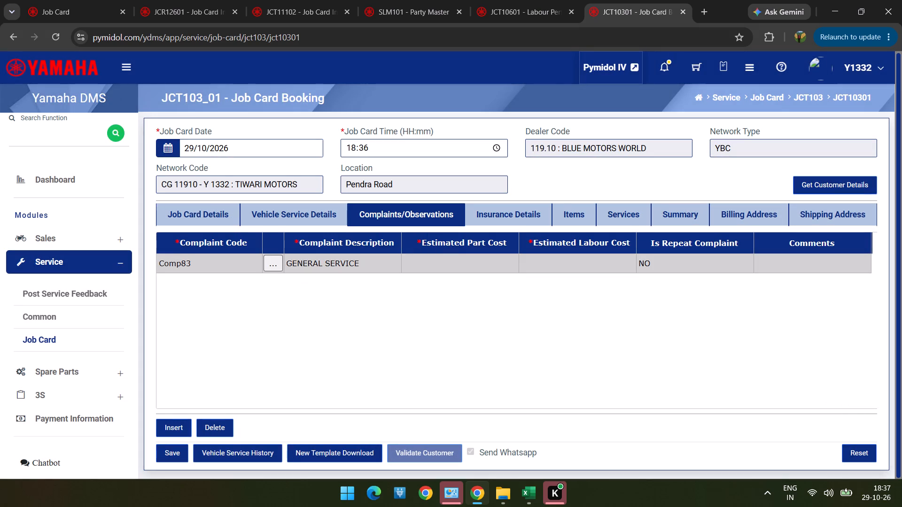
{"action": "double_click", "coordinate": [305, 272]}
{"action": "double_click", "coordinate": [305, 272]}
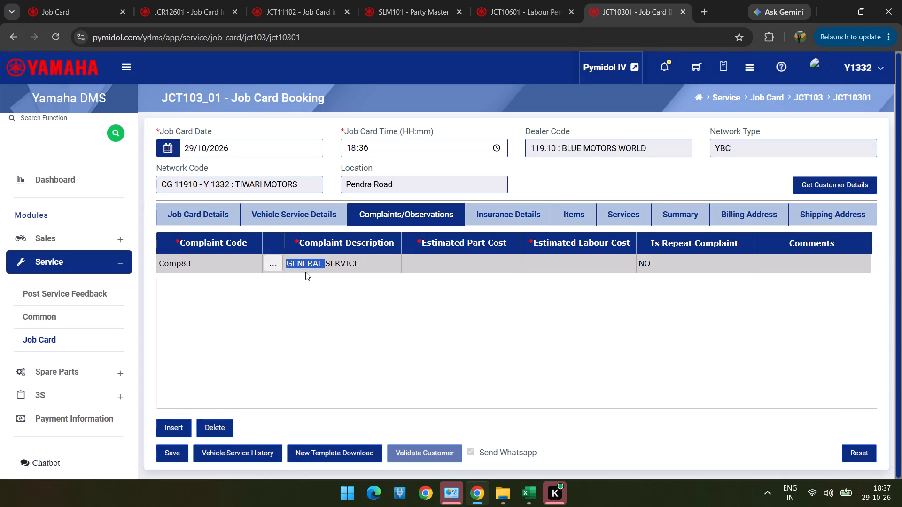
Set the required fuel level to 1-Points and submit the job card for saving.
{"action": "left_click", "coordinate": [179, 452]}
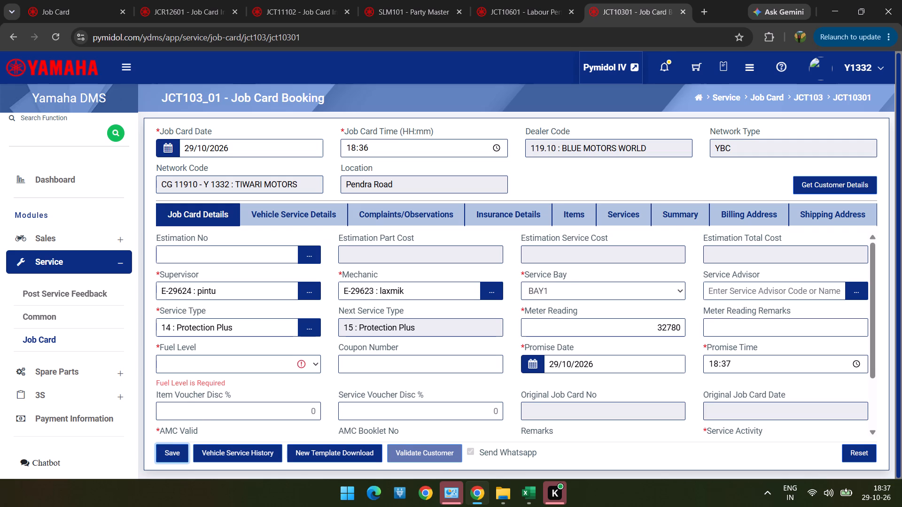
{"action": "left_click", "coordinate": [225, 374]}
{"action": "left_click", "coordinate": [225, 368]}
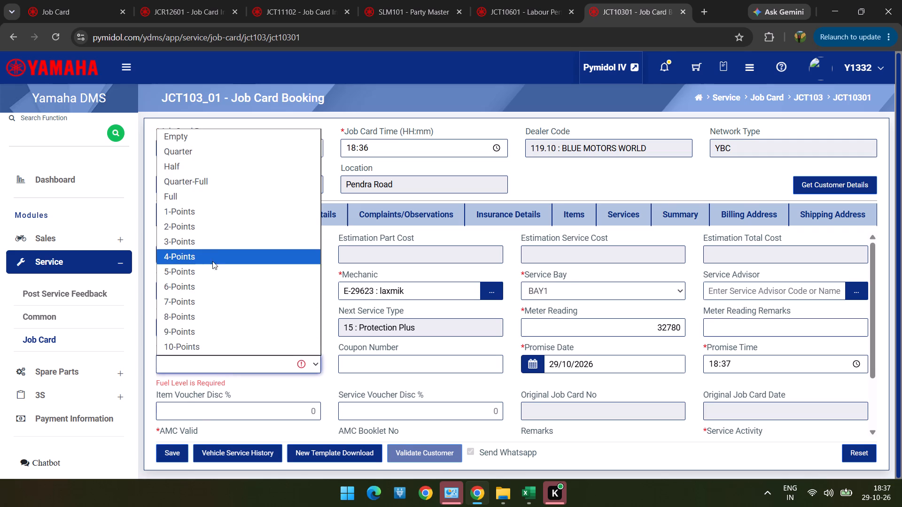
{"action": "left_click", "coordinate": [239, 216]}
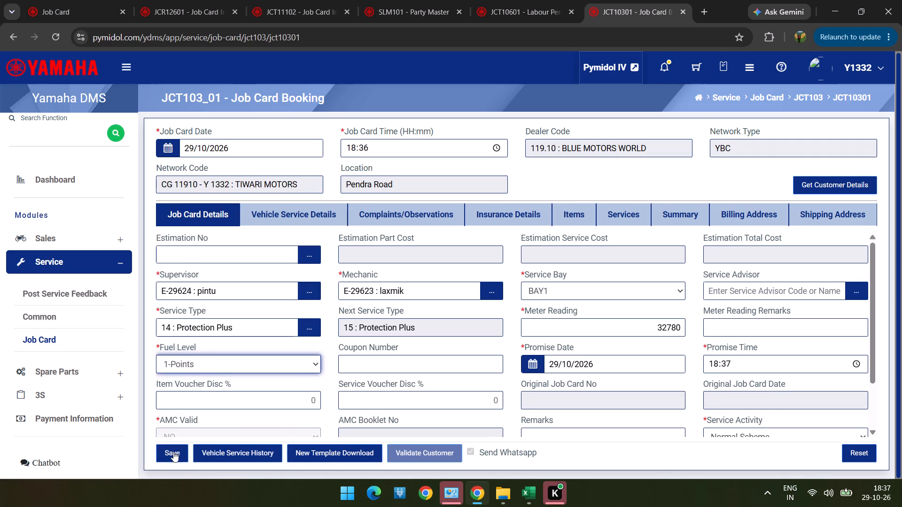
{"action": "left_click", "coordinate": [173, 452]}
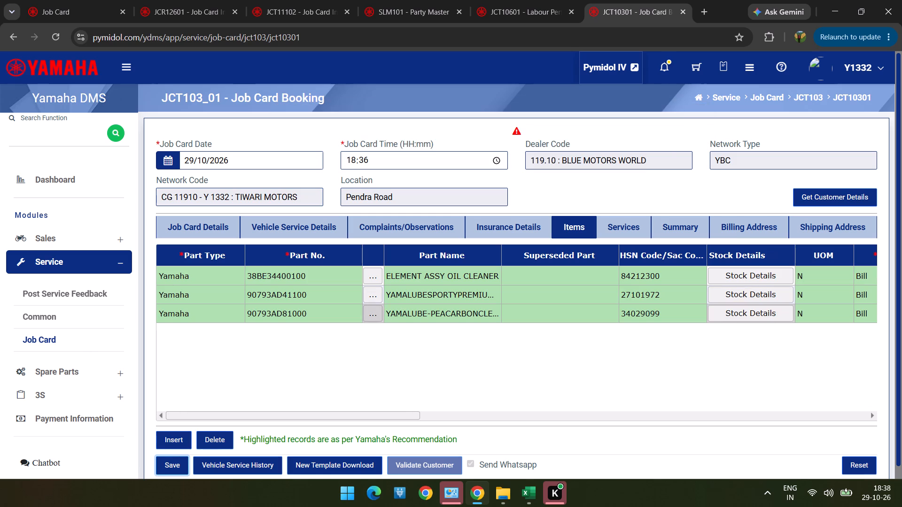
Delete the recommended parts 90793AD81000, 90793AD41100 and 38BE34400100 from the job card's items.
{"action": "left_click_drag", "start_coordinate": [271, 315], "coordinate": [228, 438]}
{"action": "left_click_drag", "start_coordinate": [228, 438], "coordinate": [299, 310]}
{"action": "left_click", "coordinate": [299, 310]}
{"action": "left_click", "coordinate": [220, 446]}
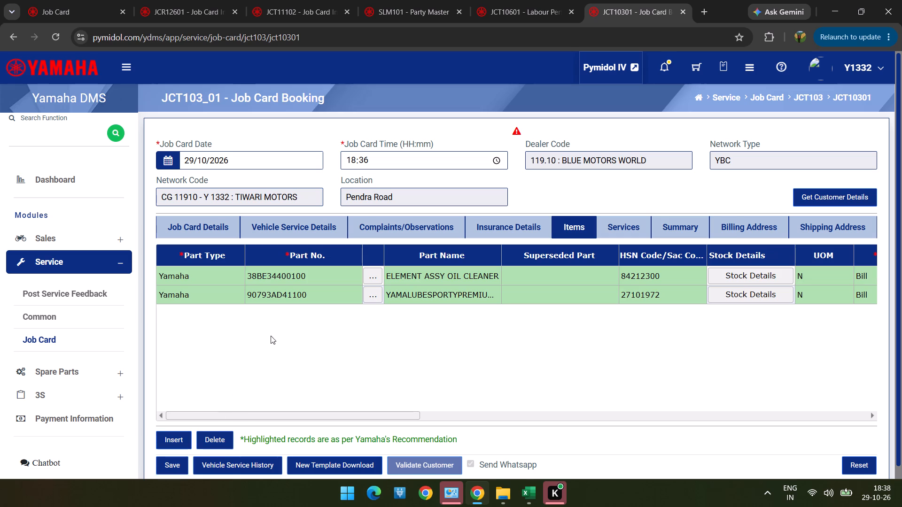
{"action": "left_click", "coordinate": [275, 294]}
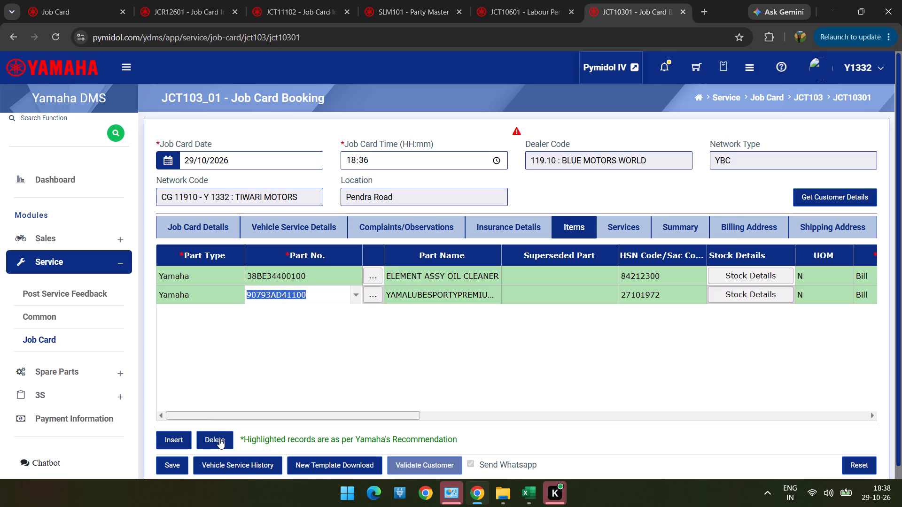
{"action": "left_click", "coordinate": [219, 438]}
{"action": "left_click", "coordinate": [300, 283]}
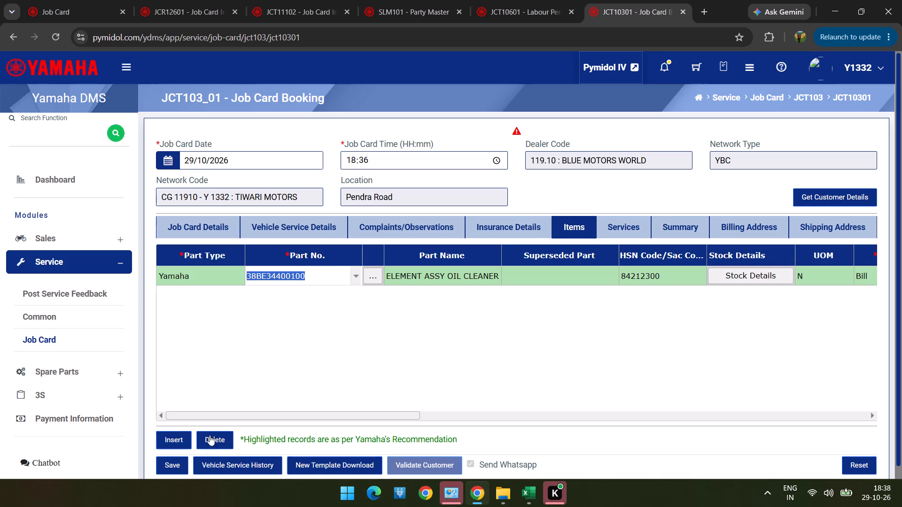
{"action": "left_click", "coordinate": [224, 442]}
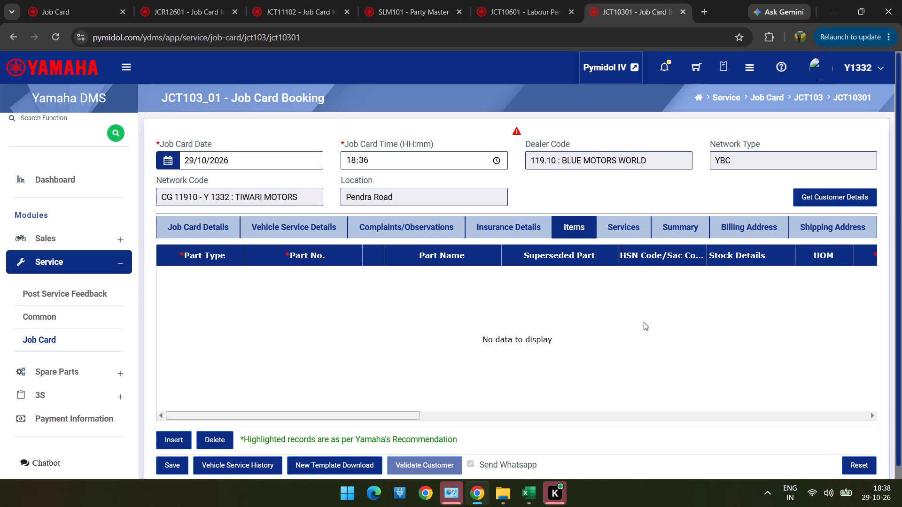
Delete the recommended labour 012, drivechain cleaning, from the job card's services.
{"action": "left_click", "coordinate": [614, 225]}
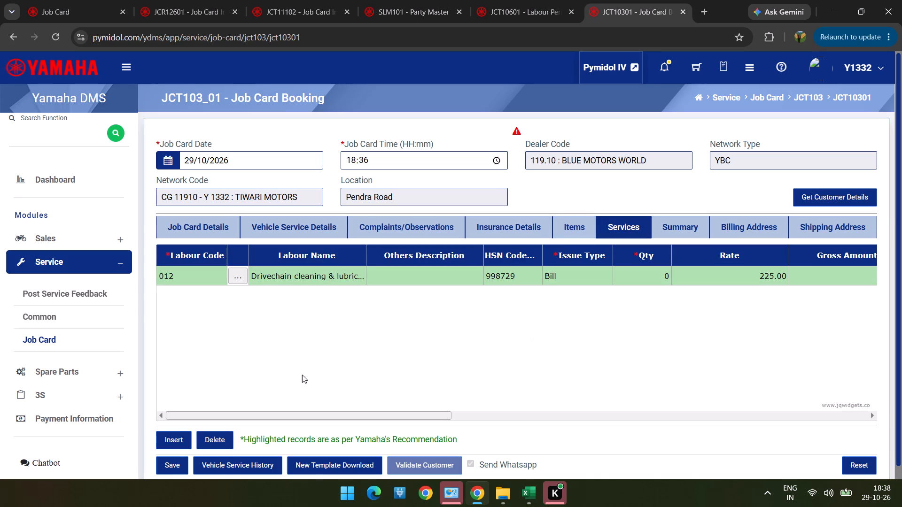
{"action": "left_click", "coordinate": [340, 282]}
{"action": "left_click", "coordinate": [340, 279]}
{"action": "left_click", "coordinate": [214, 435]}
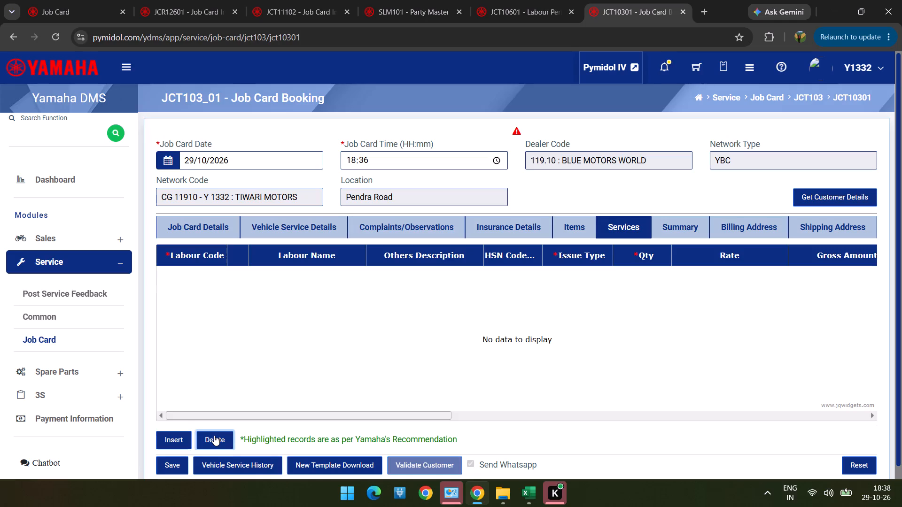
Save the job card and return from the print page to the booking form.
{"action": "left_click", "coordinate": [172, 461]}
{"action": "left_click", "coordinate": [396, 367]}
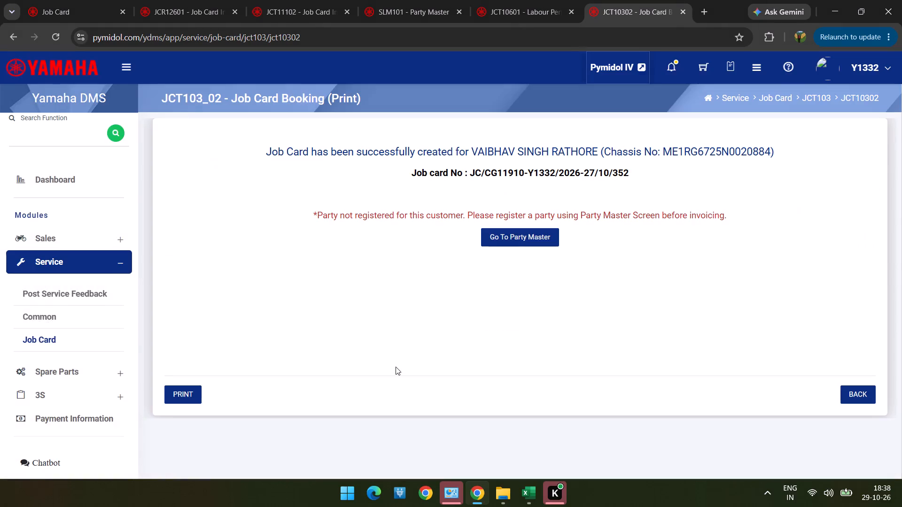
{"action": "left_click", "coordinate": [854, 395]}
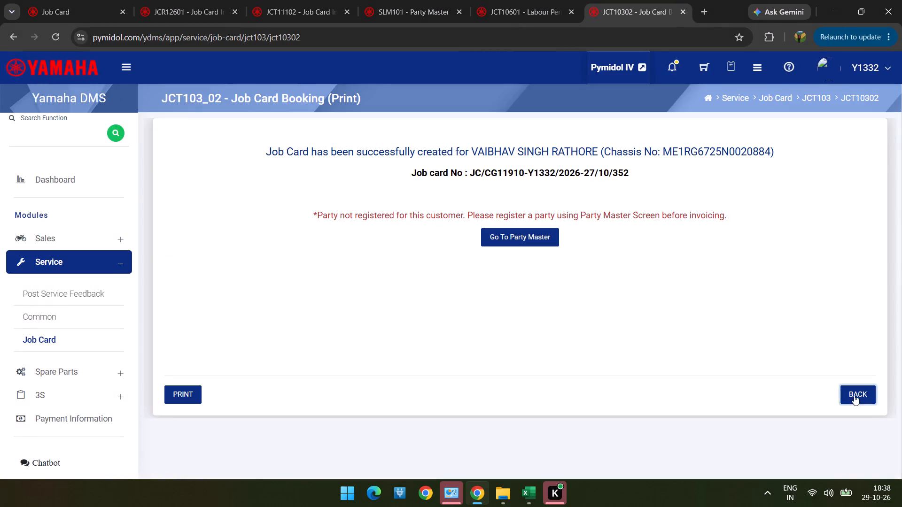
On the Labour Performed page, load the newly booked job card ending in 352.
{"action": "left_click", "coordinate": [526, 0]}
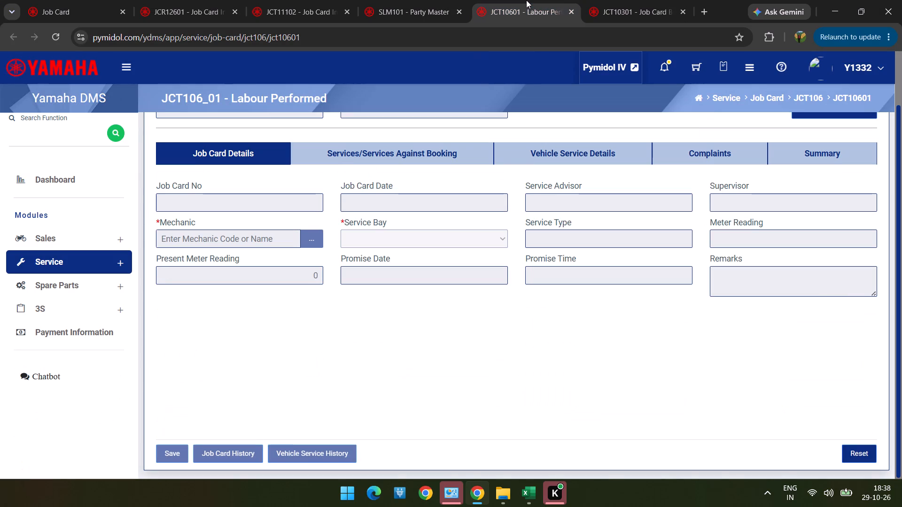
{"action": "scroll", "coordinate": [521, 161], "scroll_direction": "up", "scroll_amount": 3}
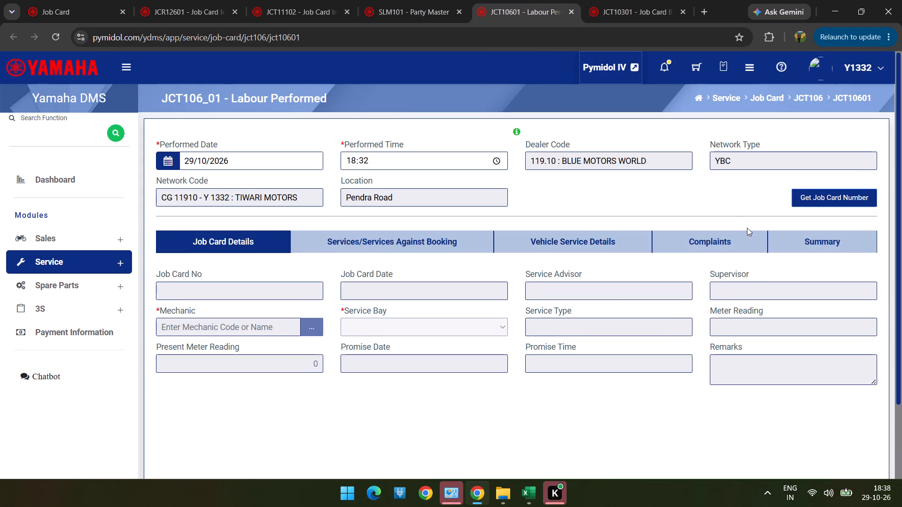
{"action": "left_click", "coordinate": [806, 193]}
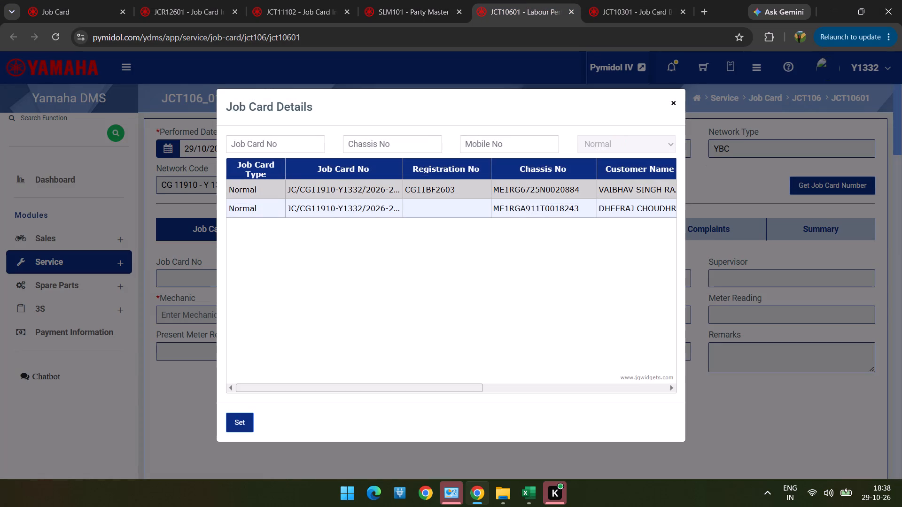
{"action": "double_click", "coordinate": [605, 192]}
{"action": "scroll", "coordinate": [605, 192], "scroll_direction": "down", "scroll_amount": 1}
{"action": "scroll", "coordinate": [558, 201], "scroll_direction": "up", "scroll_amount": 2}
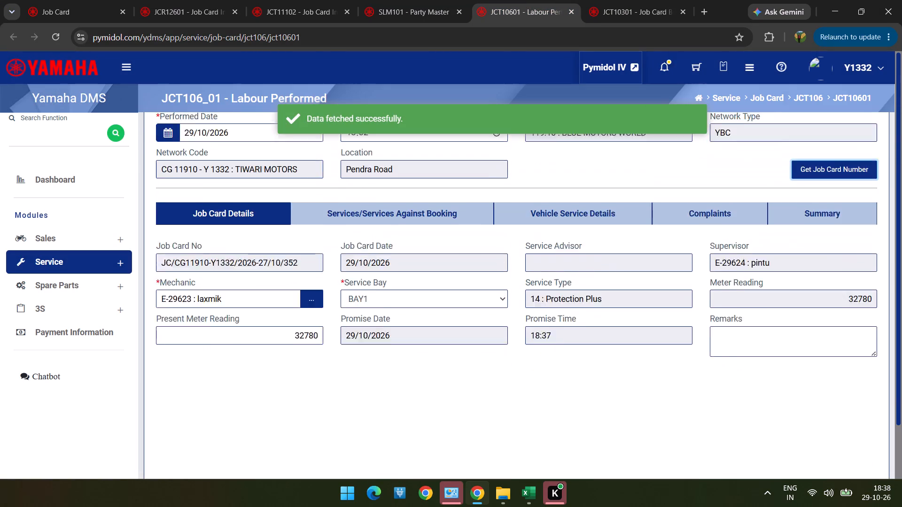
{"action": "scroll", "coordinate": [558, 201], "scroll_direction": "up", "scroll_amount": 1}
Add labour 001, Paid Service Including Washing, to the job card's services.
{"action": "left_click", "coordinate": [423, 236]}
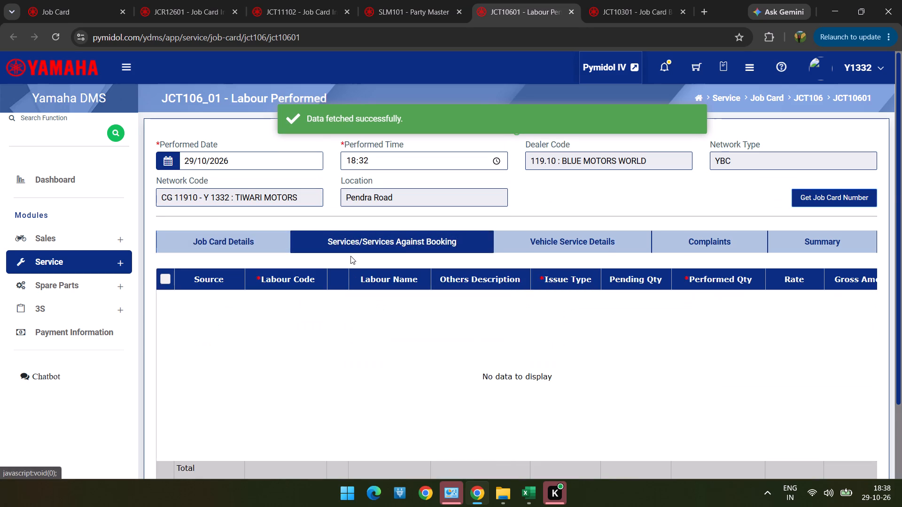
{"action": "scroll", "coordinate": [350, 256], "scroll_direction": "down", "scroll_amount": 2}
{"action": "left_click", "coordinate": [173, 425]}
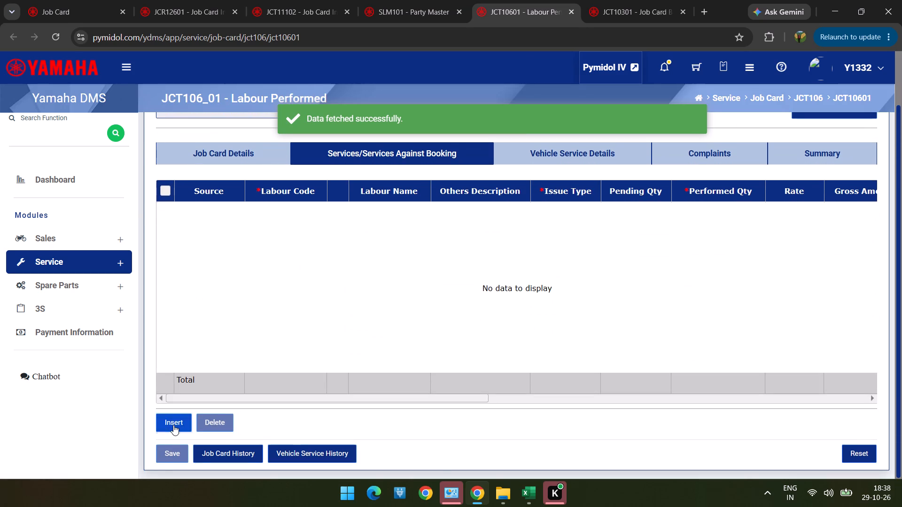
{"action": "left_click", "coordinate": [339, 203]}
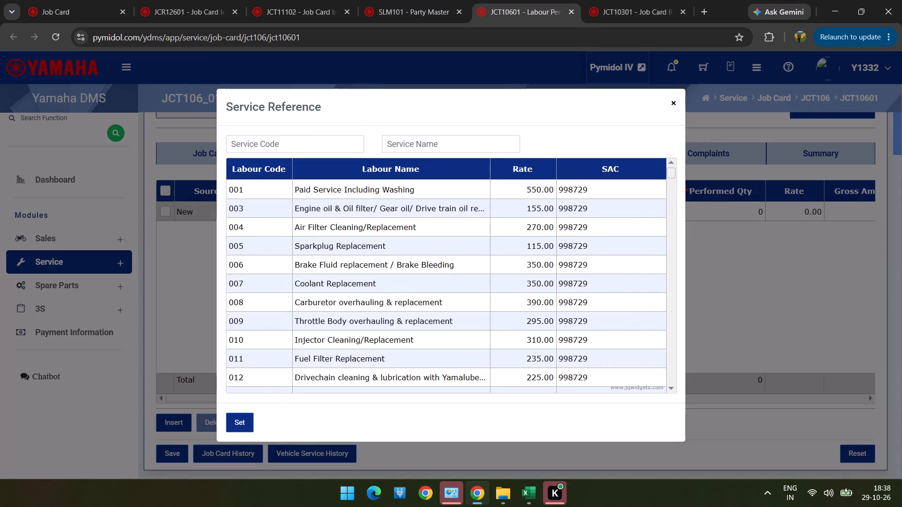
{"action": "double_click", "coordinate": [447, 189]}
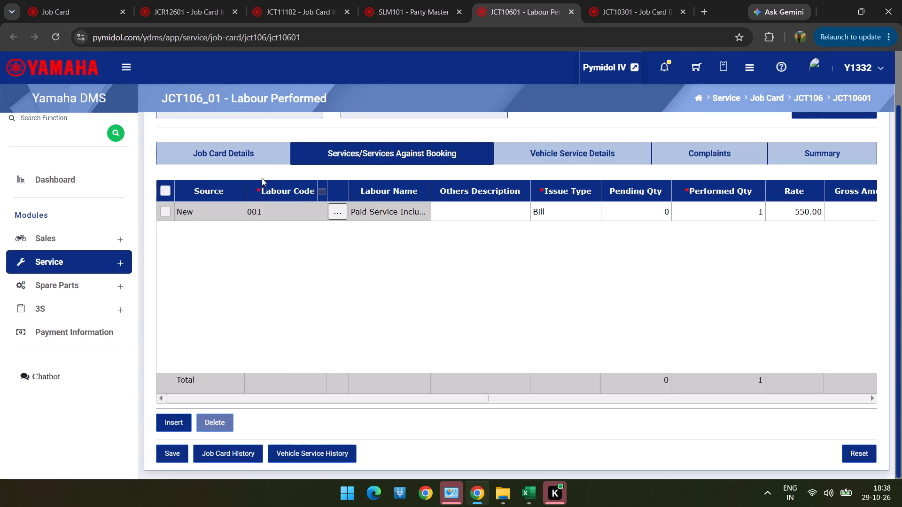
Set the issue type of the labour 001 line to FOC.
{"action": "left_click", "coordinate": [279, 144]}
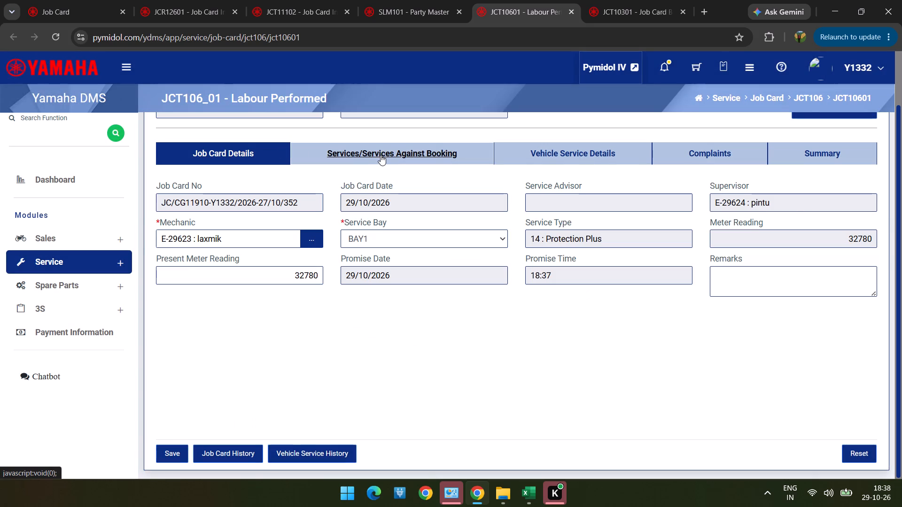
{"action": "left_click", "coordinate": [381, 155]}
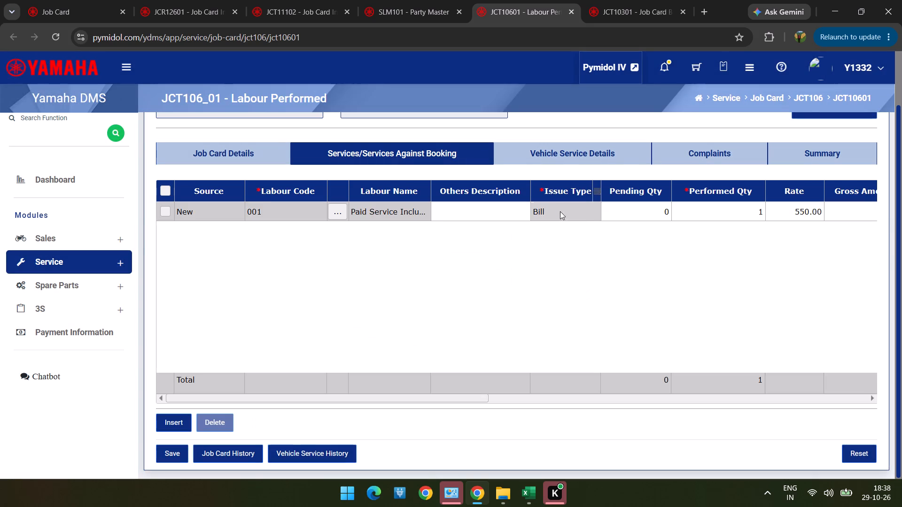
{"action": "double_click", "coordinate": [557, 207]}
{"action": "left_click", "coordinate": [559, 237]}
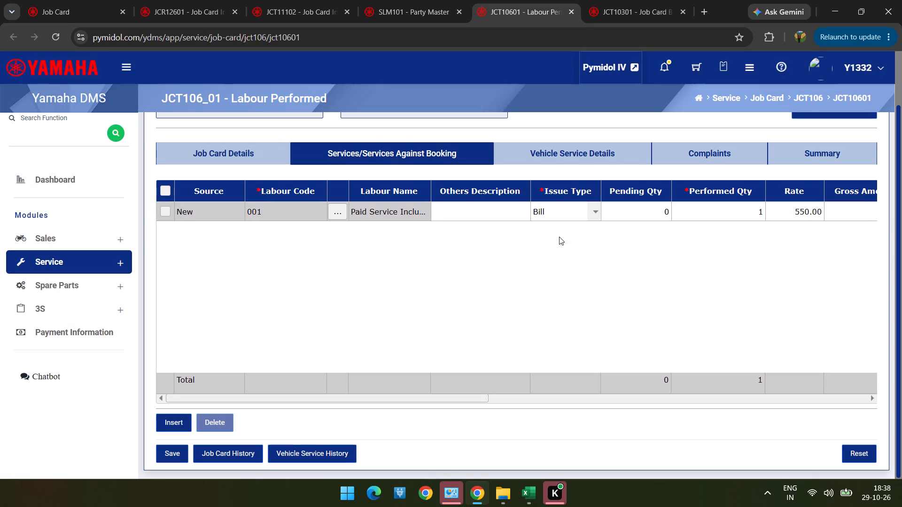
{"action": "left_click", "coordinate": [563, 216]}
{"action": "left_click", "coordinate": [563, 231]}
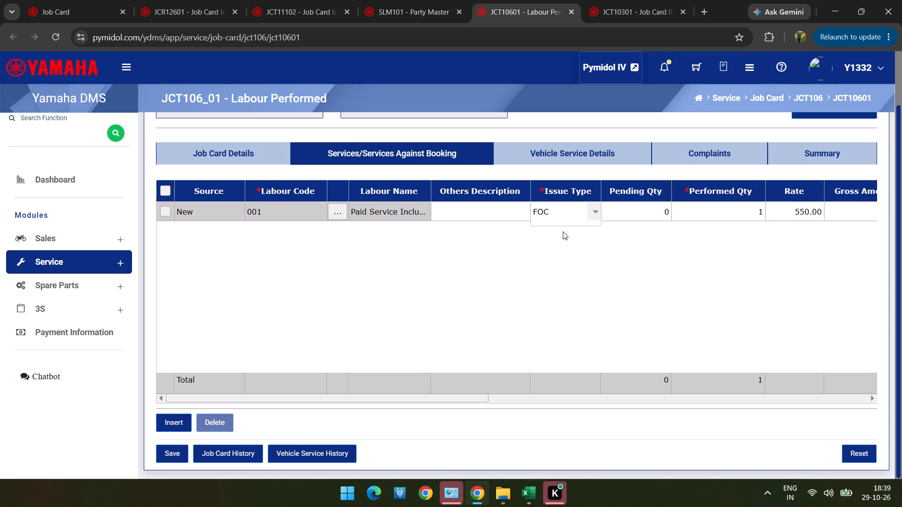
Select the labour 001 line and try to save the labour performed record.
{"action": "left_click", "coordinate": [170, 196]}
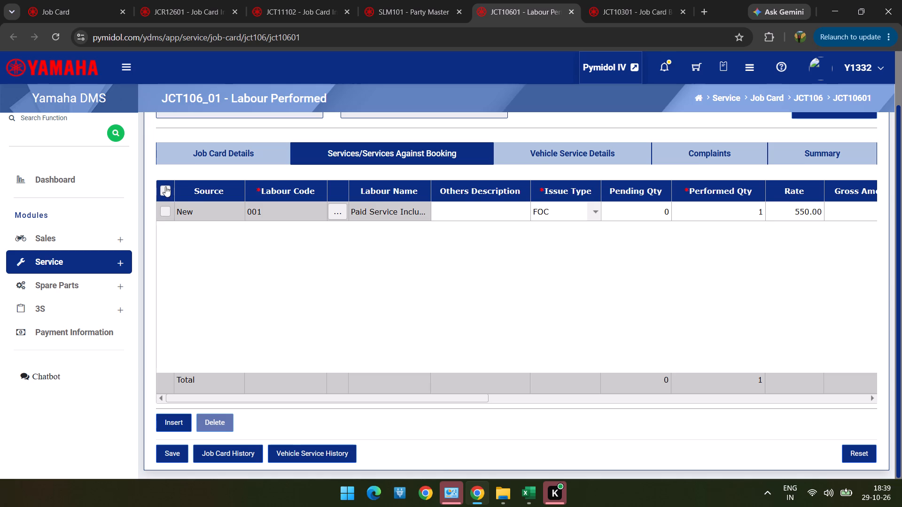
{"action": "left_click", "coordinate": [165, 186]}
{"action": "left_click", "coordinate": [170, 447]}
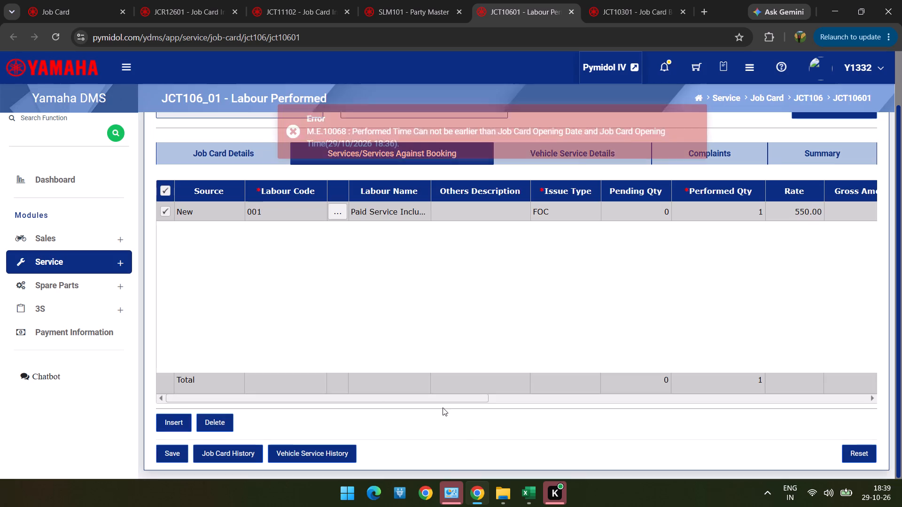
Set the performed time to 18:39 and save the labour performed record.
{"action": "scroll", "coordinate": [439, 376], "scroll_direction": "up", "scroll_amount": 2}
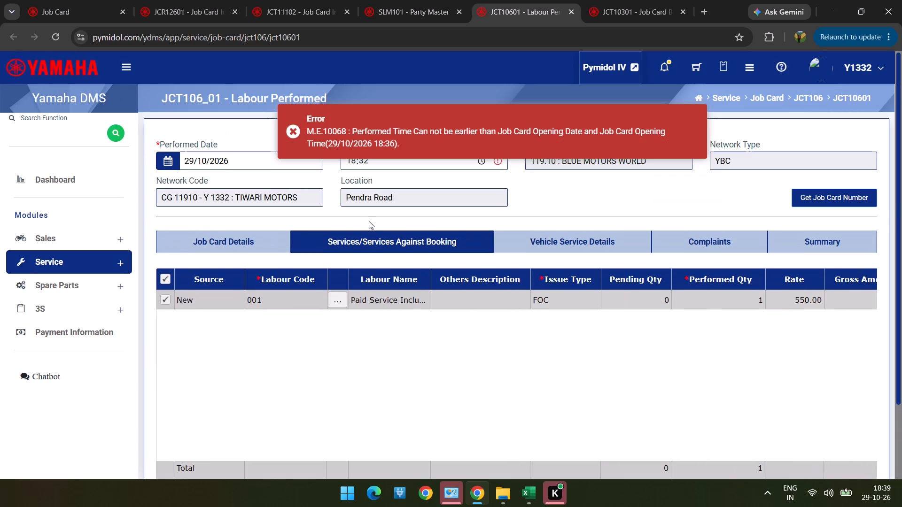
{"action": "left_click", "coordinate": [350, 163]}
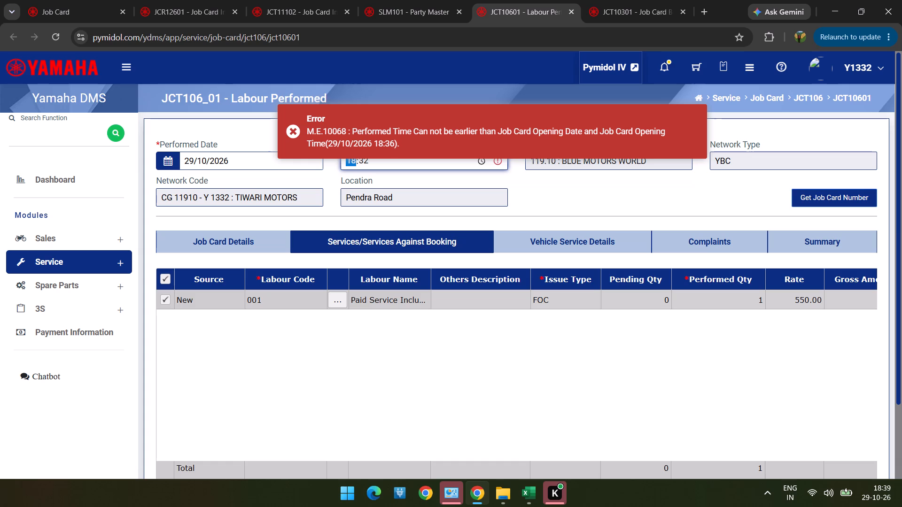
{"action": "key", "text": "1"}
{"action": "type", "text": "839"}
{"action": "scroll", "coordinate": [350, 166], "scroll_direction": "down", "scroll_amount": 2}
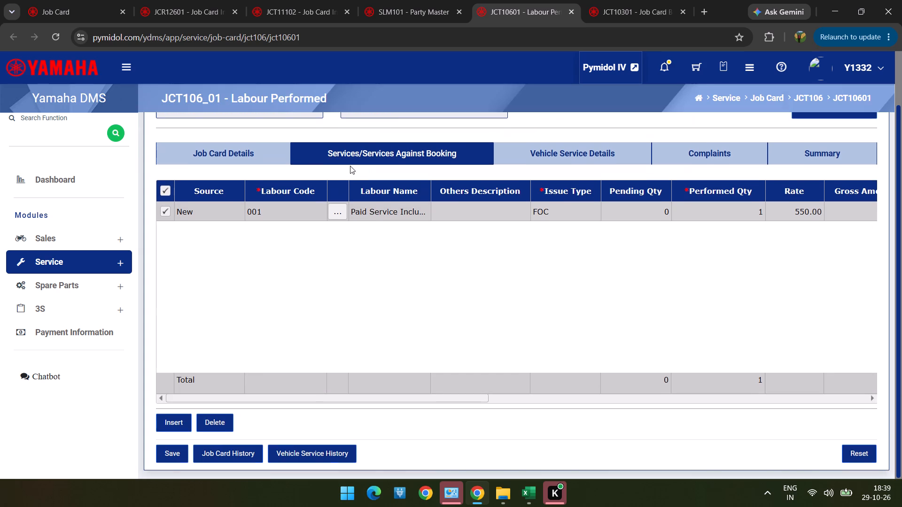
{"action": "left_click", "coordinate": [168, 457]}
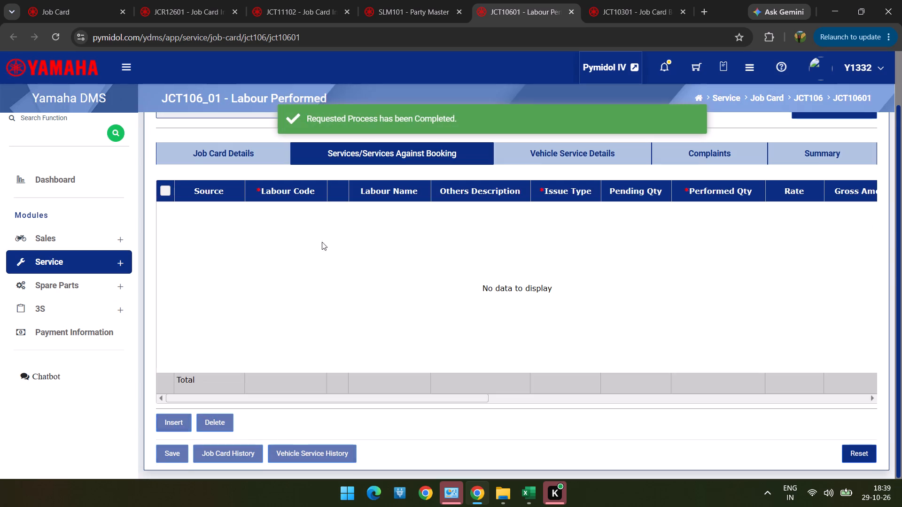
{"action": "scroll", "coordinate": [258, 230], "scroll_direction": "up", "scroll_amount": 4}
On the Party Master page, start a new party record.
{"action": "left_click", "coordinate": [420, 8]}
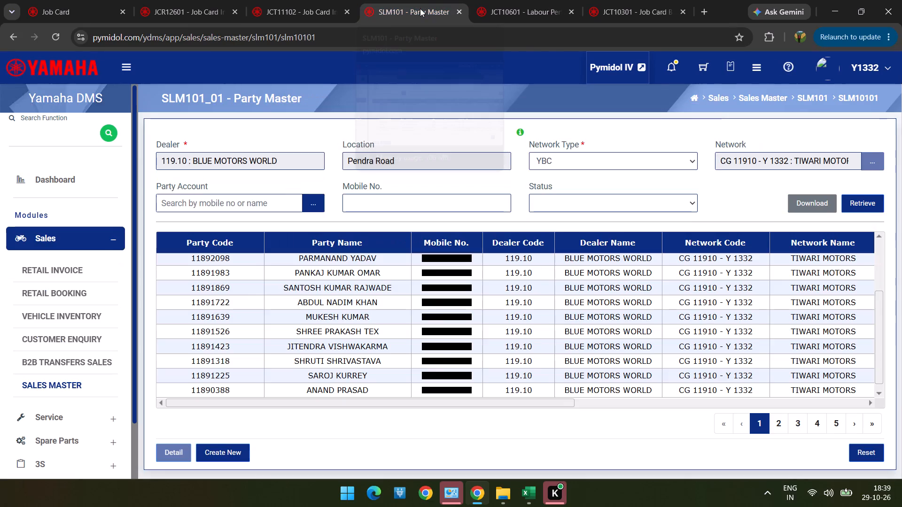
{"action": "scroll", "coordinate": [420, 8], "scroll_direction": "up", "scroll_amount": 1}
{"action": "scroll", "coordinate": [384, 122], "scroll_direction": "down", "scroll_amount": 2}
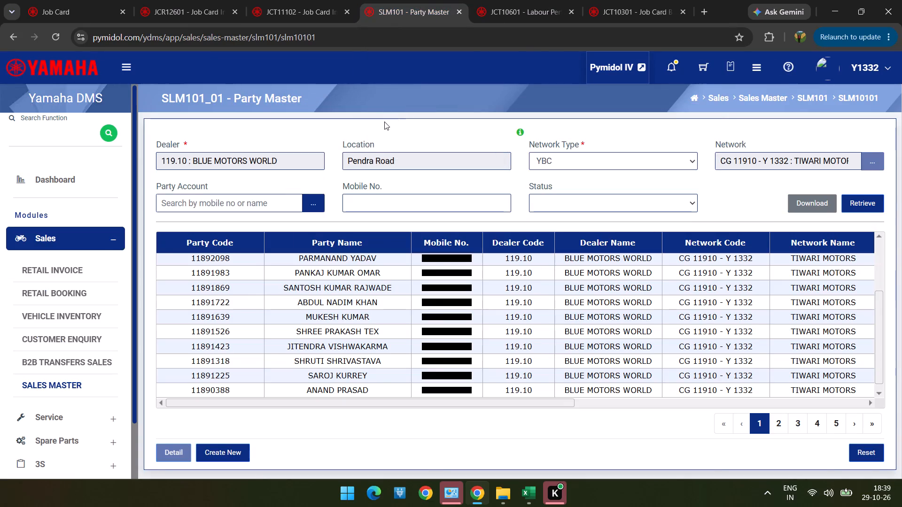
{"action": "scroll", "coordinate": [384, 122], "scroll_direction": "down", "scroll_amount": 1}
{"action": "left_click", "coordinate": [215, 451]}
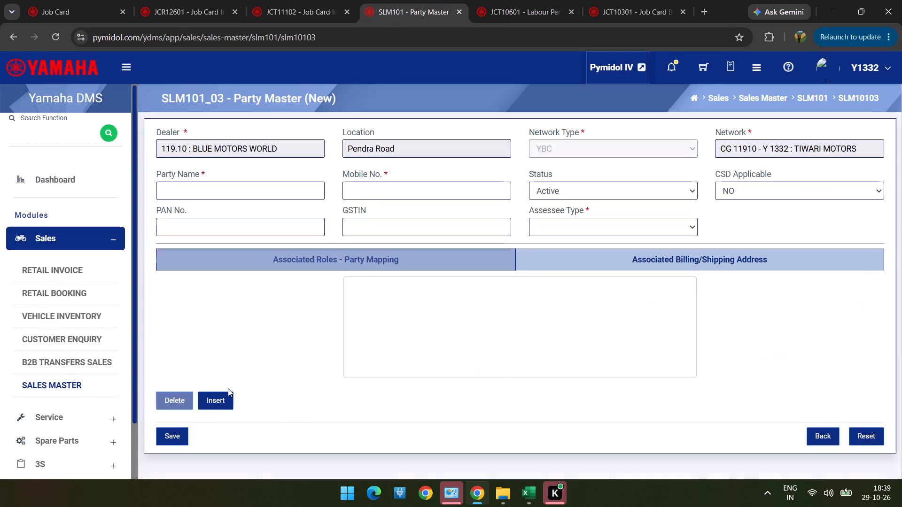
Copy the customer name from row 41 of Book1.xlsx into the new party's Party Name.
{"action": "key", "text": "alt+Tab"}
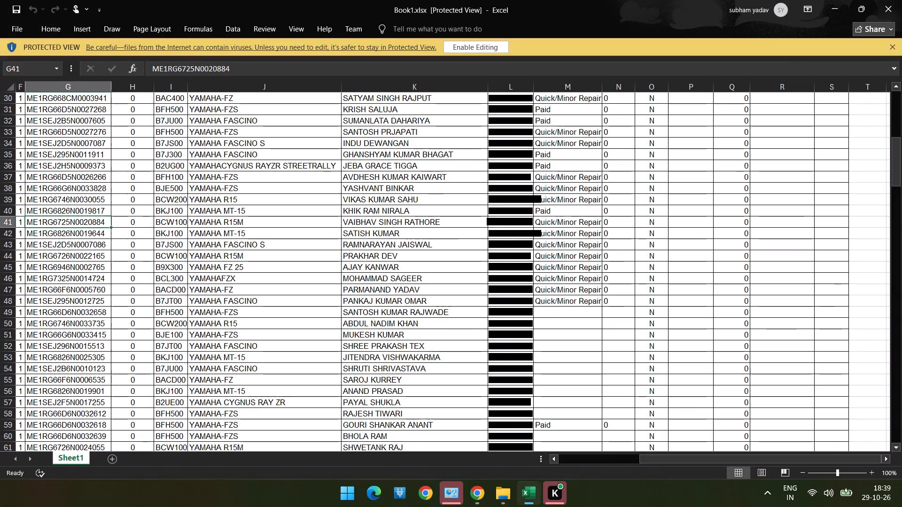
{"action": "key", "text": "Tab"}
{"action": "key", "text": "Tab"}
{"action": "key", "text": "Tab"}
{"action": "key", "text": "Tab"}
{"action": "key", "text": "Tab"}
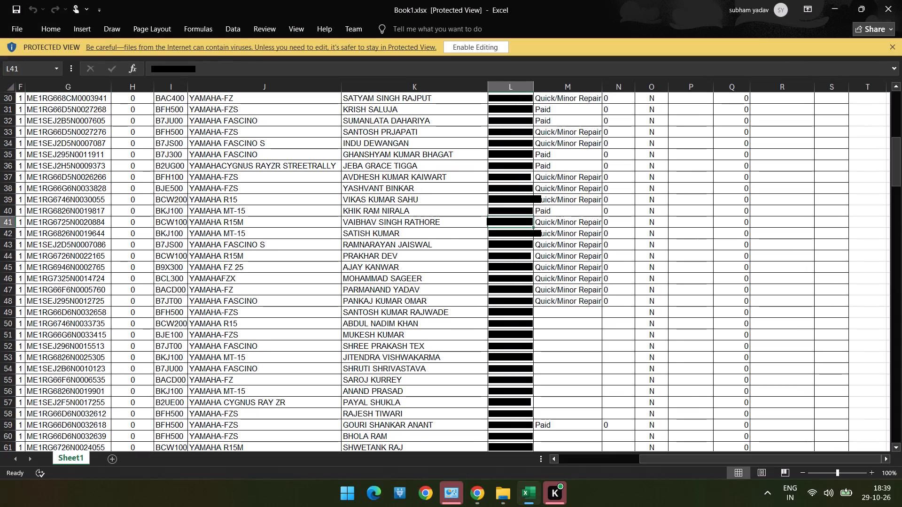
{"action": "key", "text": "Left"}
{"action": "key", "text": "ctrl+c"}
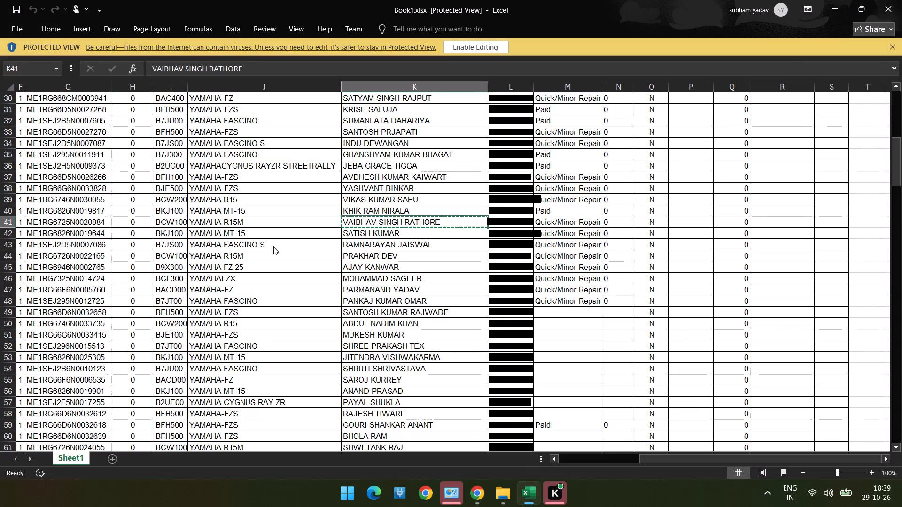
{"action": "key", "text": "alt+Tab"}
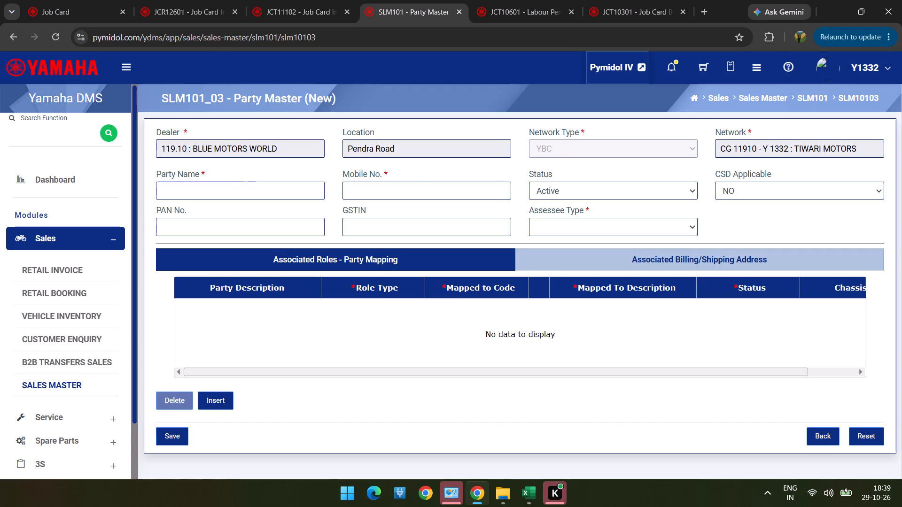
{"action": "left_click", "coordinate": [246, 185]}
{"action": "key", "text": "ctrl+v"}
{"action": "key", "text": "Tab"}
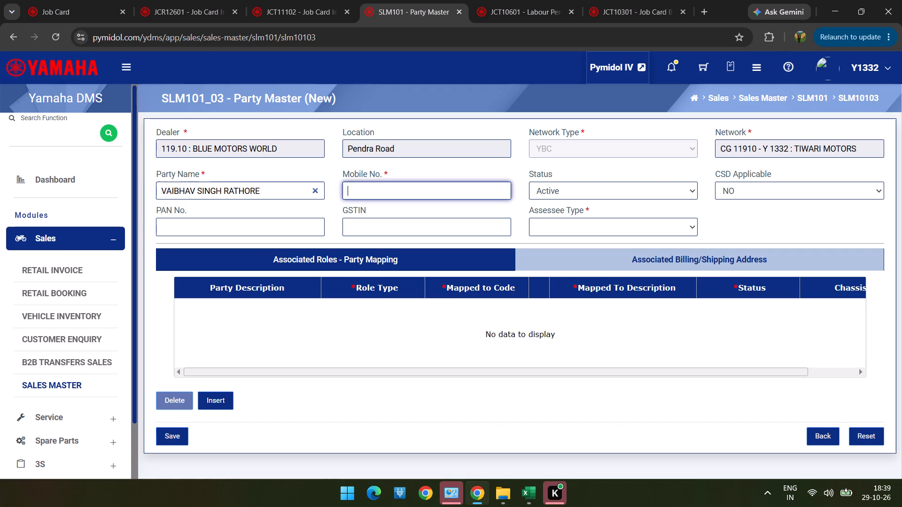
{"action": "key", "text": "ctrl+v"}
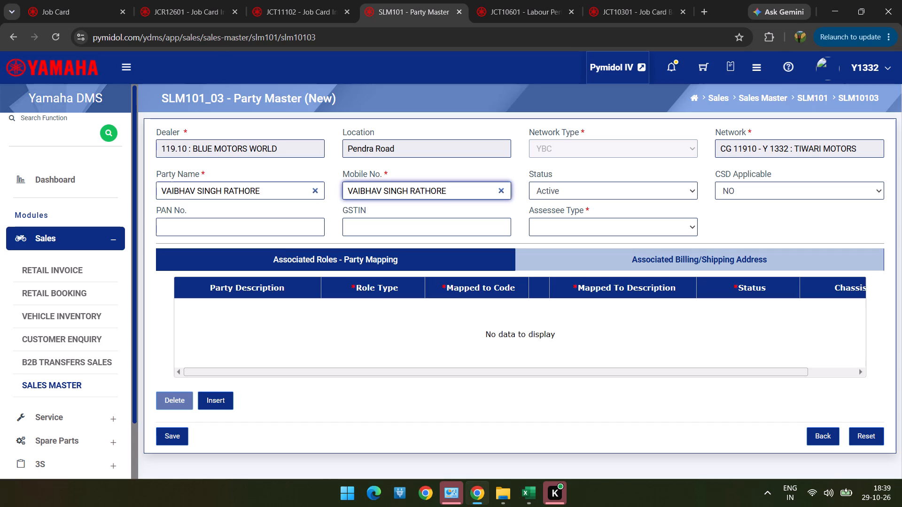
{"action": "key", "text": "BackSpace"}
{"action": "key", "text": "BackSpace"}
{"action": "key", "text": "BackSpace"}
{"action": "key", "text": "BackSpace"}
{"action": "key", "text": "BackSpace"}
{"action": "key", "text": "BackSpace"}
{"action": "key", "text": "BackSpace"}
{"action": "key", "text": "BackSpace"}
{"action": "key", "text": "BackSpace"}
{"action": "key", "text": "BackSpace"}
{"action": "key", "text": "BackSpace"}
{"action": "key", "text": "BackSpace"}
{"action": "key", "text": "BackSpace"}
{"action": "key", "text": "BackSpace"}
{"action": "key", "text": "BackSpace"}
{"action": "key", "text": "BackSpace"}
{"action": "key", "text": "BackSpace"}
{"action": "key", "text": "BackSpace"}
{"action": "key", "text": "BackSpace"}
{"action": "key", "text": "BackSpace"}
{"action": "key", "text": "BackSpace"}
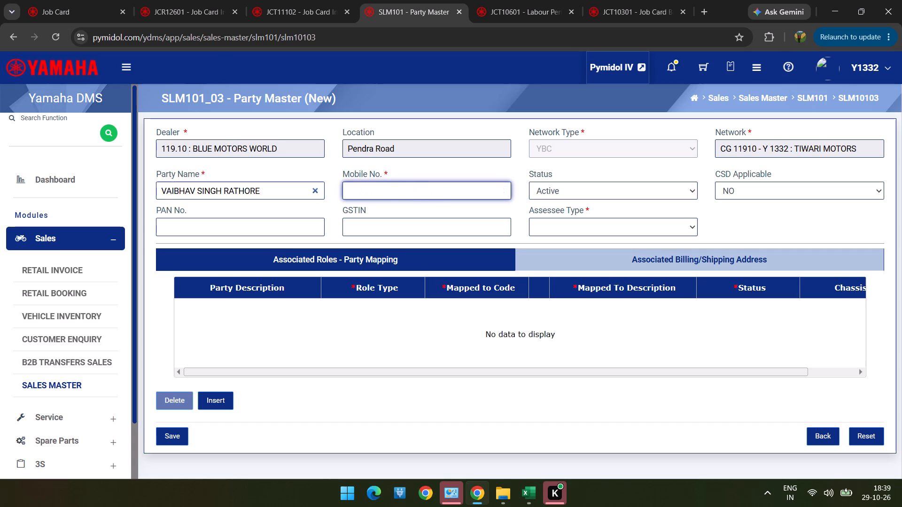
Copy the customer's mobile number from row 41 of Book1.xlsx into the new party's Mobile No.
{"action": "key", "text": "alt+Tab"}
{"action": "key", "text": "Tab"}
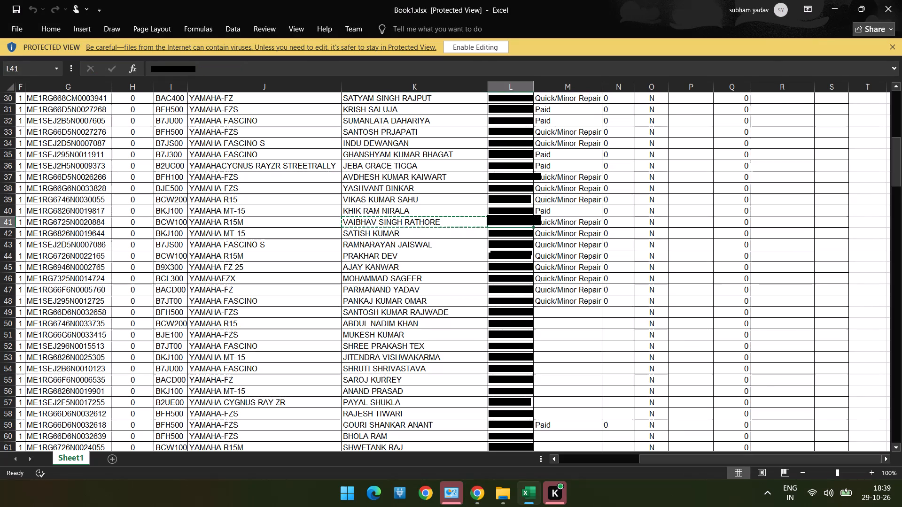
{"action": "key", "text": "ctrl+c"}
{"action": "key", "text": "alt+Tab"}
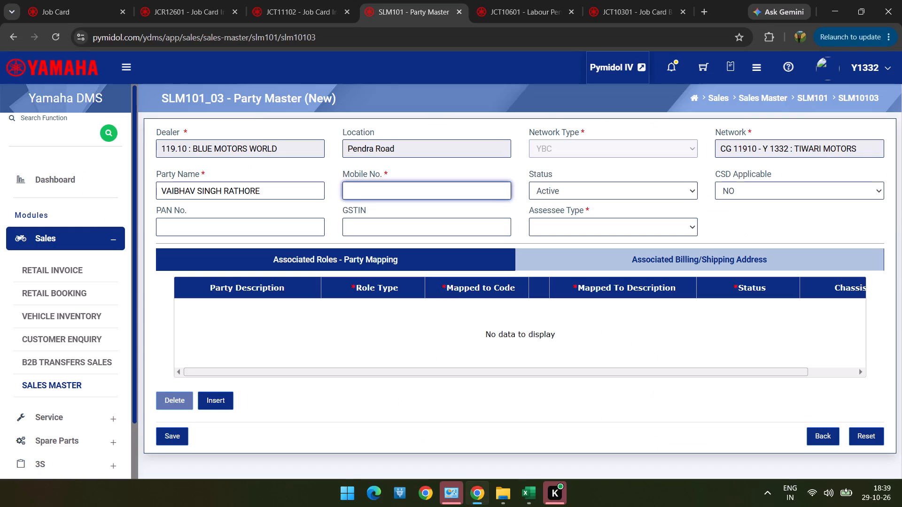
{"action": "key", "text": "ctrl+v"}
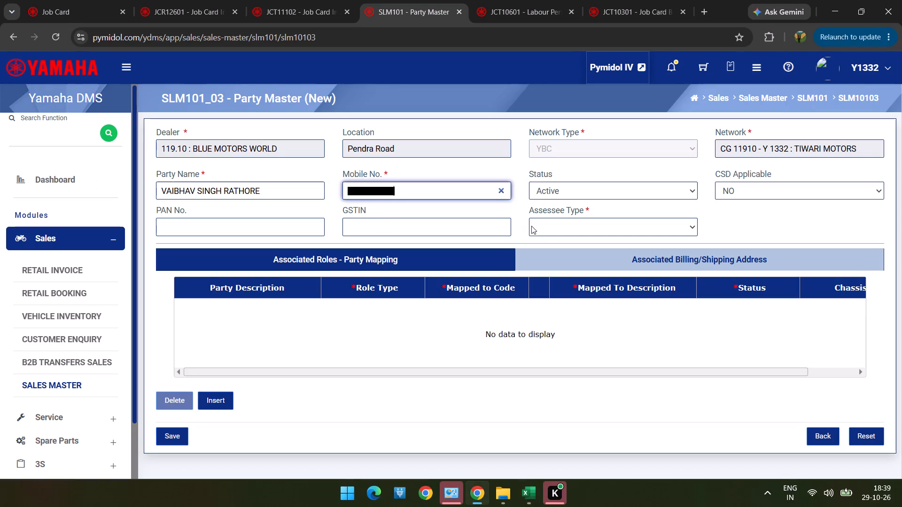
Set the party's assessee type to Unregistered and insert a row in its associated roles mapping.
{"action": "left_click", "coordinate": [544, 237]}
{"action": "left_click", "coordinate": [544, 234]}
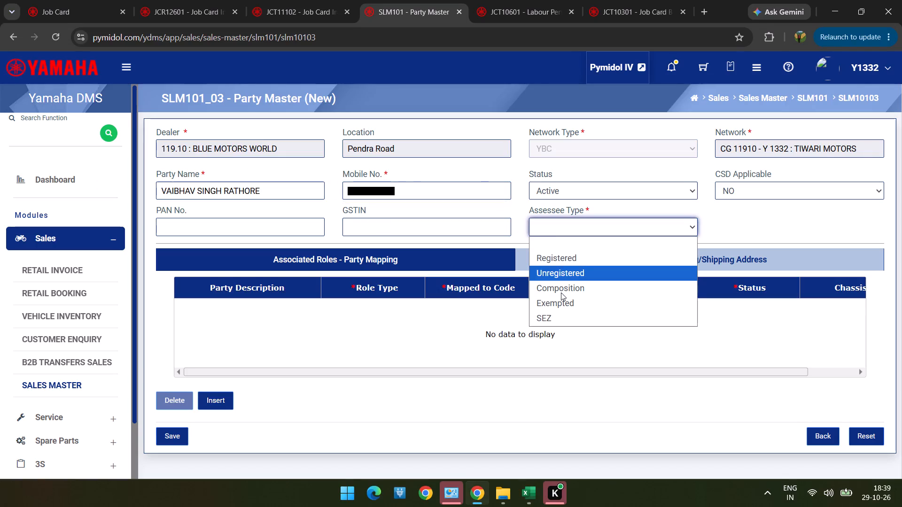
{"action": "left_click", "coordinate": [555, 268]}
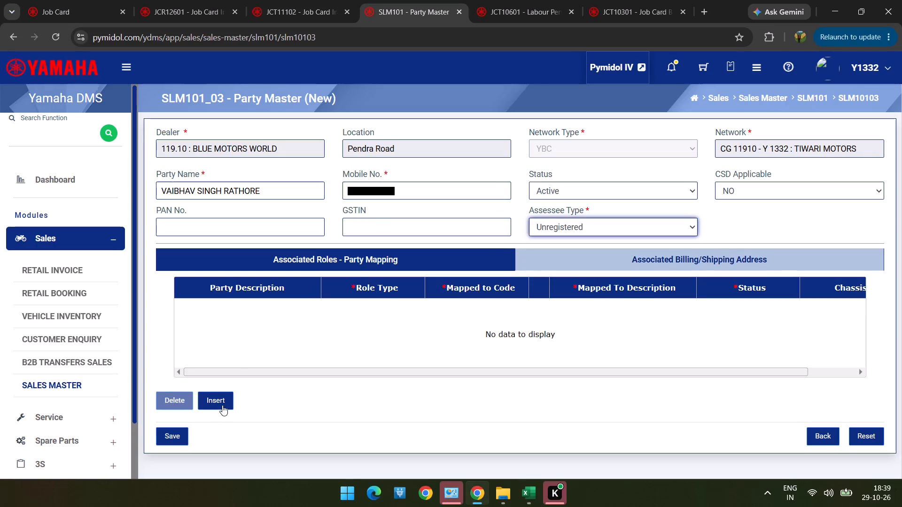
{"action": "left_click_drag", "start_coordinate": [222, 405], "coordinate": [220, 409]}
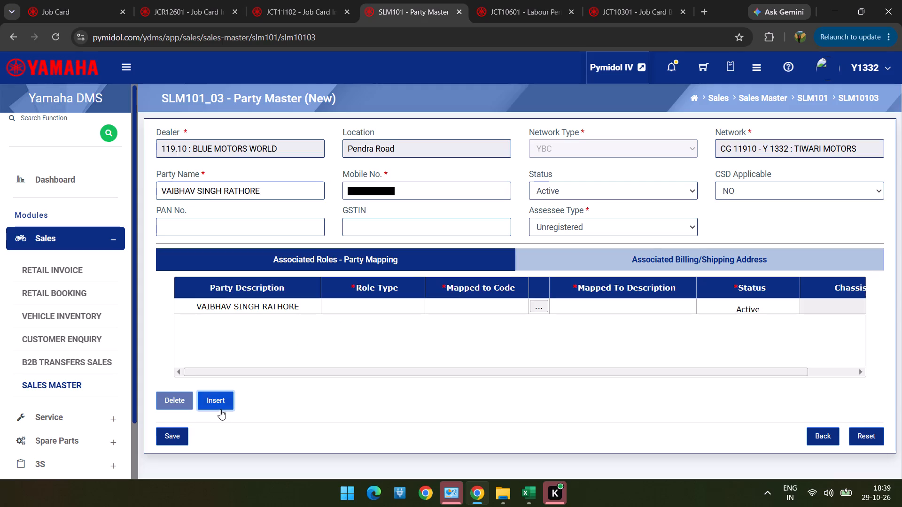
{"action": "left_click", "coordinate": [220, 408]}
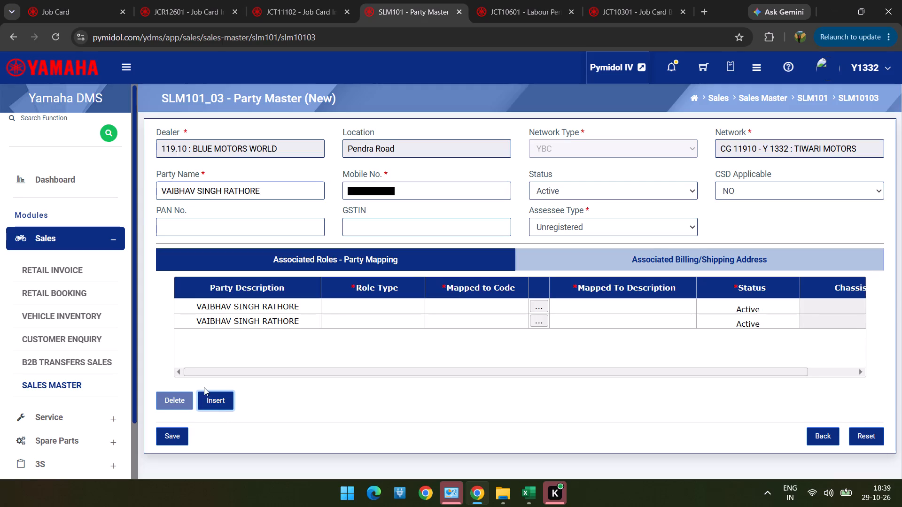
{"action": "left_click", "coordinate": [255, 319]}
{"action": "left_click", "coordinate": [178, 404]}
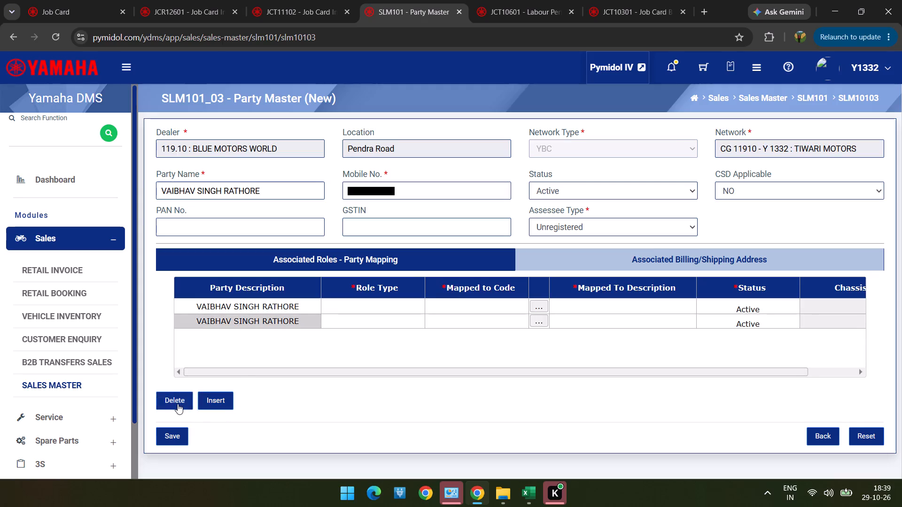
Set the role type of the party mapping row to Vehicle Retail Customer.
{"action": "double_click", "coordinate": [402, 308]}
{"action": "left_click", "coordinate": [402, 308]}
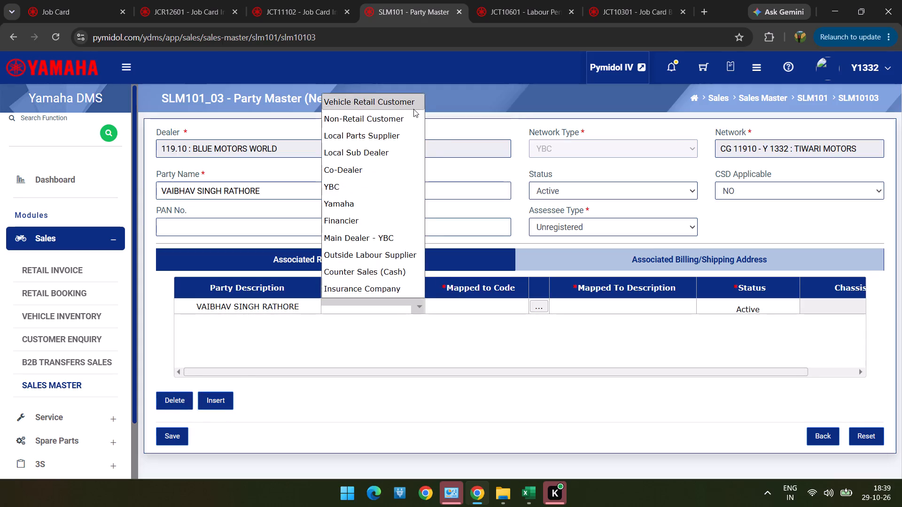
{"action": "left_click", "coordinate": [413, 106]}
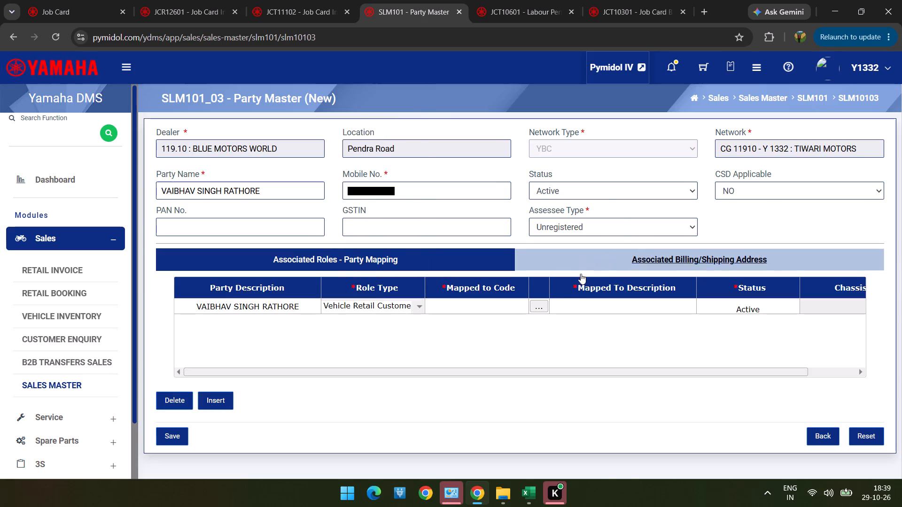
Look up the retail customer by the row 41 mobile number and map the party's role row to that customer.
{"action": "left_click", "coordinate": [538, 305]}
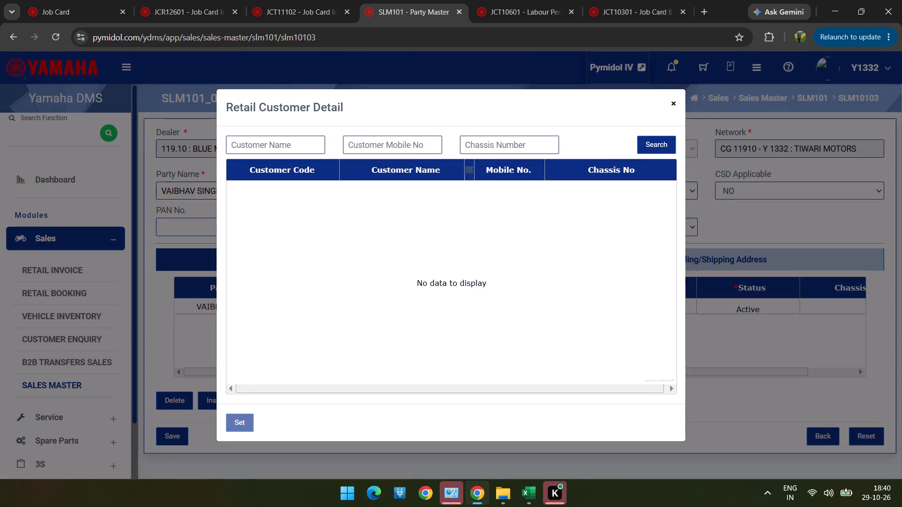
{"action": "left_click", "coordinate": [404, 145]}
{"action": "key", "text": "ctrl+v"}
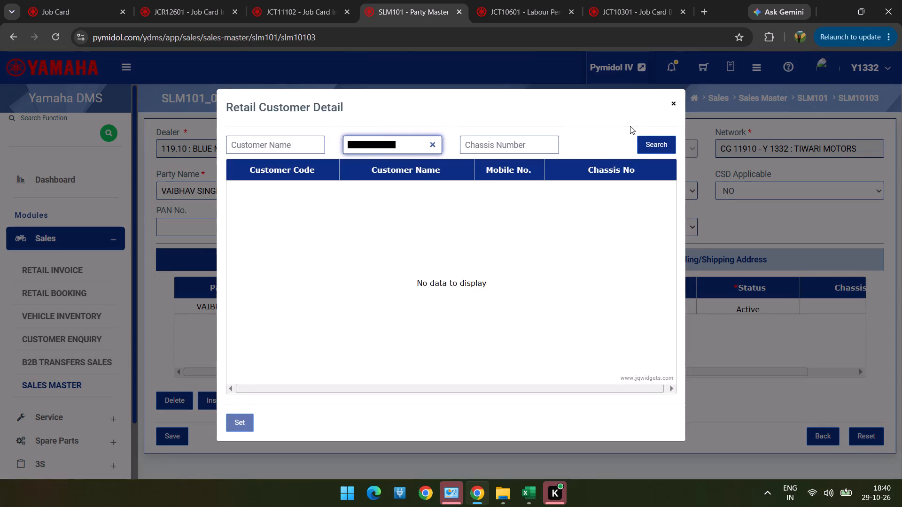
{"action": "left_click", "coordinate": [647, 140]}
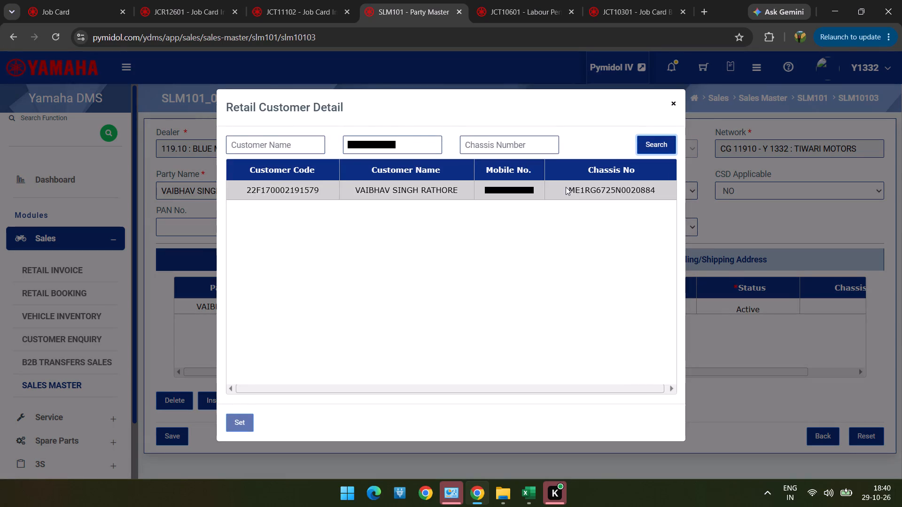
{"action": "double_click", "coordinate": [566, 187]}
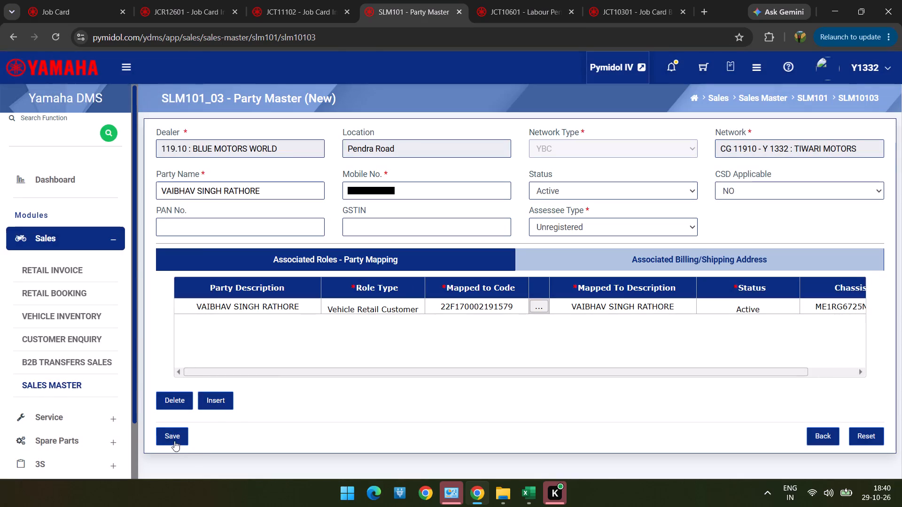
Save the new Party Master record.
{"action": "left_click", "coordinate": [174, 438]}
{"action": "left_click", "coordinate": [428, 315]}
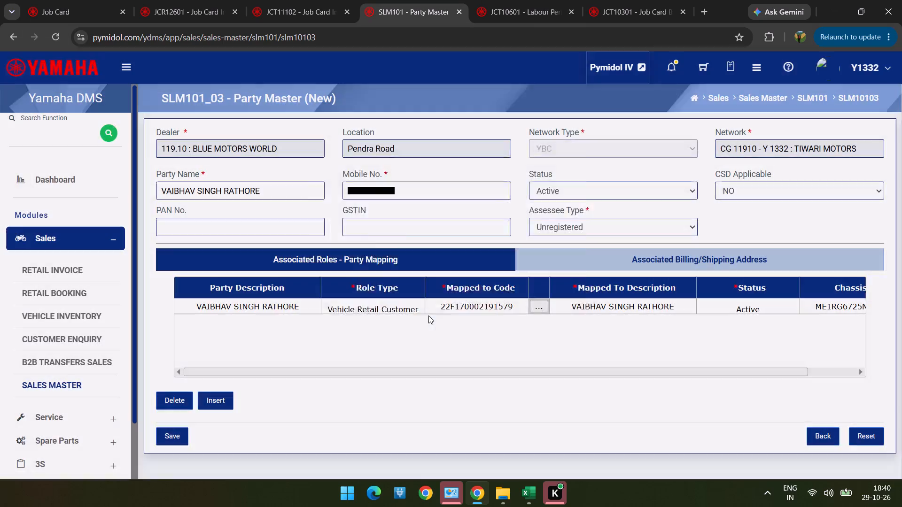
{"action": "left_click", "coordinate": [453, 352]}
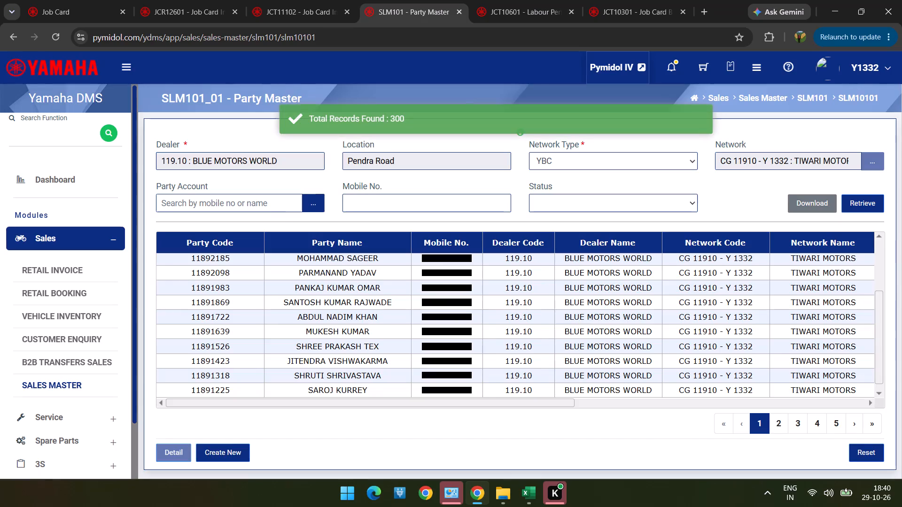
{"action": "left_click", "coordinate": [334, 5]}
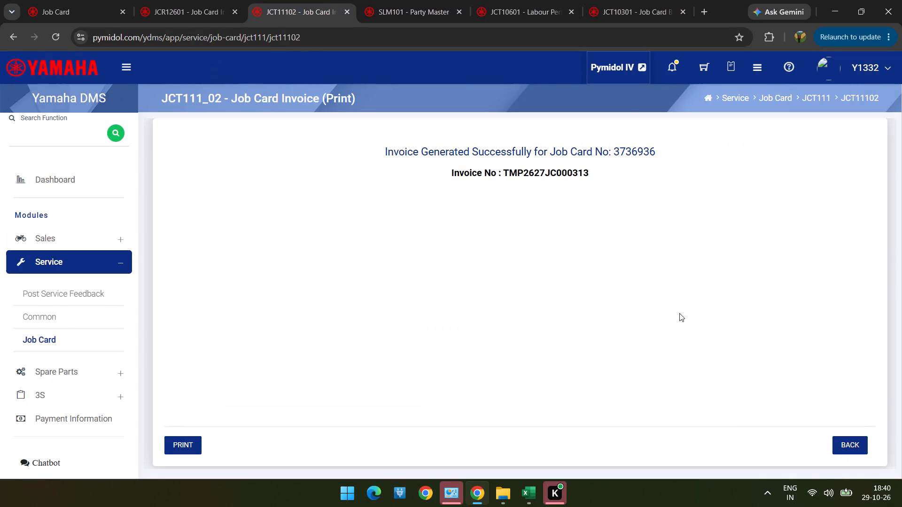
{"action": "left_click", "coordinate": [849, 435]}
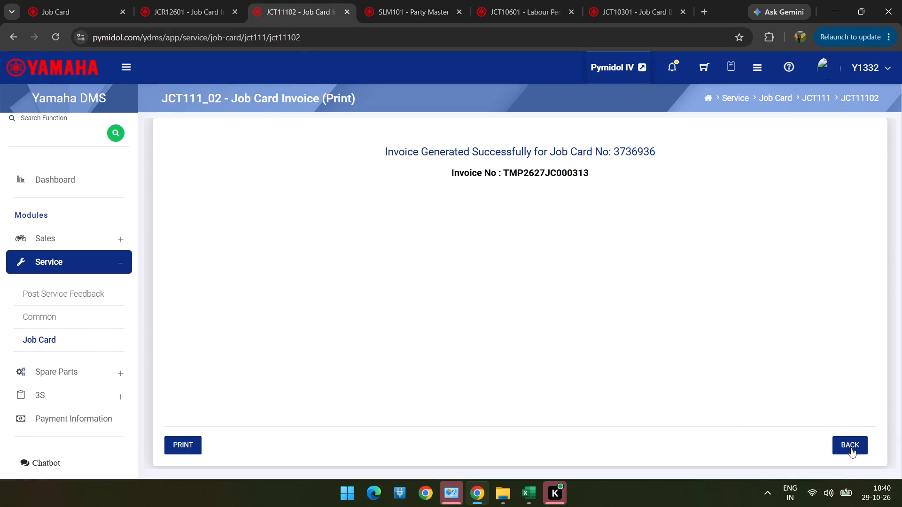
{"action": "left_click", "coordinate": [851, 447]}
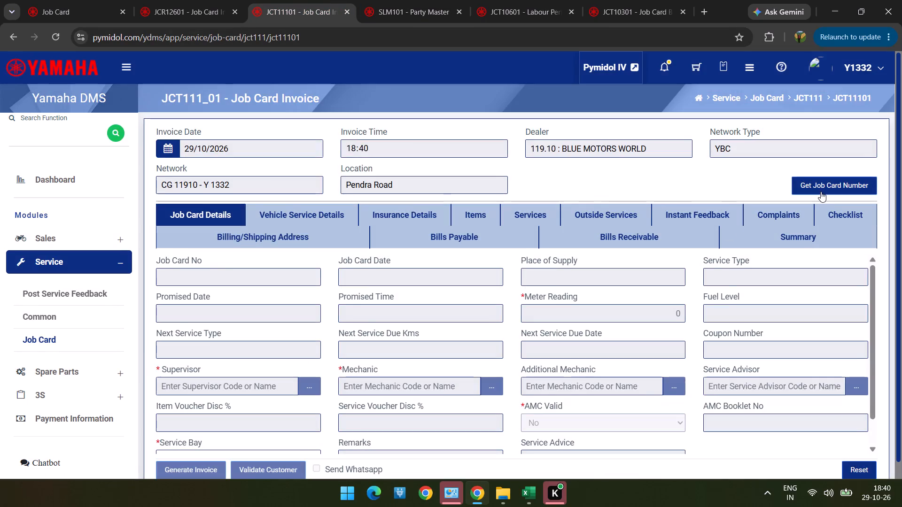
{"action": "left_click", "coordinate": [821, 192]}
{"action": "double_click", "coordinate": [610, 192]}
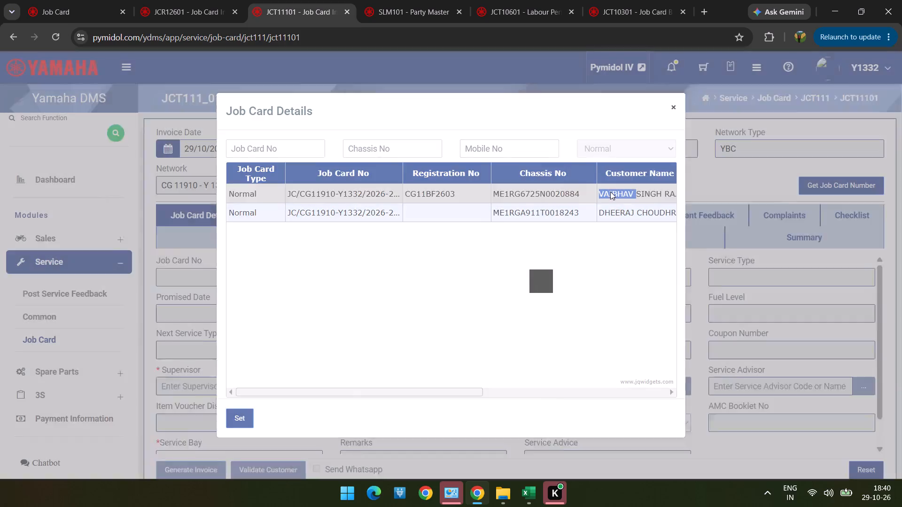
{"action": "scroll", "coordinate": [610, 192], "scroll_direction": "down", "scroll_amount": 2}
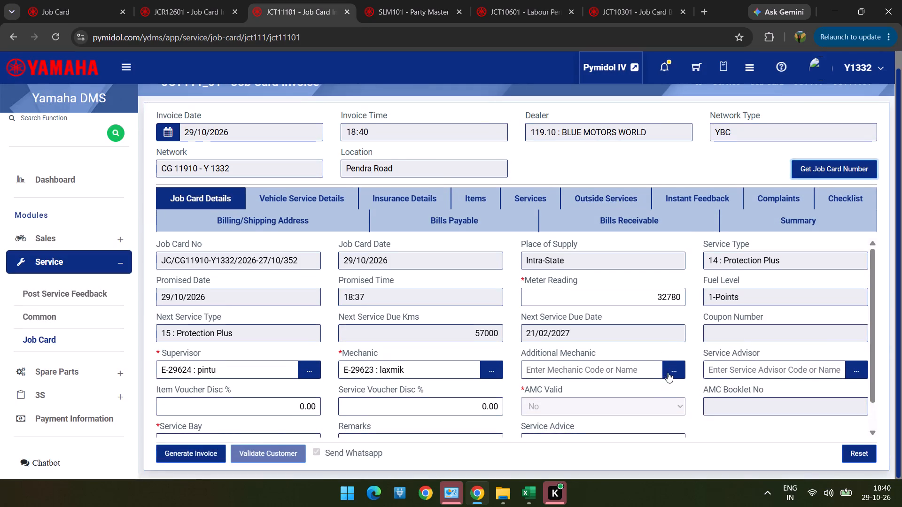
{"action": "left_click", "coordinate": [668, 372]}
{"action": "double_click", "coordinate": [638, 202]}
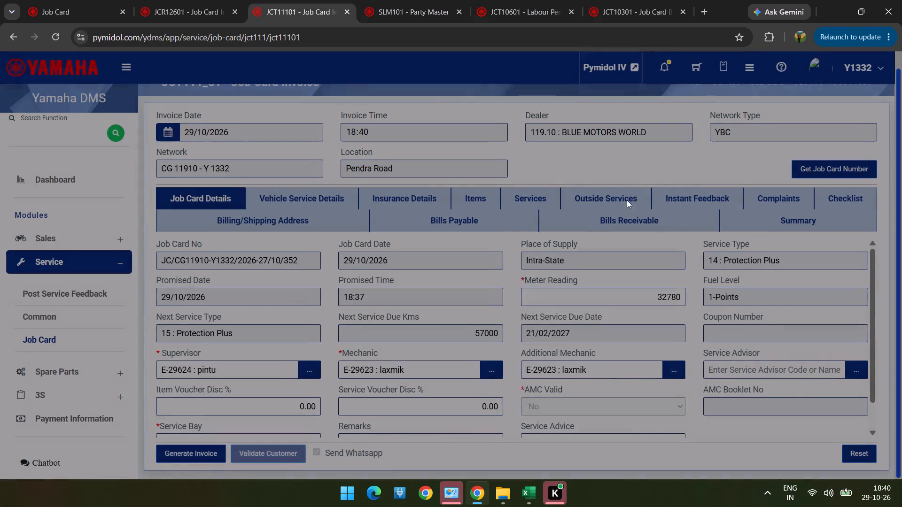
Answer the instant feedback with Yes for delivery on time and replaced parts handover, and Ok for the other four questions.
{"action": "left_click", "coordinate": [720, 196]}
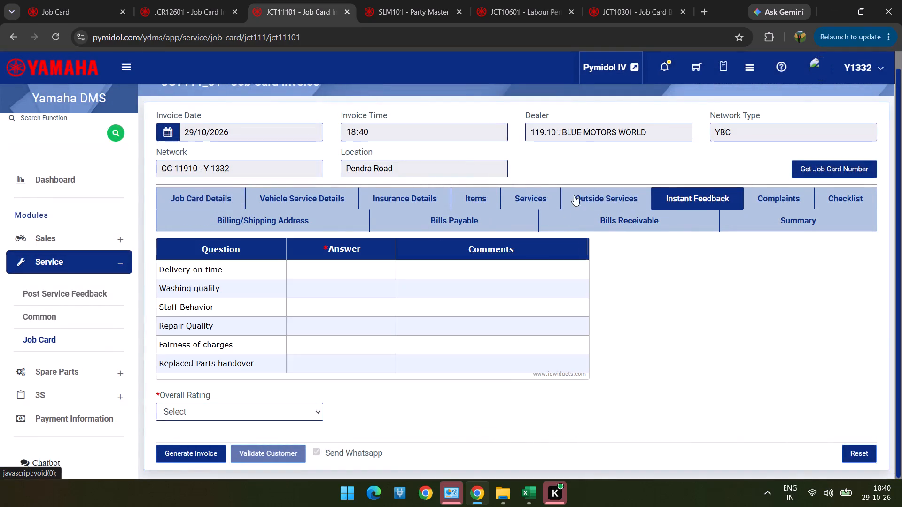
{"action": "double_click", "coordinate": [385, 262]}
{"action": "left_click", "coordinate": [383, 280]}
{"action": "double_click", "coordinate": [383, 284]}
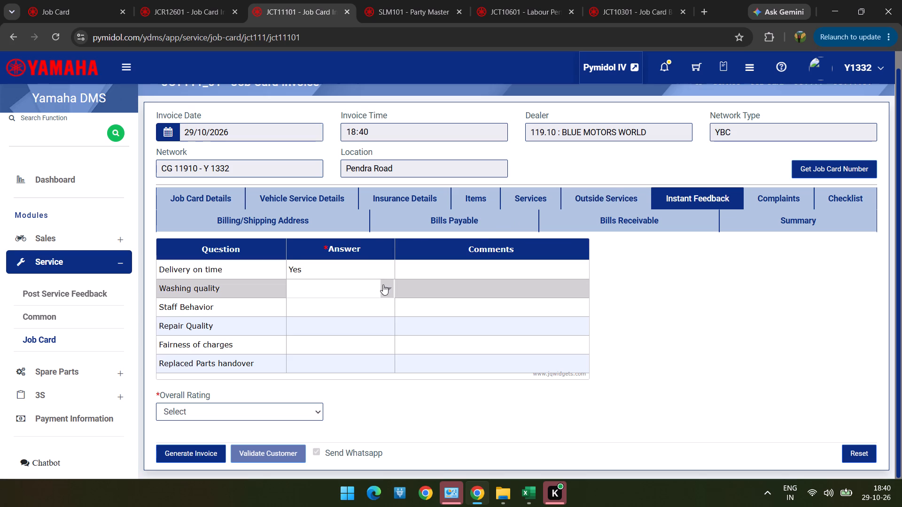
{"action": "triple_click", "coordinate": [378, 293]}
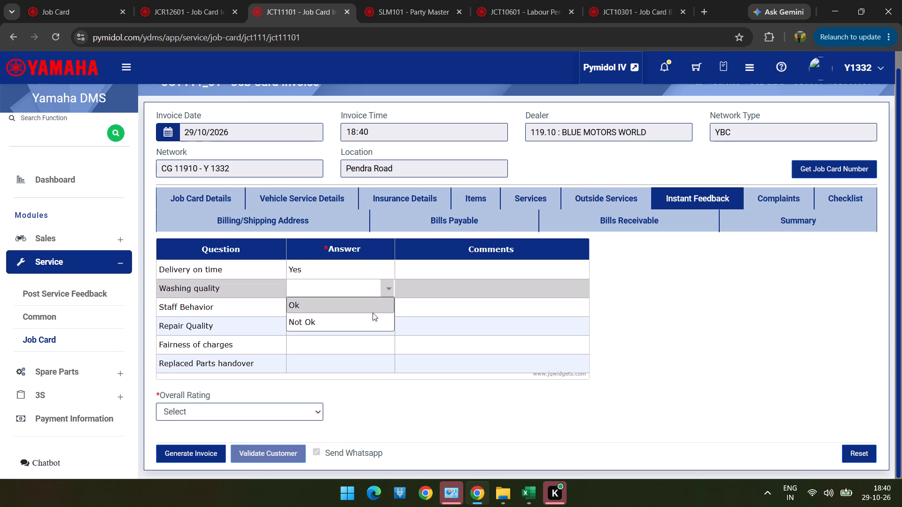
{"action": "triple_click", "coordinate": [373, 313]}
{"action": "triple_click", "coordinate": [366, 330]}
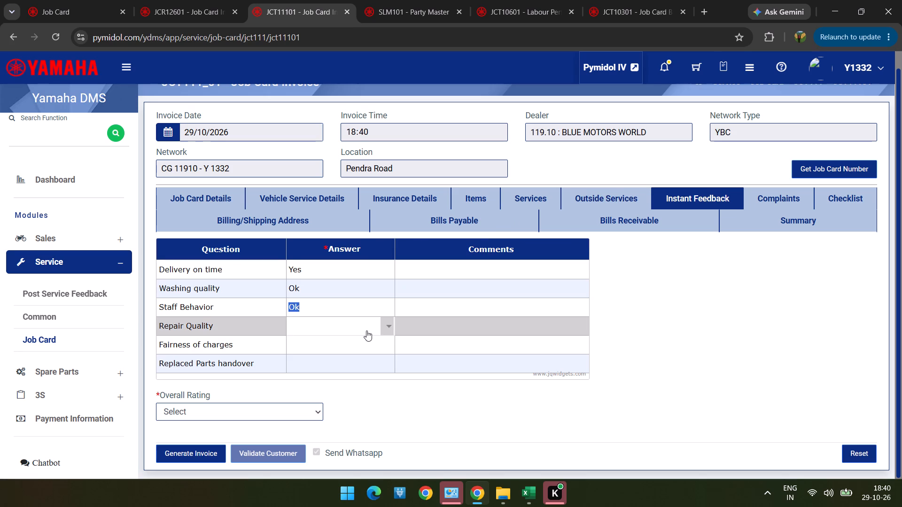
{"action": "left_click", "coordinate": [362, 342]}
{"action": "double_click", "coordinate": [361, 348]}
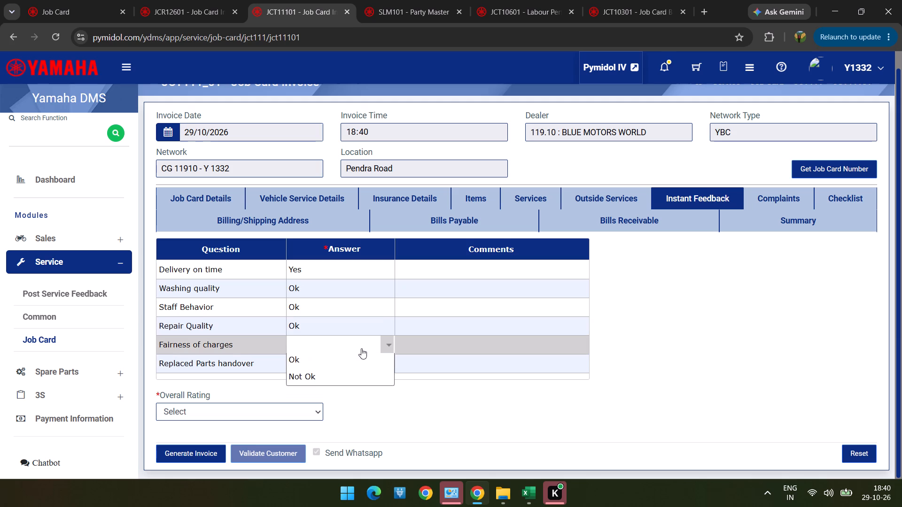
{"action": "left_click", "coordinate": [361, 357]}
{"action": "left_click", "coordinate": [361, 362]}
{"action": "left_click_drag", "start_coordinate": [361, 362], "coordinate": [355, 380]}
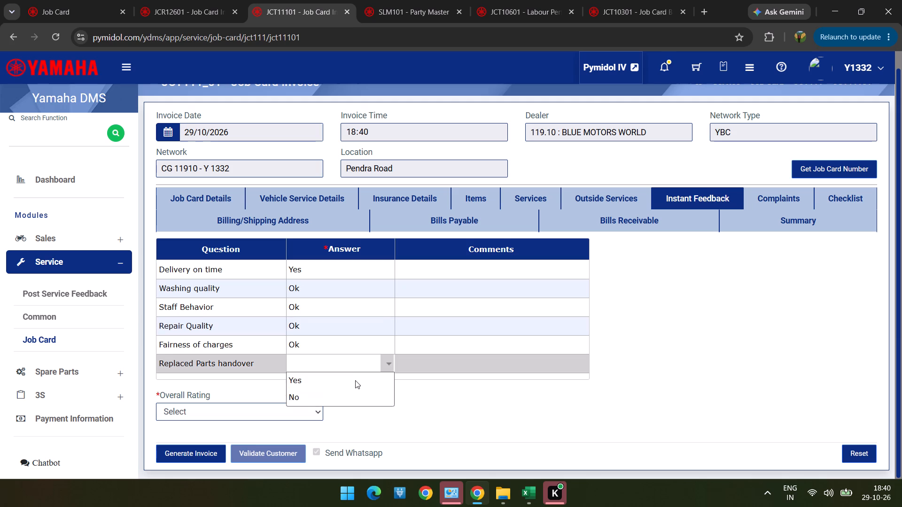
{"action": "left_click_drag", "start_coordinate": [355, 380], "coordinate": [355, 381]}
{"action": "left_click", "coordinate": [355, 381]}
Set the instant feedback's overall rating to Excellent (5).
{"action": "left_click", "coordinate": [316, 409]}
{"action": "left_click", "coordinate": [316, 409]}
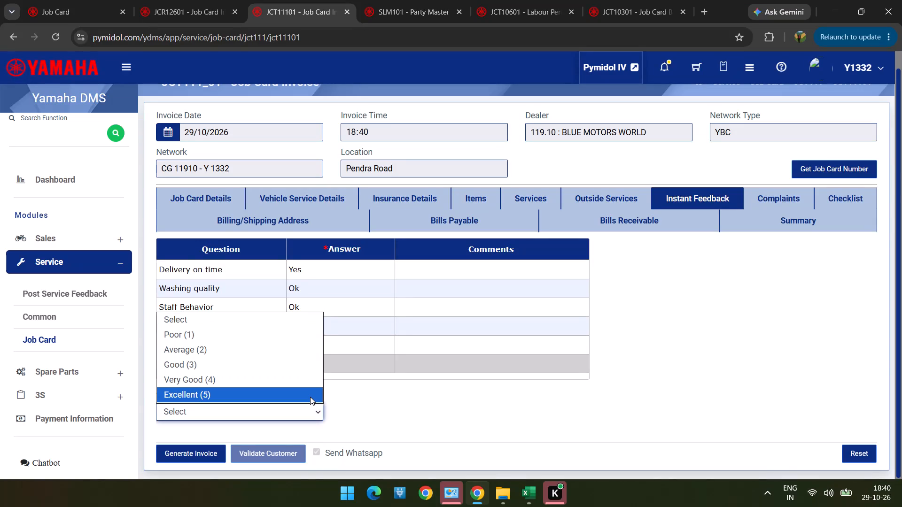
{"action": "left_click", "coordinate": [310, 397]}
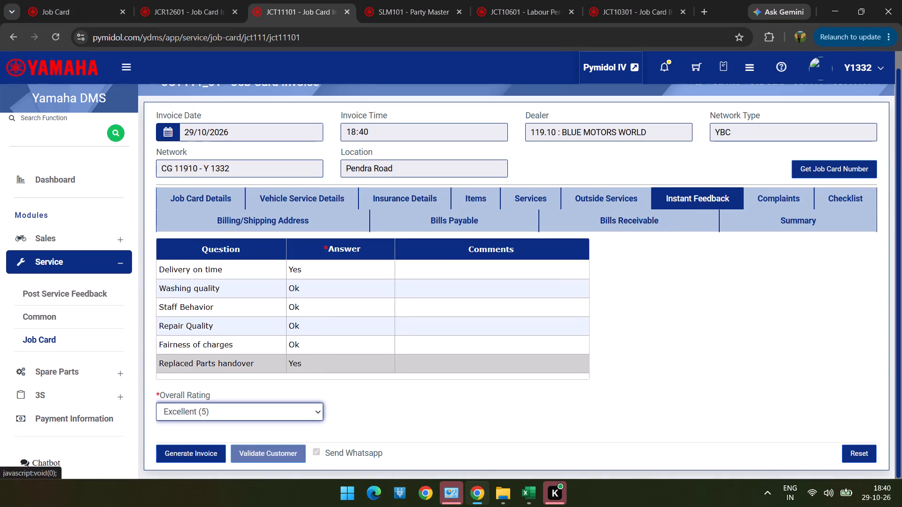
Mark the GENERAL SERVICE complaint as resolved with Yes.
{"action": "left_click", "coordinate": [804, 188]}
{"action": "double_click", "coordinate": [673, 265]}
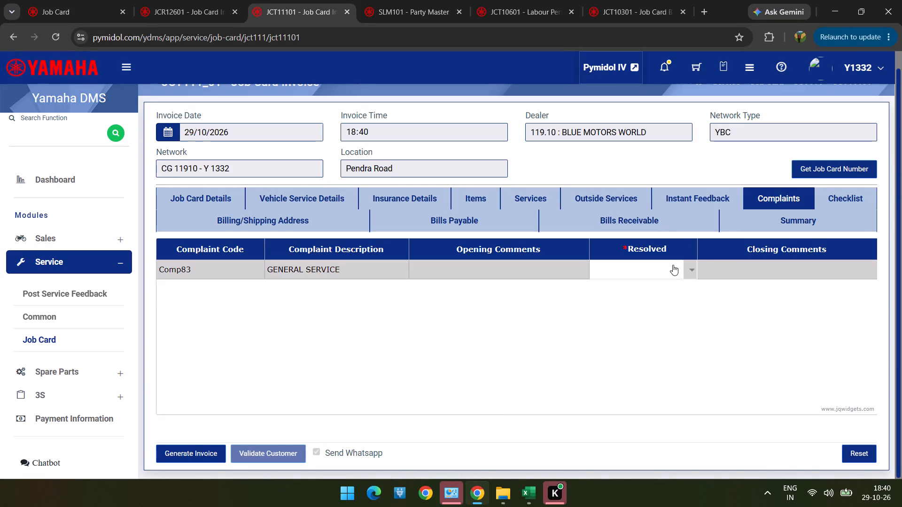
{"action": "left_click", "coordinate": [670, 287]}
Set the division code in the invoice summary to 2355 : SERVICE.
{"action": "left_click", "coordinate": [727, 227]}
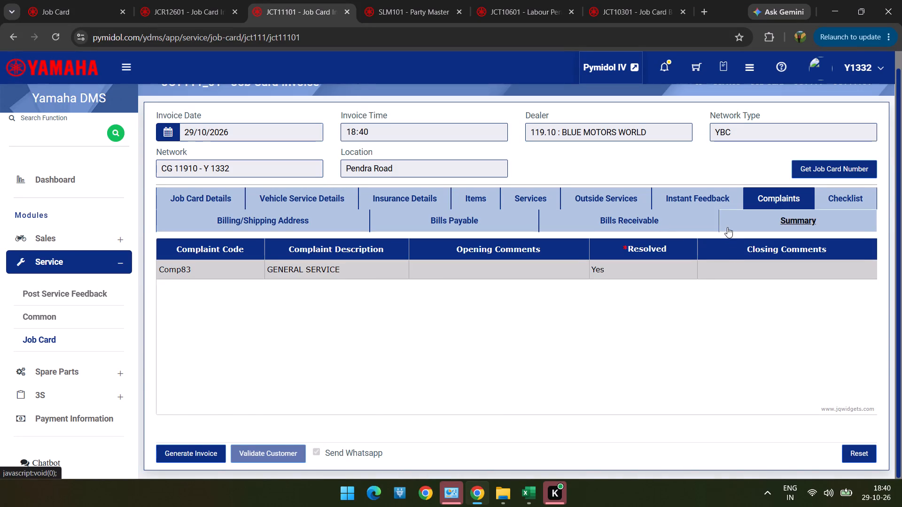
{"action": "scroll", "coordinate": [727, 227], "scroll_direction": "down", "scroll_amount": 2}
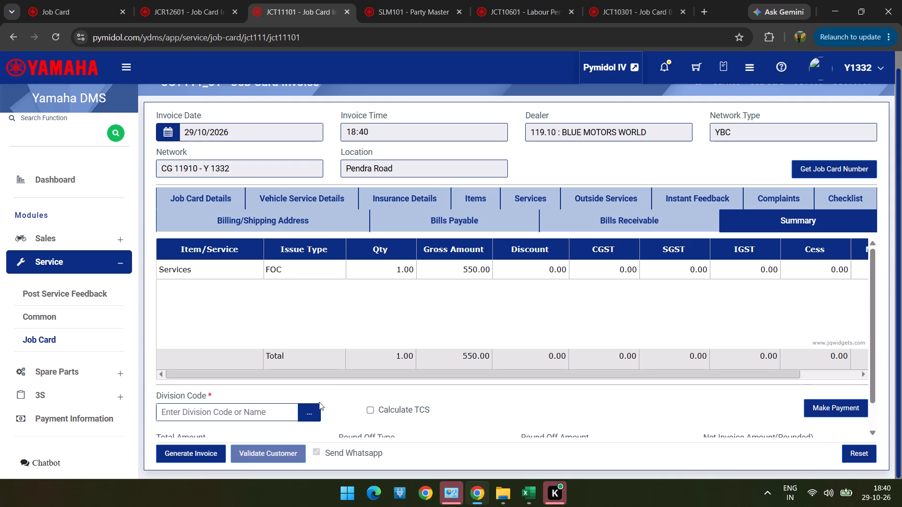
{"action": "left_click", "coordinate": [315, 420]}
{"action": "double_click", "coordinate": [397, 212]}
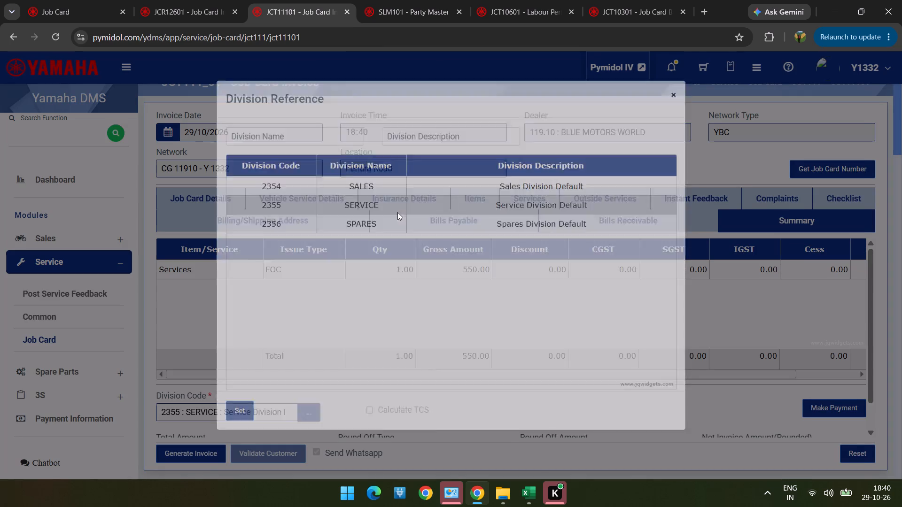
Generate the job card invoice.
{"action": "scroll", "coordinate": [397, 212], "scroll_direction": "down", "scroll_amount": 4}
{"action": "scroll", "coordinate": [451, 380], "scroll_direction": "down", "scroll_amount": 3}
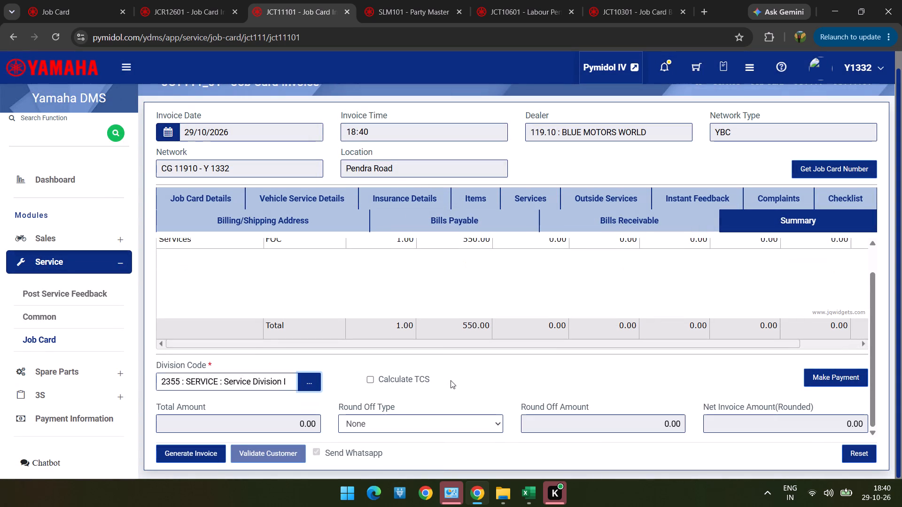
{"action": "left_click", "coordinate": [178, 456]}
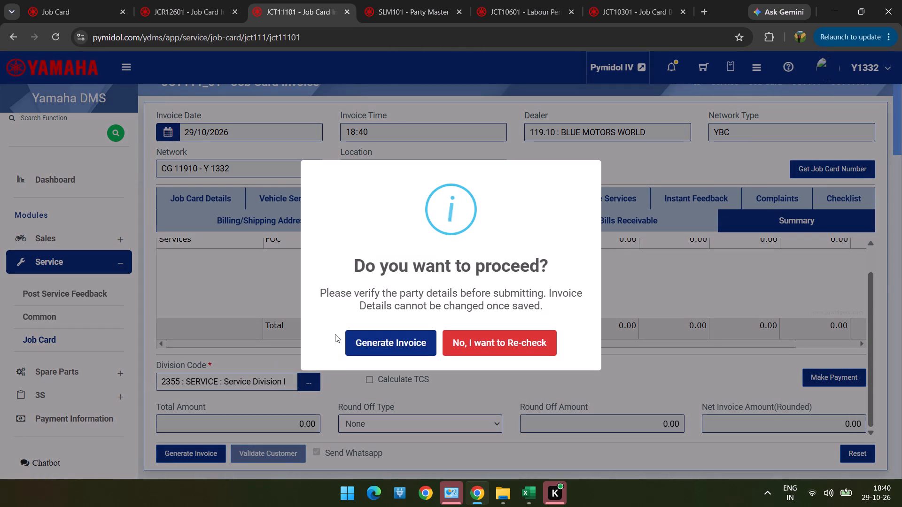
{"action": "left_click", "coordinate": [375, 337]}
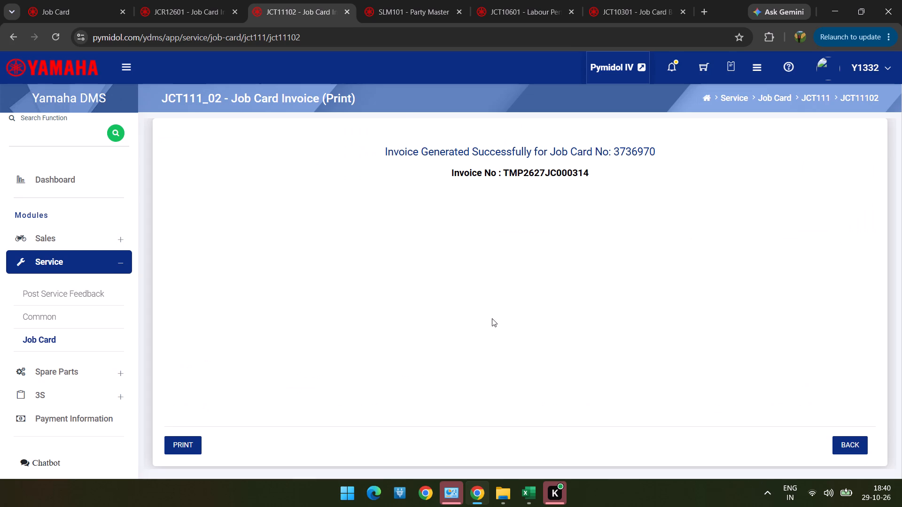
Refresh the Job Card Invoice Report for 01/10/2026 to 29/10/2026.
{"action": "left_click", "coordinate": [197, 12]}
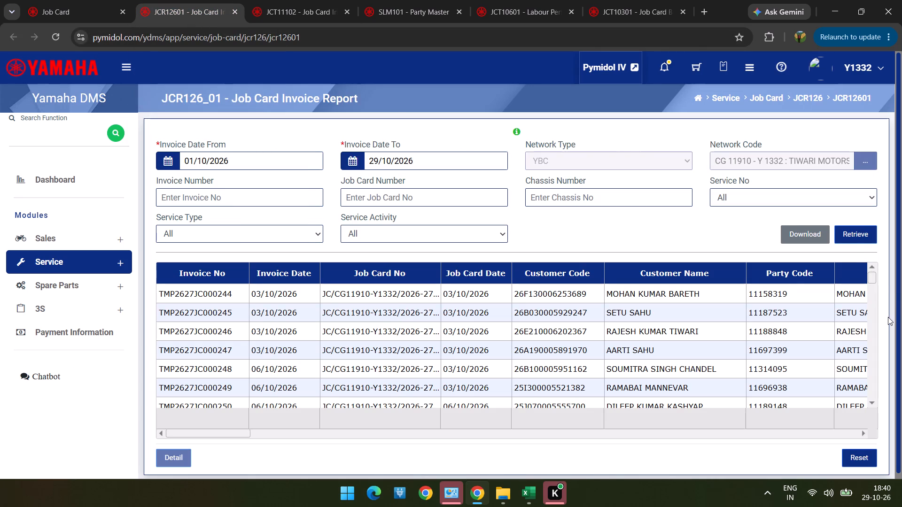
{"action": "left_click", "coordinate": [851, 240]}
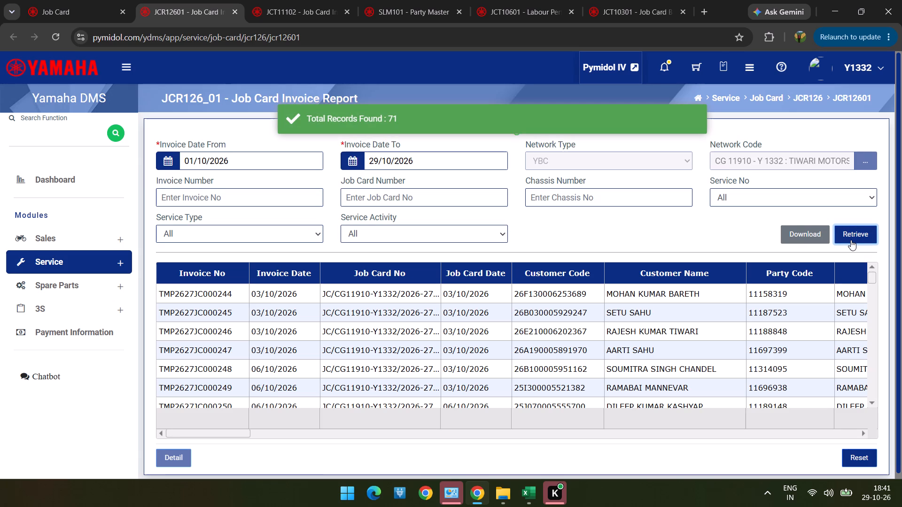
Bring up the JCT10301 job card page, then switch to Book1.xlsx and copy the chassis number from row 40.
{"action": "left_click", "coordinate": [645, 18]}
{"action": "key", "text": "alt+Tab"}
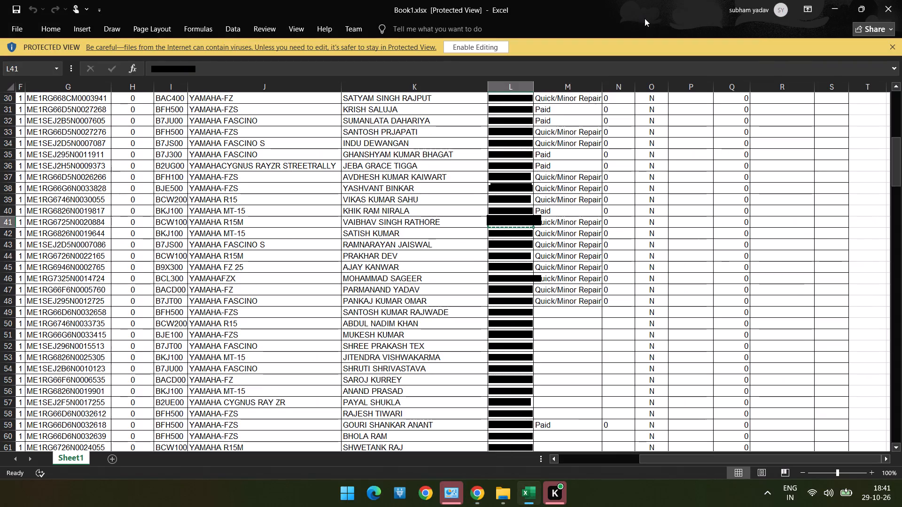
{"action": "key", "text": "Up"}
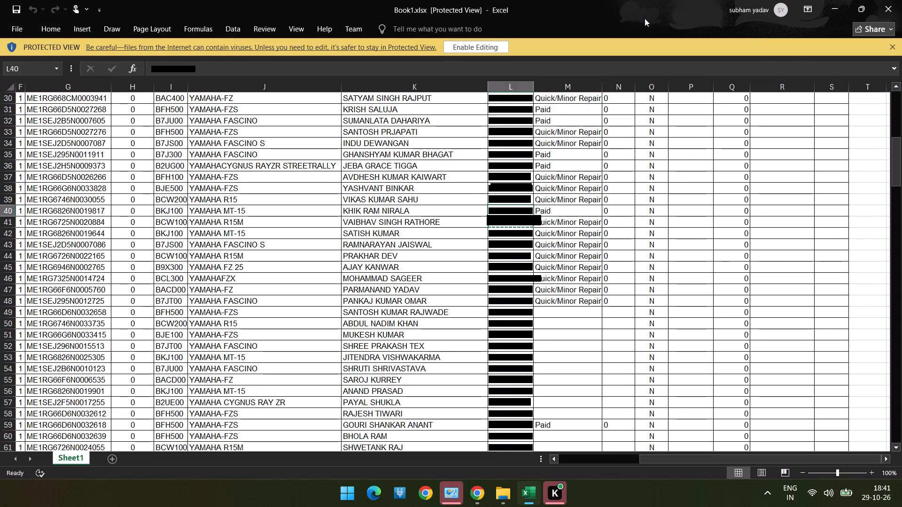
{"action": "key", "text": "Up"}
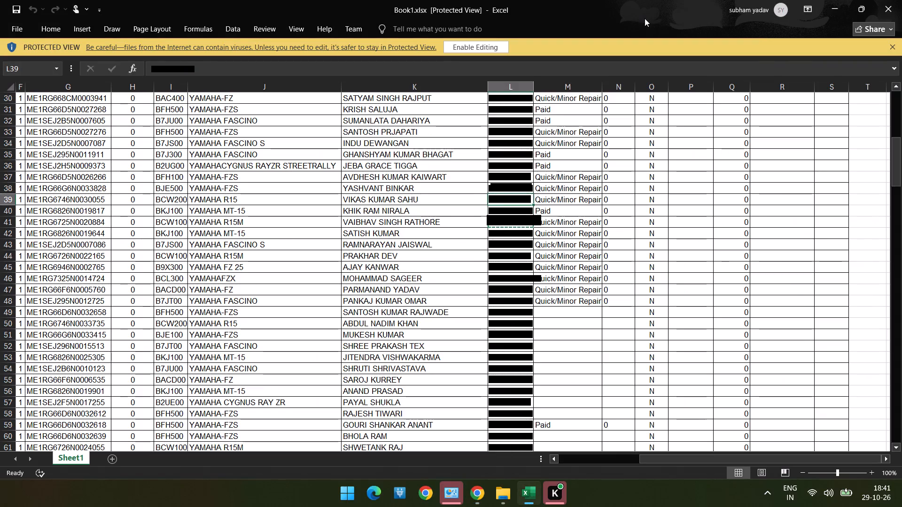
{"action": "key", "text": "Down"}
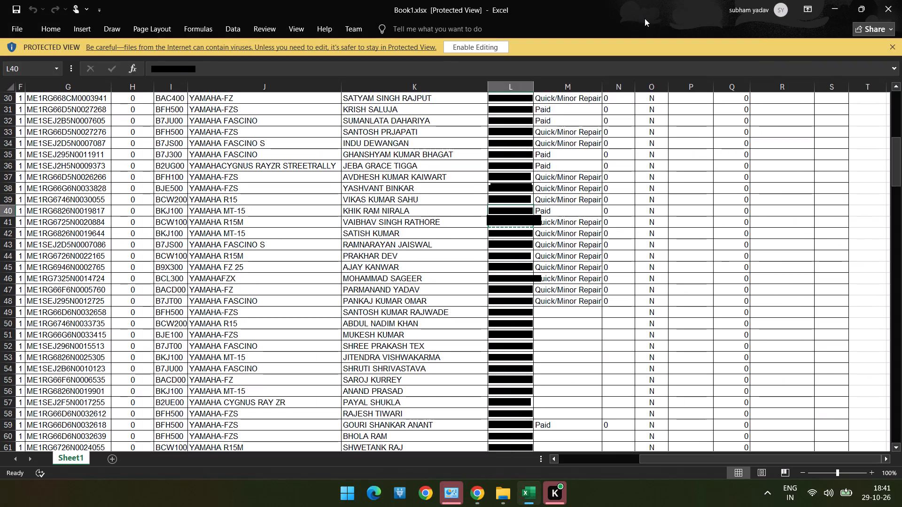
{"action": "key", "text": "Left"}
{"action": "key", "text": "Left"}
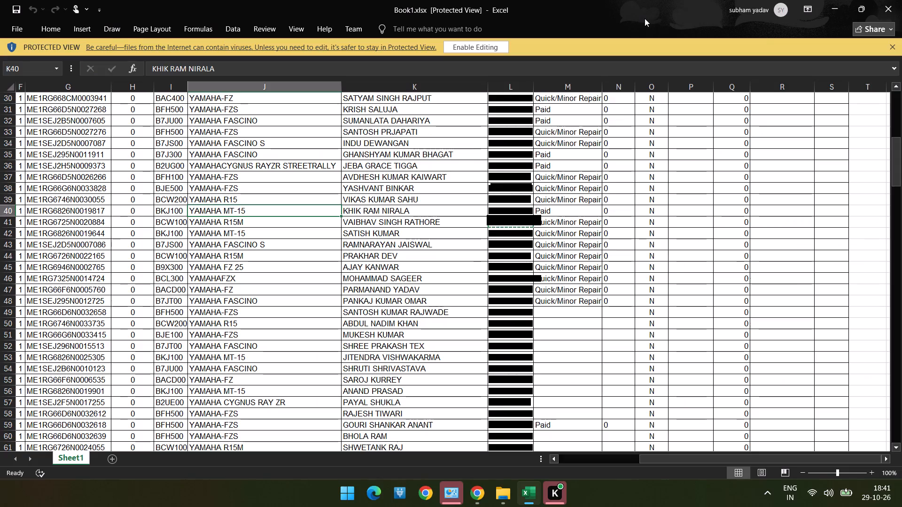
{"action": "key", "text": "Left"}
{"action": "key", "text": "Left"}
{"action": "key", "text": "Left"}
{"action": "key", "text": "ctrl+c"}
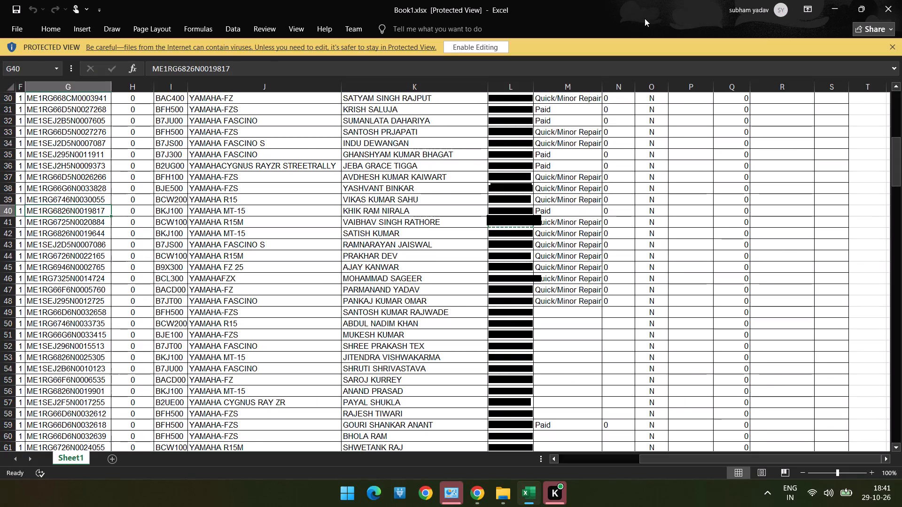
Switch to the job card booking, retrieve the customer by row 40's chassis number from Book1.xlsx, and load the matching customer.
{"action": "key", "text": "alt+Tab"}
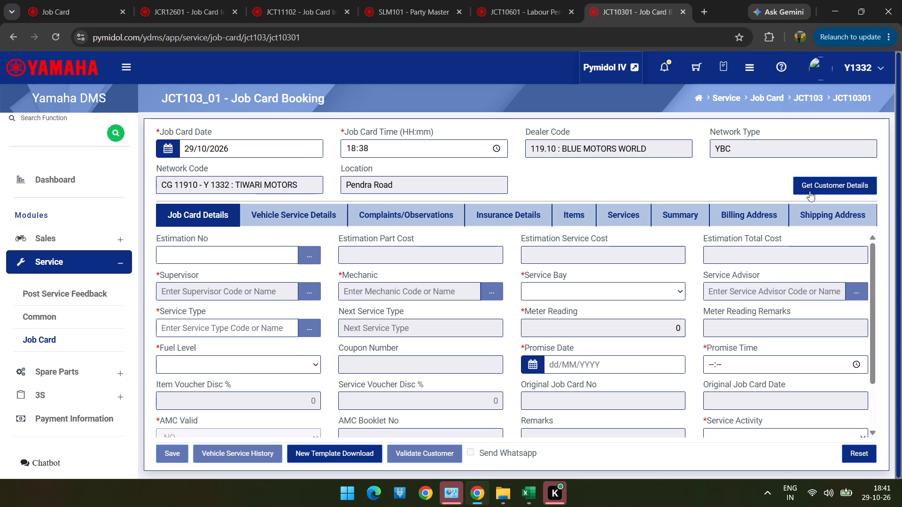
{"action": "left_click", "coordinate": [809, 191]}
{"action": "left_click", "coordinate": [428, 199]}
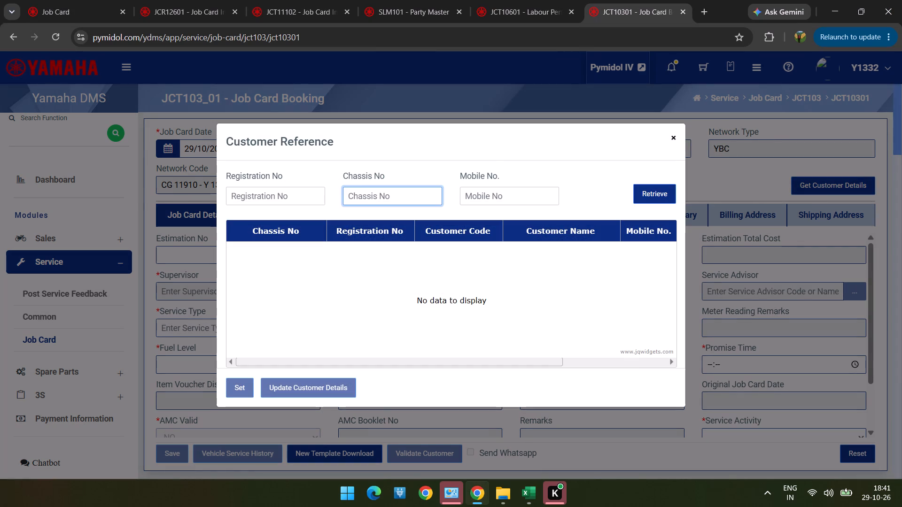
{"action": "key", "text": "ctrl+v"}
{"action": "key", "text": "ctrl+v"}
{"action": "key", "text": "alt+Tab"}
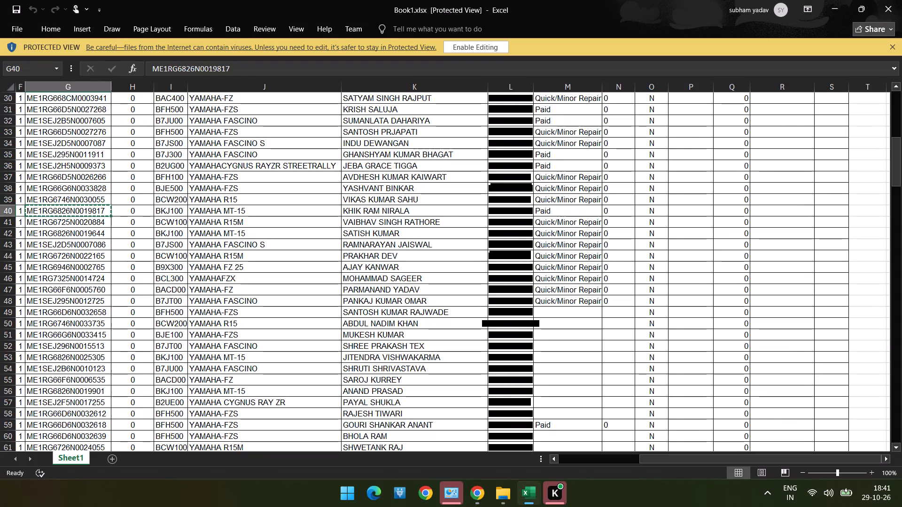
{"action": "key", "text": "ctrl+c"}
{"action": "key", "text": "alt+Tab"}
{"action": "key", "text": "ctrl+v"}
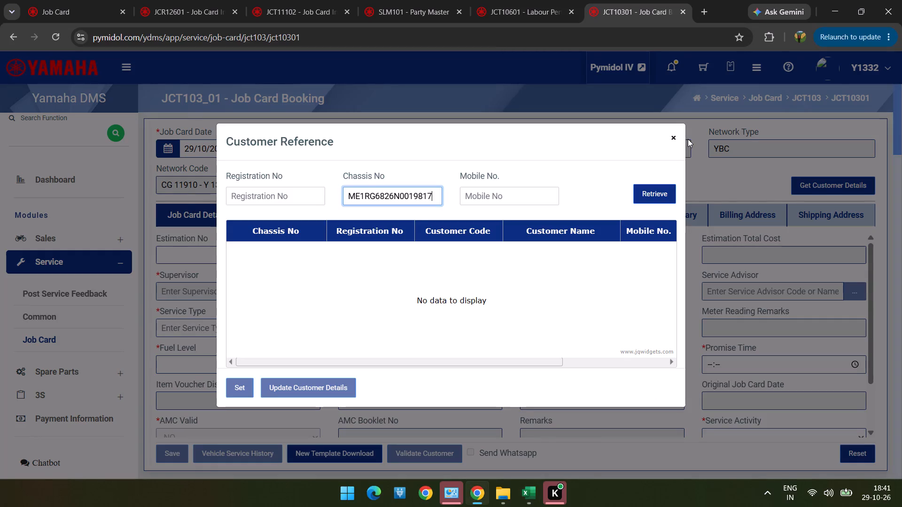
{"action": "left_click", "coordinate": [664, 197]}
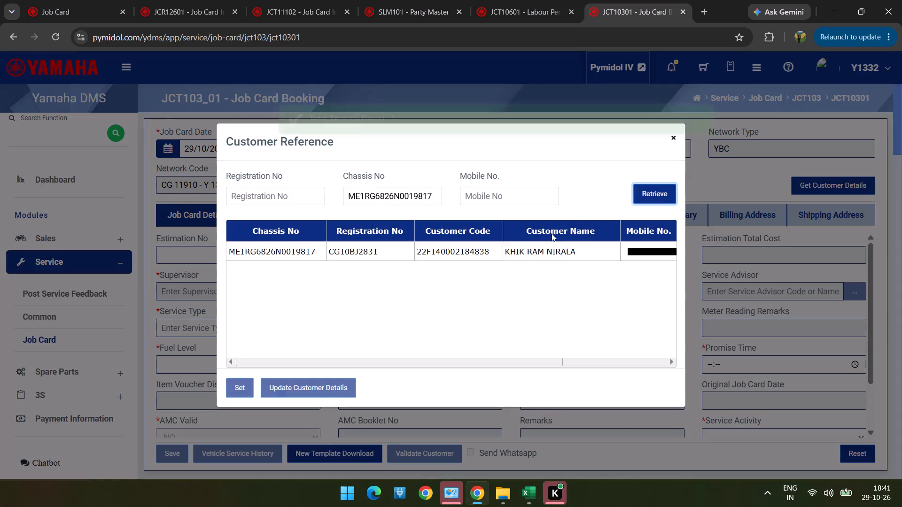
{"action": "double_click", "coordinate": [524, 258]}
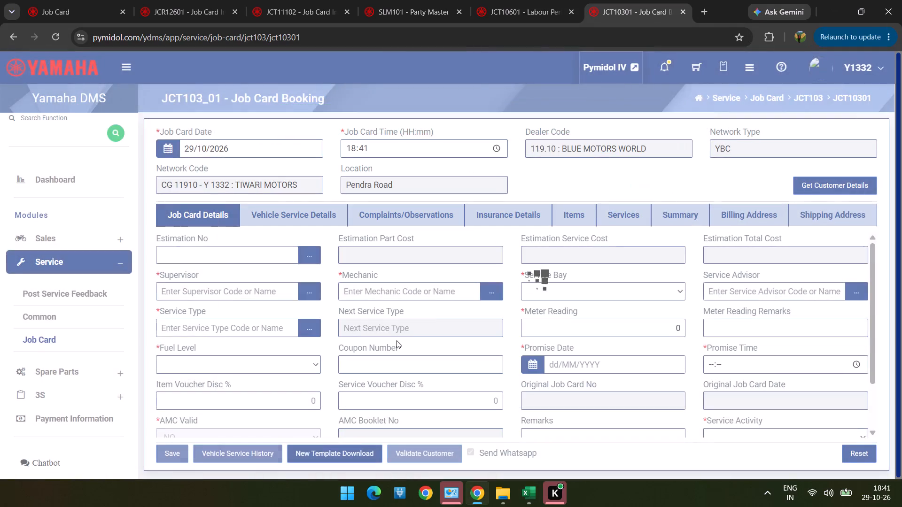
{"action": "left_click", "coordinate": [307, 284]}
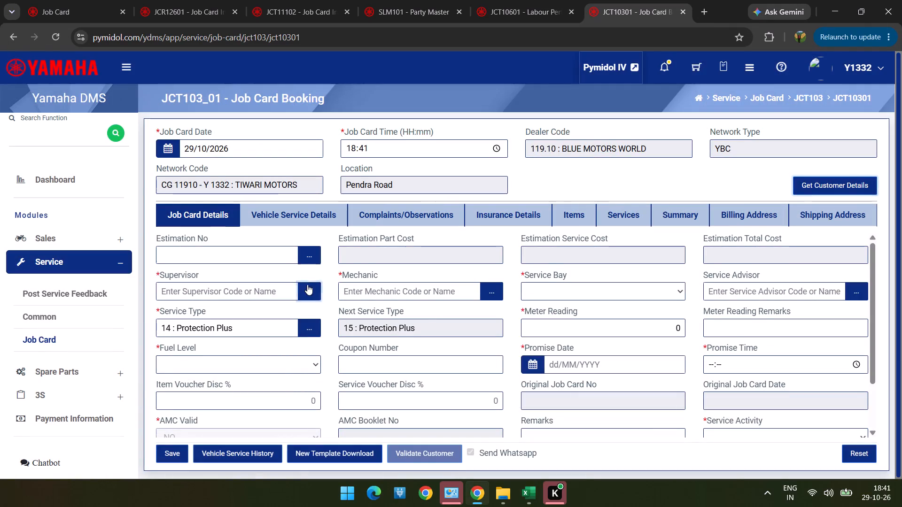
{"action": "double_click", "coordinate": [360, 192]}
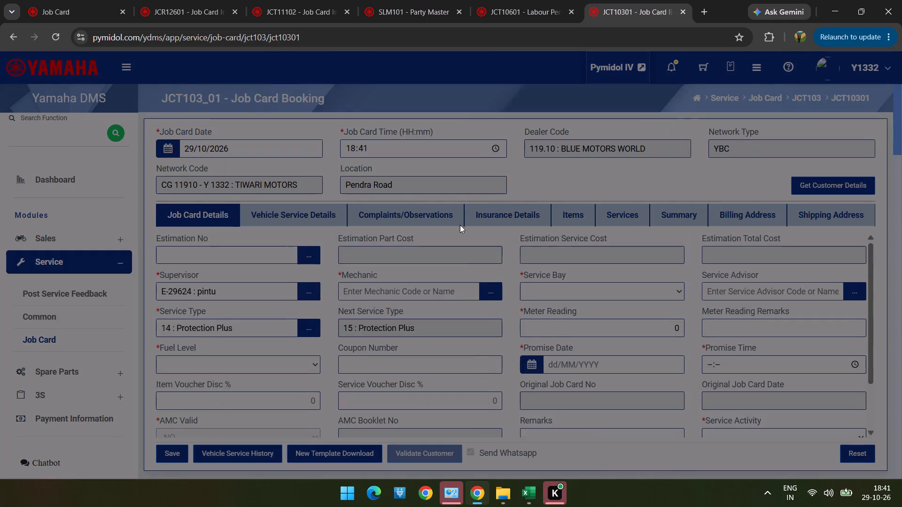
{"action": "left_click", "coordinate": [491, 296]}
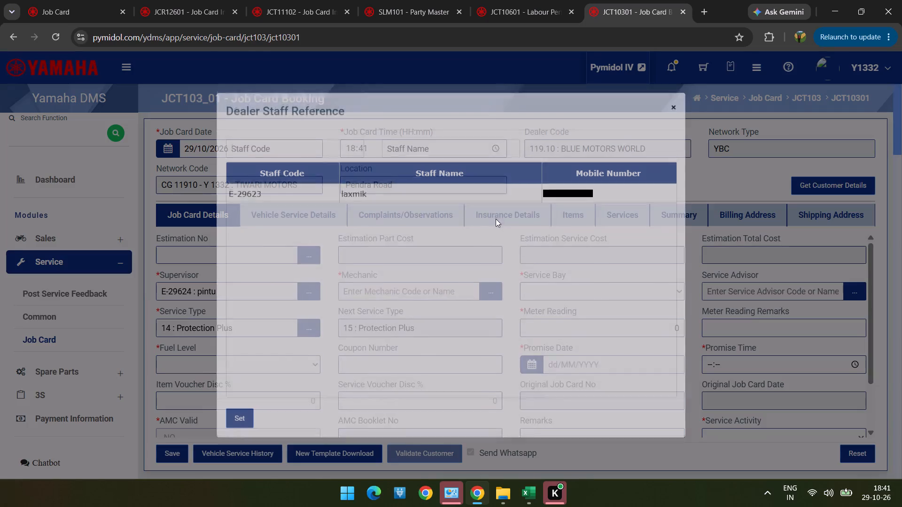
{"action": "left_click", "coordinate": [486, 196]}
{"action": "left_click_drag", "start_coordinate": [486, 196], "coordinate": [553, 284]}
{"action": "left_click", "coordinate": [553, 284]}
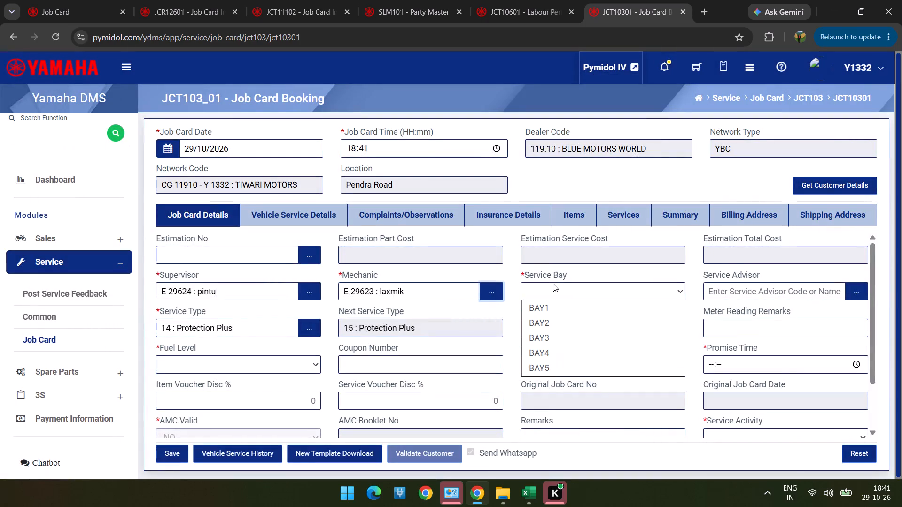
{"action": "left_click", "coordinate": [558, 305]}
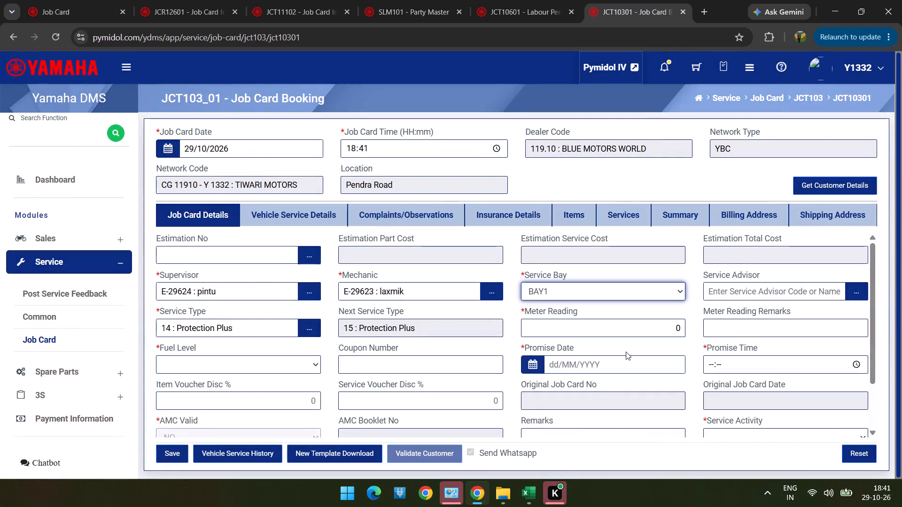
Check row 40's contact and service type entries in Book1.xlsx, then return to the job card booking.
{"action": "left_click", "coordinate": [630, 328]}
{"action": "key", "text": "alt+Tab"}
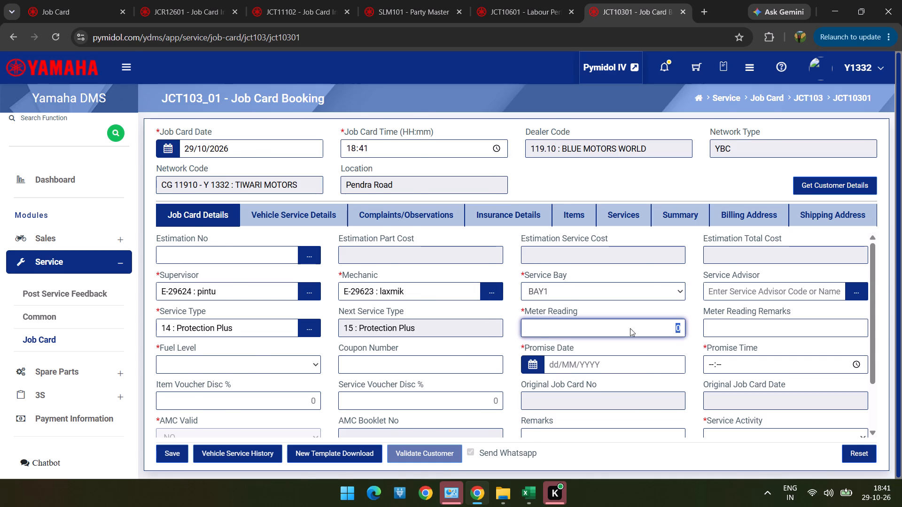
{"action": "key", "text": "Tab"}
{"action": "key", "text": "Tab"}
{"action": "key", "text": "Tab"}
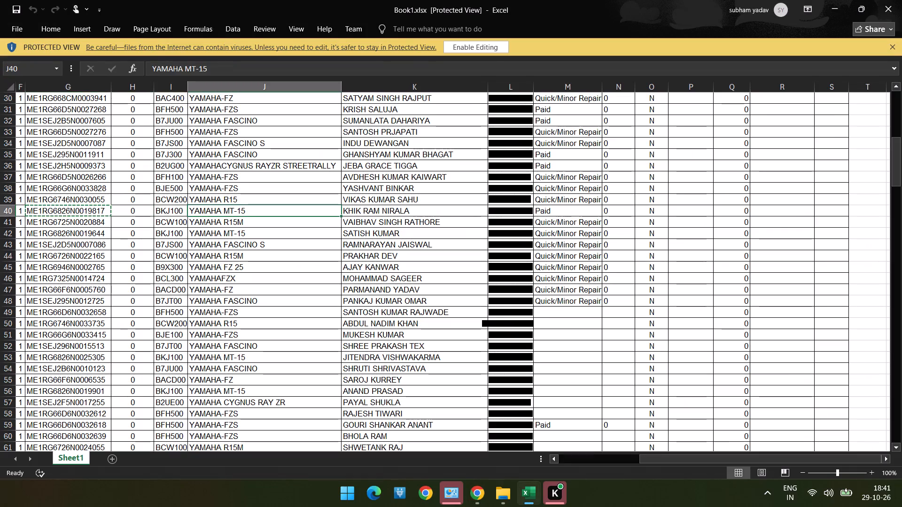
{"action": "key", "text": "Tab"}
{"action": "key", "text": "Tab"}
{"action": "key", "text": "Tab"}
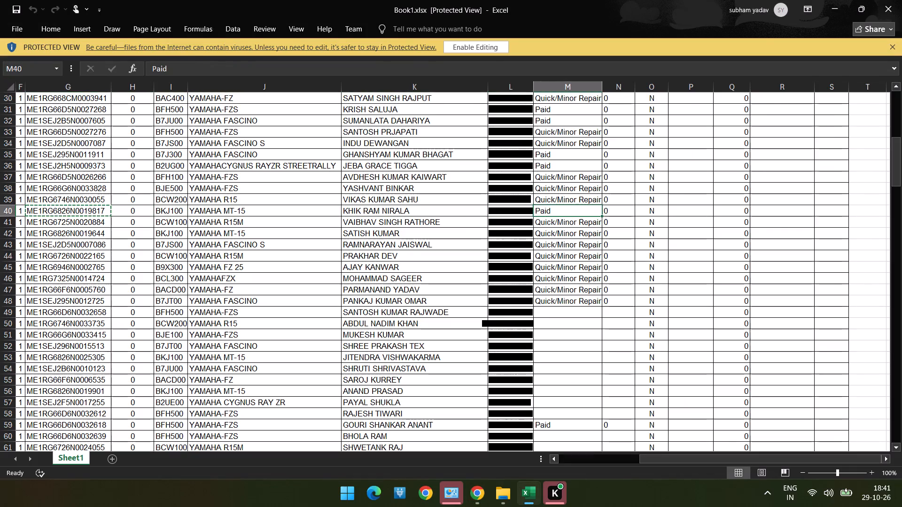
{"action": "key", "text": "Left"}
{"action": "key", "text": "alt+Tab"}
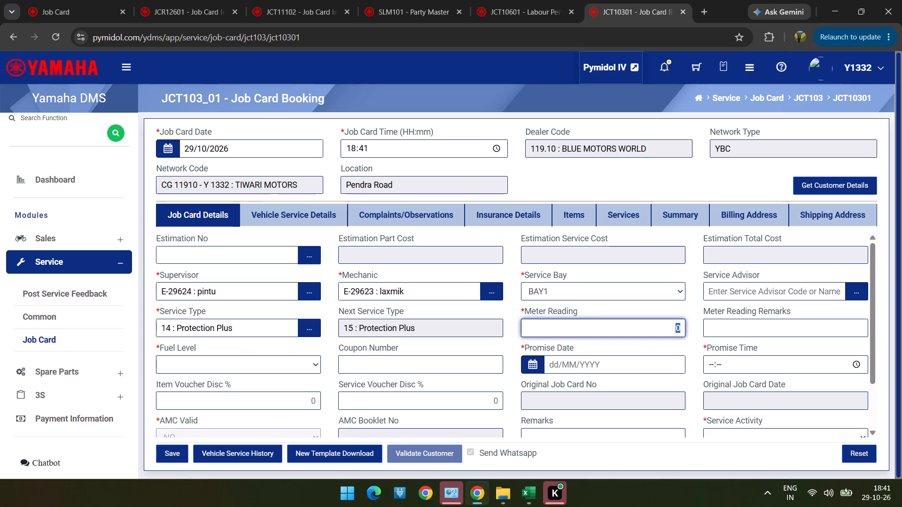
Consult the vehicle's service history for past meter readings and set the job card's meter reading to 32450.
{"action": "left_click", "coordinate": [262, 457]}
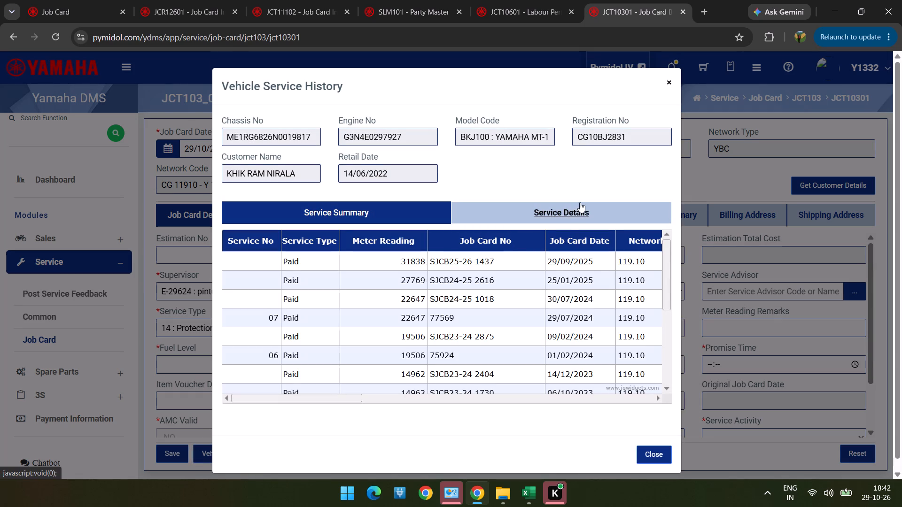
{"action": "key", "text": "alt+Tab"}
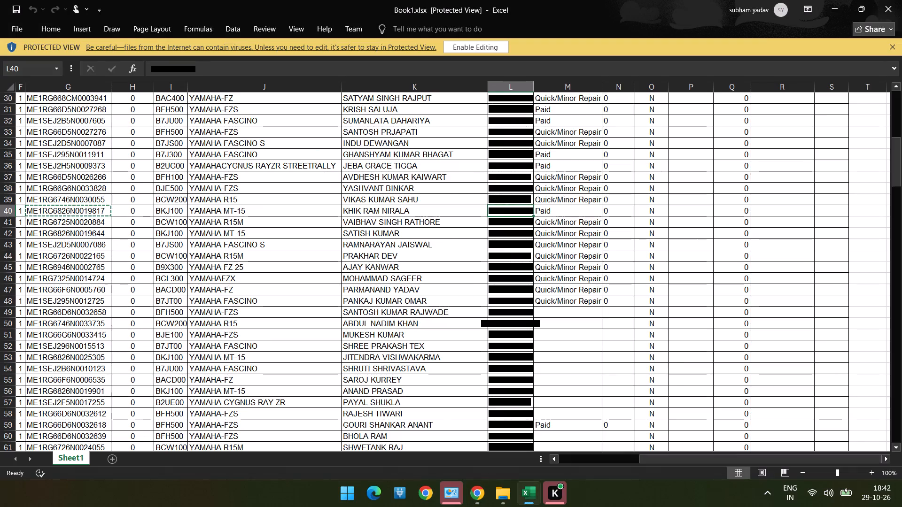
{"action": "key", "text": "alt+Tab"}
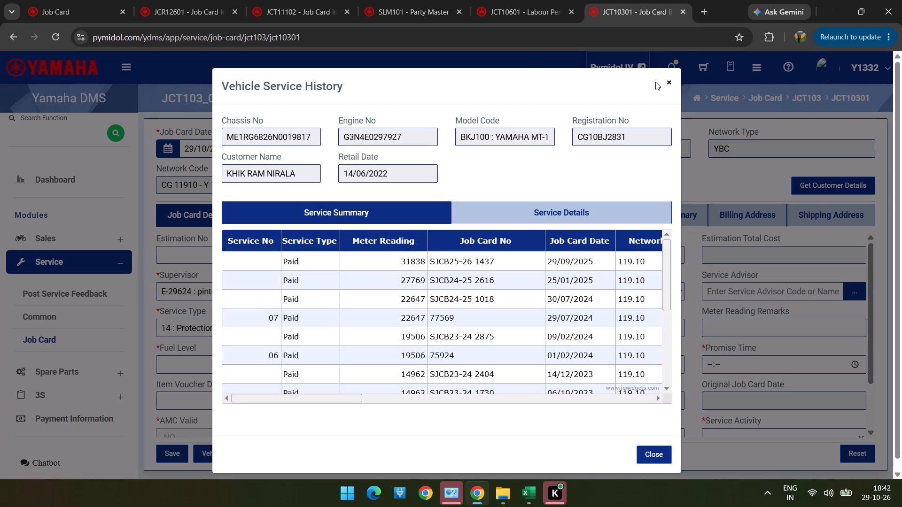
{"action": "left_click", "coordinate": [669, 82]}
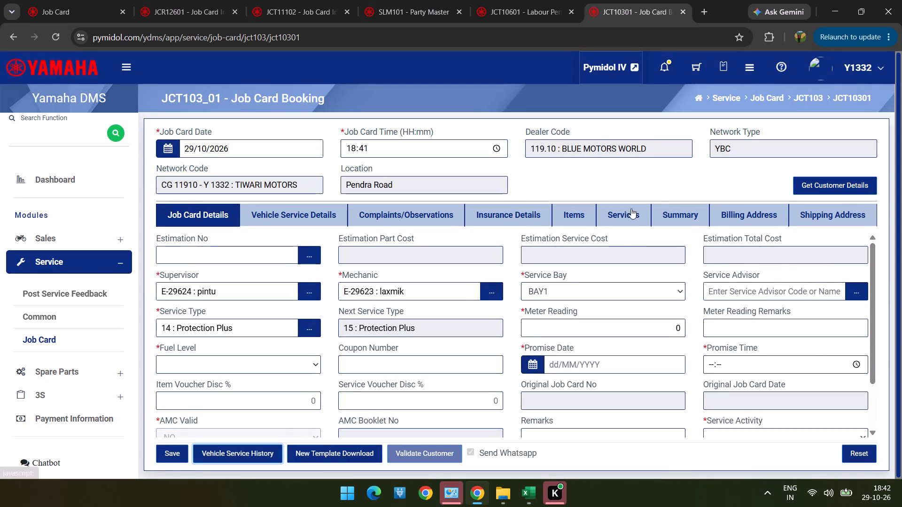
{"action": "left_click_drag", "start_coordinate": [656, 316], "coordinate": [657, 322]}
{"action": "left_click", "coordinate": [657, 322]}
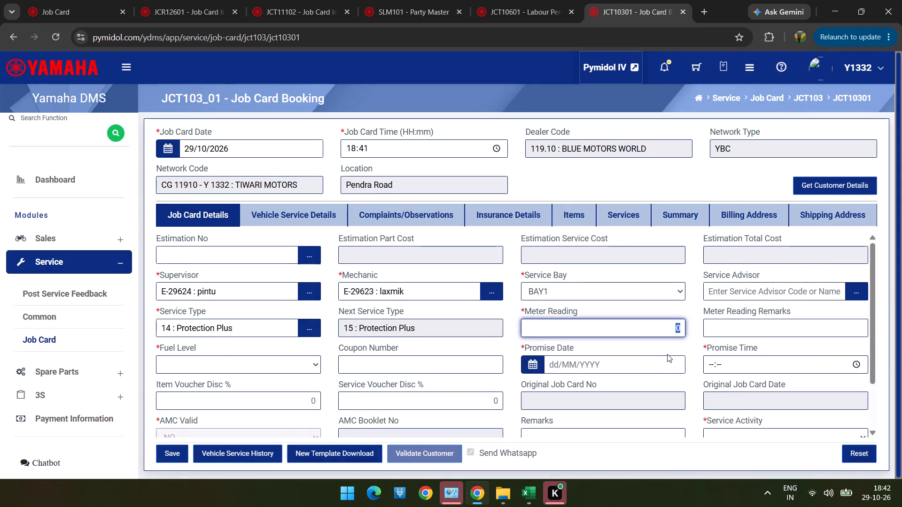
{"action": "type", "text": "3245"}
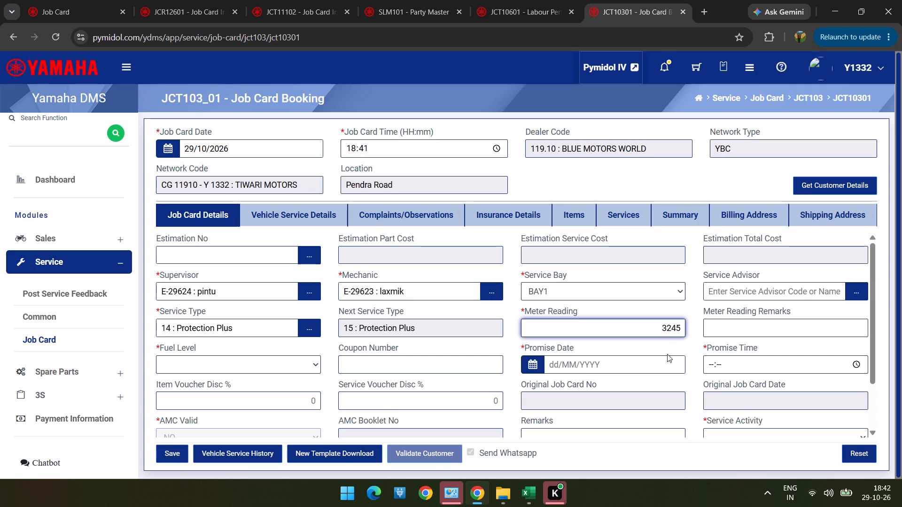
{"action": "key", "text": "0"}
Set the promise date to 29/10/2026 and the promise time to 18:42.
{"action": "left_click", "coordinate": [579, 368]}
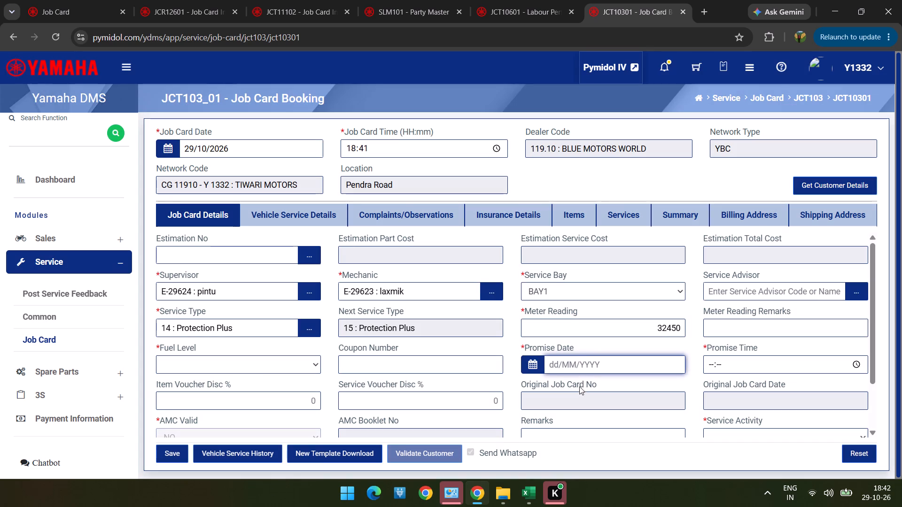
{"action": "left_click_drag", "start_coordinate": [574, 369], "coordinate": [580, 365]}
{"action": "triple_click", "coordinate": [580, 365]}
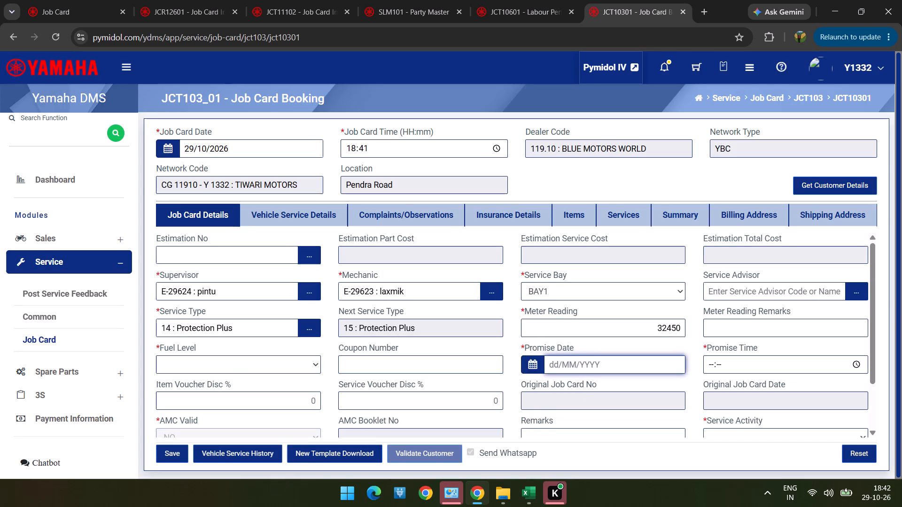
{"action": "left_click", "coordinate": [590, 371]}
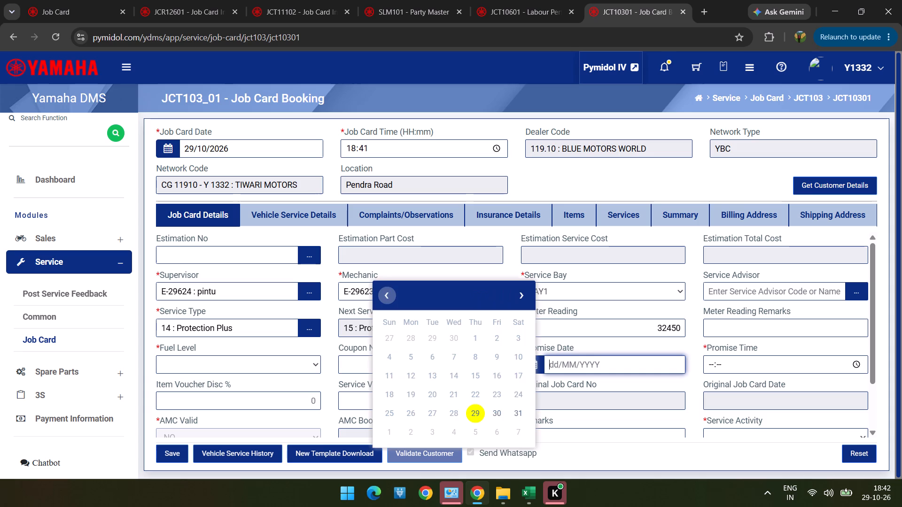
{"action": "left_click_drag", "start_coordinate": [590, 371], "coordinate": [477, 419]}
{"action": "left_click", "coordinate": [477, 419]}
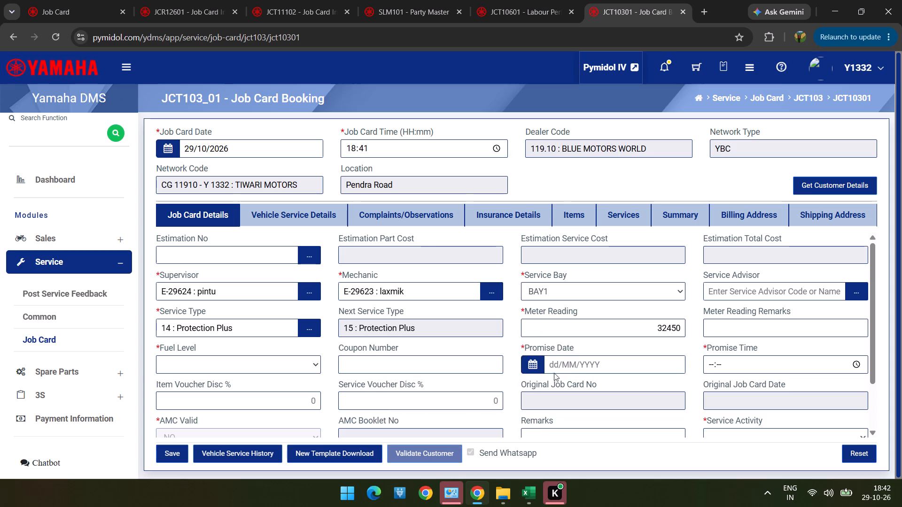
{"action": "left_click", "coordinate": [565, 363]}
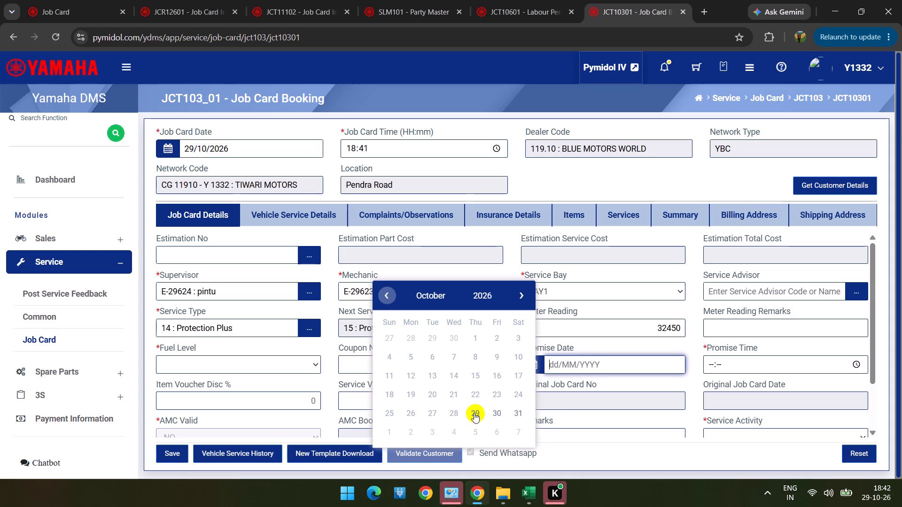
{"action": "left_click_drag", "start_coordinate": [474, 413], "coordinate": [471, 417]}
{"action": "double_click", "coordinate": [471, 417]}
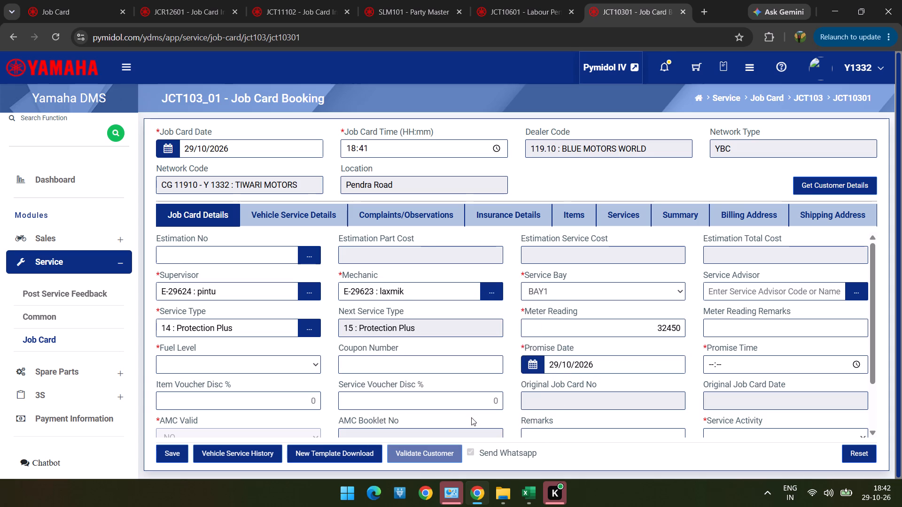
{"action": "left_click", "coordinate": [711, 359]}
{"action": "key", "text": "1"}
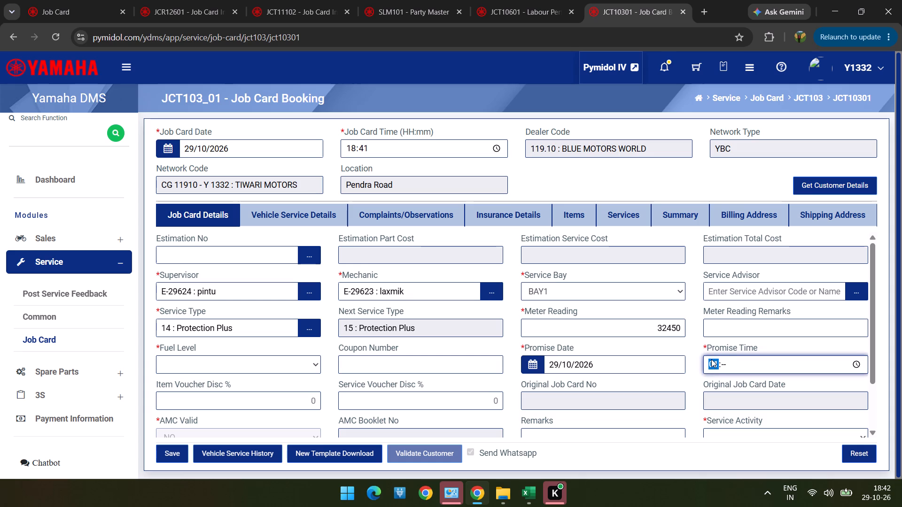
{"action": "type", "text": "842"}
Set the service activity to Normal Scheme.
{"action": "scroll", "coordinate": [791, 392], "scroll_direction": "down", "scroll_amount": 2}
{"action": "left_click", "coordinate": [795, 369]}
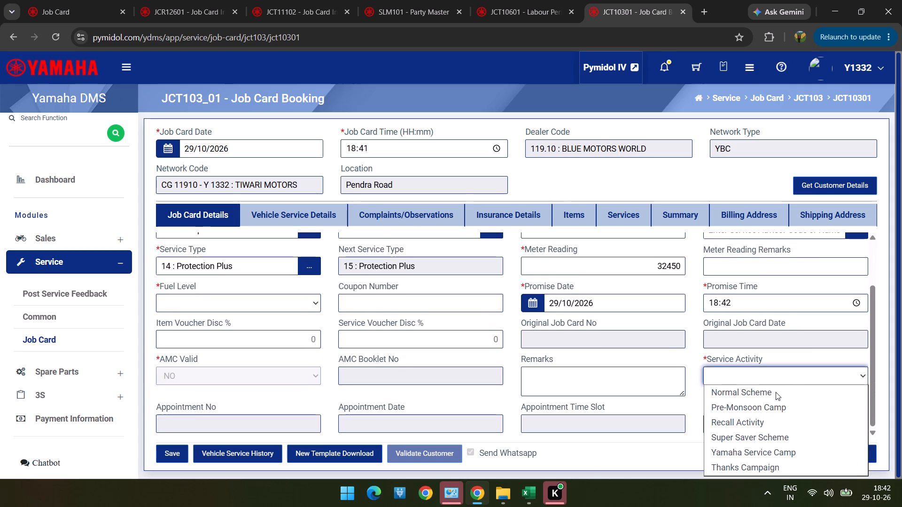
{"action": "left_click", "coordinate": [776, 392]}
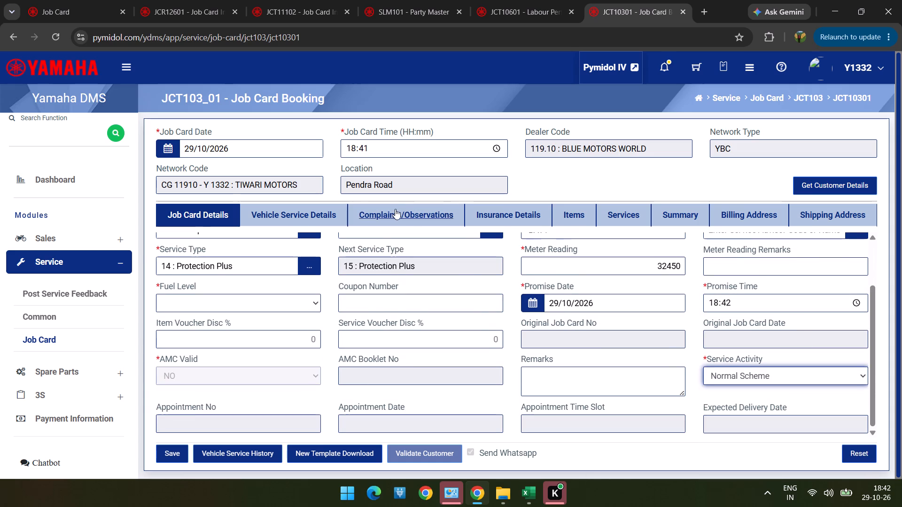
Add the GENERAL SERVICE complaint (Comp83) to the job card and try to save the booking.
{"action": "left_click", "coordinate": [395, 212]}
{"action": "left_click", "coordinate": [178, 426]}
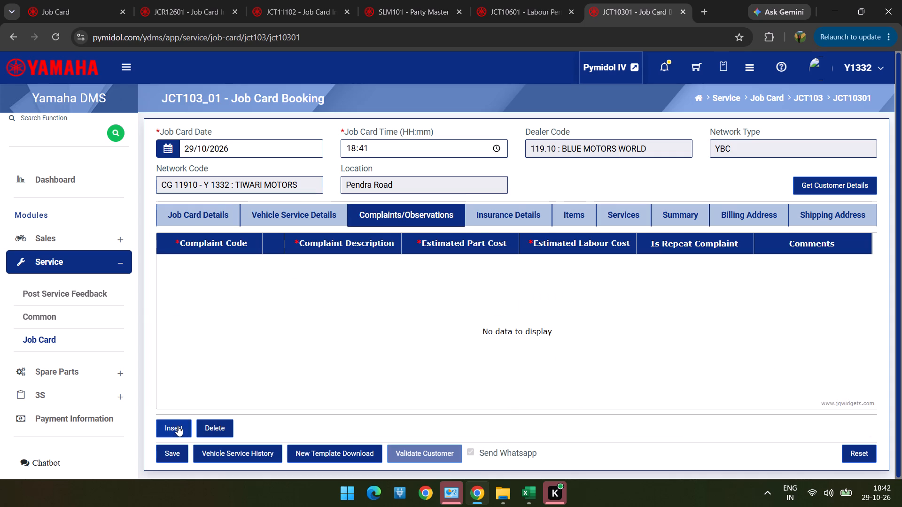
{"action": "left_click", "coordinate": [277, 269]}
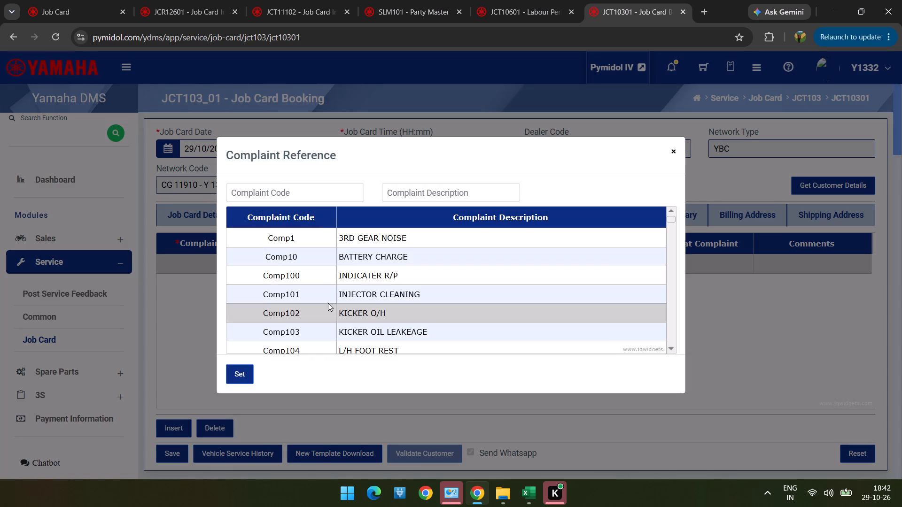
{"action": "left_click", "coordinate": [410, 194]}
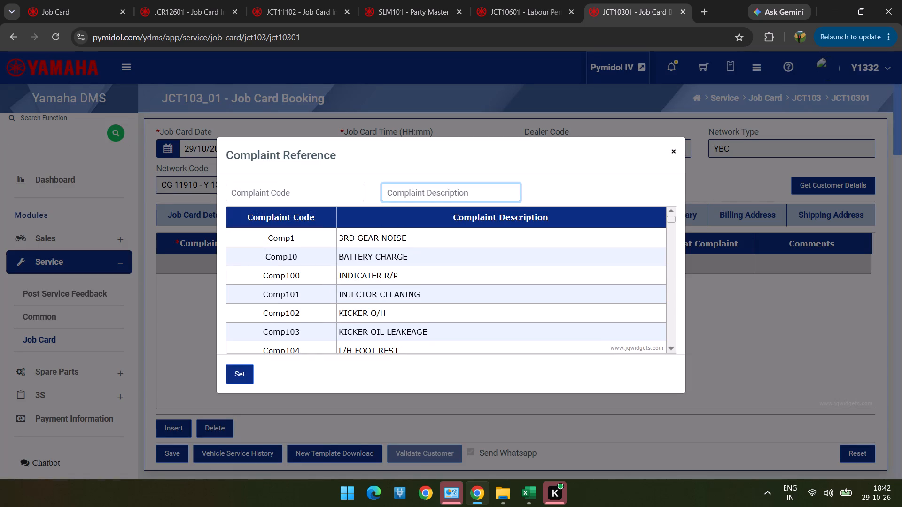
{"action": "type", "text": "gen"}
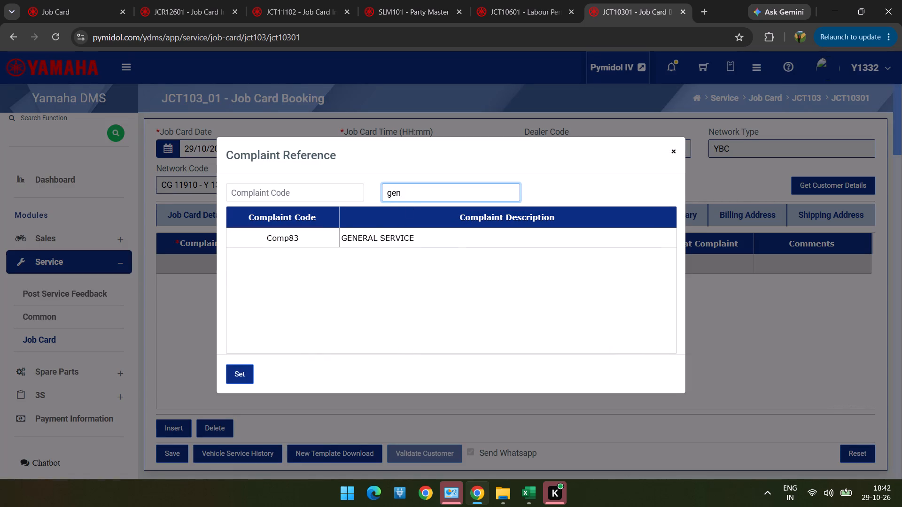
{"action": "double_click", "coordinate": [403, 235]}
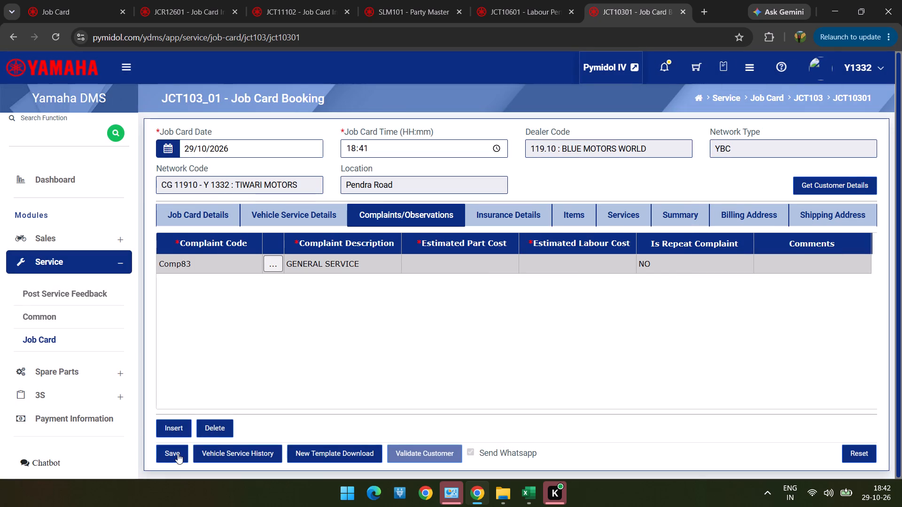
{"action": "left_click", "coordinate": [178, 453]}
Set the job card's fuel level to 2-Points.
{"action": "left_click", "coordinate": [282, 362]}
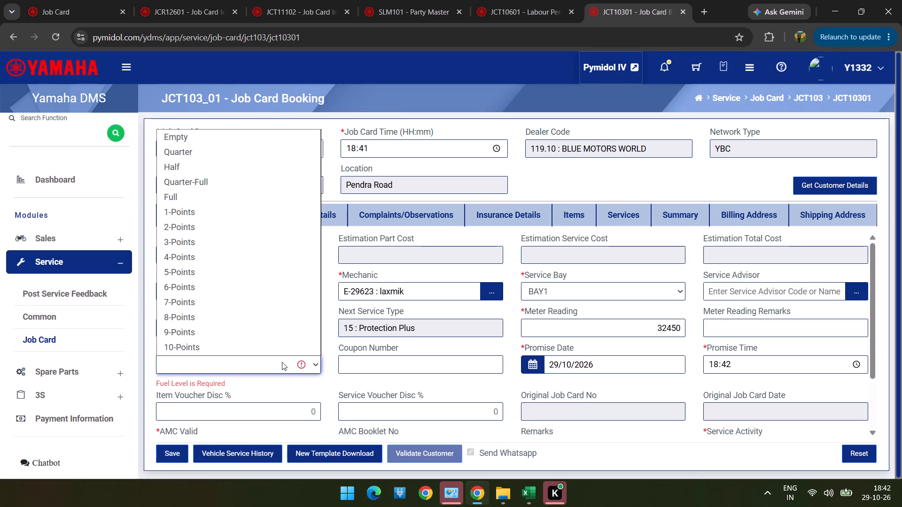
{"action": "left_click", "coordinate": [163, 230]}
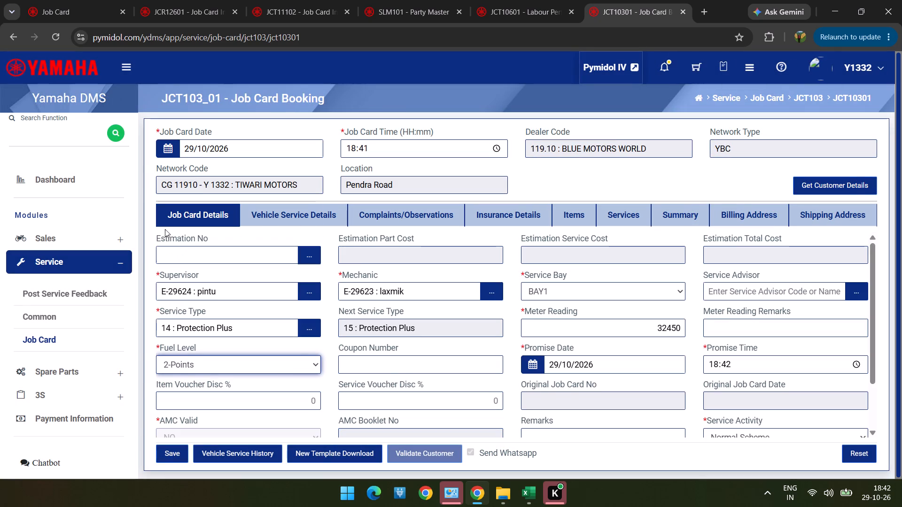
Set the job card time to 18:42 and try to save the booking again.
{"action": "left_click", "coordinate": [353, 143]}
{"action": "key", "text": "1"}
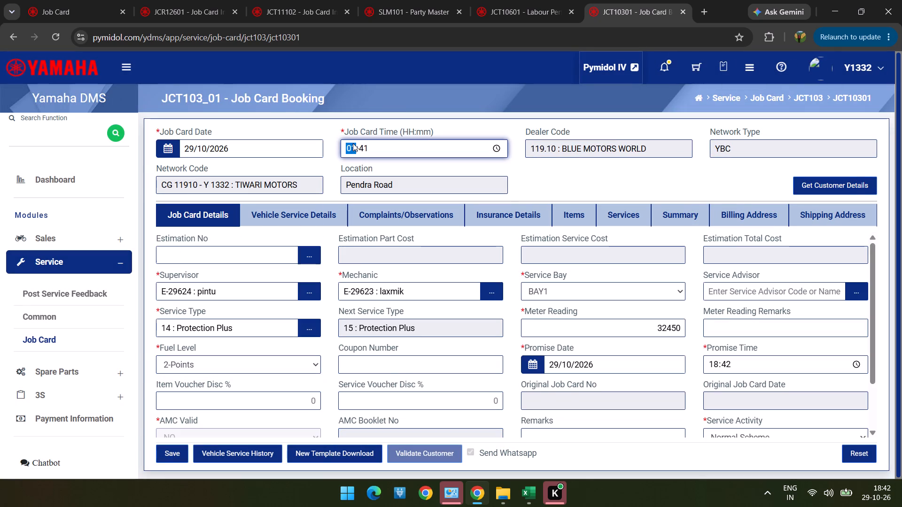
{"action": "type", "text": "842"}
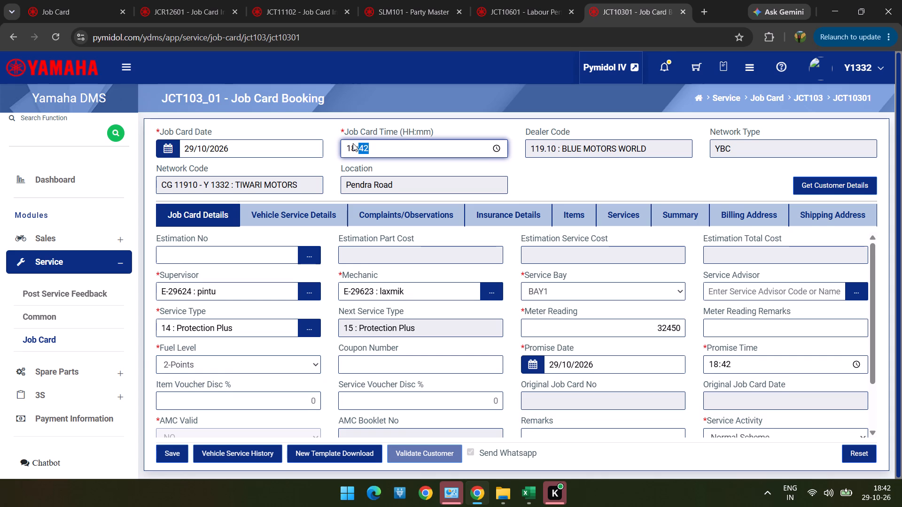
{"action": "scroll", "coordinate": [353, 143], "scroll_direction": "down", "scroll_amount": 4}
{"action": "left_click", "coordinate": [188, 455]}
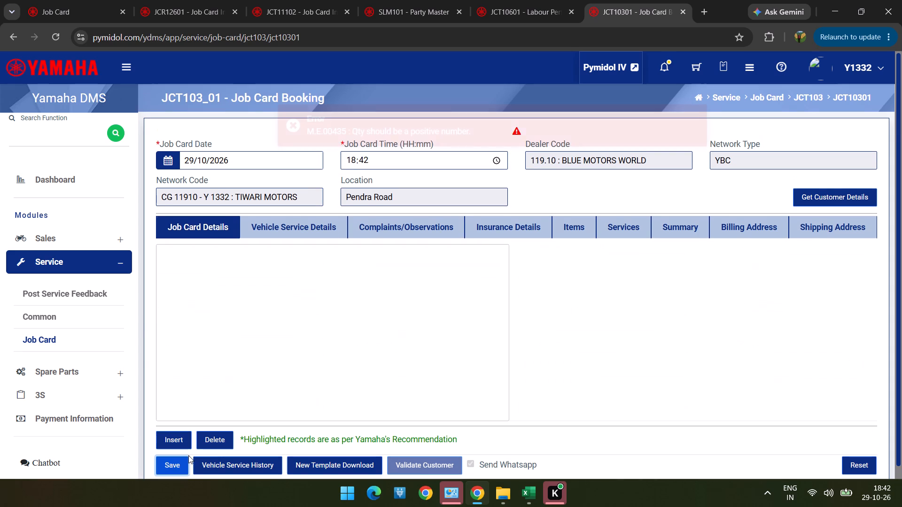
Delete the recommended parts 90793AD41100, 38BE34400100 and 90793AD81000 from the job card's items.
{"action": "left_click_drag", "start_coordinate": [300, 292], "coordinate": [205, 446]}
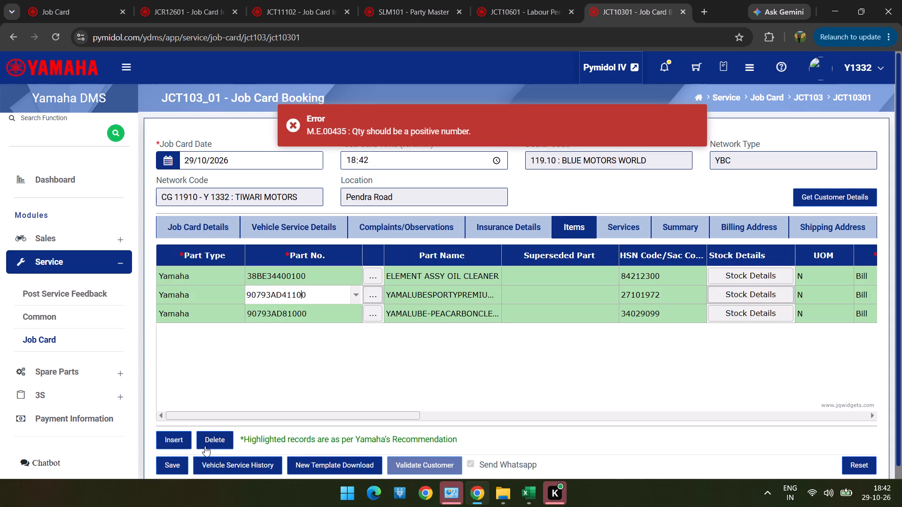
{"action": "left_click_drag", "start_coordinate": [205, 446], "coordinate": [219, 438]}
{"action": "left_click", "coordinate": [219, 438]}
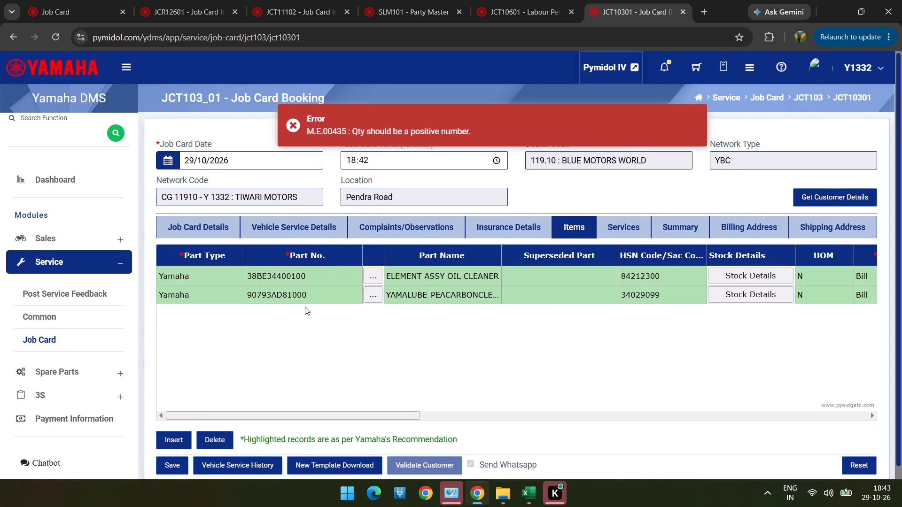
{"action": "left_click", "coordinate": [337, 265]}
{"action": "left_click_drag", "start_coordinate": [229, 433], "coordinate": [321, 292]}
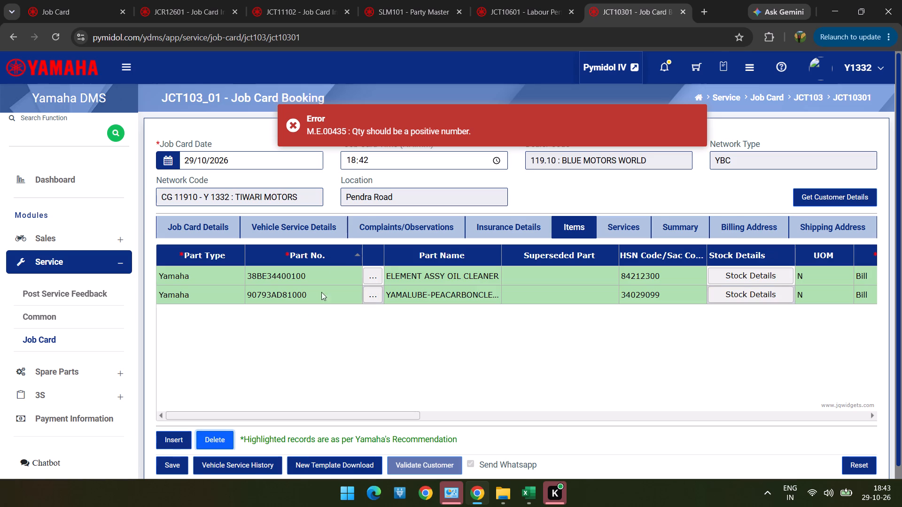
{"action": "left_click_drag", "start_coordinate": [321, 292], "coordinate": [335, 274]}
{"action": "left_click_drag", "start_coordinate": [335, 274], "coordinate": [210, 442]}
{"action": "left_click_drag", "start_coordinate": [210, 442], "coordinate": [308, 276]}
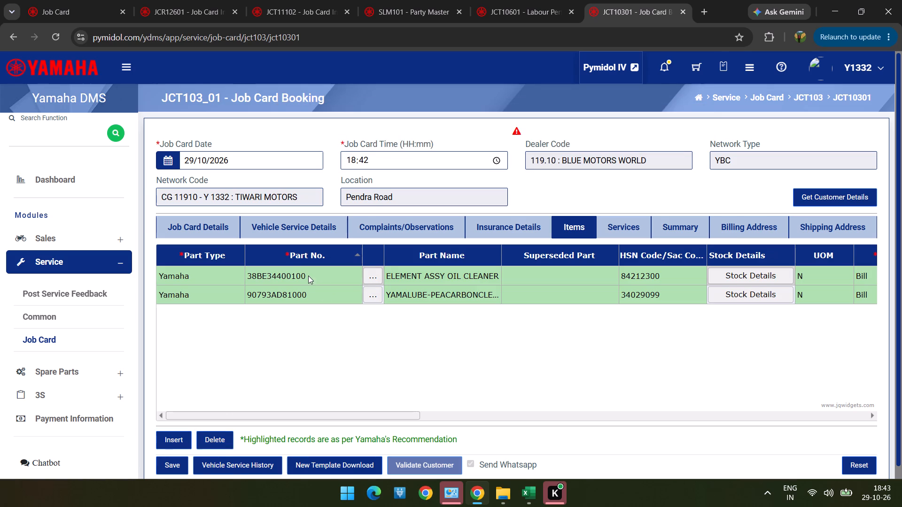
{"action": "left_click_drag", "start_coordinate": [308, 276], "coordinate": [308, 275]}
{"action": "left_click_drag", "start_coordinate": [308, 275], "coordinate": [205, 416]}
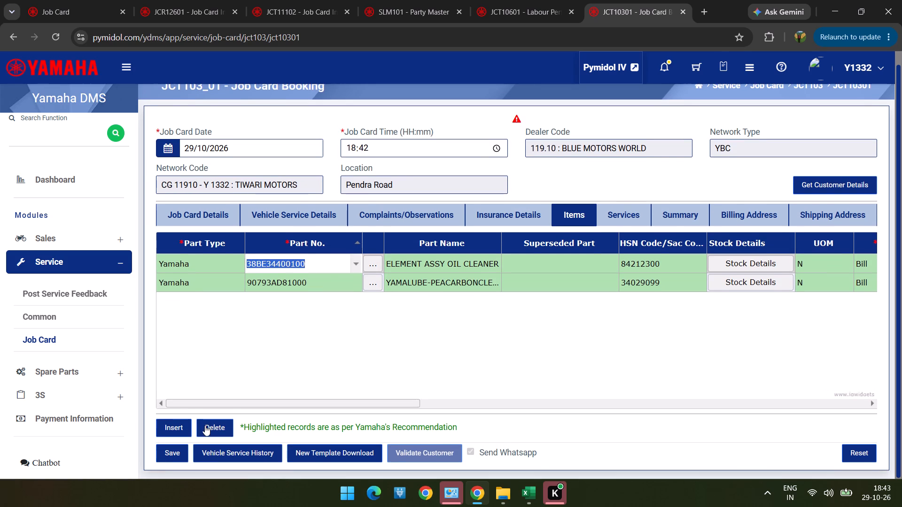
{"action": "left_click", "coordinate": [205, 425]}
{"action": "left_click_drag", "start_coordinate": [311, 268], "coordinate": [204, 444]}
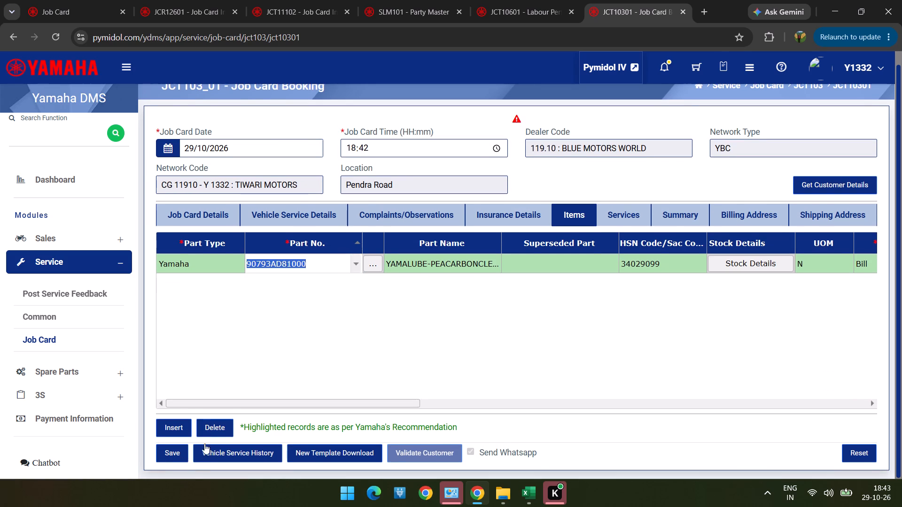
{"action": "left_click_drag", "start_coordinate": [204, 444], "coordinate": [205, 429]}
{"action": "left_click_drag", "start_coordinate": [205, 429], "coordinate": [343, 296]}
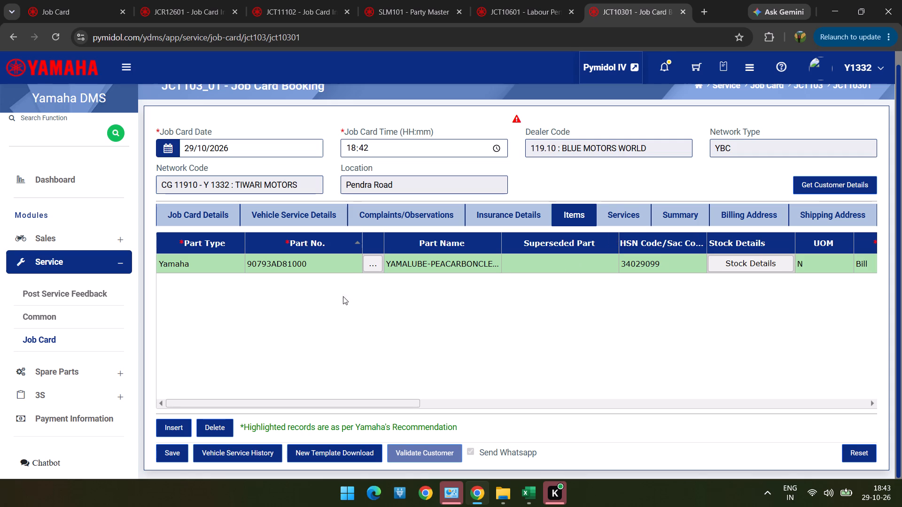
{"action": "left_click_drag", "start_coordinate": [343, 296], "coordinate": [342, 265]}
{"action": "left_click", "coordinate": [342, 265]}
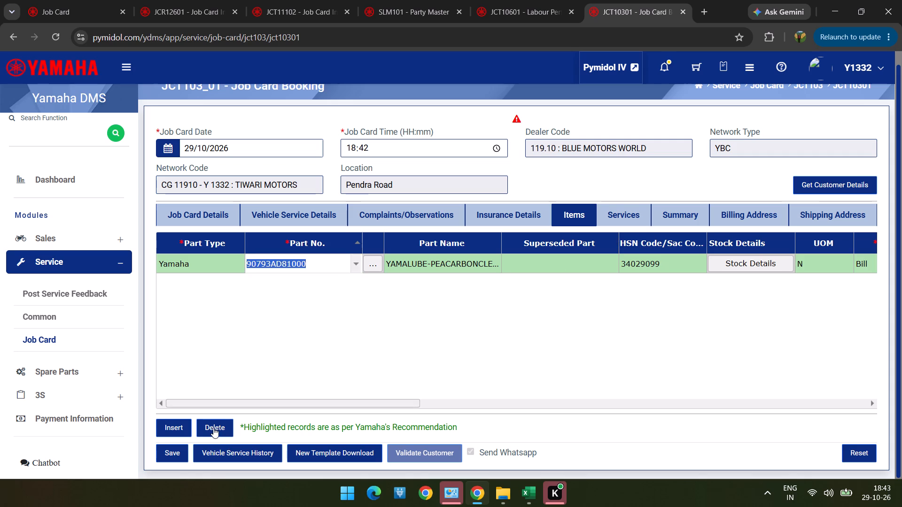
{"action": "left_click", "coordinate": [213, 424]}
Delete the recommended labour line 012, drivechain cleaning, from the job card's services.
{"action": "left_click_drag", "start_coordinate": [611, 214], "coordinate": [425, 307]}
{"action": "left_click", "coordinate": [614, 220]}
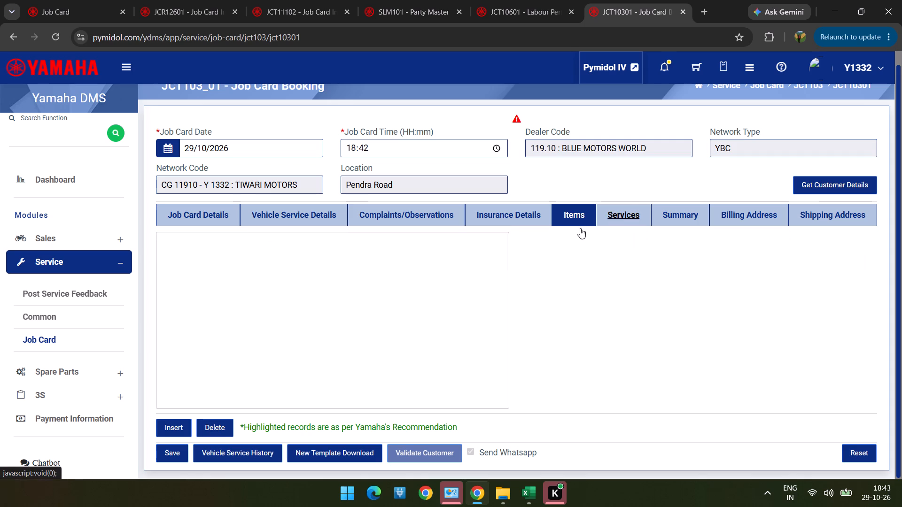
{"action": "left_click_drag", "start_coordinate": [343, 264], "coordinate": [201, 459]}
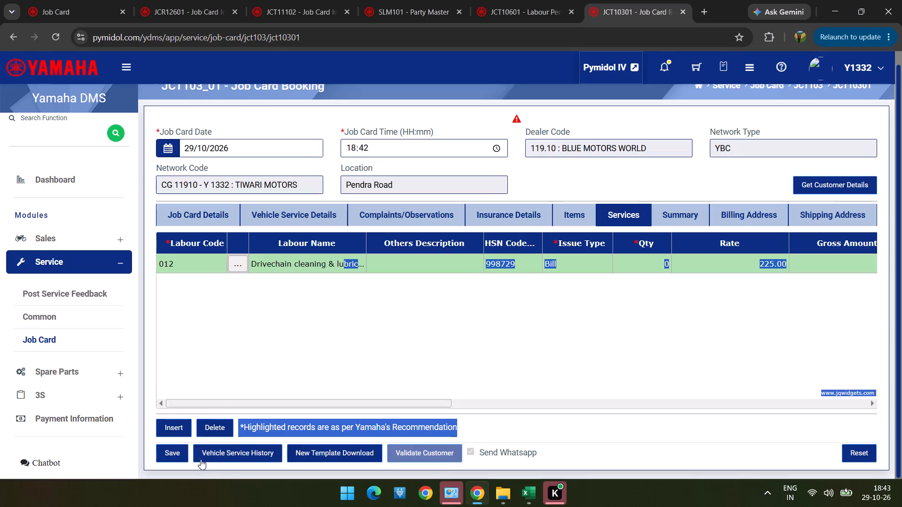
{"action": "left_click_drag", "start_coordinate": [201, 459], "coordinate": [212, 426]}
{"action": "left_click", "coordinate": [212, 426]}
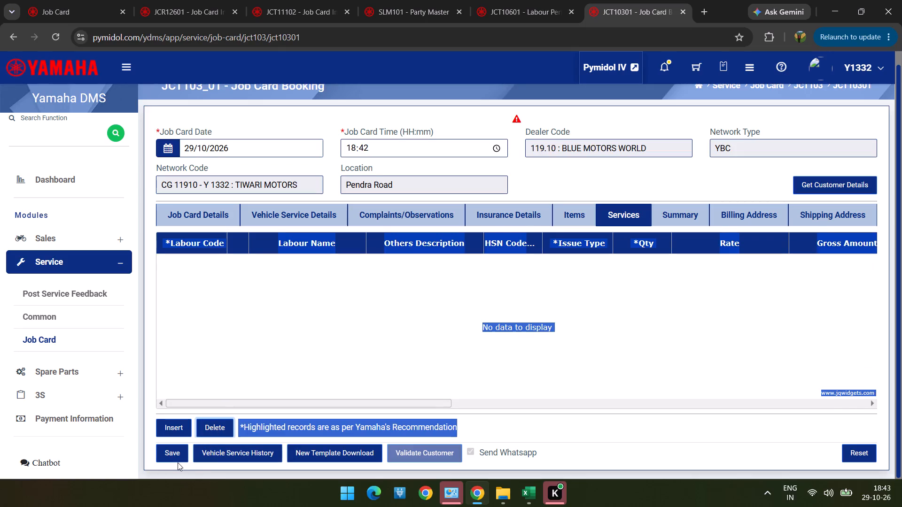
Save and confirm the job card booking, then return to the booking form.
{"action": "left_click_drag", "start_coordinate": [175, 462], "coordinate": [172, 456]}
{"action": "left_click", "coordinate": [172, 456]}
{"action": "left_click", "coordinate": [383, 358]}
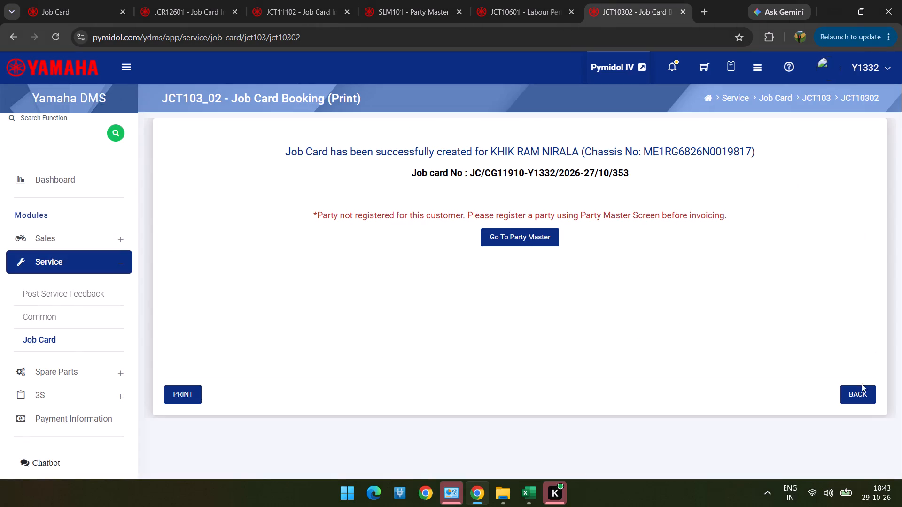
{"action": "left_click", "coordinate": [861, 386]}
Load the newly booked job card into Labour Performed and check its details and services.
{"action": "left_click", "coordinate": [534, 5]}
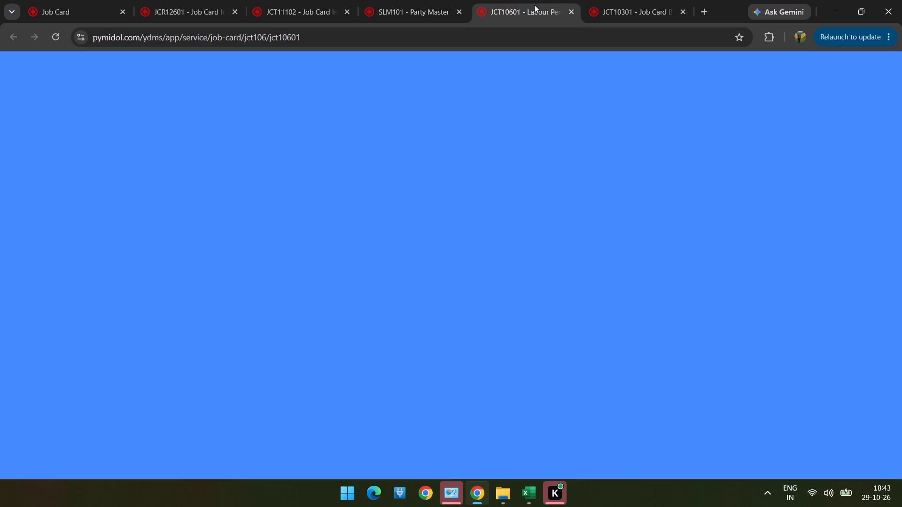
{"action": "left_click", "coordinate": [807, 199]}
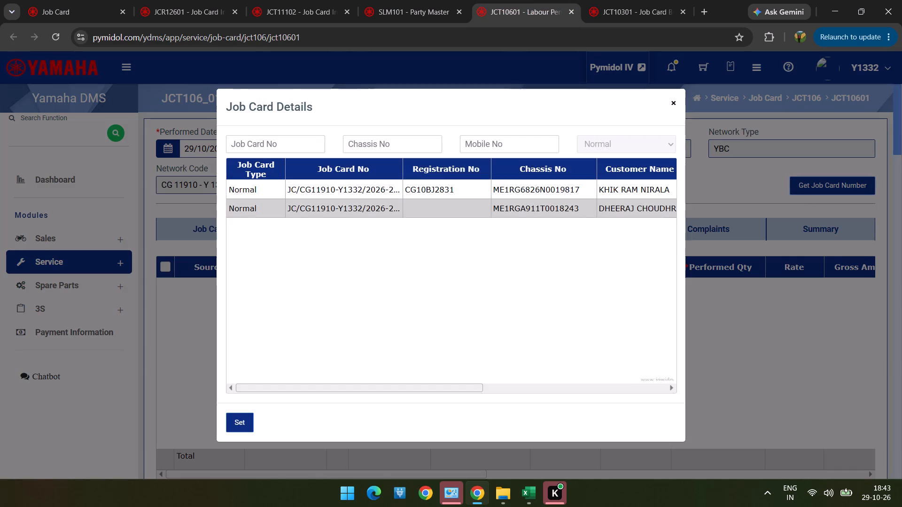
{"action": "double_click", "coordinate": [638, 194]}
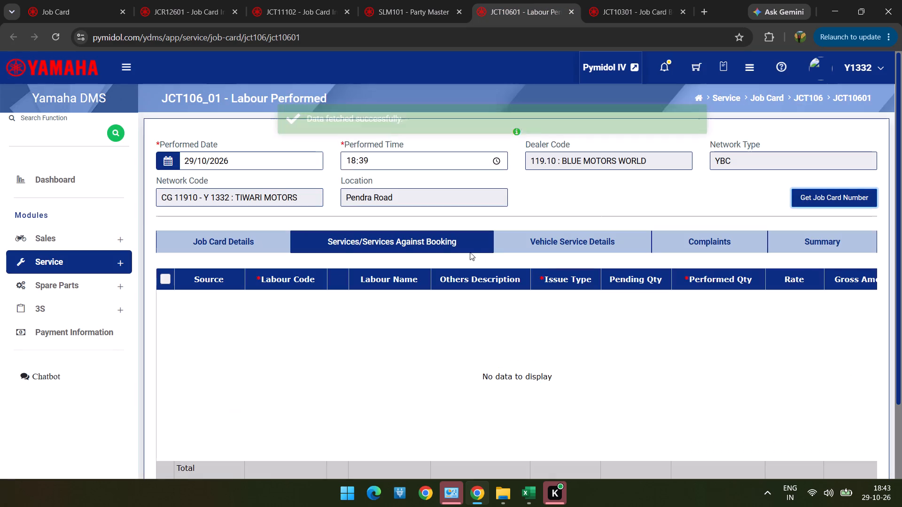
{"action": "left_click", "coordinate": [255, 246]}
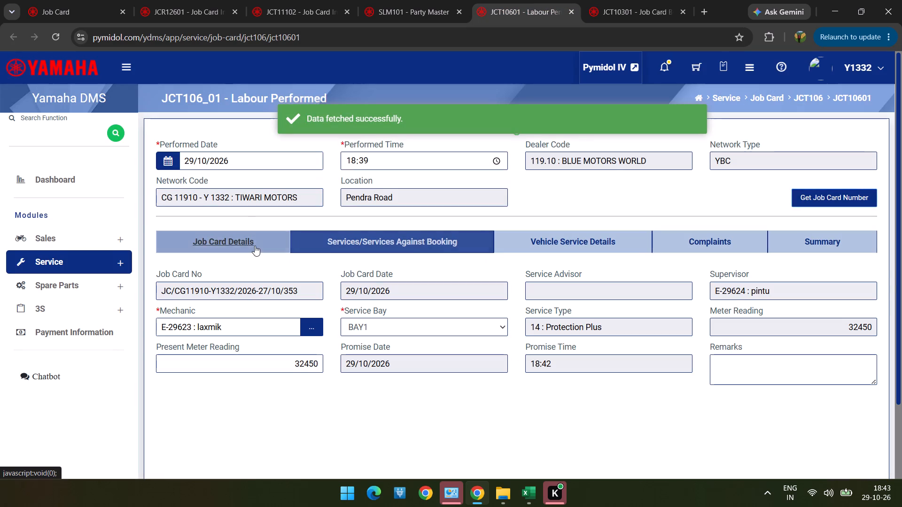
{"action": "left_click", "coordinate": [448, 233]}
{"action": "left_click", "coordinate": [448, 233]}
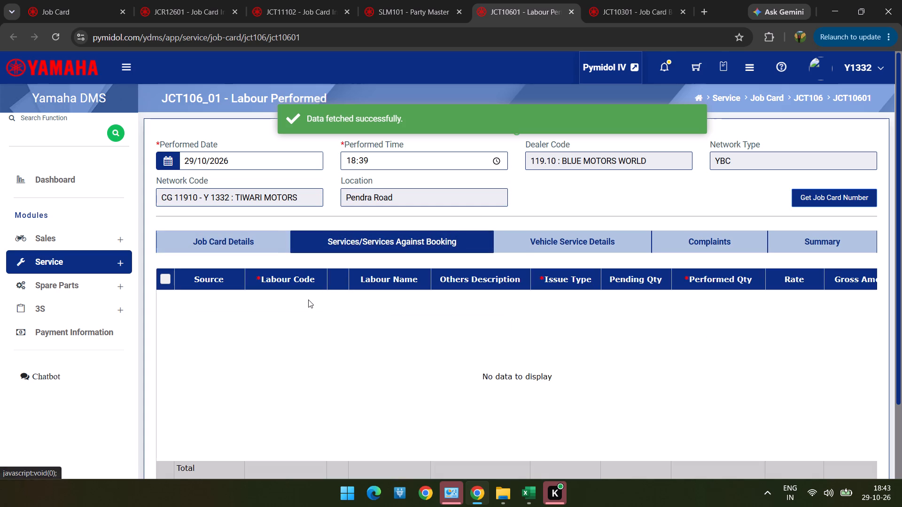
{"action": "scroll", "coordinate": [308, 300], "scroll_direction": "down", "scroll_amount": 3}
{"action": "scroll", "coordinate": [308, 300], "scroll_direction": "up", "scroll_amount": 12}
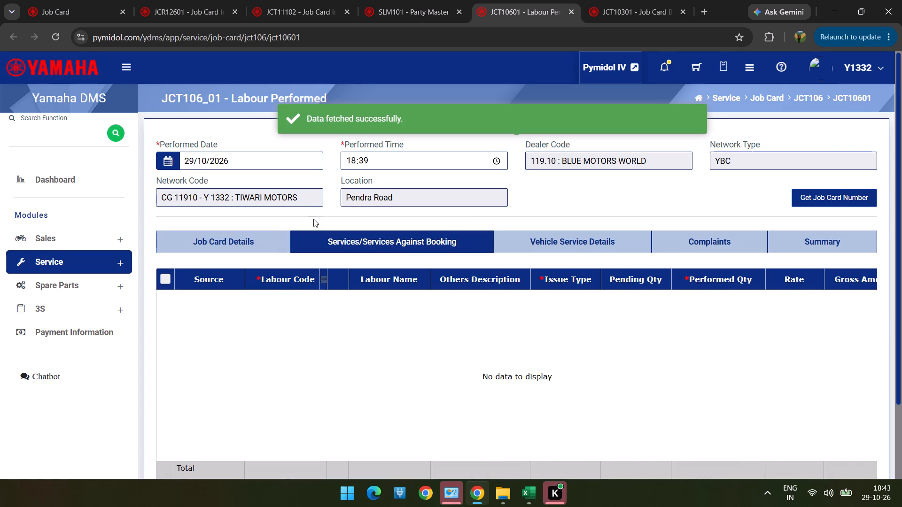
Insert a labour line for code 001, Paid Service Including Washing, and set its issue type to FOC.
{"action": "scroll", "coordinate": [336, 198], "scroll_direction": "down", "scroll_amount": 2}
{"action": "left_click", "coordinate": [170, 424]}
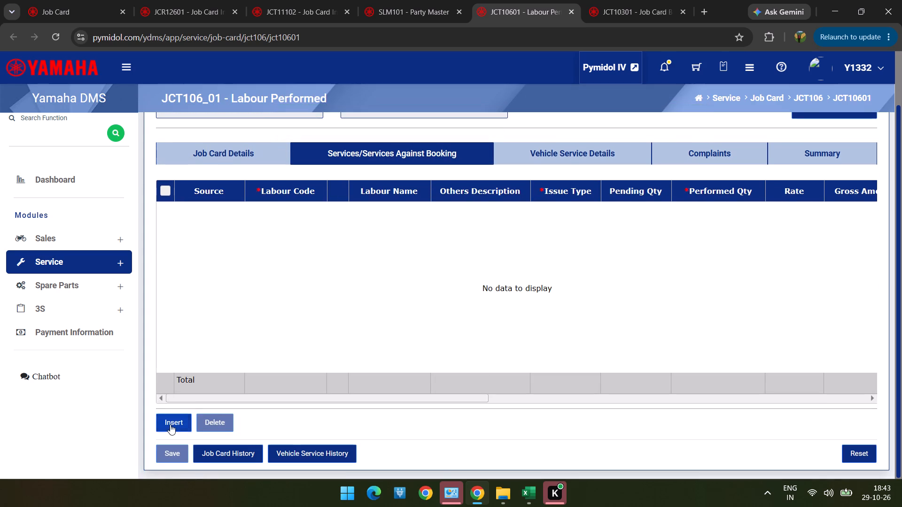
{"action": "left_click", "coordinate": [344, 209]}
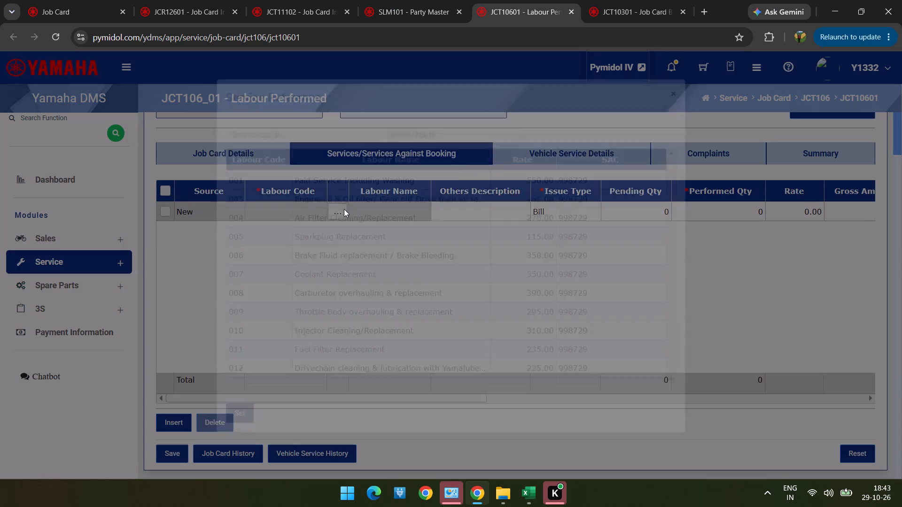
{"action": "left_click", "coordinate": [432, 178]}
{"action": "left_click_drag", "start_coordinate": [432, 178], "coordinate": [432, 183]}
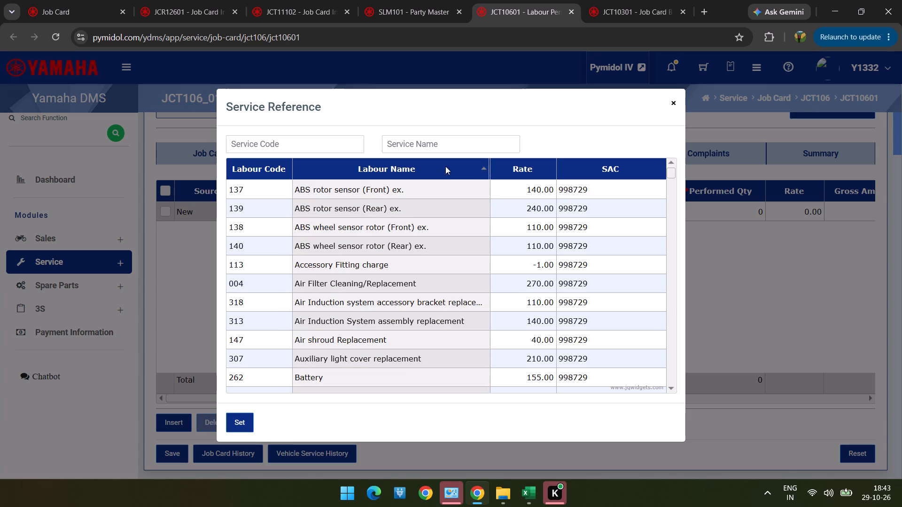
{"action": "left_click", "coordinate": [674, 100]}
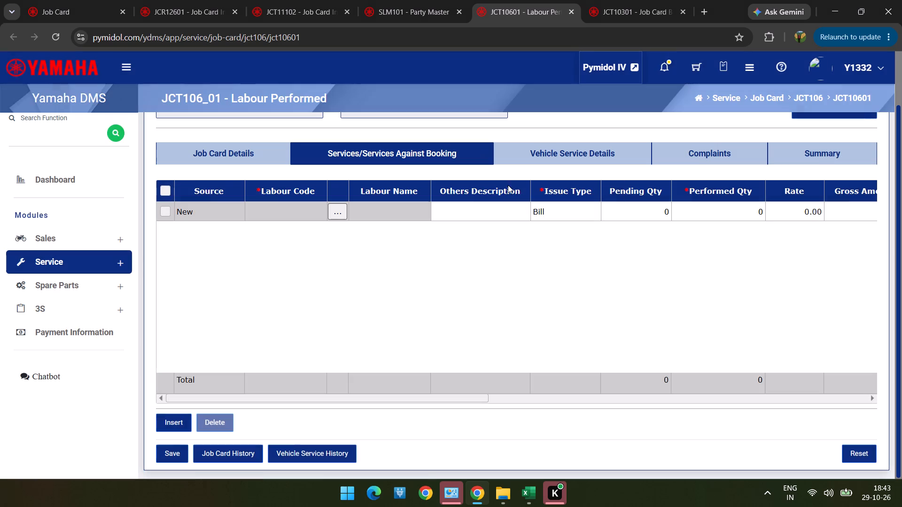
{"action": "left_click", "coordinate": [342, 213]}
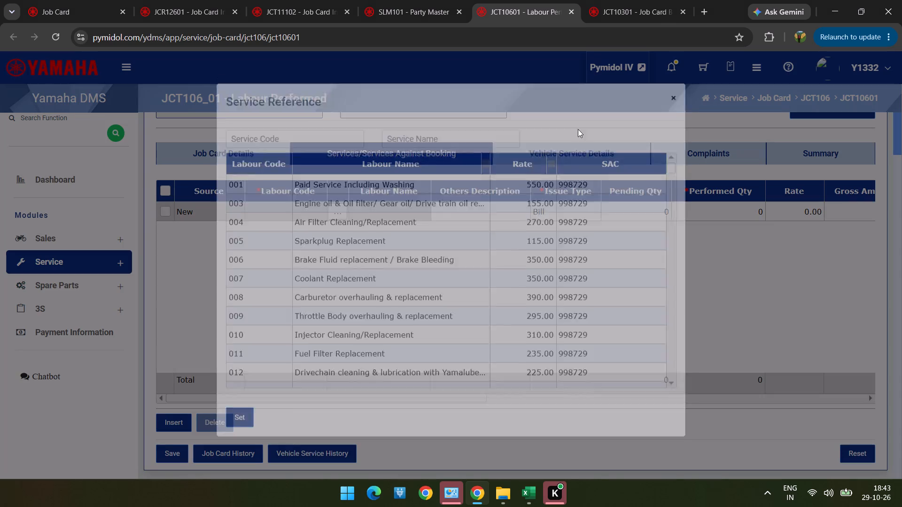
{"action": "double_click", "coordinate": [537, 191]}
{"action": "double_click", "coordinate": [568, 204]}
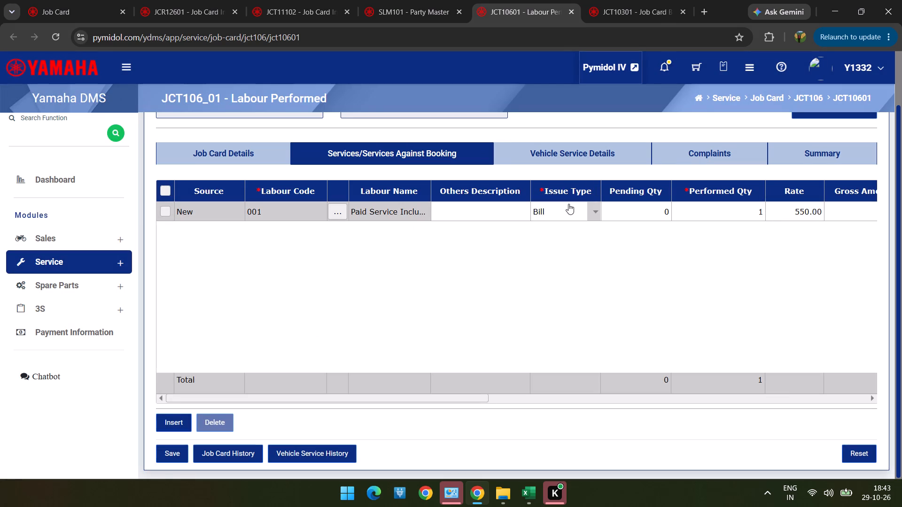
{"action": "left_click", "coordinate": [568, 220]}
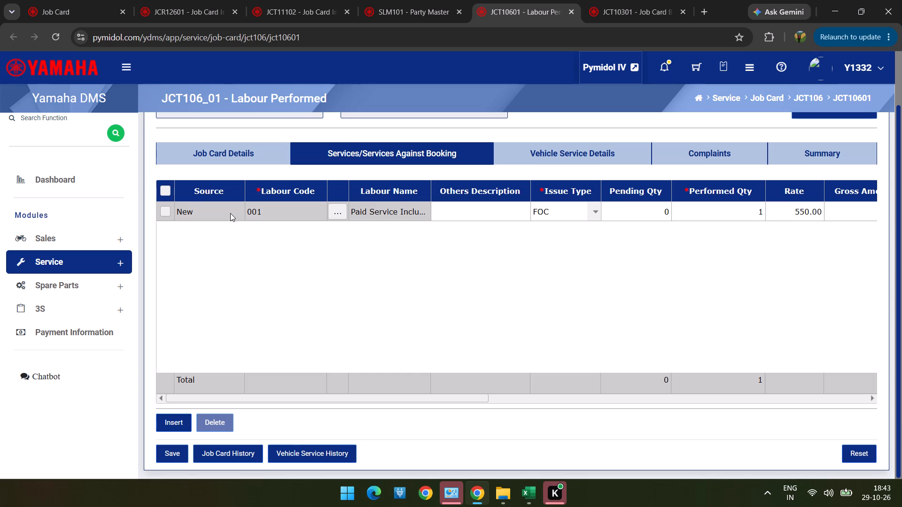
Set the performed time to 18:44 and save the selected 001 labour line for row 40's job card.
{"action": "left_click", "coordinate": [160, 192]}
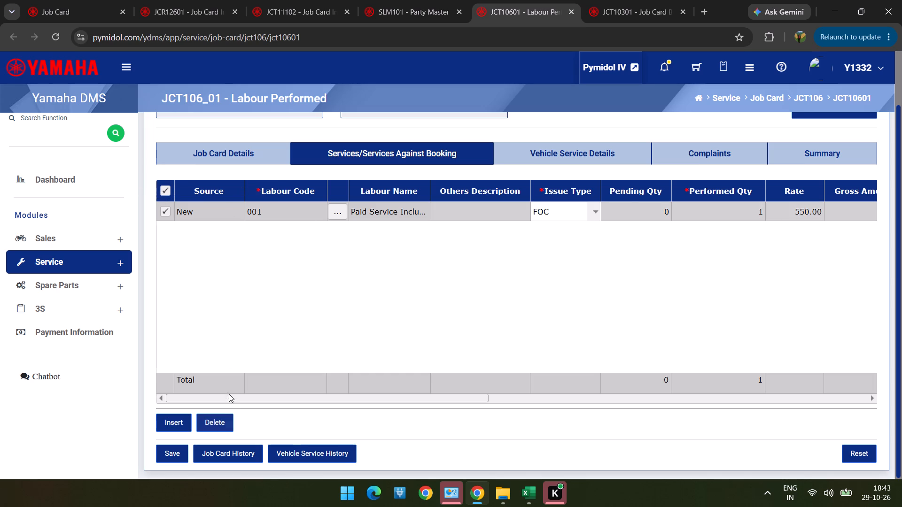
{"action": "left_click", "coordinate": [175, 451]}
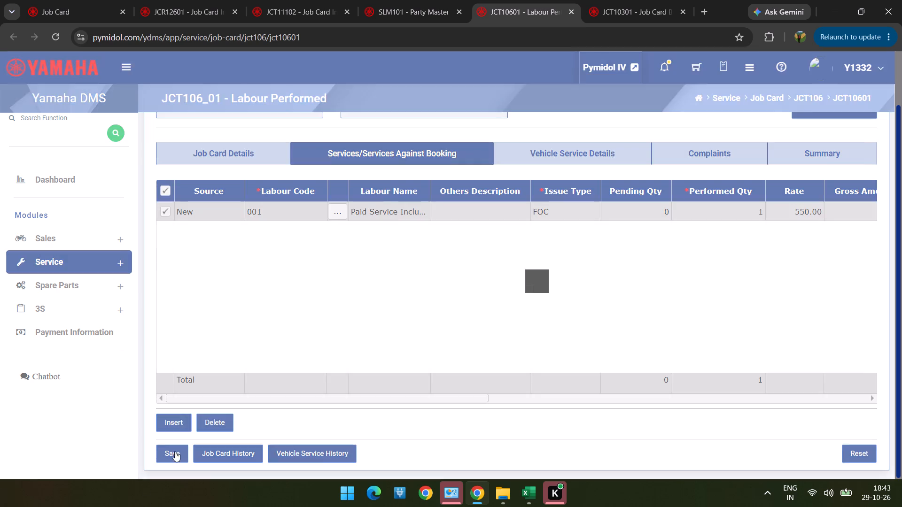
{"action": "scroll", "coordinate": [354, 316], "scroll_direction": "up", "scroll_amount": 4}
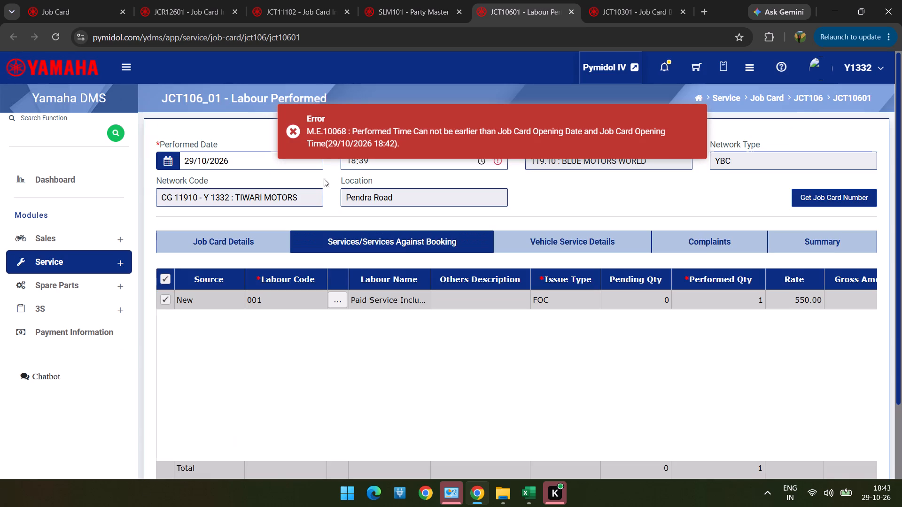
{"action": "left_click", "coordinate": [354, 163]}
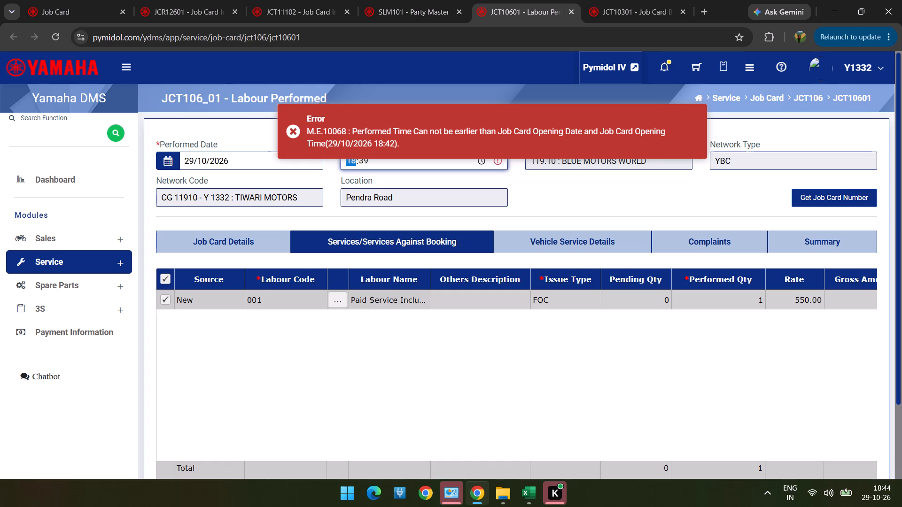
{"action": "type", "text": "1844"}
{"action": "scroll", "coordinate": [354, 163], "scroll_direction": "down", "scroll_amount": 1}
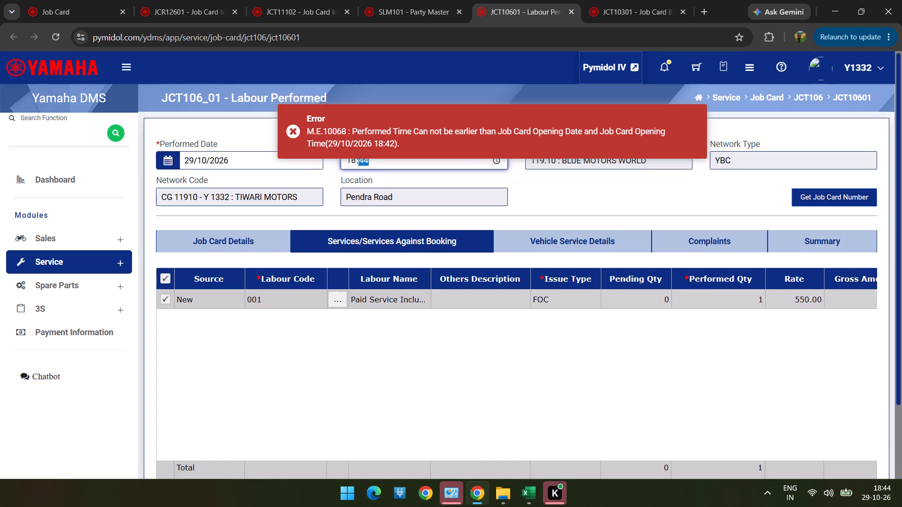
{"action": "scroll", "coordinate": [354, 163], "scroll_direction": "down", "scroll_amount": 4}
{"action": "left_click", "coordinate": [180, 447]}
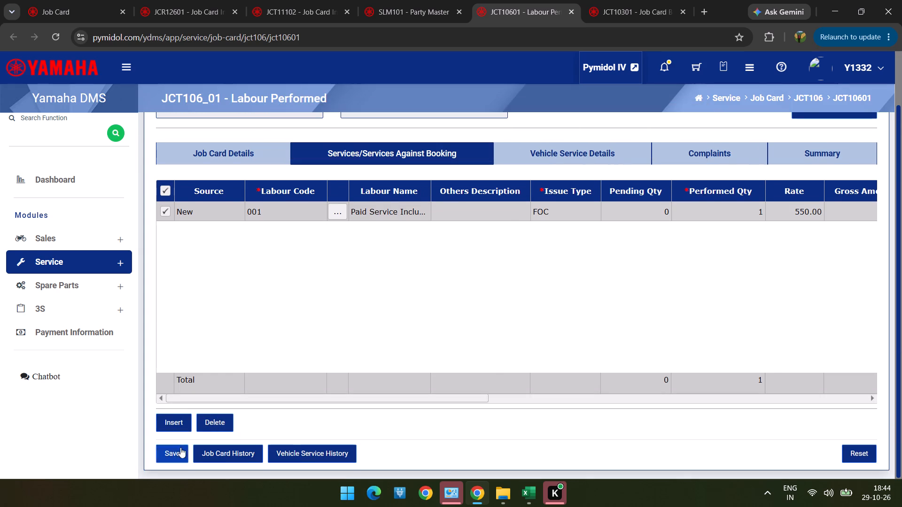
{"action": "scroll", "coordinate": [470, 392], "scroll_direction": "up", "scroll_amount": 4}
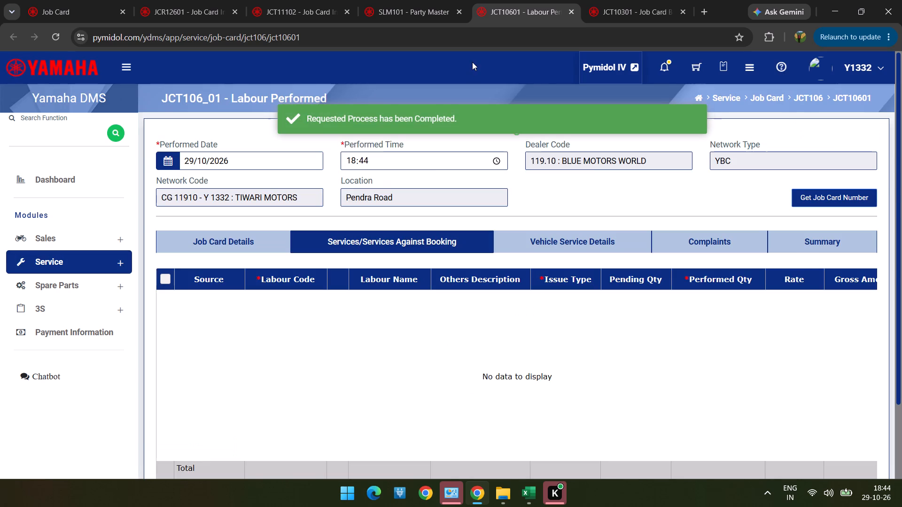
Start a new Party Master record and fill its party name with the customer name from row 40 of Book1.xlsx.
{"action": "left_click", "coordinate": [436, 6]}
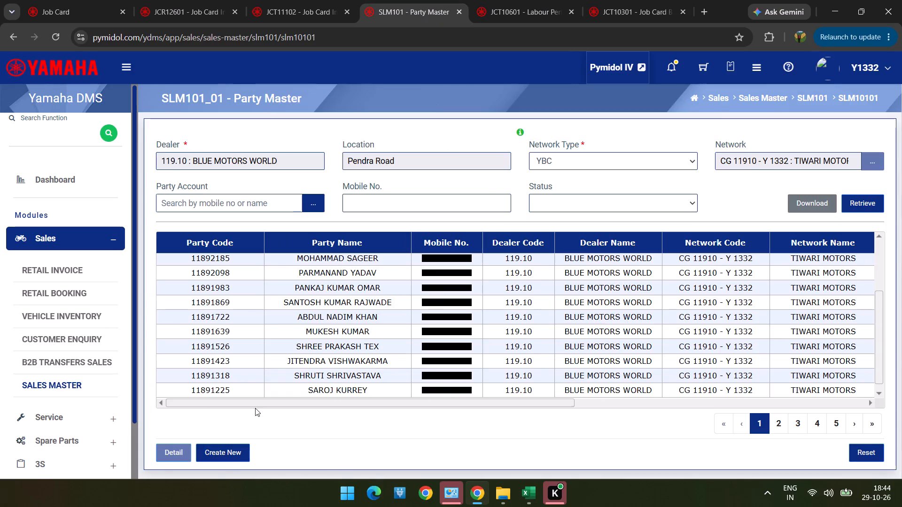
{"action": "left_click", "coordinate": [227, 457]}
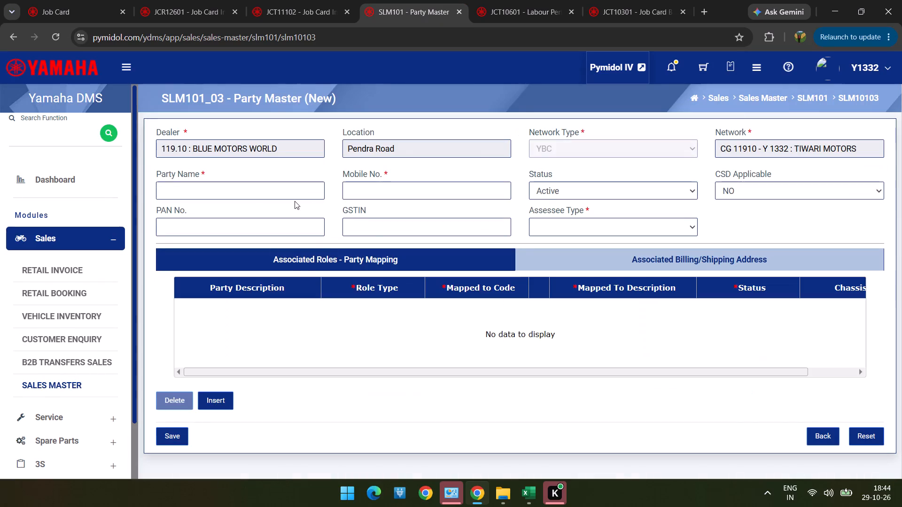
{"action": "left_click", "coordinate": [294, 200]}
{"action": "left_click", "coordinate": [295, 191]}
{"action": "key", "text": "alt+Tab"}
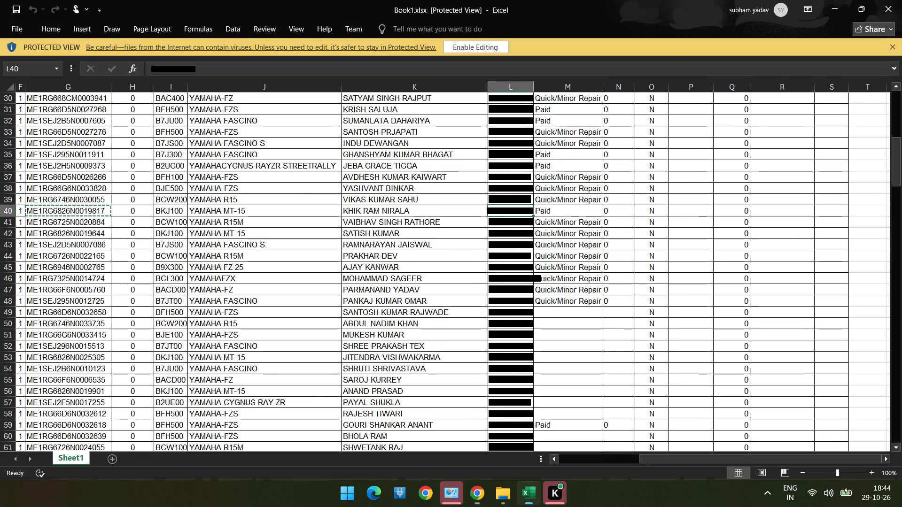
{"action": "key", "text": "Tab"}
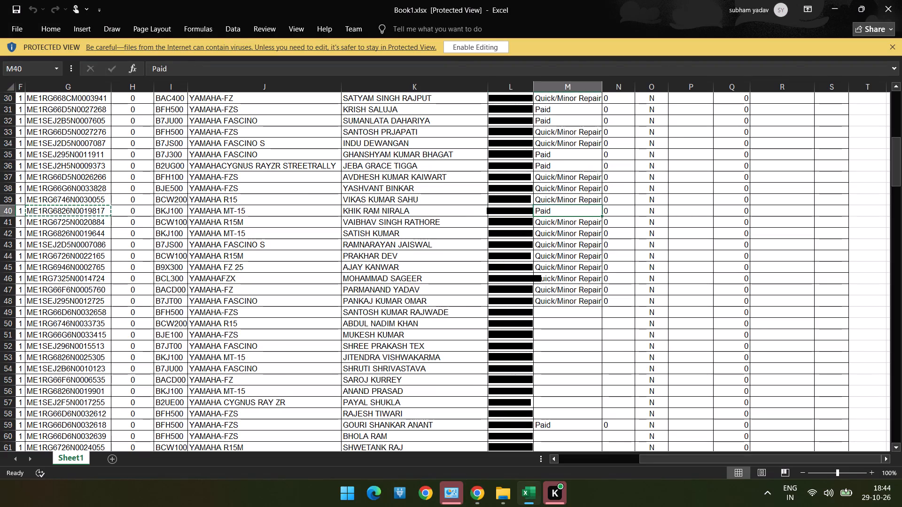
{"action": "key", "text": "Left"}
{"action": "key", "text": "Left"}
{"action": "key", "text": "Left"}
{"action": "key", "text": "Left"}
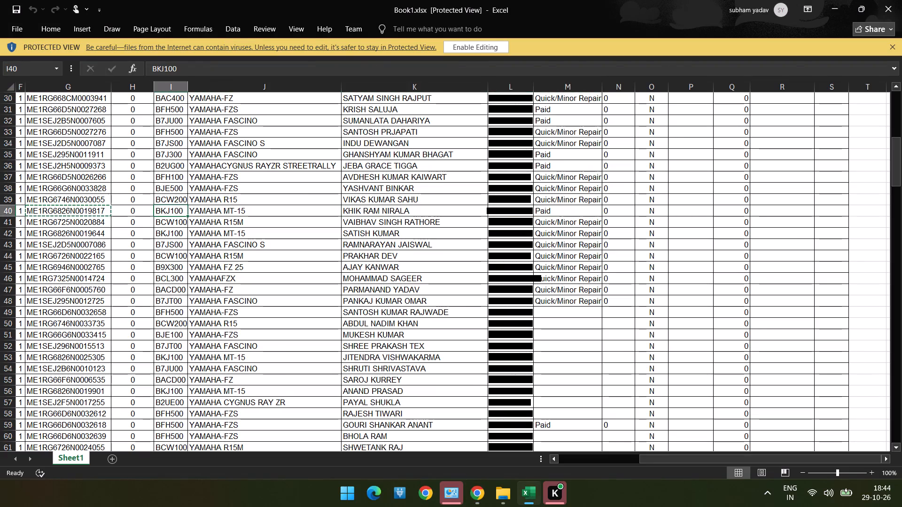
{"action": "key", "text": "Right"}
{"action": "key", "text": "Right"}
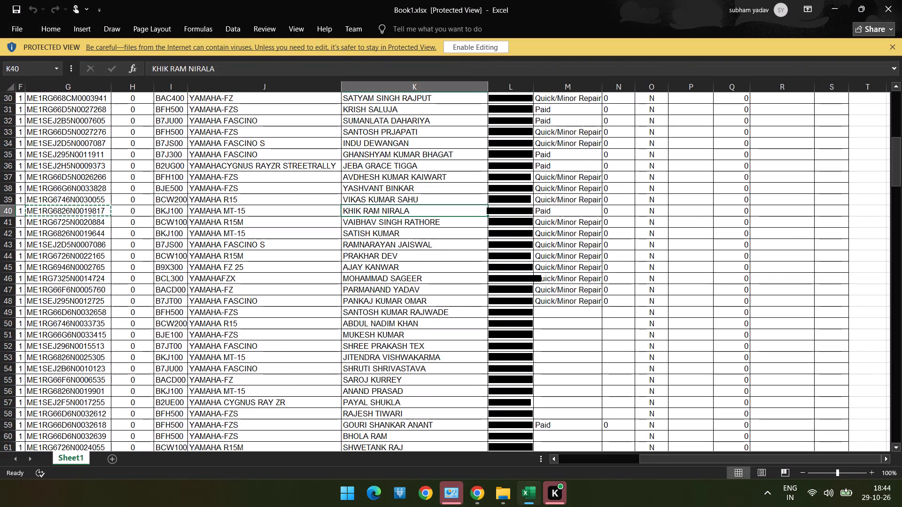
{"action": "key", "text": "ctrl+c"}
{"action": "key", "text": "alt+Tab"}
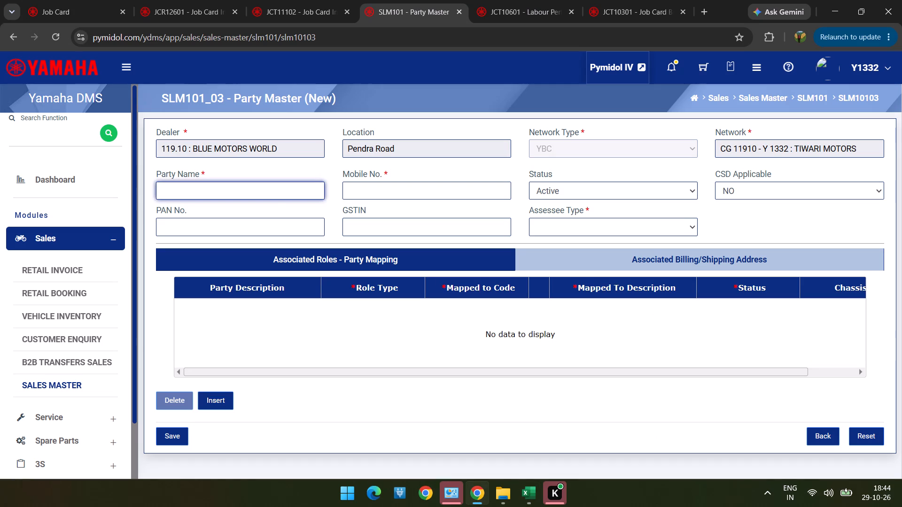
{"action": "key", "text": "ctrl+v"}
Copy row 40's mobile number from Book1.xlsx into the new party and set its assessee type to Unregistered.
{"action": "key", "text": "alt+Tab"}
{"action": "key", "text": "Tab"}
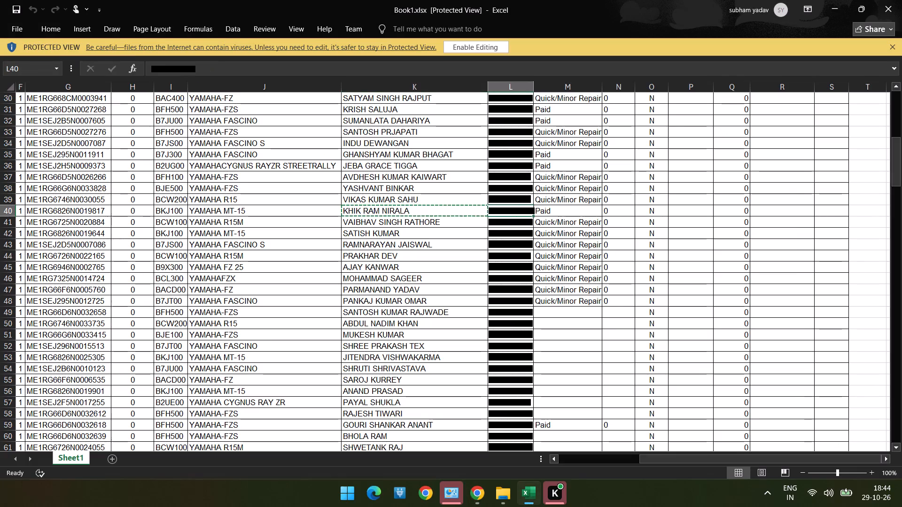
{"action": "key", "text": "ctrl+c"}
{"action": "key", "text": "alt+Tab"}
{"action": "key", "text": "Tab"}
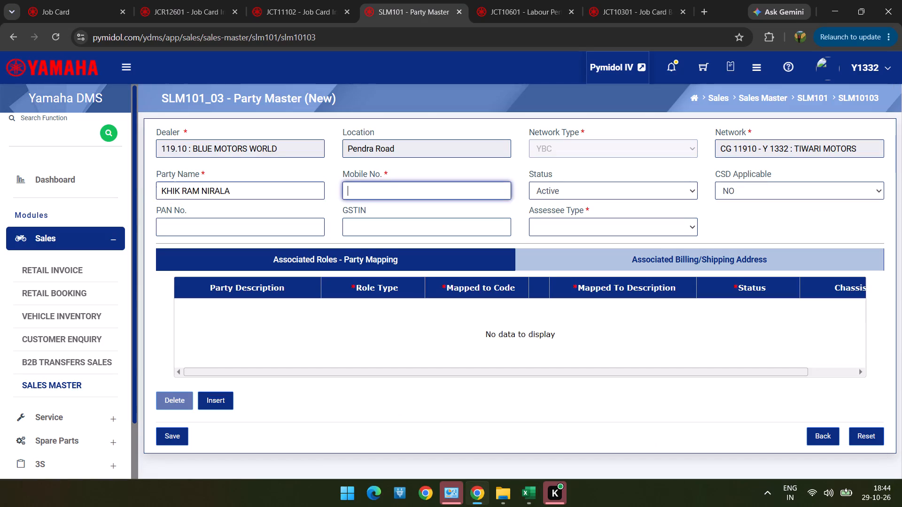
{"action": "key", "text": "ctrl+v"}
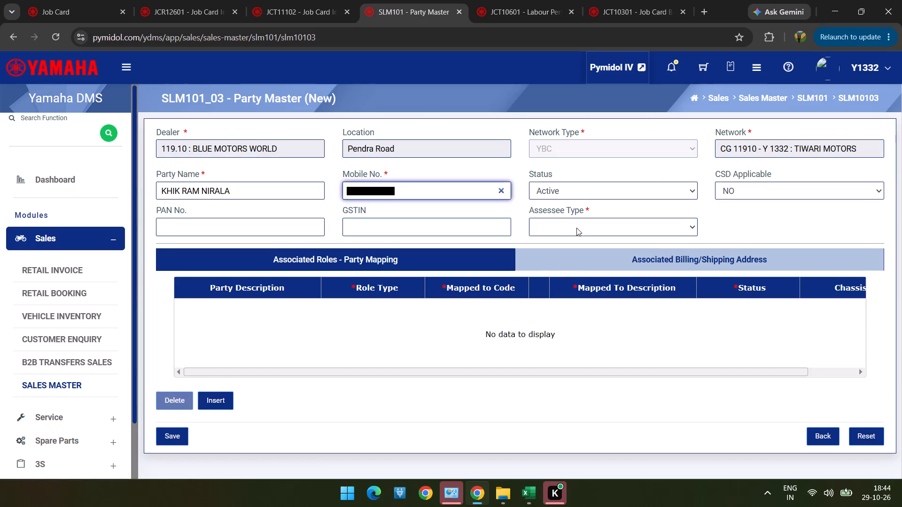
{"action": "left_click", "coordinate": [576, 228]}
{"action": "left_click", "coordinate": [577, 271]}
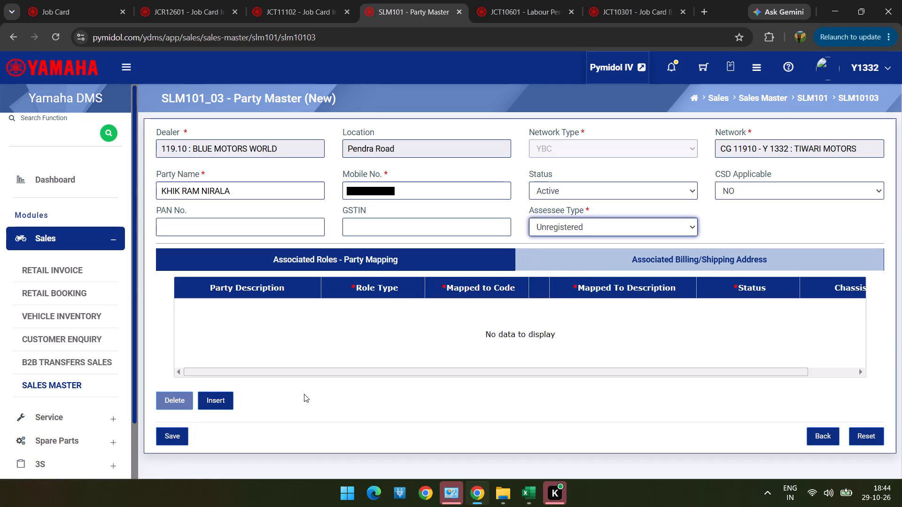
Insert a Vehicle Retail Customer role for the party and map it to the retail customer found by the same mobile number.
{"action": "left_click", "coordinate": [224, 392]}
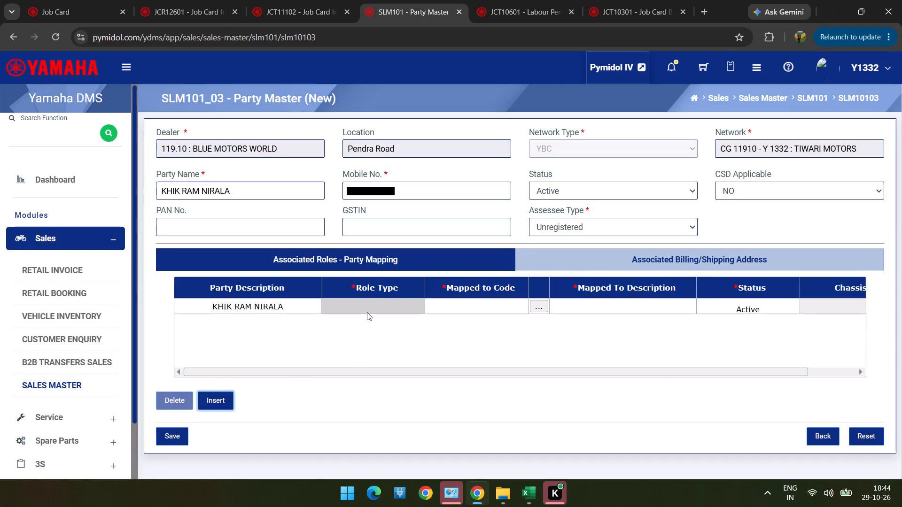
{"action": "double_click", "coordinate": [367, 312]}
{"action": "left_click", "coordinate": [367, 312]}
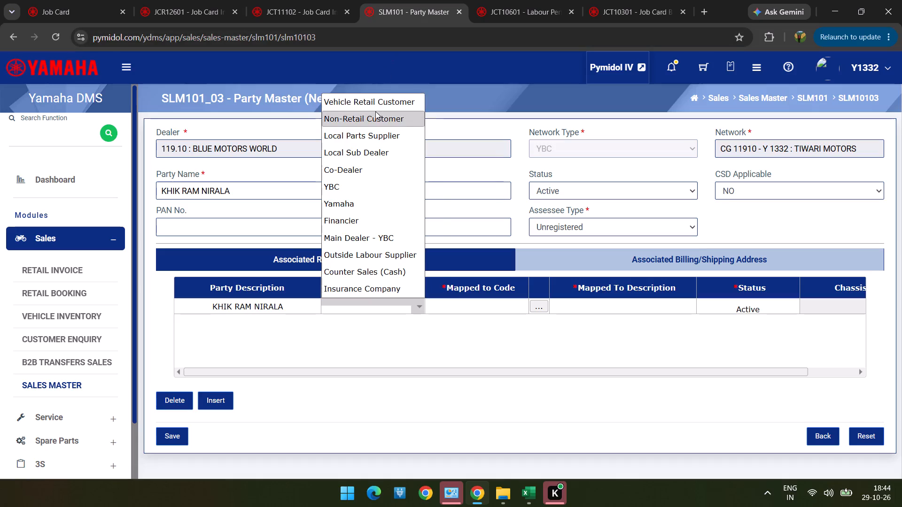
{"action": "left_click", "coordinate": [374, 107]}
{"action": "left_click", "coordinate": [538, 301]}
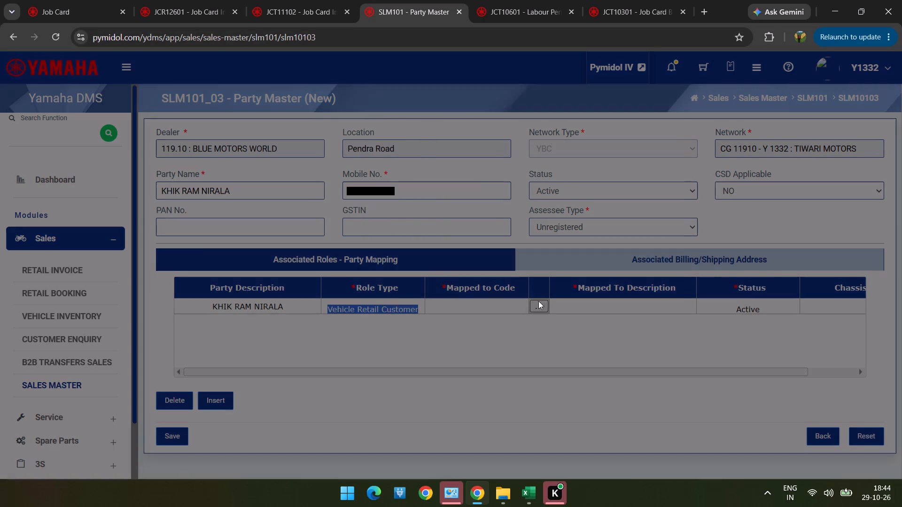
{"action": "left_click", "coordinate": [419, 142]}
{"action": "key", "text": "ctrl+v"}
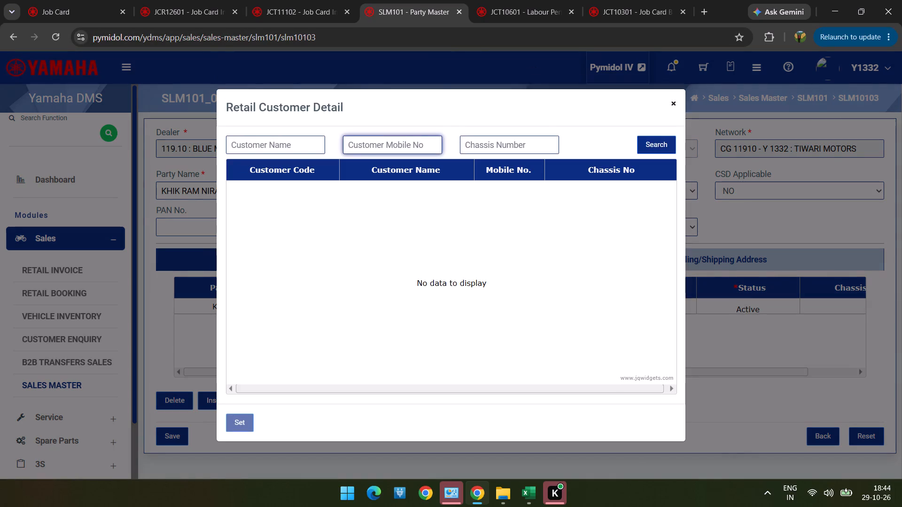
{"action": "left_click", "coordinate": [652, 149]}
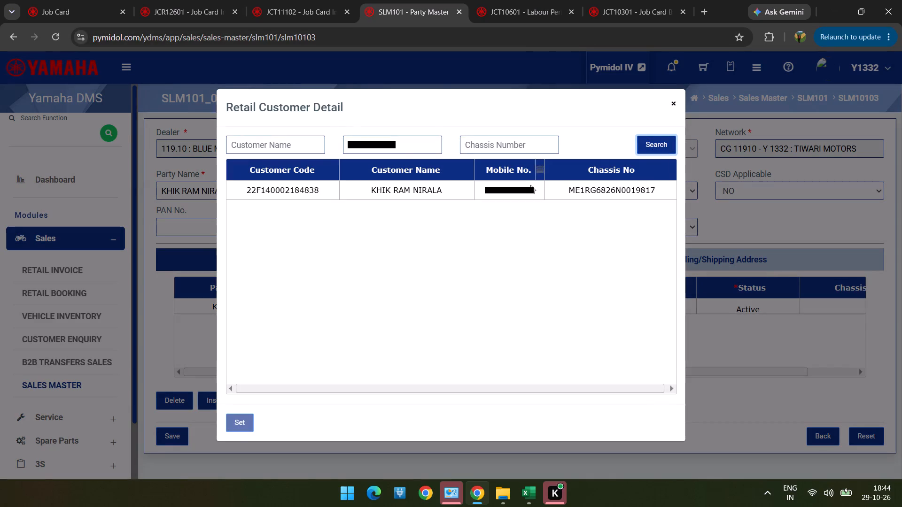
{"action": "double_click", "coordinate": [554, 188]}
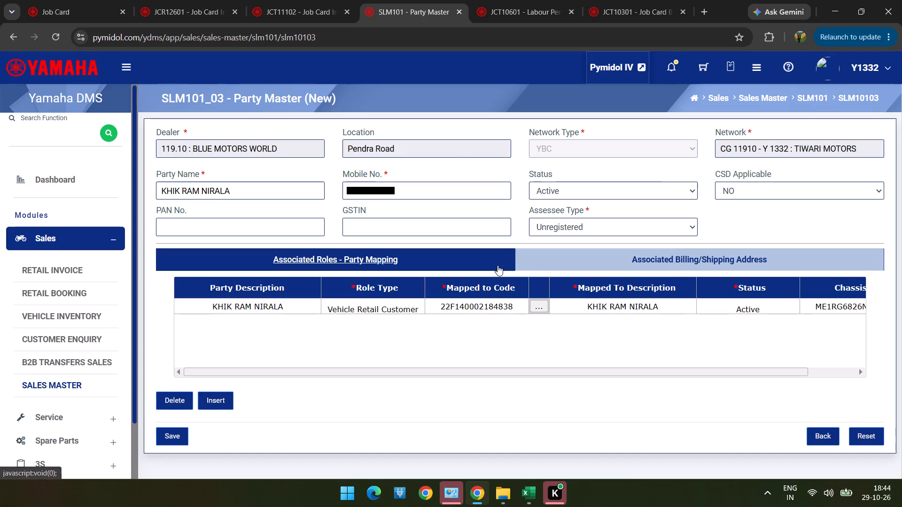
Save the new party record and confirm its creation.
{"action": "scroll", "coordinate": [498, 265], "scroll_direction": "down", "scroll_amount": 3}
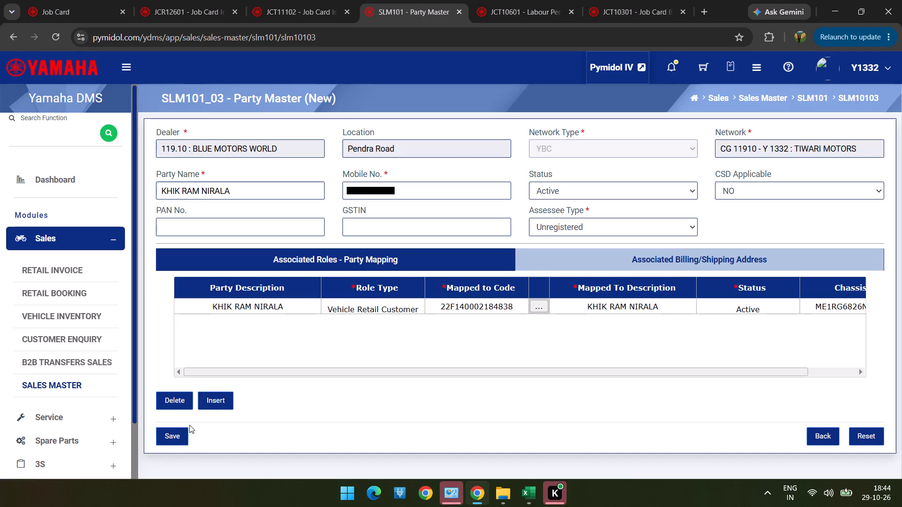
{"action": "left_click", "coordinate": [172, 439]}
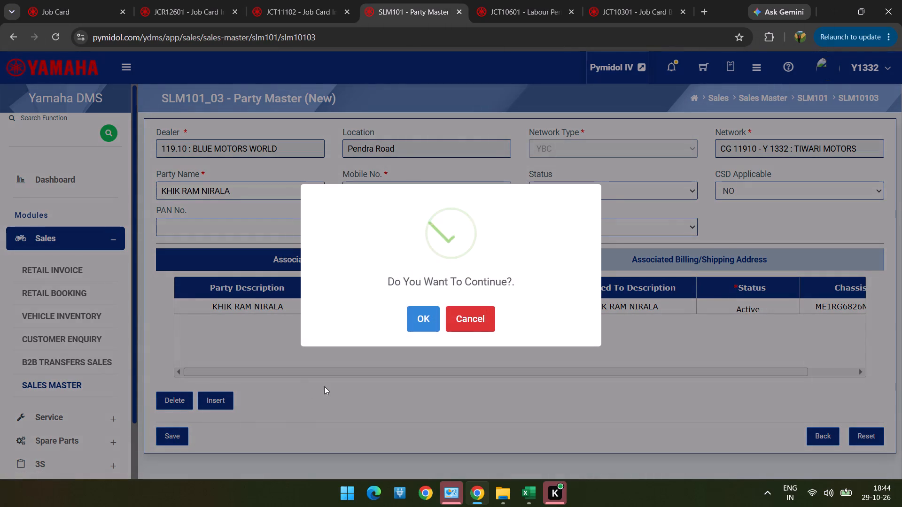
{"action": "left_click", "coordinate": [413, 321]}
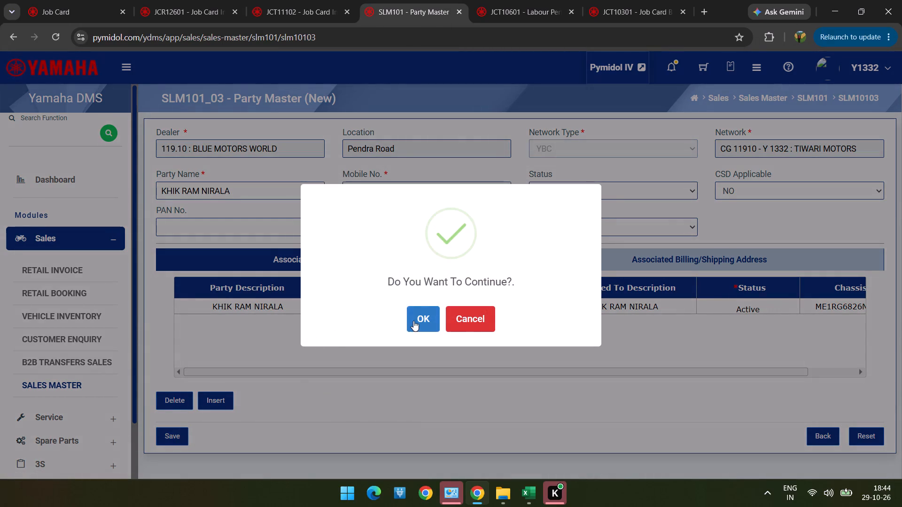
{"action": "left_click", "coordinate": [451, 334]}
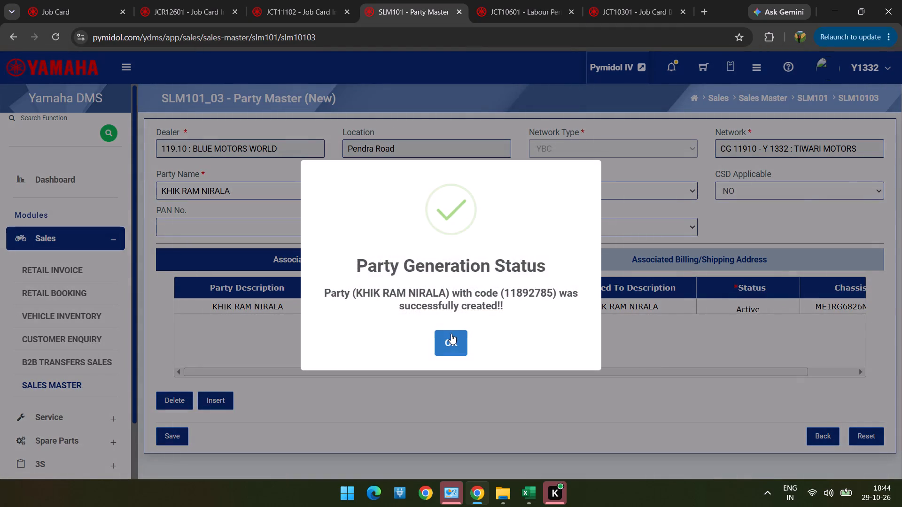
{"action": "left_click", "coordinate": [335, 18]}
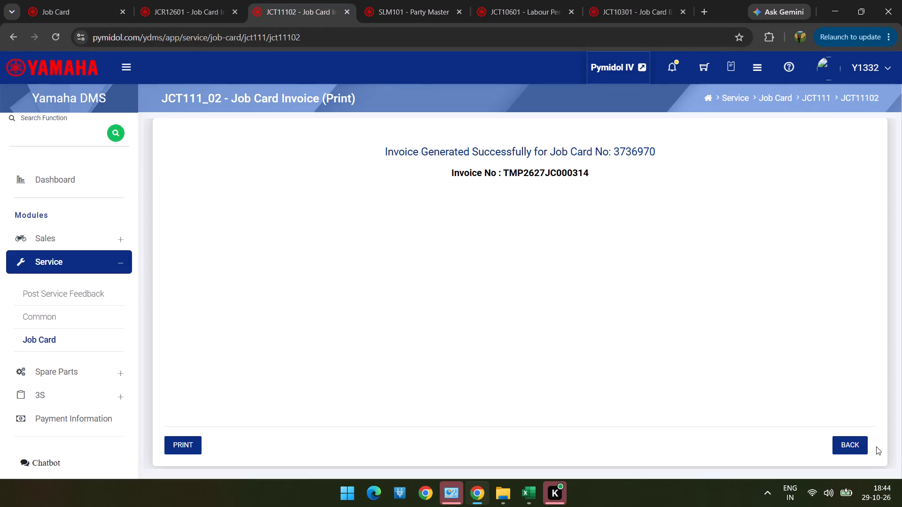
{"action": "left_click", "coordinate": [861, 447]}
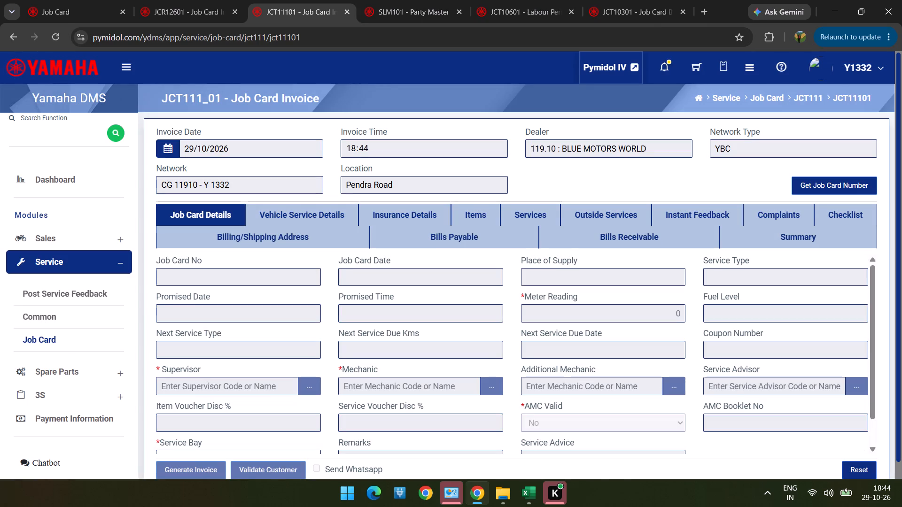
{"action": "left_click", "coordinate": [838, 192]}
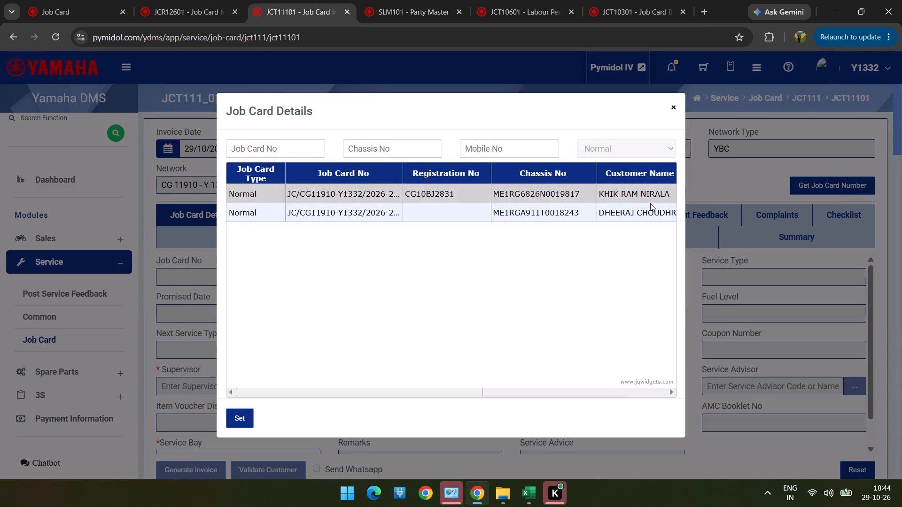
{"action": "double_click", "coordinate": [607, 196]}
{"action": "scroll", "coordinate": [607, 196], "scroll_direction": "down", "scroll_amount": 1}
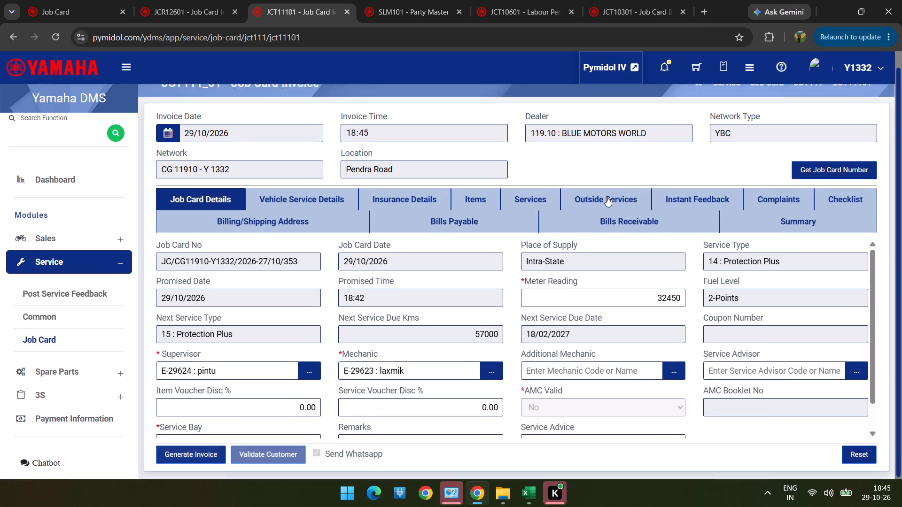
{"action": "scroll", "coordinate": [607, 196], "scroll_direction": "down", "scroll_amount": 1}
{"action": "left_click", "coordinate": [669, 363]}
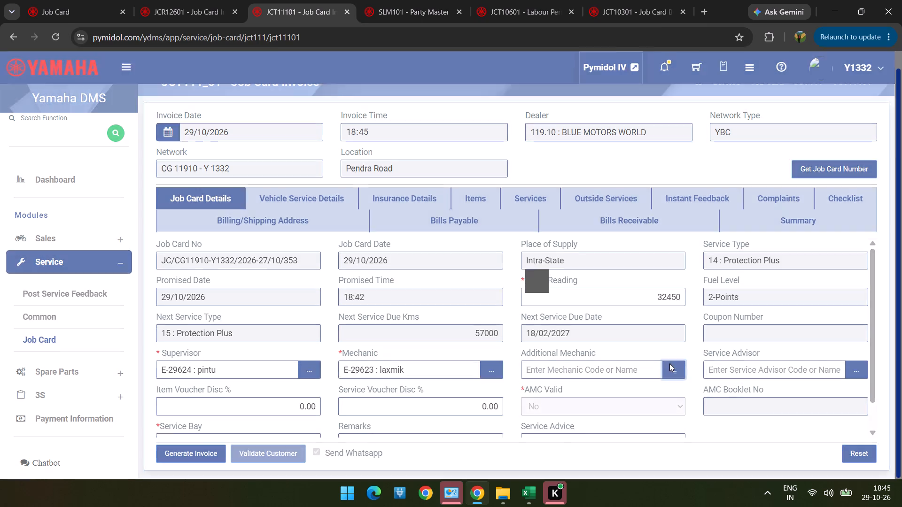
{"action": "double_click", "coordinate": [563, 188]}
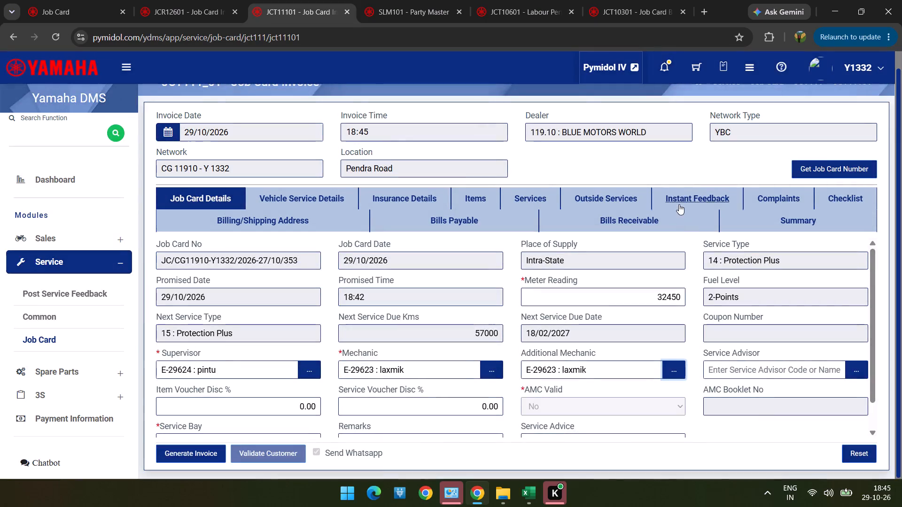
Answer the invoice's instant feedback questions: Yes for delivery on time and replaced parts handover, Ok for the other four.
{"action": "left_click", "coordinate": [679, 211]}
{"action": "left_click", "coordinate": [683, 201]}
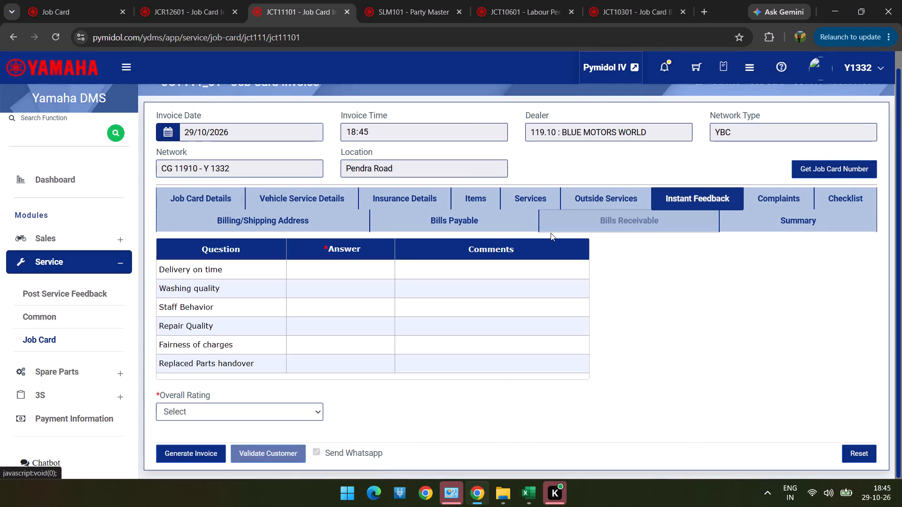
{"action": "left_click", "coordinate": [374, 266]}
{"action": "left_click_drag", "start_coordinate": [374, 266], "coordinate": [371, 281]}
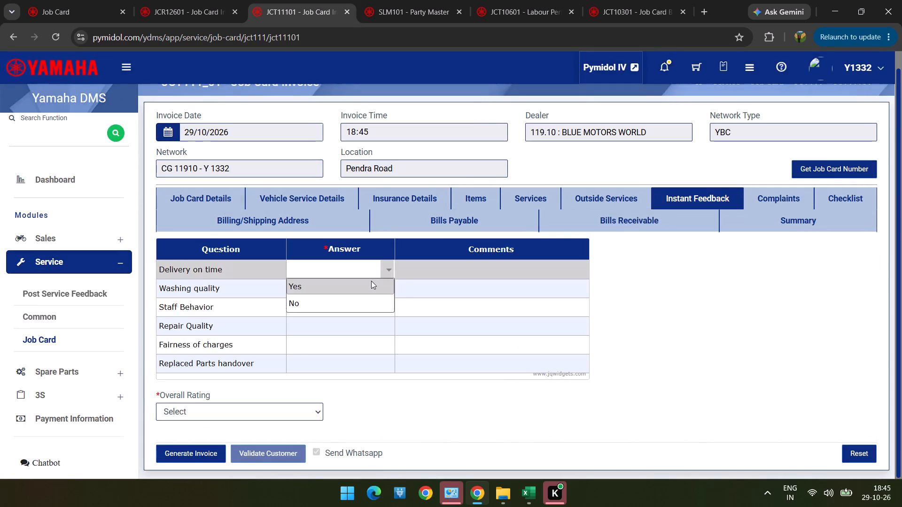
{"action": "left_click", "coordinate": [371, 281]}
{"action": "double_click", "coordinate": [371, 290]}
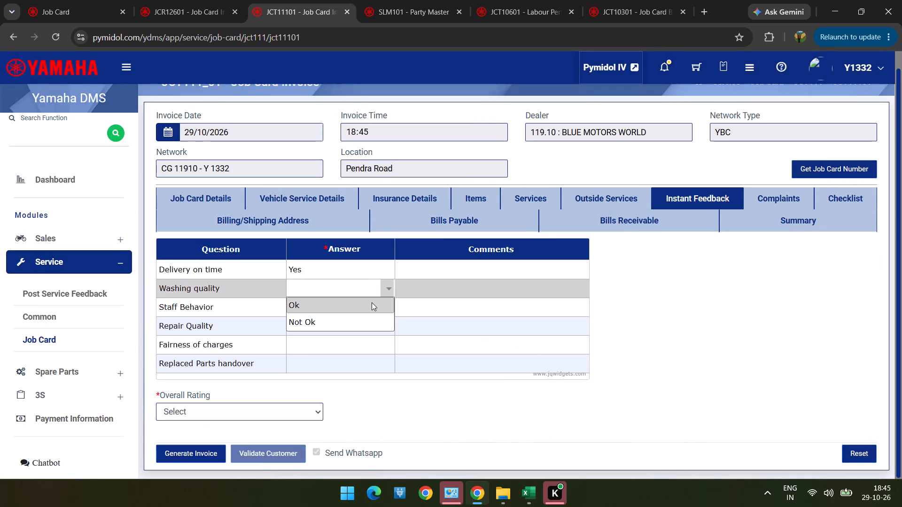
{"action": "left_click", "coordinate": [372, 302]}
{"action": "left_click", "coordinate": [371, 308]}
{"action": "left_click_drag", "start_coordinate": [371, 308], "coordinate": [366, 323]}
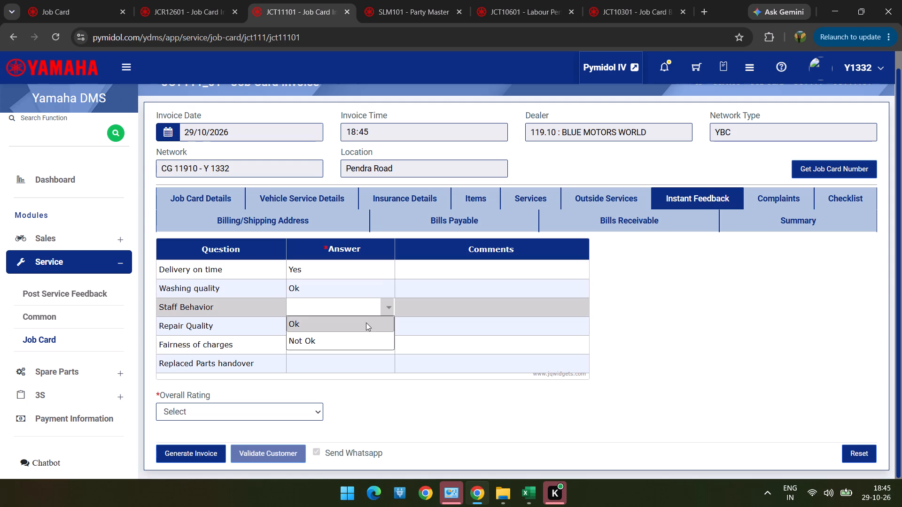
{"action": "triple_click", "coordinate": [366, 323]}
{"action": "left_click_drag", "start_coordinate": [366, 323], "coordinate": [363, 342]}
{"action": "left_click", "coordinate": [363, 342]}
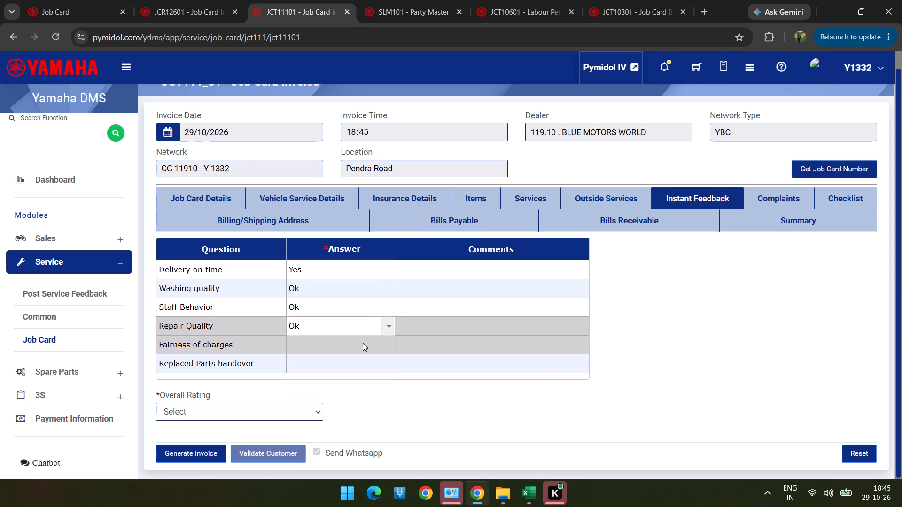
{"action": "double_click", "coordinate": [363, 343]}
{"action": "left_click", "coordinate": [360, 353]}
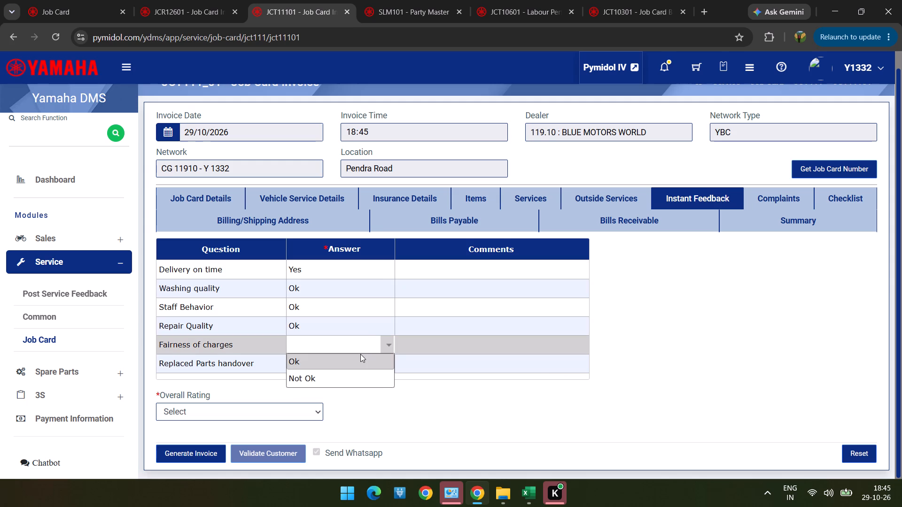
{"action": "left_click", "coordinate": [360, 354]}
{"action": "left_click", "coordinate": [360, 362]}
{"action": "left_click_drag", "start_coordinate": [360, 362], "coordinate": [354, 381]}
{"action": "left_click", "coordinate": [354, 381]}
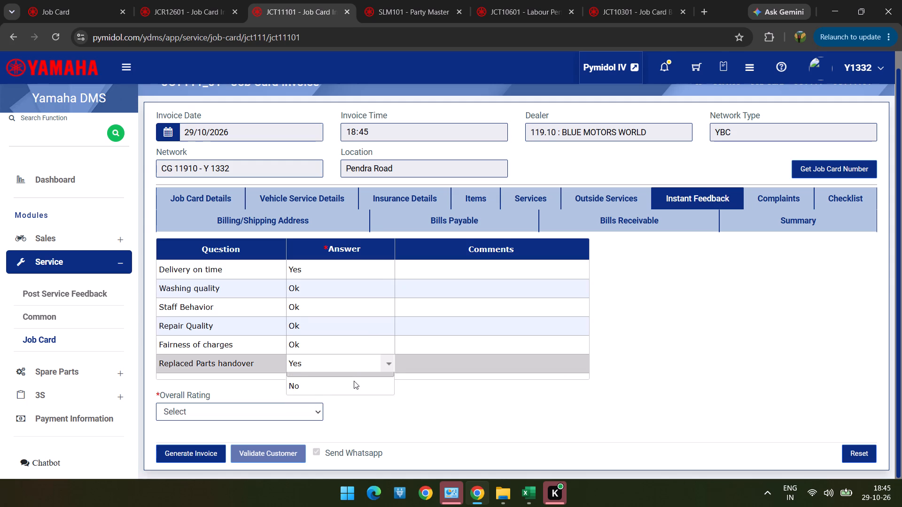
Set the overall feedback rating to Excellent (5).
{"action": "double_click", "coordinate": [309, 415]}
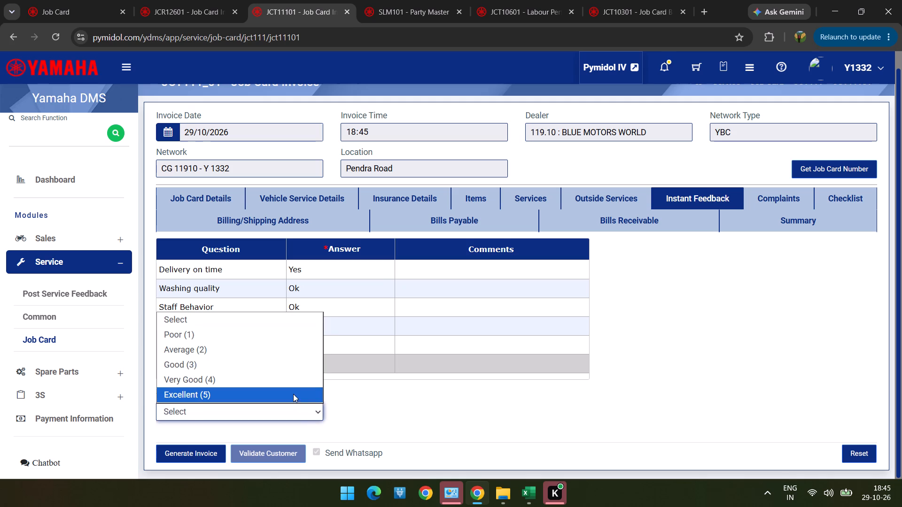
{"action": "left_click", "coordinate": [293, 394]}
Mark the GENERAL SERVICE complaint on the invoice as resolved with Yes.
{"action": "left_click", "coordinate": [764, 198]}
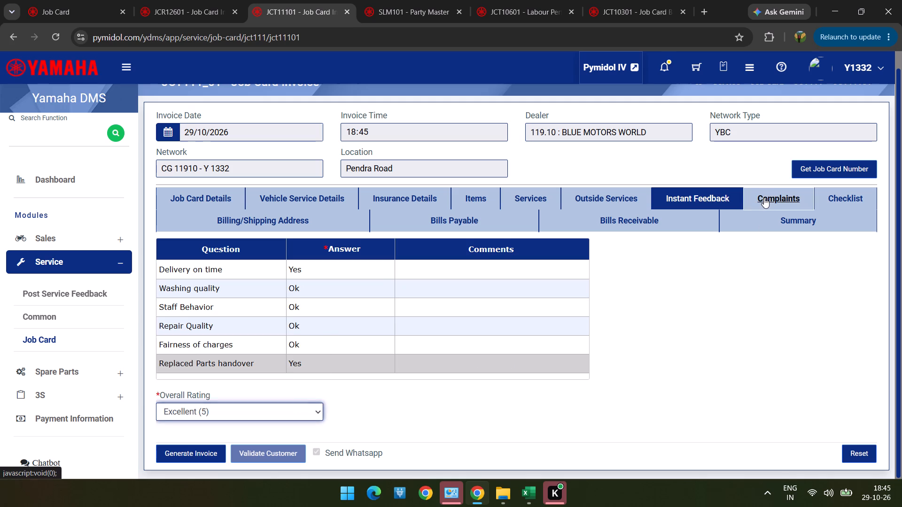
{"action": "left_click", "coordinate": [662, 275]}
{"action": "left_click_drag", "start_coordinate": [662, 275], "coordinate": [657, 291]}
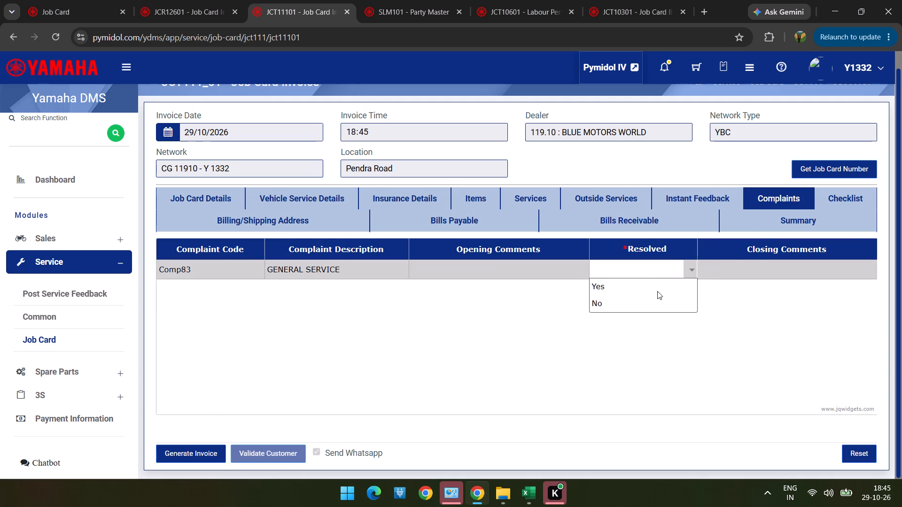
{"action": "left_click_drag", "start_coordinate": [657, 291], "coordinate": [774, 228]}
{"action": "left_click_drag", "start_coordinate": [774, 228], "coordinate": [540, 316]}
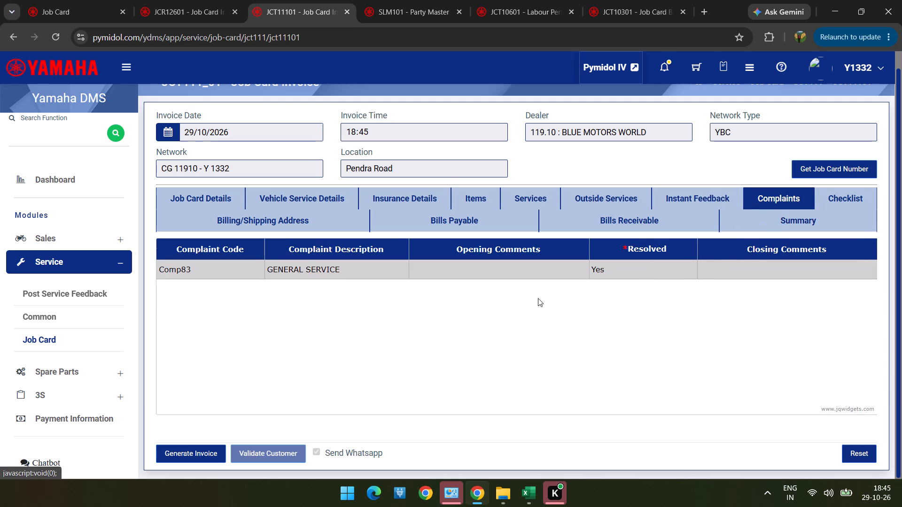
Set the division code in the invoice summary to 2355, SERVICE.
{"action": "left_click", "coordinate": [742, 225]}
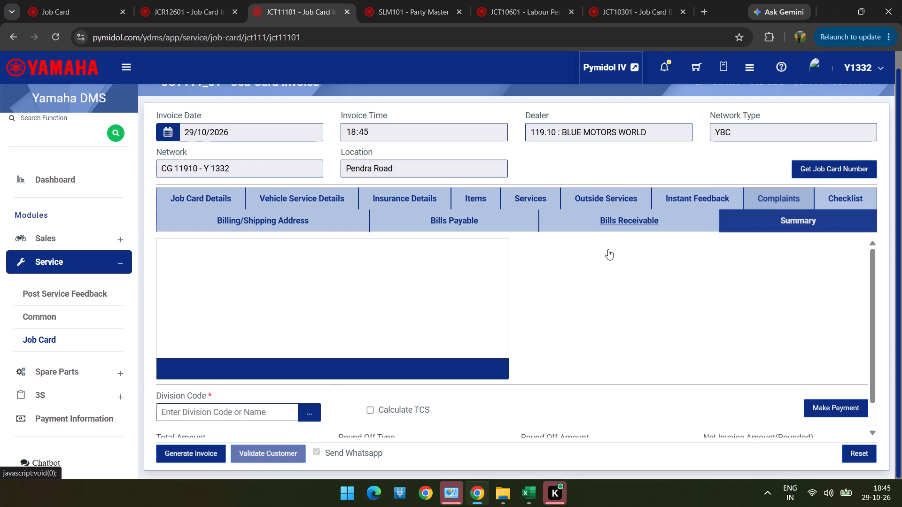
{"action": "left_click", "coordinate": [309, 410]}
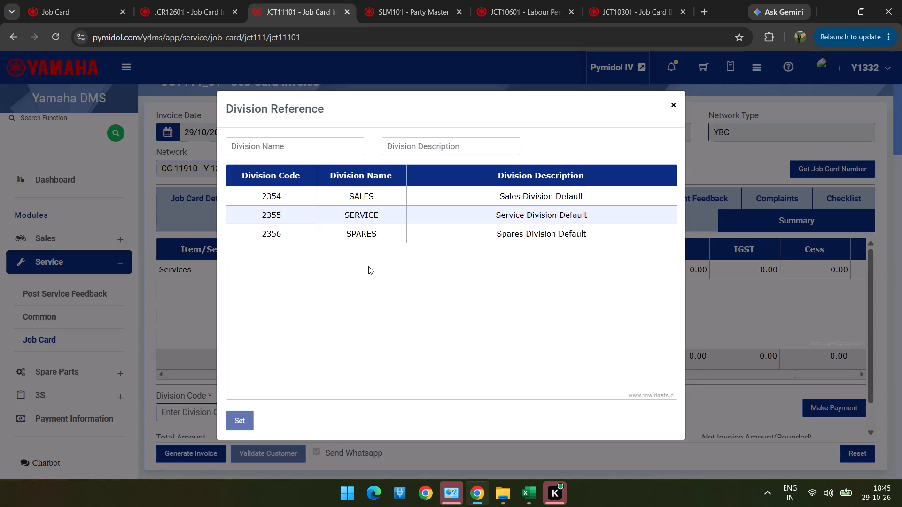
{"action": "left_click", "coordinate": [381, 218]}
{"action": "double_click", "coordinate": [381, 218]}
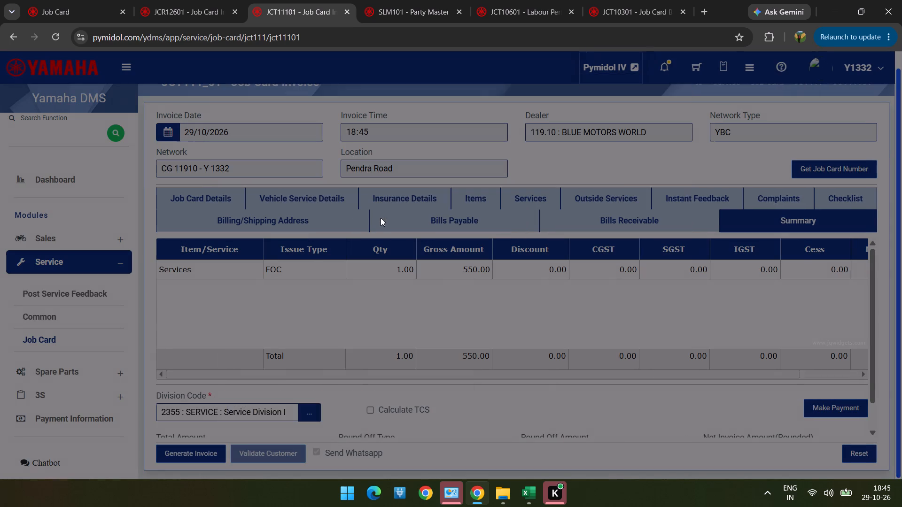
Generate and confirm the job card invoice without printing it, and return to the blank invoice form.
{"action": "scroll", "coordinate": [381, 218], "scroll_direction": "down", "scroll_amount": 2}
{"action": "scroll", "coordinate": [397, 321], "scroll_direction": "down", "scroll_amount": 2}
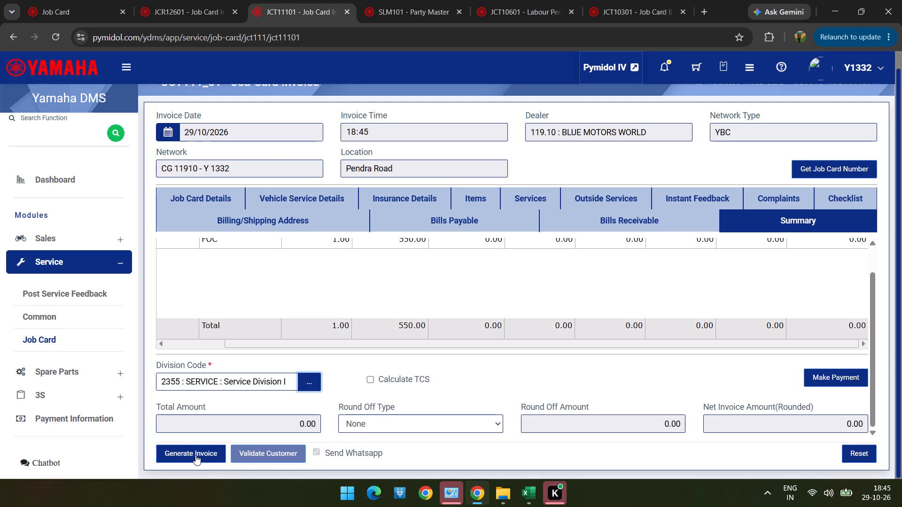
{"action": "left_click", "coordinate": [195, 455]}
{"action": "left_click", "coordinate": [427, 341]}
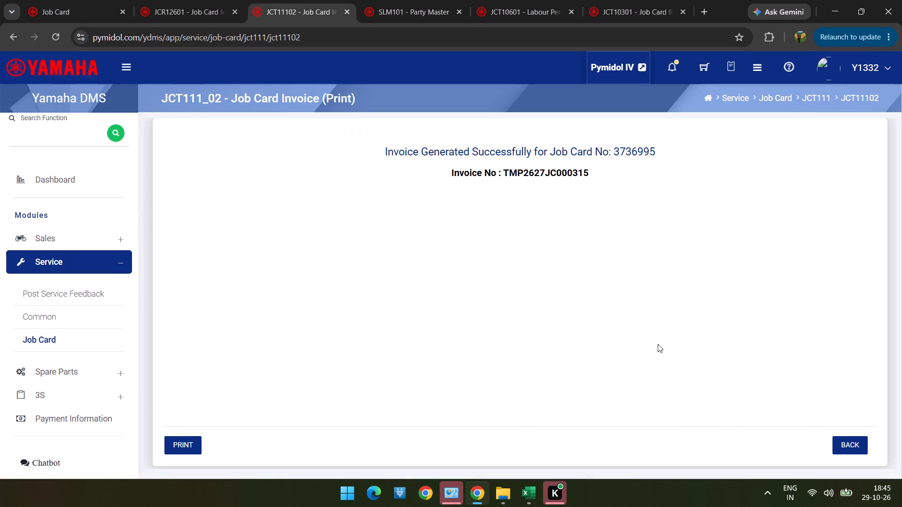
{"action": "left_click", "coordinate": [658, 344]}
{"action": "left_click", "coordinate": [848, 440]}
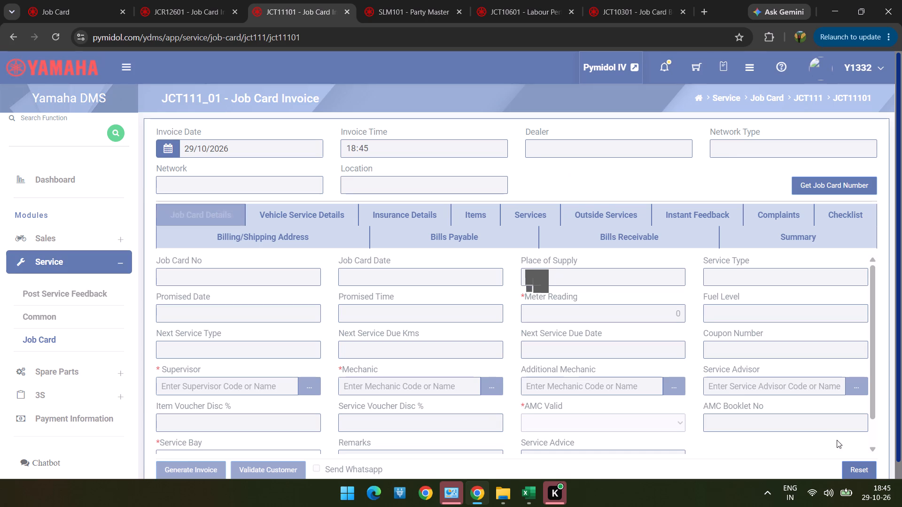
{"action": "left_click", "coordinate": [658, 14]}
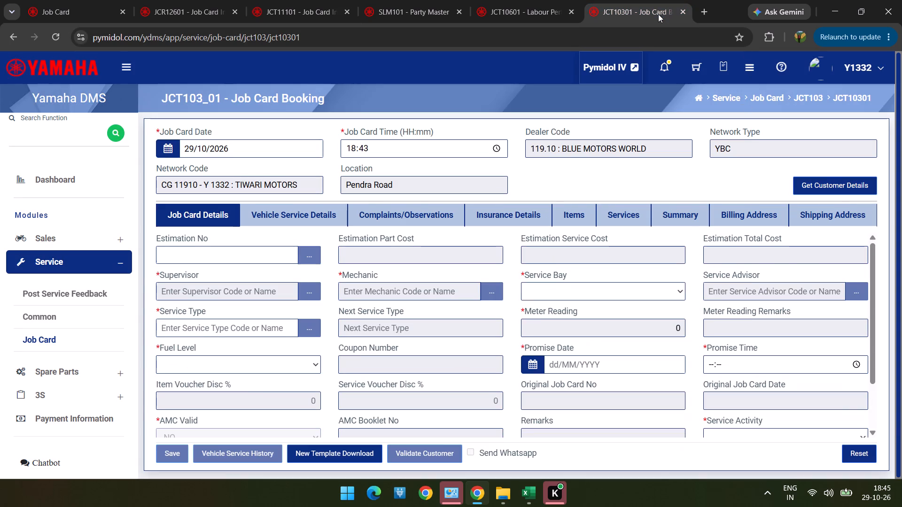
{"action": "key", "text": "alt+Tab"}
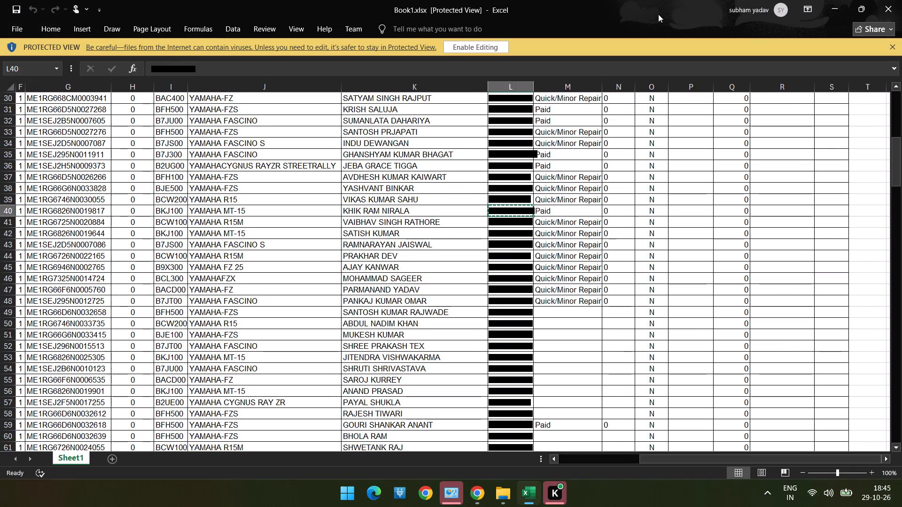
{"action": "key", "text": "Up"}
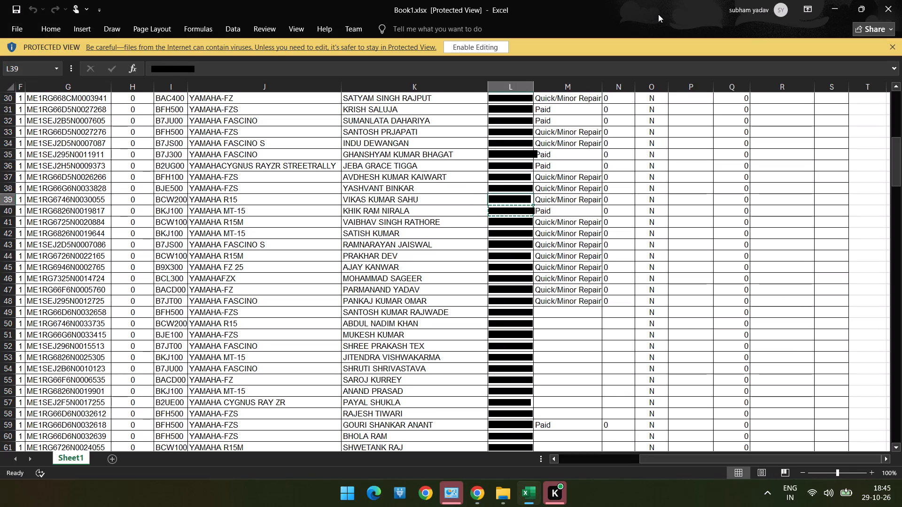
{"action": "key", "text": "Left"}
{"action": "key", "text": "Left"}
{"action": "key", "text": "Left"}
{"action": "key", "text": "Left"}
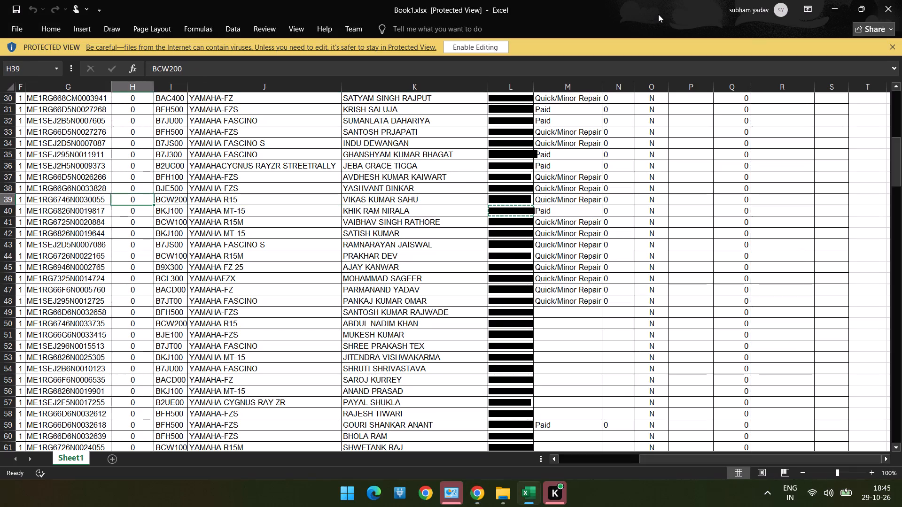
{"action": "key", "text": "Left"}
{"action": "key", "text": "ctrl+c"}
{"action": "key", "text": "alt+Tab"}
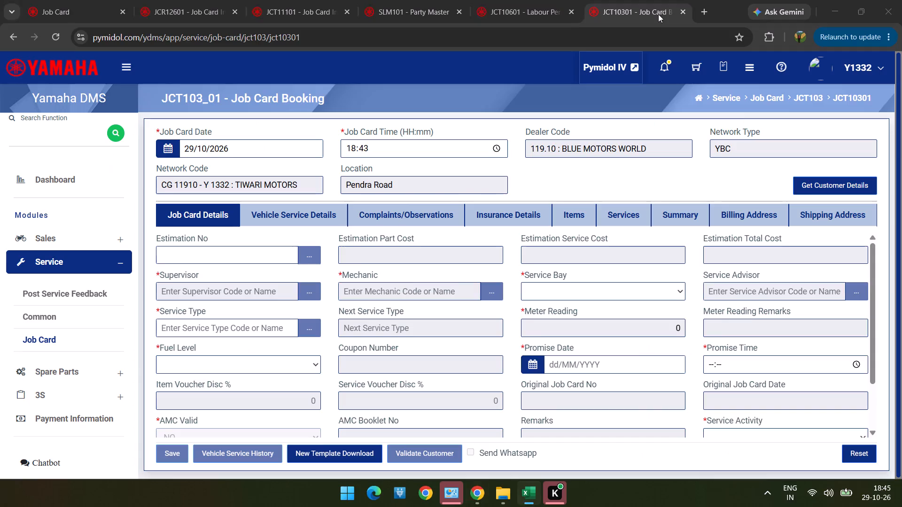
Retrieve the customer using the copied chassis number and load the matching record into the job card booking.
{"action": "left_click", "coordinate": [801, 180]}
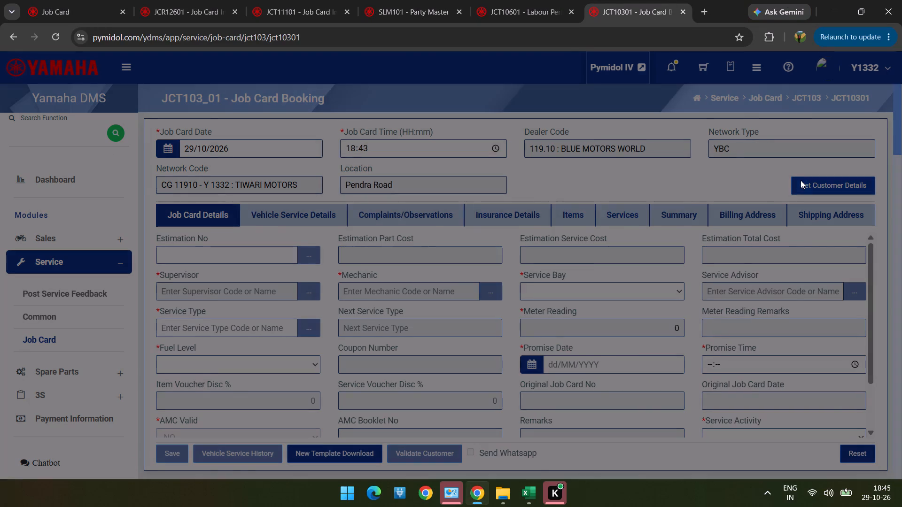
{"action": "left_click", "coordinate": [407, 189]}
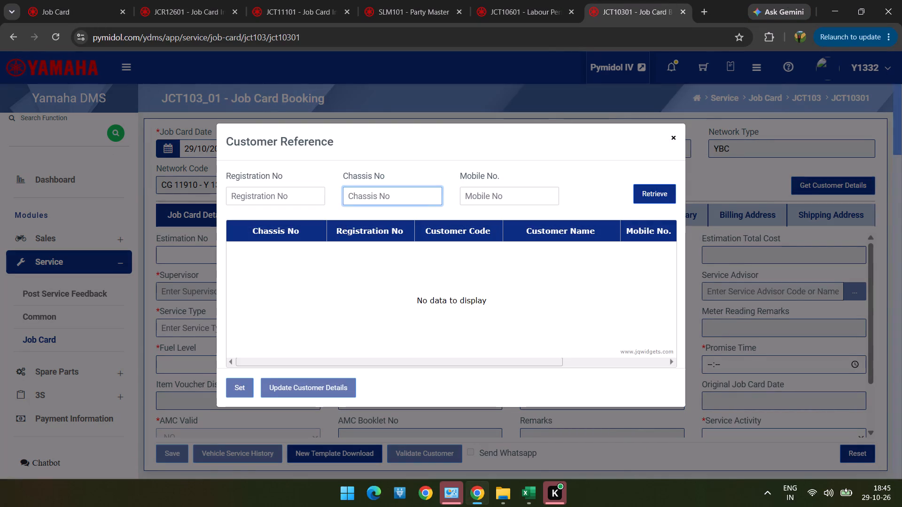
{"action": "key", "text": "ctrl+v"}
{"action": "left_click", "coordinate": [646, 188]}
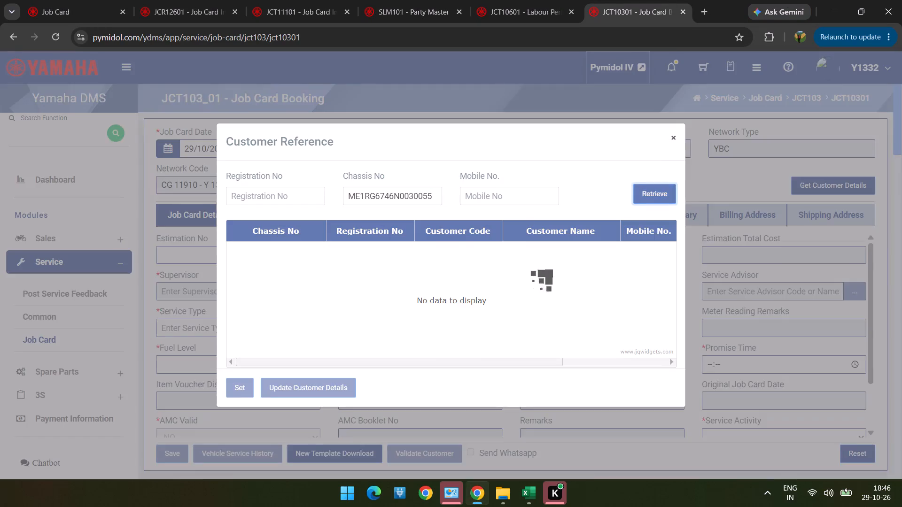
{"action": "double_click", "coordinate": [530, 256]}
{"action": "scroll", "coordinate": [530, 256], "scroll_direction": "down", "scroll_amount": 2}
{"action": "scroll", "coordinate": [530, 256], "scroll_direction": "up", "scroll_amount": 2}
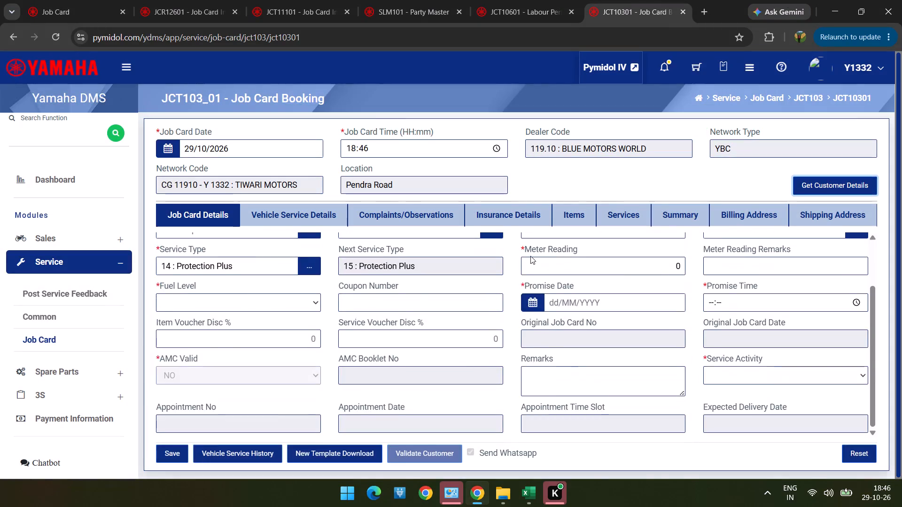
{"action": "scroll", "coordinate": [530, 256], "scroll_direction": "up", "scroll_amount": 4}
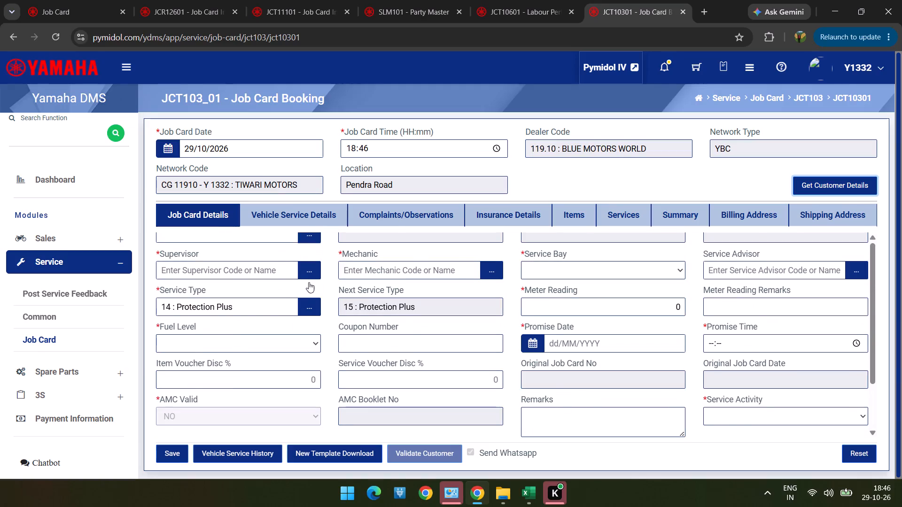
{"action": "left_click", "coordinate": [309, 282]}
{"action": "double_click", "coordinate": [337, 202]}
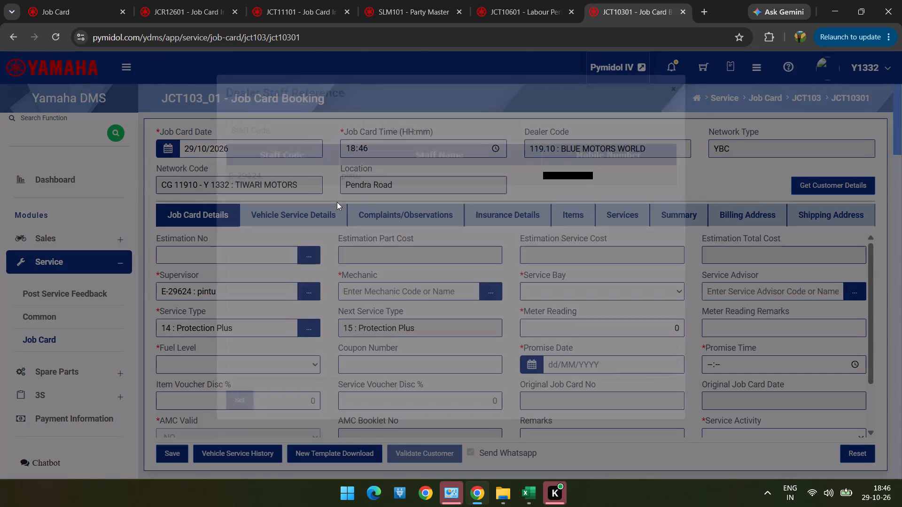
{"action": "left_click", "coordinate": [495, 284]}
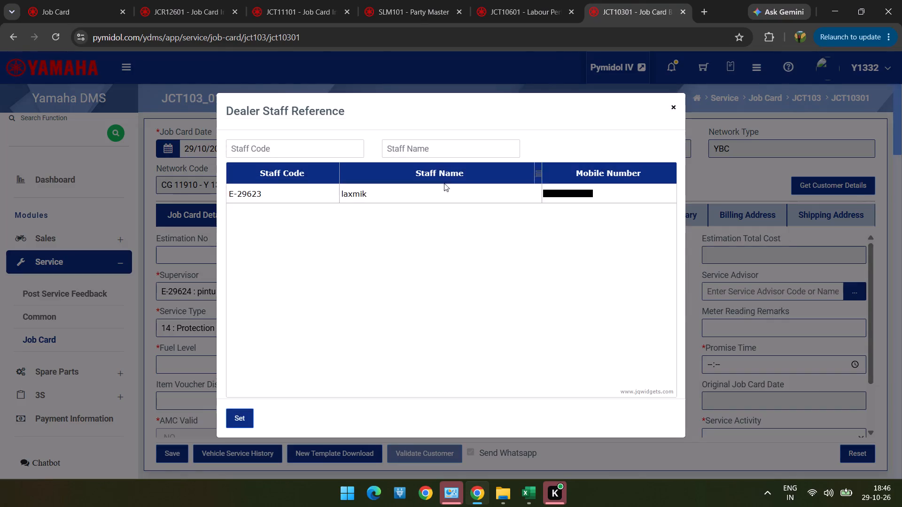
{"action": "double_click", "coordinate": [446, 192]}
{"action": "double_click", "coordinate": [594, 292]}
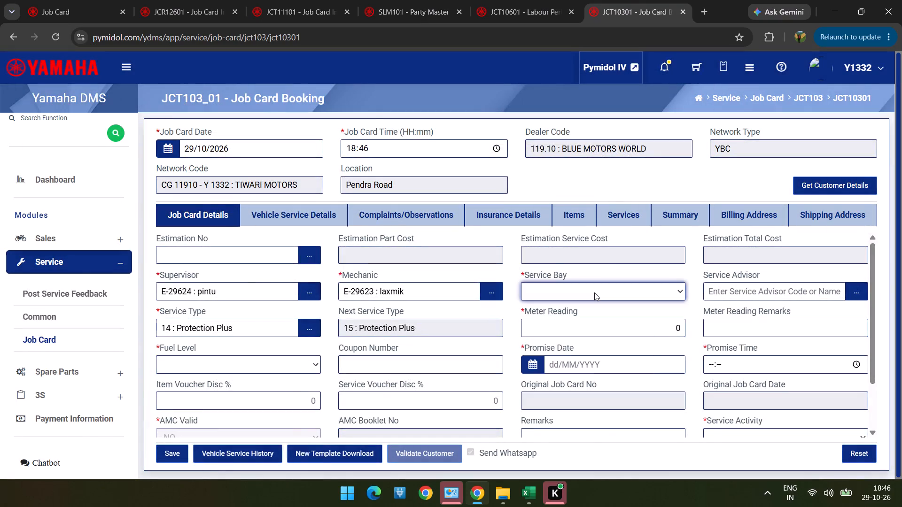
{"action": "left_click", "coordinate": [594, 292]}
{"action": "left_click", "coordinate": [574, 304]}
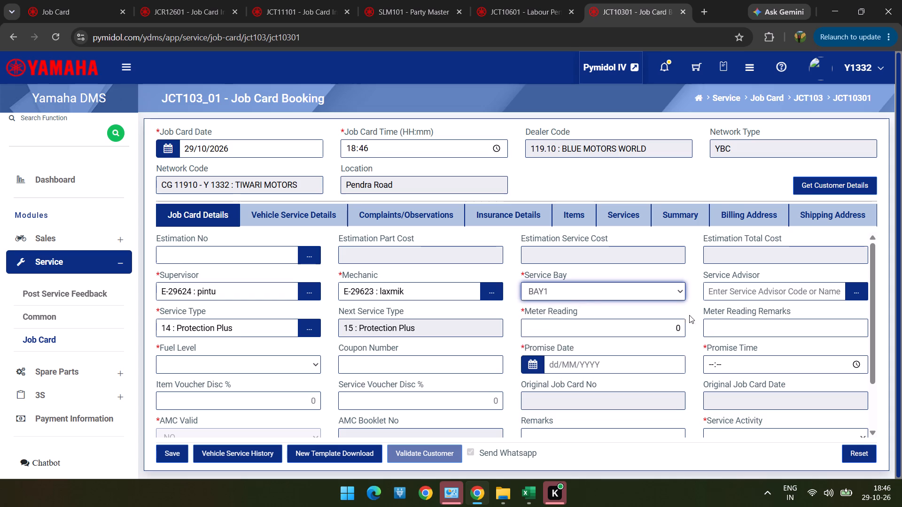
Check past meter readings in the vehicle service history and set the job card's meter reading to 3080.
{"action": "left_click", "coordinate": [652, 319]}
{"action": "scroll", "coordinate": [536, 305], "scroll_direction": "left", "scroll_amount": 1}
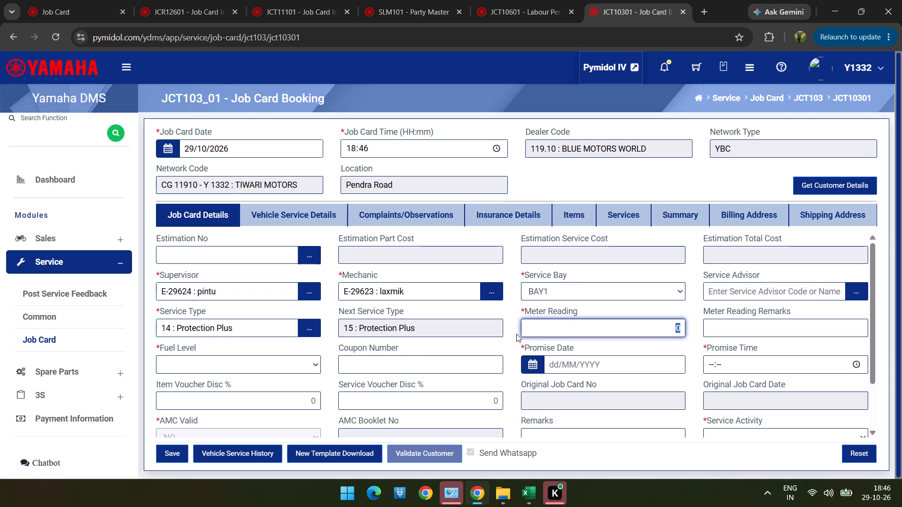
{"action": "left_click", "coordinate": [250, 451]}
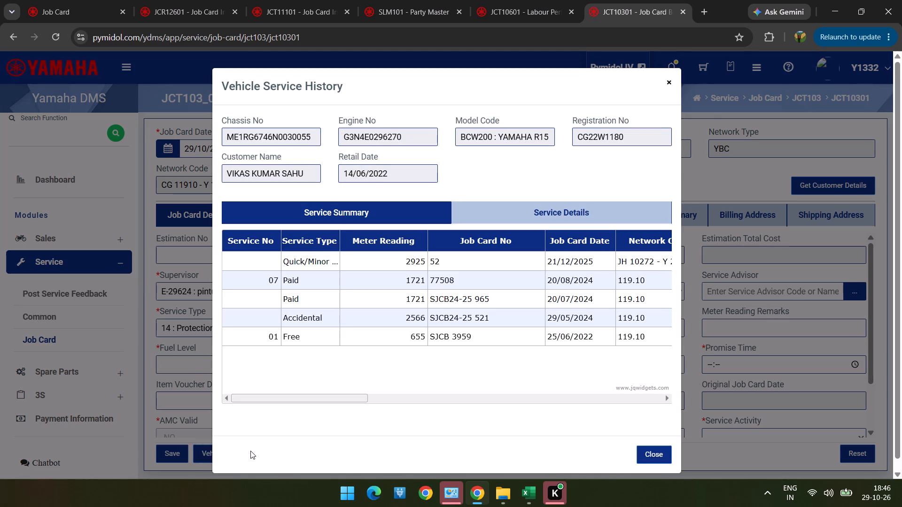
{"action": "key", "text": "alt+Tab"}
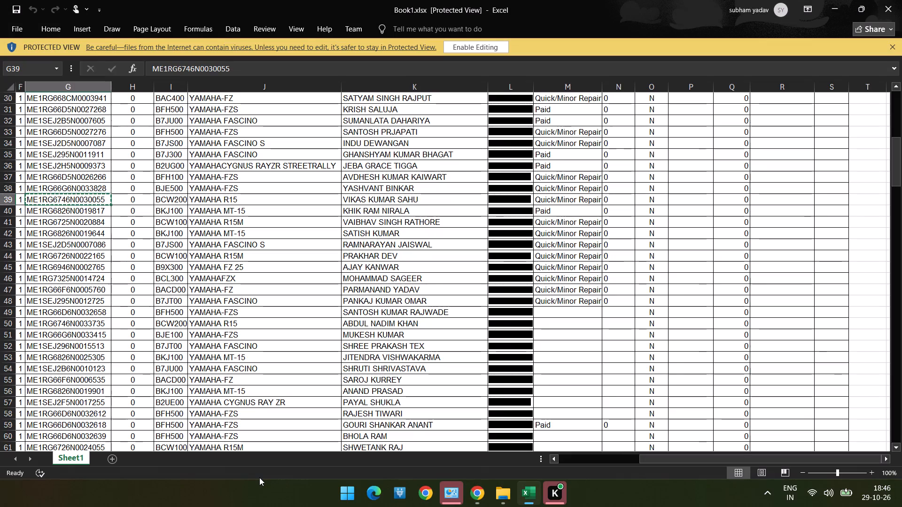
{"action": "key", "text": "alt+Tab"}
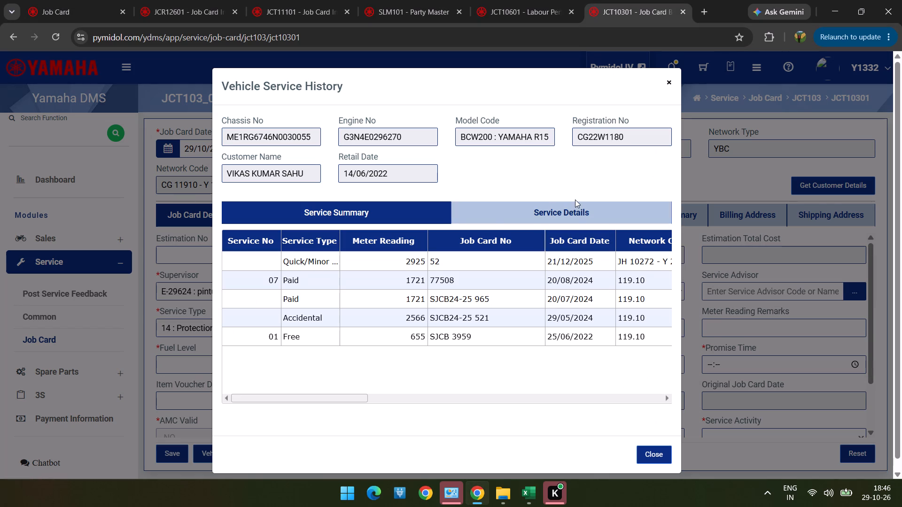
{"action": "left_click", "coordinate": [672, 84]}
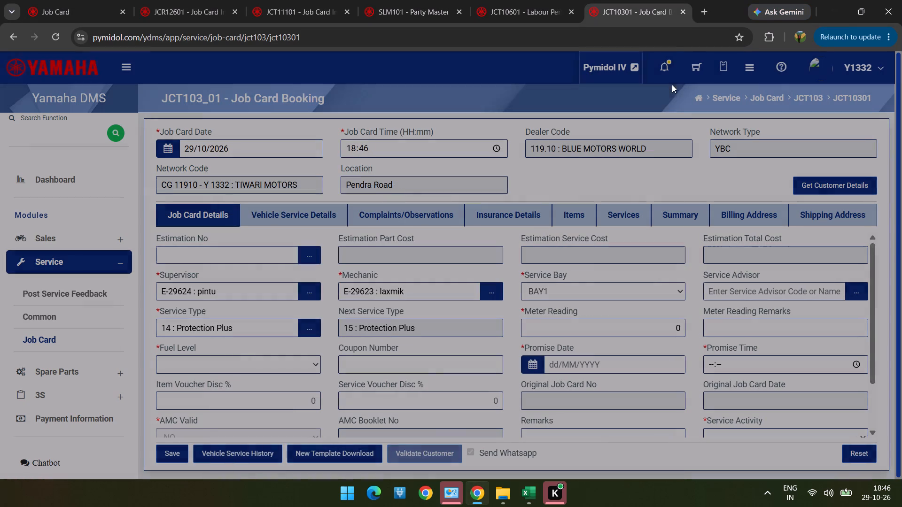
{"action": "left_click", "coordinate": [643, 319]}
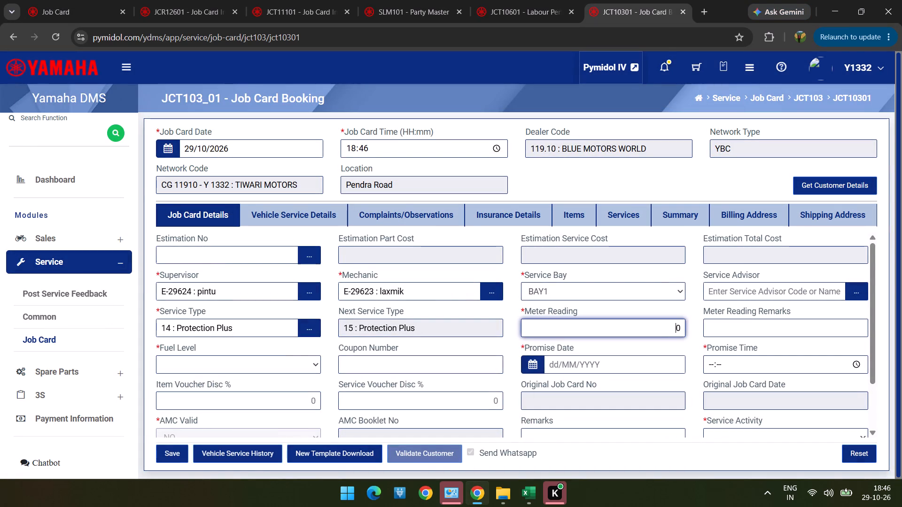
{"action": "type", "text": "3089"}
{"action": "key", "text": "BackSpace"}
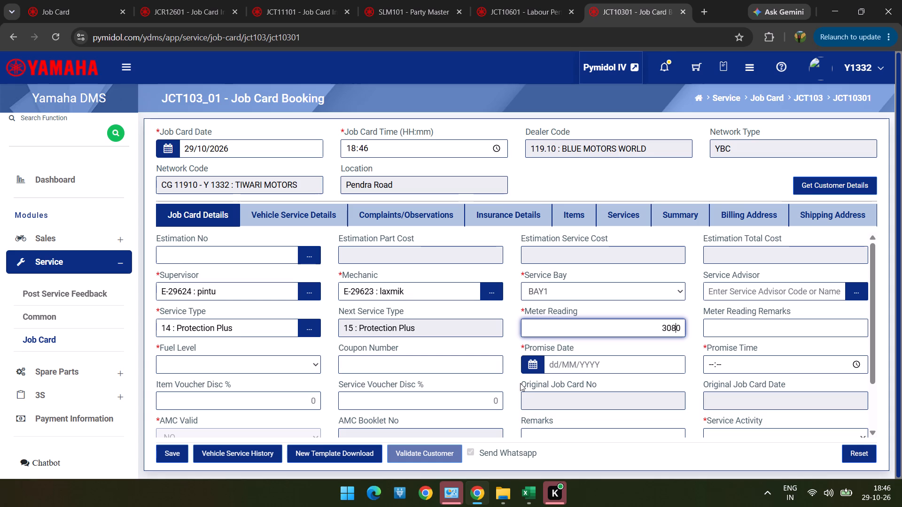
Set the booking's fuel level to 2-Points, and its promise date and time to 29/10/2026 at 18:46.
{"action": "left_click", "coordinate": [567, 364]}
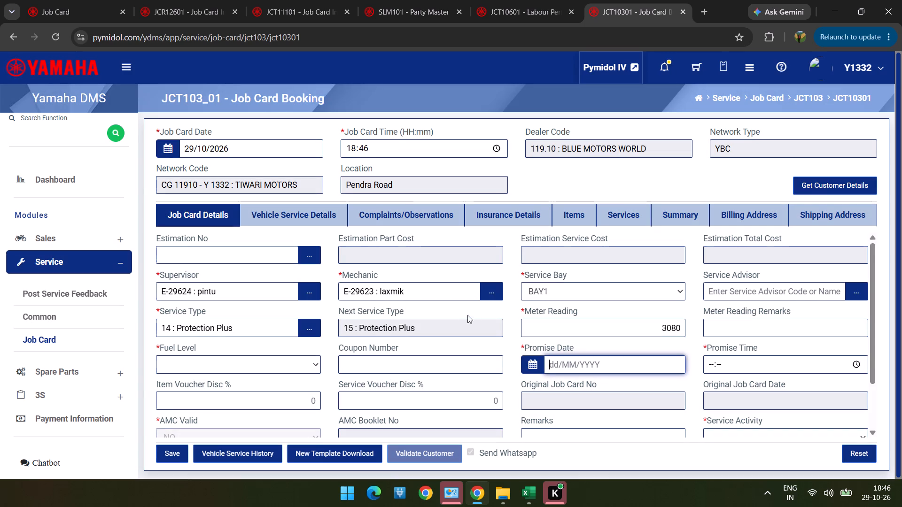
{"action": "left_click", "coordinate": [295, 364]}
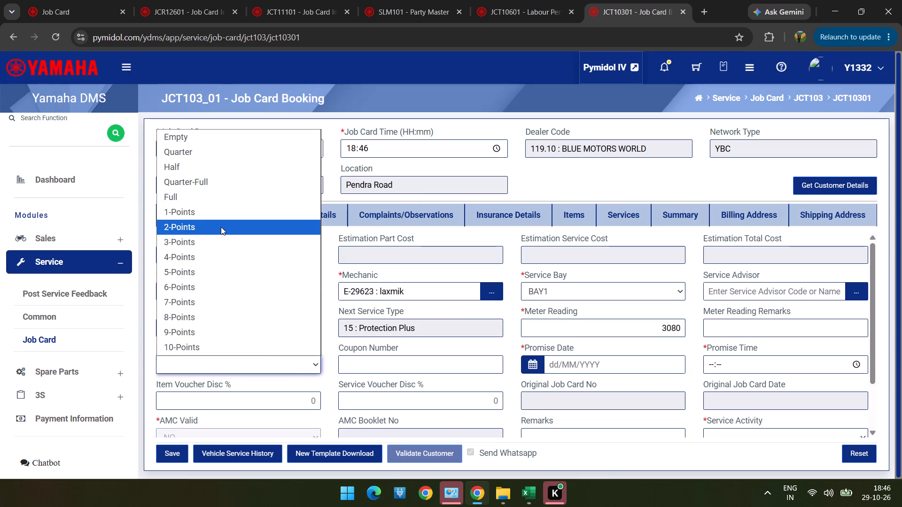
{"action": "left_click", "coordinate": [221, 228]}
{"action": "left_click", "coordinate": [621, 355]}
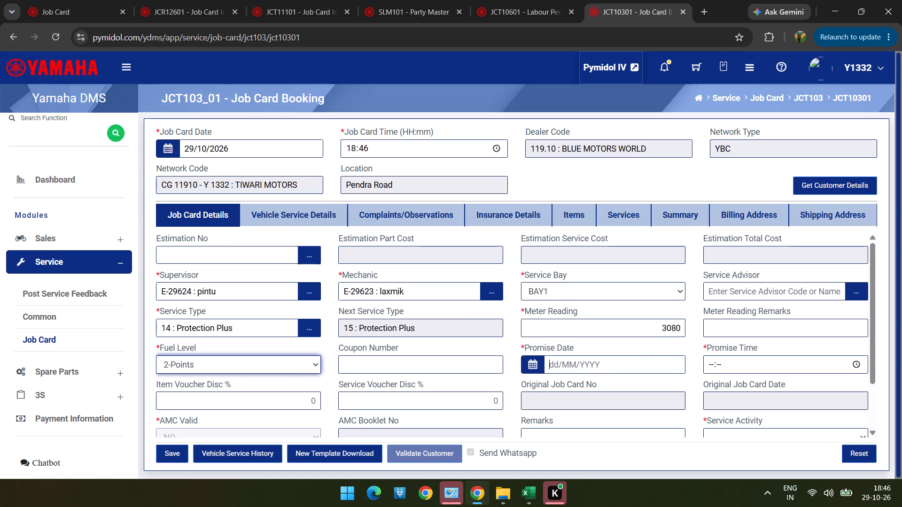
{"action": "left_click", "coordinate": [482, 415]}
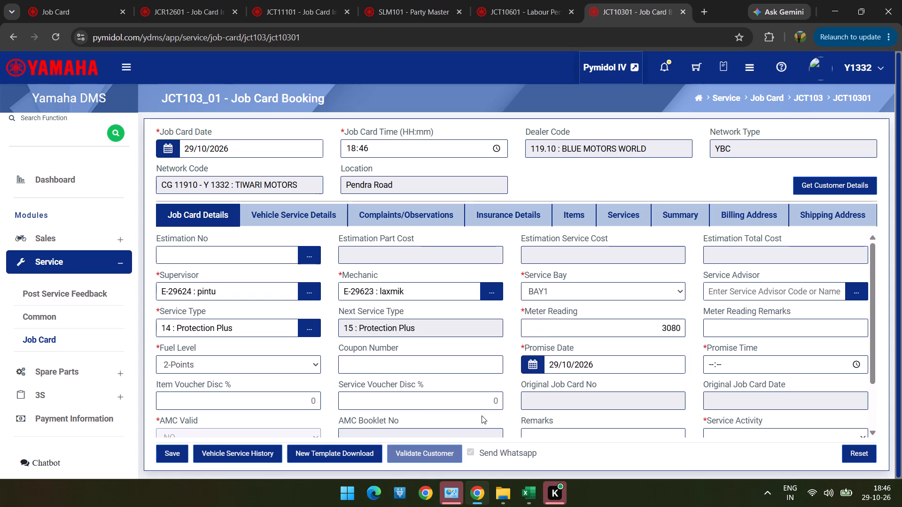
{"action": "scroll", "coordinate": [638, 356], "scroll_direction": "down", "scroll_amount": 2}
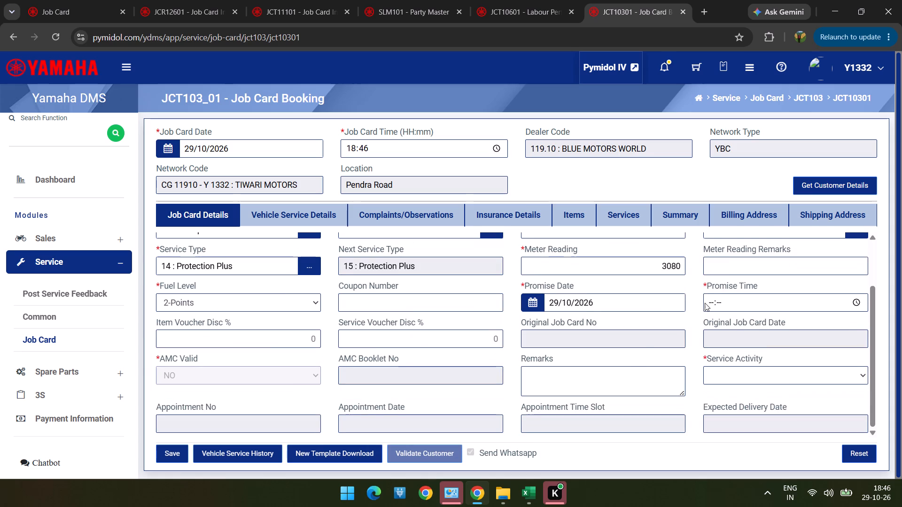
{"action": "left_click", "coordinate": [705, 303]}
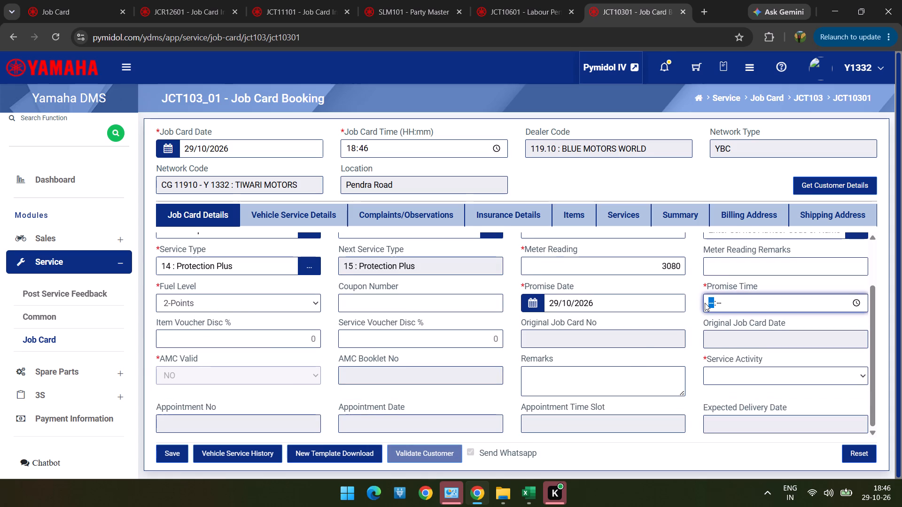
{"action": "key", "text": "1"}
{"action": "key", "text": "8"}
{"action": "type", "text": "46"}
Set the booking's service activity to Normal Scheme.
{"action": "left_click", "coordinate": [732, 364]}
{"action": "left_click", "coordinate": [732, 368]}
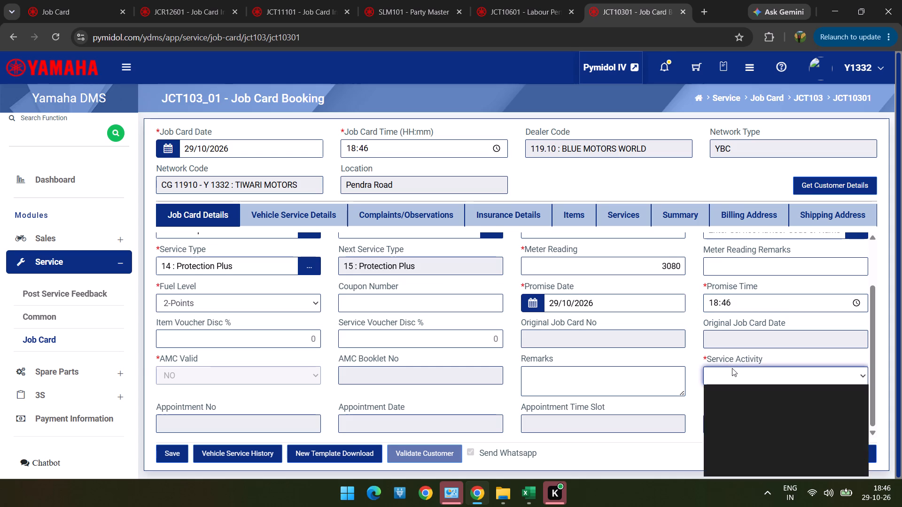
{"action": "left_click", "coordinate": [732, 388]}
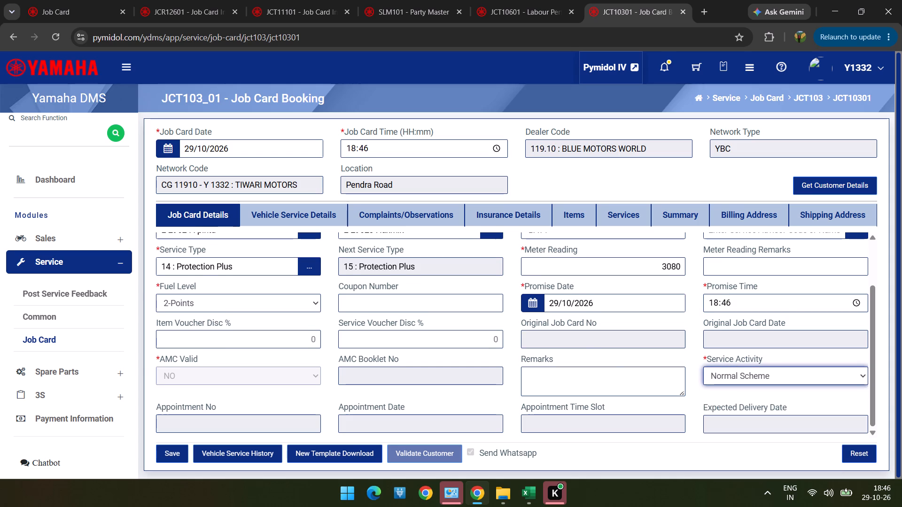
Add complaint Comp83 GENERAL SERVICE to the booking's complaints and try to save the job card.
{"action": "left_click", "coordinate": [451, 213]}
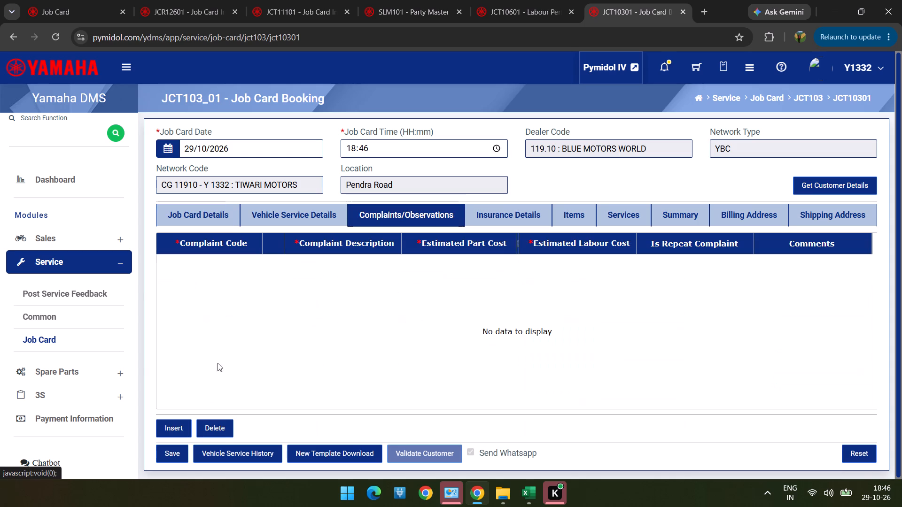
{"action": "left_click", "coordinate": [168, 429]}
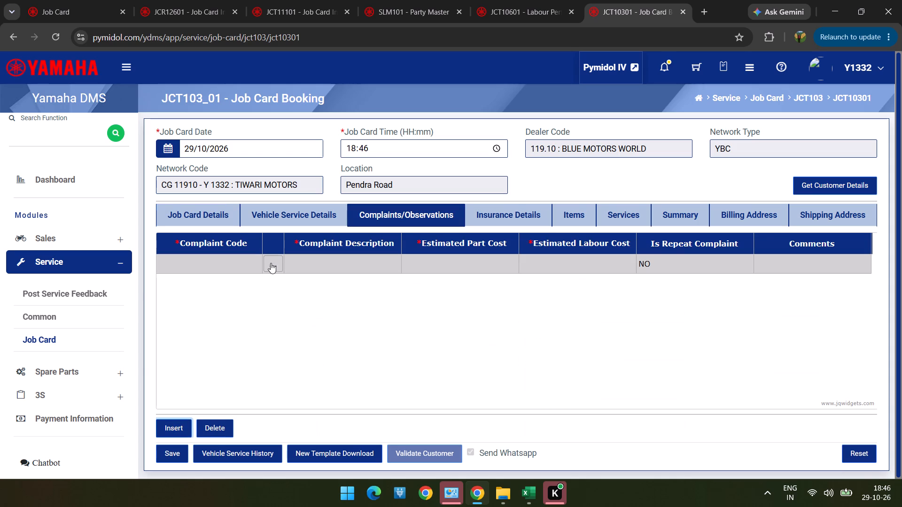
{"action": "left_click", "coordinate": [271, 263]}
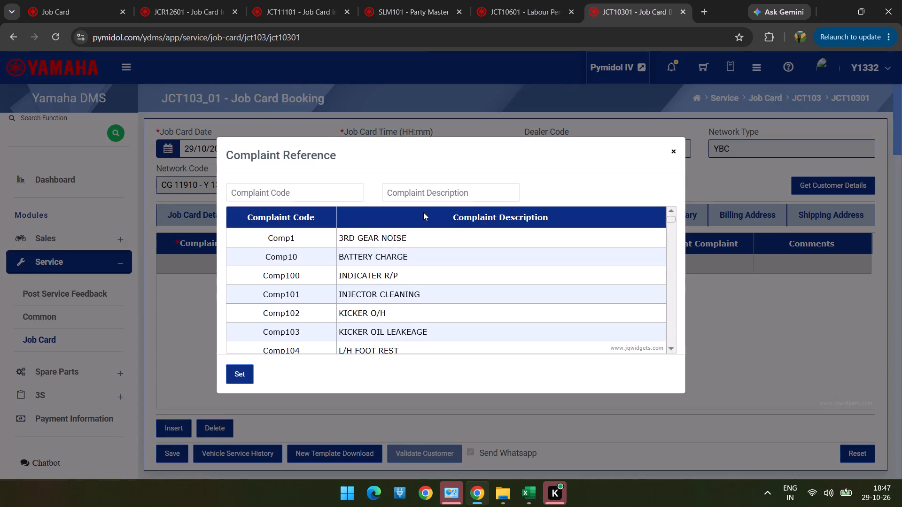
{"action": "left_click", "coordinate": [433, 192]}
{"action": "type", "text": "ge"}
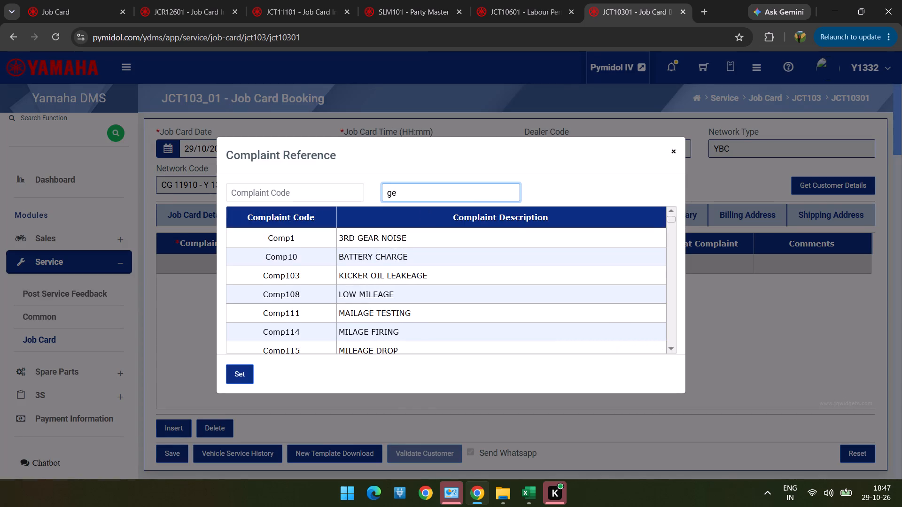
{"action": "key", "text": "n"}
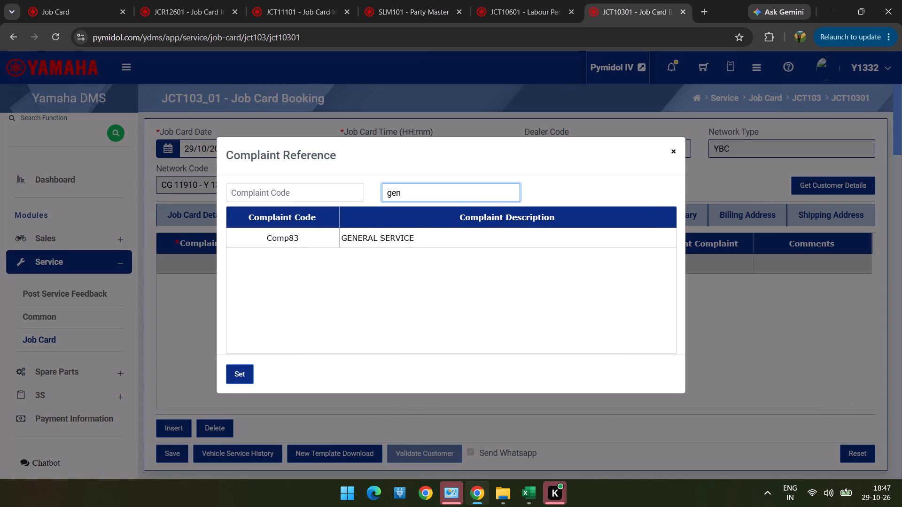
{"action": "double_click", "coordinate": [370, 234]}
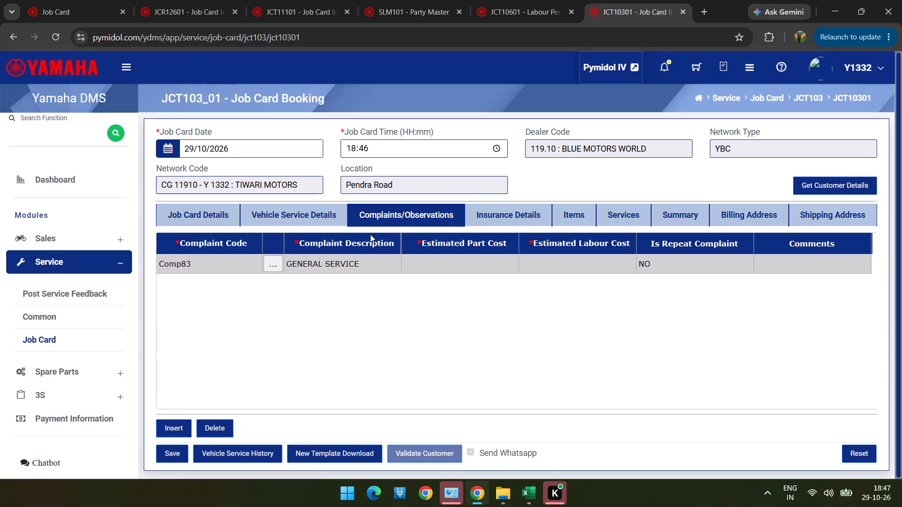
{"action": "left_click", "coordinate": [173, 452]}
Delete all the recommended parts from the booking's items: 90793AD41100, 38BE34400100 and 90793AD81000.
{"action": "left_click_drag", "start_coordinate": [313, 310], "coordinate": [283, 353]}
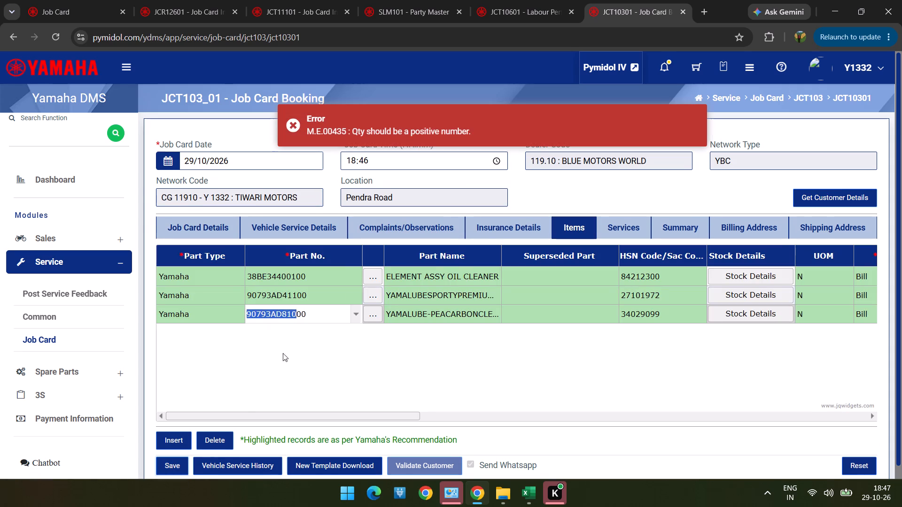
{"action": "left_click_drag", "start_coordinate": [283, 353], "coordinate": [226, 442]}
{"action": "left_click_drag", "start_coordinate": [226, 442], "coordinate": [319, 288]}
{"action": "left_click_drag", "start_coordinate": [319, 288], "coordinate": [218, 434]}
{"action": "left_click", "coordinate": [218, 434]}
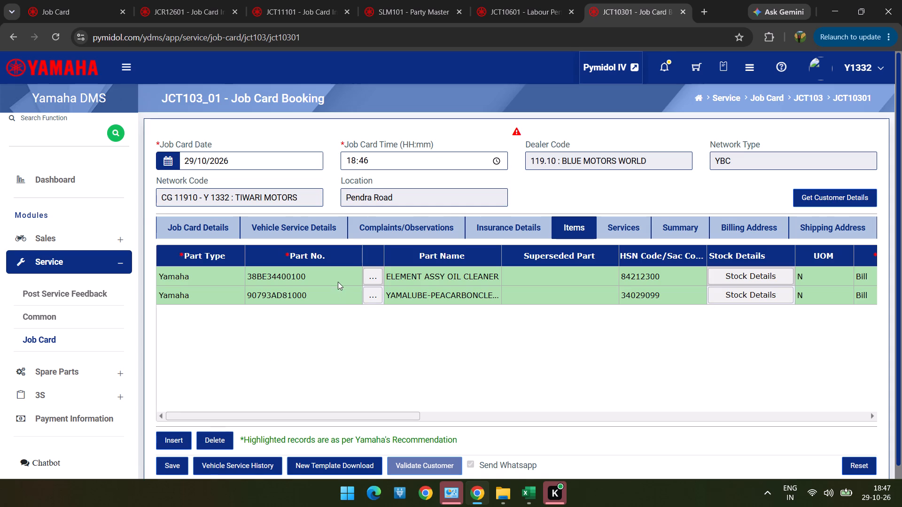
{"action": "left_click_drag", "start_coordinate": [340, 284], "coordinate": [220, 434]}
{"action": "left_click", "coordinate": [220, 434]}
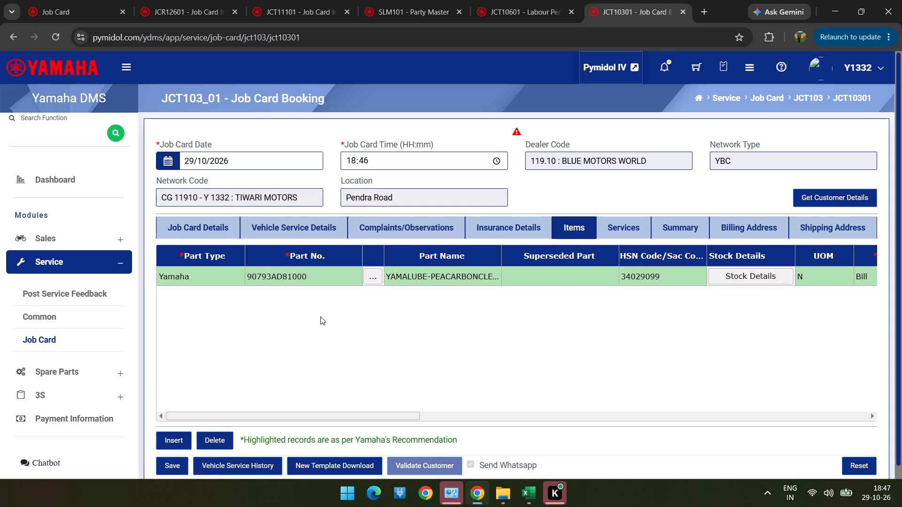
{"action": "left_click_drag", "start_coordinate": [307, 280], "coordinate": [213, 440]}
{"action": "left_click", "coordinate": [213, 440]}
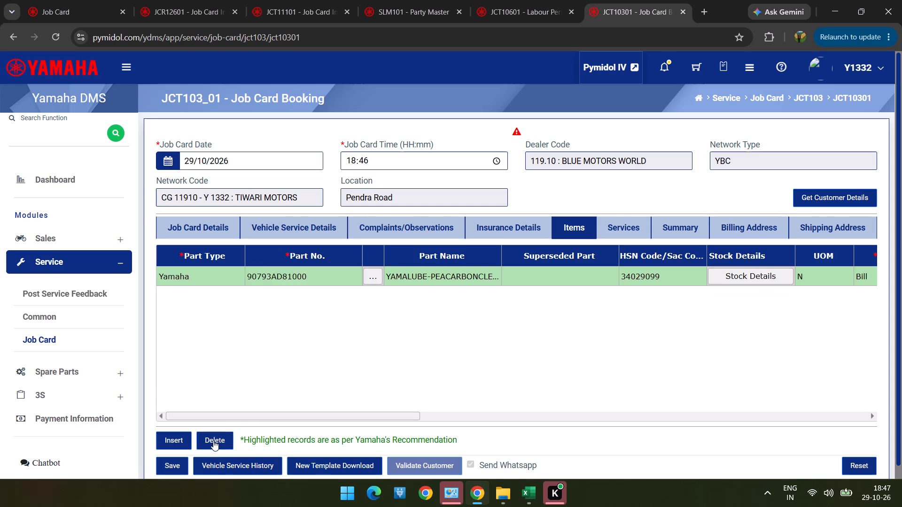
Delete the recommended labour 012 for drivechain cleaning from the booking's services.
{"action": "left_click", "coordinate": [628, 223]}
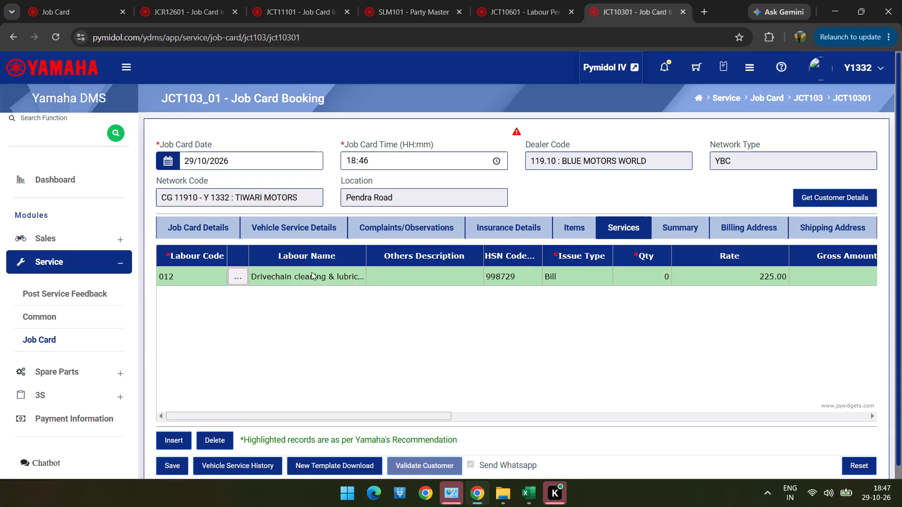
{"action": "left_click", "coordinate": [310, 284]}
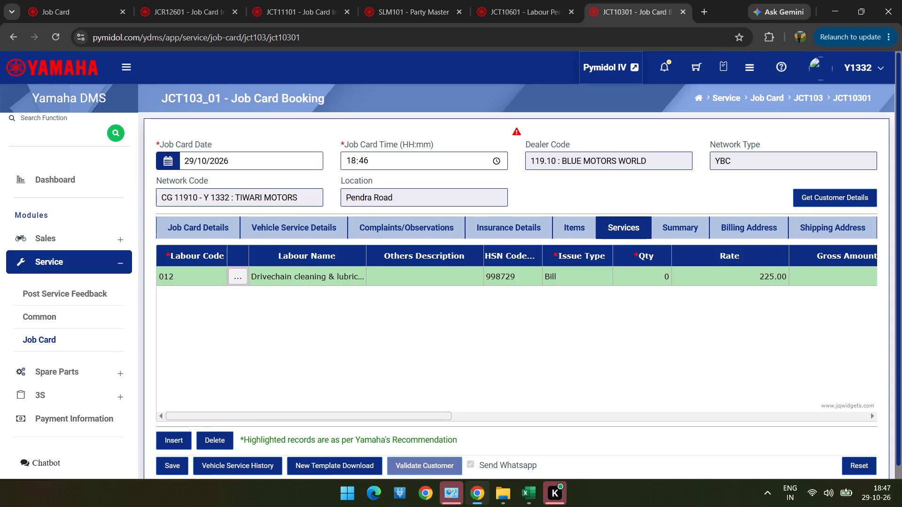
{"action": "left_click", "coordinate": [308, 274]}
{"action": "left_click", "coordinate": [308, 274]}
{"action": "left_click", "coordinate": [211, 433]}
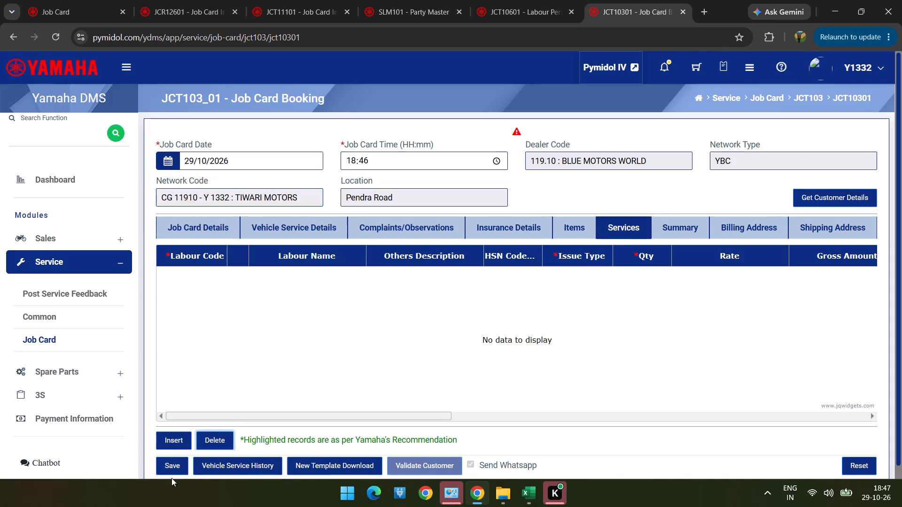
Save the job card booking and confirm its submission.
{"action": "left_click", "coordinate": [166, 459]}
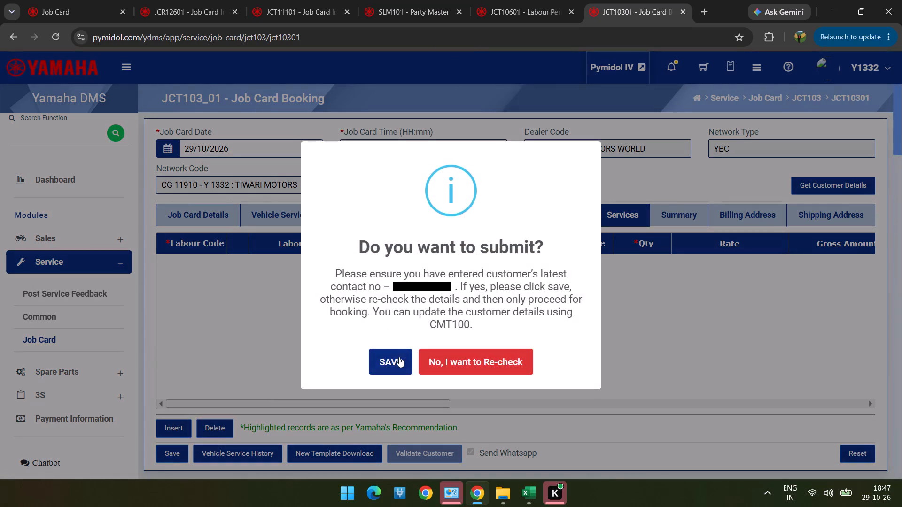
{"action": "left_click", "coordinate": [399, 357]}
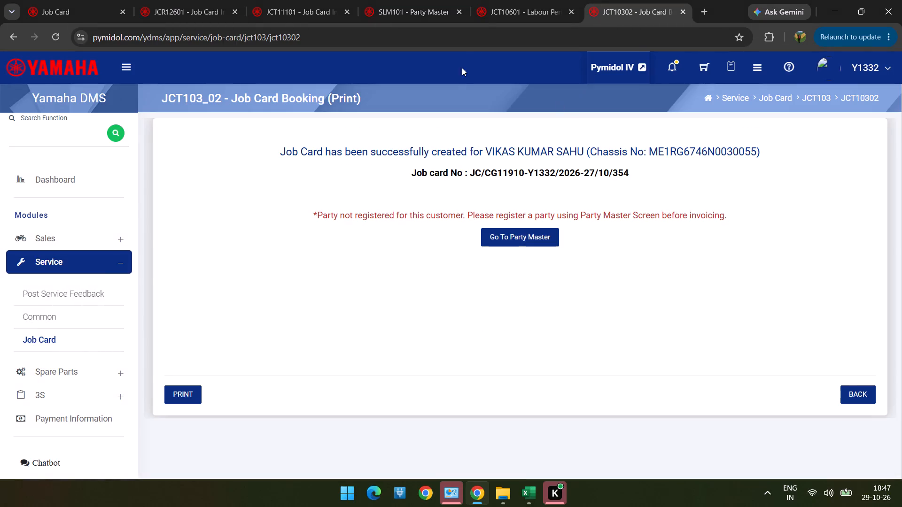
{"action": "left_click", "coordinate": [506, 5]}
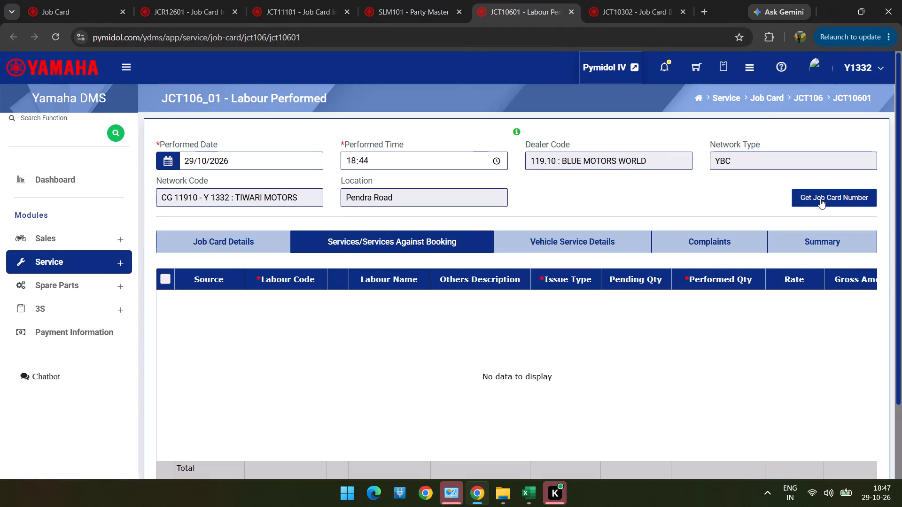
{"action": "left_click", "coordinate": [820, 199]}
{"action": "double_click", "coordinate": [650, 183]}
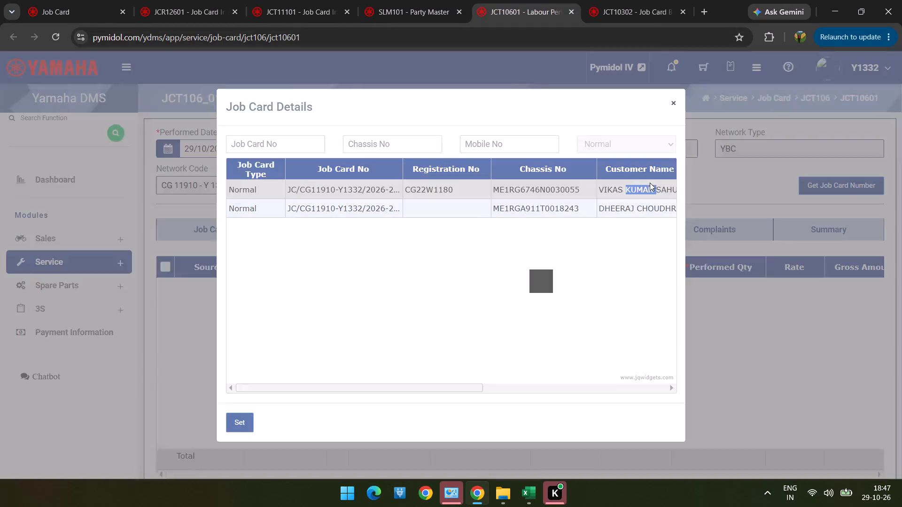
{"action": "left_click_drag", "start_coordinate": [275, 246], "coordinate": [283, 241]}
{"action": "left_click", "coordinate": [256, 234]}
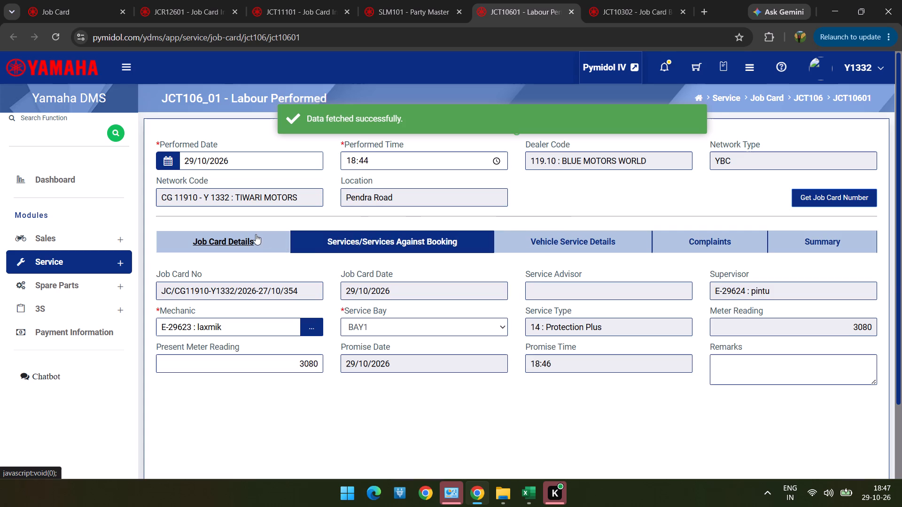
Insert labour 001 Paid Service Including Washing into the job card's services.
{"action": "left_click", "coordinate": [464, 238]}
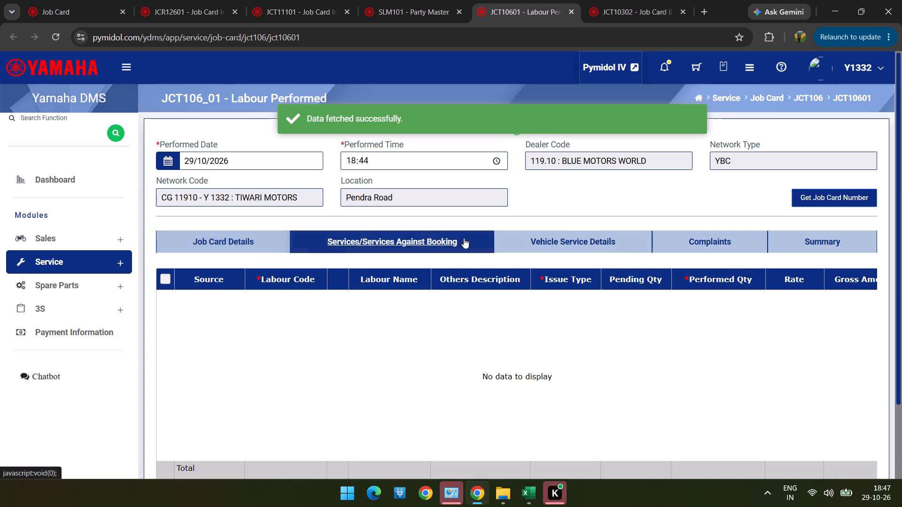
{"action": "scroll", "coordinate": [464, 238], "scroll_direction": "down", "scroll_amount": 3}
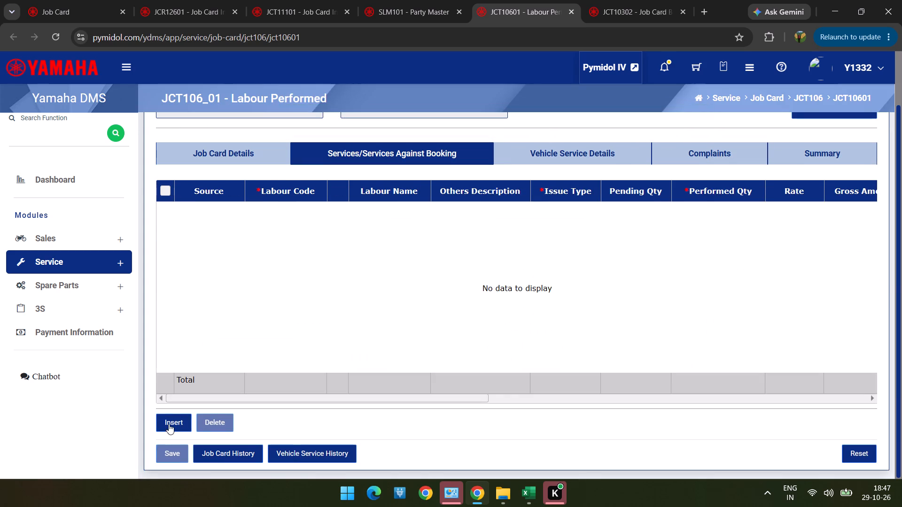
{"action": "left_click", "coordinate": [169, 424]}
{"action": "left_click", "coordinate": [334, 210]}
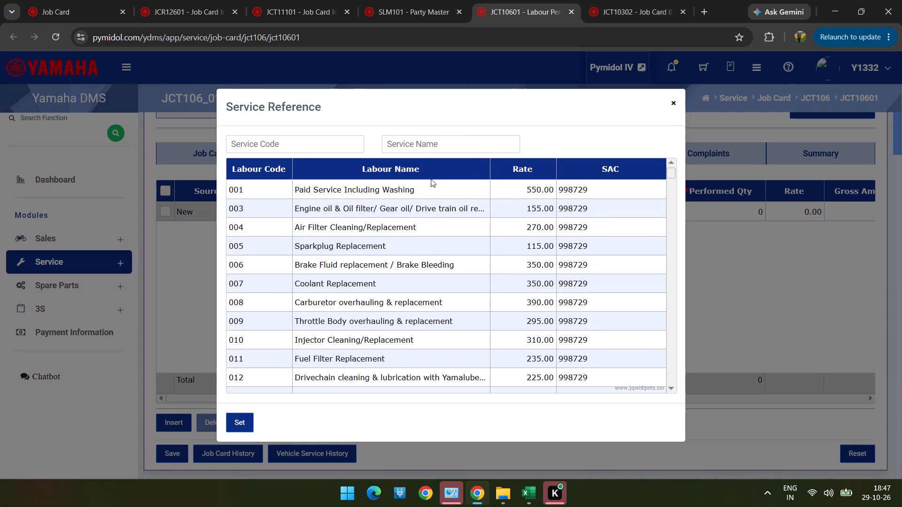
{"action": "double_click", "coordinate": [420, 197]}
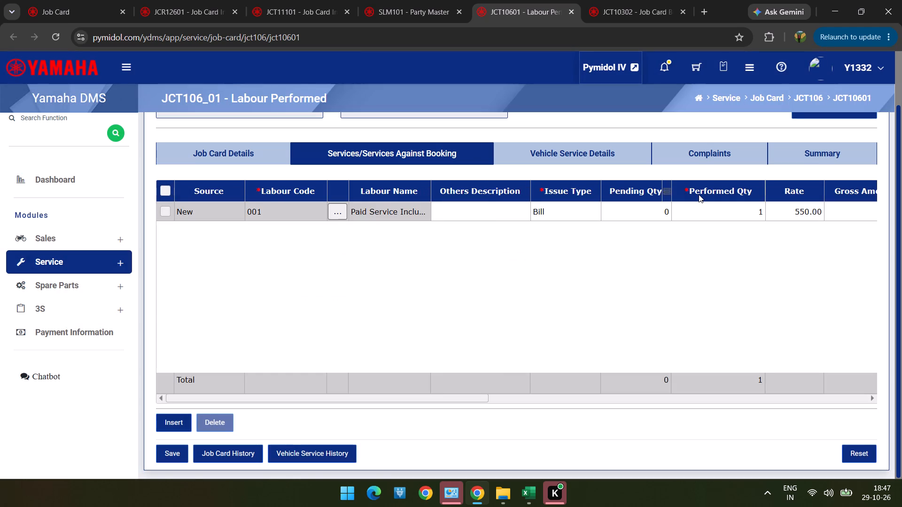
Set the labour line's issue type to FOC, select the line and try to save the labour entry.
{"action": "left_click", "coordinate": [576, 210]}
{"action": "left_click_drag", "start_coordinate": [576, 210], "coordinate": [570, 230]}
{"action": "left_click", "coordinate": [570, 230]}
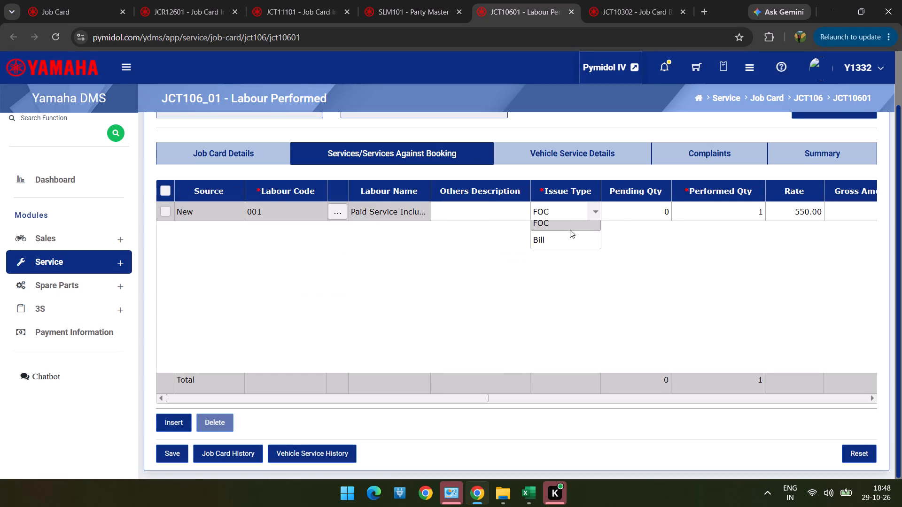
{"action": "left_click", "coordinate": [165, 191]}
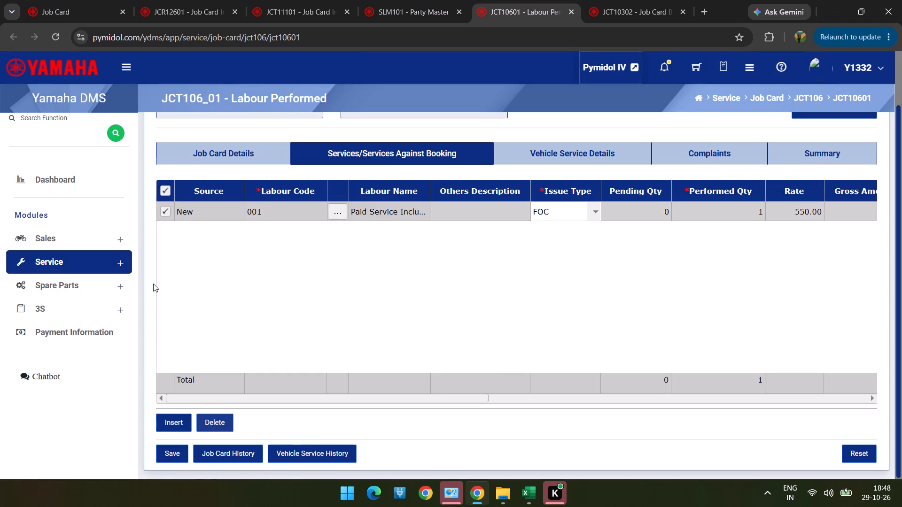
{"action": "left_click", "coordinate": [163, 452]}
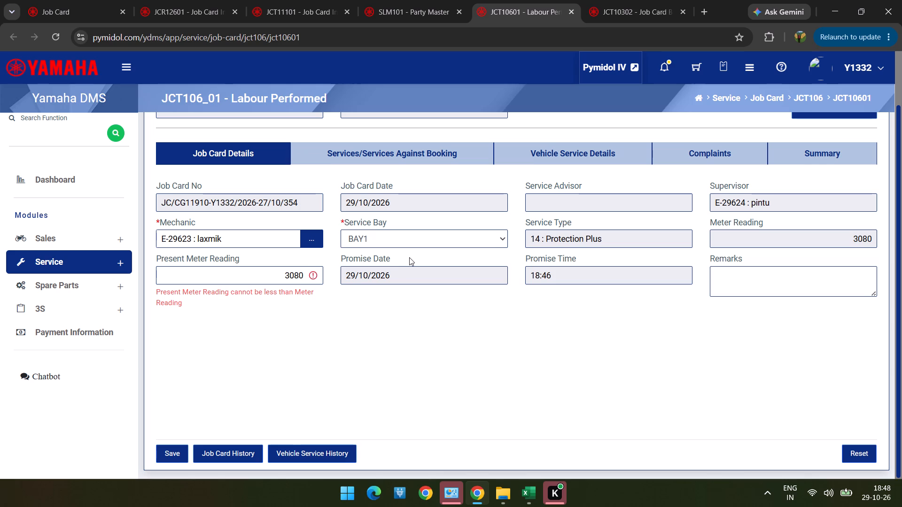
Check the vehicle's service history for its past meter readings and close it.
{"action": "left_click", "coordinate": [300, 450]}
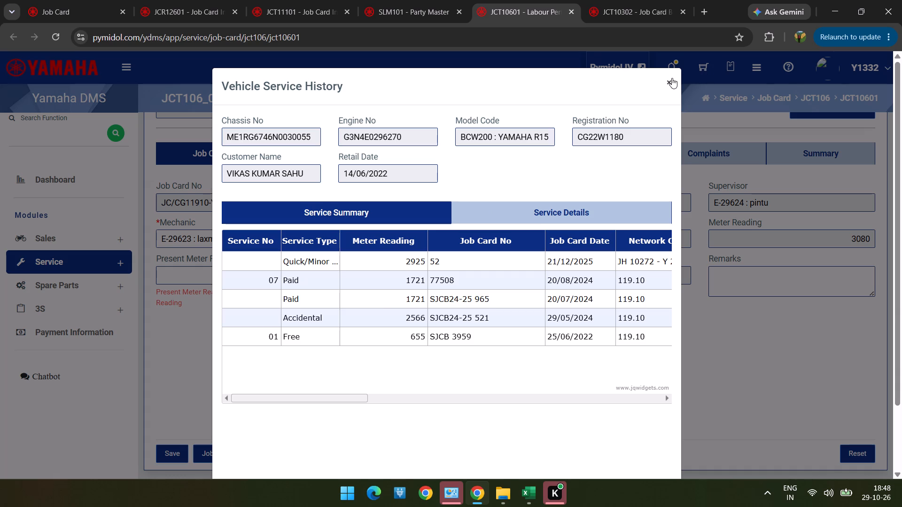
{"action": "left_click", "coordinate": [670, 78]}
{"action": "left_click", "coordinate": [669, 79]}
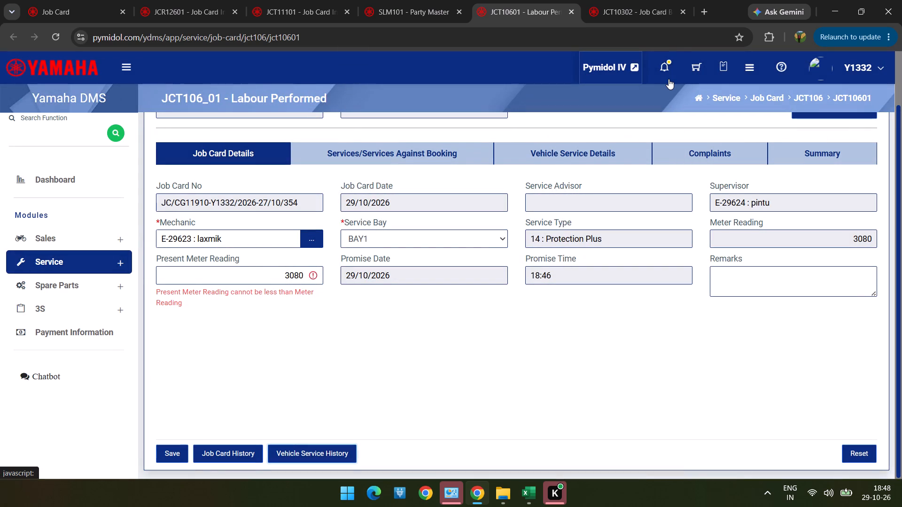
{"action": "left_click", "coordinate": [607, 288]}
{"action": "right_click", "coordinate": [607, 288]}
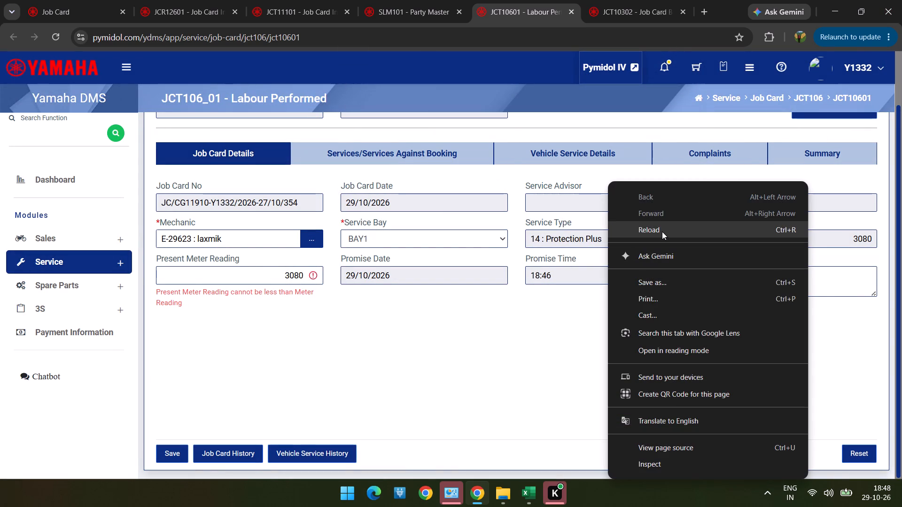
{"action": "left_click", "coordinate": [662, 232]}
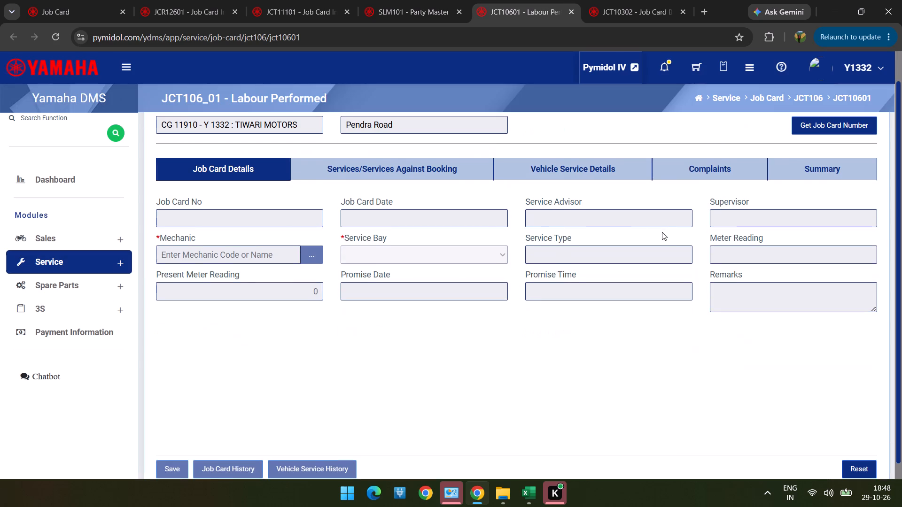
{"action": "left_click", "coordinate": [827, 130]}
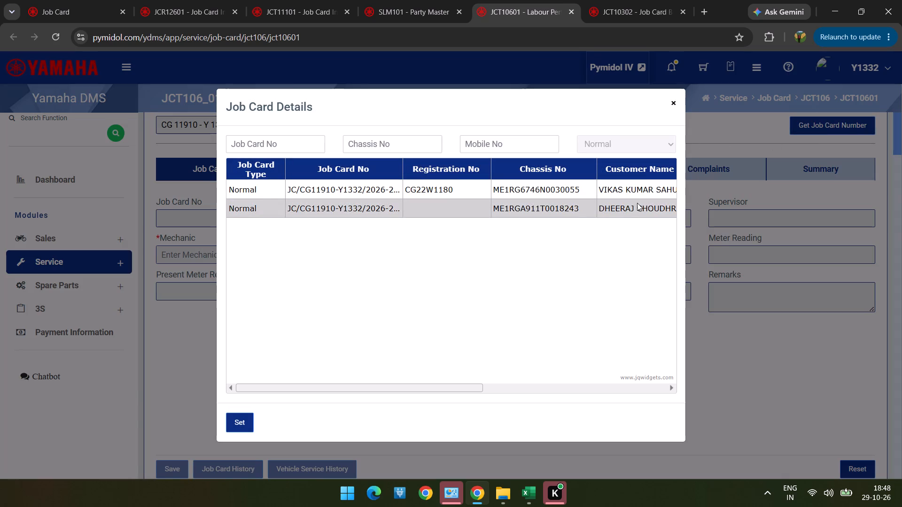
{"action": "double_click", "coordinate": [645, 188]}
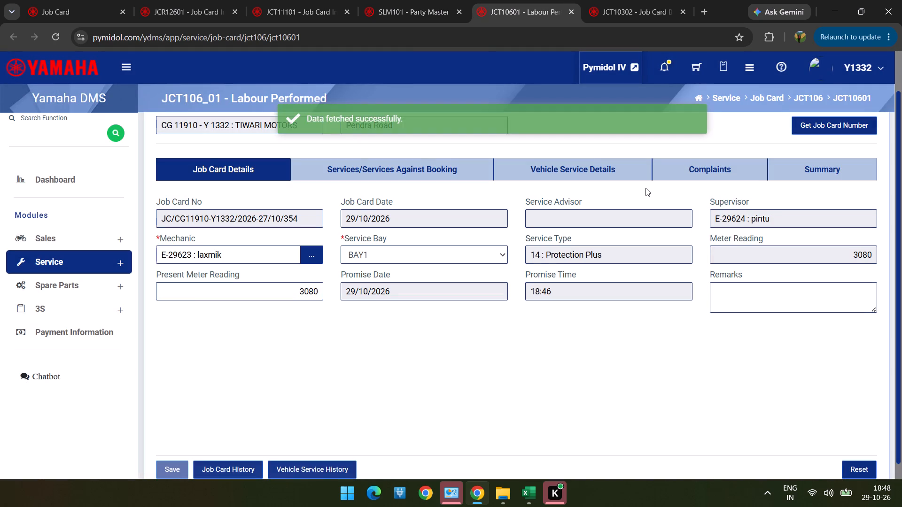
Insert labour 001 Paid Service Including Washing into the reloaded job card's services.
{"action": "left_click", "coordinate": [458, 168]}
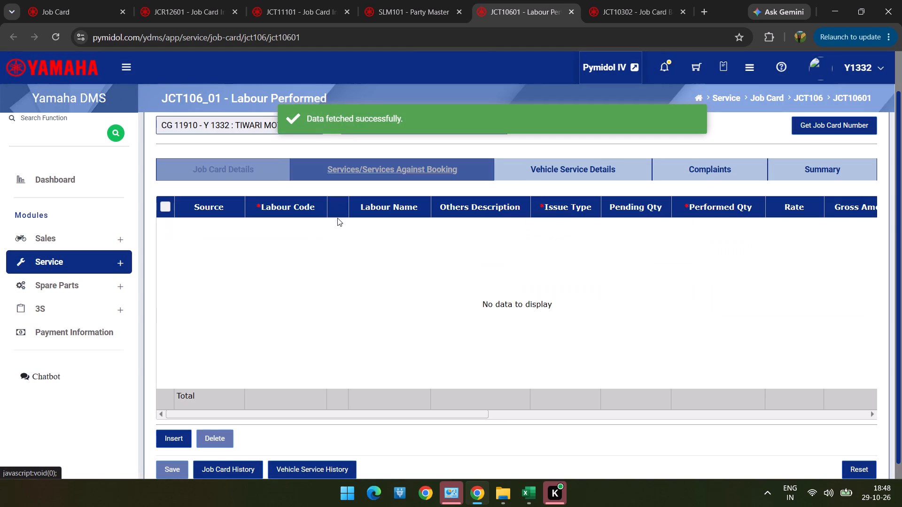
{"action": "left_click_drag", "start_coordinate": [184, 438], "coordinate": [324, 260]}
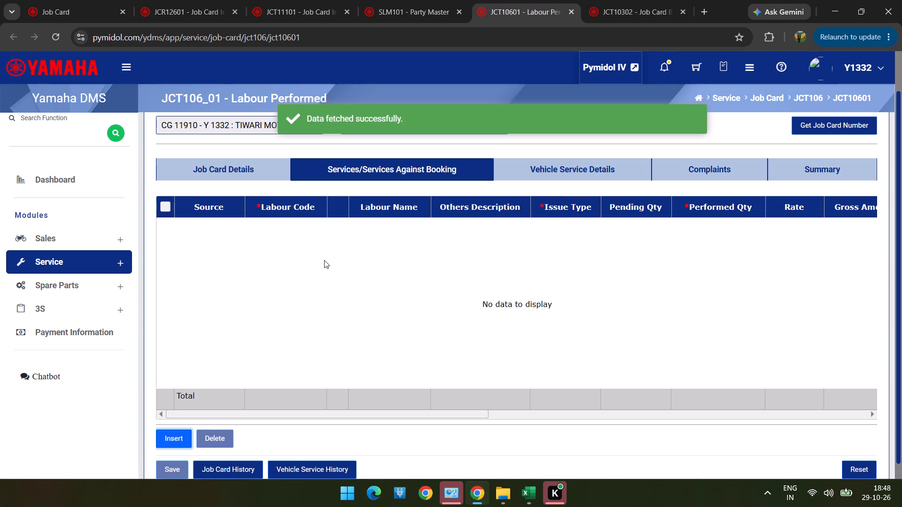
{"action": "left_click_drag", "start_coordinate": [324, 260], "coordinate": [221, 341]}
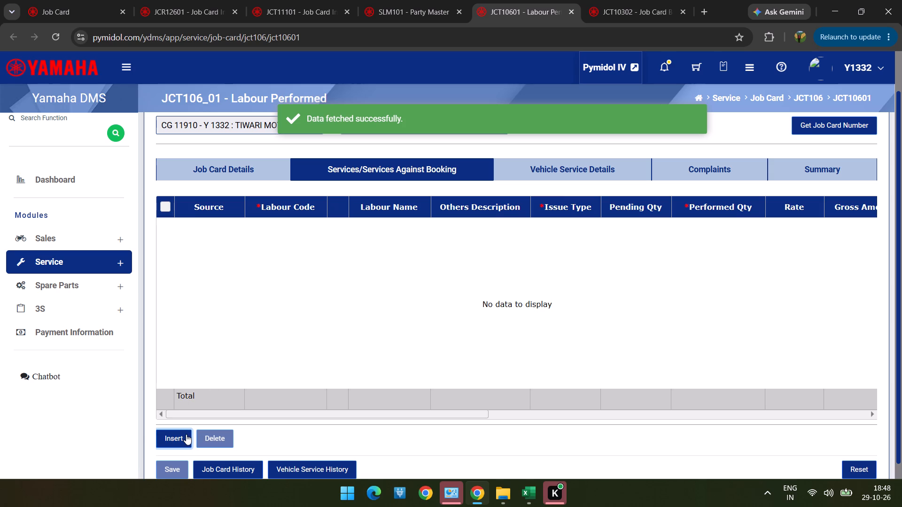
{"action": "left_click", "coordinate": [186, 434]}
{"action": "left_click", "coordinate": [336, 226]}
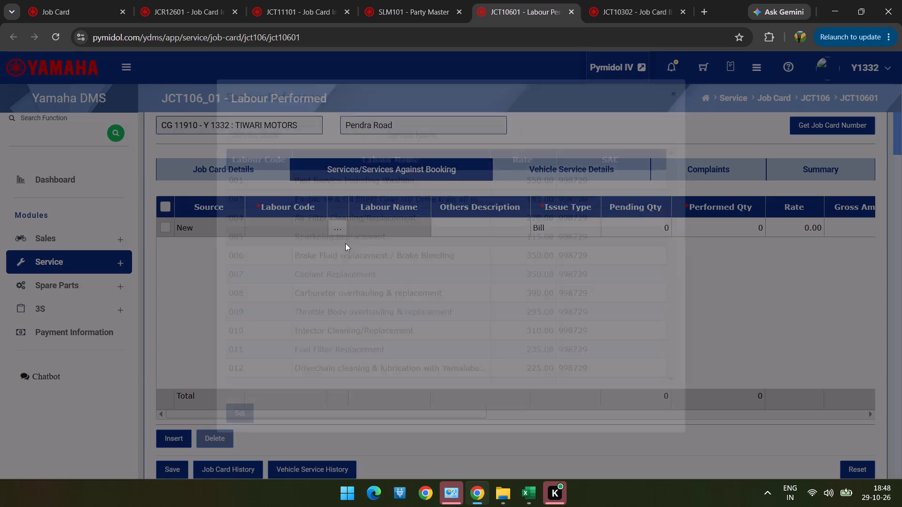
{"action": "double_click", "coordinate": [342, 191]}
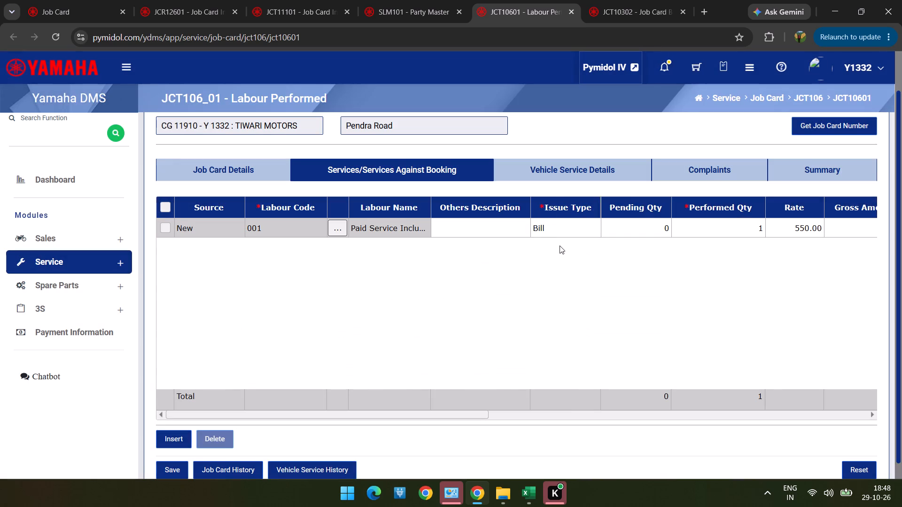
{"action": "left_click_drag", "start_coordinate": [617, 293], "coordinate": [715, 415]}
Set the labour line's issue type to FOC, select the line and save the labour entry.
{"action": "double_click", "coordinate": [548, 224]}
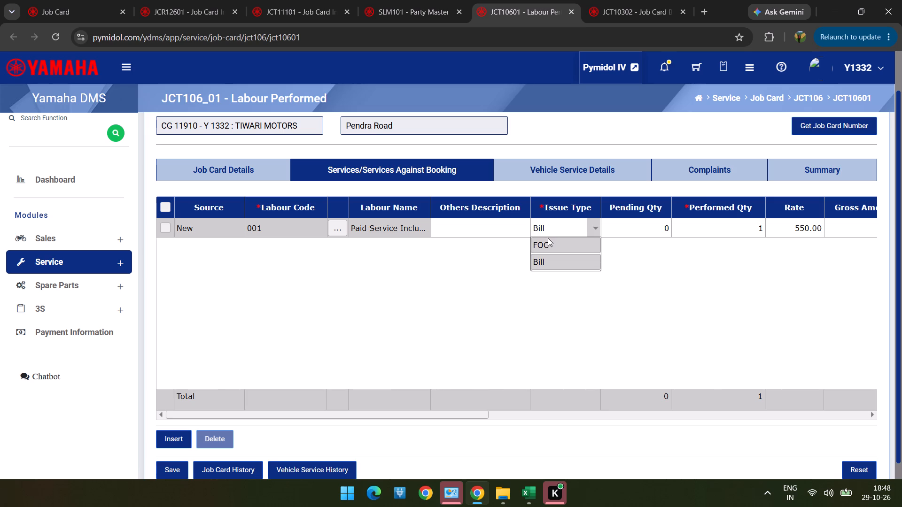
{"action": "left_click", "coordinate": [547, 238]}
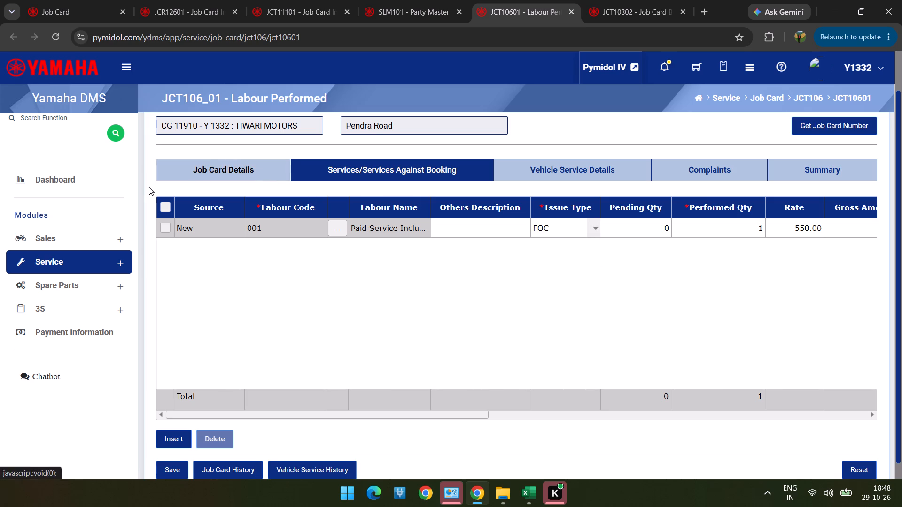
{"action": "left_click", "coordinate": [168, 205]}
{"action": "scroll", "coordinate": [166, 377], "scroll_direction": "down", "scroll_amount": 1}
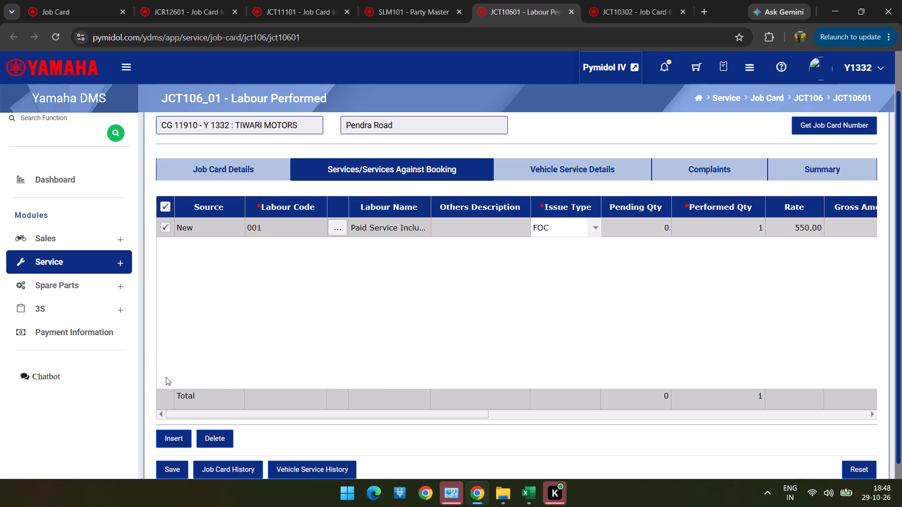
{"action": "left_click", "coordinate": [161, 459]}
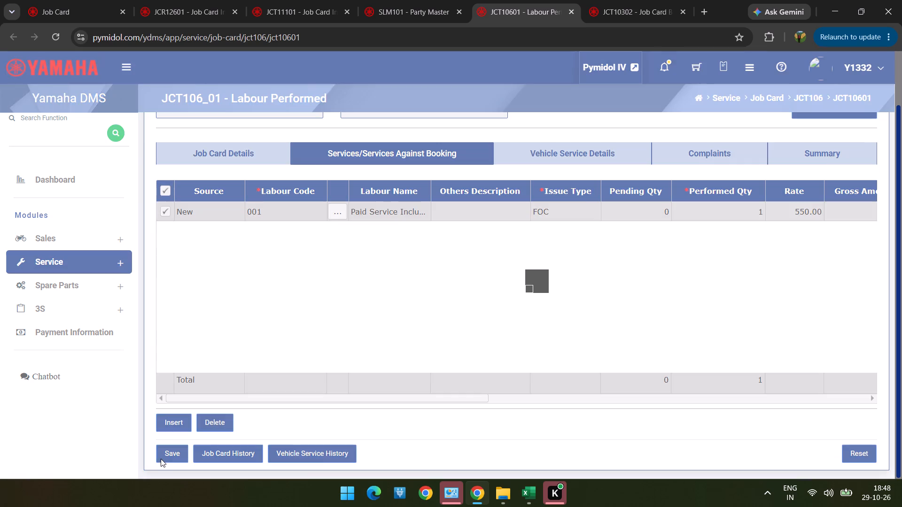
Start a new party in Party Master and enter the customer name from row 39 of Book1.xlsx as the party name.
{"action": "left_click", "coordinate": [419, 15]}
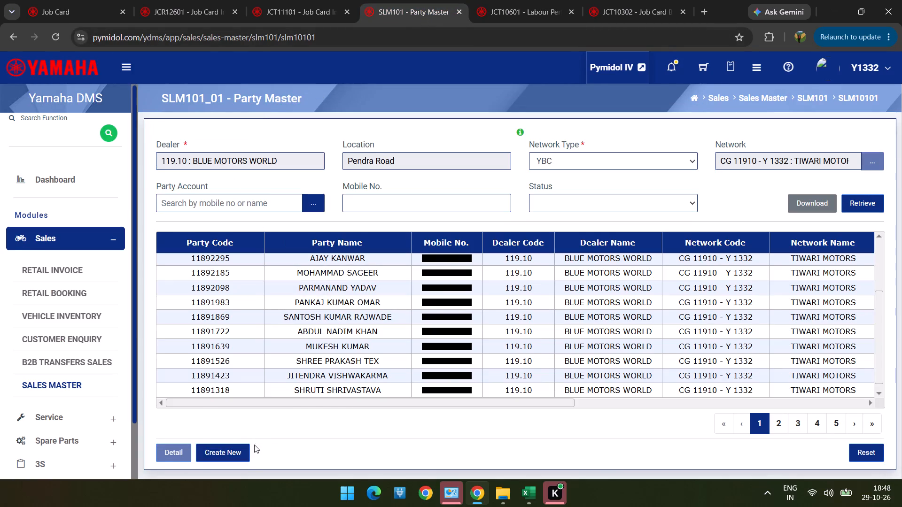
{"action": "left_click", "coordinate": [238, 453]}
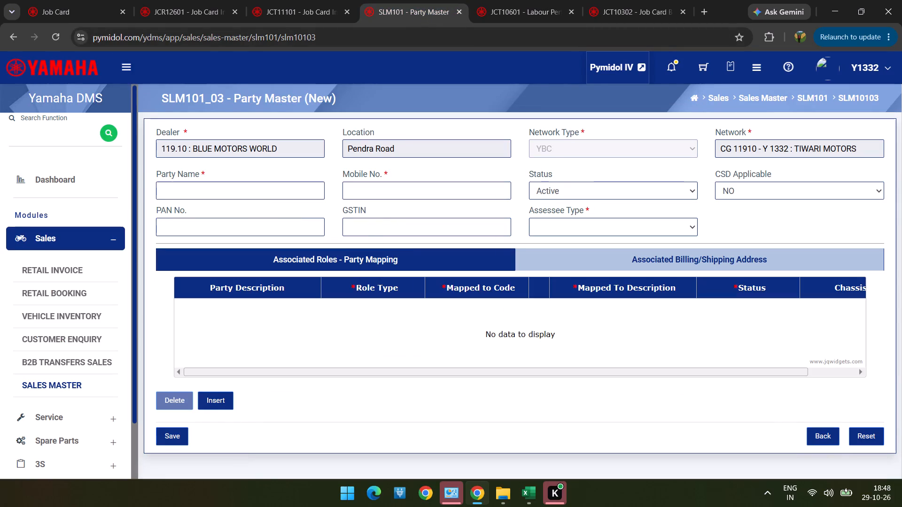
{"action": "left_click", "coordinate": [313, 191]}
{"action": "key", "text": "alt+Tab"}
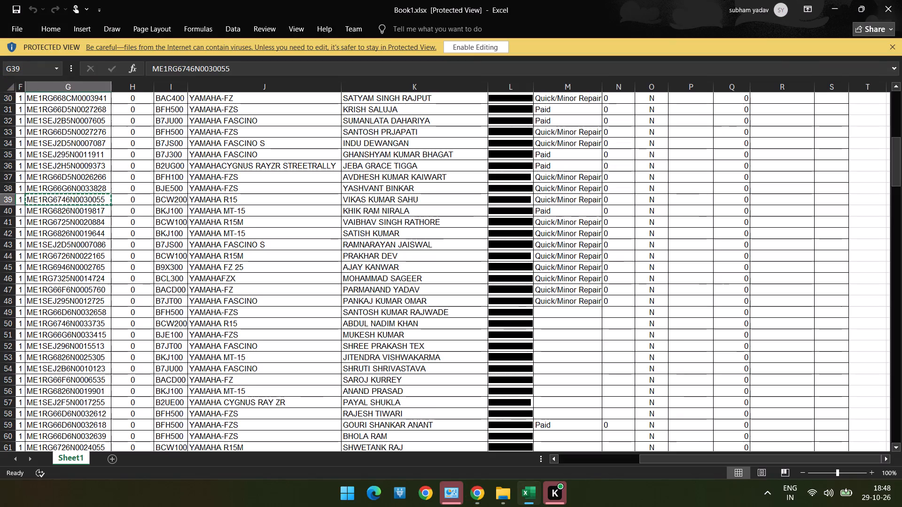
{"action": "key", "text": "Tab"}
{"action": "key", "text": "Tab"}
{"action": "key", "text": "Tab"}
{"action": "key", "text": "Tab"}
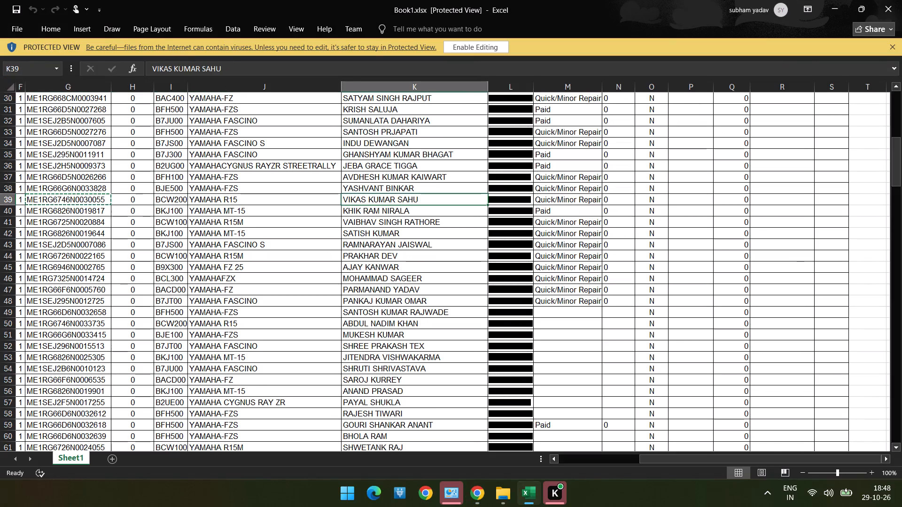
{"action": "key", "text": "ctrl+c"}
{"action": "key", "text": "alt+Tab"}
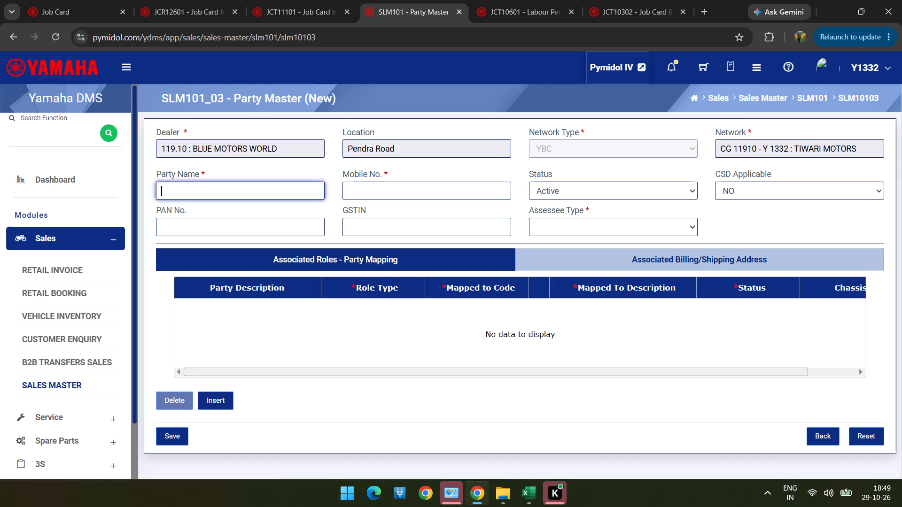
{"action": "key", "text": "ctrl+v"}
Copy row 39's mobile number from Book1.xlsx into the new party and set the assessee type to Unregistered.
{"action": "key", "text": "alt+Tab"}
{"action": "key", "text": "Tab"}
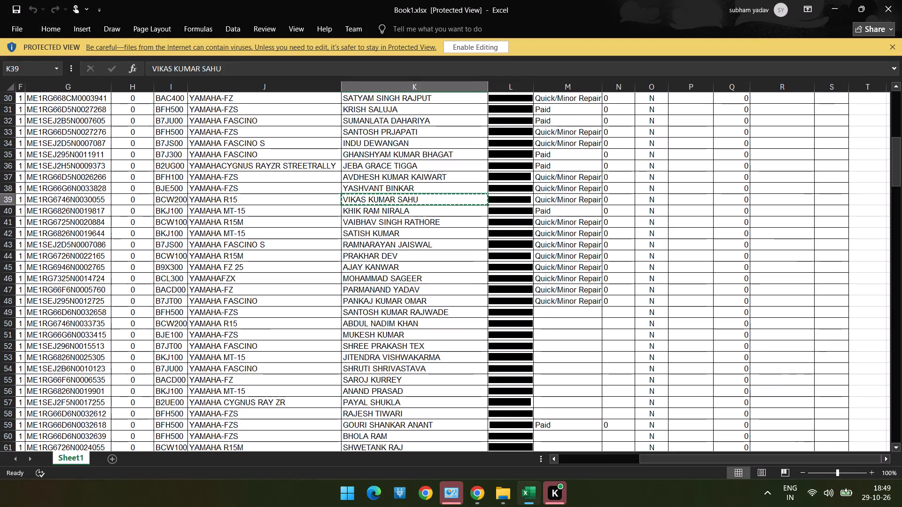
{"action": "key", "text": "ctrl+c"}
{"action": "key", "text": "alt+Tab"}
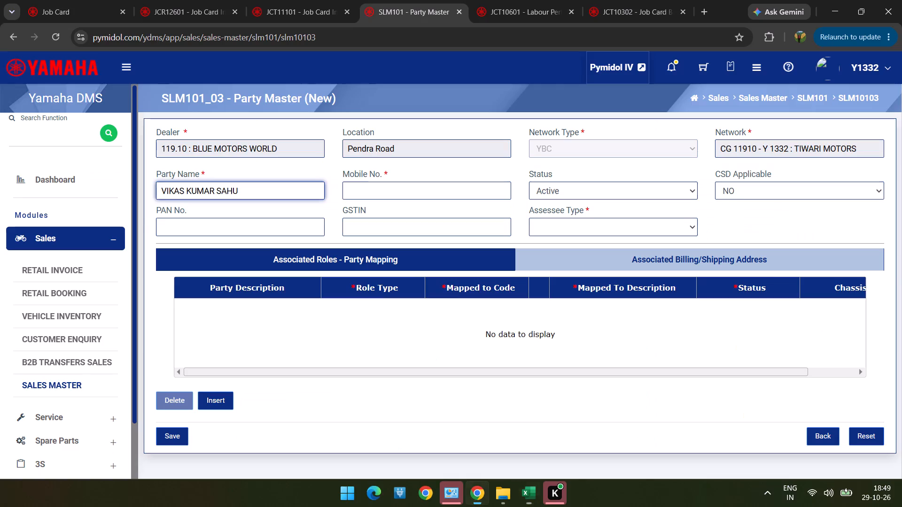
{"action": "key", "text": "Tab"}
{"action": "key", "text": "ctrl+v"}
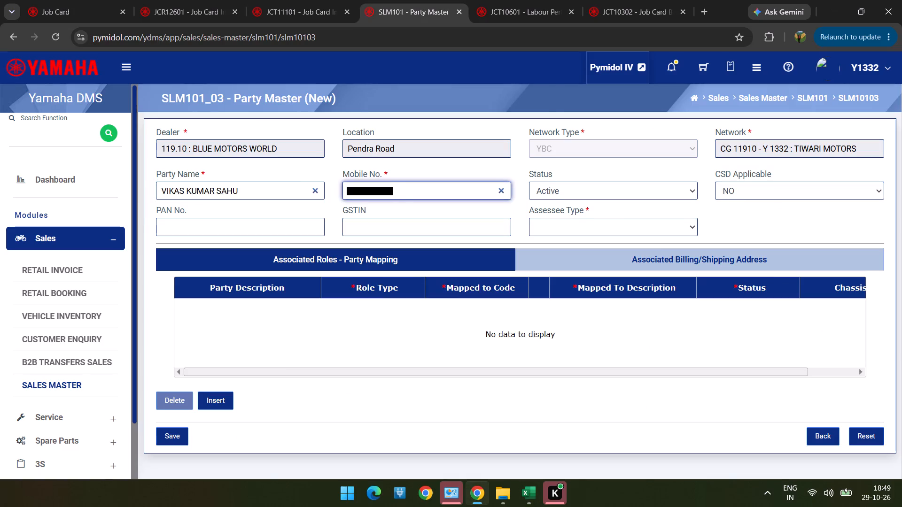
{"action": "left_click", "coordinate": [597, 229]}
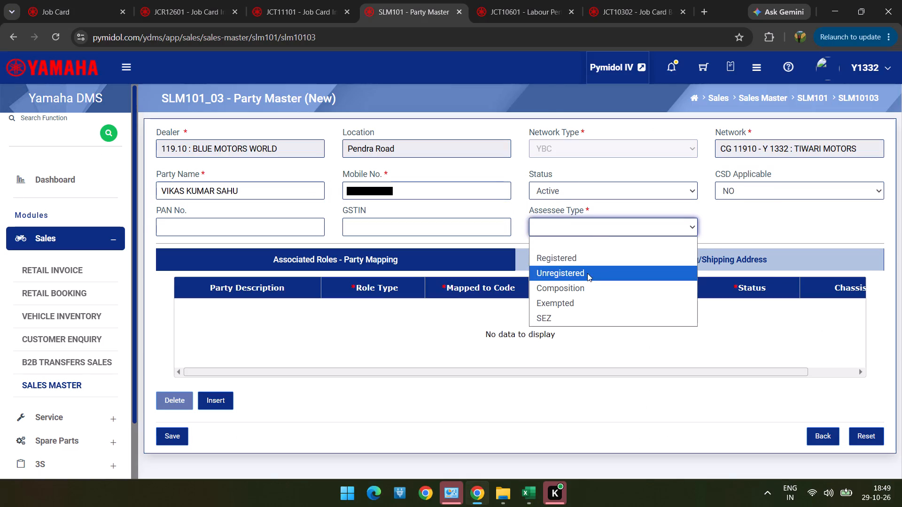
{"action": "left_click", "coordinate": [587, 273]}
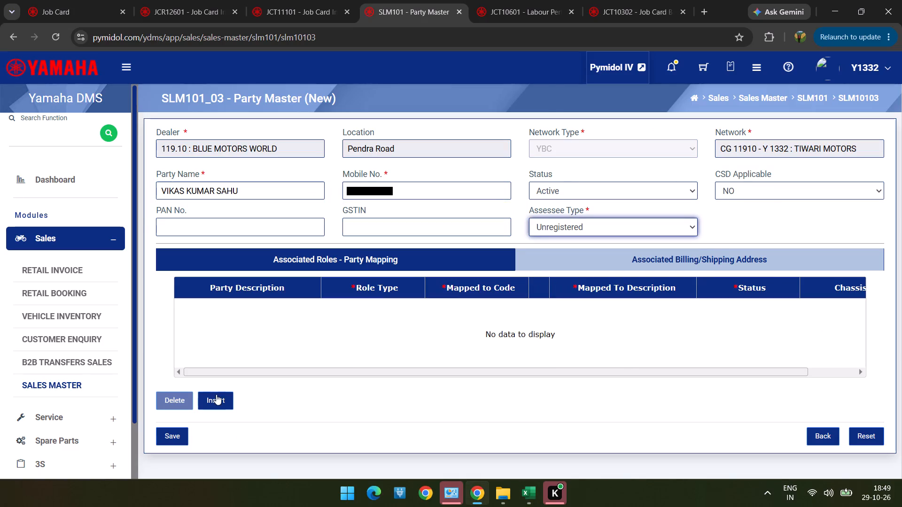
Add a Vehicle Retail Customer role to the party, mapped to the retail customer found by the same mobile number.
{"action": "left_click", "coordinate": [216, 394]}
{"action": "double_click", "coordinate": [404, 313]}
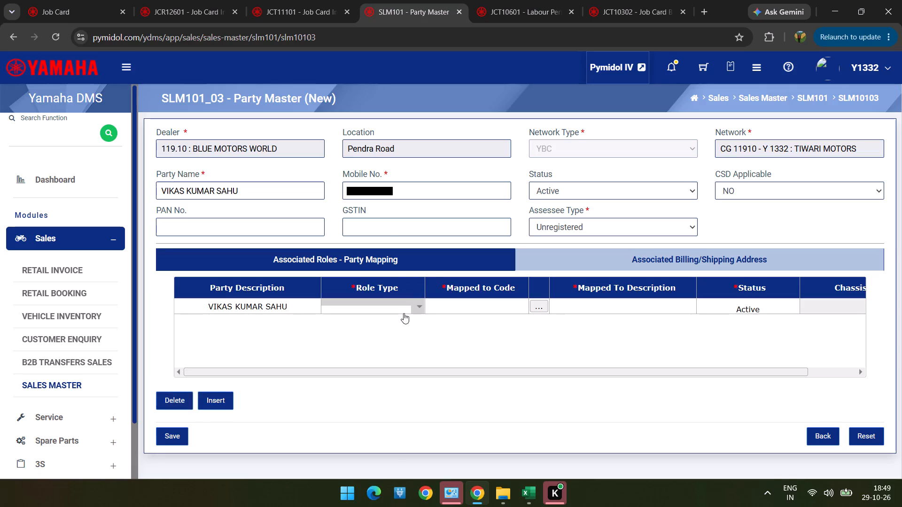
{"action": "left_click", "coordinate": [404, 313]}
{"action": "left_click", "coordinate": [379, 96]}
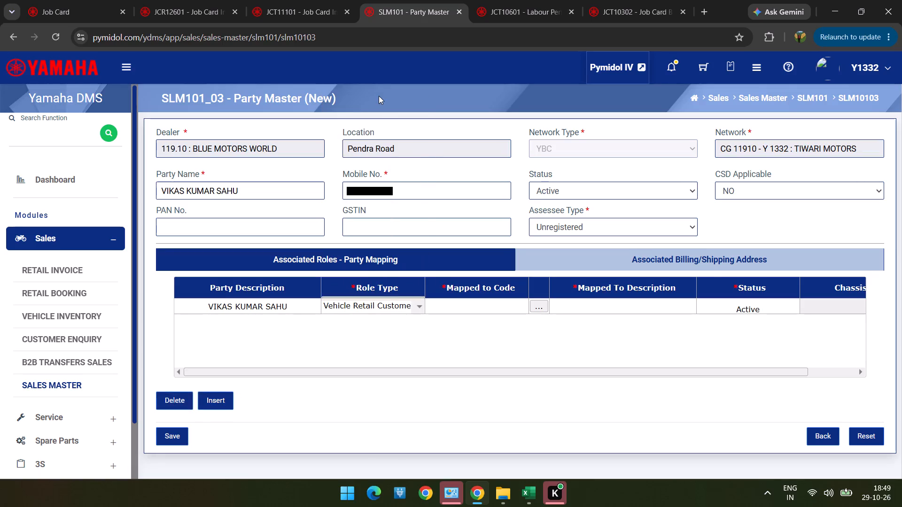
{"action": "left_click", "coordinate": [532, 306]}
{"action": "left_click", "coordinate": [411, 142]}
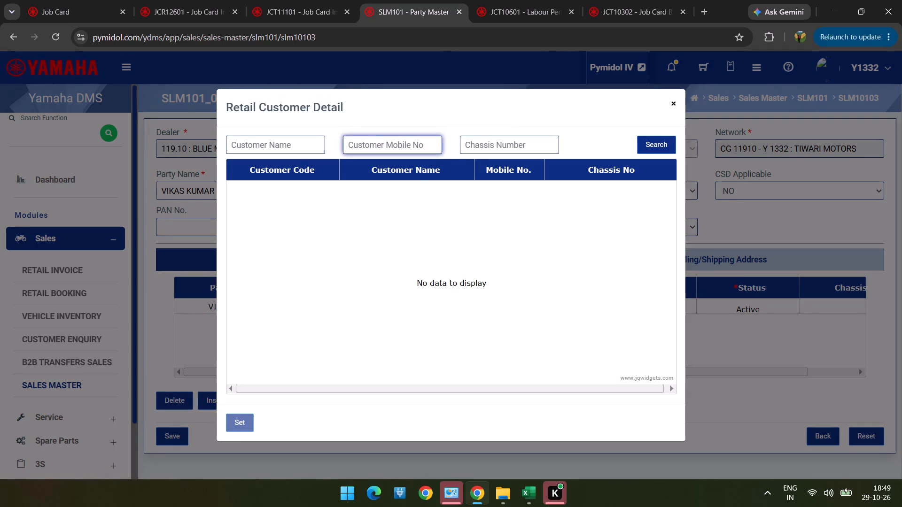
{"action": "key", "text": "ctrl+v"}
{"action": "left_click", "coordinate": [645, 150]}
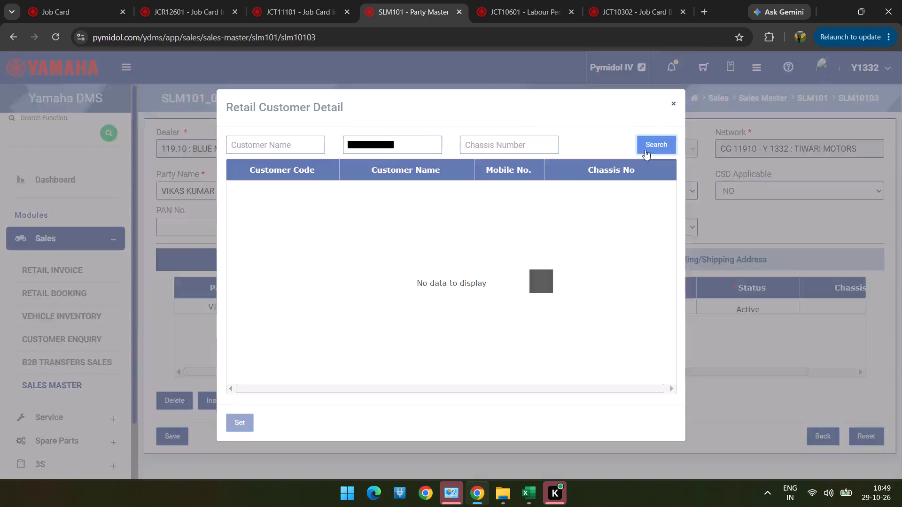
{"action": "double_click", "coordinate": [509, 180]}
{"action": "left_click", "coordinate": [509, 195]}
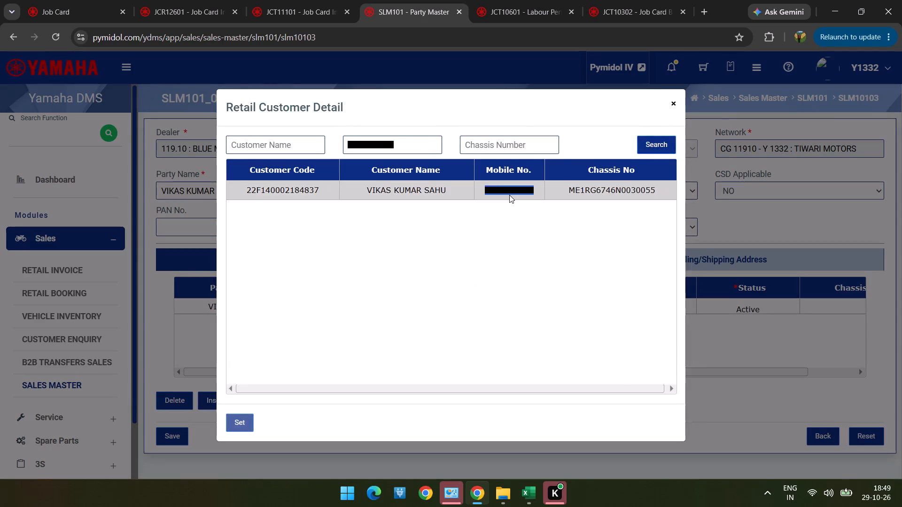
{"action": "left_click_drag", "start_coordinate": [509, 195], "coordinate": [242, 245]}
Save the new party and confirm its creation.
{"action": "left_click_drag", "start_coordinate": [224, 333], "coordinate": [145, 468]}
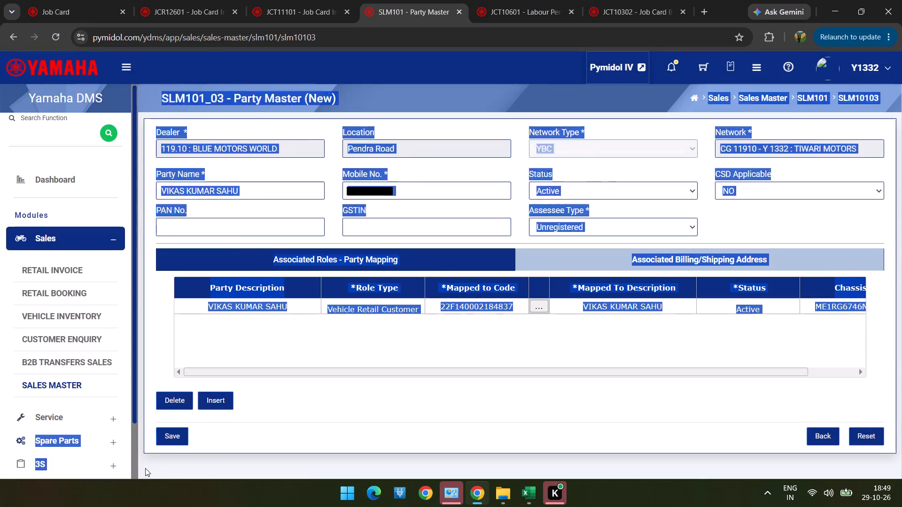
{"action": "left_click_drag", "start_coordinate": [145, 468], "coordinate": [174, 436]}
{"action": "left_click", "coordinate": [174, 436]}
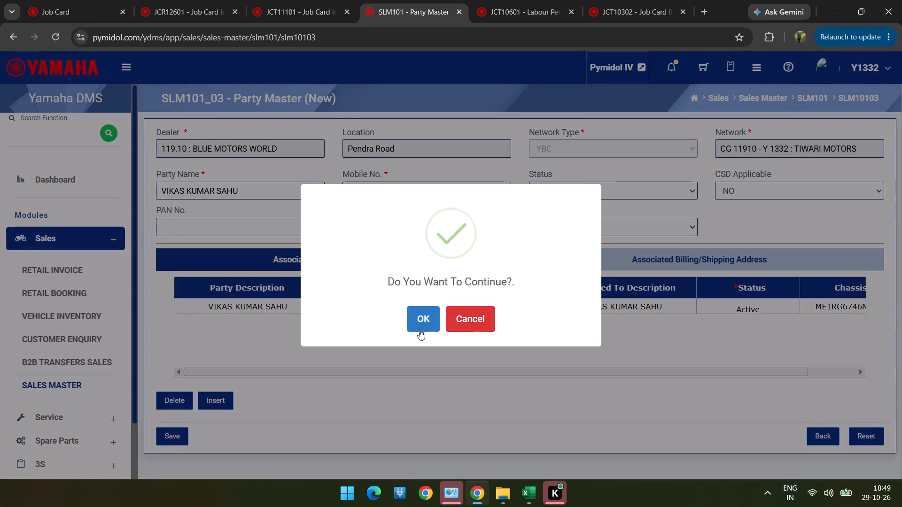
{"action": "left_click", "coordinate": [420, 330]}
{"action": "left_click", "coordinate": [449, 341]}
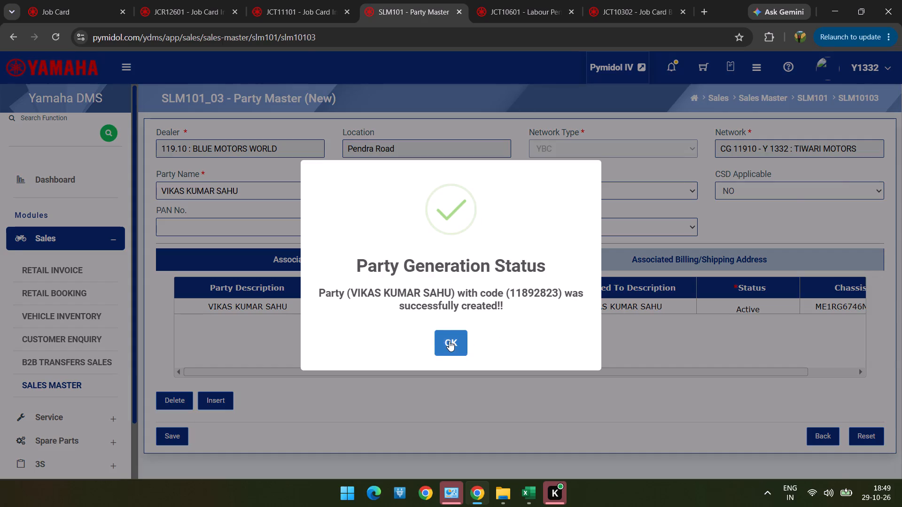
Fetch job card JC/CG11910-Y1332/2026-27/10/354 into the Job Card Invoice page.
{"action": "left_click", "coordinate": [269, 5]}
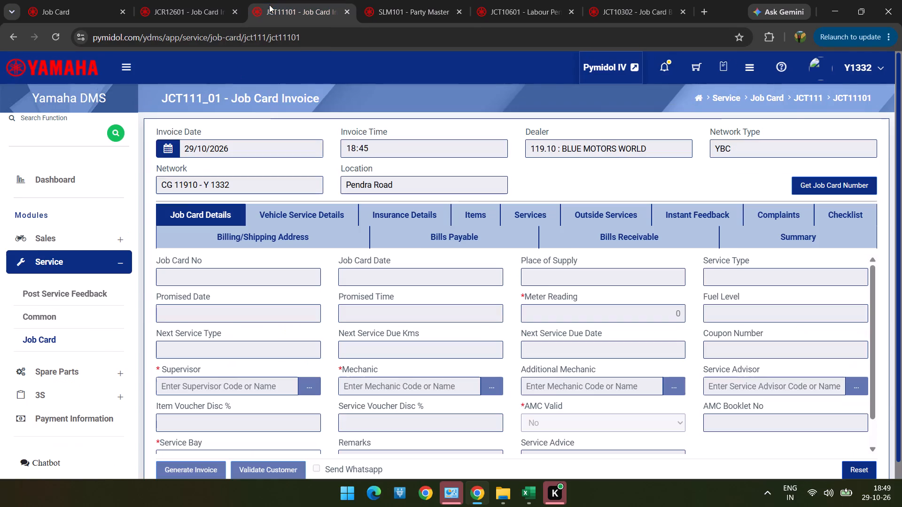
{"action": "left_click", "coordinate": [801, 179]}
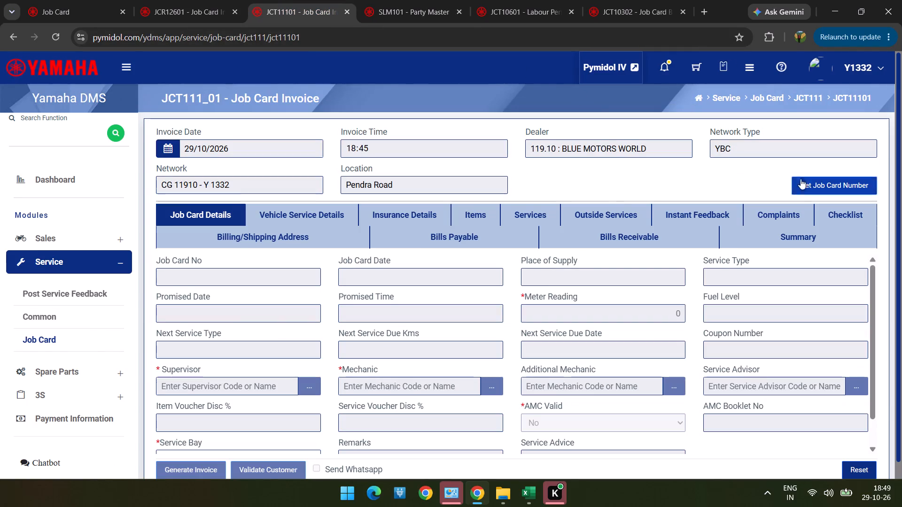
{"action": "double_click", "coordinate": [629, 198]}
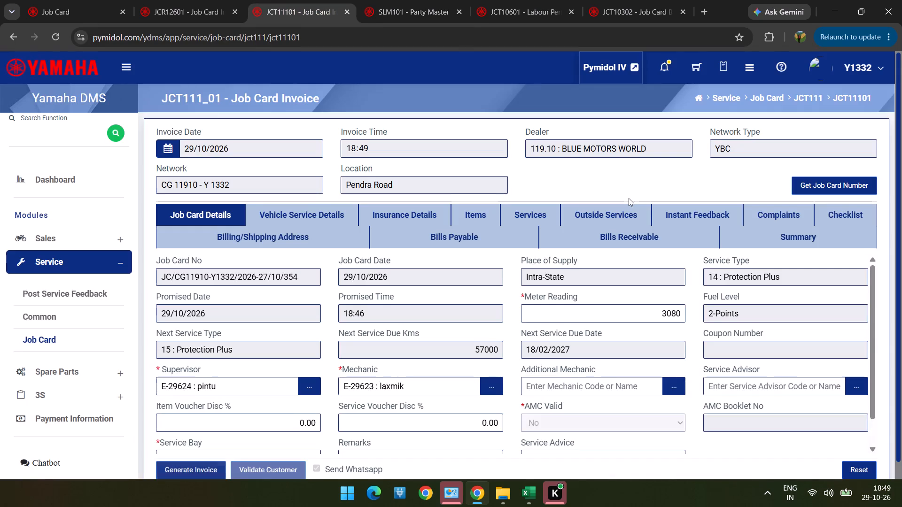
{"action": "scroll", "coordinate": [629, 198], "scroll_direction": "up", "scroll_amount": 1}
{"action": "scroll", "coordinate": [708, 52], "scroll_direction": "up", "scroll_amount": 3}
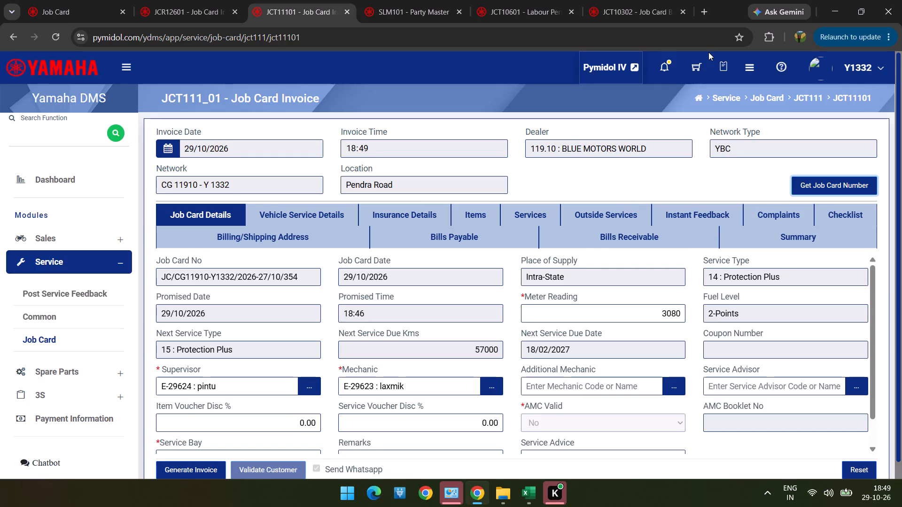
{"action": "scroll", "coordinate": [600, 236], "scroll_direction": "down", "scroll_amount": 2}
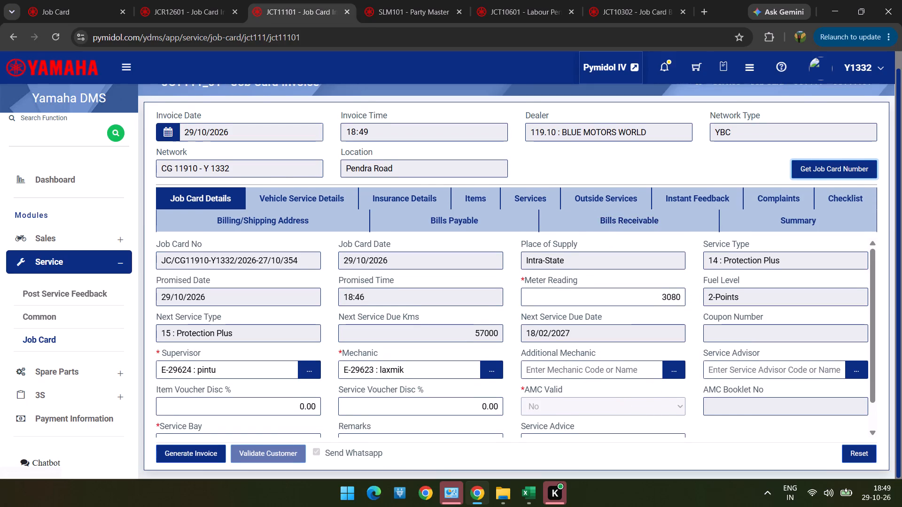
{"action": "left_click", "coordinate": [674, 367]}
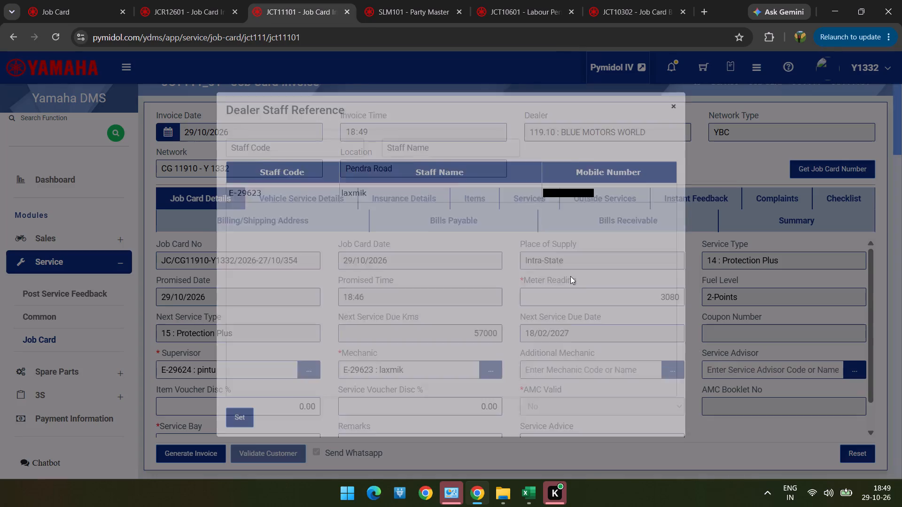
{"action": "double_click", "coordinate": [562, 199]}
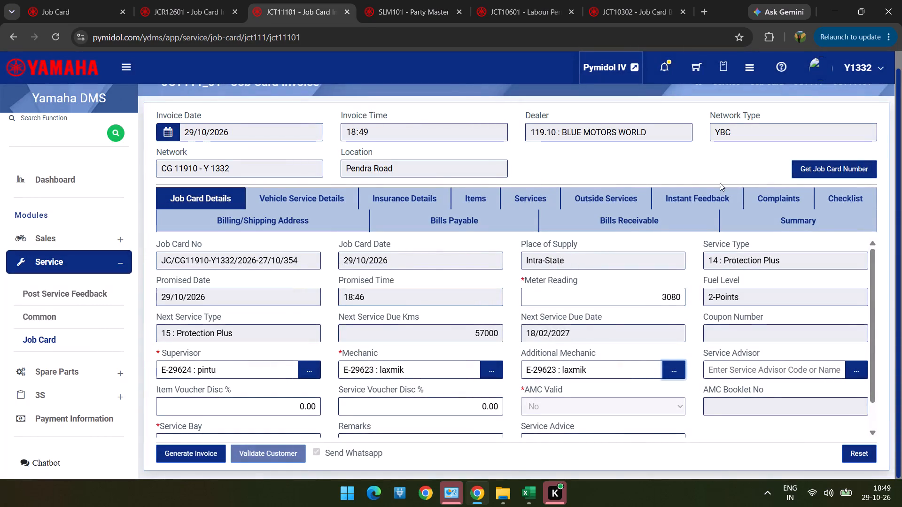
Answer the invoice's instant feedback: Yes for delivery on time and replaced parts handover, Ok for washing, staff behavior, repair quality and charges.
{"action": "left_click", "coordinate": [715, 198]}
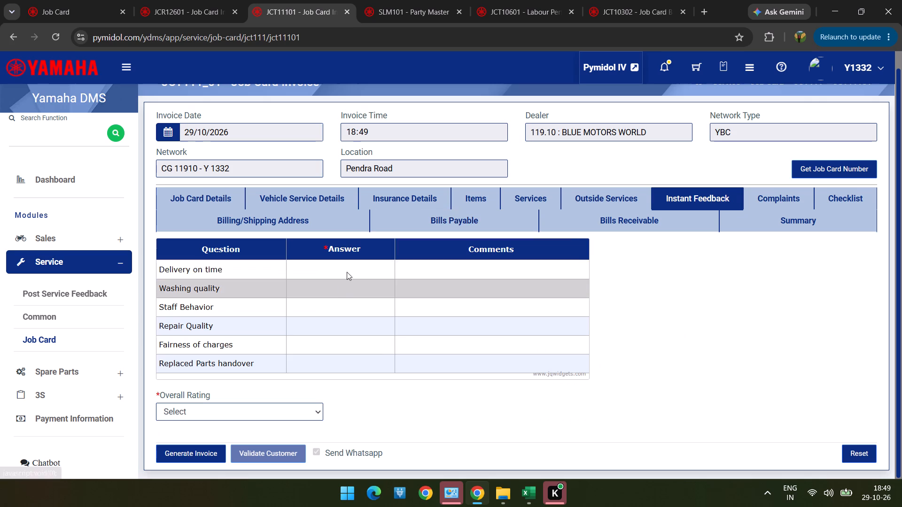
{"action": "double_click", "coordinate": [351, 268]}
{"action": "left_click_drag", "start_coordinate": [347, 284], "coordinate": [346, 294]}
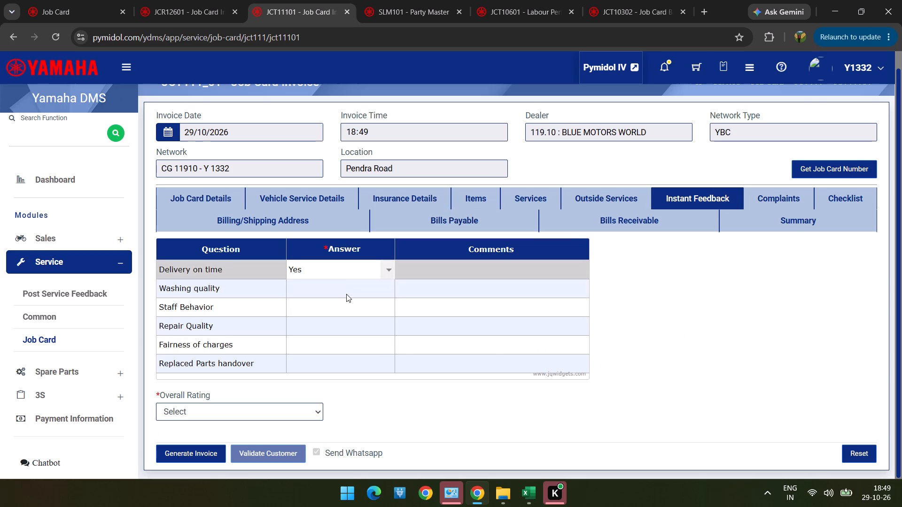
{"action": "left_click", "coordinate": [346, 294]}
{"action": "left_click_drag", "start_coordinate": [346, 294], "coordinate": [344, 305]}
{"action": "left_click", "coordinate": [344, 305]}
{"action": "left_click", "coordinate": [344, 309]}
{"action": "left_click_drag", "start_coordinate": [344, 309], "coordinate": [342, 322]}
{"action": "left_click", "coordinate": [342, 322]}
{"action": "left_click", "coordinate": [342, 325]}
{"action": "left_click_drag", "start_coordinate": [342, 325], "coordinate": [338, 335]}
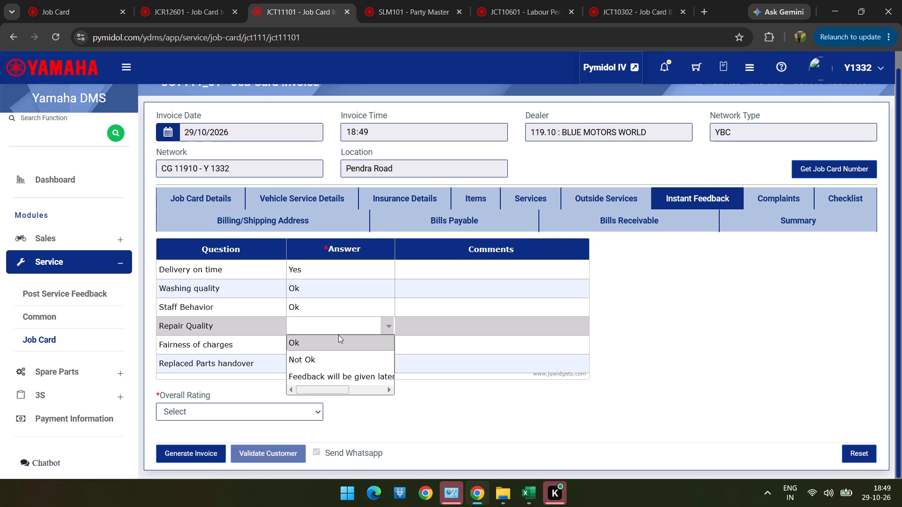
{"action": "left_click", "coordinate": [338, 335]}
{"action": "double_click", "coordinate": [338, 342]}
{"action": "left_click", "coordinate": [337, 353]}
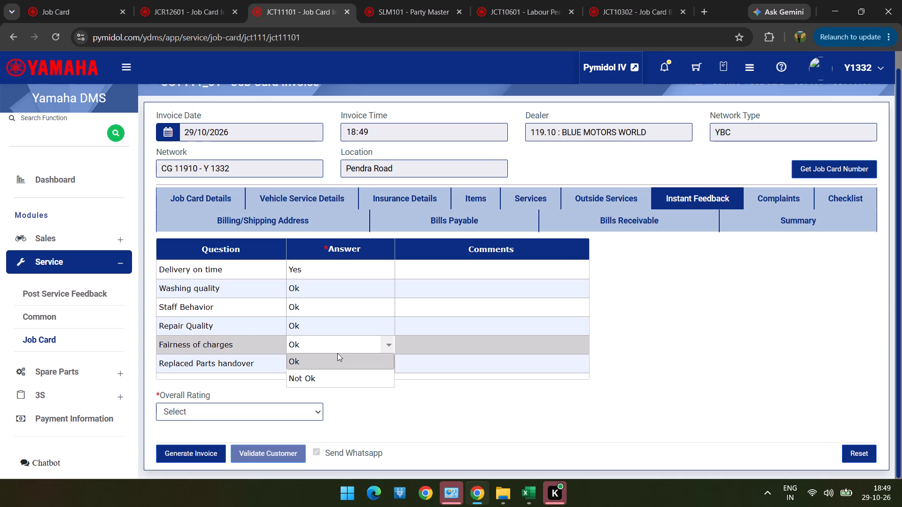
{"action": "left_click", "coordinate": [335, 366]}
{"action": "left_click_drag", "start_coordinate": [335, 366], "coordinate": [331, 379]}
{"action": "left_click_drag", "start_coordinate": [331, 379], "coordinate": [314, 403]}
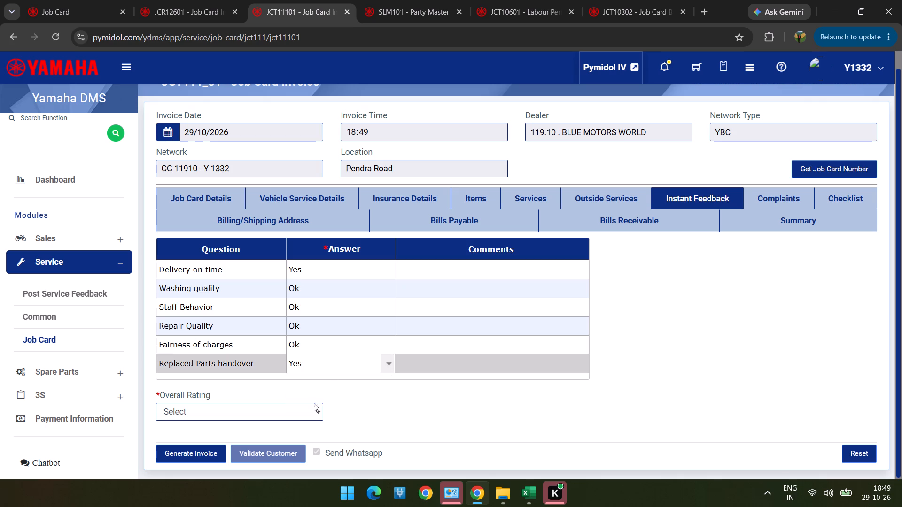
Set the overall feedback rating to Excellent (5).
{"action": "left_click_drag", "start_coordinate": [314, 403], "coordinate": [313, 411]}
{"action": "triple_click", "coordinate": [313, 411]}
{"action": "left_click_drag", "start_coordinate": [313, 411], "coordinate": [311, 392]}
{"action": "left_click", "coordinate": [311, 392]}
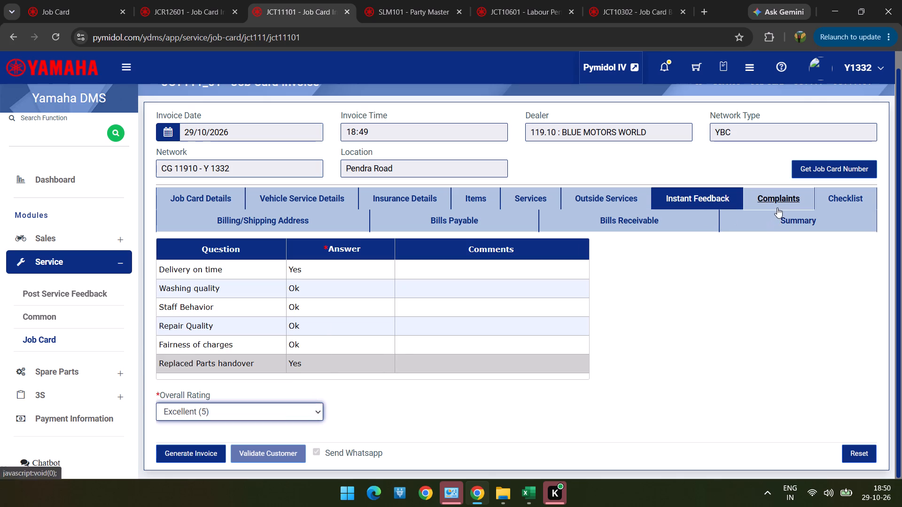
Mark the GENERAL SERVICE complaint as resolved with Yes.
{"action": "left_click", "coordinate": [777, 207]}
{"action": "left_click", "coordinate": [671, 265]}
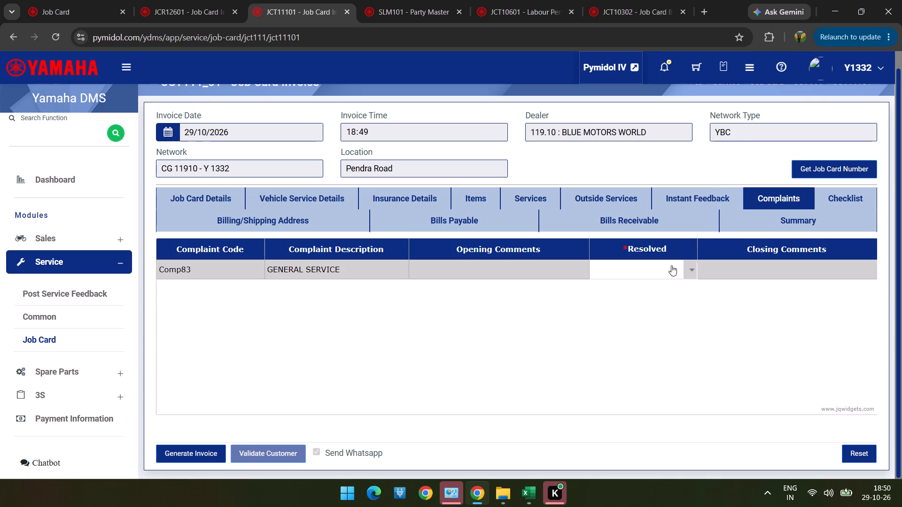
{"action": "left_click_drag", "start_coordinate": [671, 265], "coordinate": [665, 301]}
{"action": "left_click", "coordinate": [665, 291]}
{"action": "left_click_drag", "start_coordinate": [744, 224], "coordinate": [586, 322]}
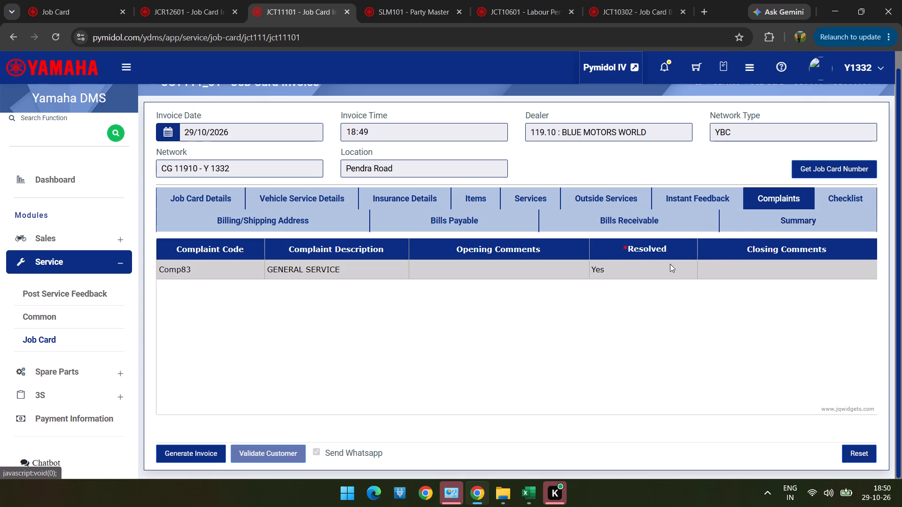
Set the division code in the invoice summary to 2355 : SERVICE.
{"action": "left_click", "coordinate": [734, 223]}
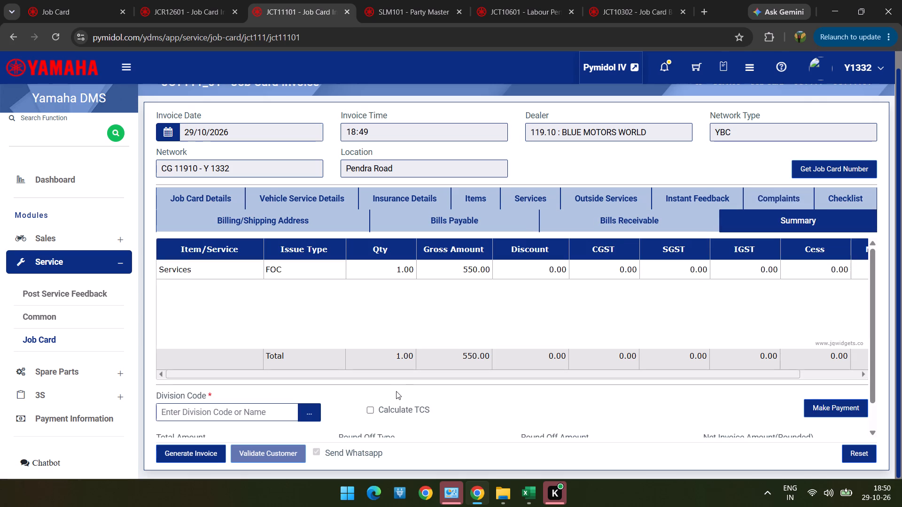
{"action": "left_click", "coordinate": [310, 415]}
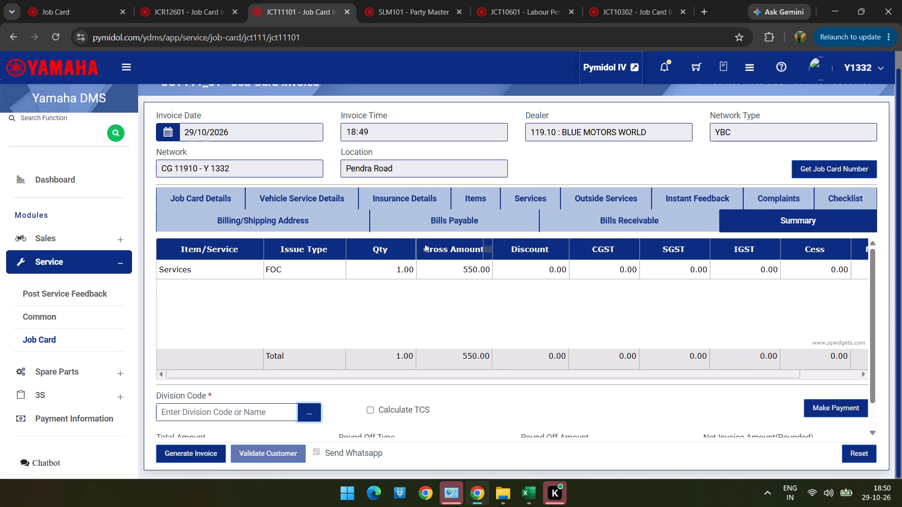
{"action": "left_click", "coordinate": [311, 412]}
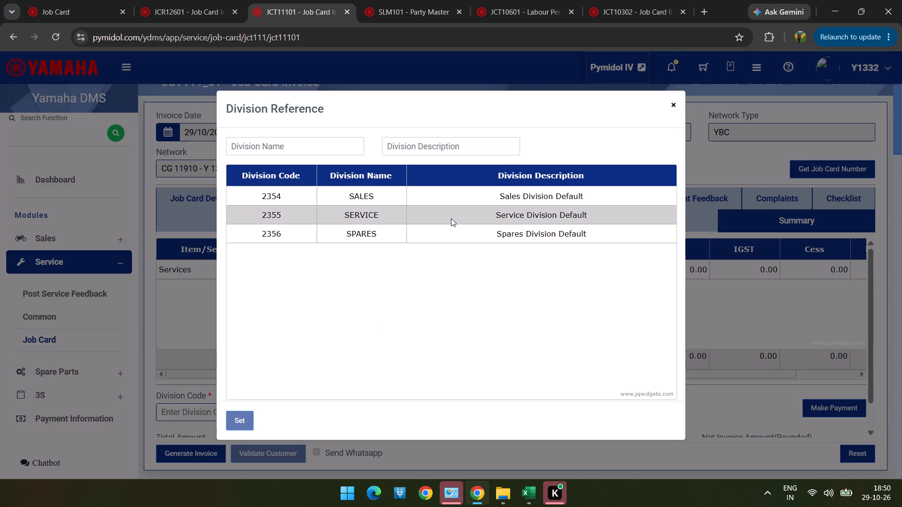
{"action": "double_click", "coordinate": [451, 216]}
Generate the job card invoice and confirm it.
{"action": "scroll", "coordinate": [451, 216], "scroll_direction": "down", "scroll_amount": 2}
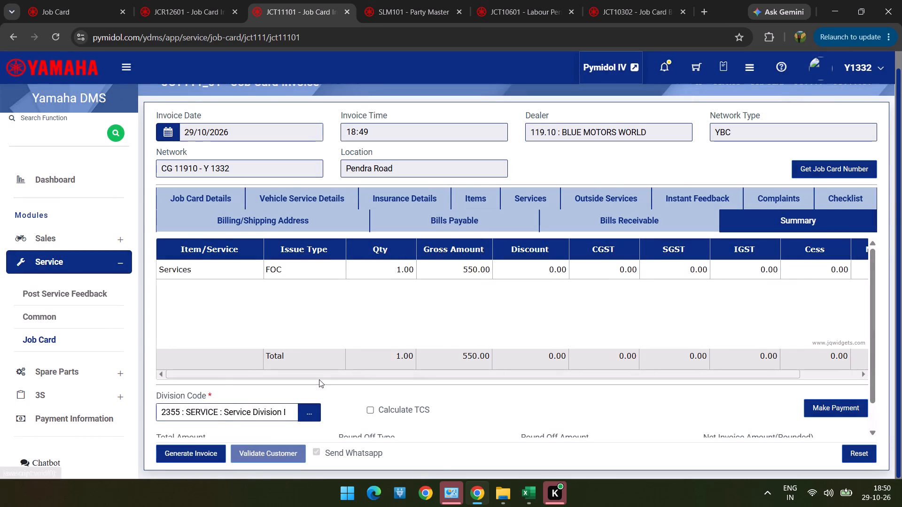
{"action": "scroll", "coordinate": [319, 379], "scroll_direction": "down", "scroll_amount": 3}
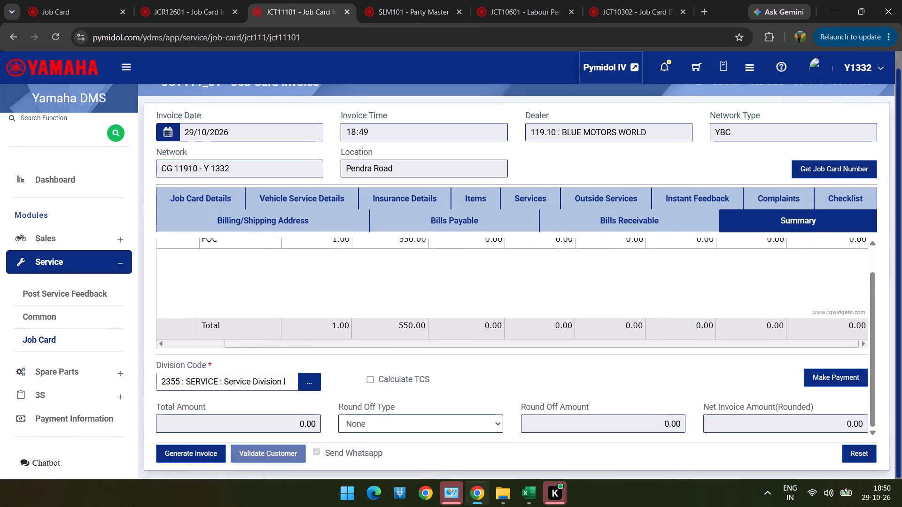
{"action": "left_click", "coordinate": [179, 446]}
{"action": "left_click", "coordinate": [388, 343]}
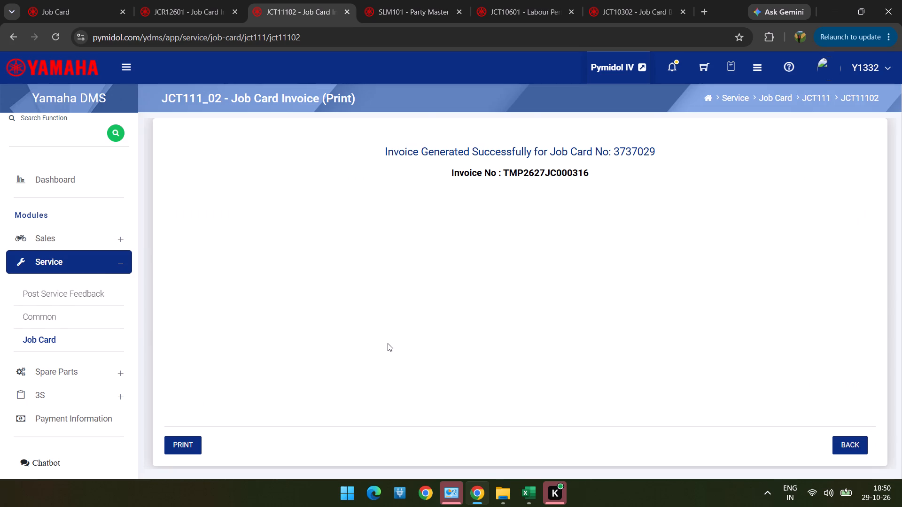
Switch to Book1.xlsx in Excel and select the customer name cell in row 39.
{"action": "key", "text": "alt+Tab"}
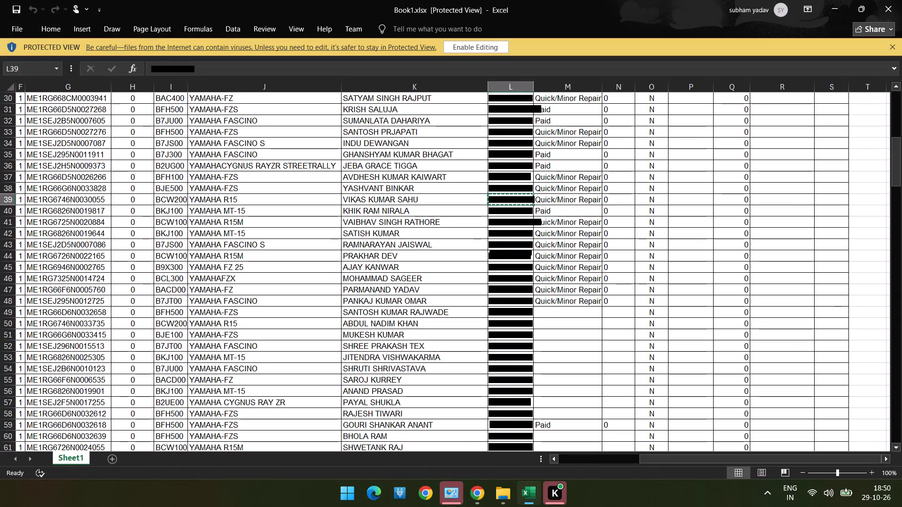
{"action": "key", "text": "Left"}
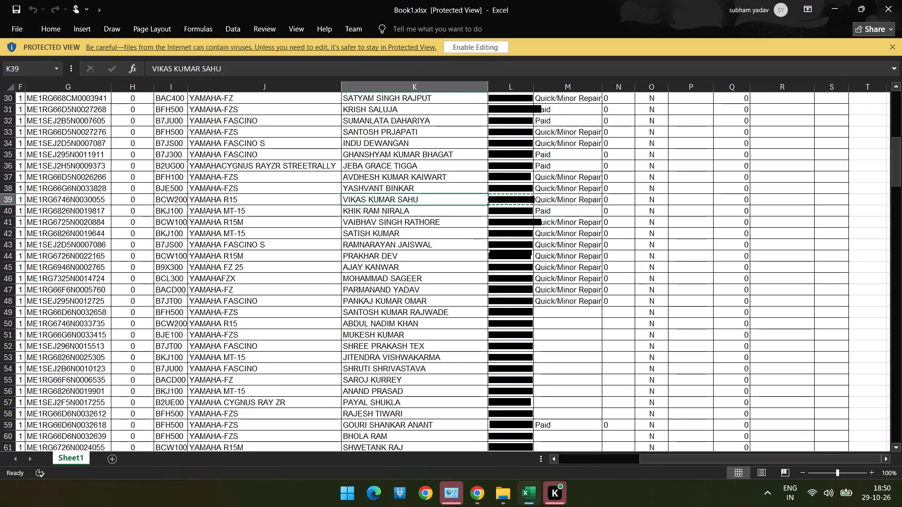
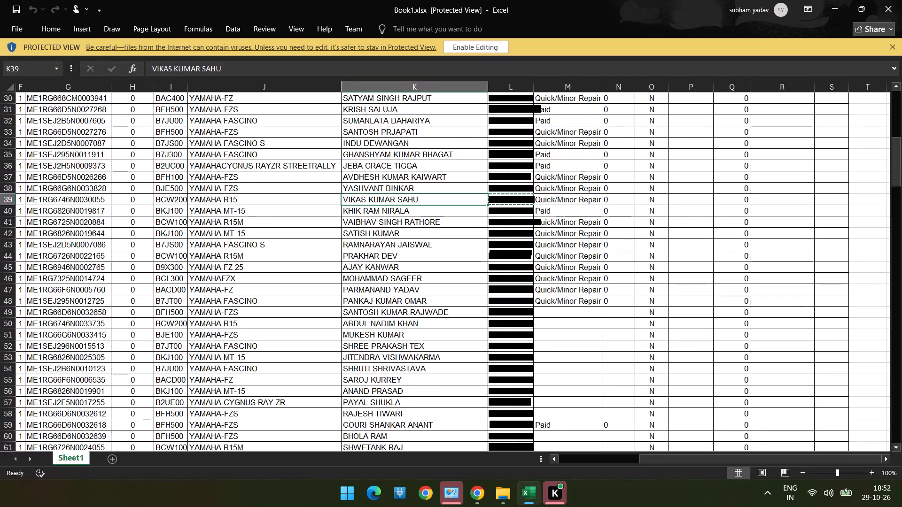
Close the Book1.xlsx workbook.
{"action": "left_click", "coordinate": [888, 10]}
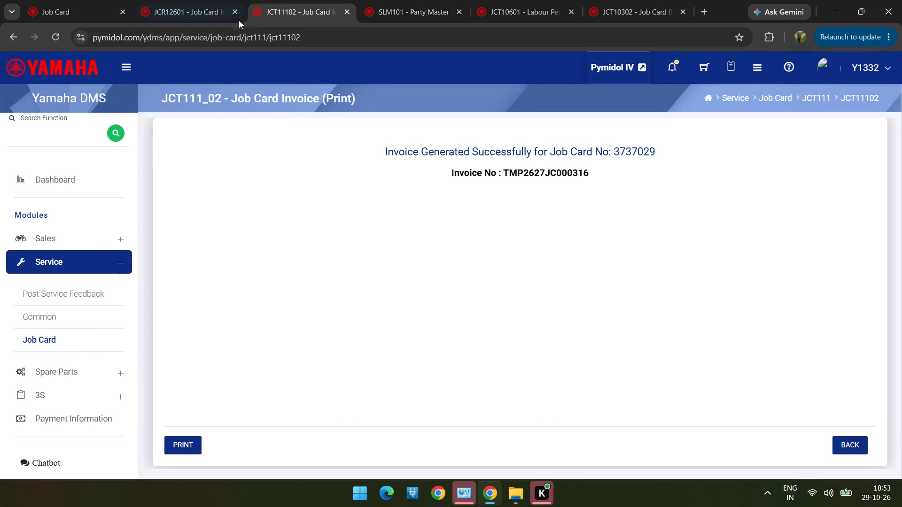
Retrieve the Job Card Invoice Report again for invoice dates 01/10/2026 to 29/10/2026.
{"action": "left_click", "coordinate": [223, 20]}
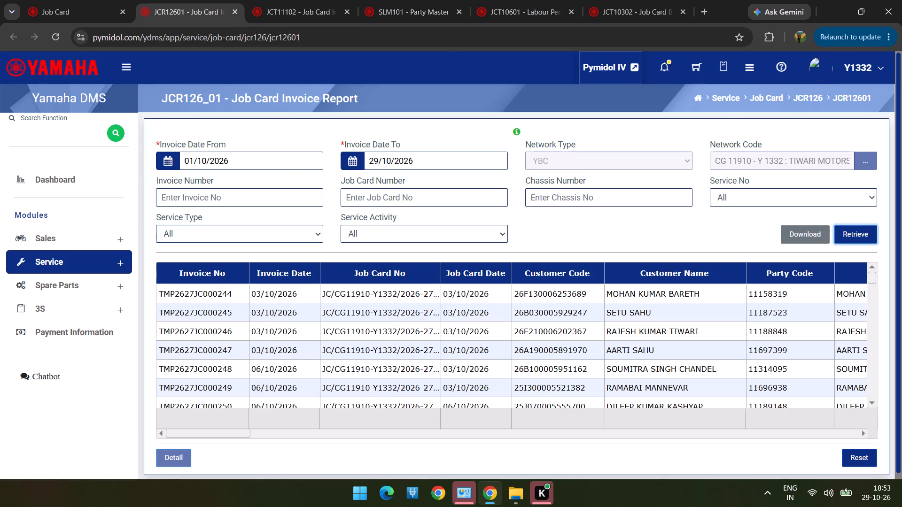
{"action": "left_click", "coordinate": [843, 236]}
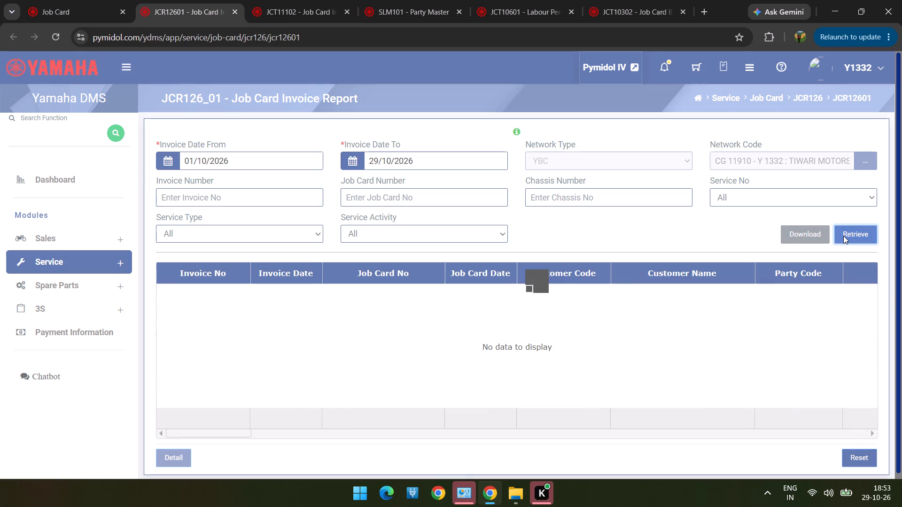
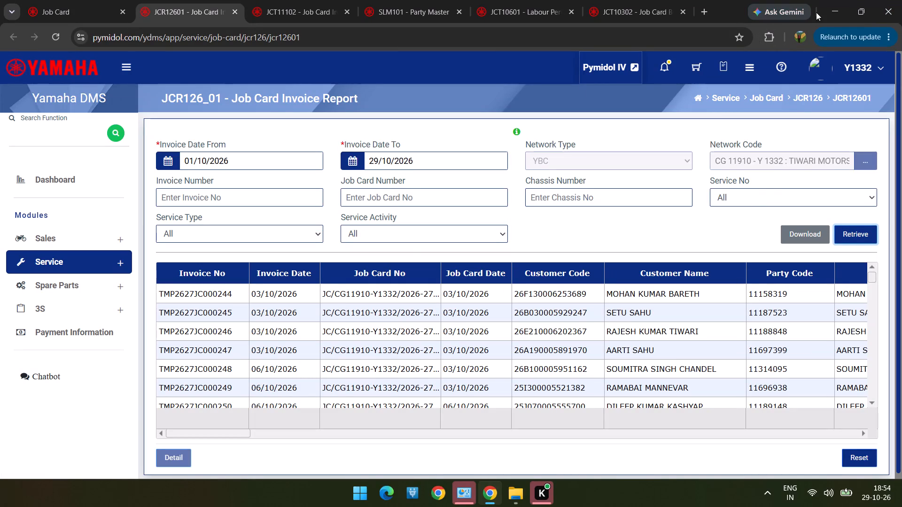
Minimize the browser window showing the Job Card Invoice Report and the Control Panel window behind it.
{"action": "left_click", "coordinate": [829, 12]}
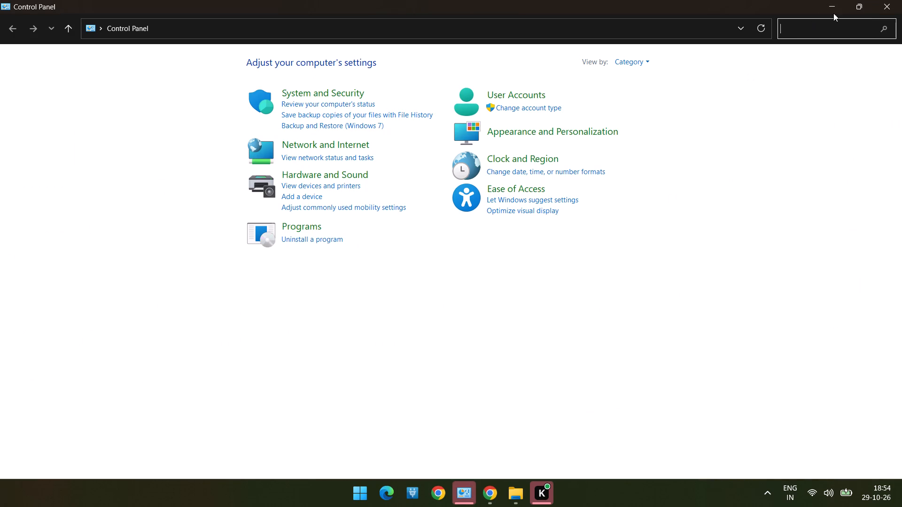
{"action": "left_click", "coordinate": [824, 7]}
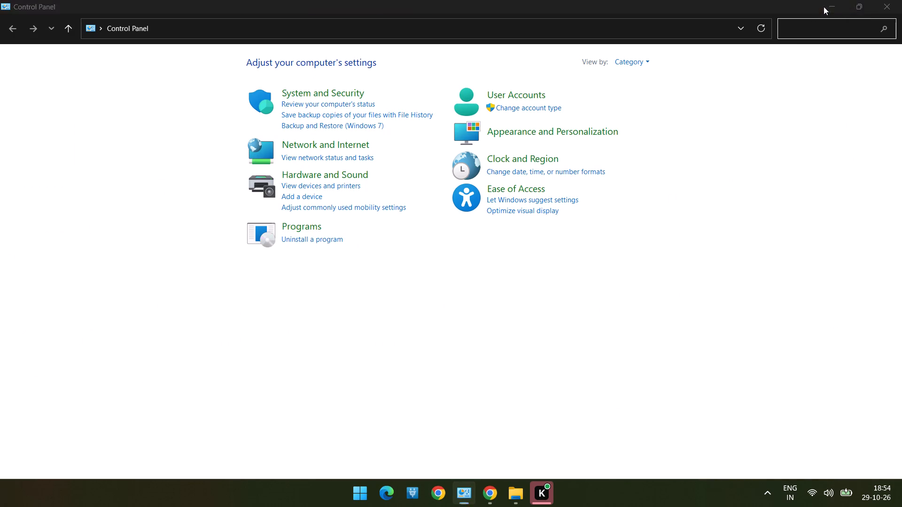
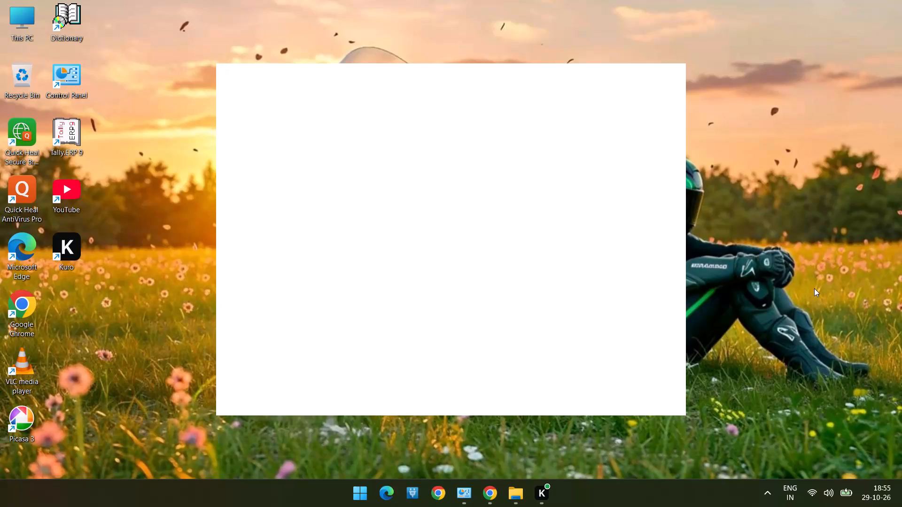
Switch back to the Chrome window showing the Job Card Invoice Report.
{"action": "left_click", "coordinate": [814, 288]}
{"action": "scroll", "coordinate": [711, 372], "scroll_direction": "down", "scroll_amount": 1}
{"action": "scroll", "coordinate": [711, 372], "scroll_direction": "up", "scroll_amount": 1}
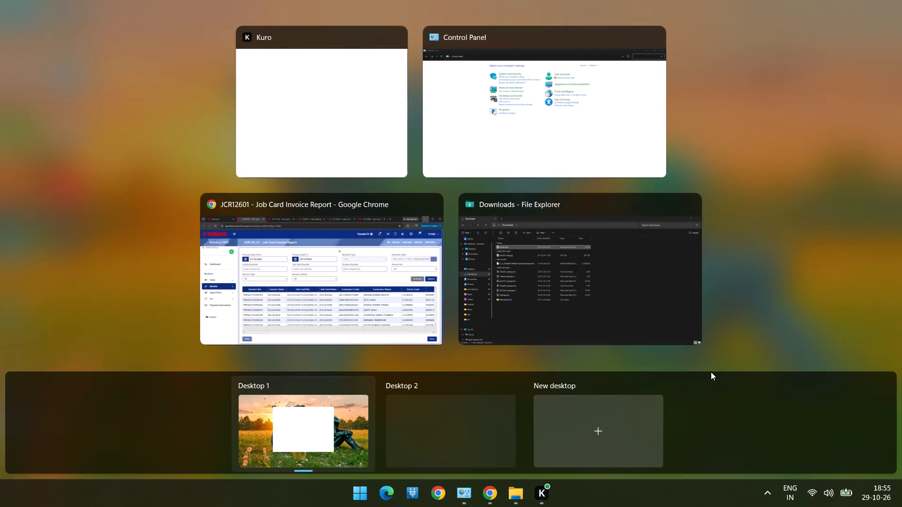
{"action": "left_click", "coordinate": [408, 299]}
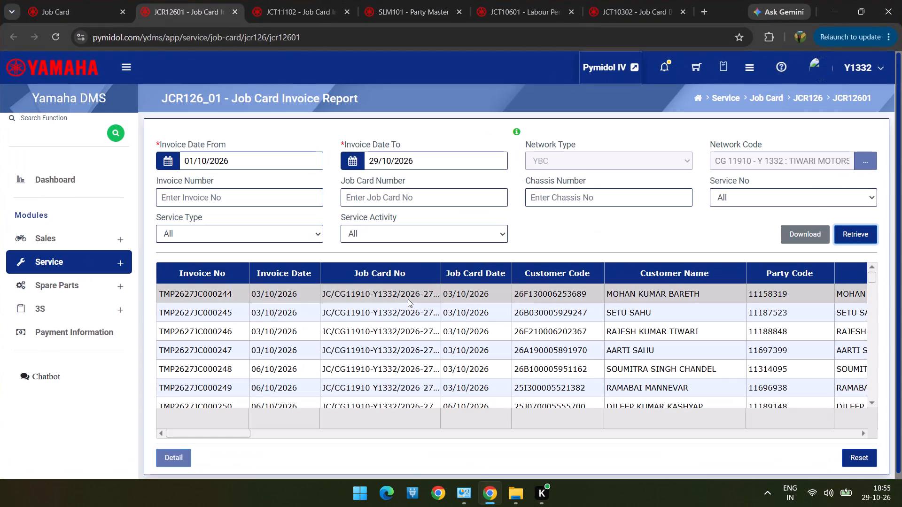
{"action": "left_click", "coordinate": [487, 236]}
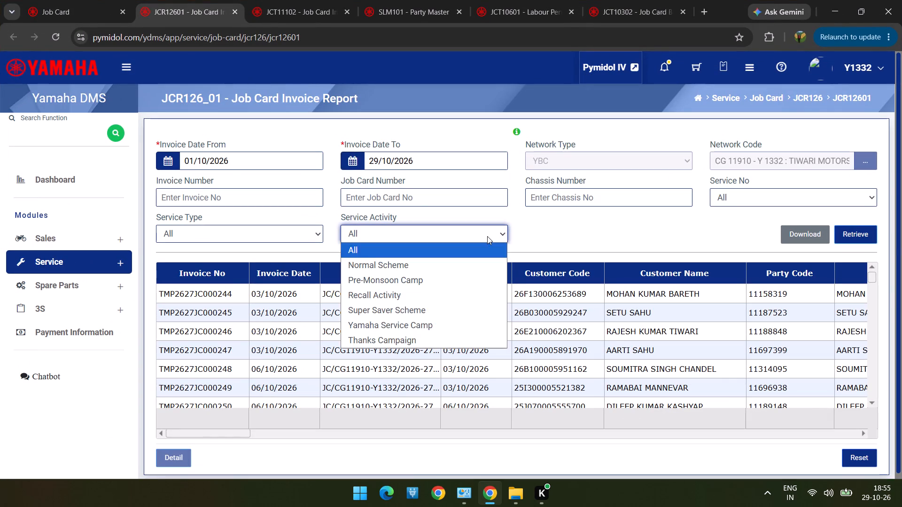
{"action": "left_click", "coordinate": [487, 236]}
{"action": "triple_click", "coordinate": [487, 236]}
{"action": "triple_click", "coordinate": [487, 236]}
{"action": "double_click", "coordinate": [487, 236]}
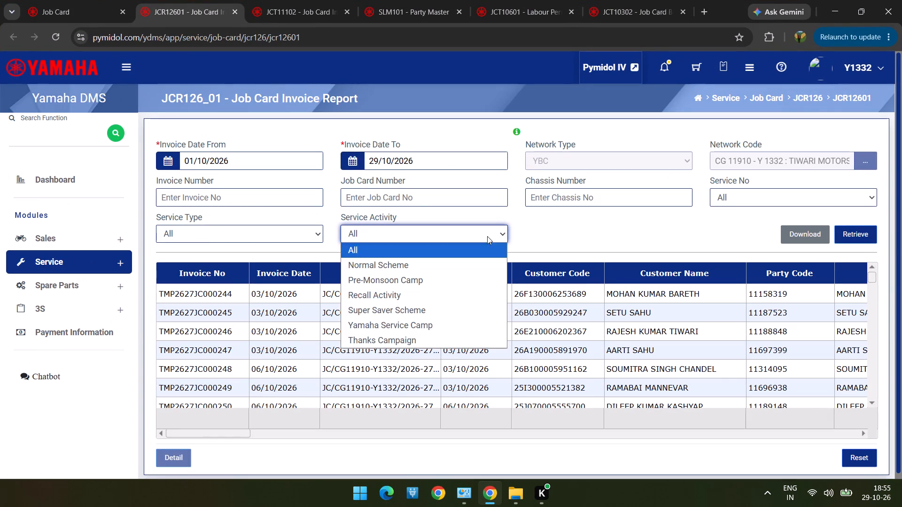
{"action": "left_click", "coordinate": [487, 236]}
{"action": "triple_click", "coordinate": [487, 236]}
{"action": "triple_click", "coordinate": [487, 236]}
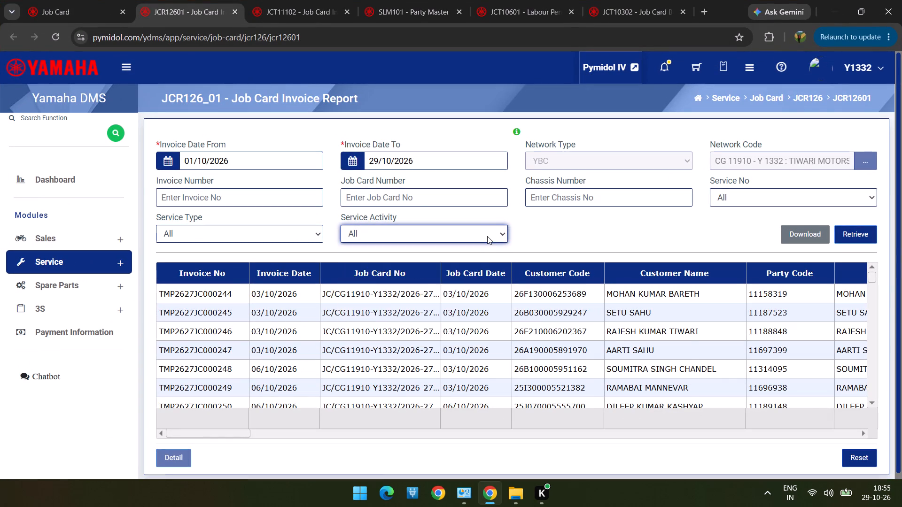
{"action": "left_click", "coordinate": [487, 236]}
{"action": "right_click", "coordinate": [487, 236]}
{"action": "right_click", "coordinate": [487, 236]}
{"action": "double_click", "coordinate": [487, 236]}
Reload the Job Card Invoice Report page.
{"action": "right_click", "coordinate": [487, 236]}
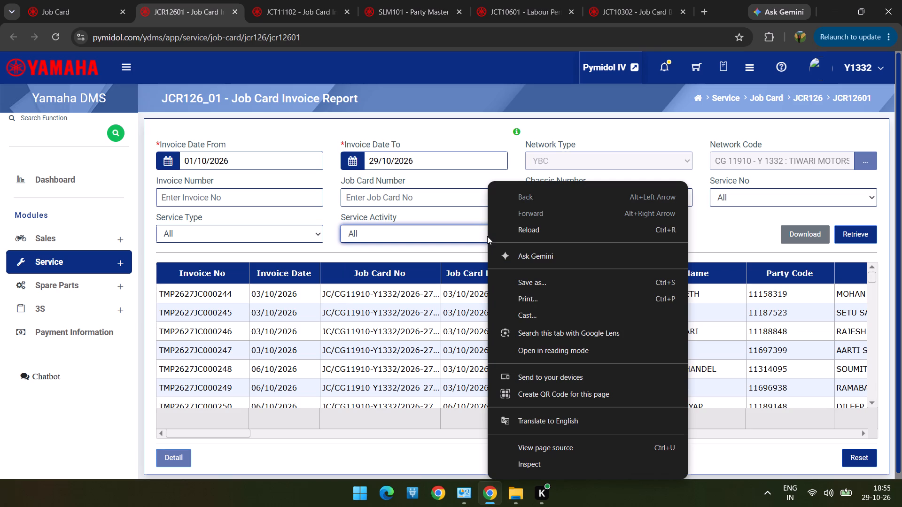
{"action": "left_click", "coordinate": [548, 224]}
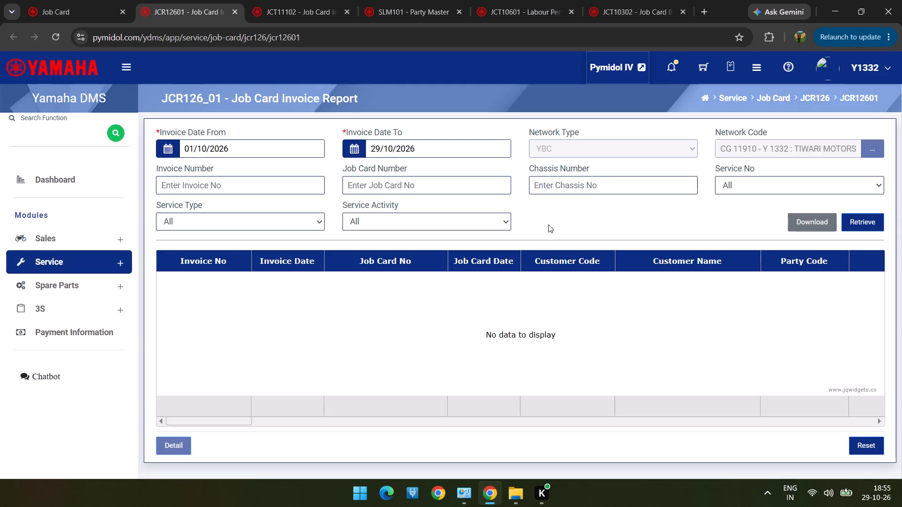
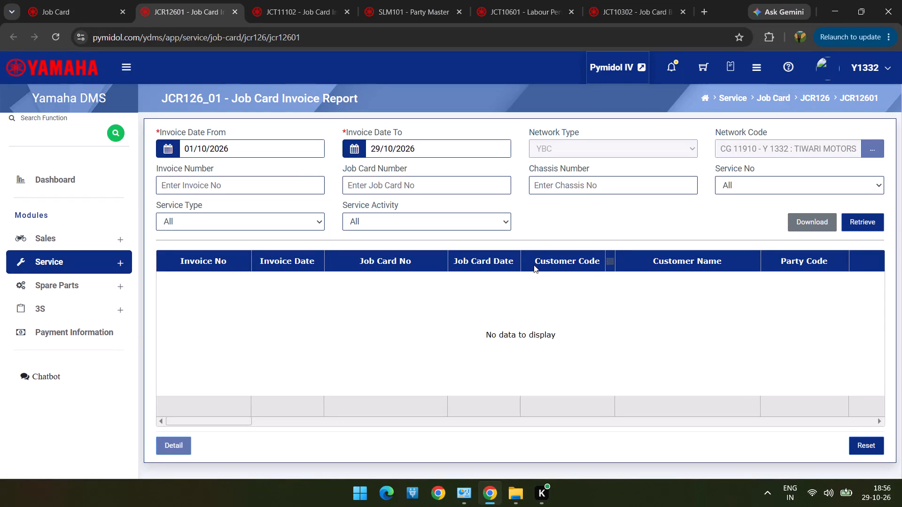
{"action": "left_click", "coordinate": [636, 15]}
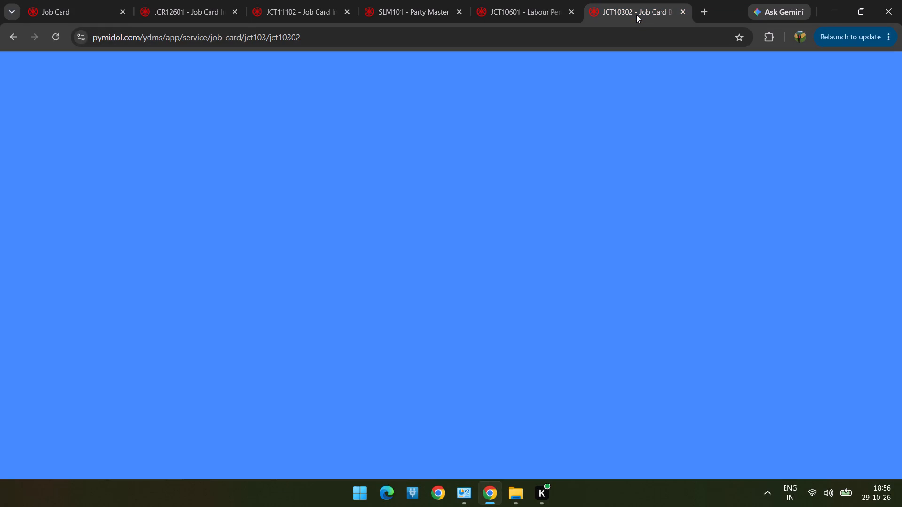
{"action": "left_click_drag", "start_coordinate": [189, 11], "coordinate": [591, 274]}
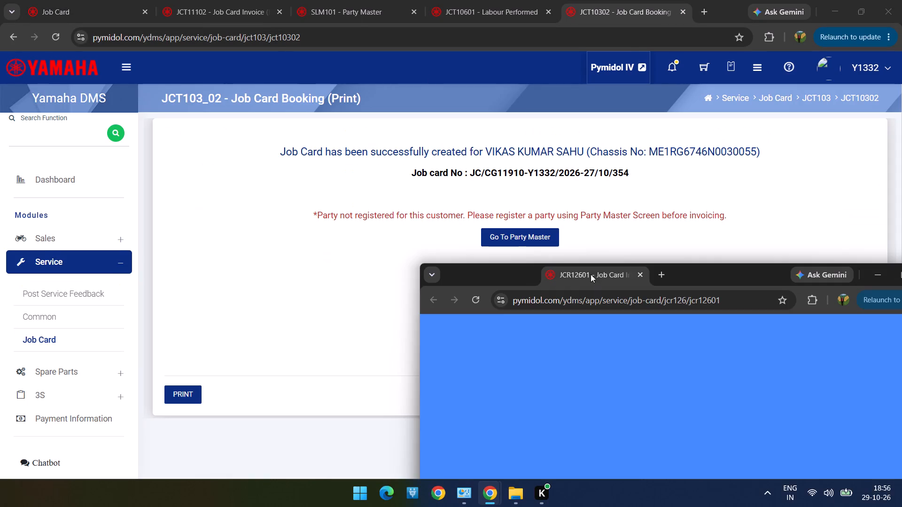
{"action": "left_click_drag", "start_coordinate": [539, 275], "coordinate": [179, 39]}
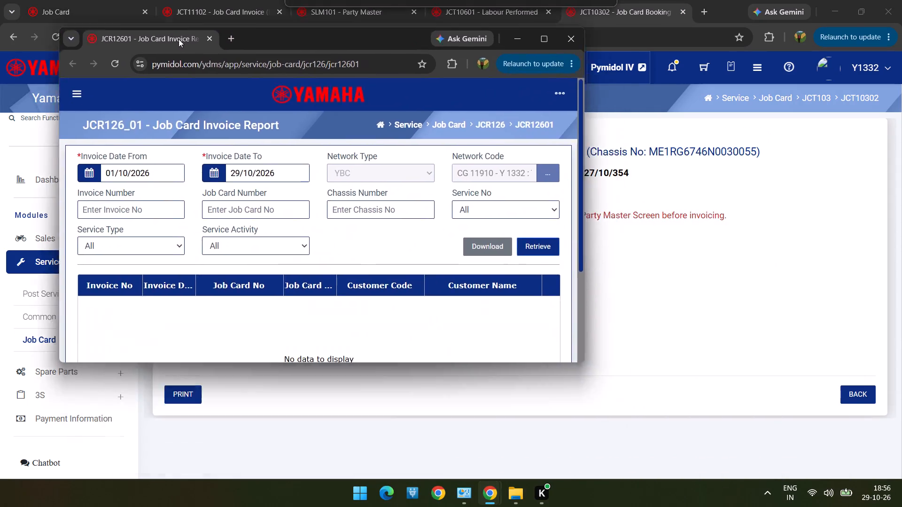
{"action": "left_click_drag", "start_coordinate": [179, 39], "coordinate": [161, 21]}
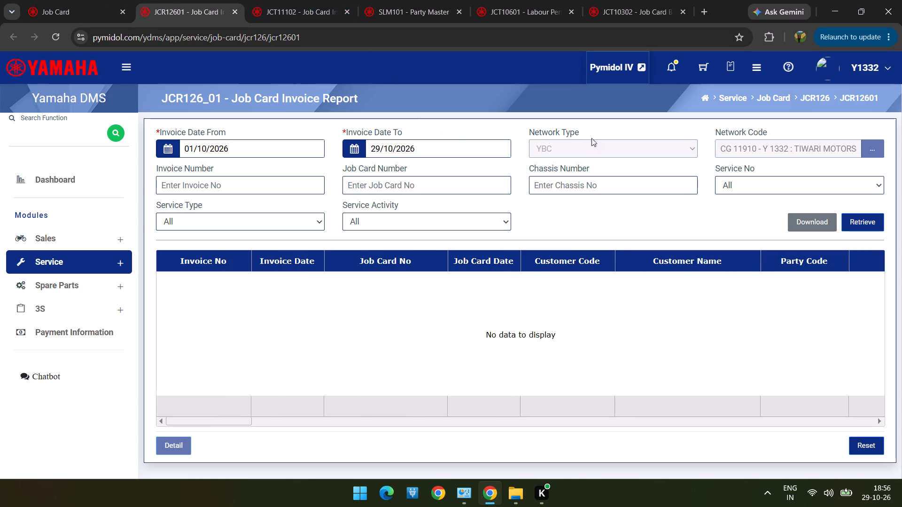
Retrieve the job card invoices dated 01/10/2026 to 29/10/2026.
{"action": "left_click", "coordinate": [860, 227]}
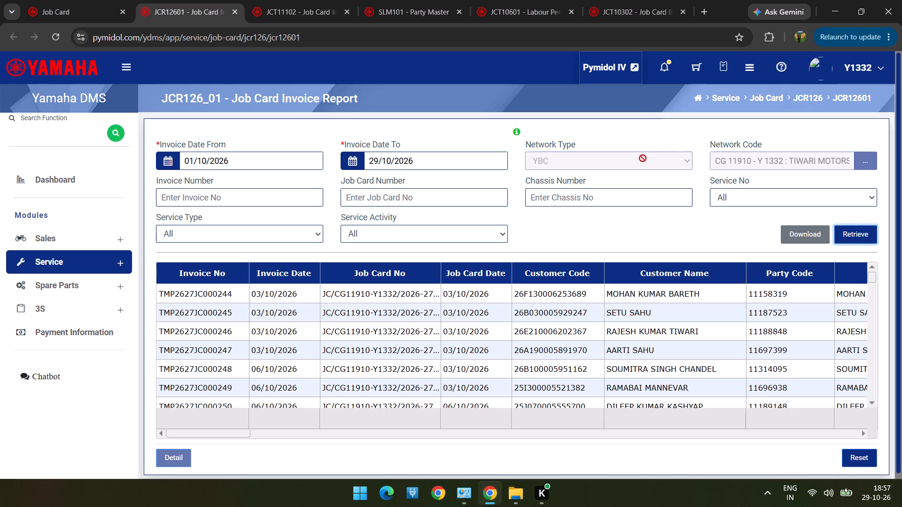
Go back from the Job Card Booking print page to a blank Job Card Booking form.
{"action": "left_click", "coordinate": [633, 0]}
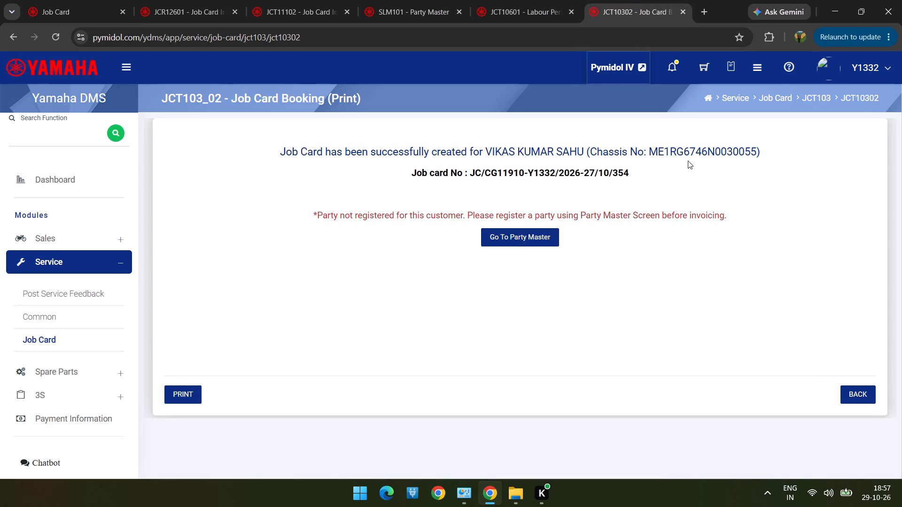
{"action": "left_click", "coordinate": [864, 390]}
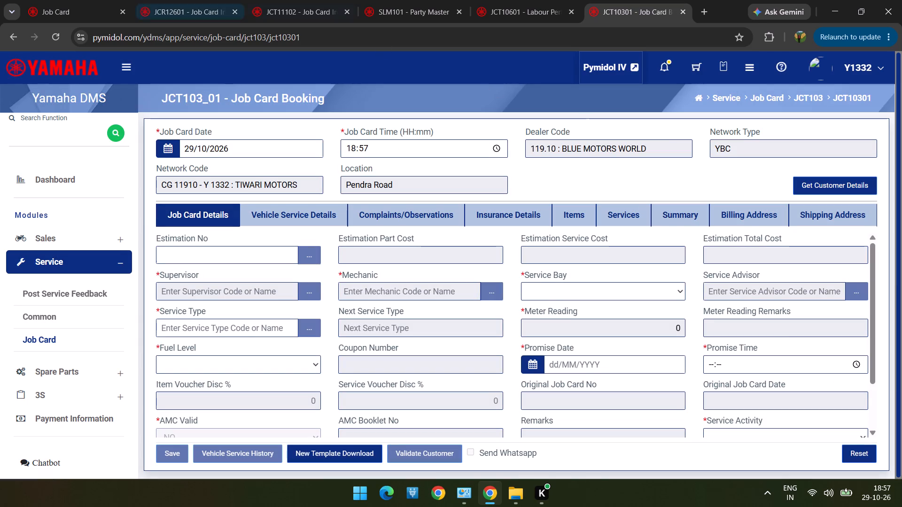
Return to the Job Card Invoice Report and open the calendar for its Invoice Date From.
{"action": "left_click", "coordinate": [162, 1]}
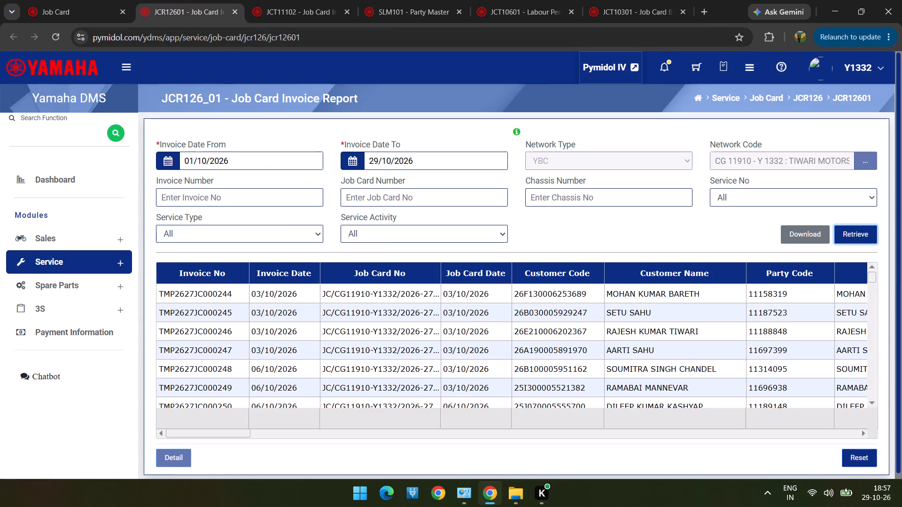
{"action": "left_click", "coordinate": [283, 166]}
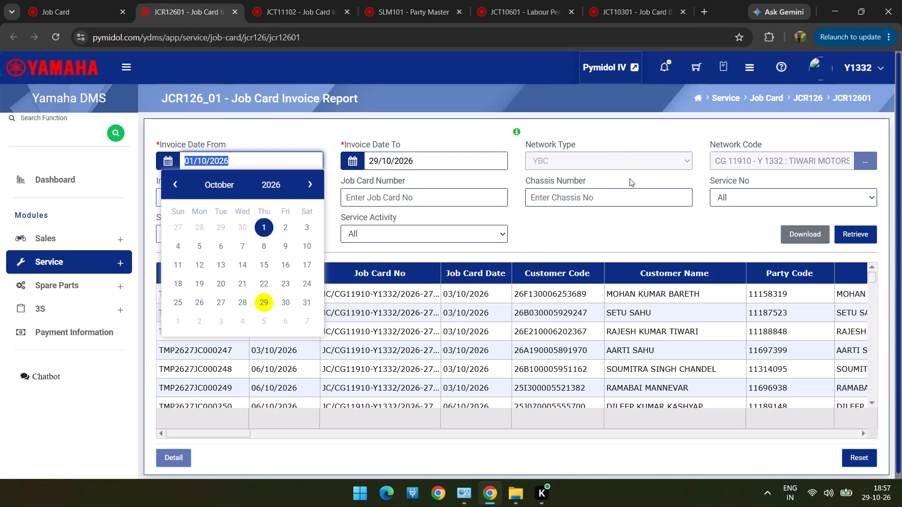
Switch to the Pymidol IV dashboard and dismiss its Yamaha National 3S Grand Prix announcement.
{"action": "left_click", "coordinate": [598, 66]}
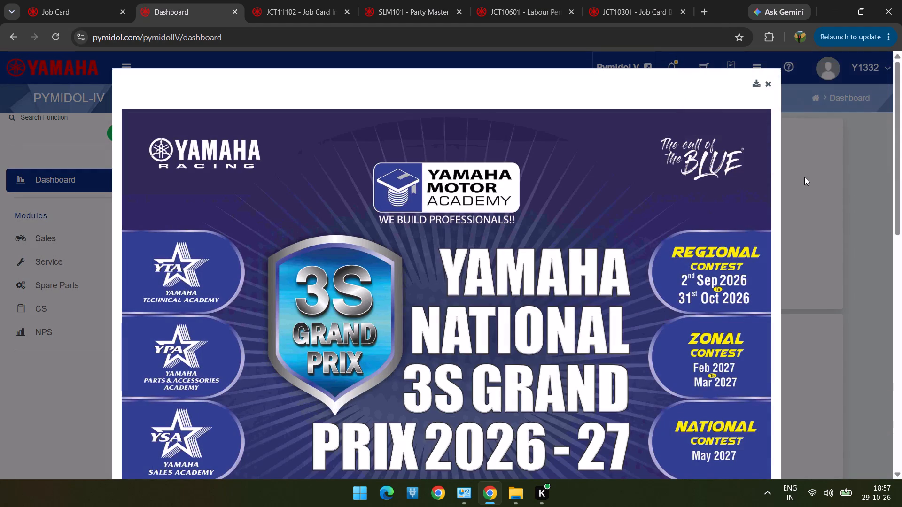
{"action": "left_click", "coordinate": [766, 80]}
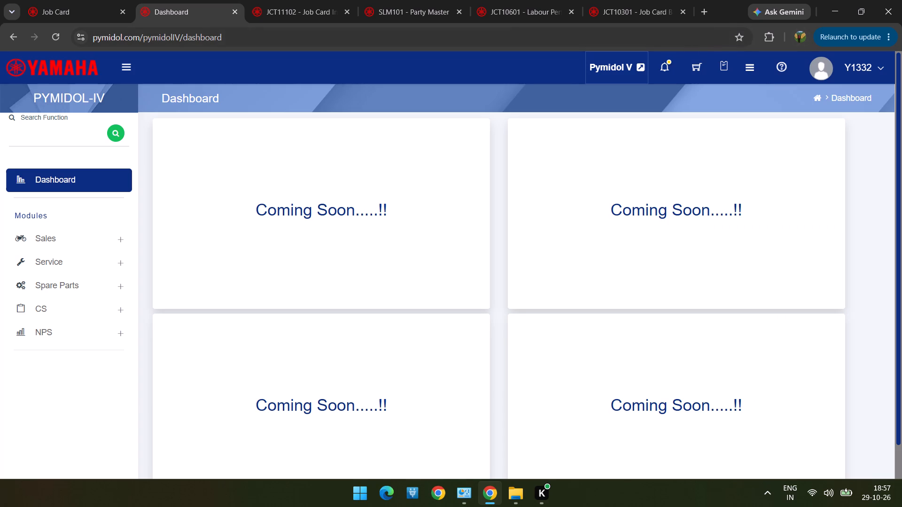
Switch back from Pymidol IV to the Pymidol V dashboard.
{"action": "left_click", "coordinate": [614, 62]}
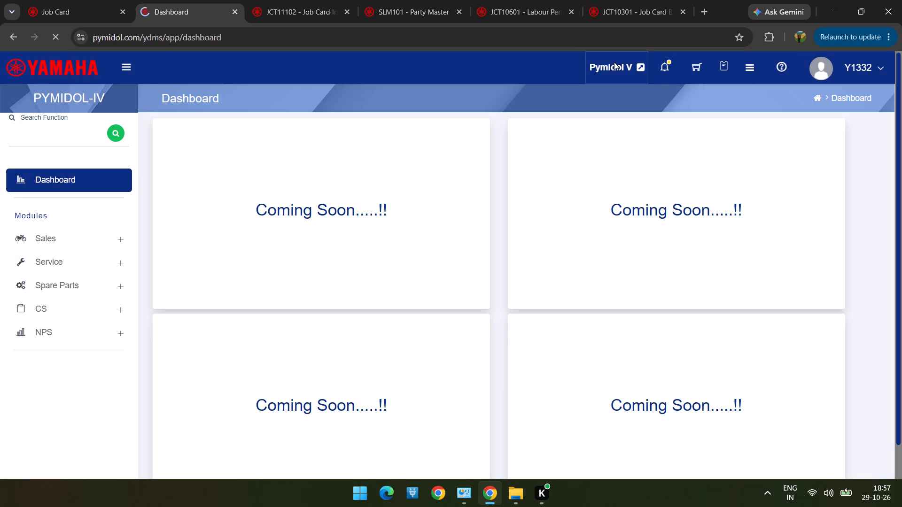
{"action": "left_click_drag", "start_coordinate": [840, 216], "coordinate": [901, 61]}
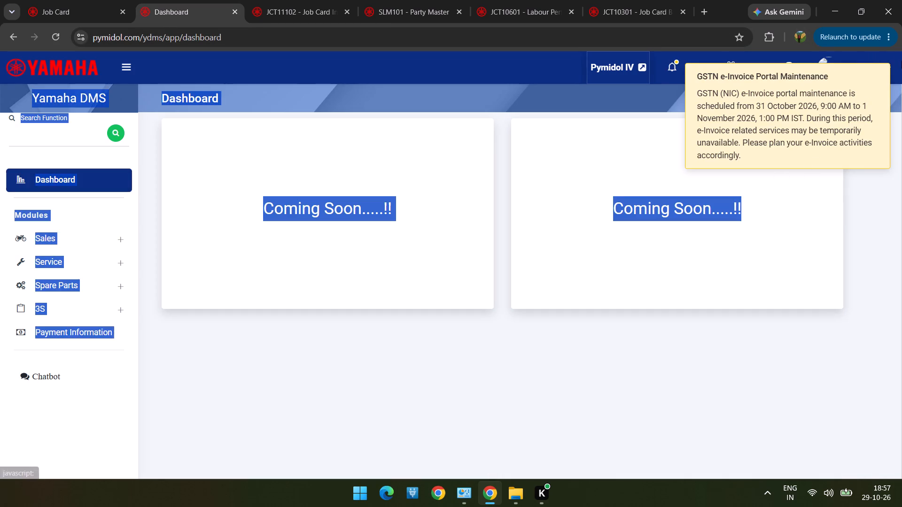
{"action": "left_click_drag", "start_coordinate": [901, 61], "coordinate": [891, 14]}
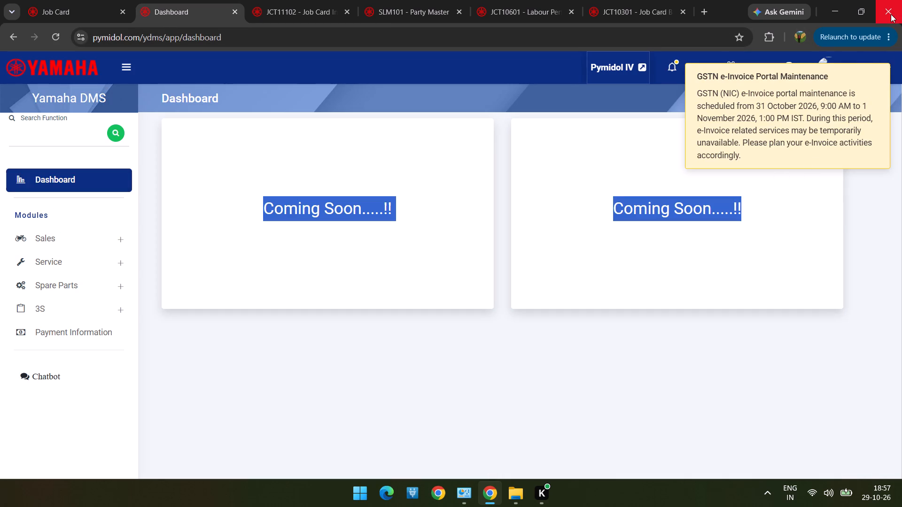